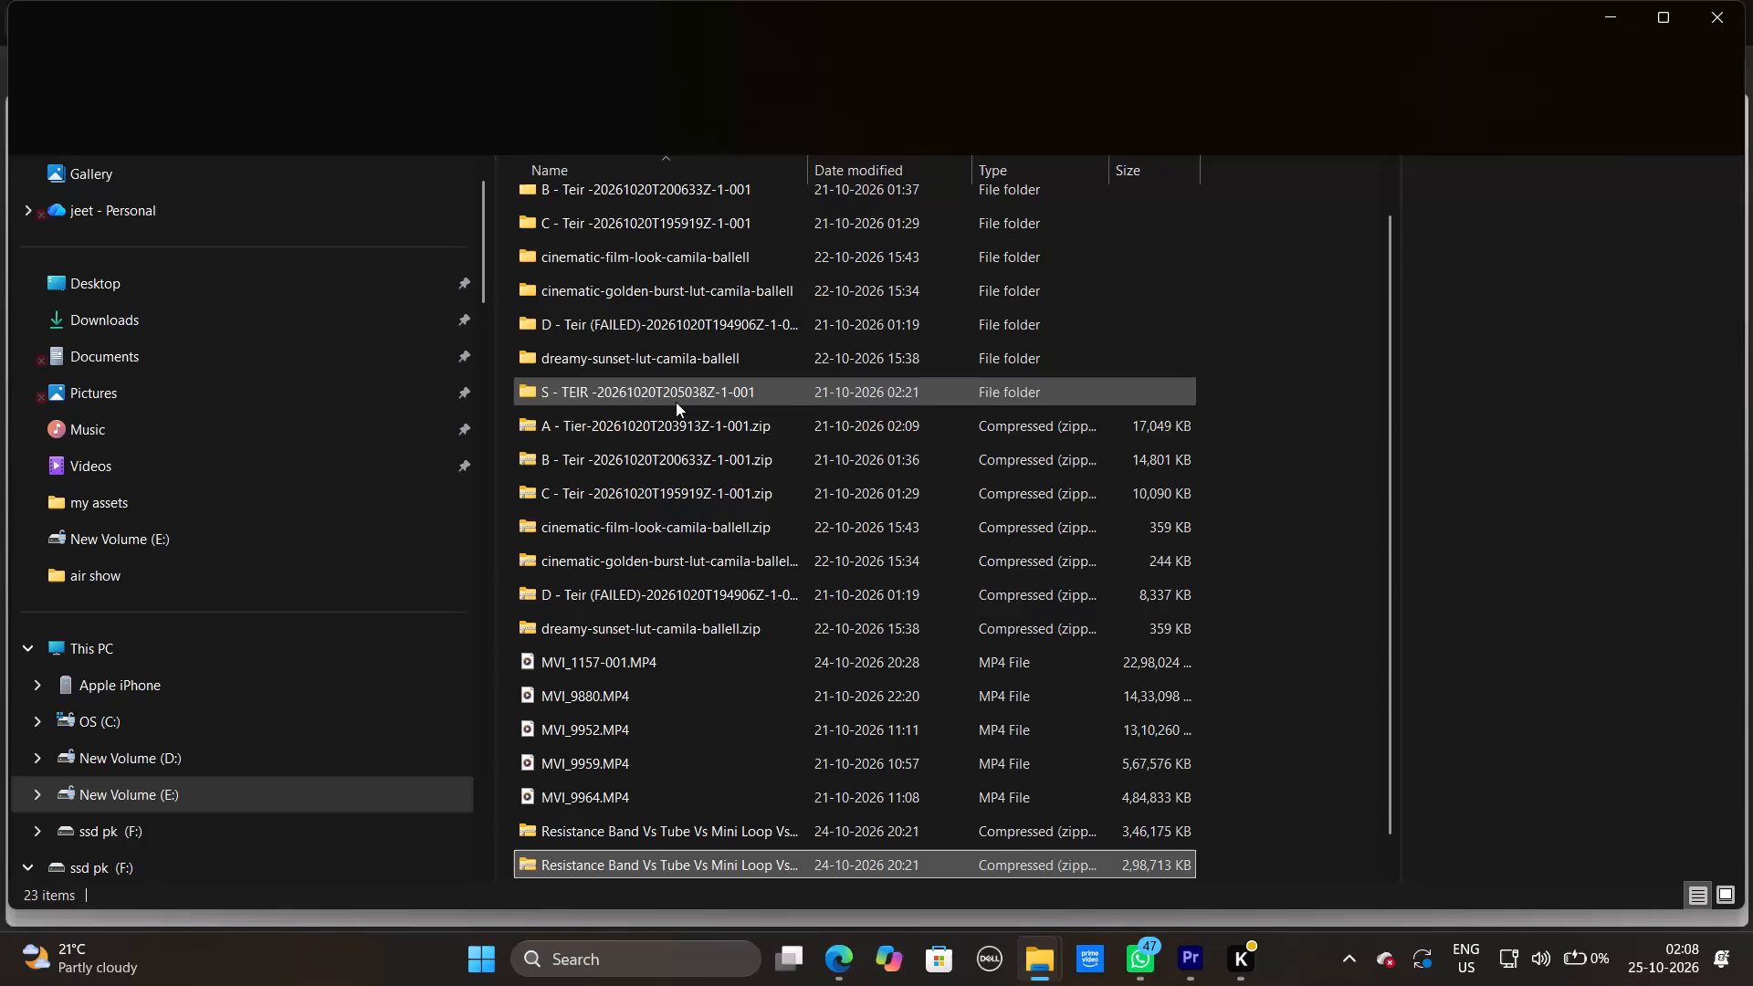
scroll(689, 860, down, 1)
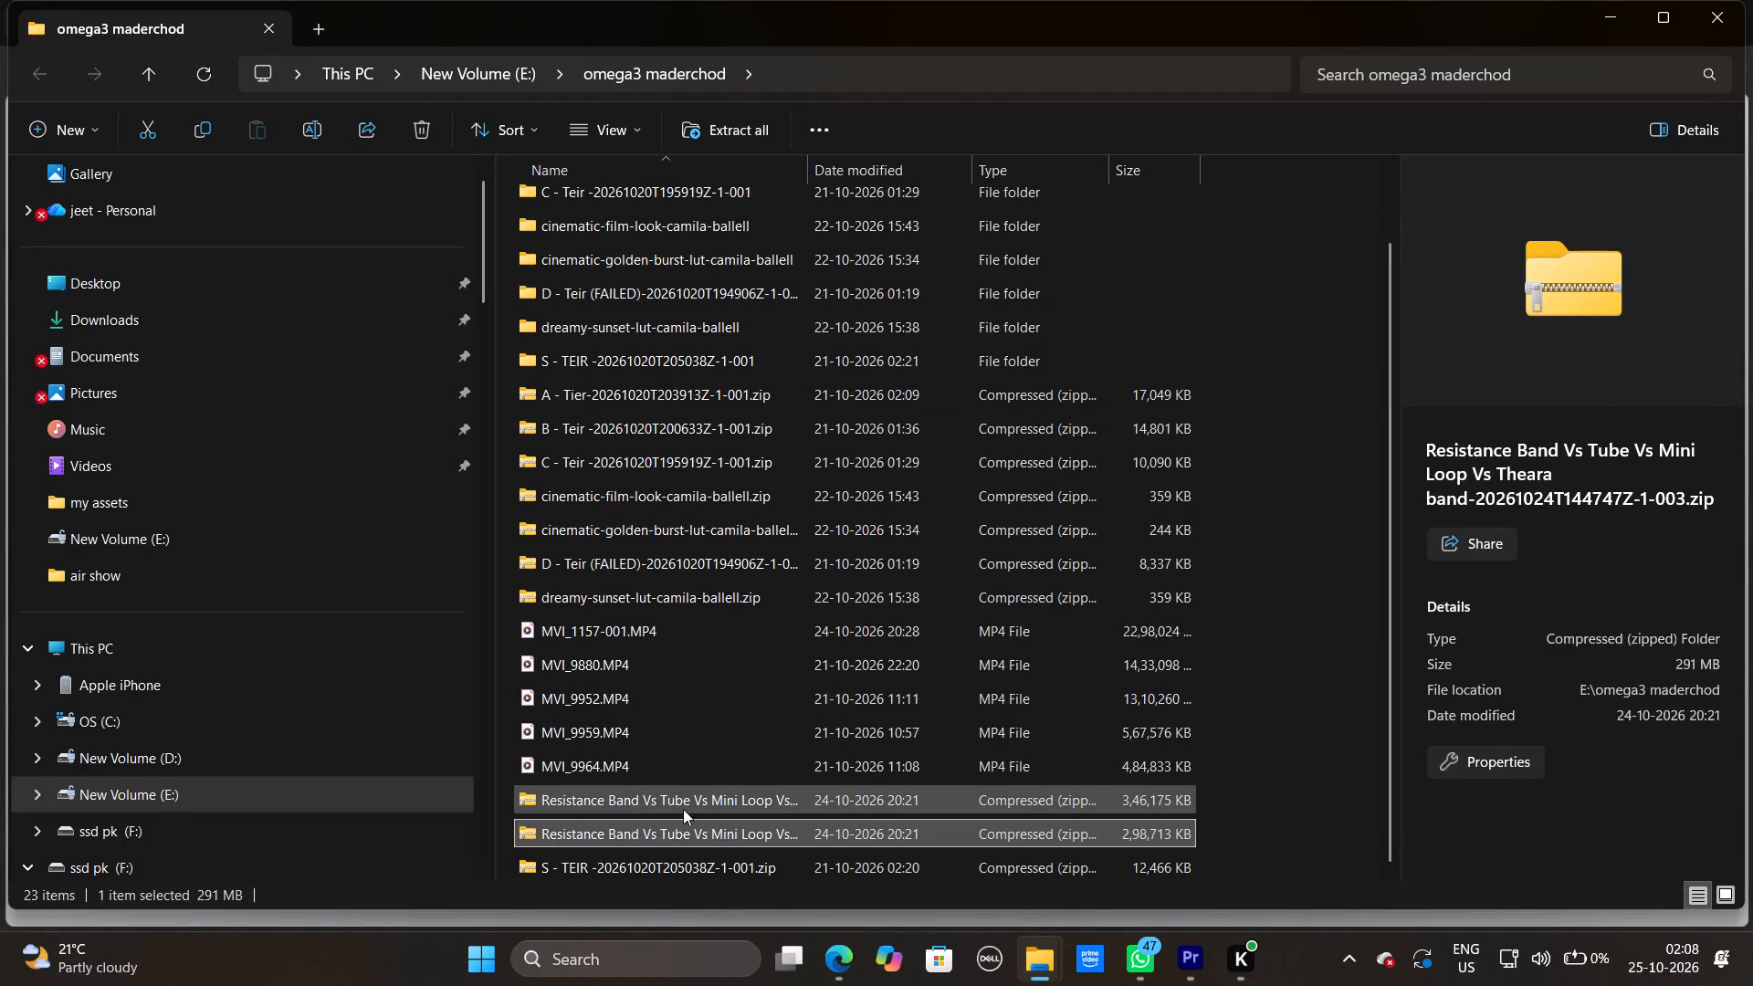
scroll(1146, 792, down, 2)
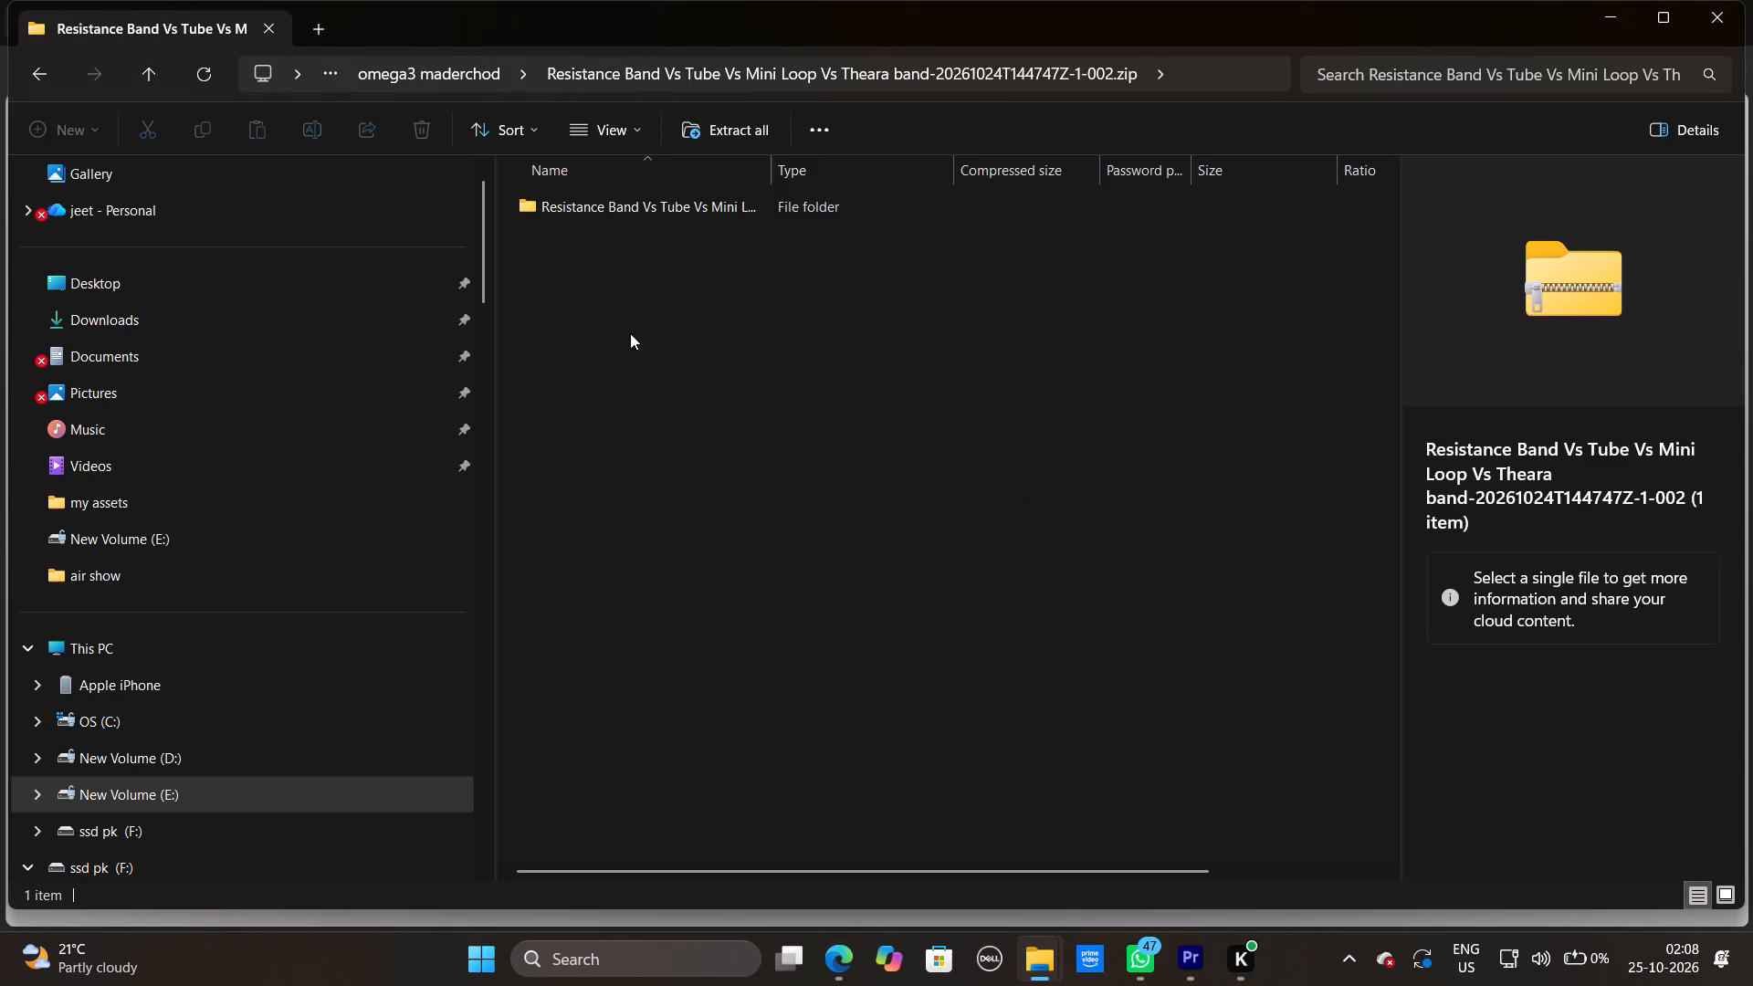
click(32, 66)
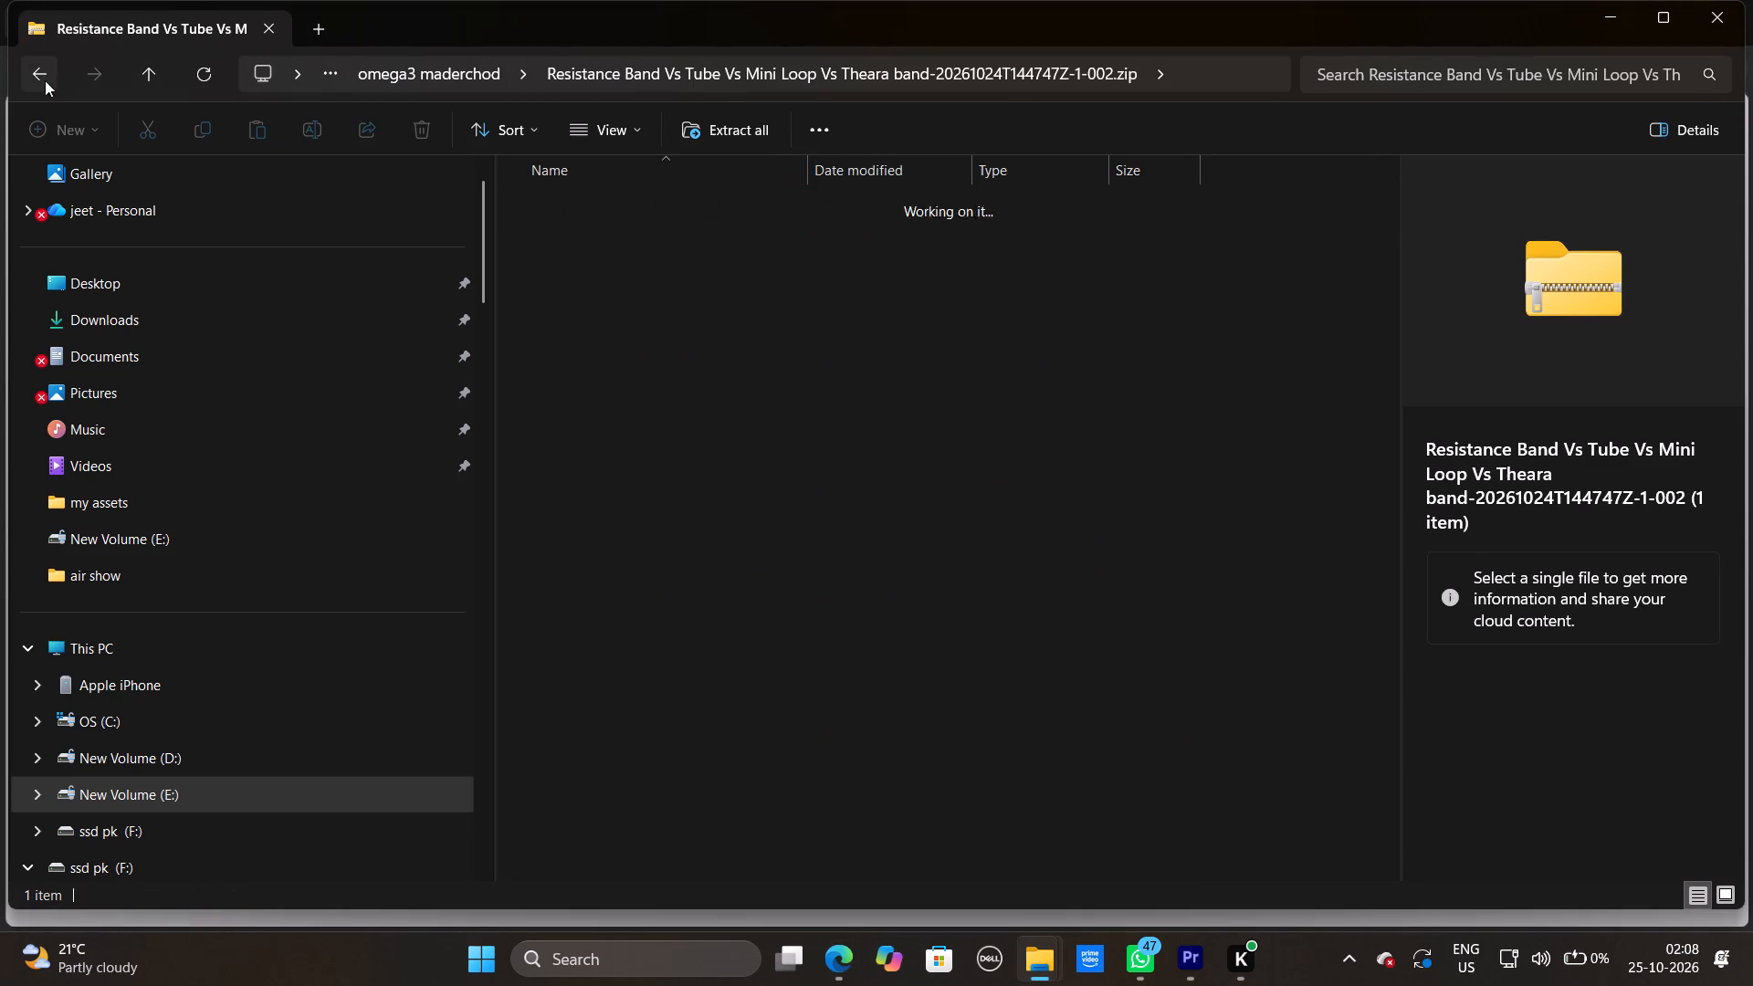
scroll(664, 738, down, 2)
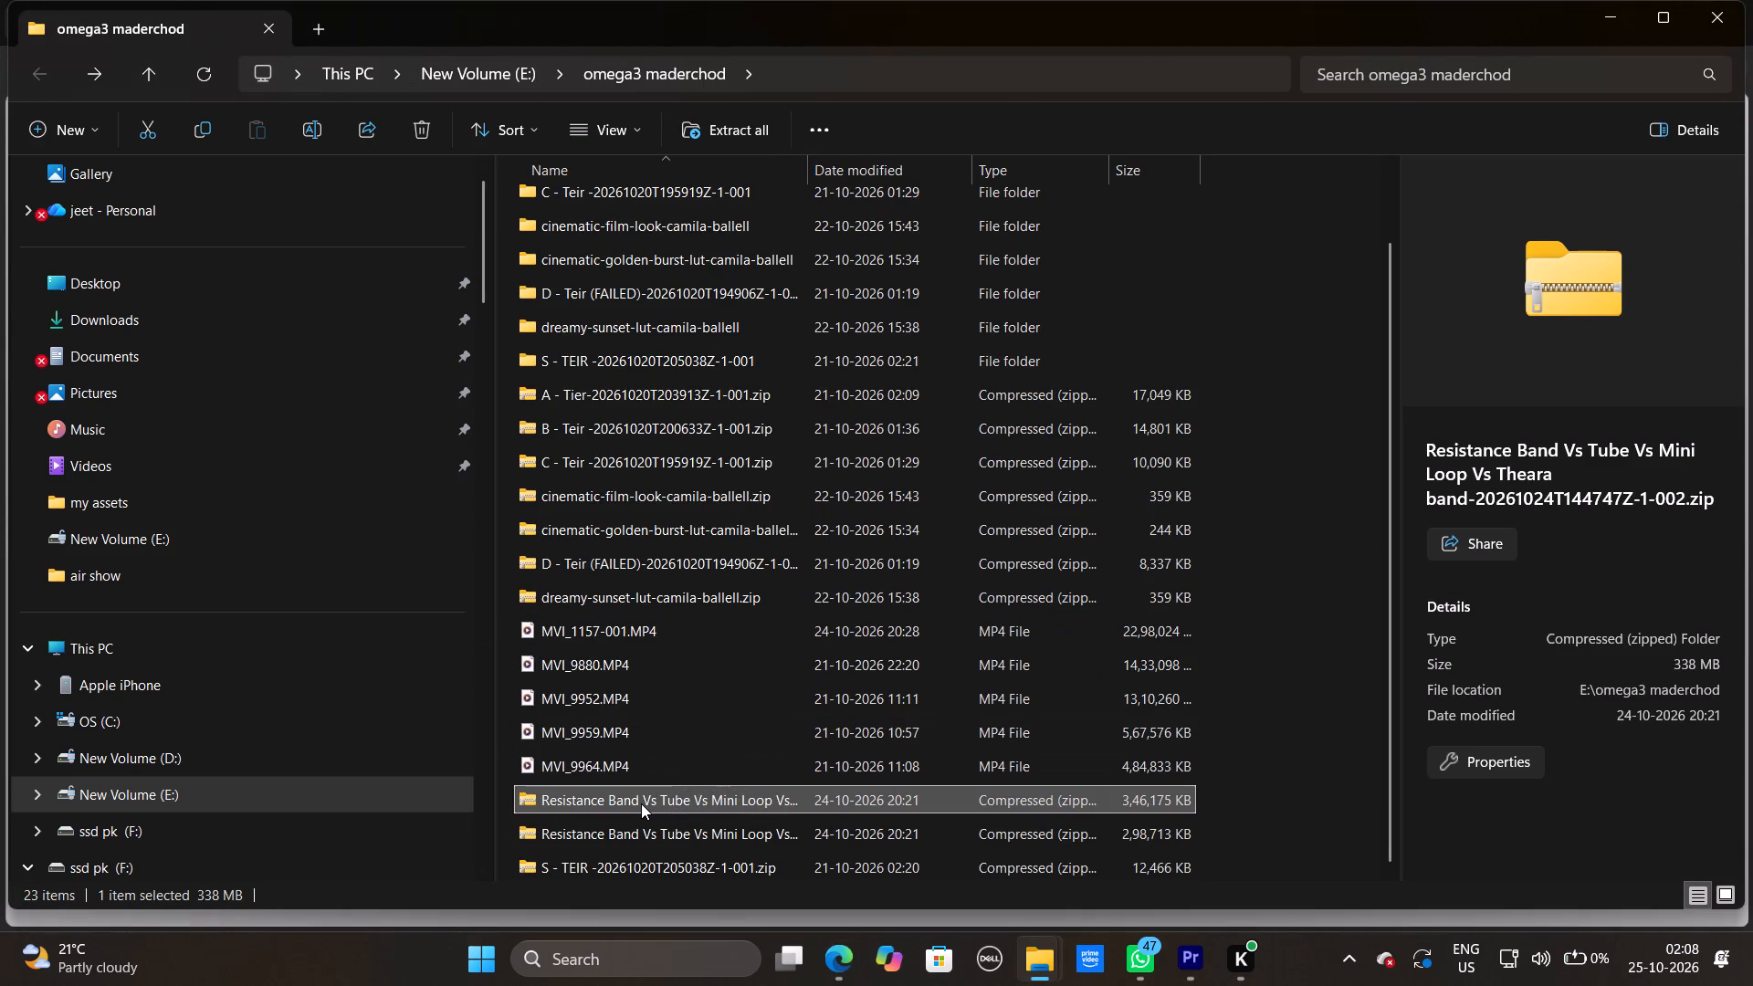
Copy the two Resistance Band Vs Tube Vs Mini Loop zip archives, ending in 002 and 003.
ctrl+click(604, 830)
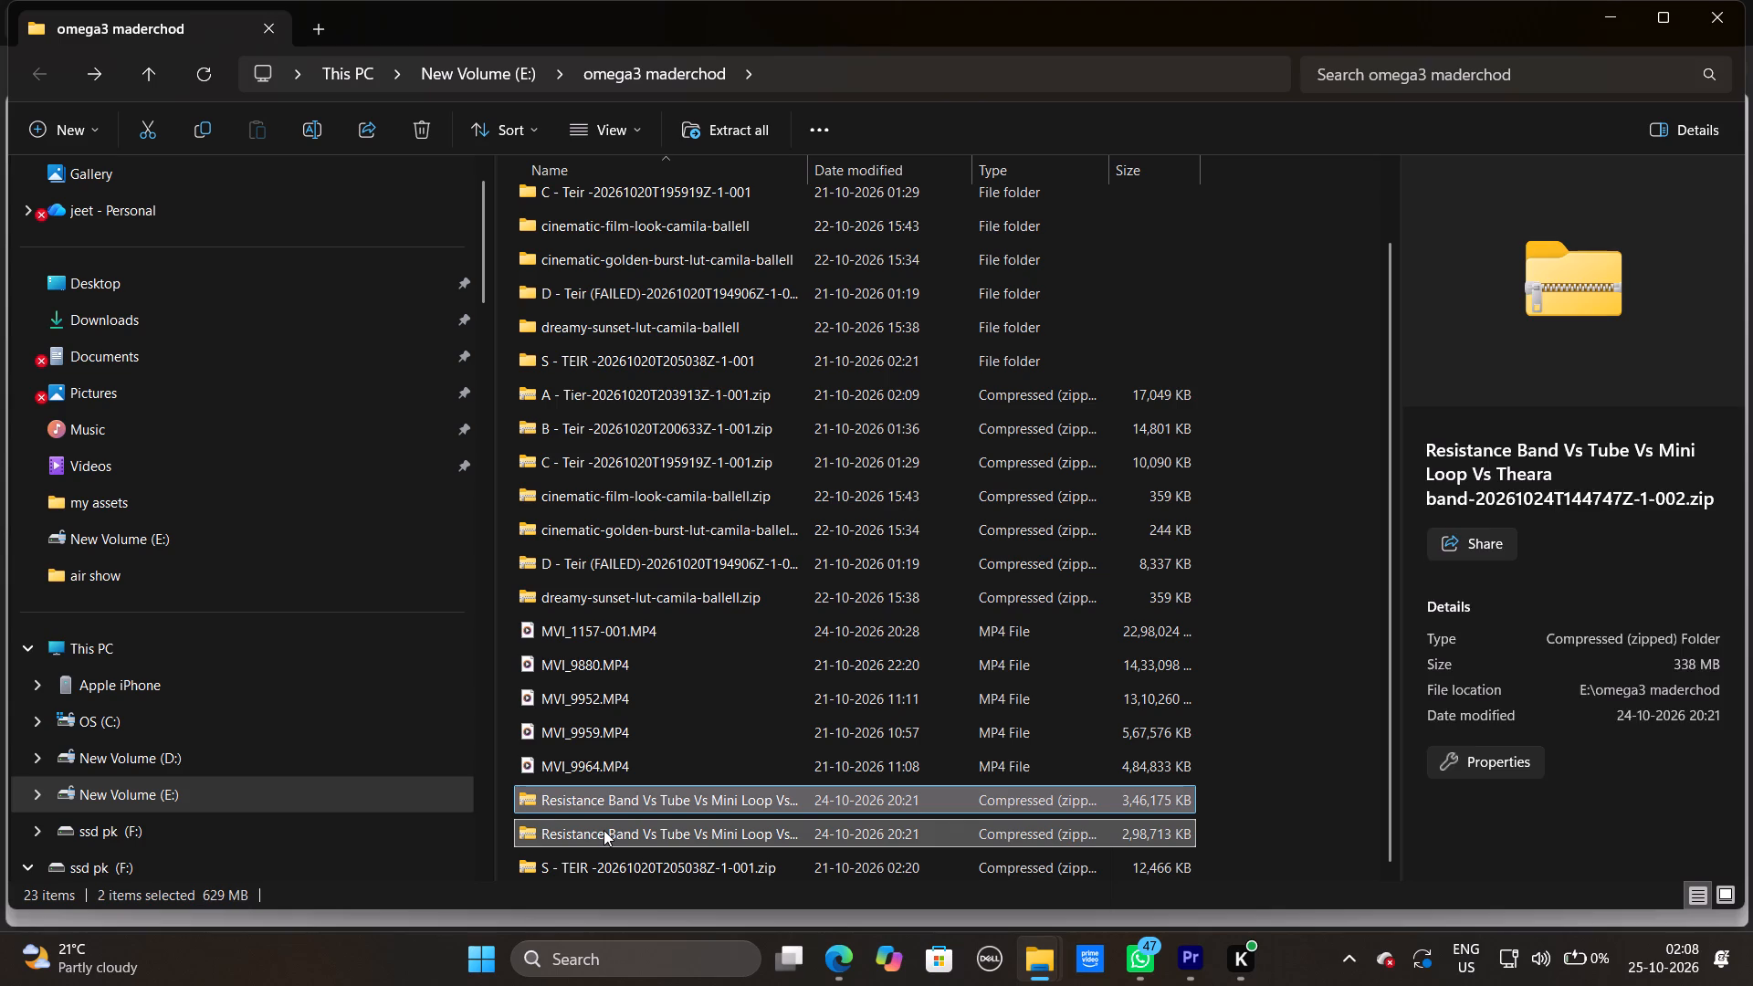
right_click(604, 830)
click(719, 859)
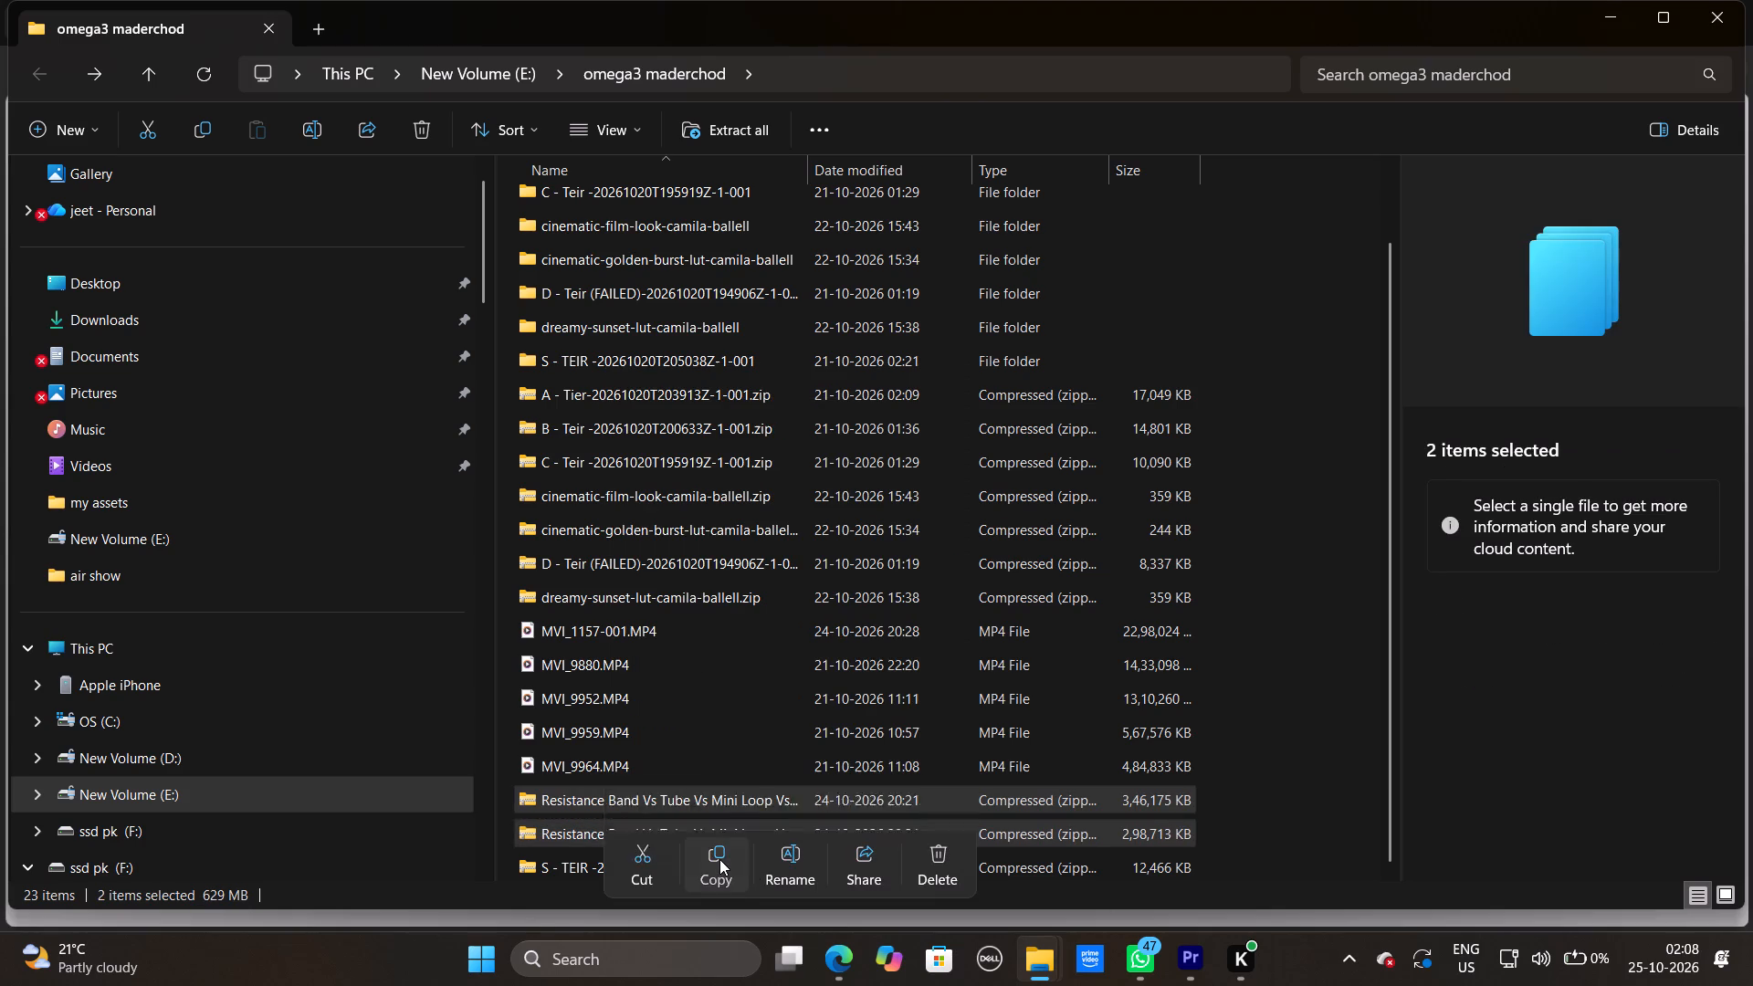
Create a folder named "25-10-25 loy" inside the 6-7-26 folder on the ssd pk (F:) drive.
click(188, 832)
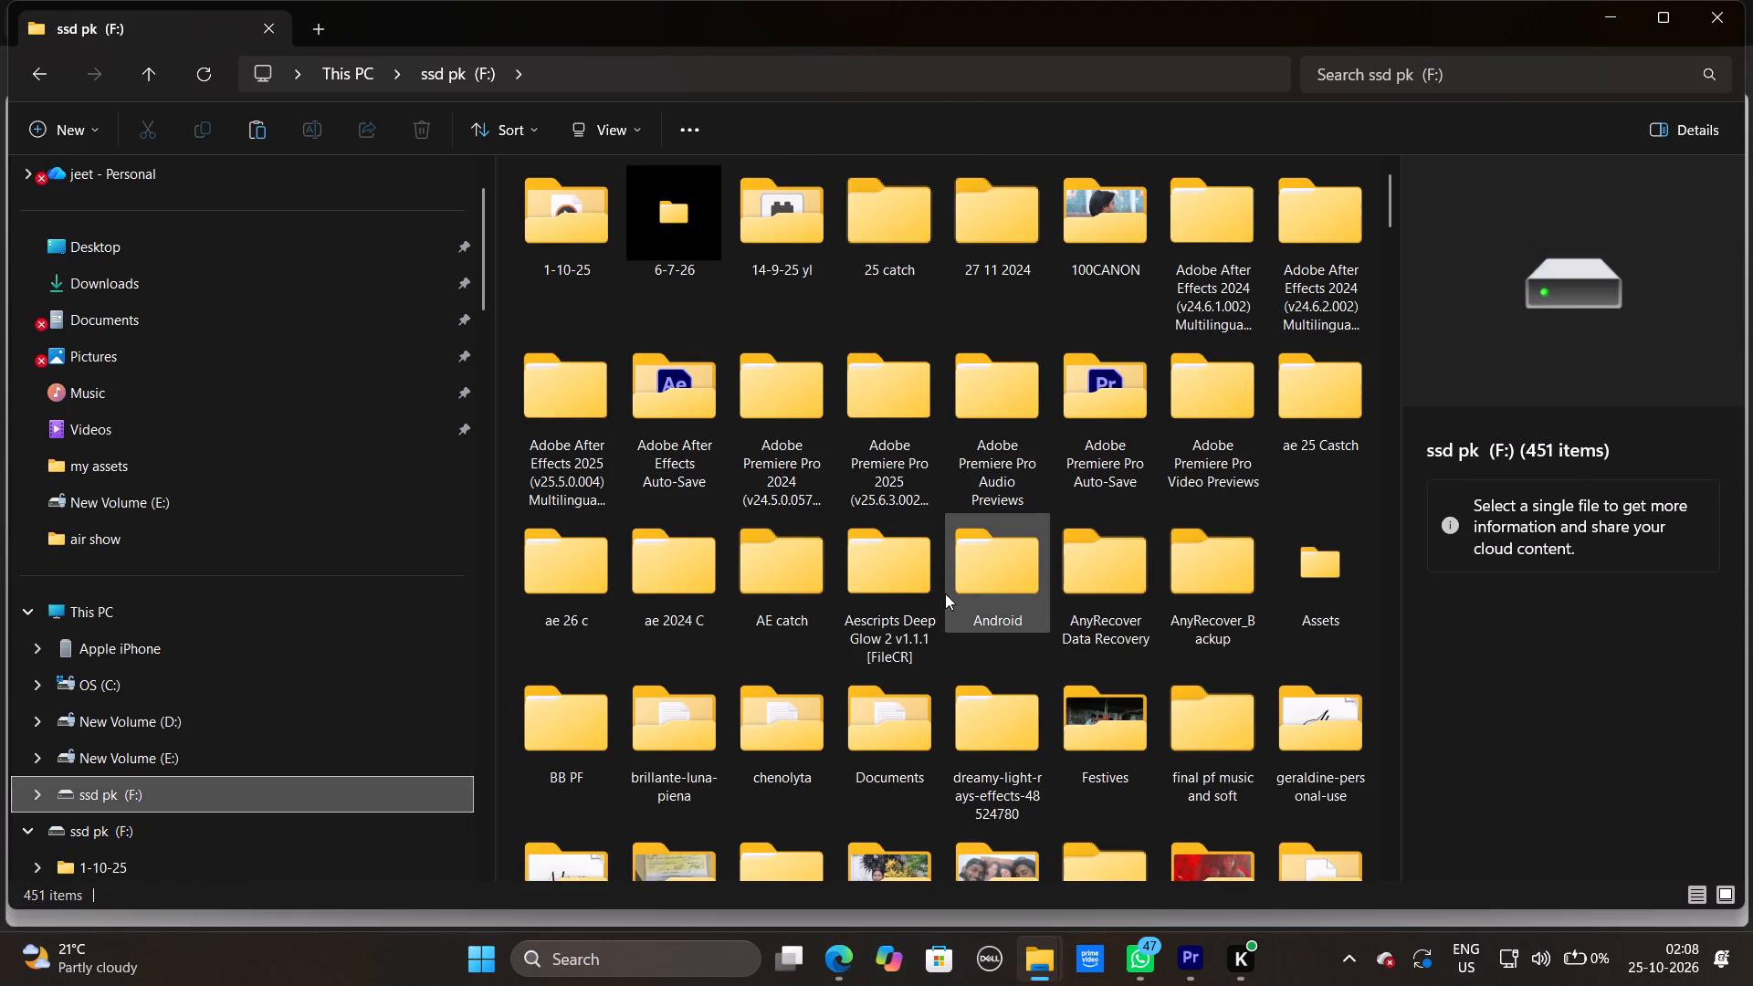
scroll(945, 593, up, 4)
double_click(688, 232)
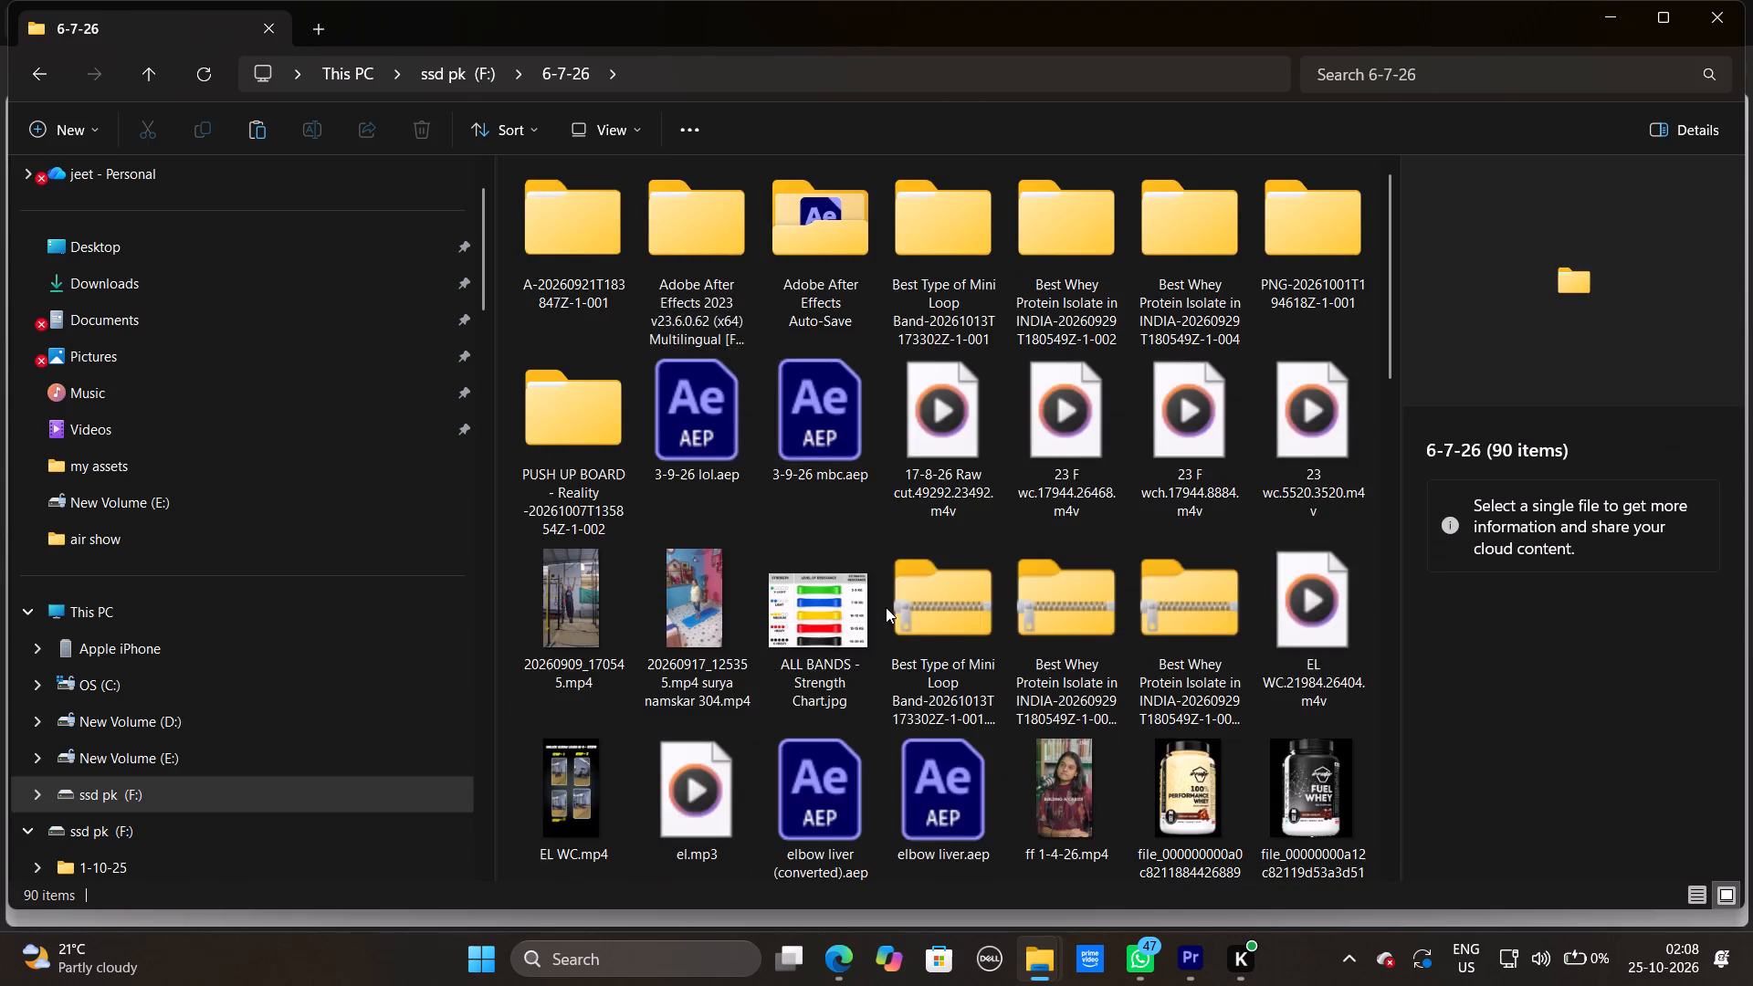
scroll(904, 652, down, 9)
right_click(1337, 781)
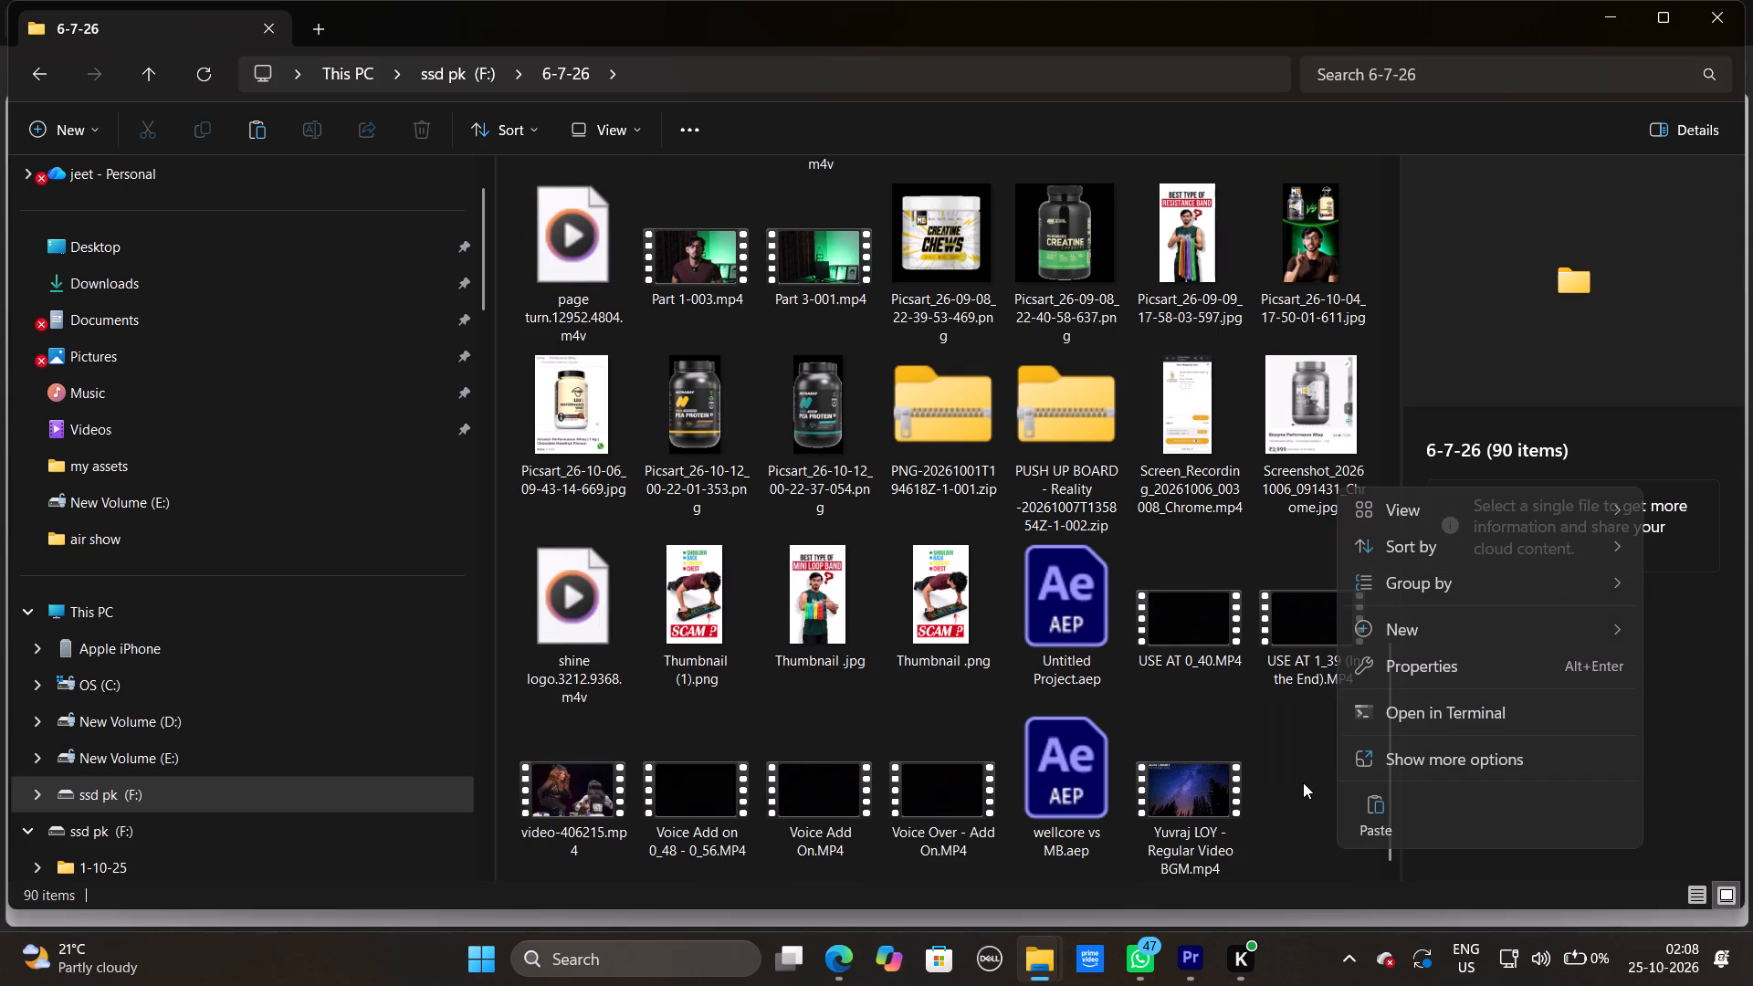
click(1303, 782)
right_click(1303, 782)
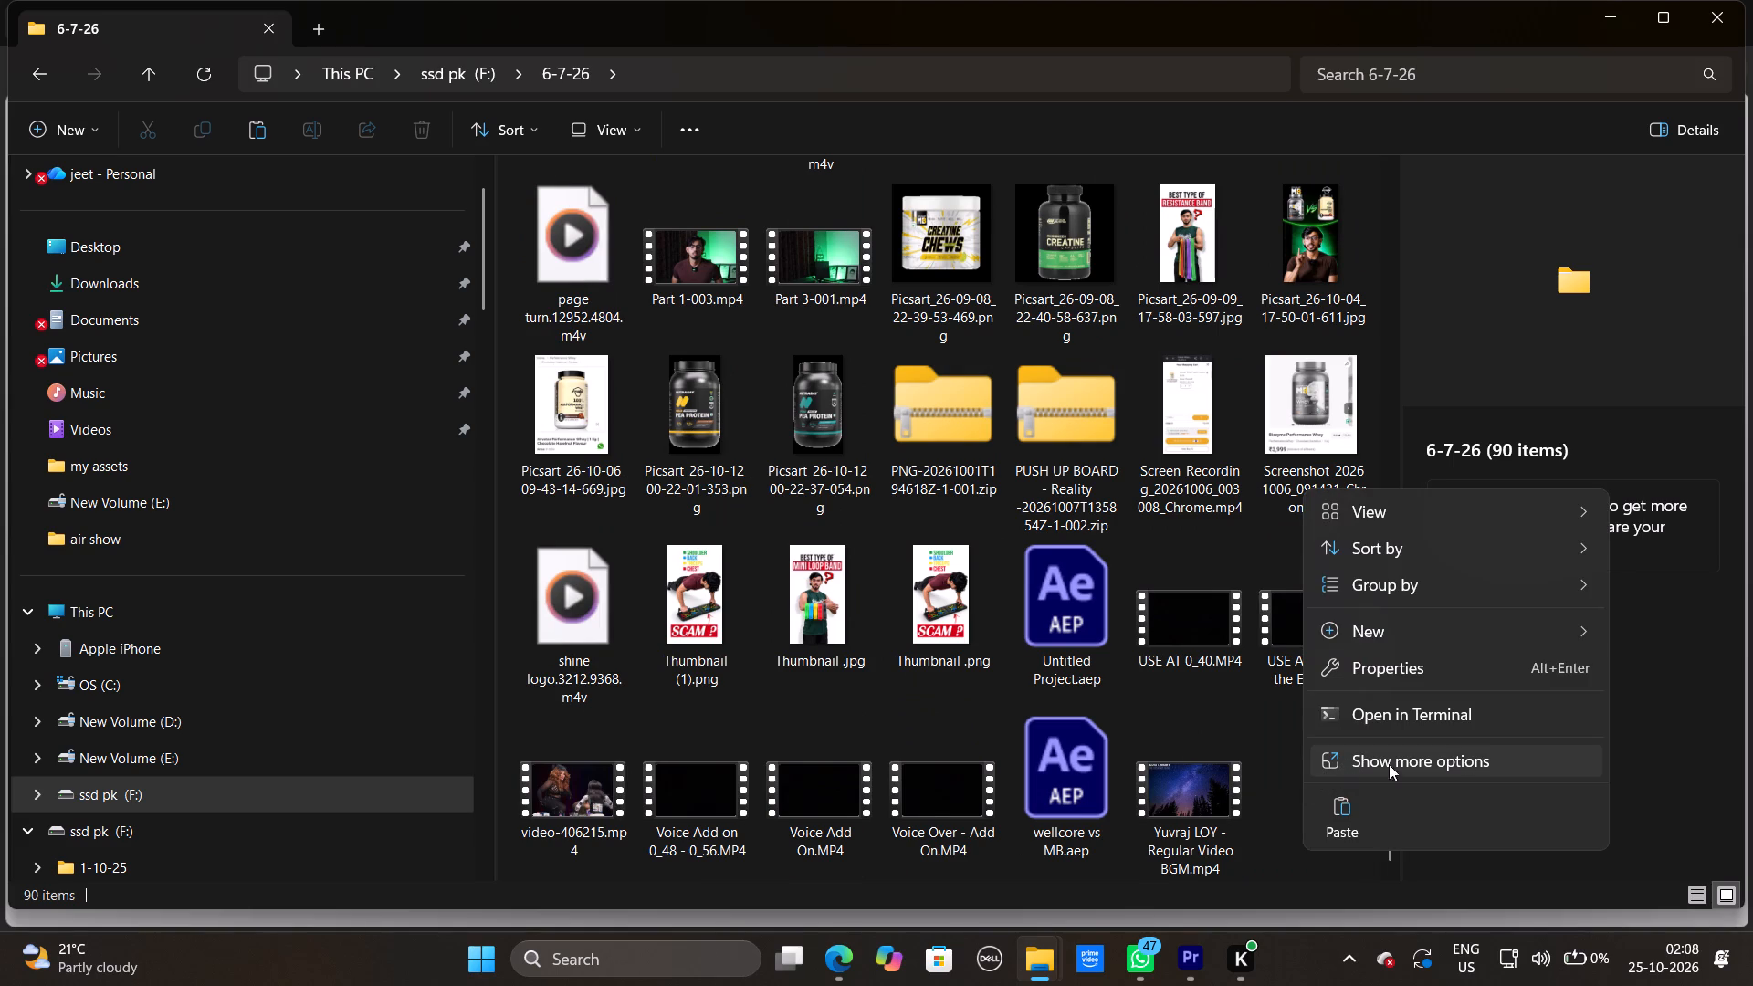
click(1471, 635)
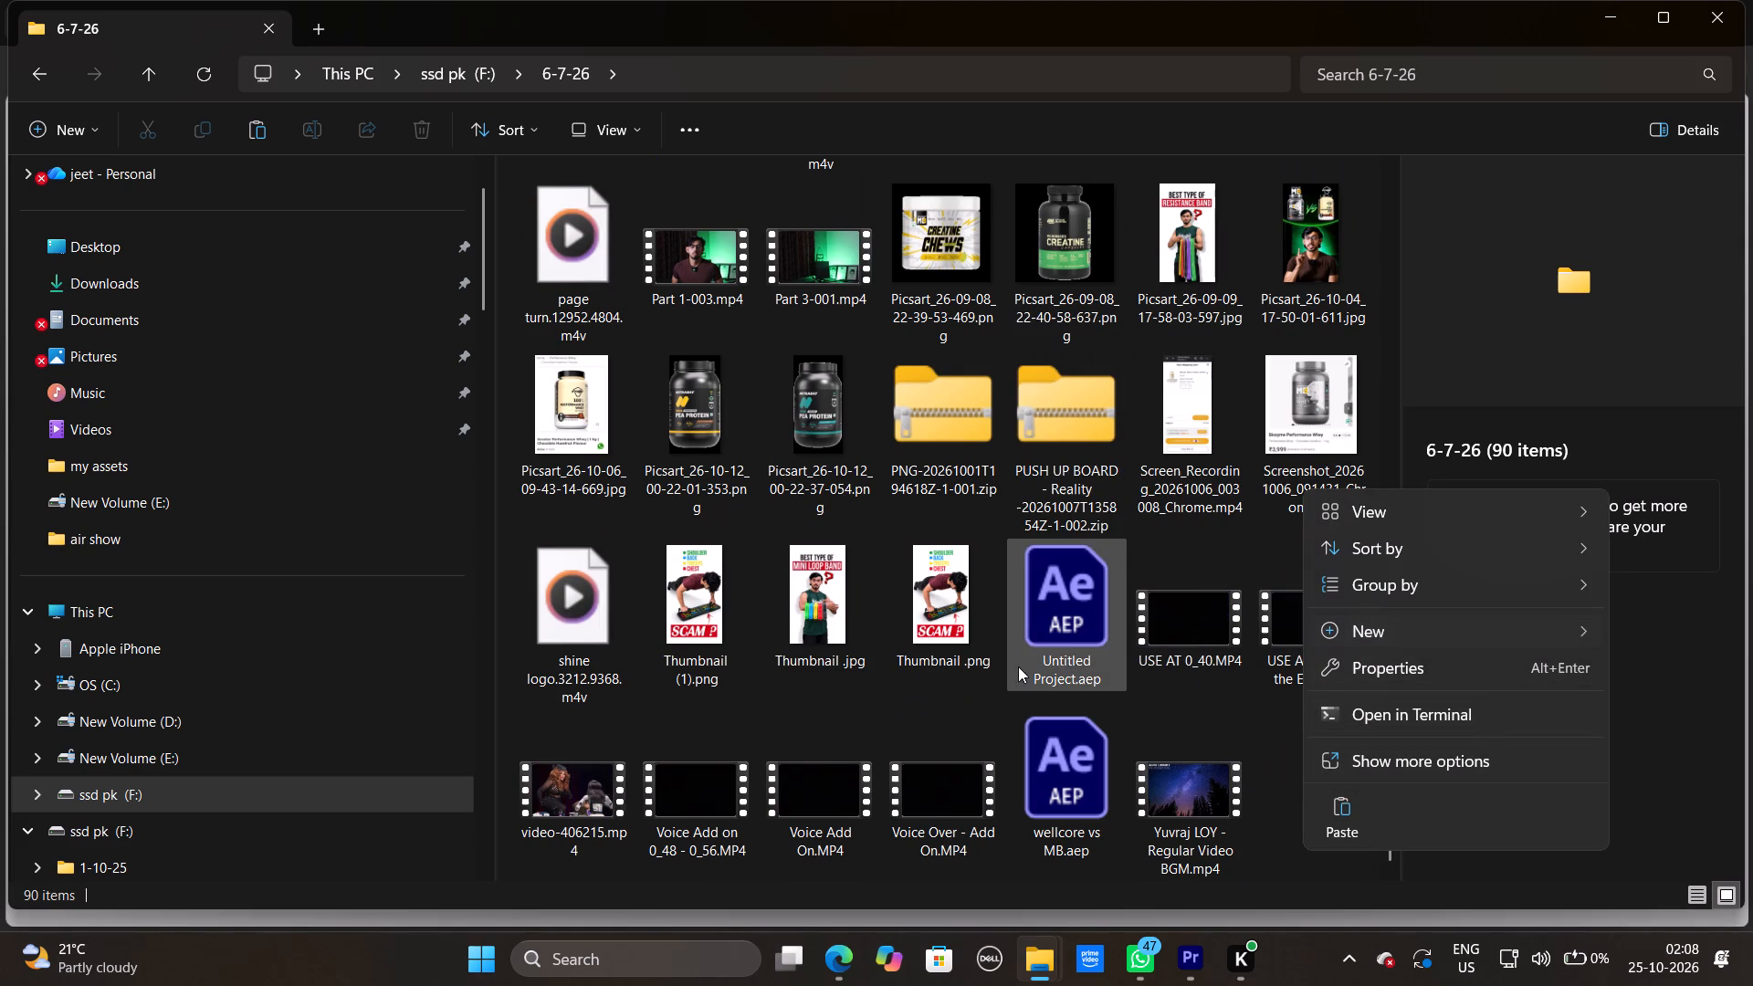
click(1384, 639)
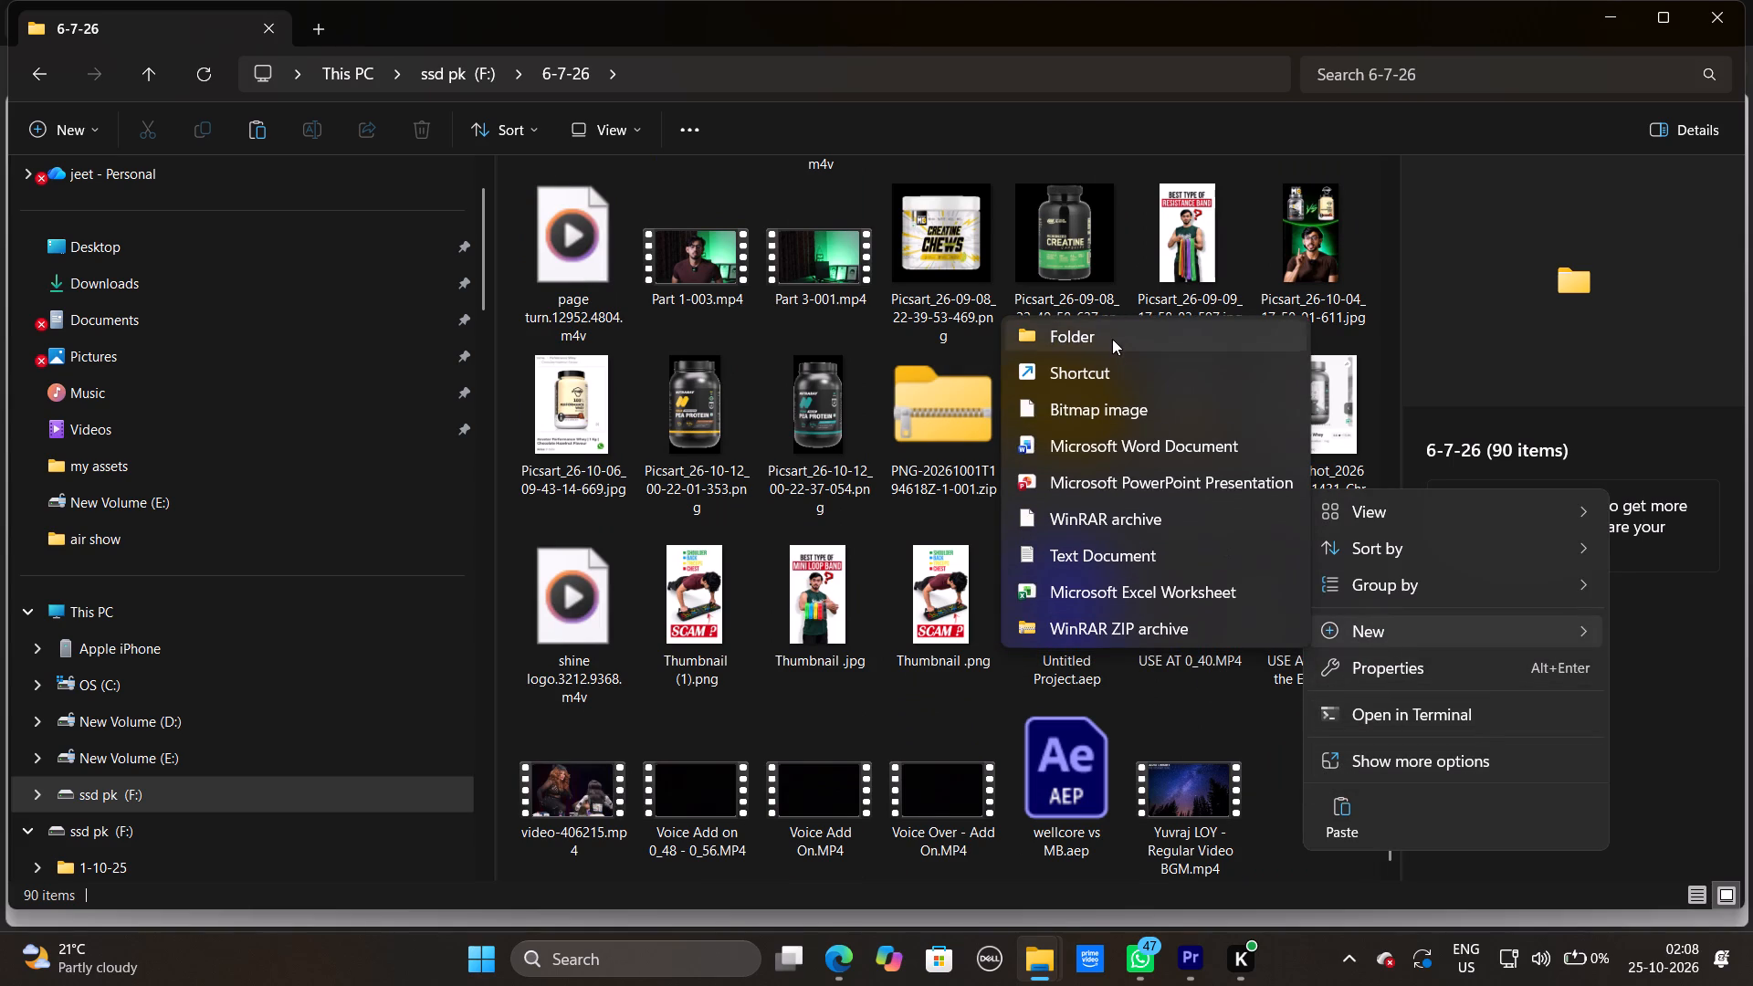
click(1111, 338)
key(BackSpace)
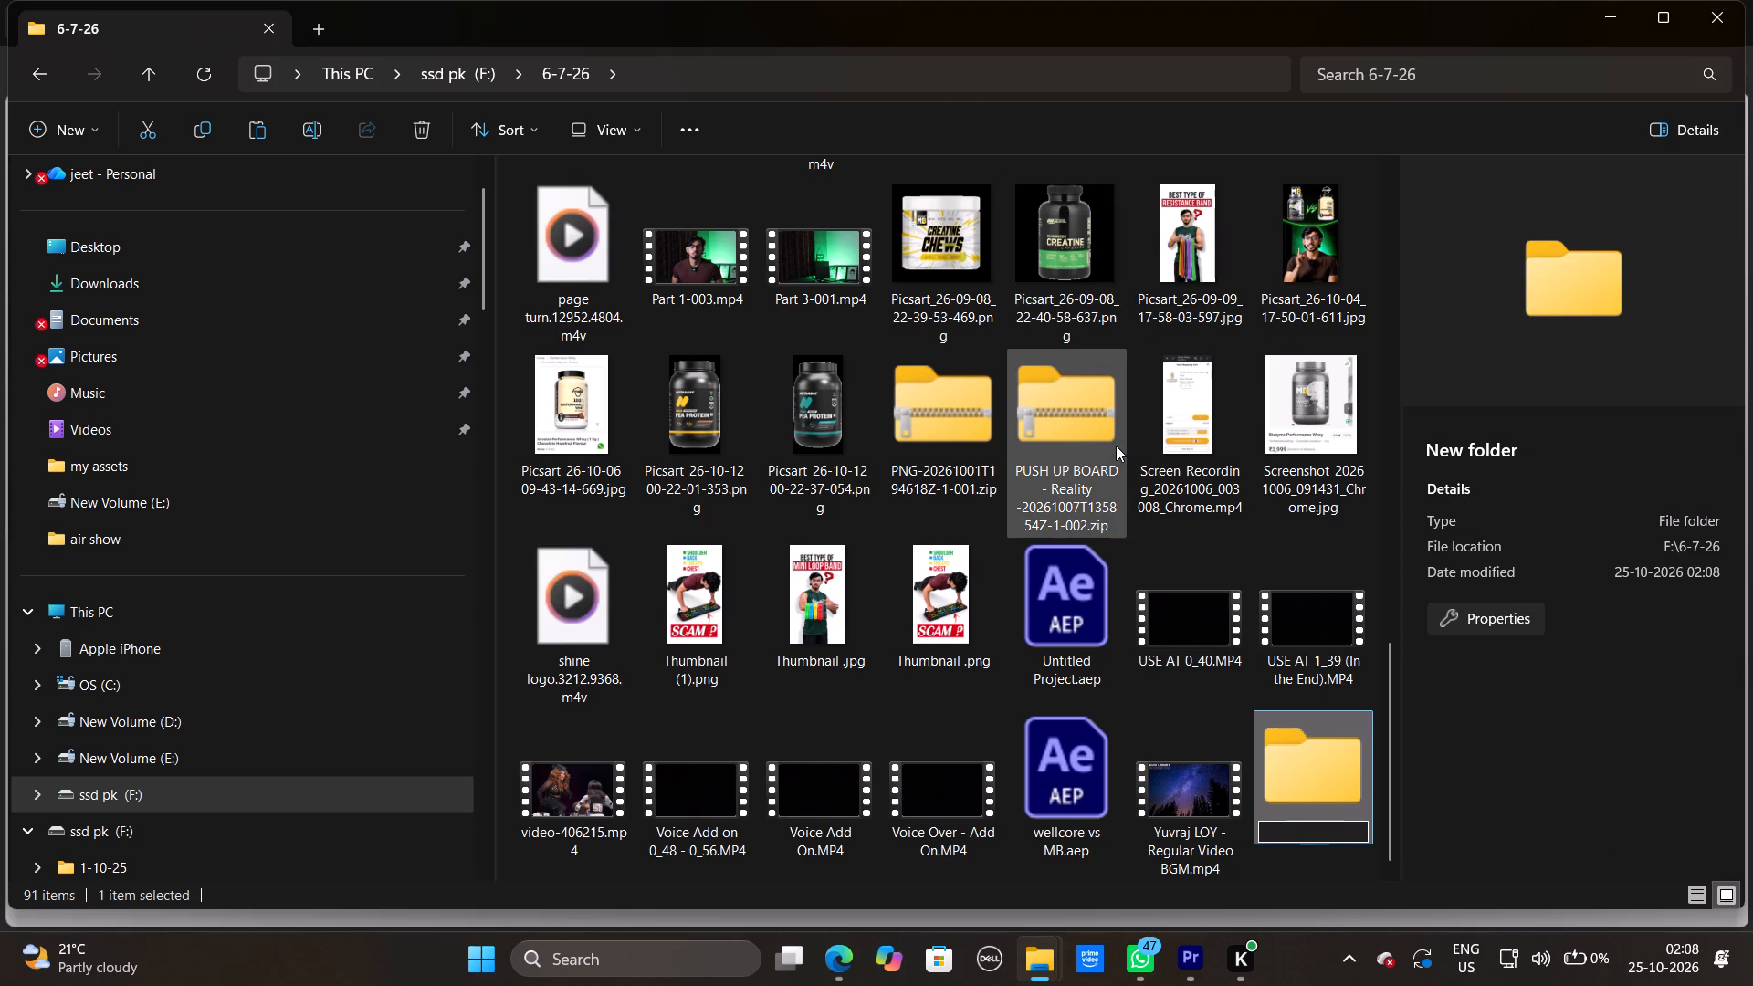
text(25-)
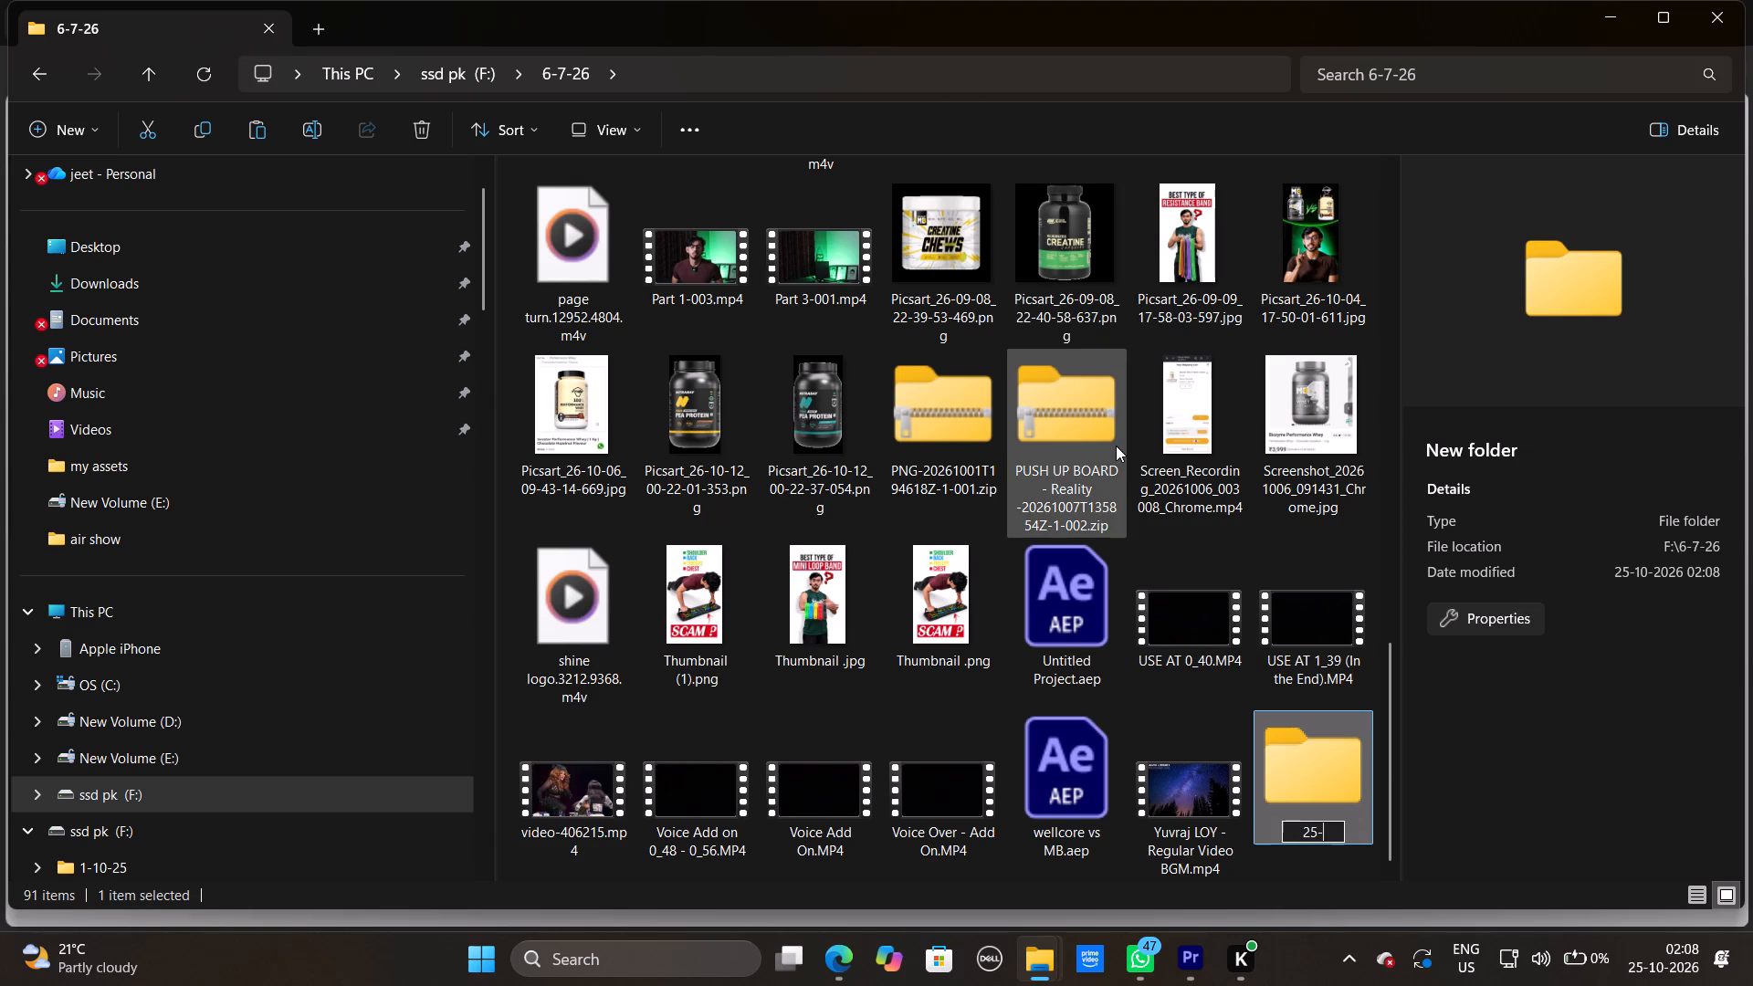
text(10-25 lo)
key(y)
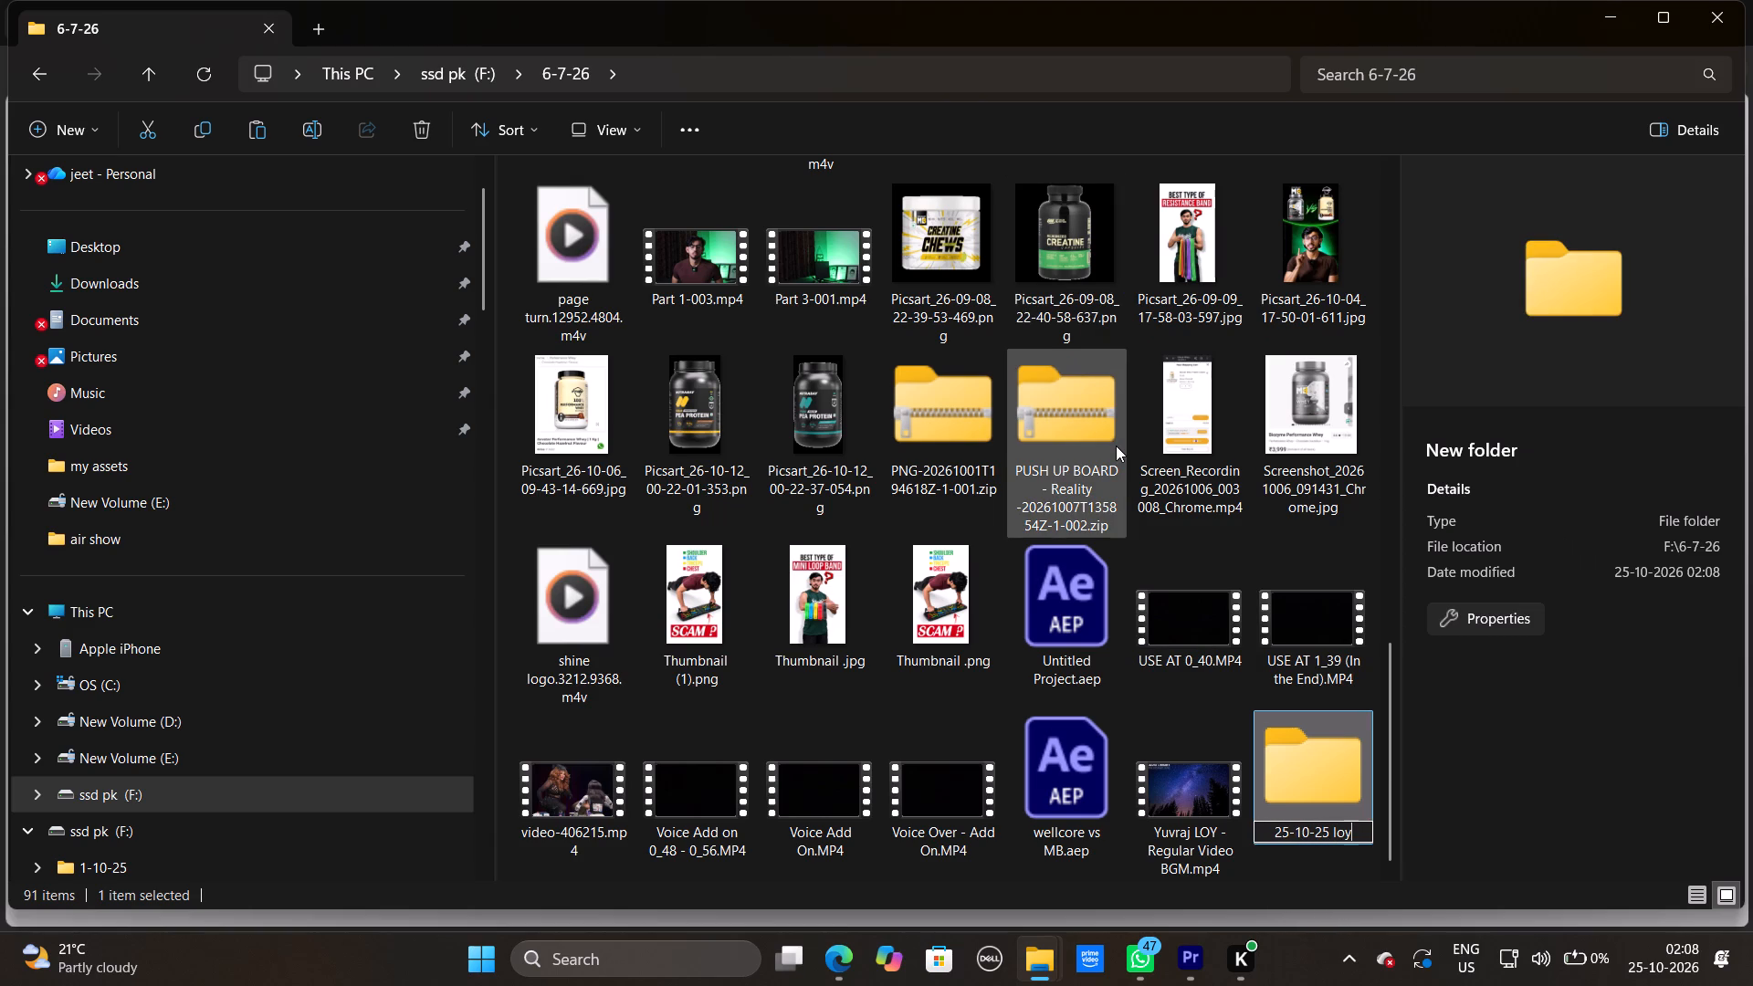
click(1312, 893)
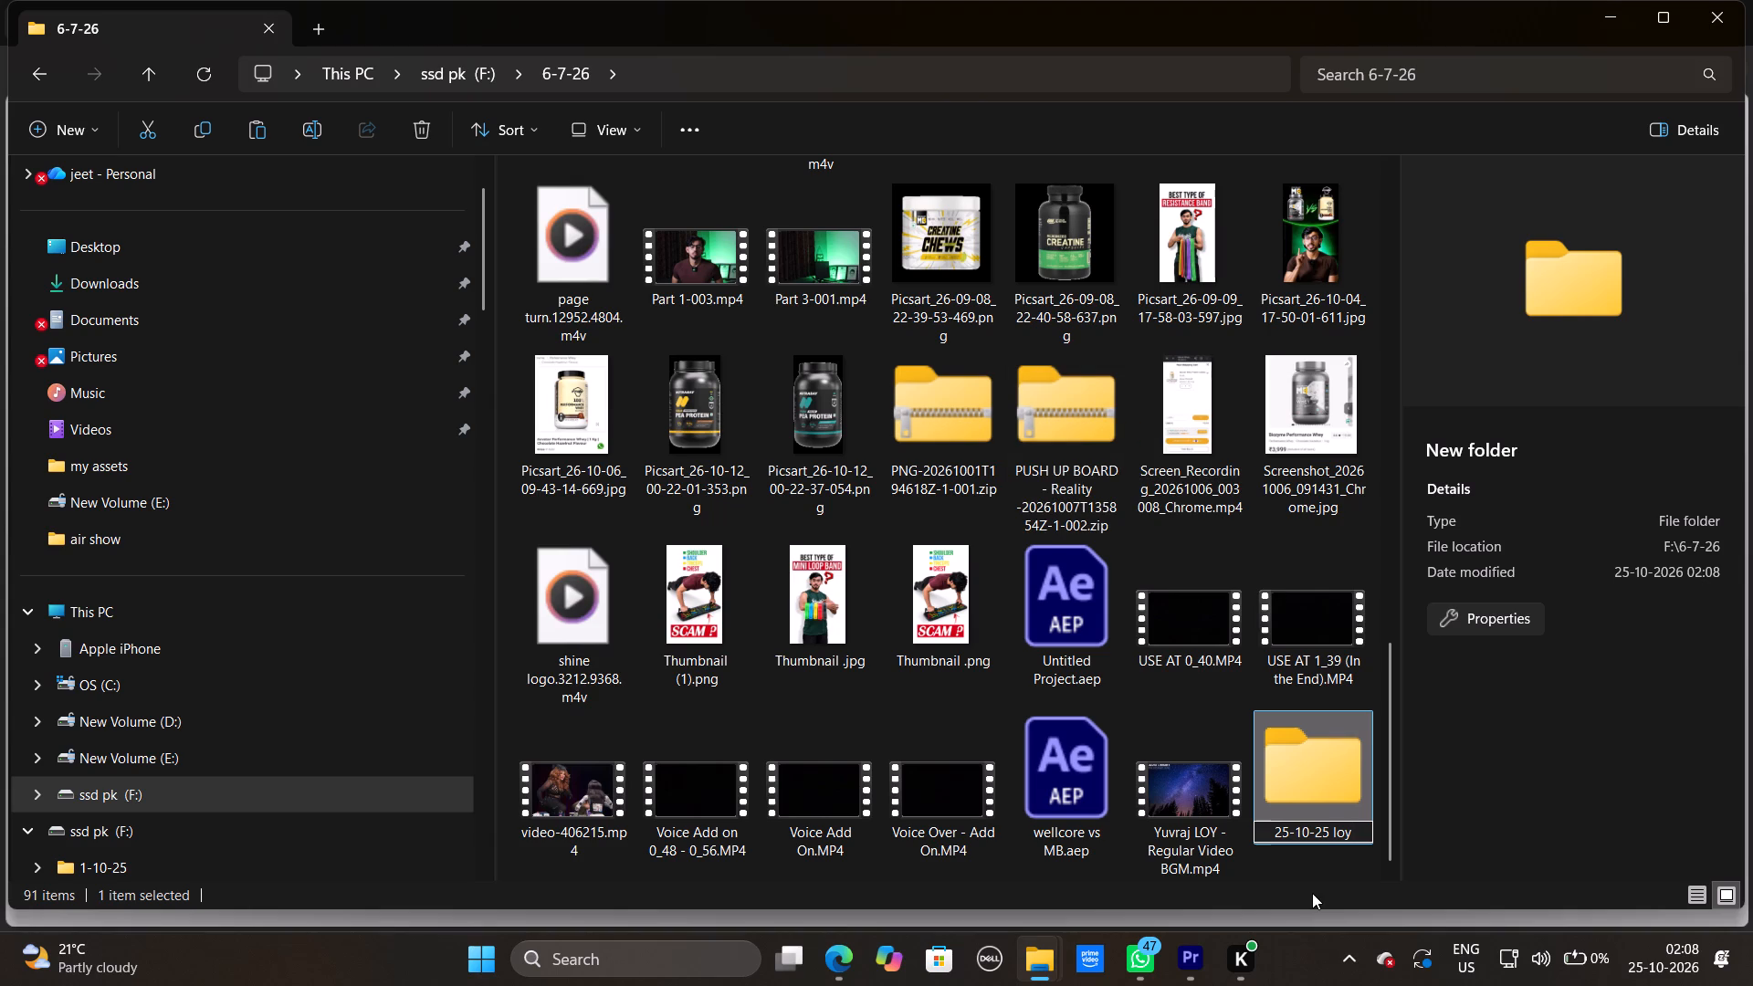
Paste the two copied zip archives into the 25-10-25 loy folder.
double_click(1311, 790)
right_click(785, 402)
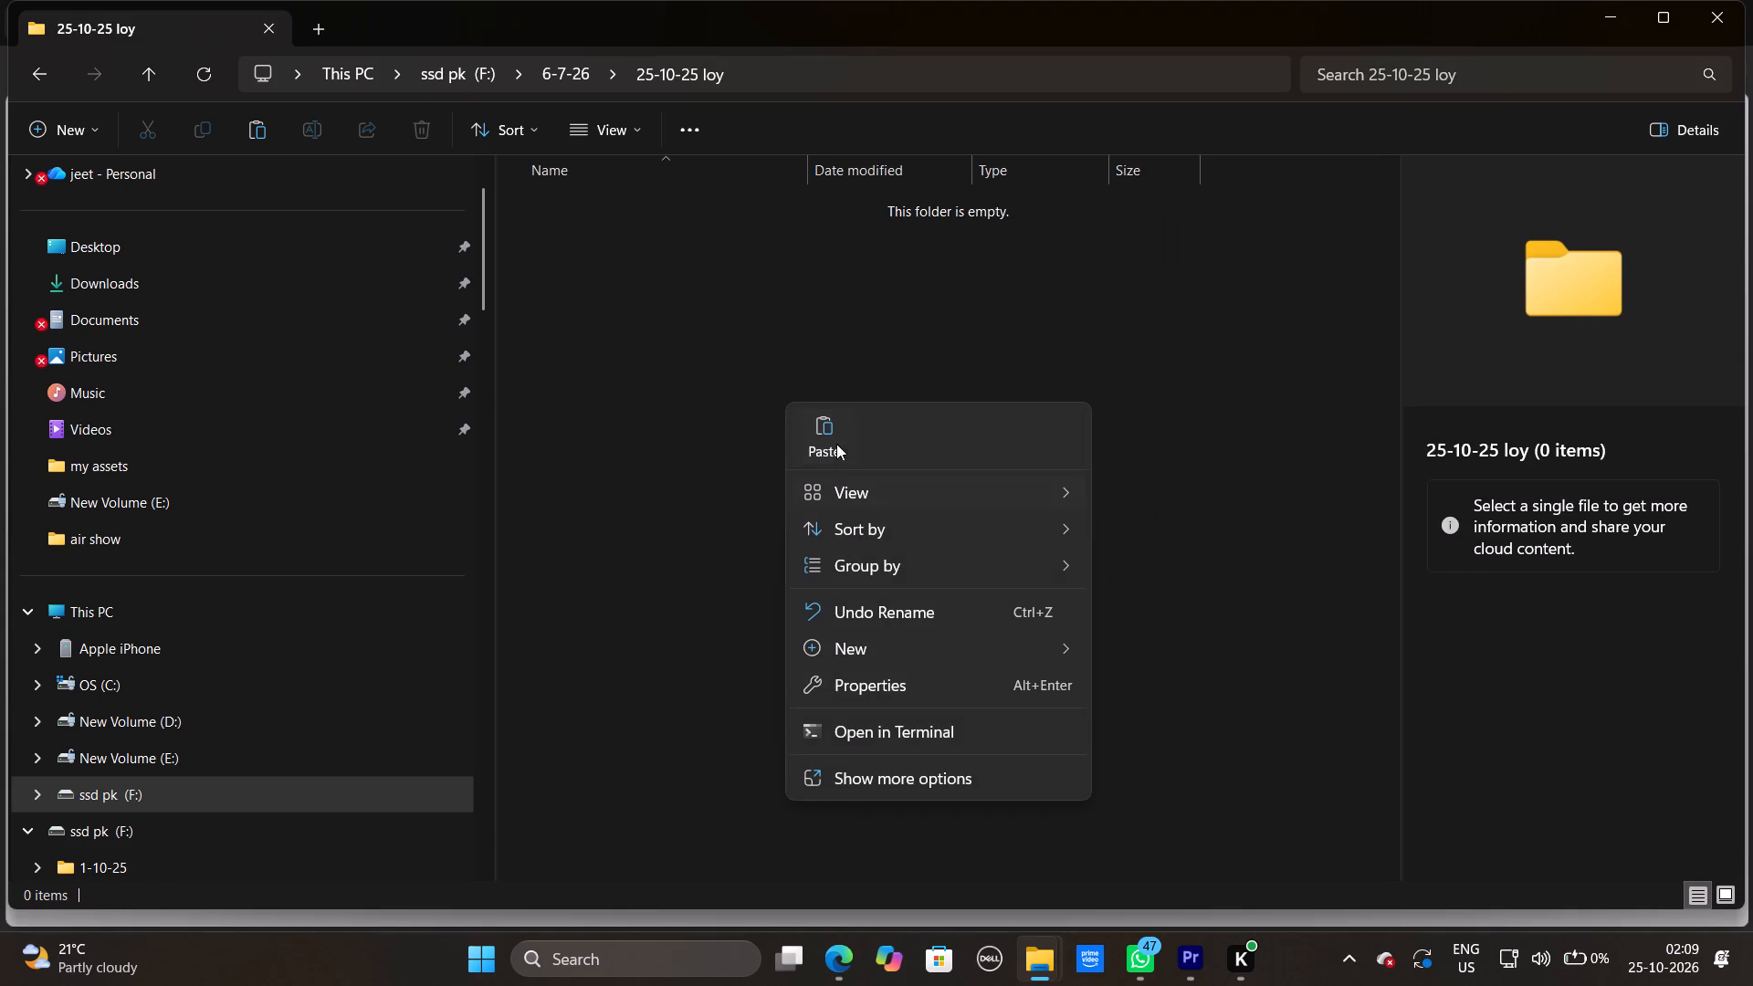
click(835, 432)
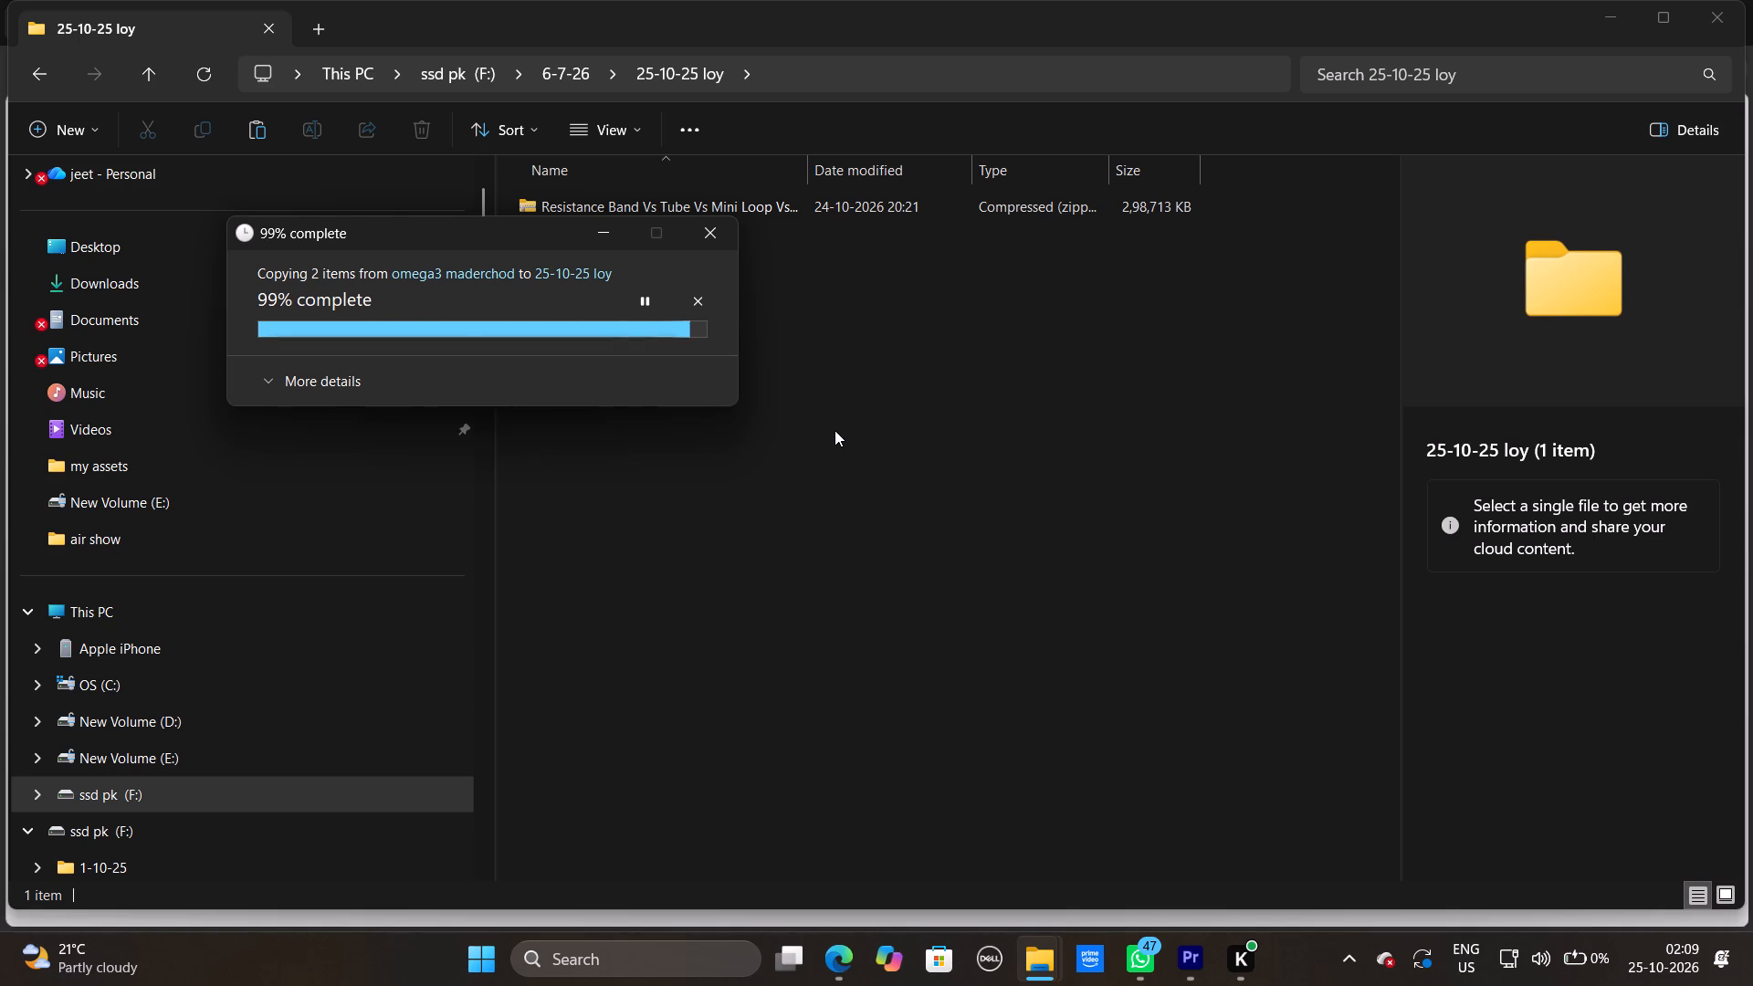
click(850, 529)
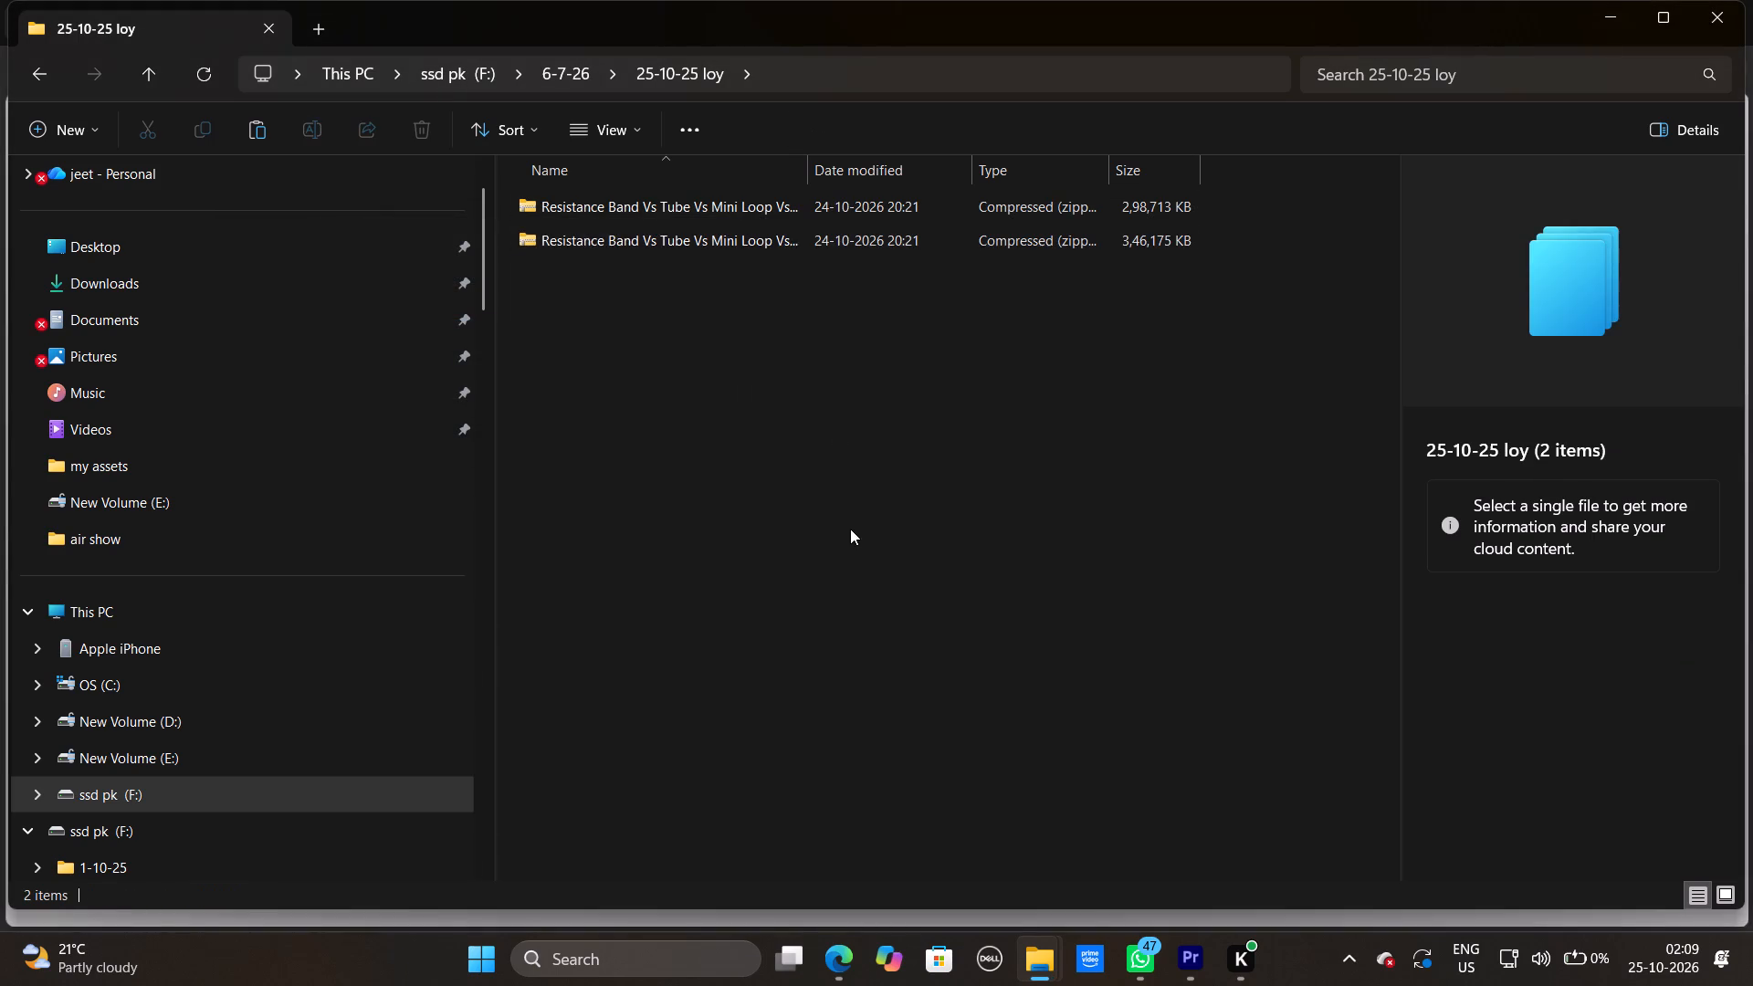
Extract the Resistance Band archive ending in 003 within the 25-10-25 loy folder using WinRAR.
right_click(707, 201)
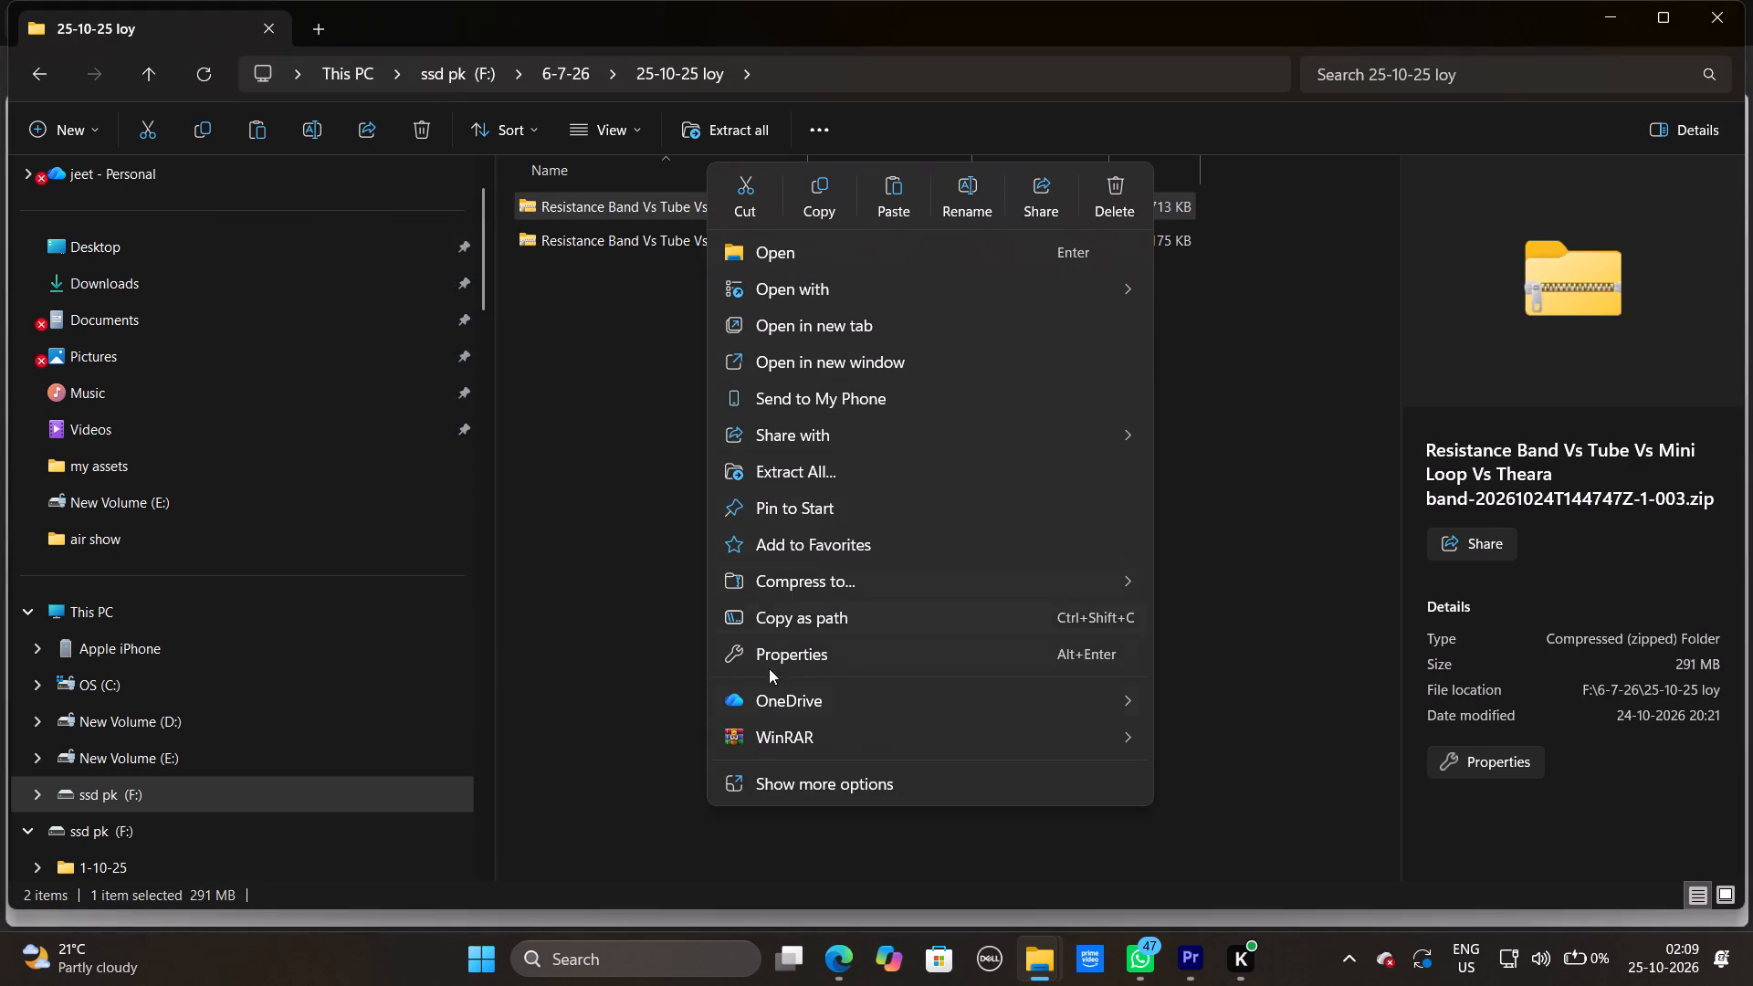
click(772, 736)
click(1243, 773)
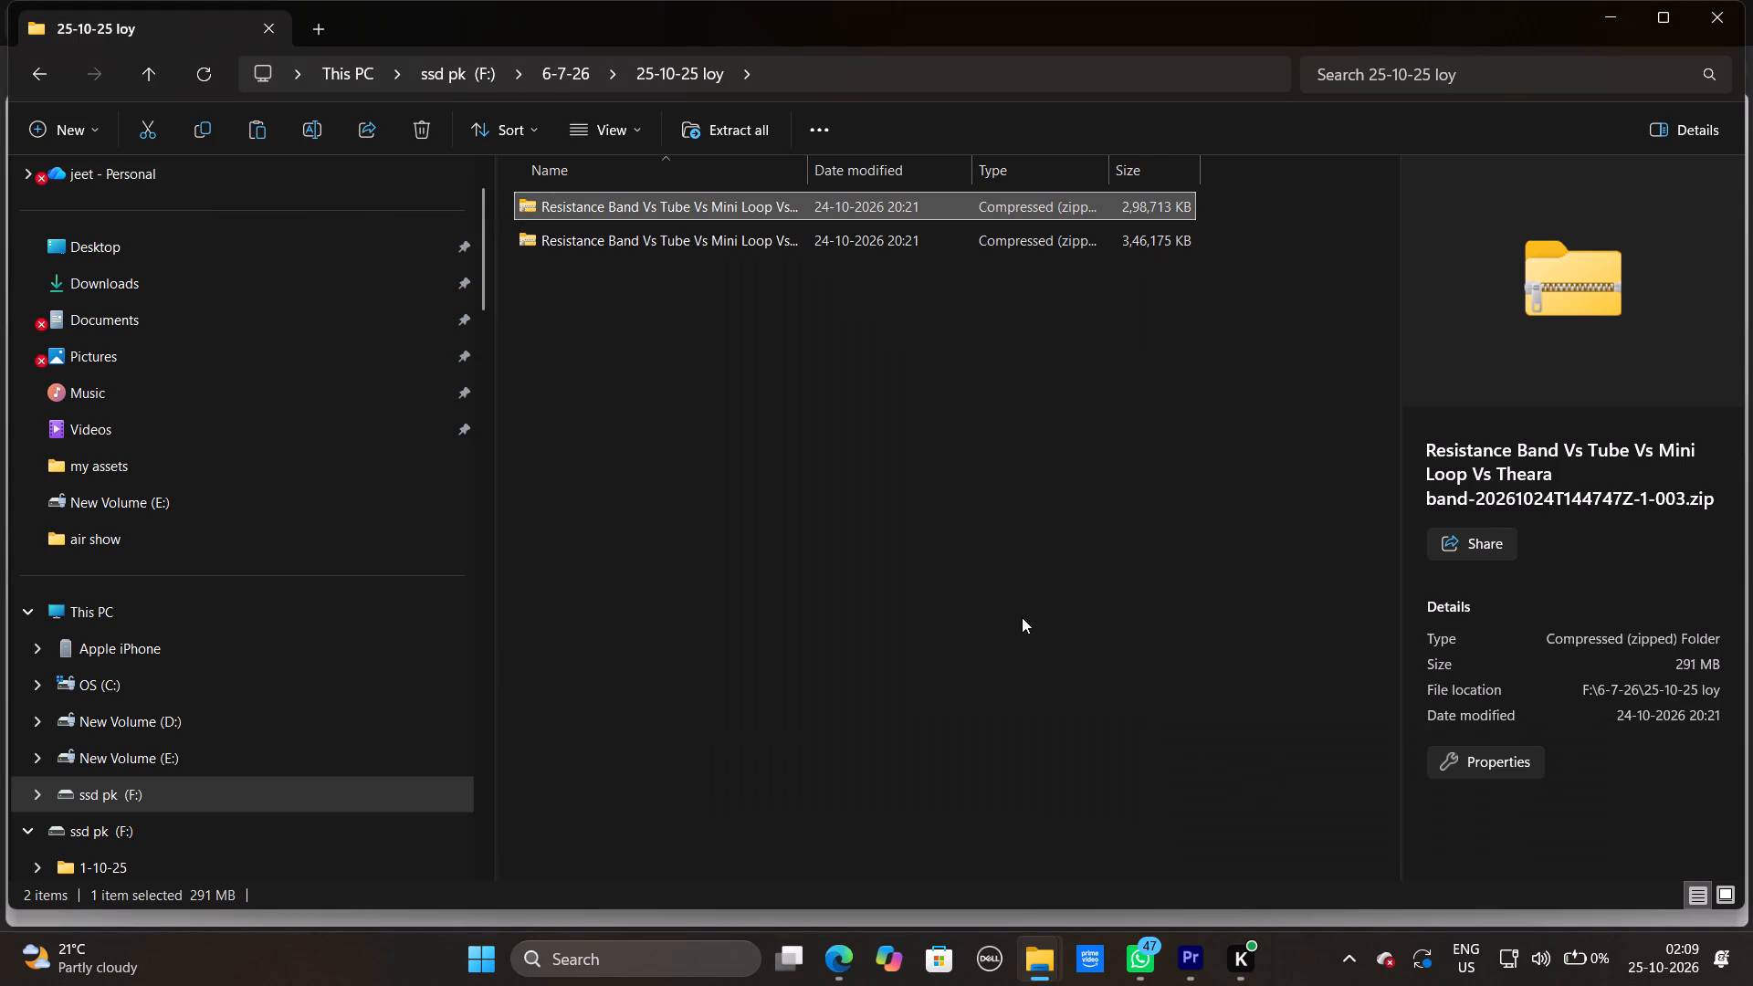
click(960, 742)
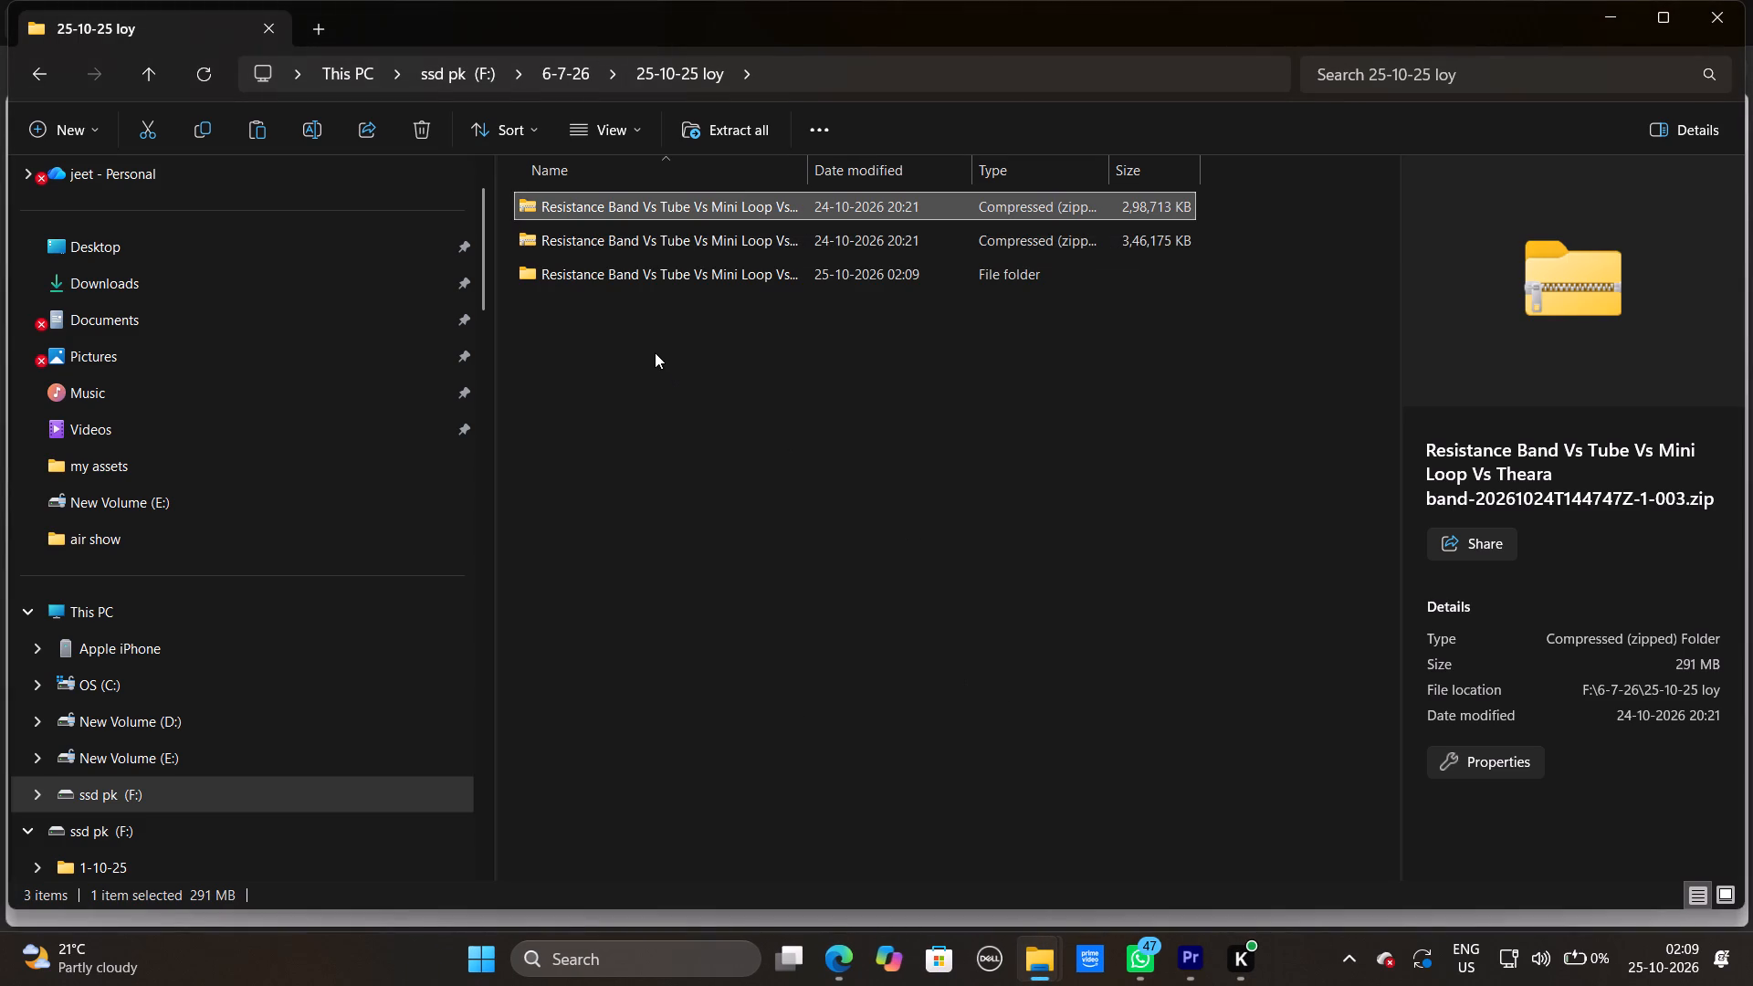
Extract the Resistance Band archive ending in 002 within the 25-10-25 loy folder using WinRAR.
click(649, 236)
right_click(649, 236)
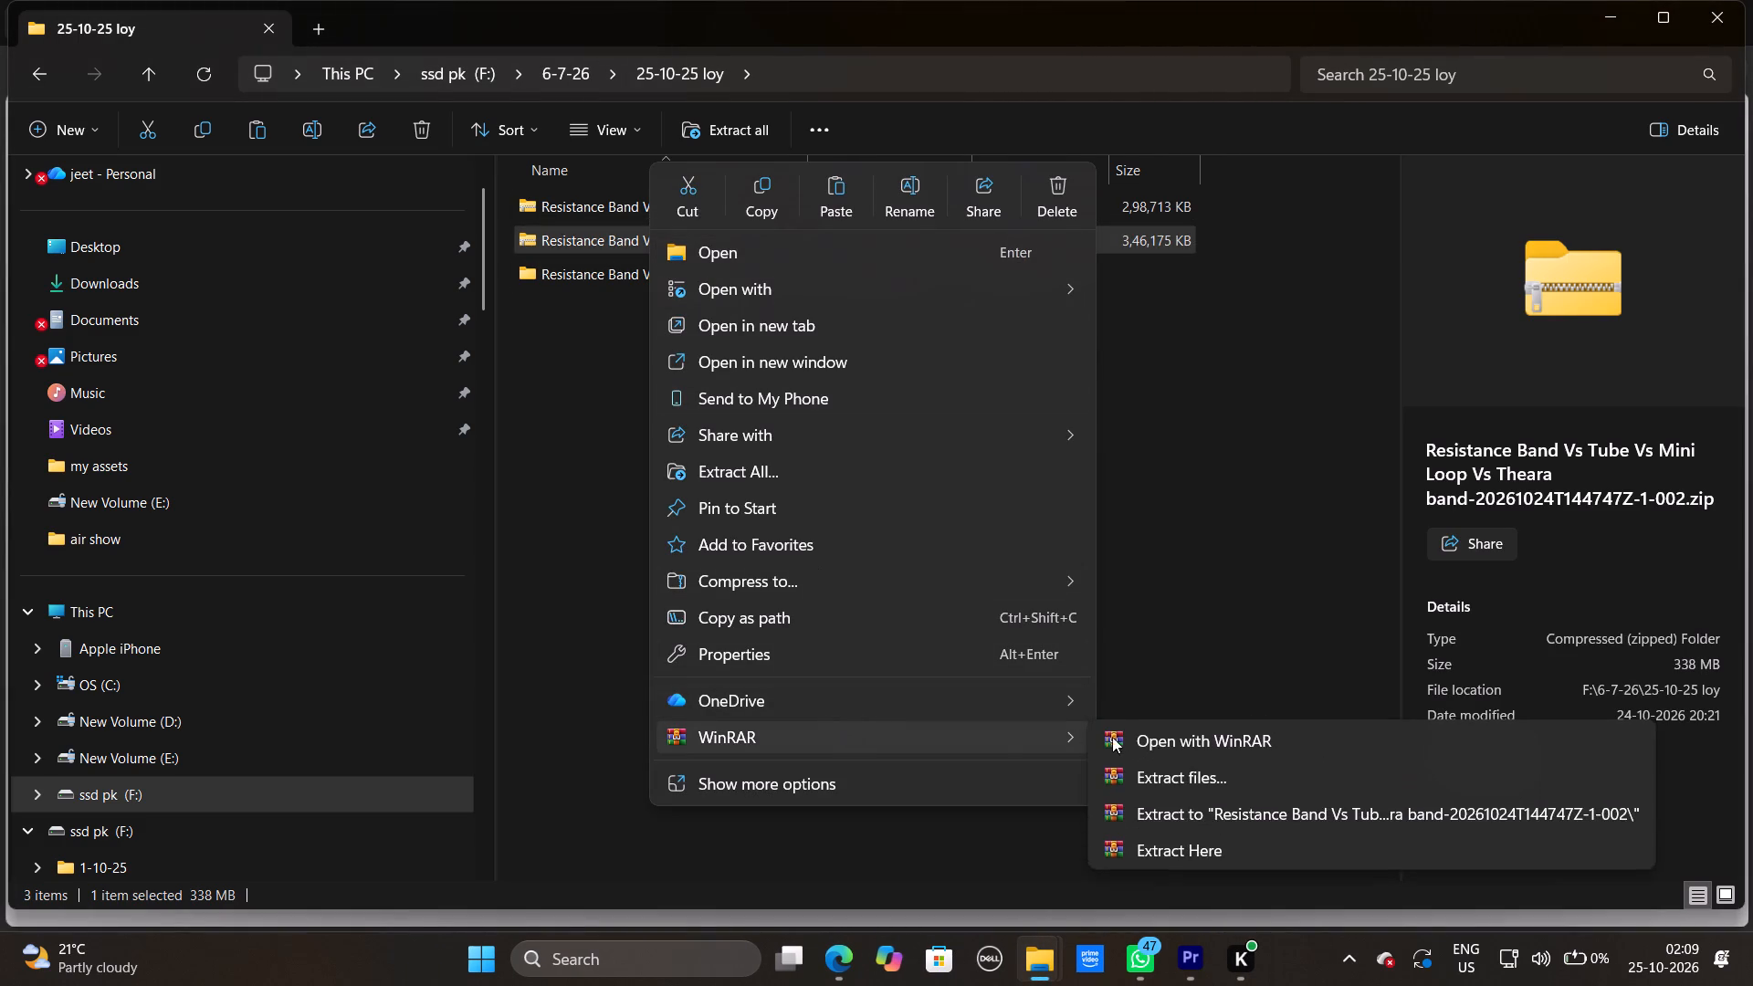
click(1144, 769)
click(969, 738)
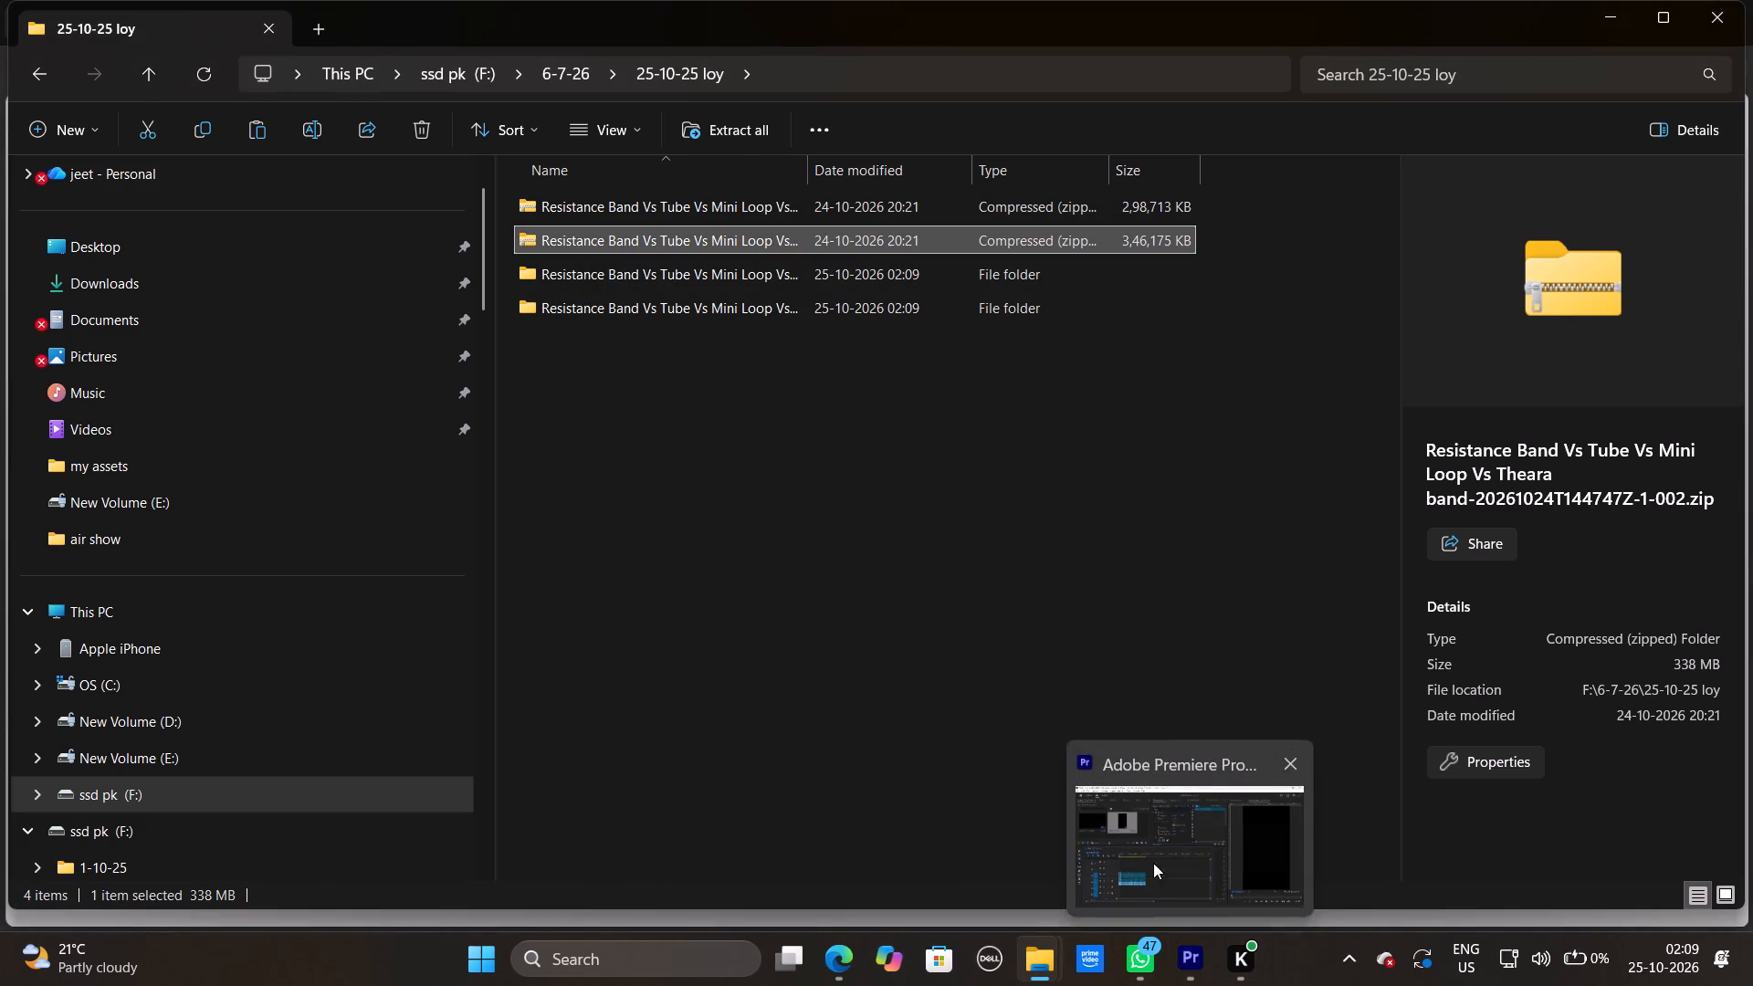
Switch to Premiere Pro, start a media import and browse to the 6-7-26 folder on the ssd pk (F:) drive.
click(1183, 957)
scroll(355, 333, down, 6)
double_click(511, 323)
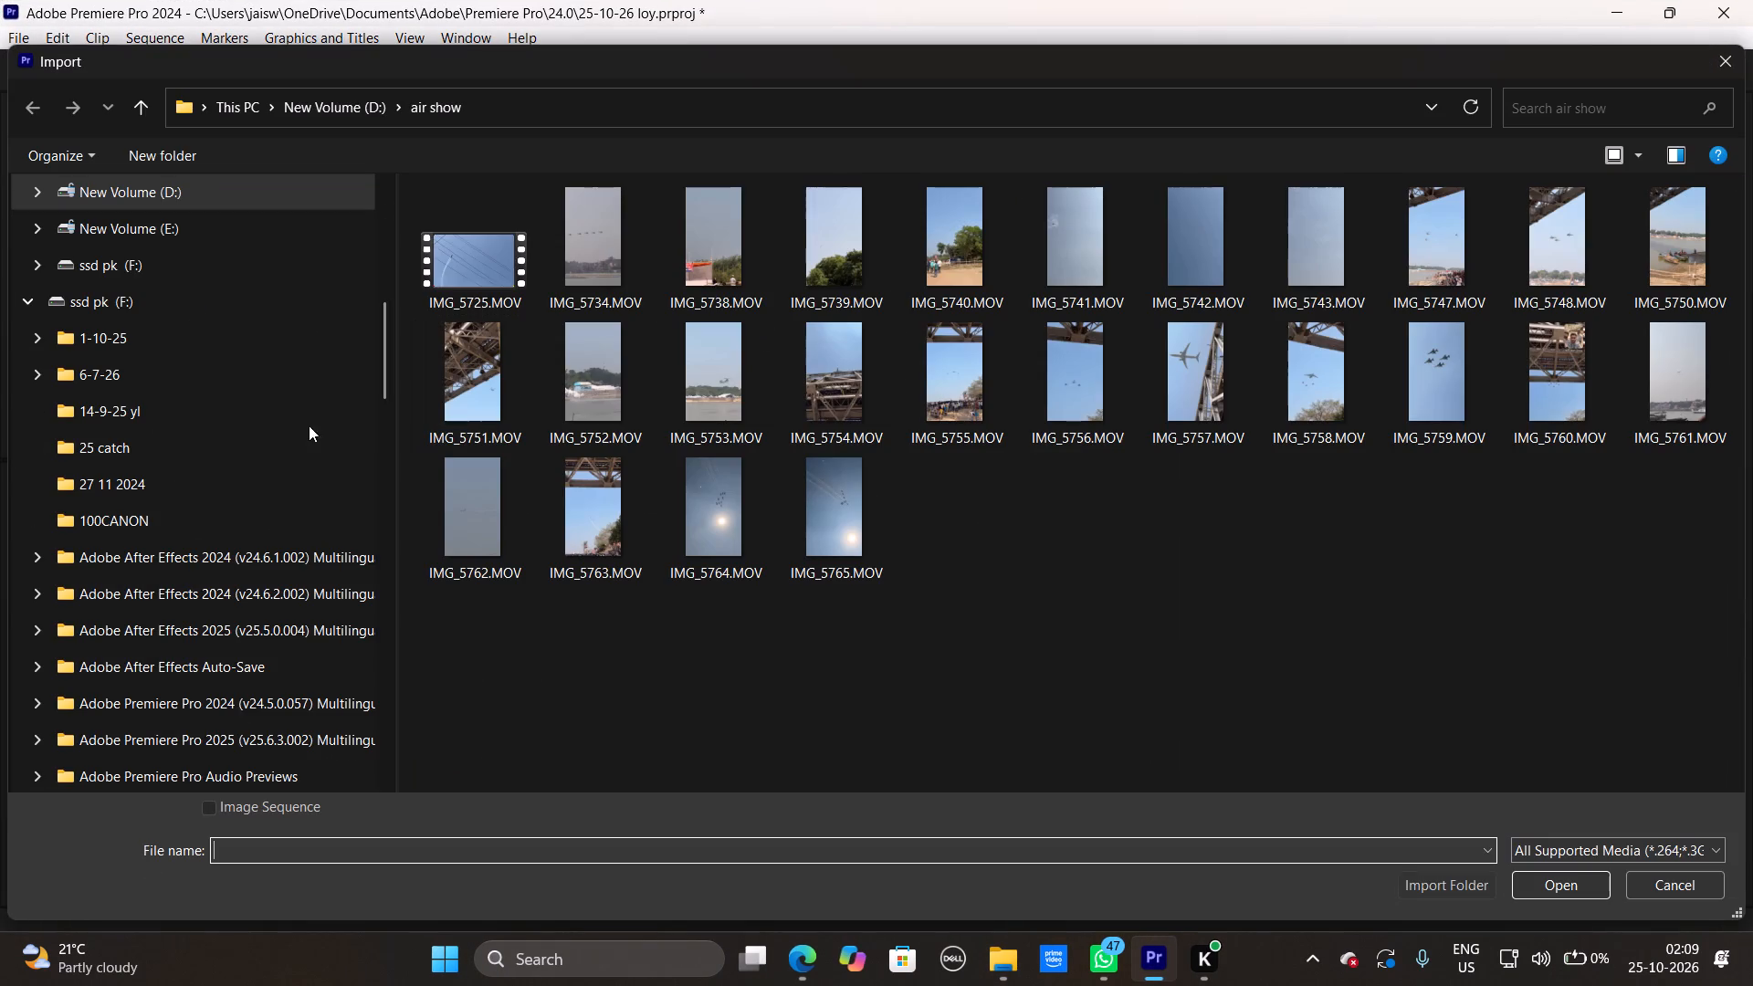
scroll(142, 283, up, 3)
scroll(143, 284, down, 1)
scroll(144, 284, up, 1)
scroll(173, 528, up, 2)
scroll(173, 528, down, 1)
scroll(173, 528, up, 2)
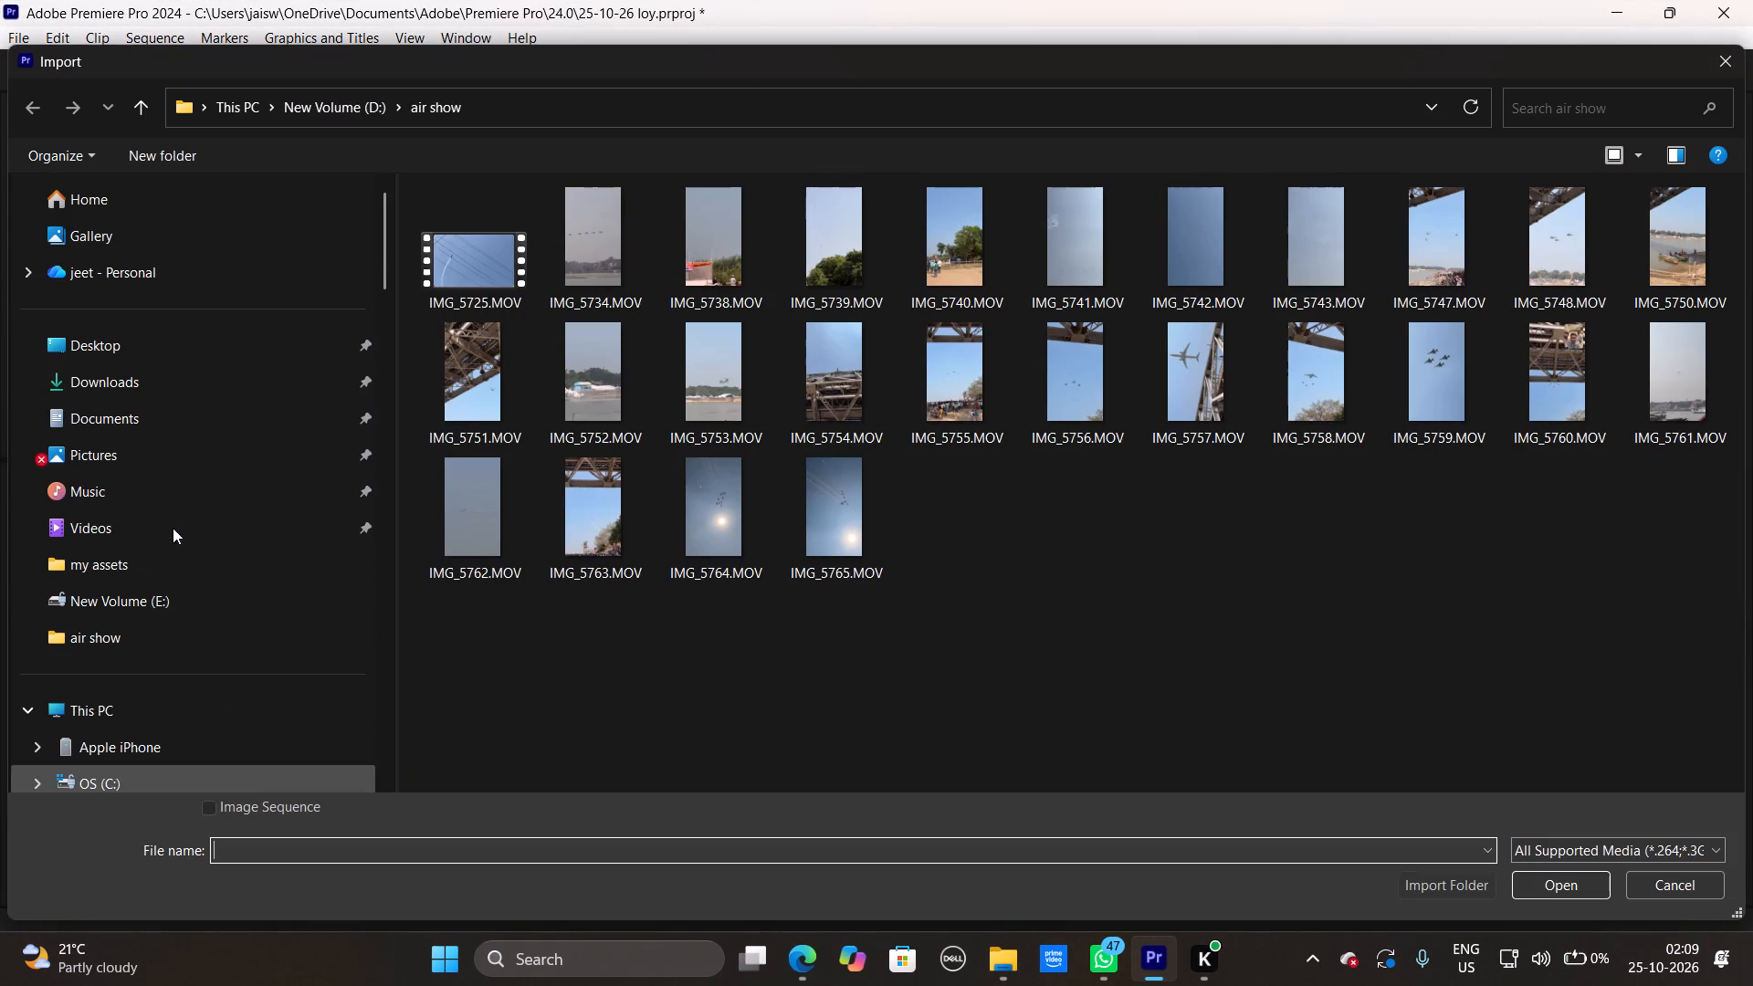
click(164, 387)
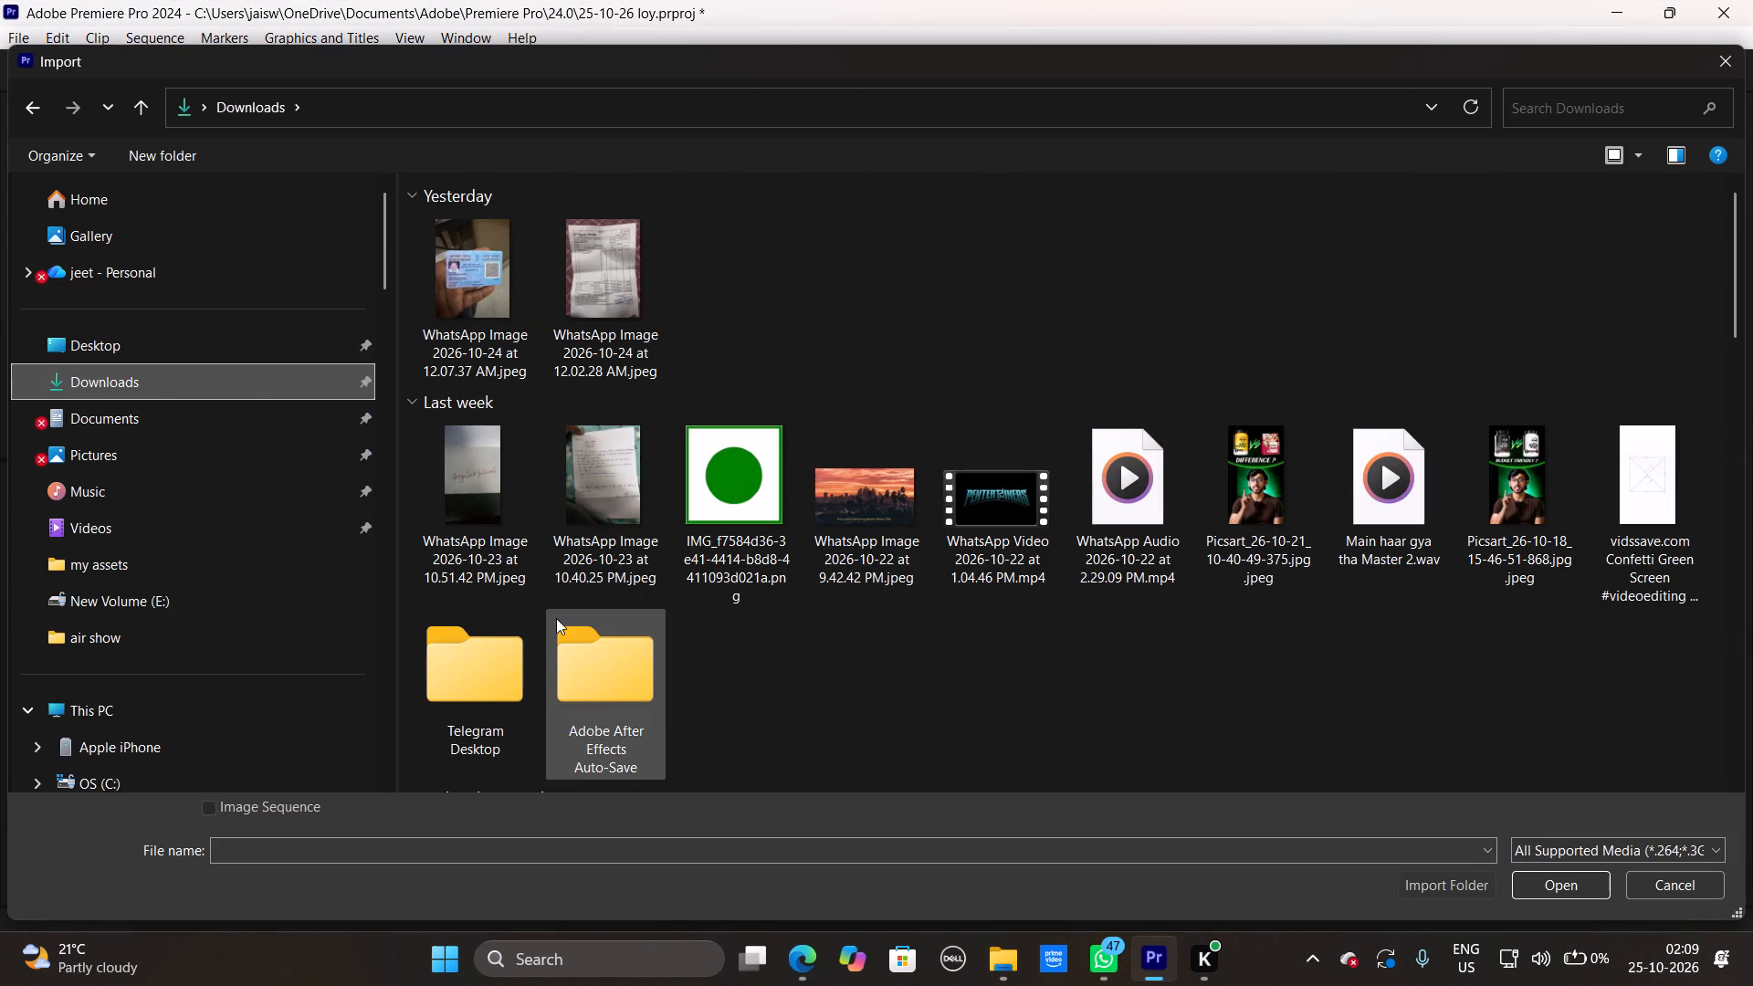
scroll(241, 635, down, 2)
click(240, 666)
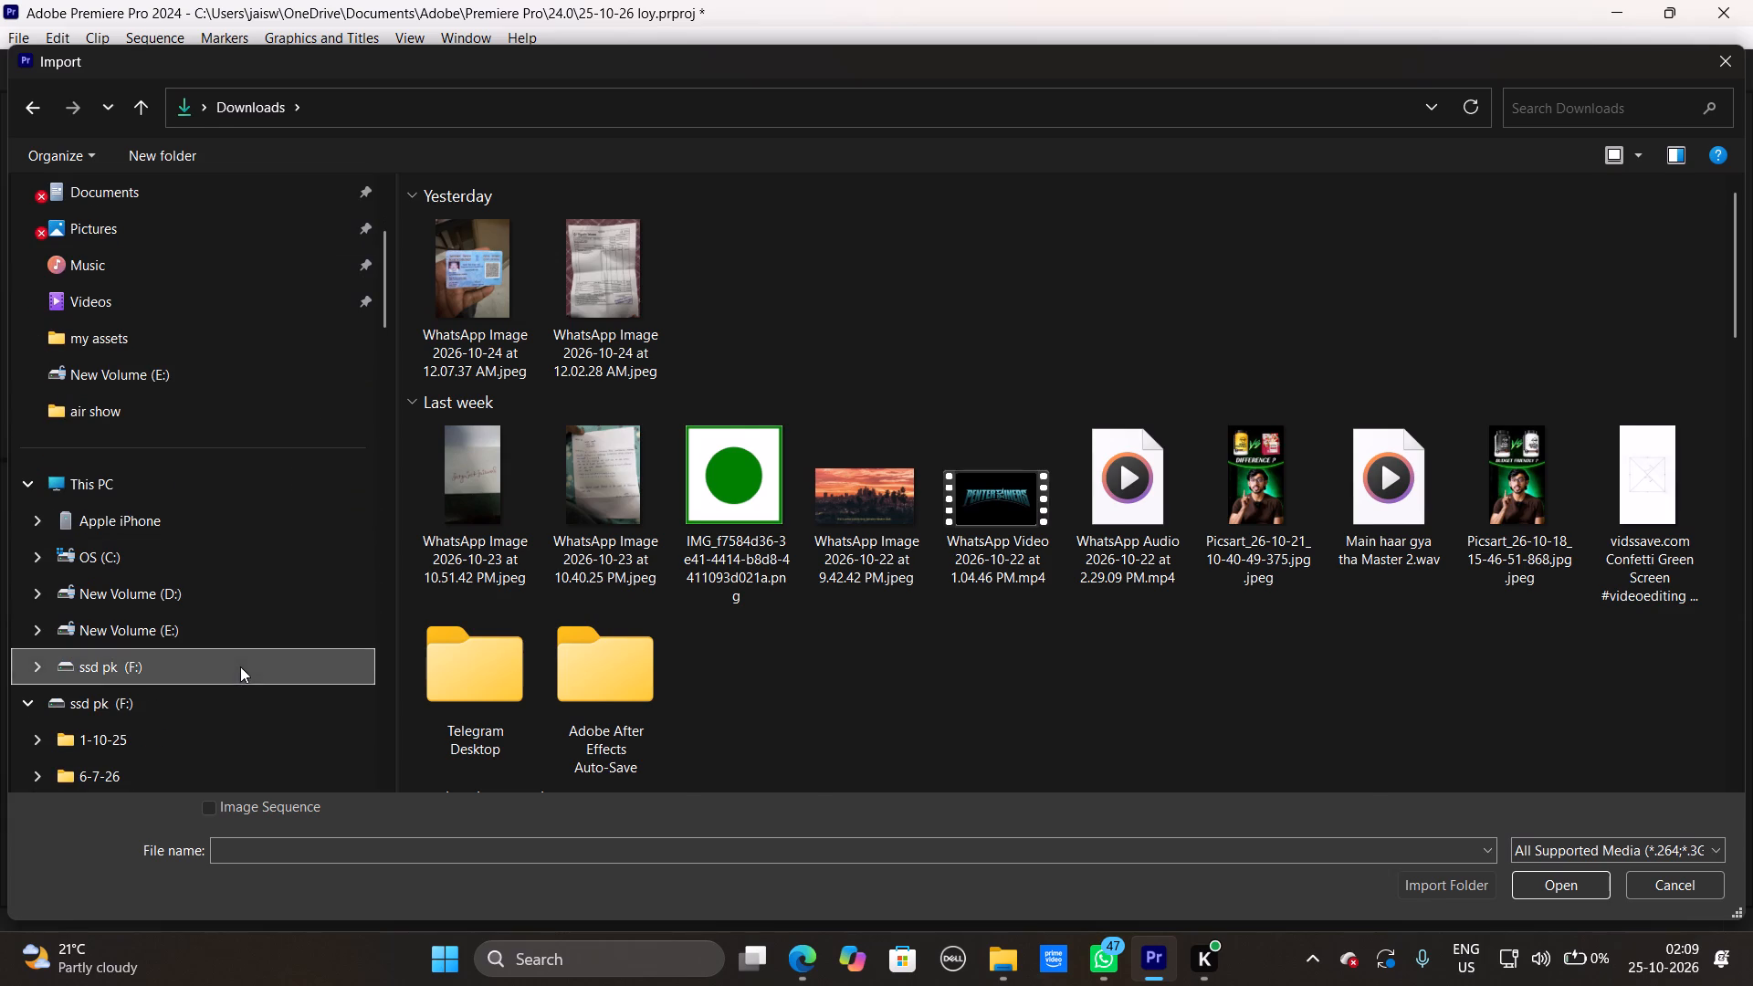
click(1554, 110)
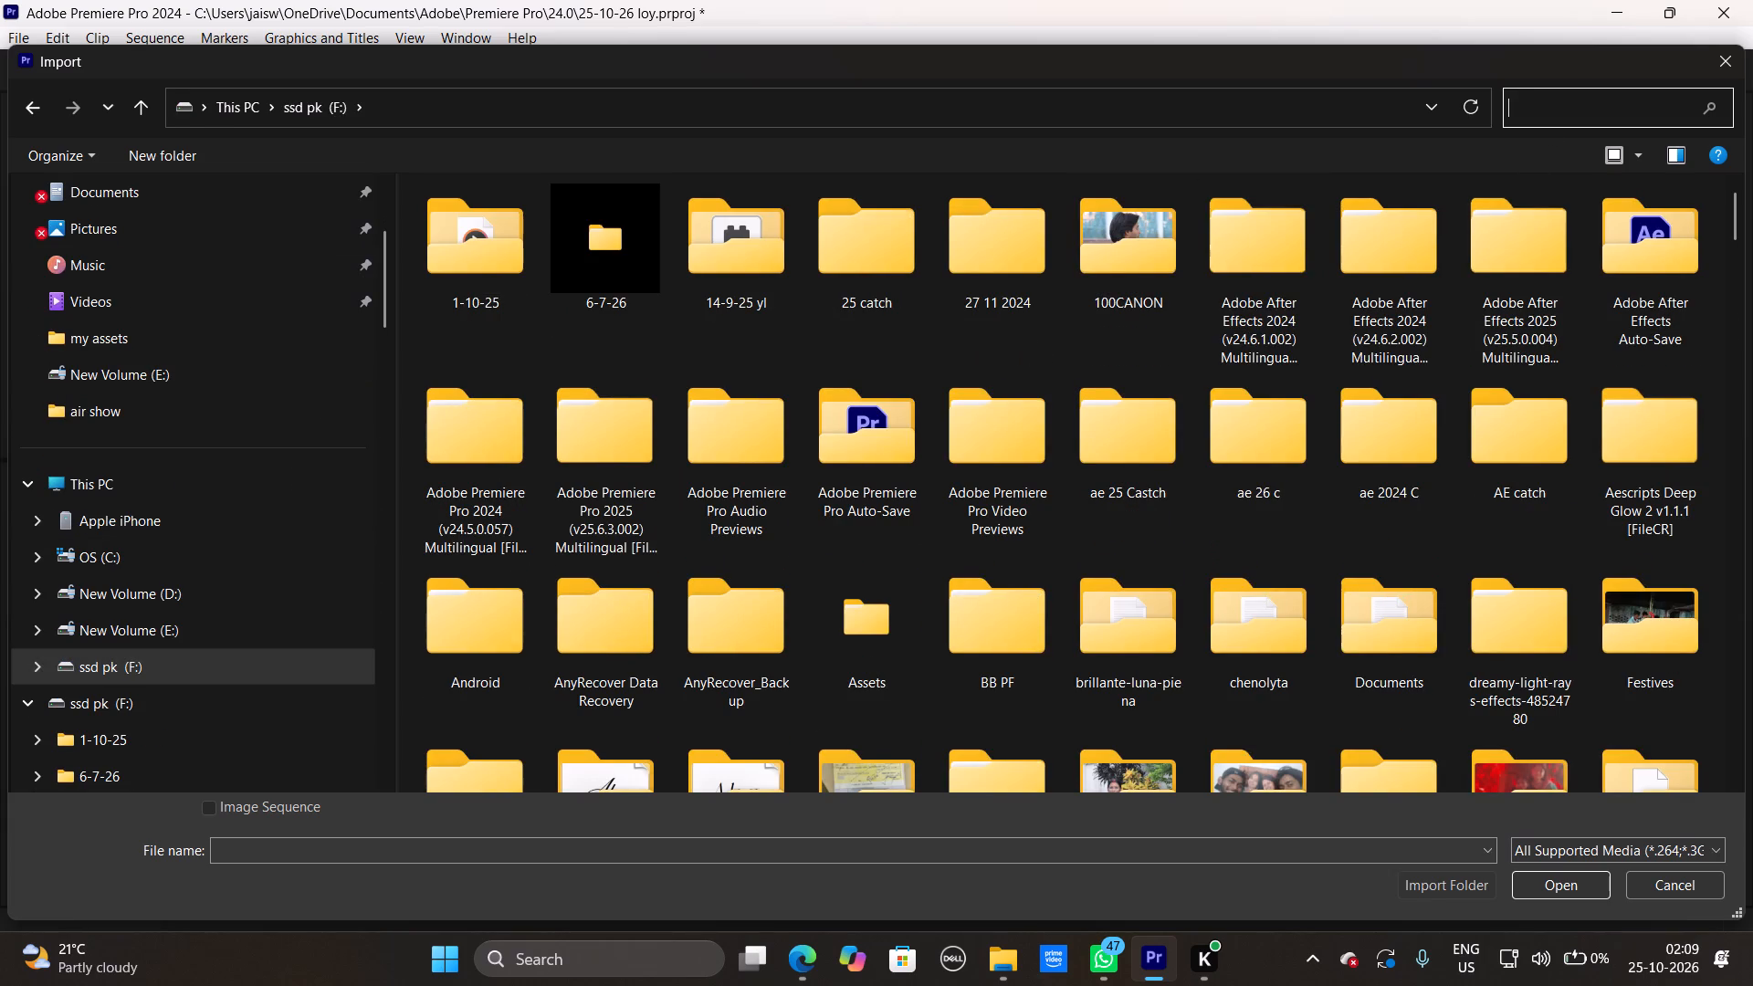
double_click(562, 289)
Import the MINI LOOP BAND - INTRO and RESISTANCE TUBE - INTRO clips from the INTRO folder of the extracted 002 archive in 25-10-25 loy.
scroll(916, 541, down, 1)
scroll(925, 565, up, 5)
scroll(937, 590, down, 1)
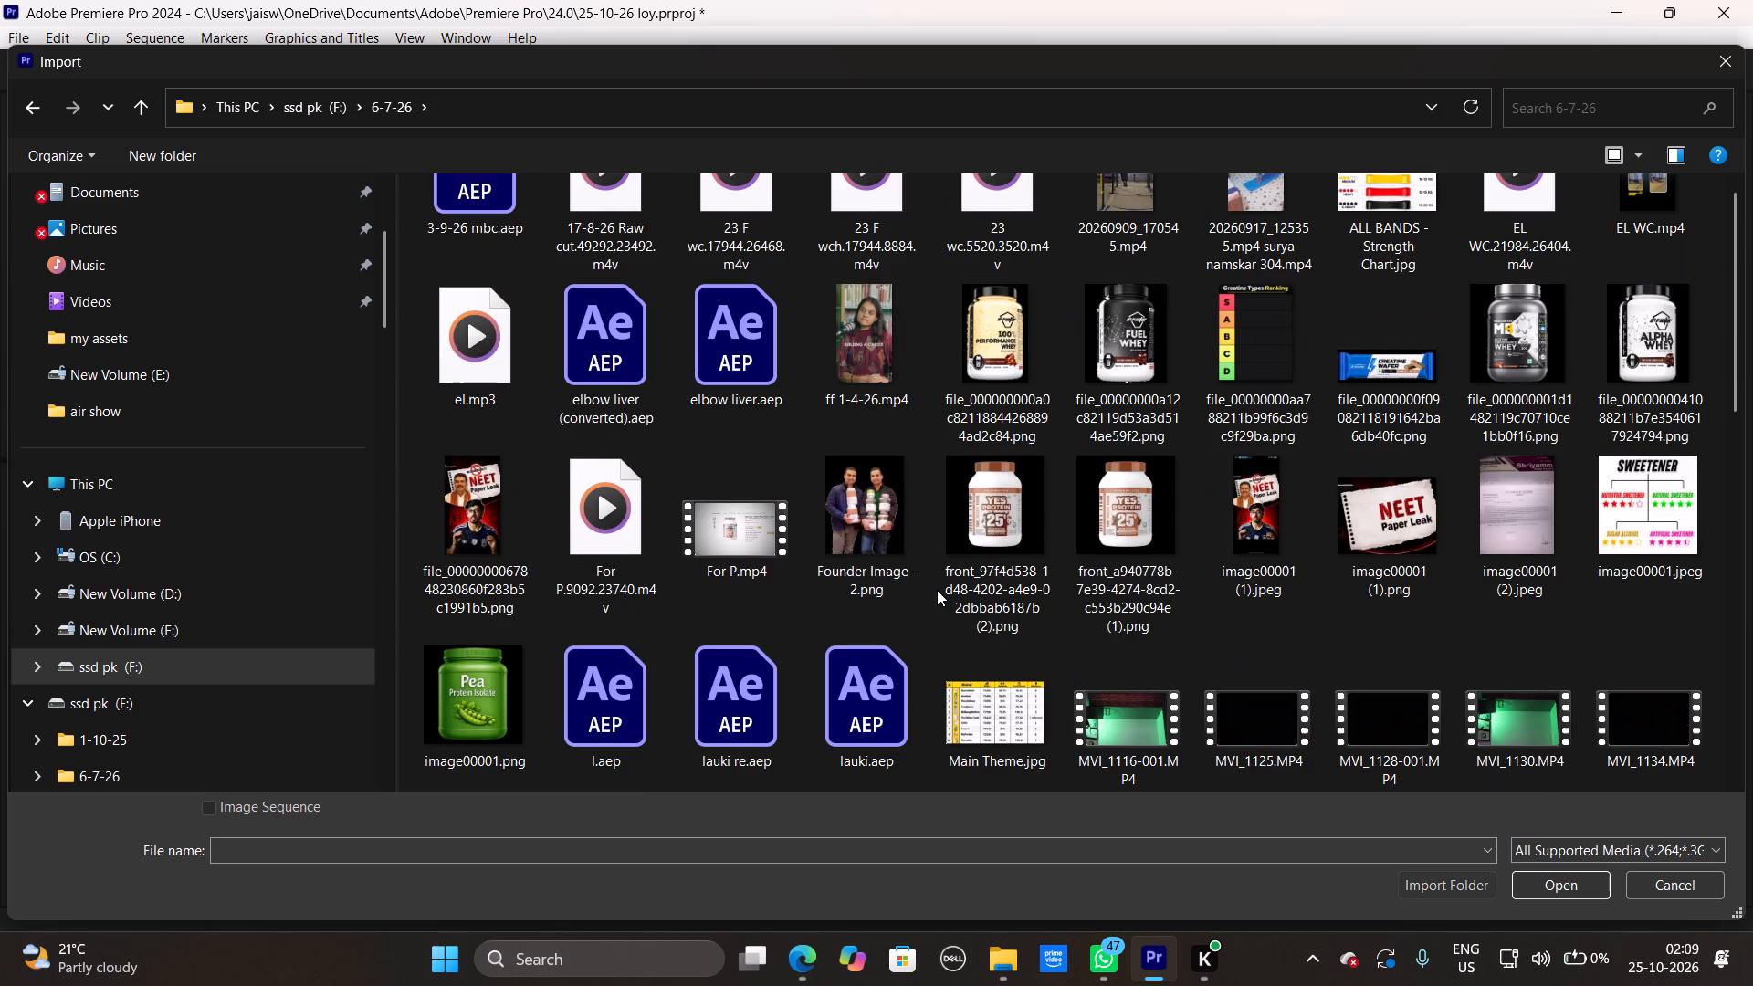
scroll(937, 590, down, 9)
scroll(937, 590, up, 1)
scroll(937, 590, down, 1)
scroll(937, 590, up, 4)
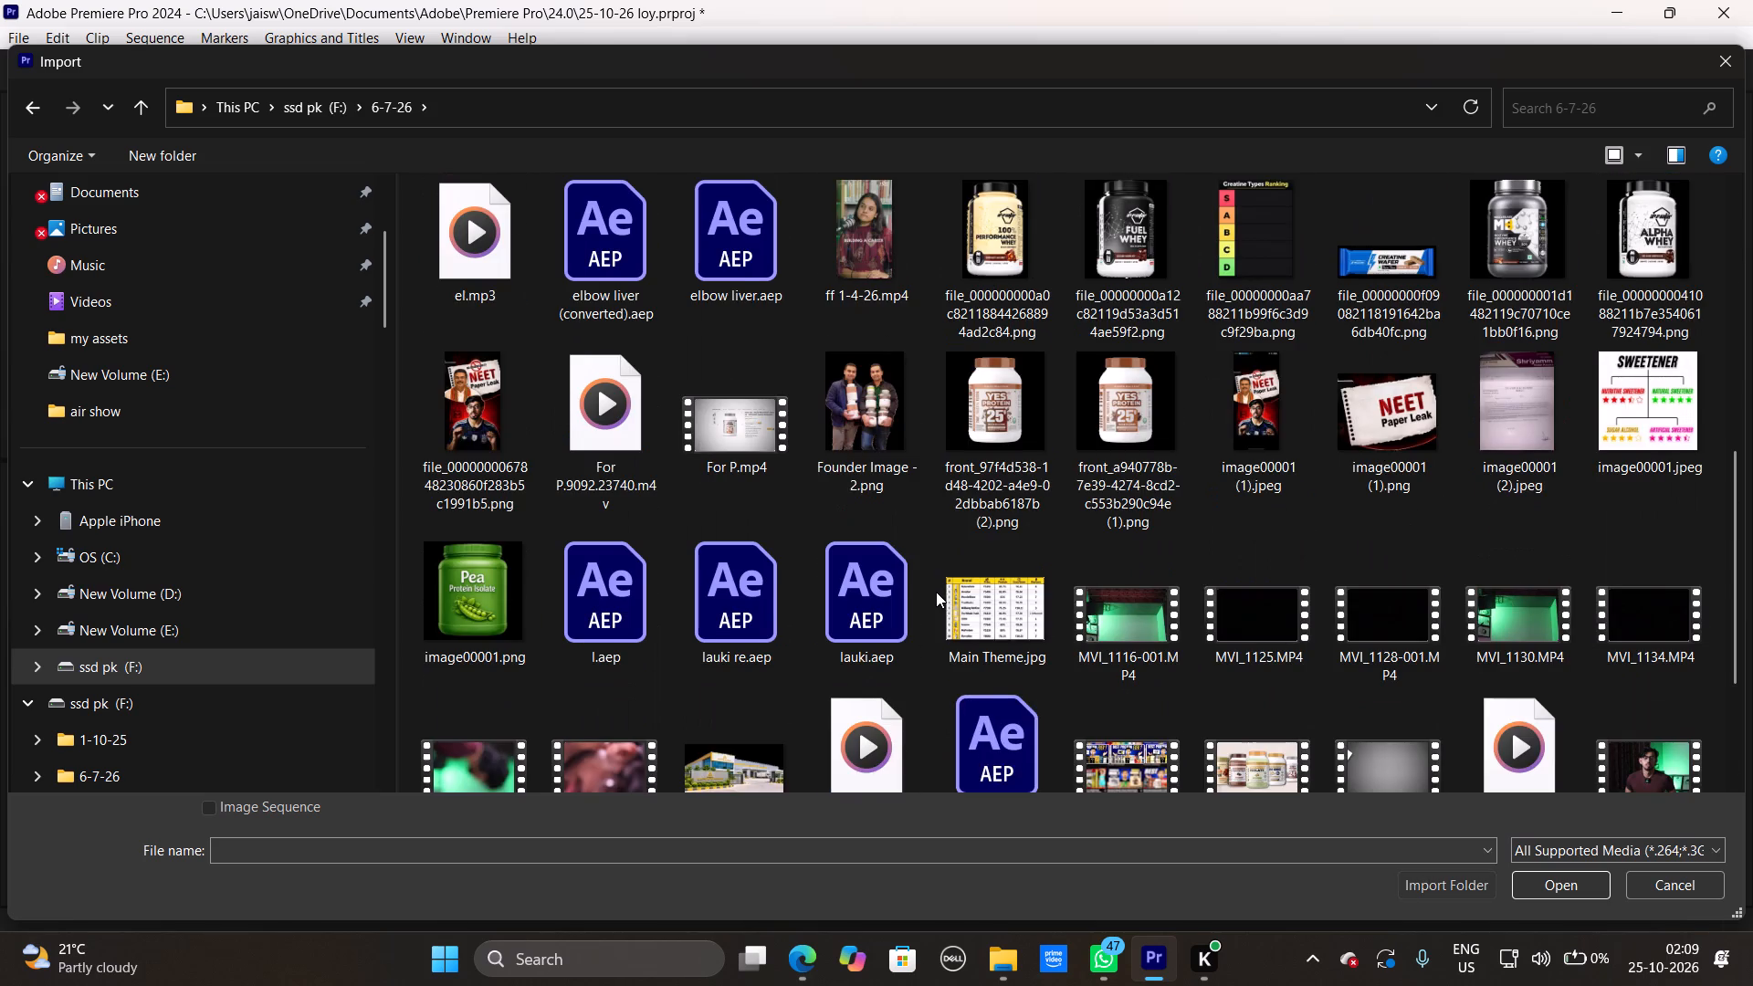
scroll(936, 592, up, 3)
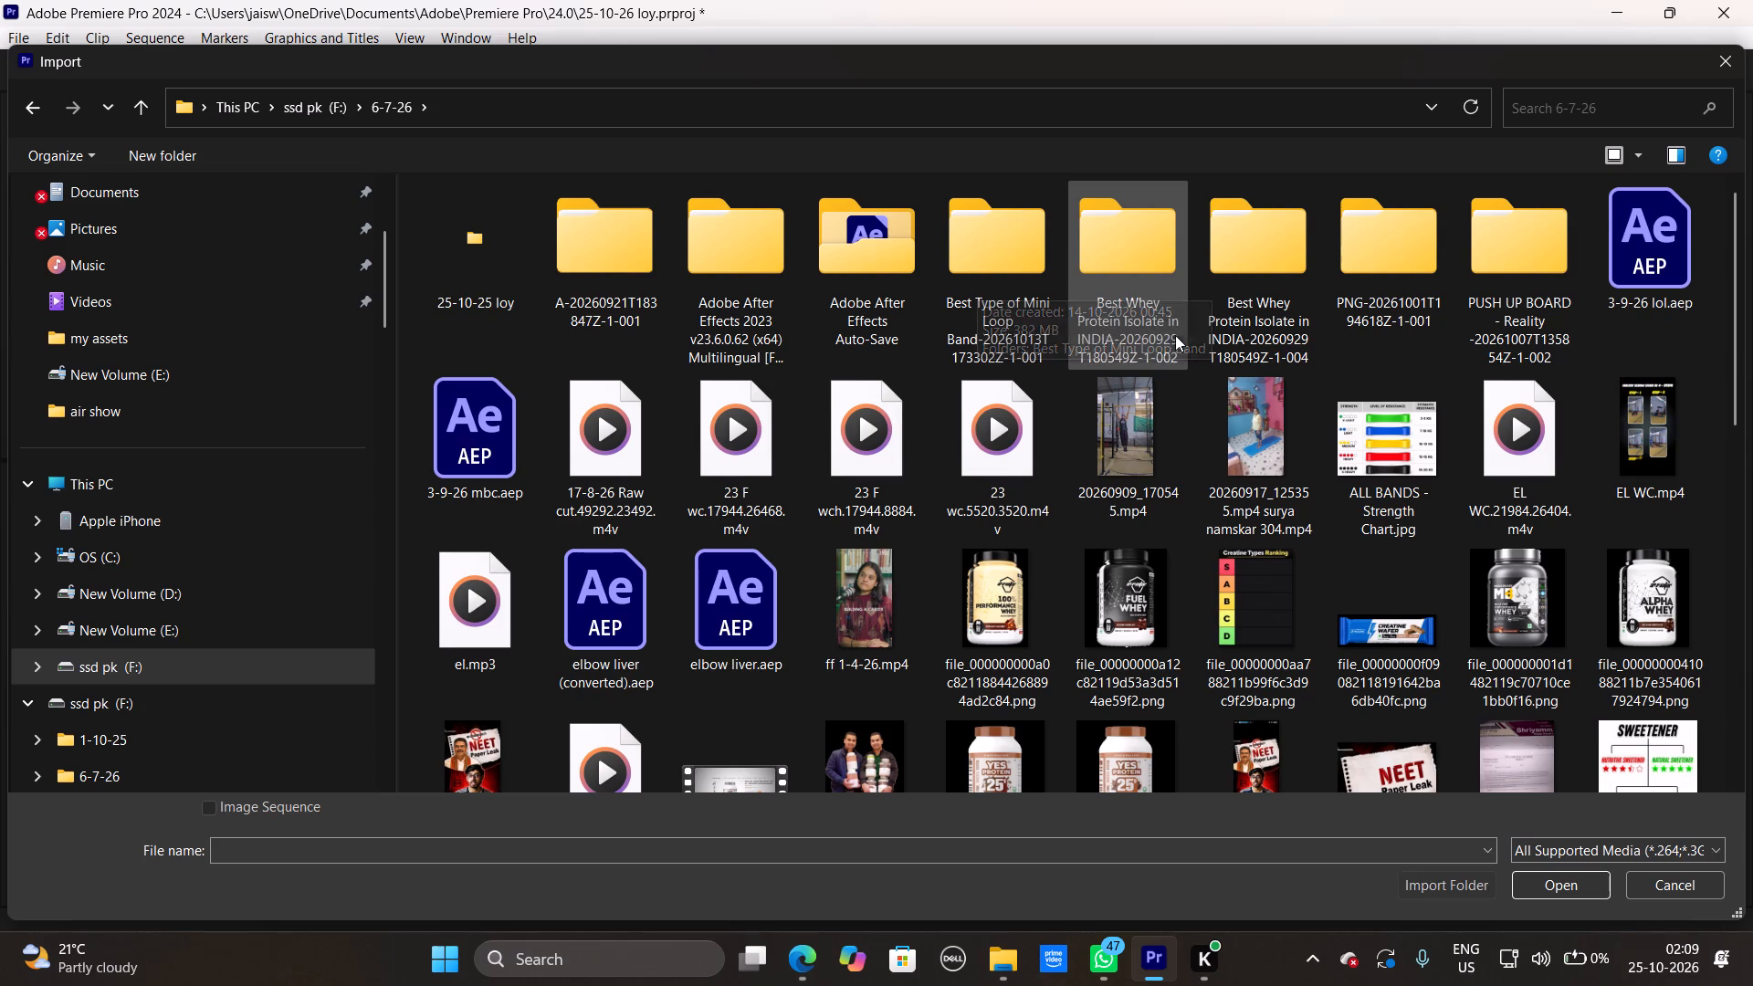
double_click(501, 260)
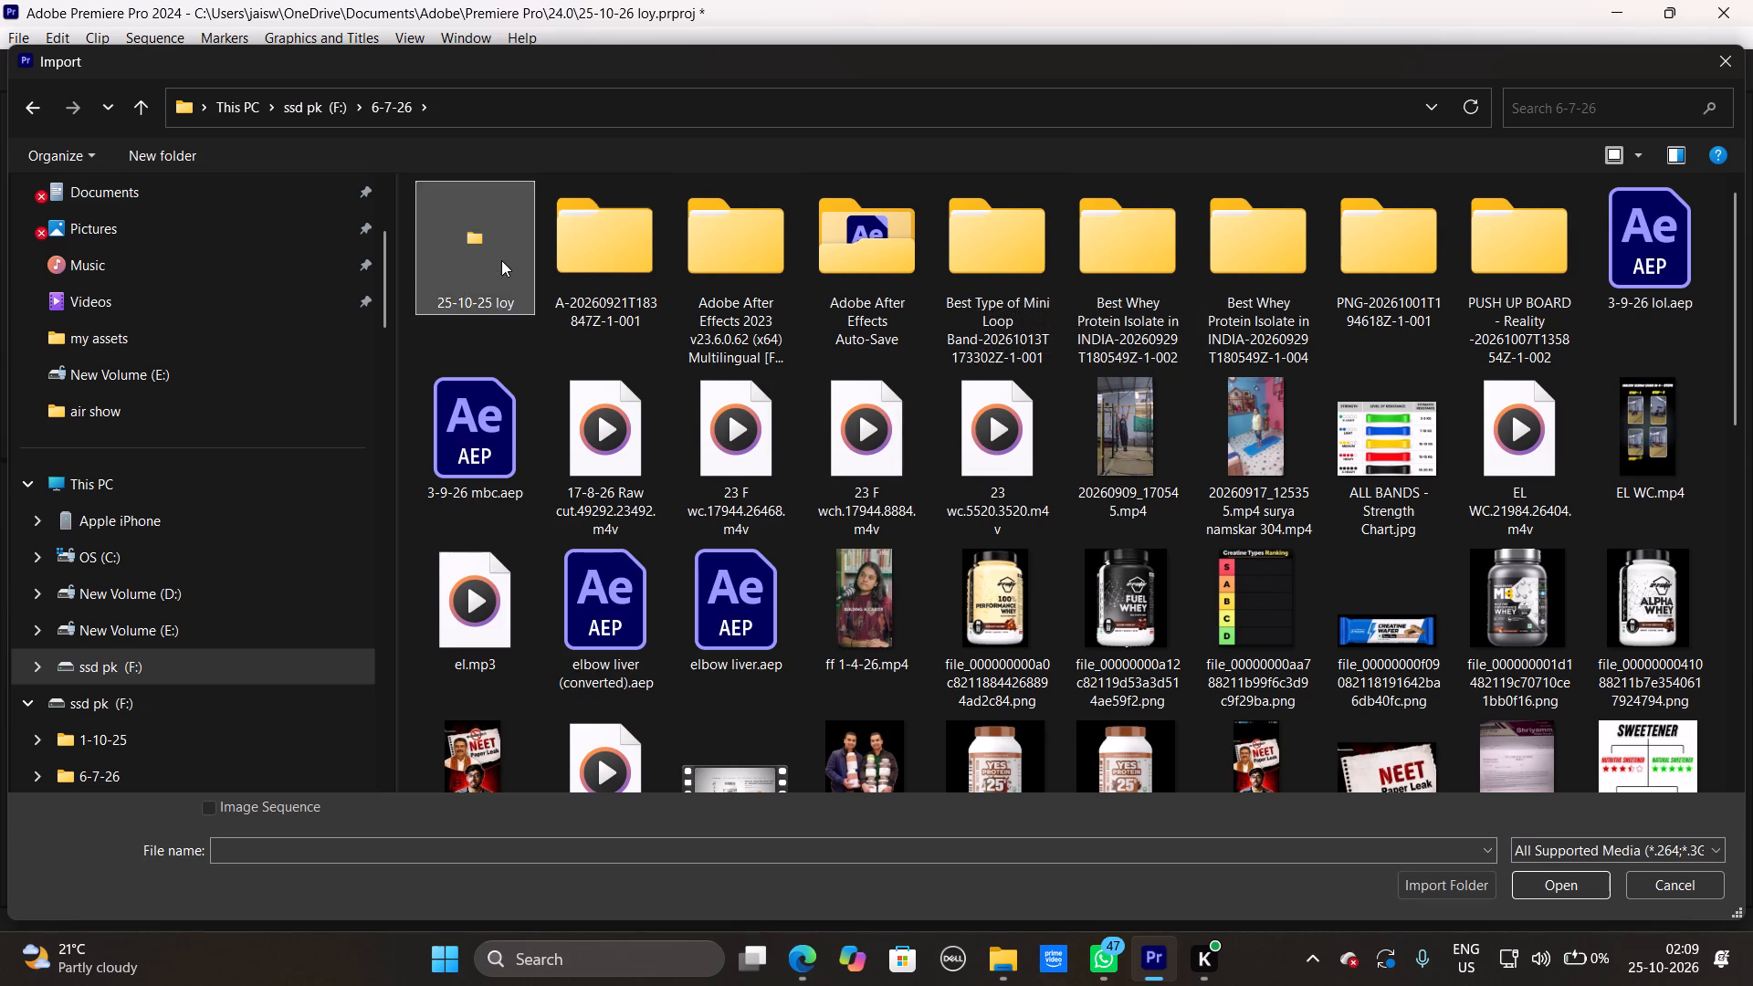
double_click(554, 219)
double_click(556, 226)
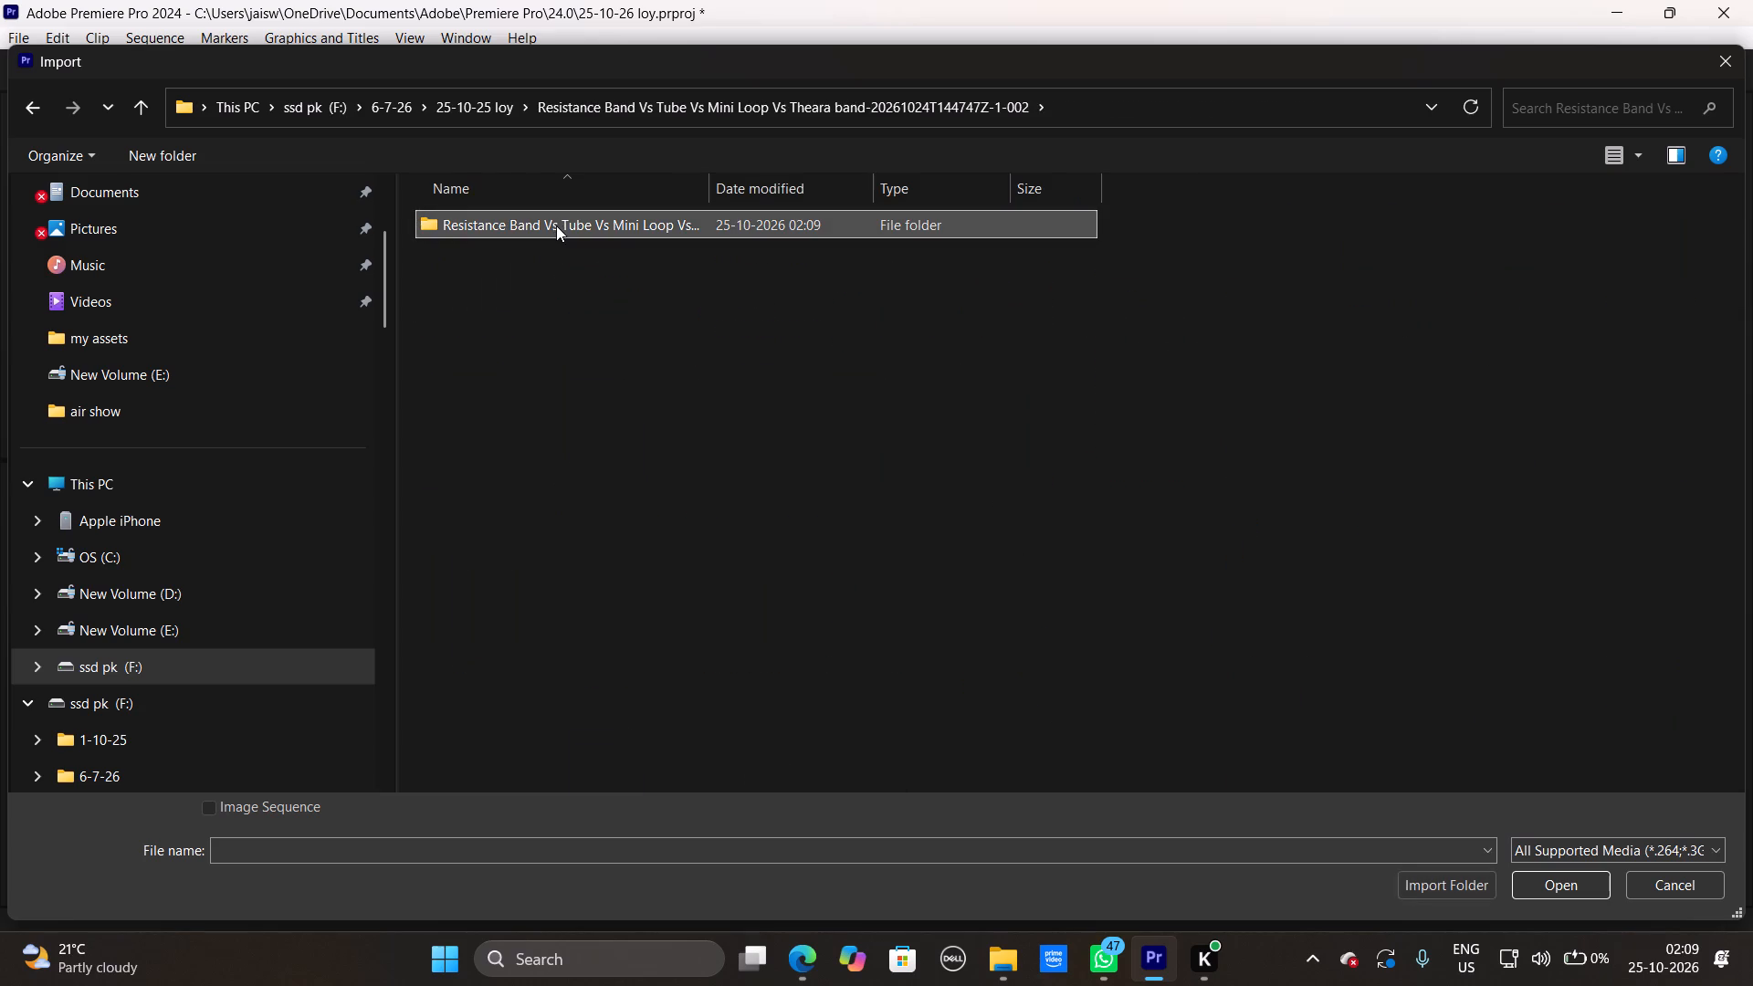
double_click(556, 226)
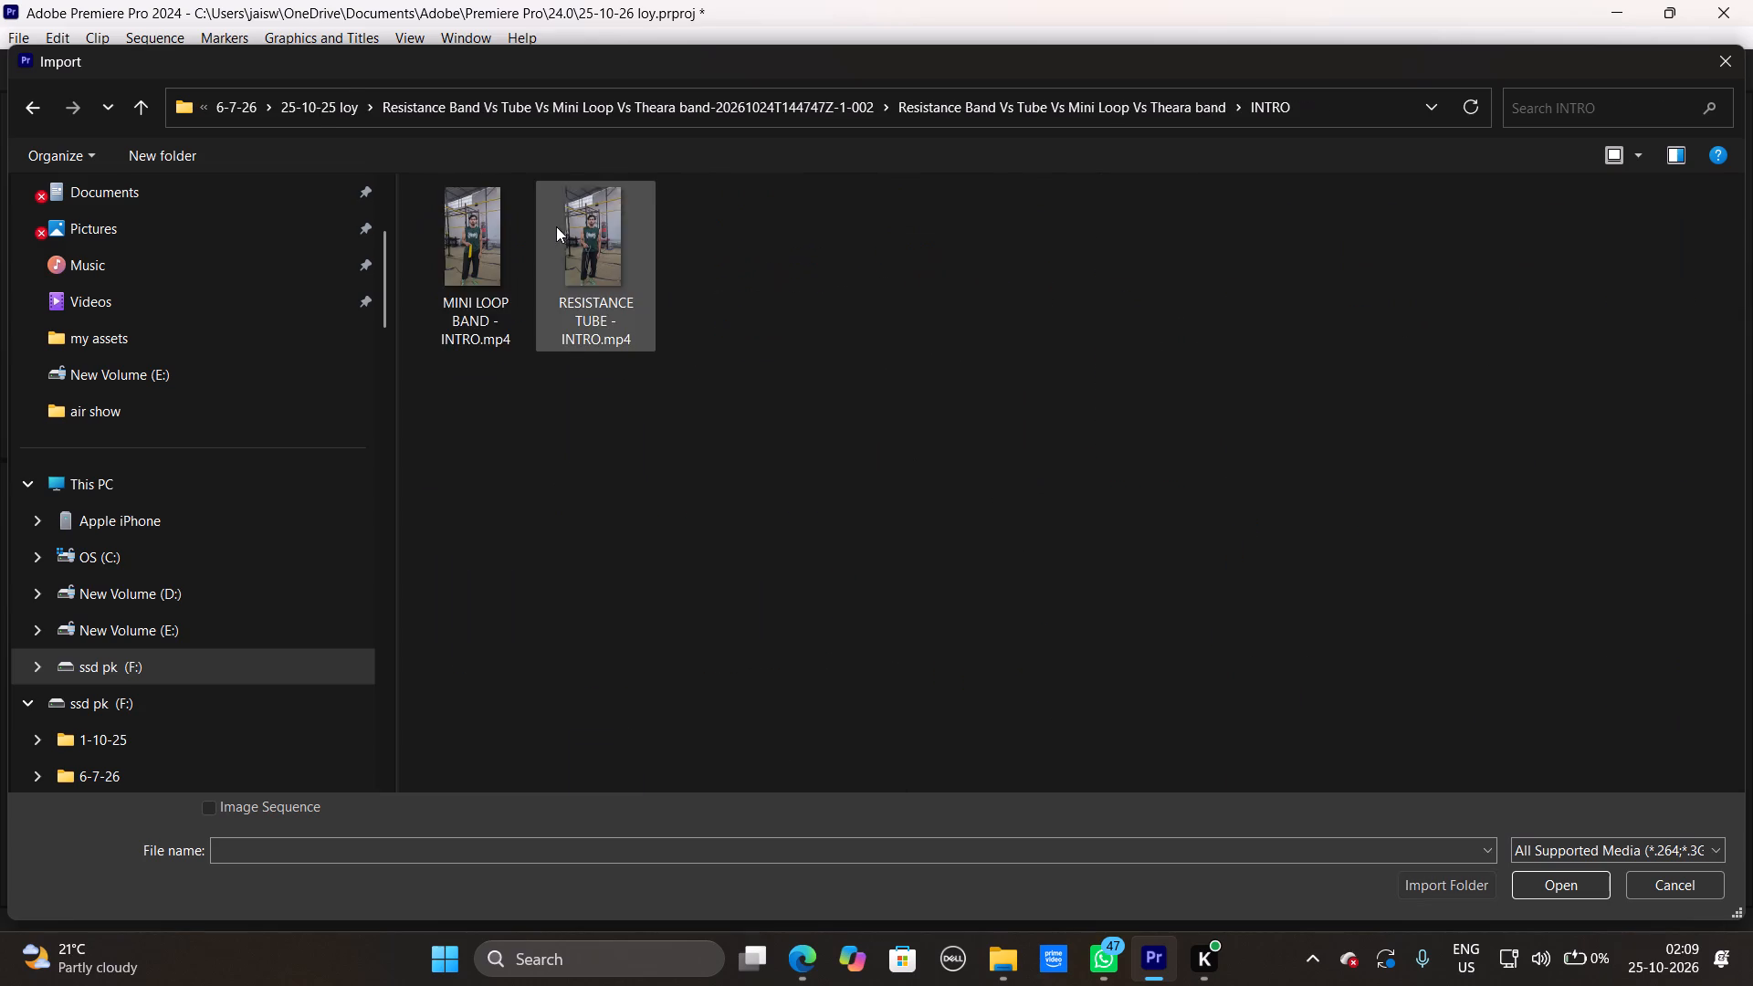
drag(814, 360, 381, 267)
click(1582, 890)
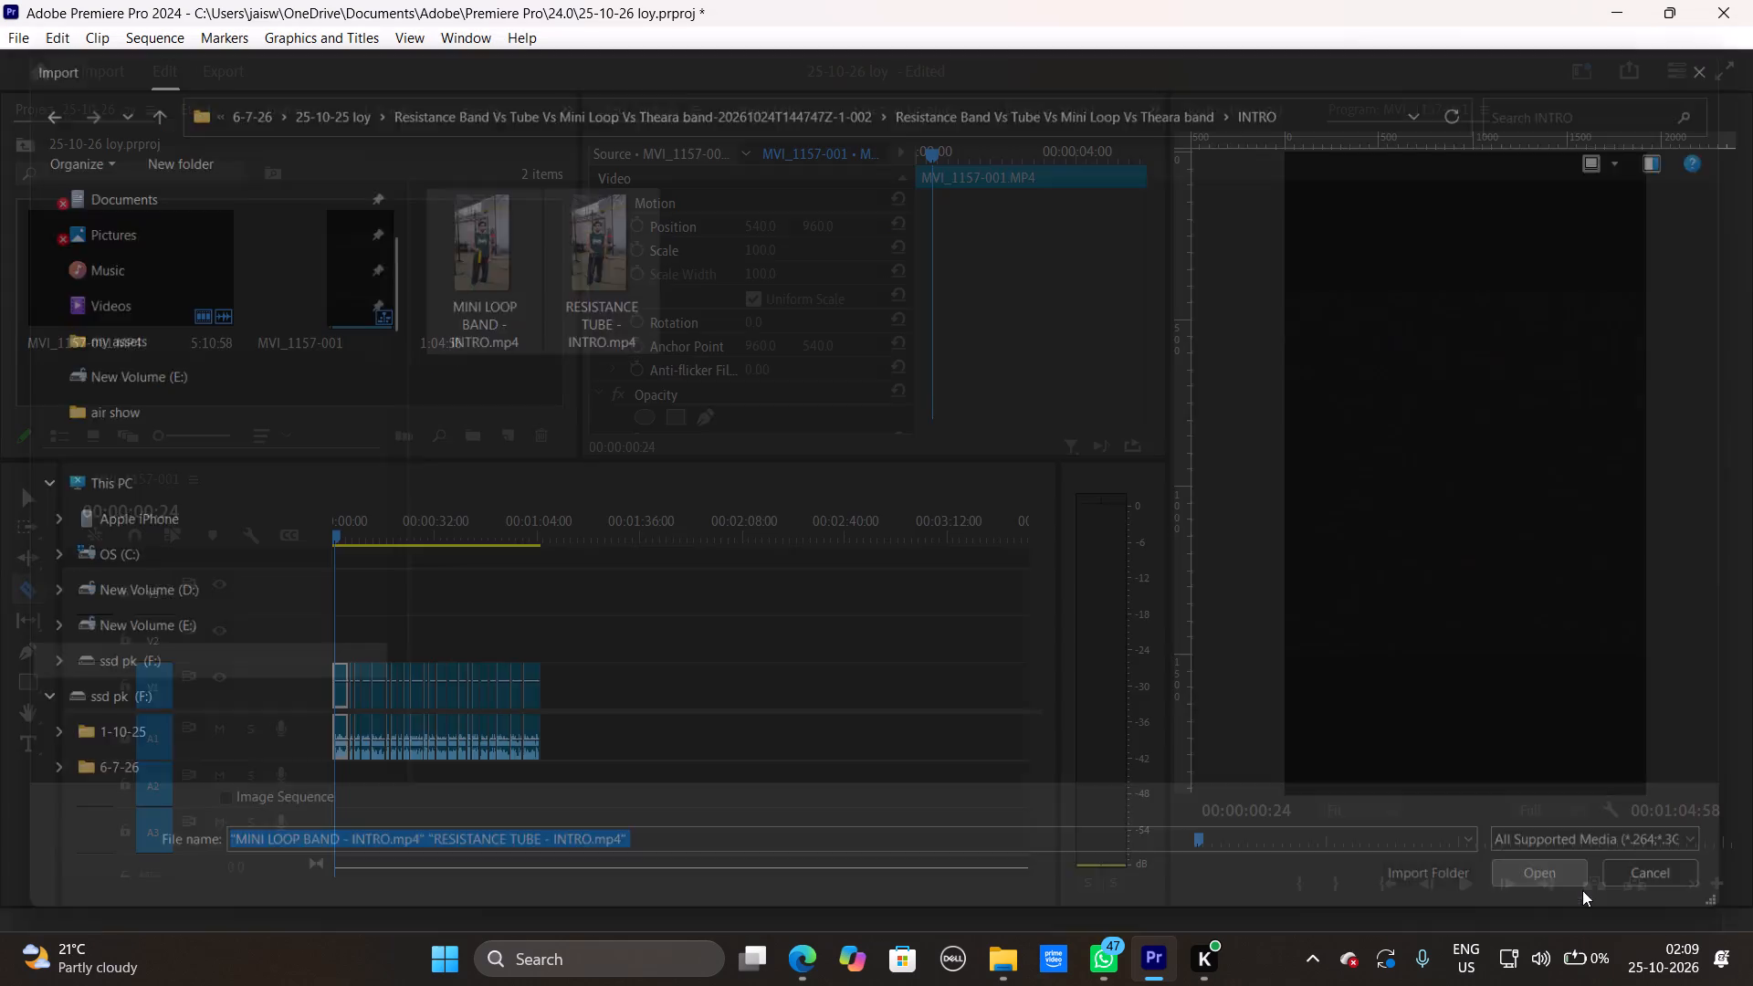
Place the two imported intro clips on tracks V1 and A1, leaving a gap after the existing edit in the MVI_1157-001 sequence.
drag(122, 360, 724, 643)
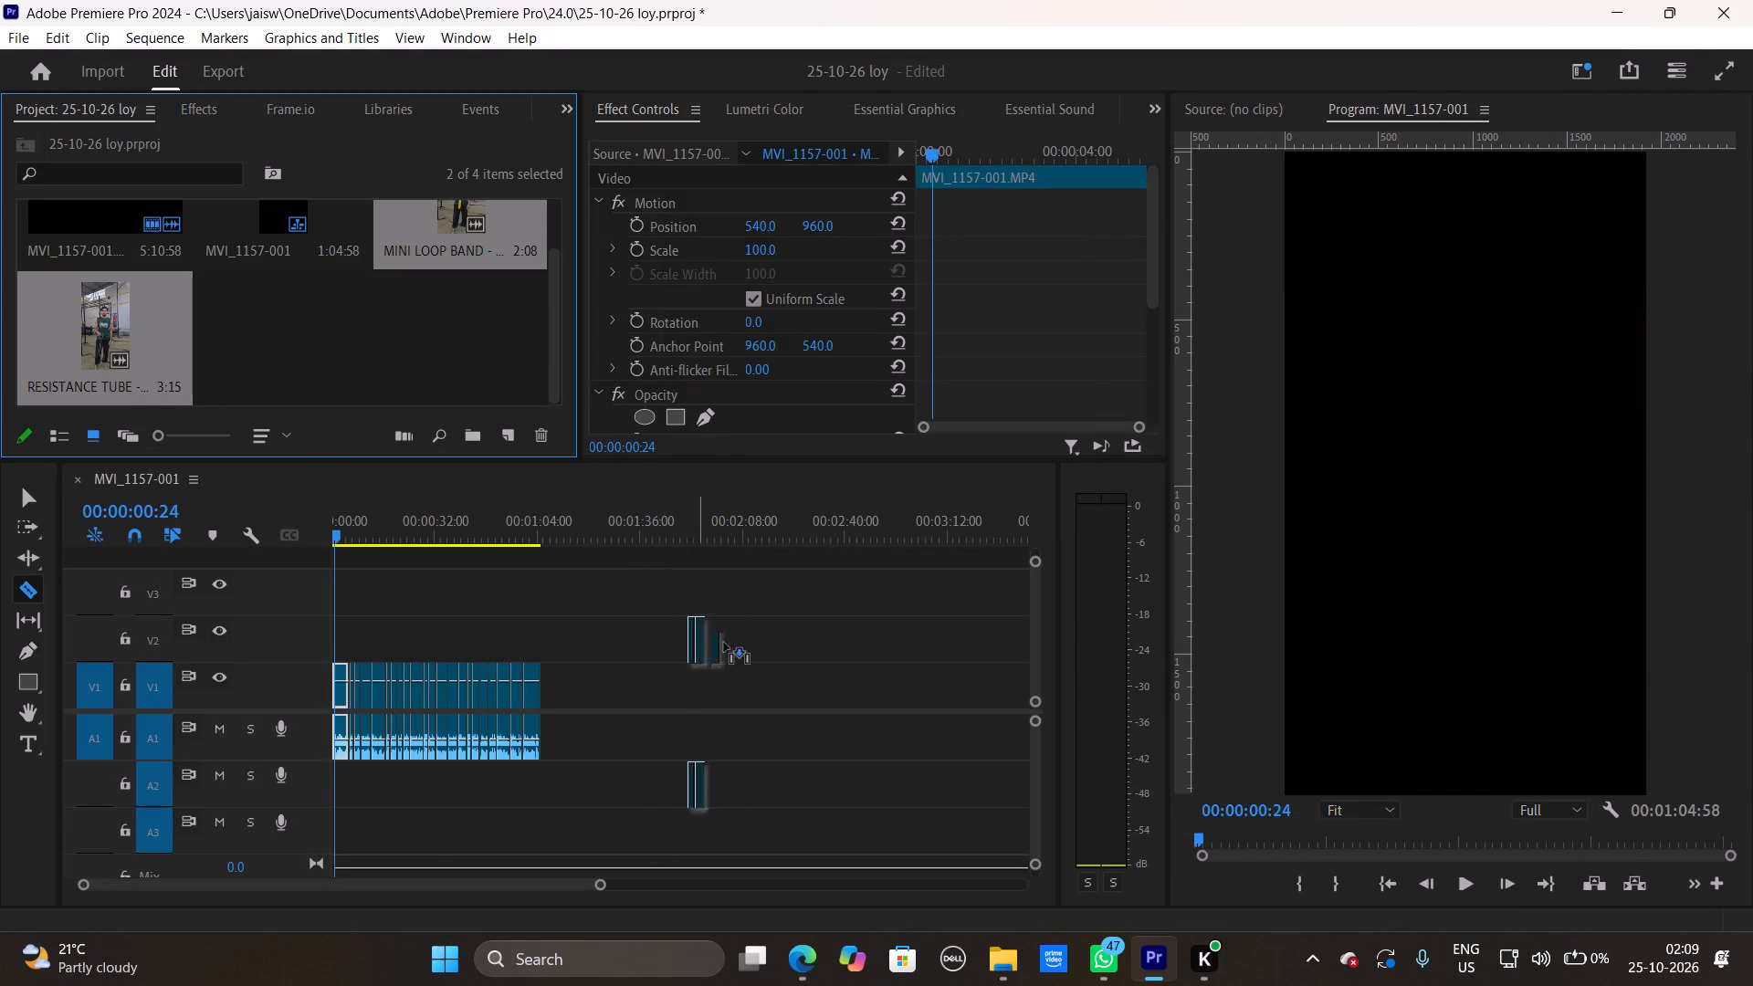
drag(724, 643, 709, 667)
Import RESISTANCE BAND - 2, RESISTANCE BAND - 3 and RESISTANCE BAND - FOOTAGE from the RESISTANCE BAND folder of the 002 archive.
double_click(411, 337)
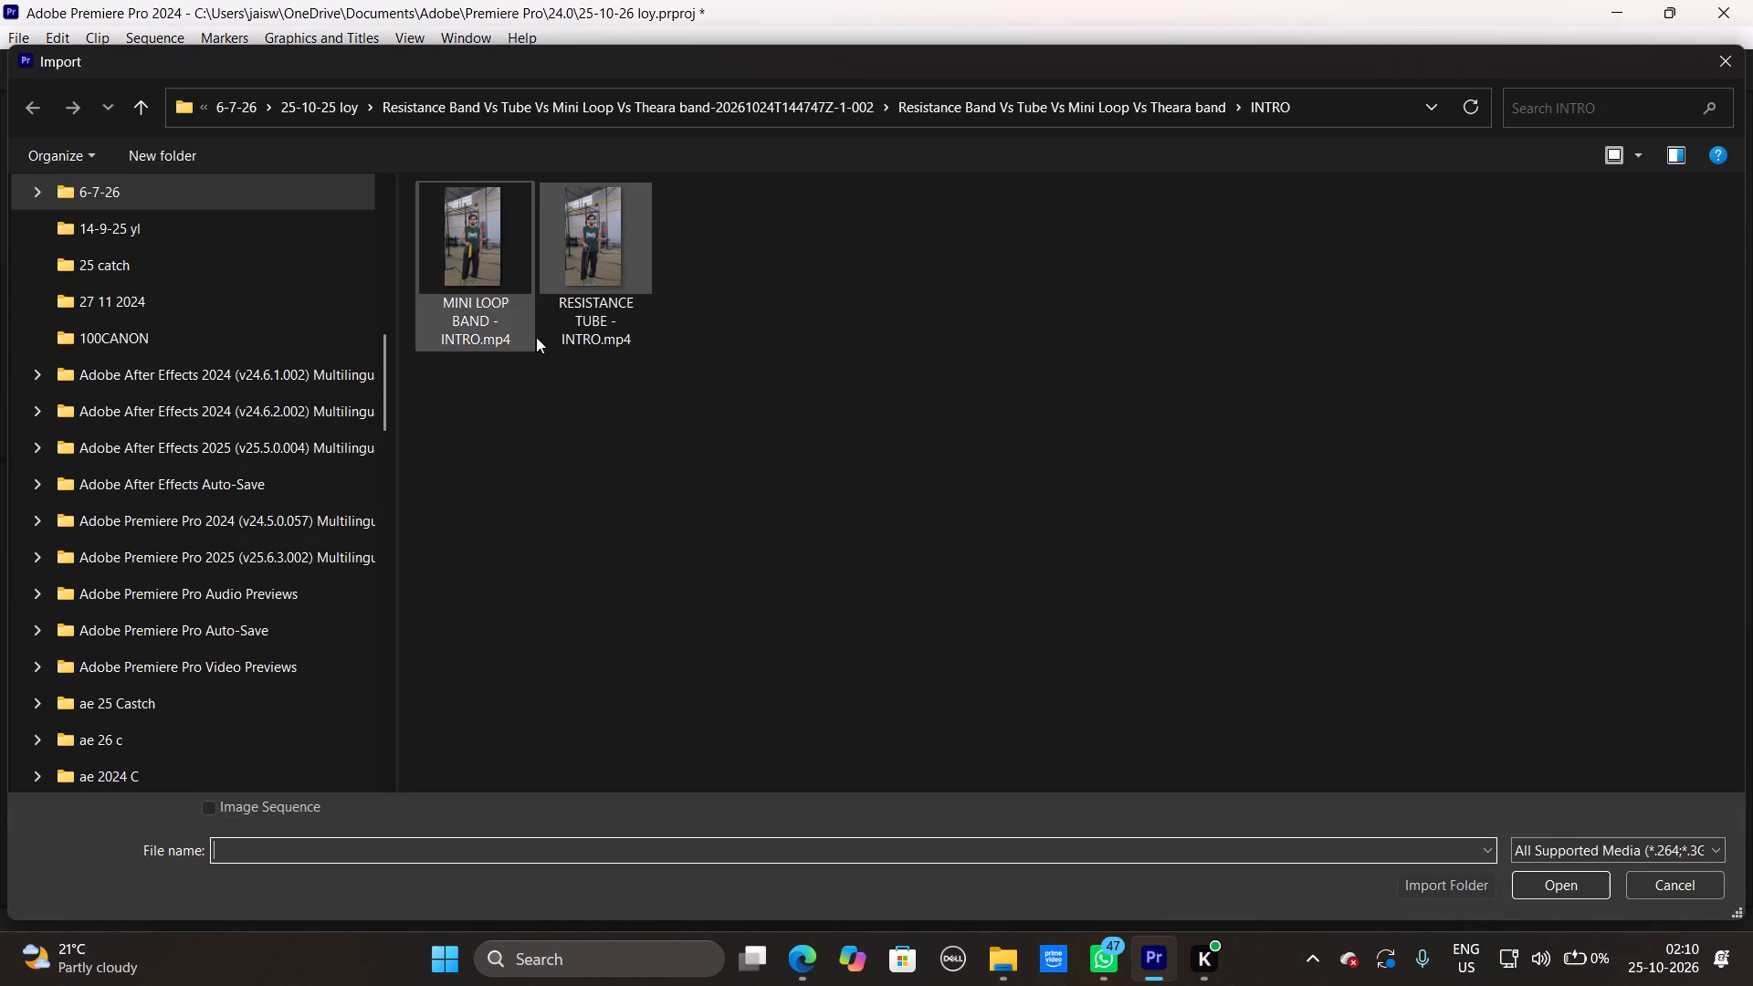
click(34, 103)
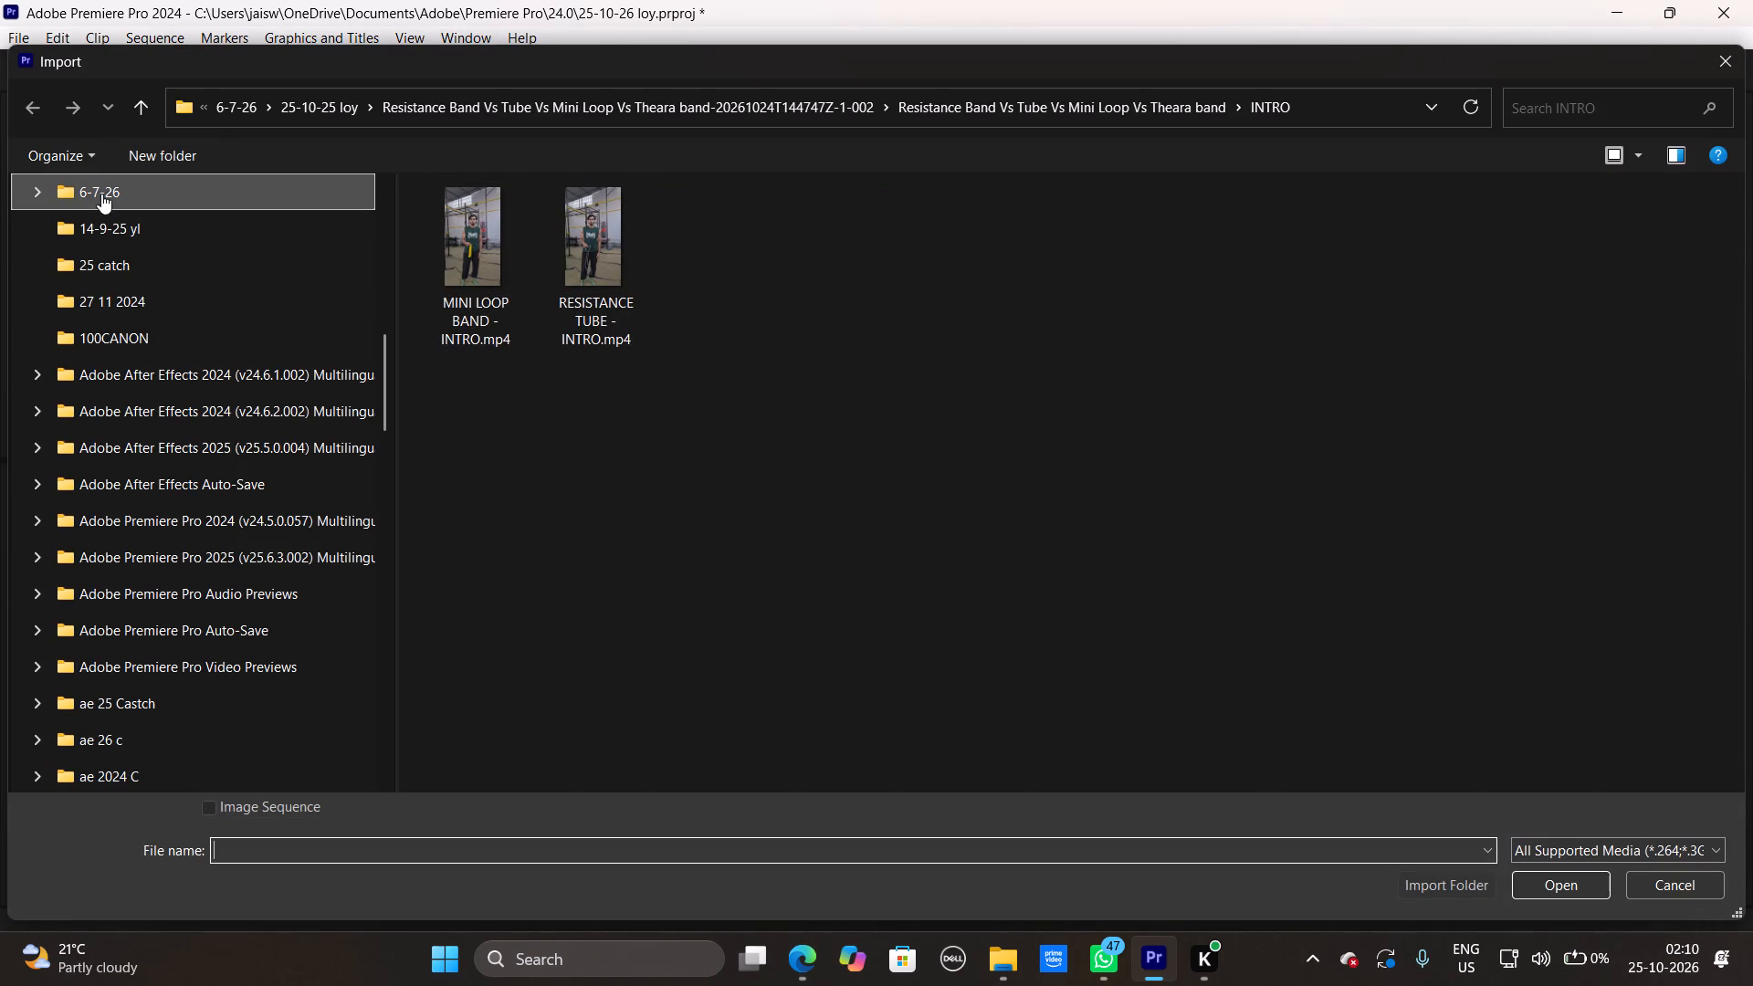
click(101, 194)
double_click(509, 239)
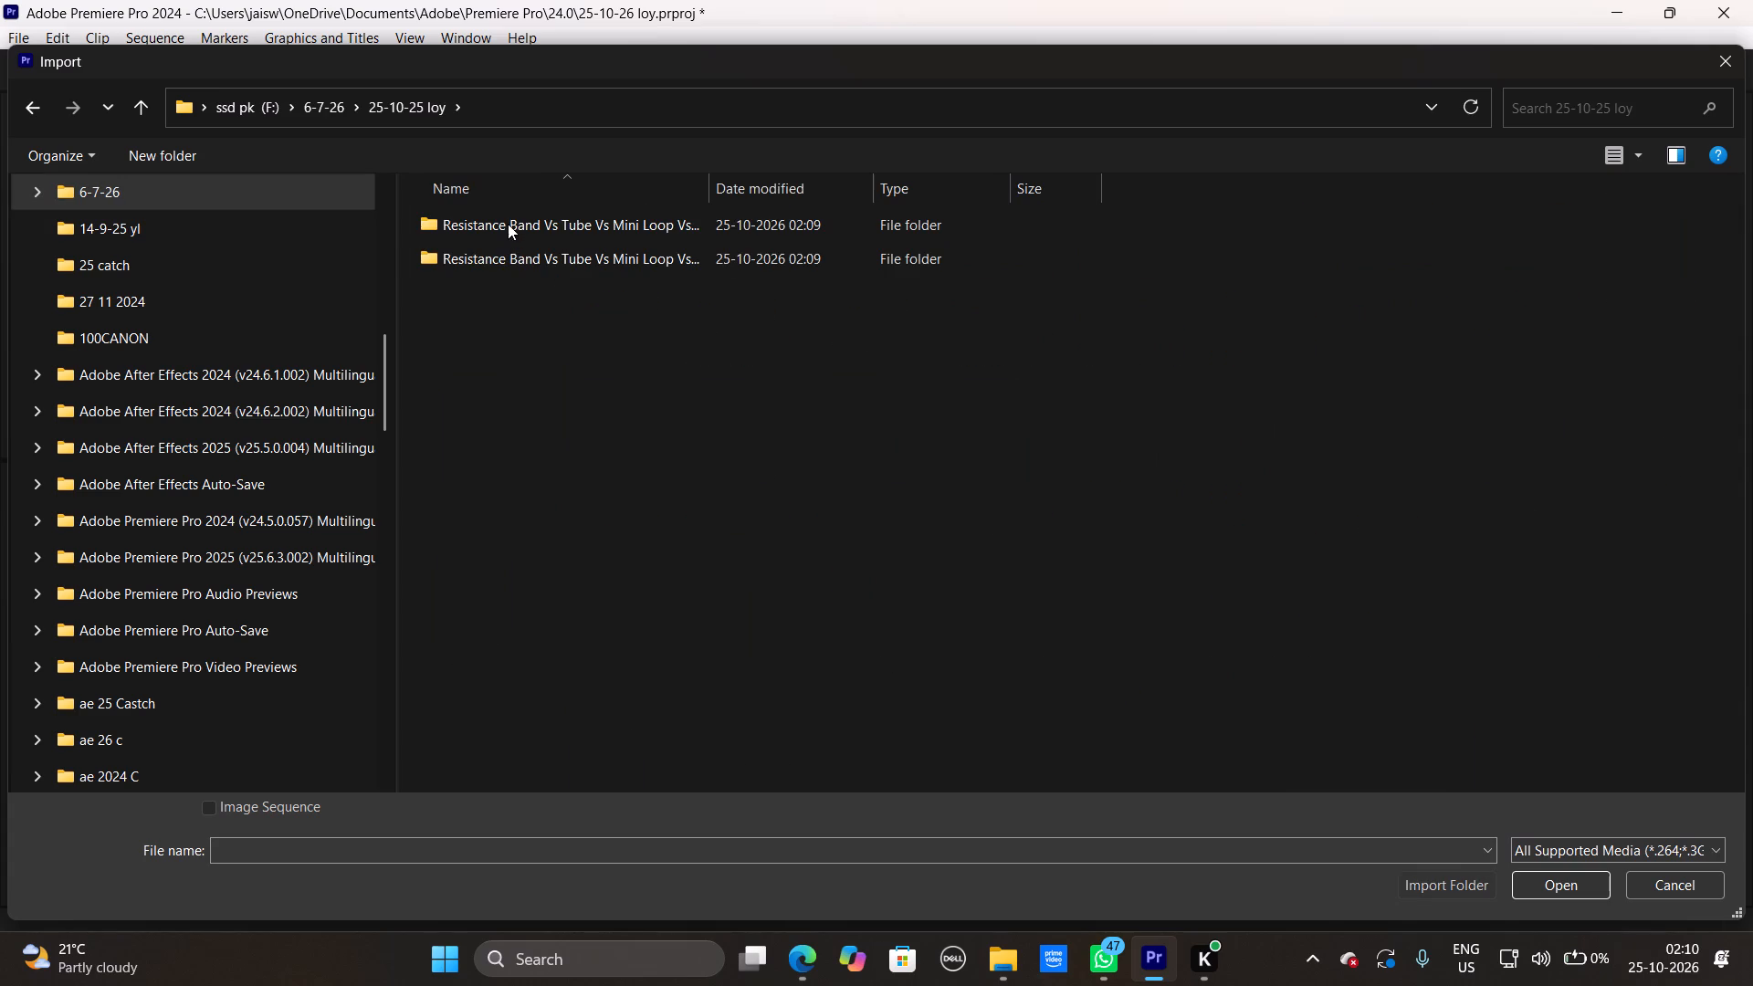
double_click(508, 224)
double_click(515, 227)
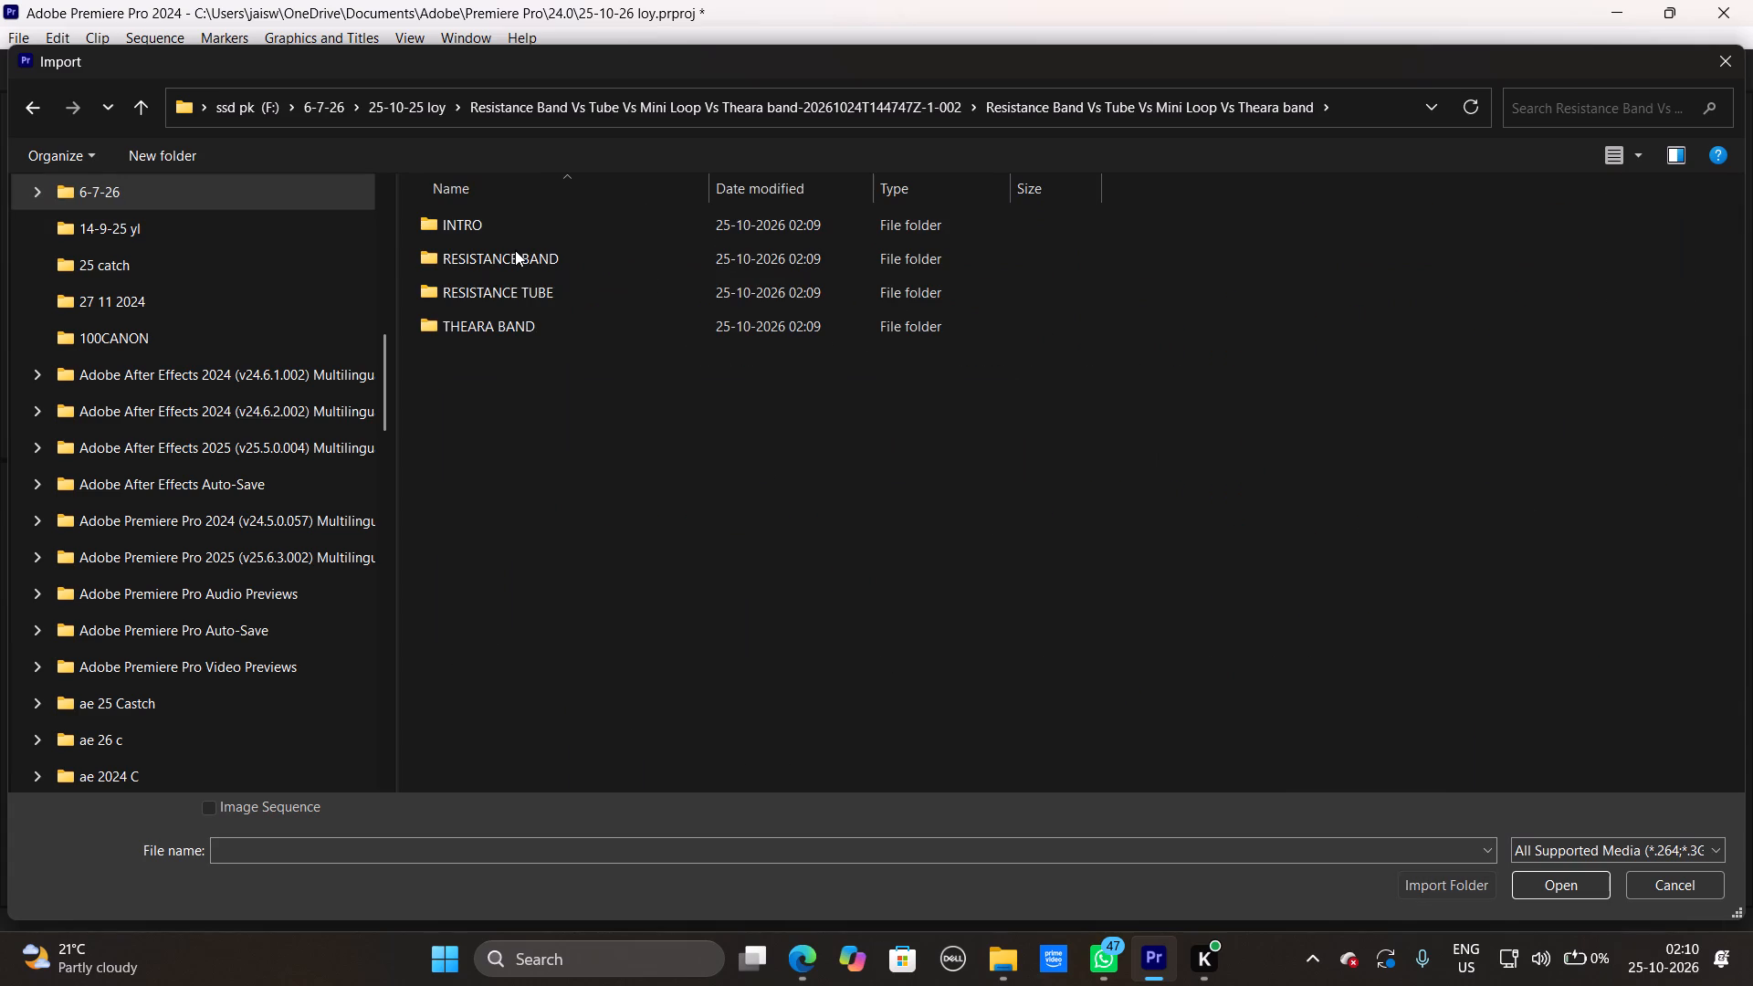
double_click(515, 250)
drag(1017, 298, 759, 278)
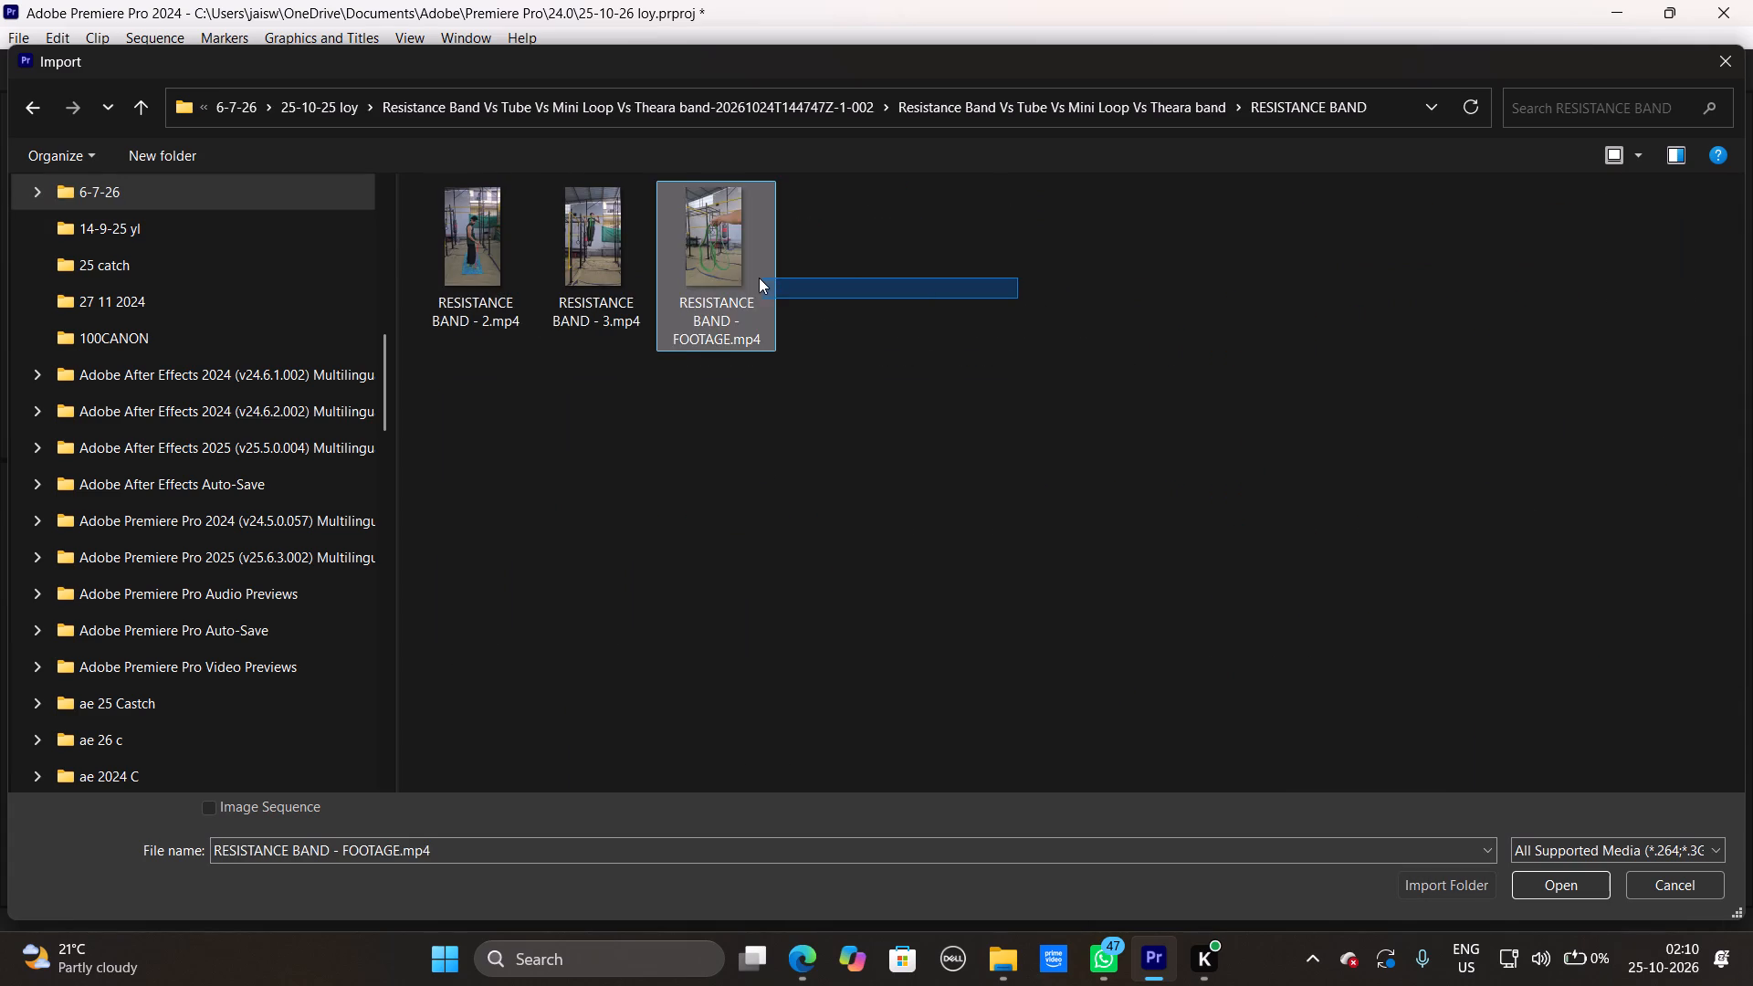
drag(759, 278, 469, 268)
click(1561, 880)
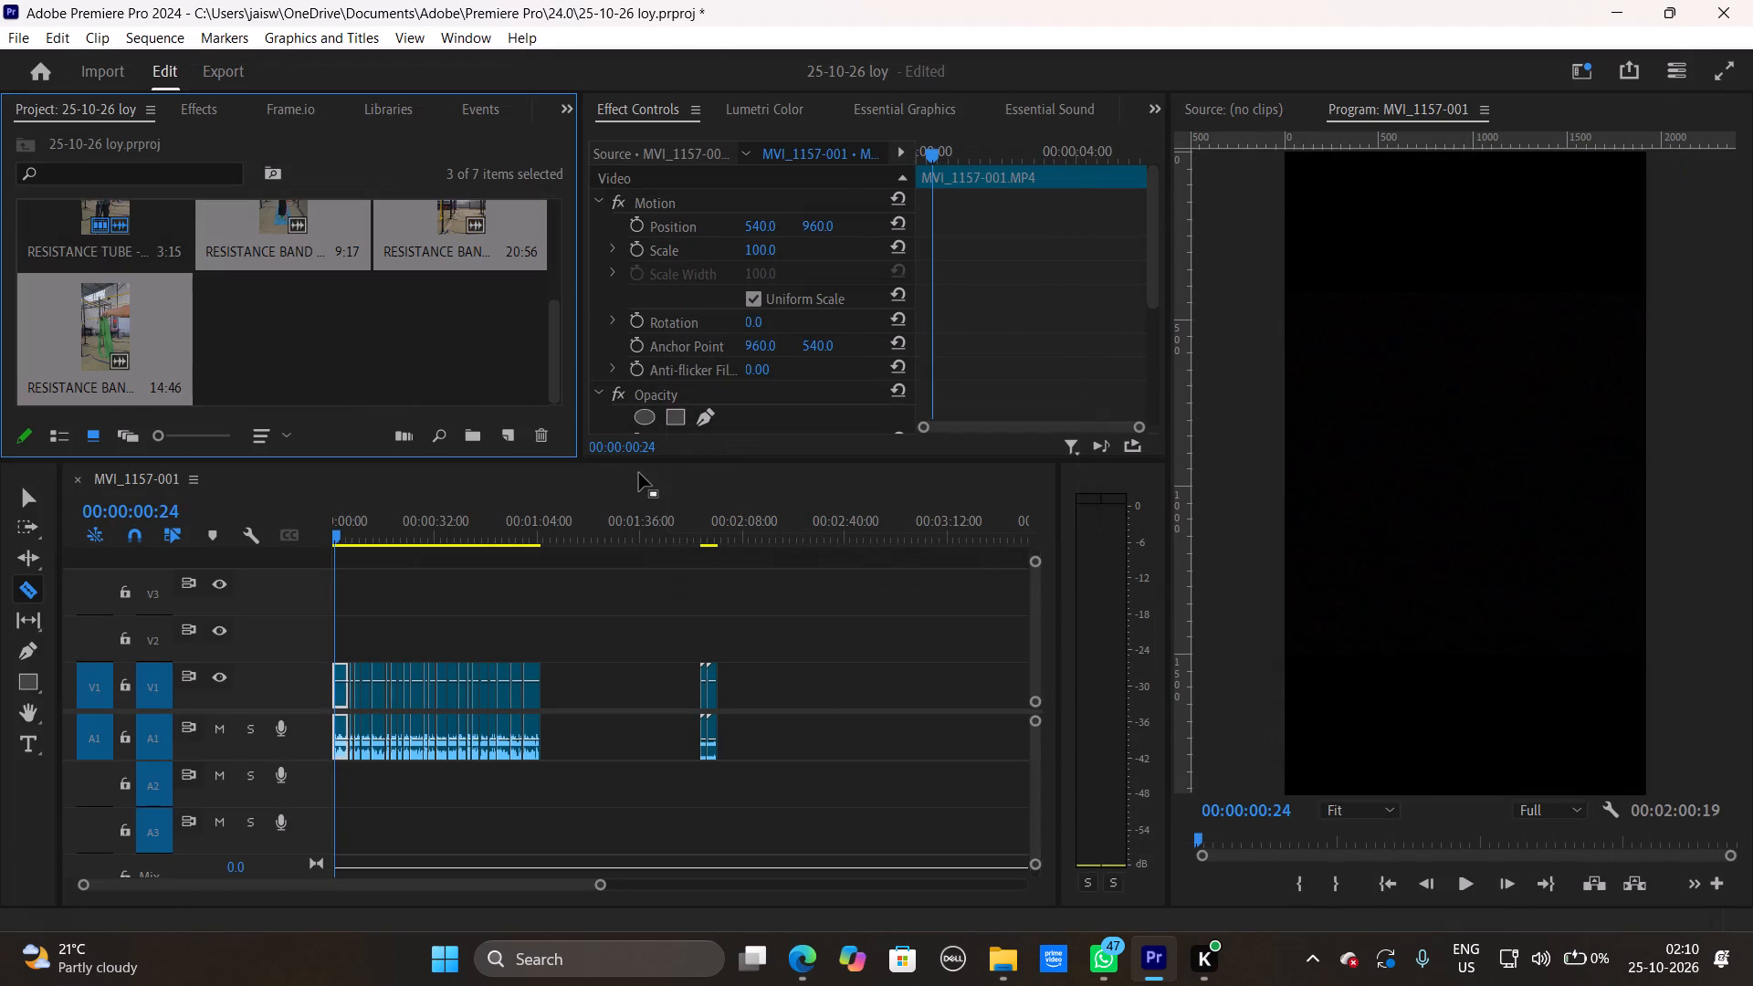
Place the three resistance band clips on tracks V1 and A1, leaving a gap after the intro clips.
drag(110, 321, 887, 687)
Import RESISTANCE TUBE - 1, RESISTANCE TUBE - 2 and RESISTANCE TUBE - FOOTAGE from the RESISTANCE TUBE folder of the 002 archive.
double_click(431, 372)
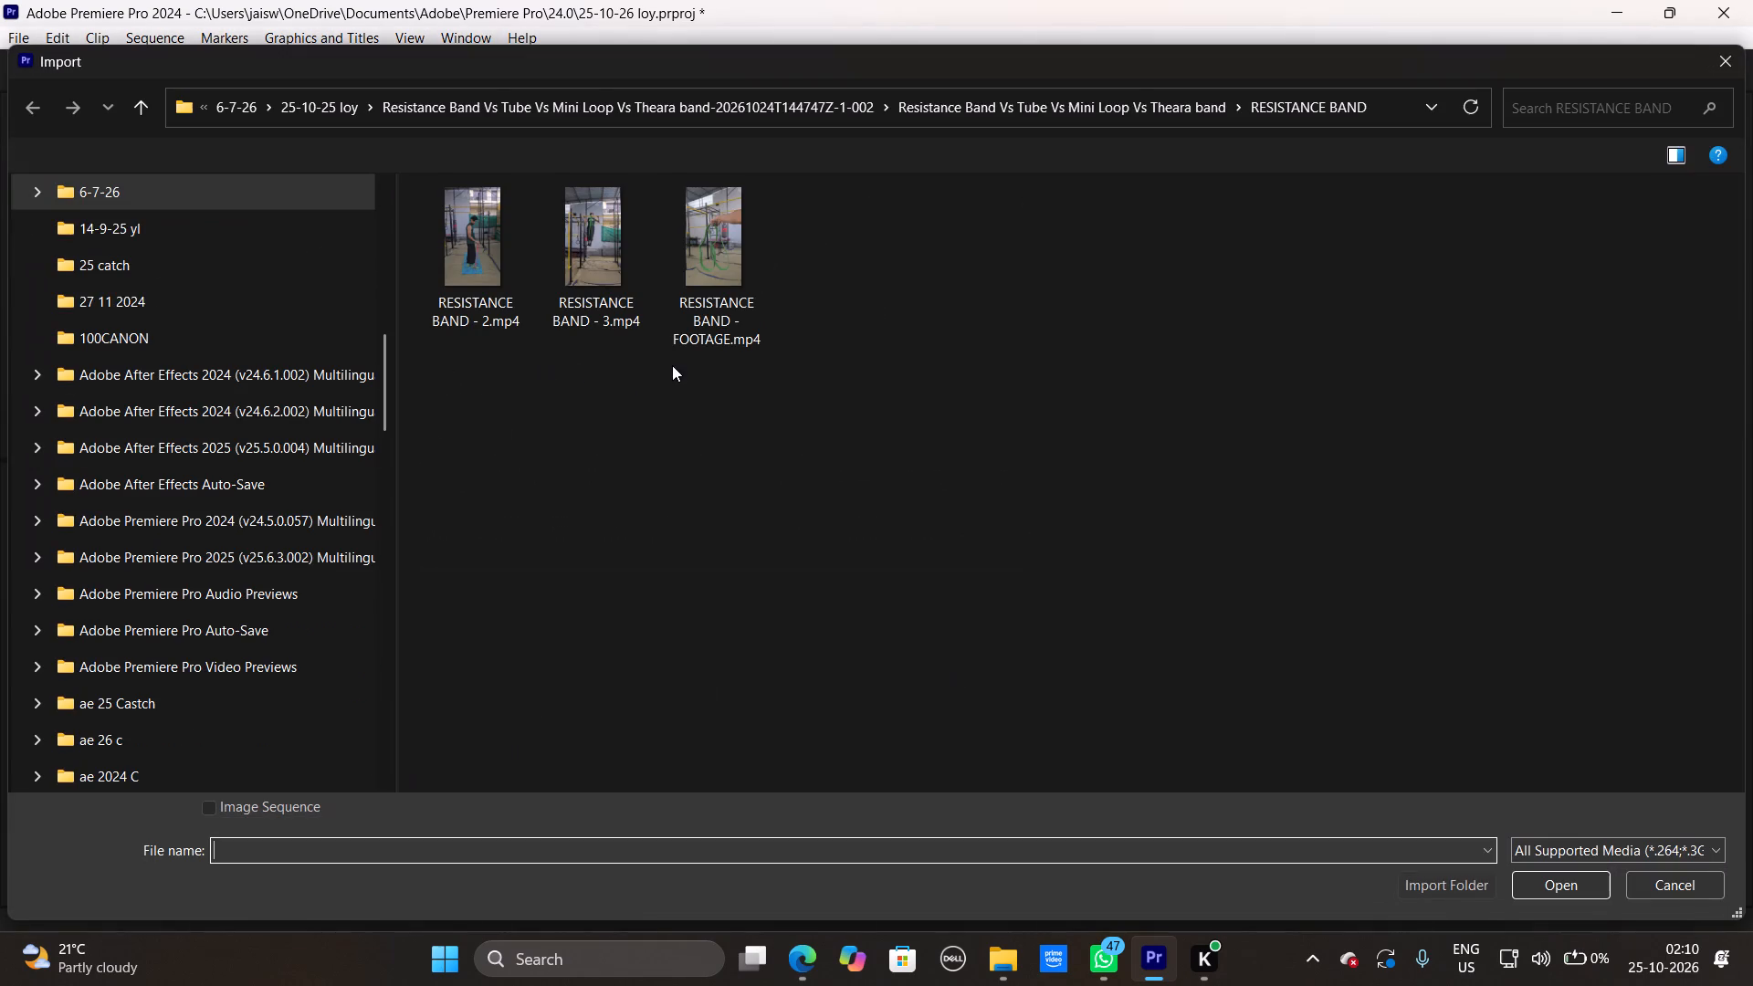
click(75, 182)
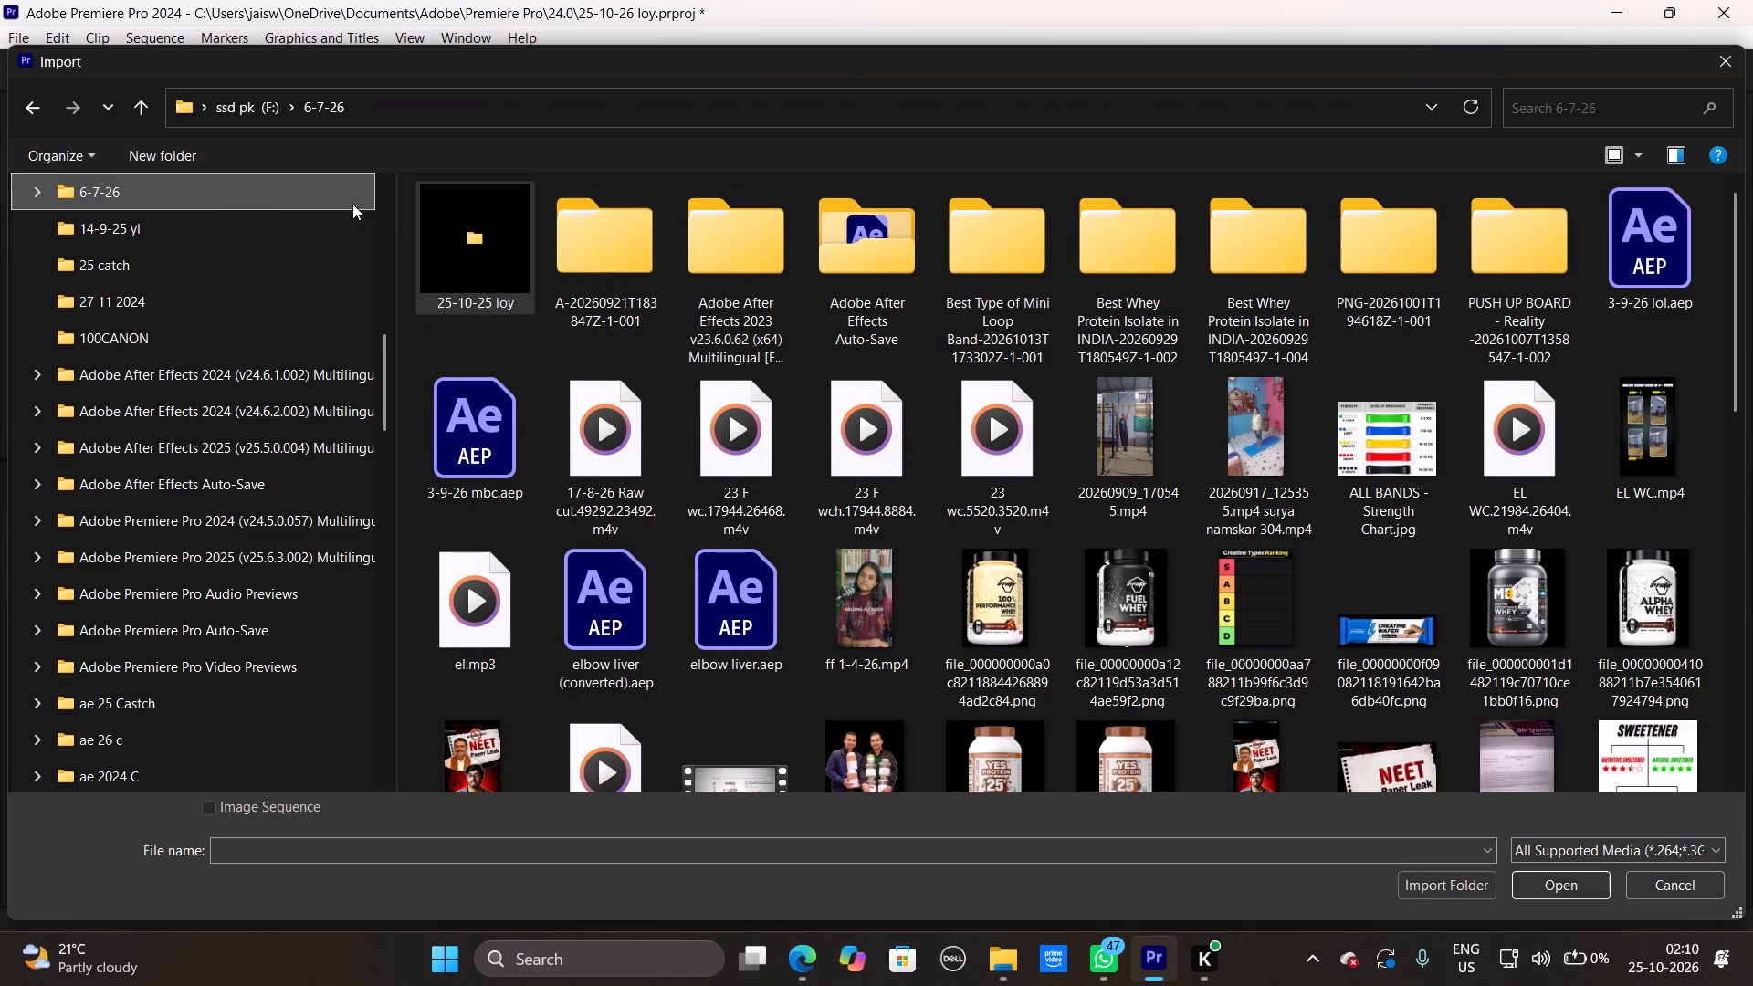
double_click(438, 243)
double_click(499, 232)
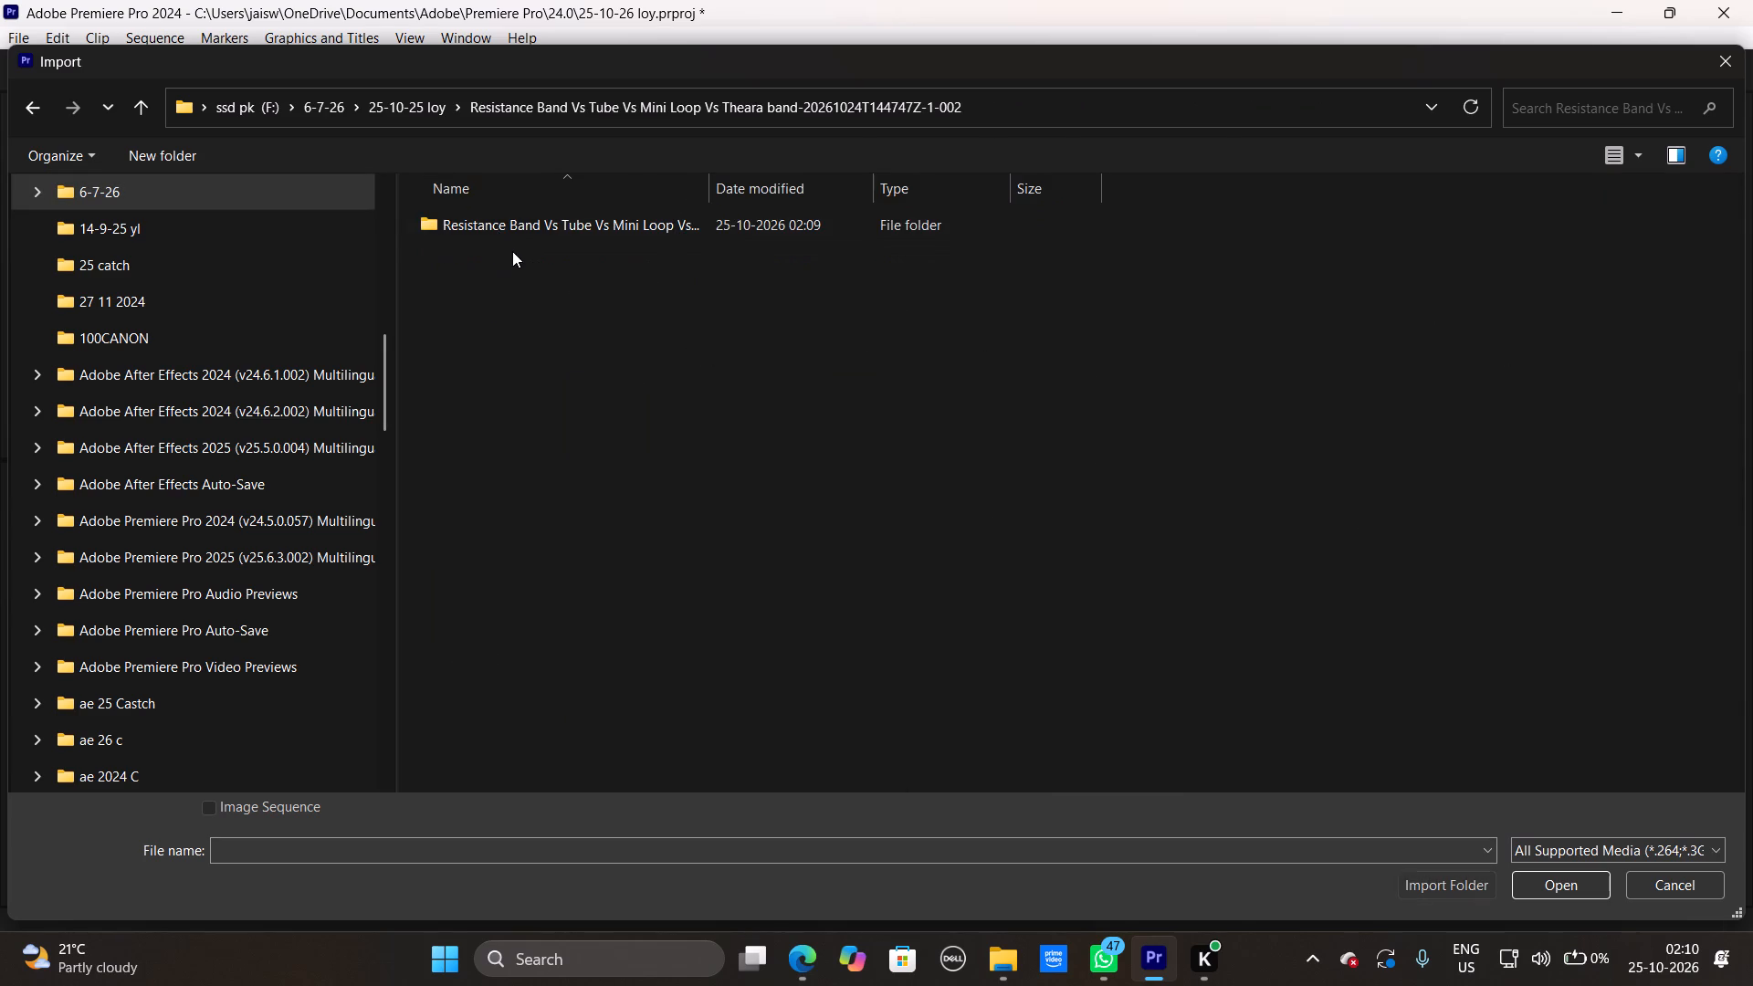
double_click(508, 231)
double_click(513, 303)
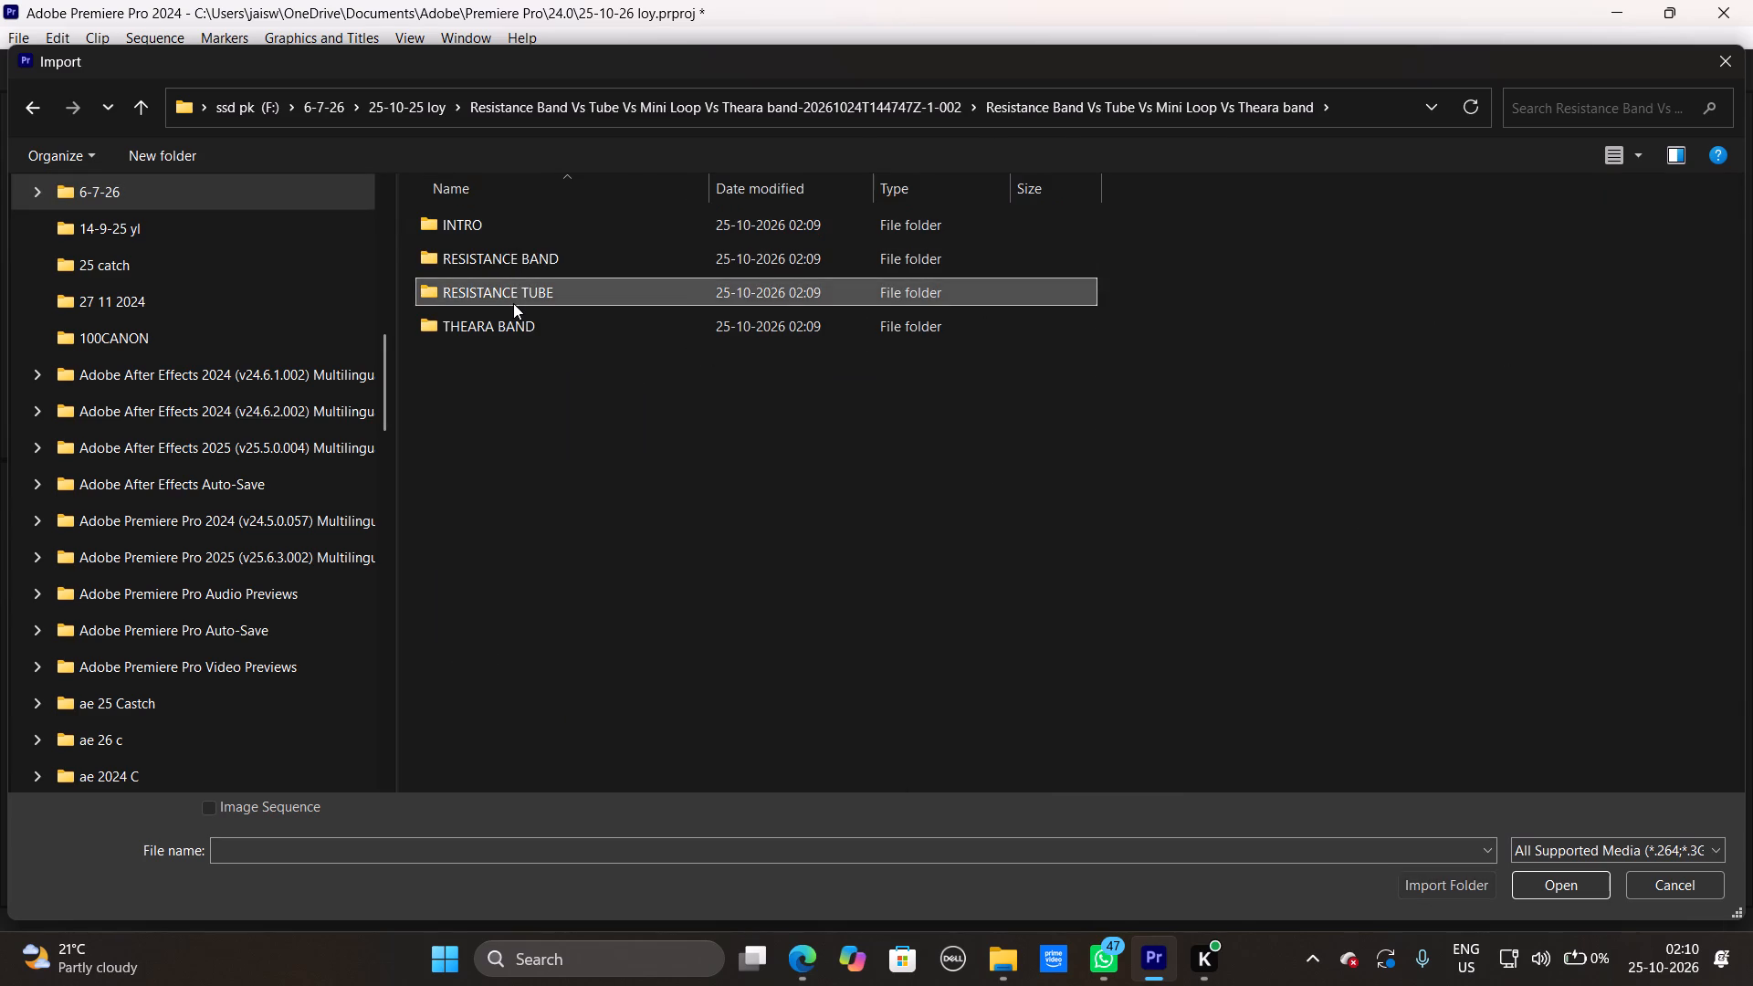
drag(1096, 321, 519, 256)
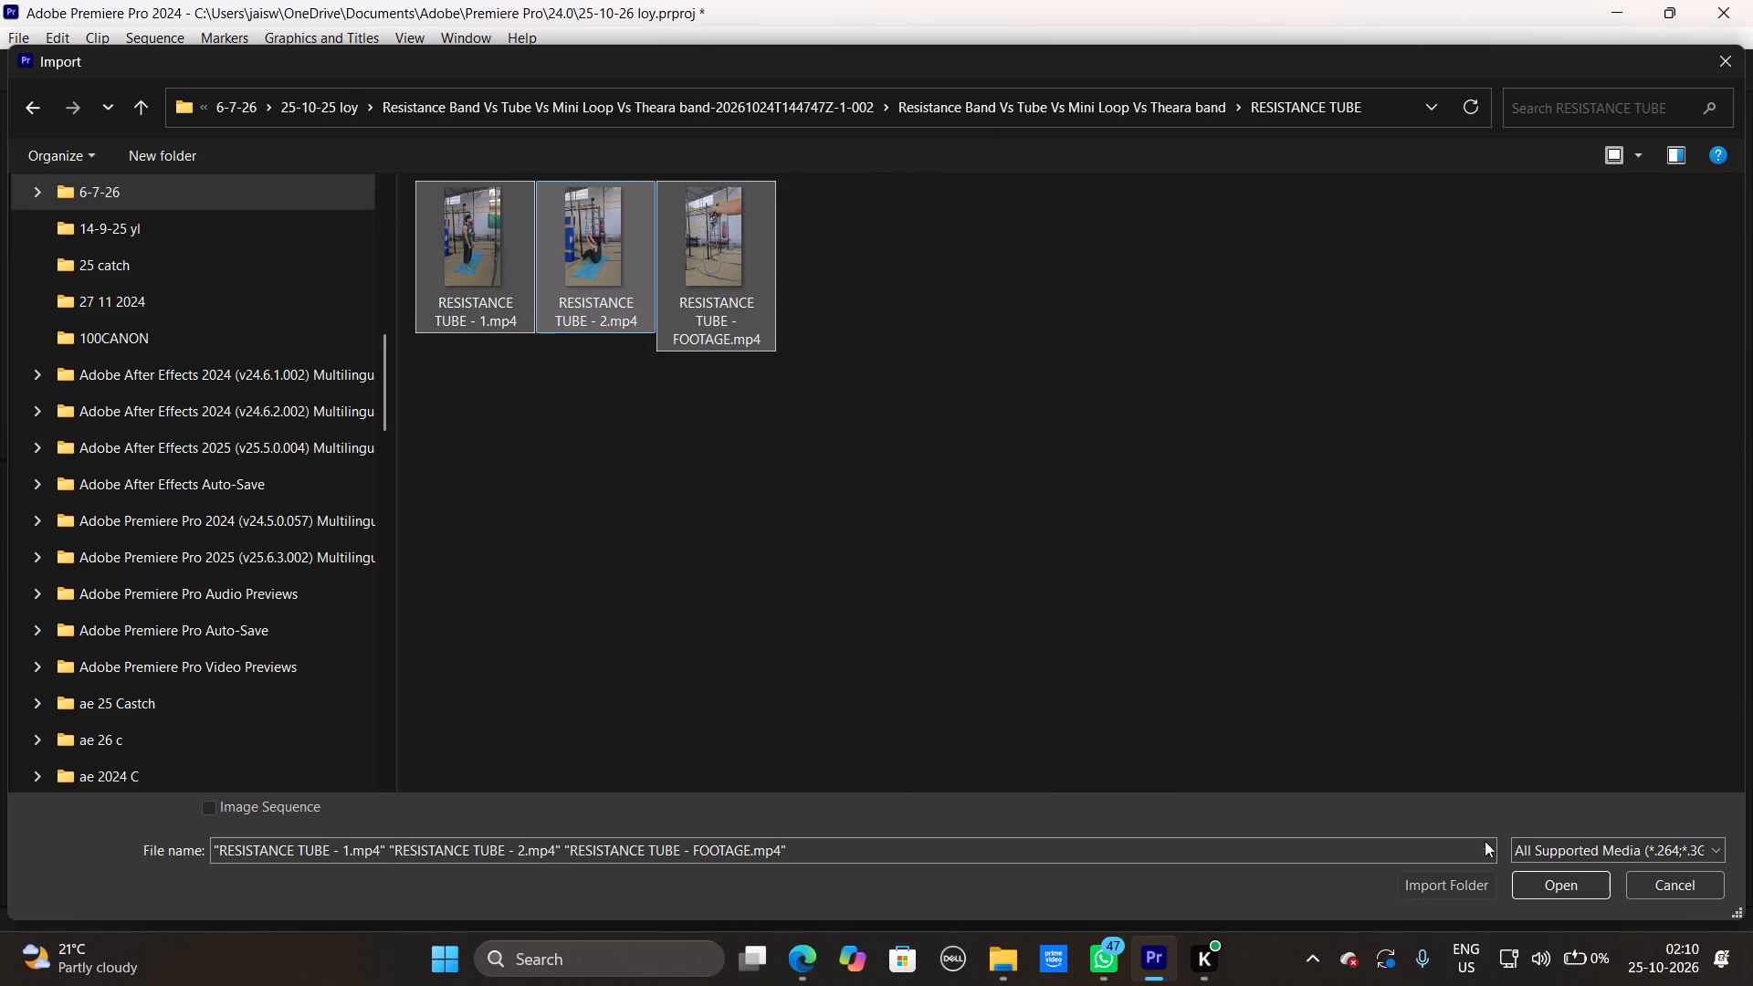
click(1529, 894)
Place the three resistance tube clips on tracks V1 and A1 at about 00:03:48, leaving a gap after the resistance band clips.
drag(127, 344, 137, 344)
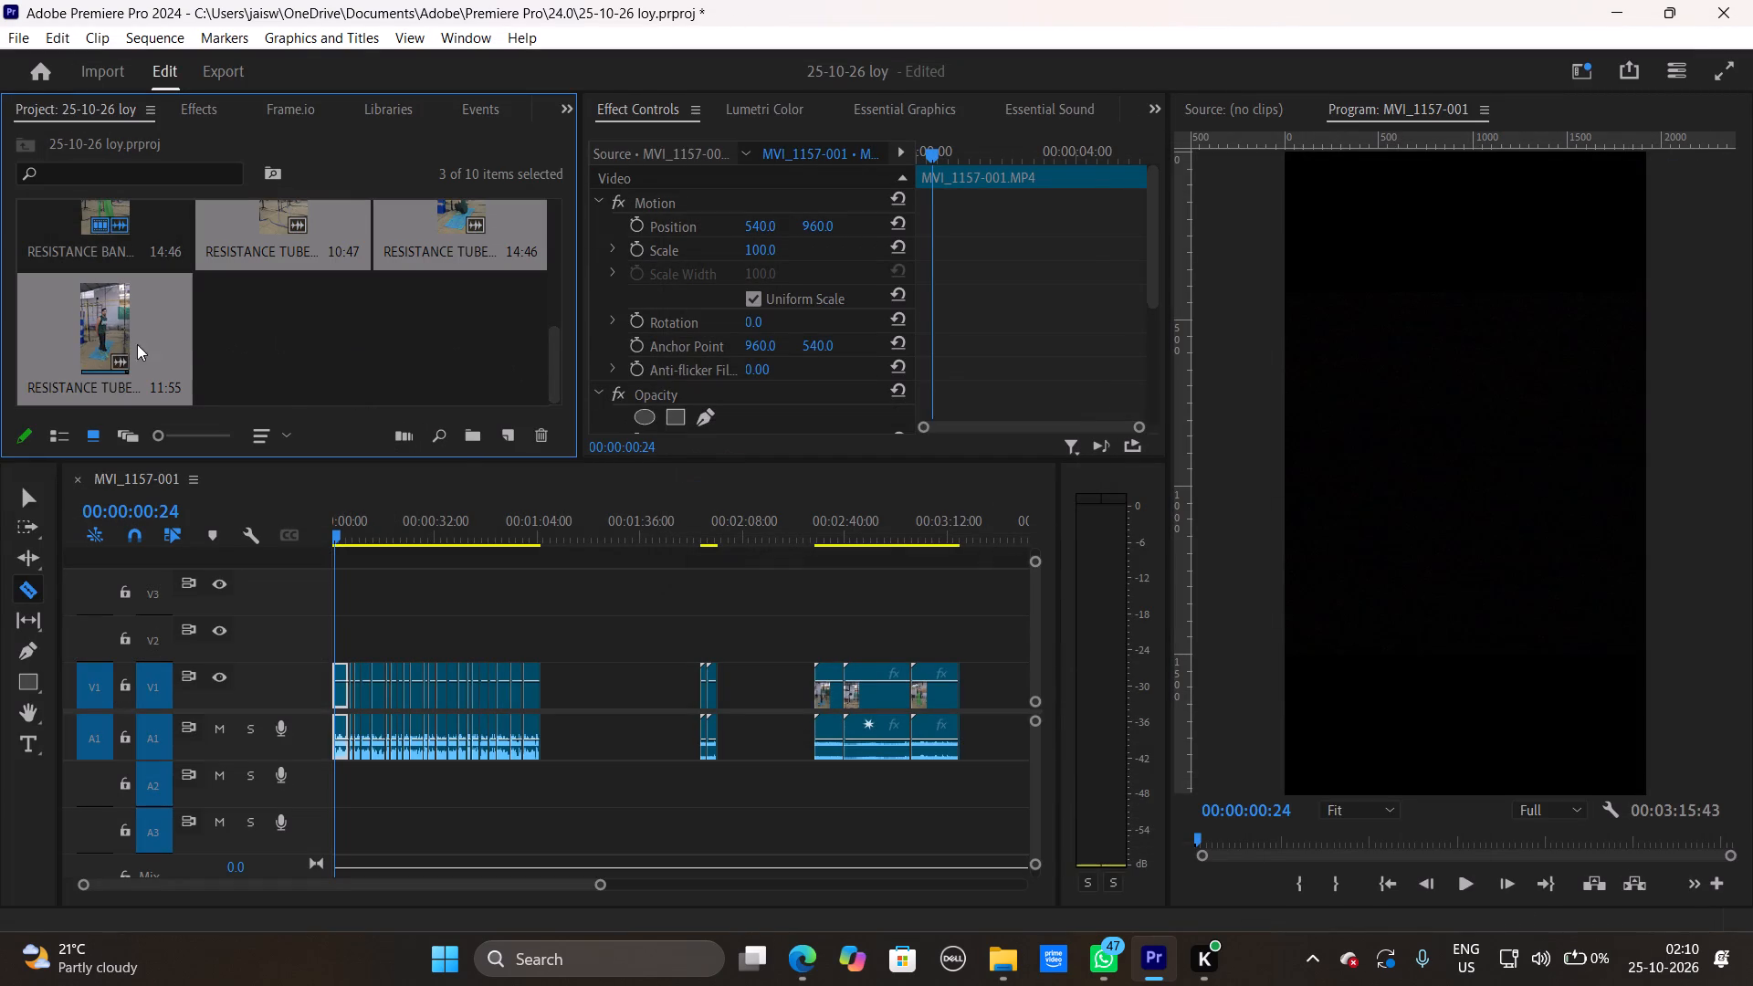
drag(137, 344, 1008, 674)
drag(124, 320, 175, 331)
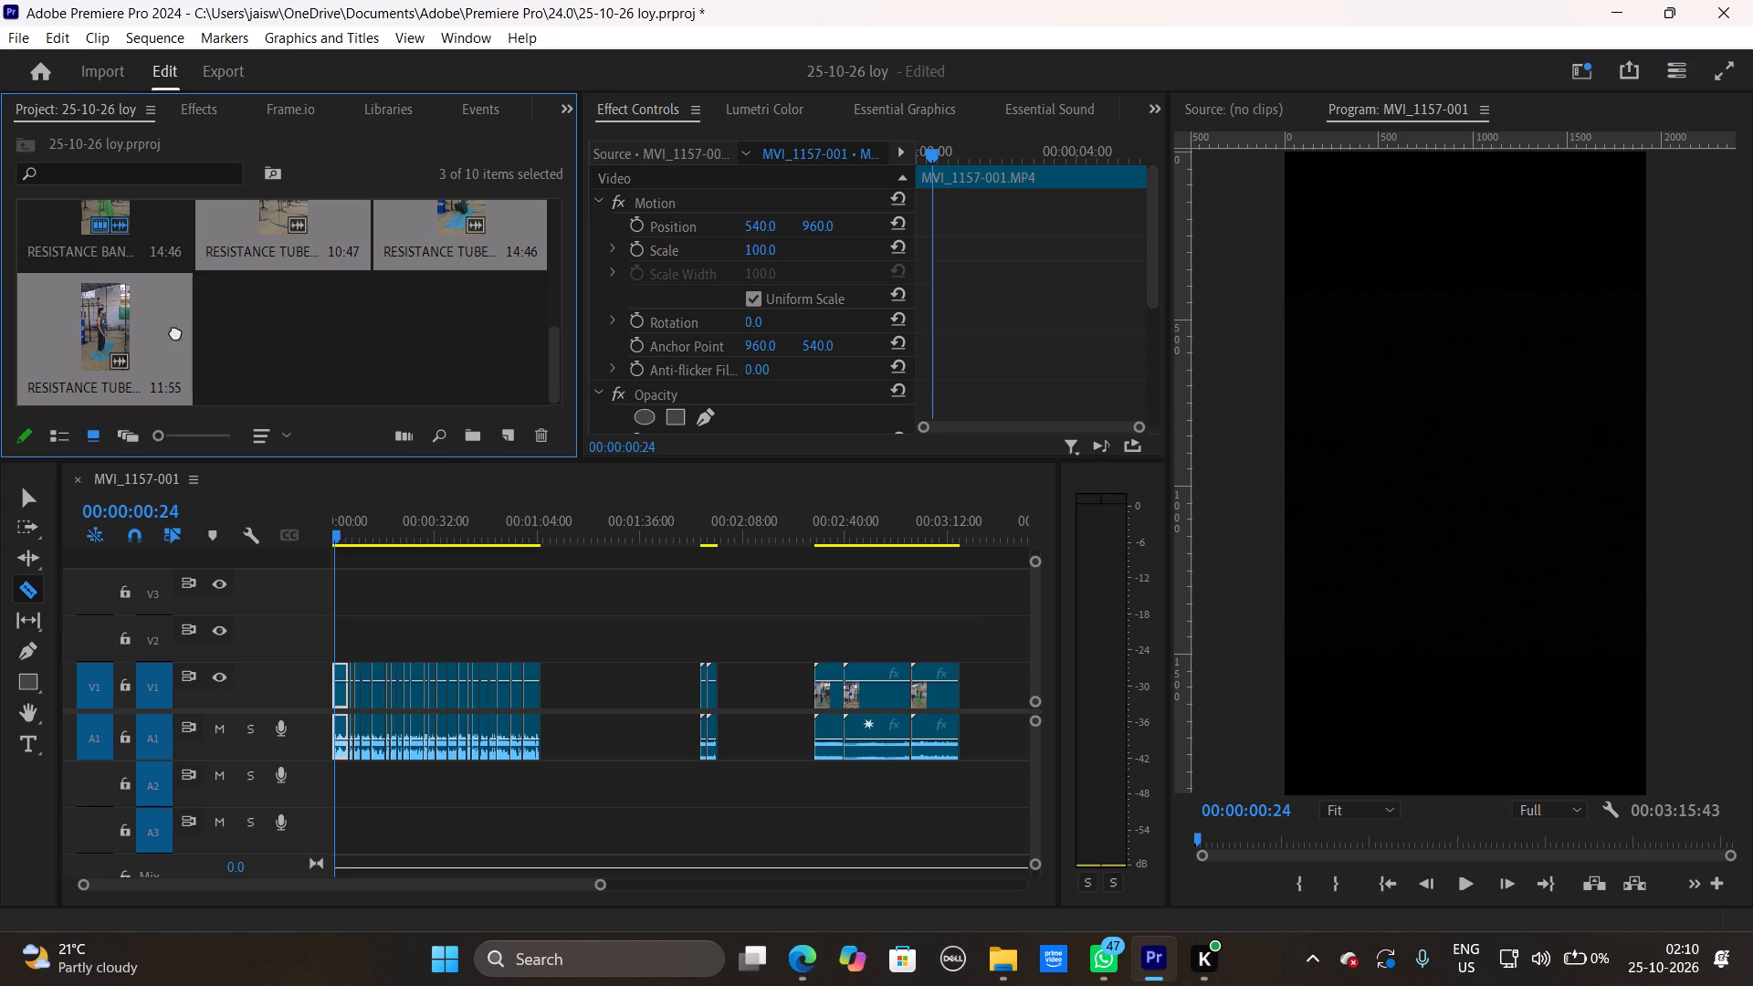
drag(175, 331, 739, 678)
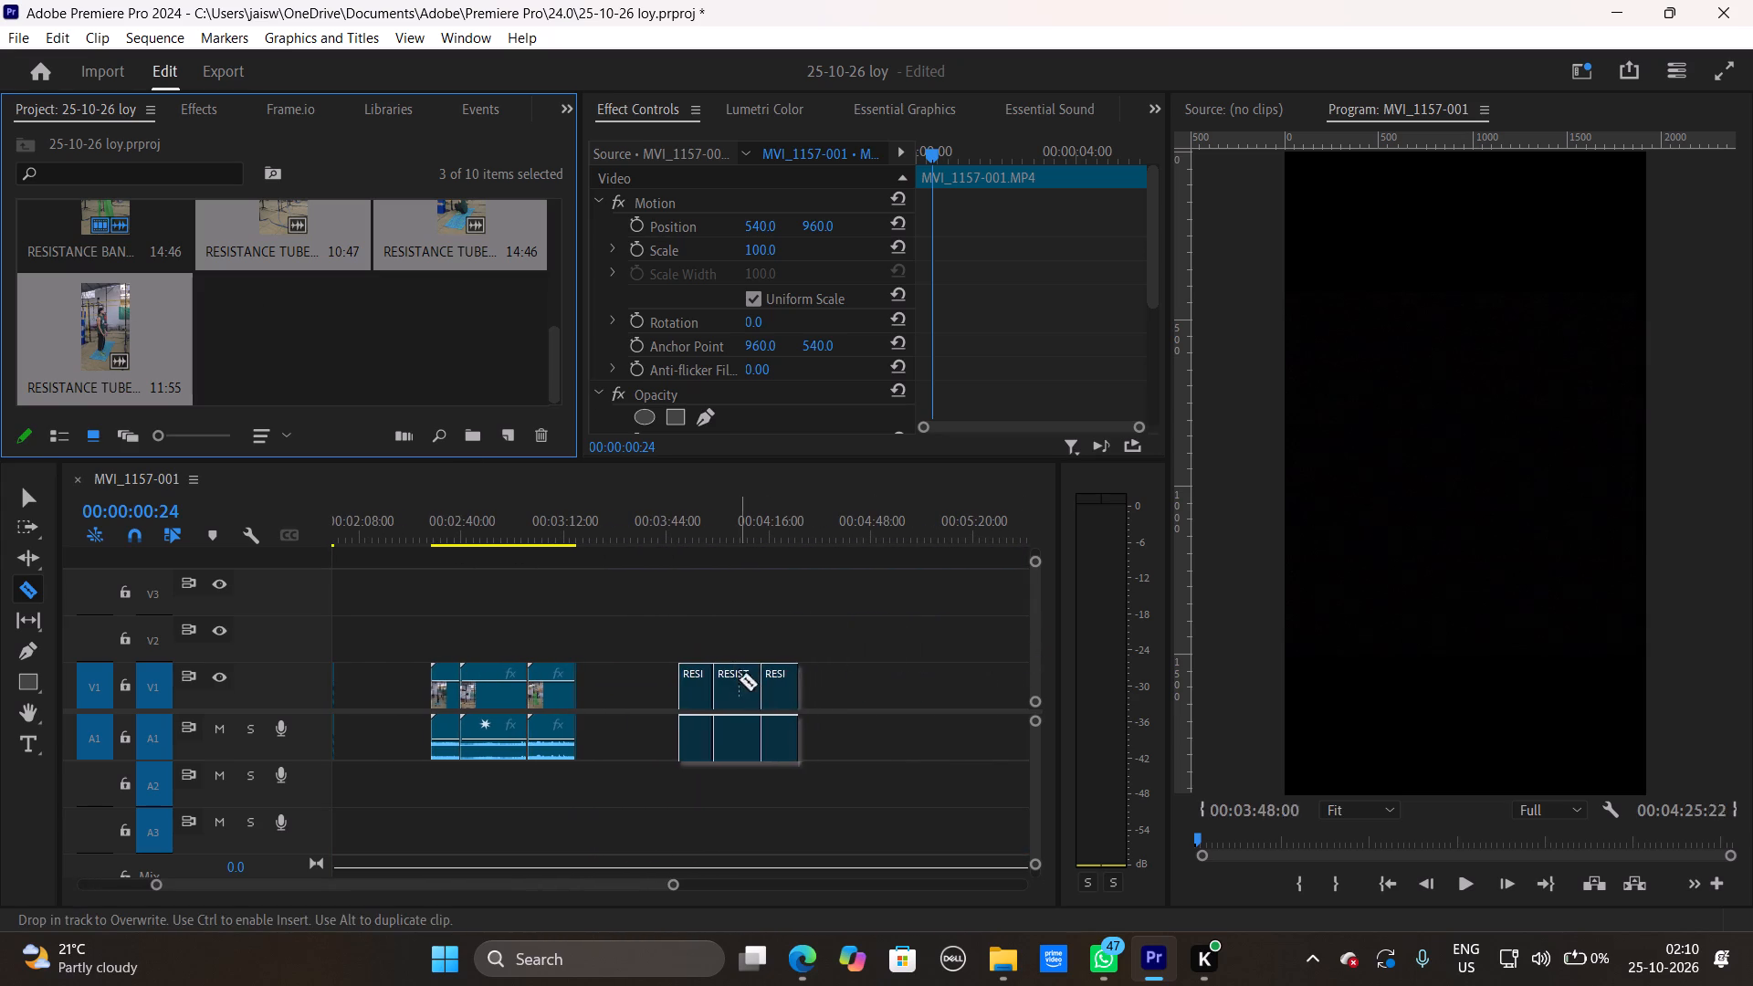
Import THEARA BAND - FOOTAGE, THERA BAND - 1 and THERA BAND - 3 from the THEARA BAND folder of the 002 archive.
double_click(370, 301)
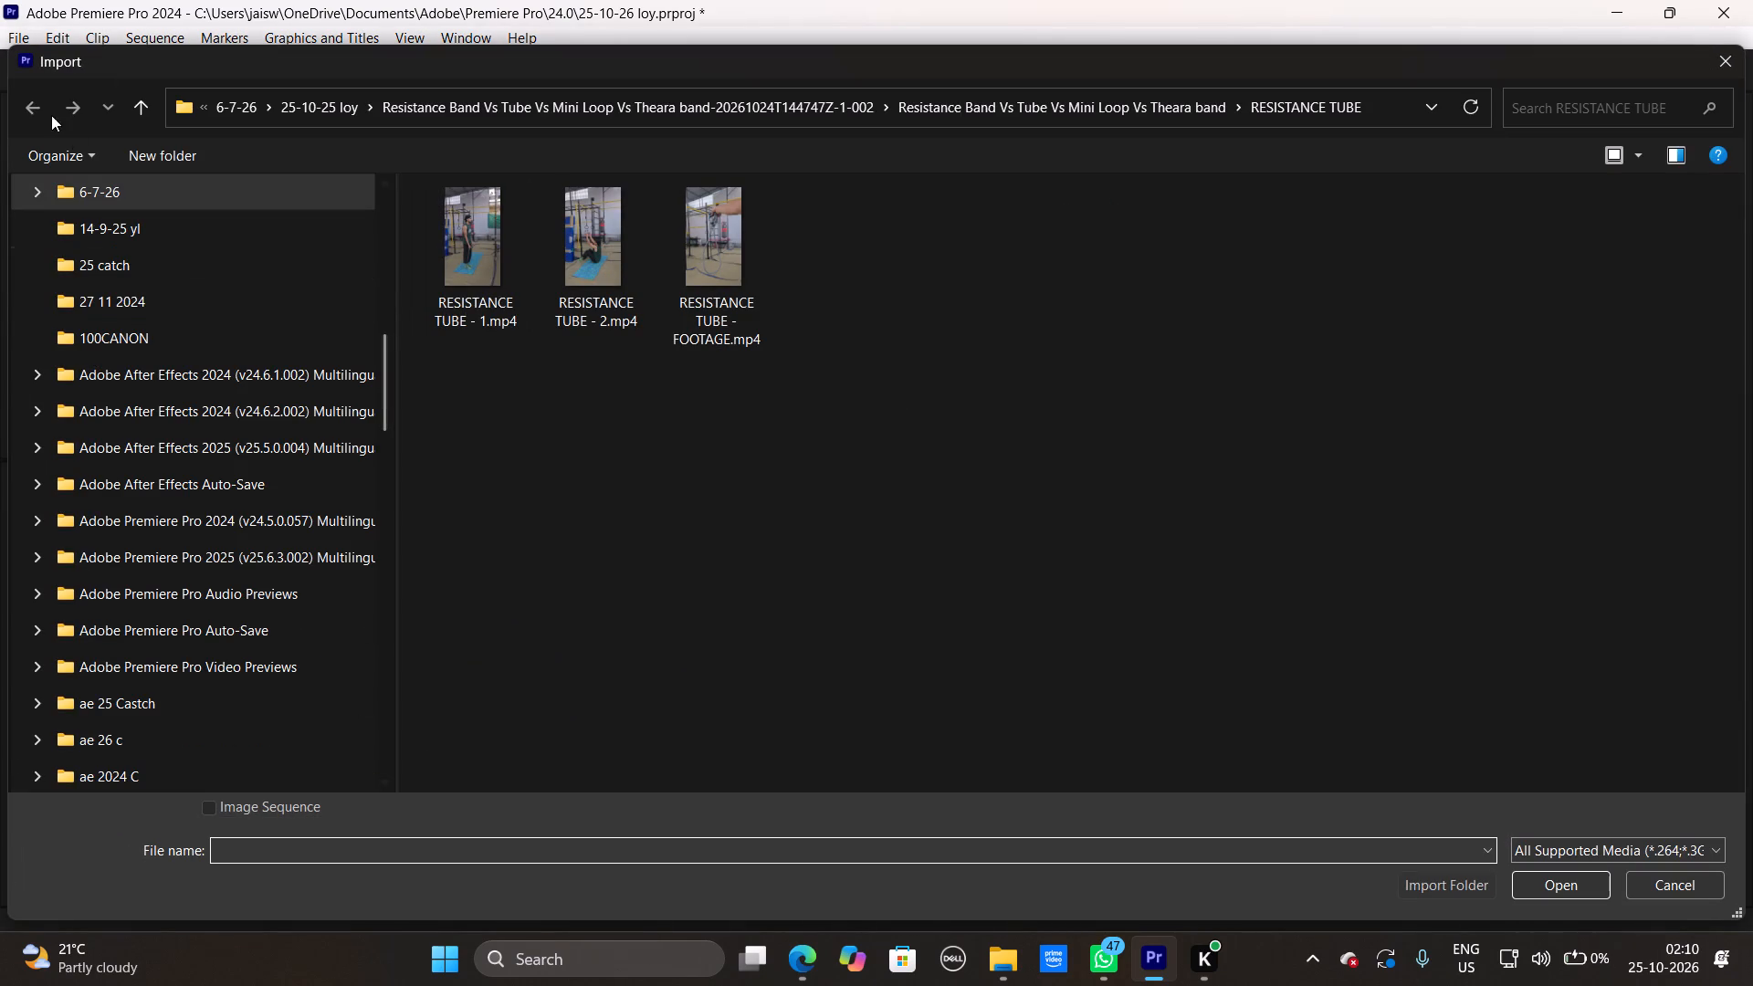
click(36, 110)
click(112, 192)
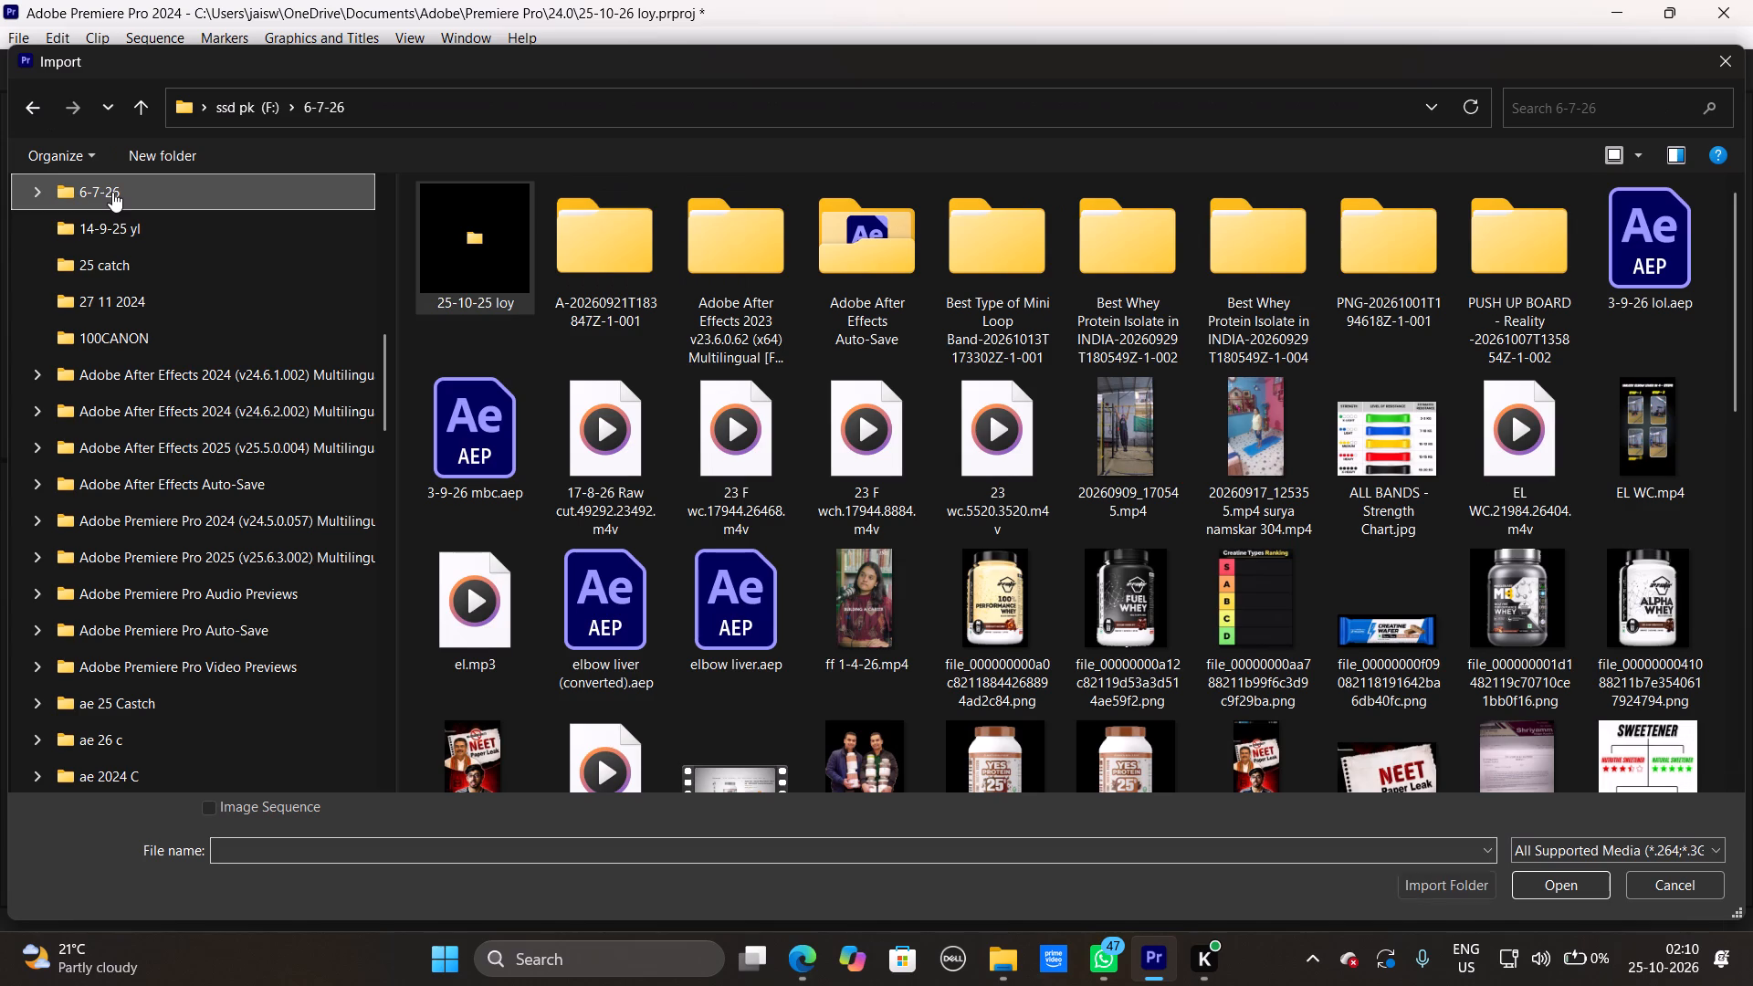
double_click(451, 257)
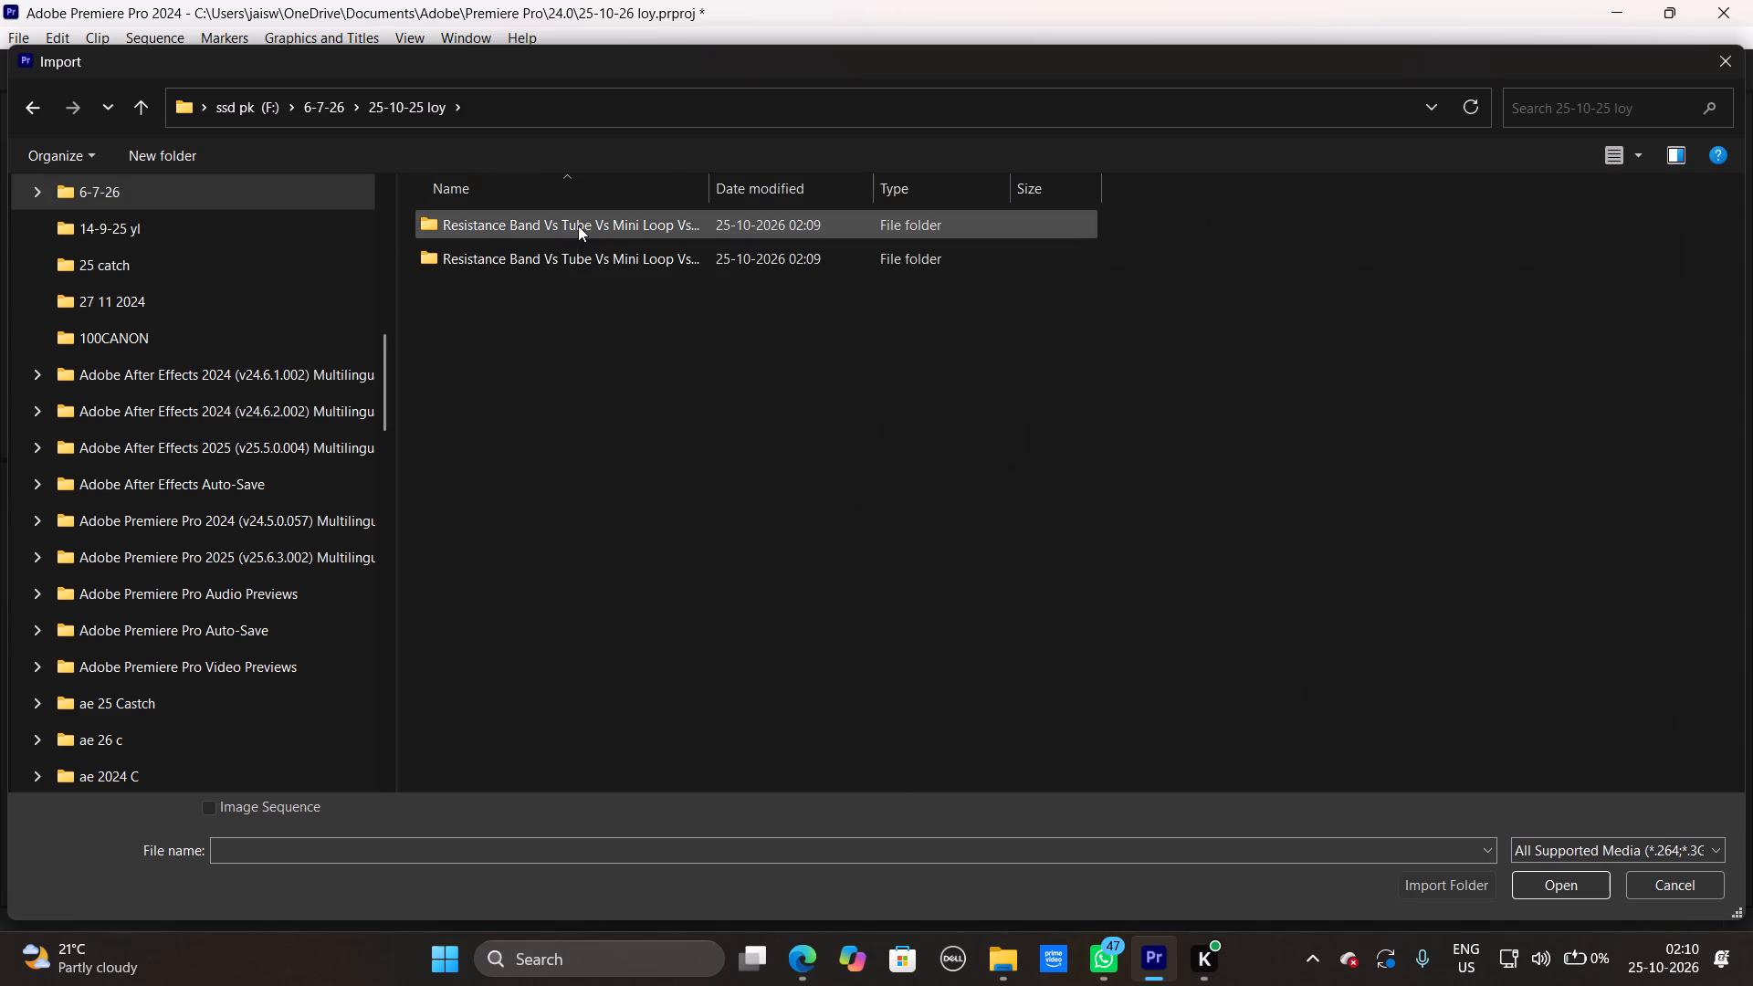
double_click(578, 226)
double_click(578, 226)
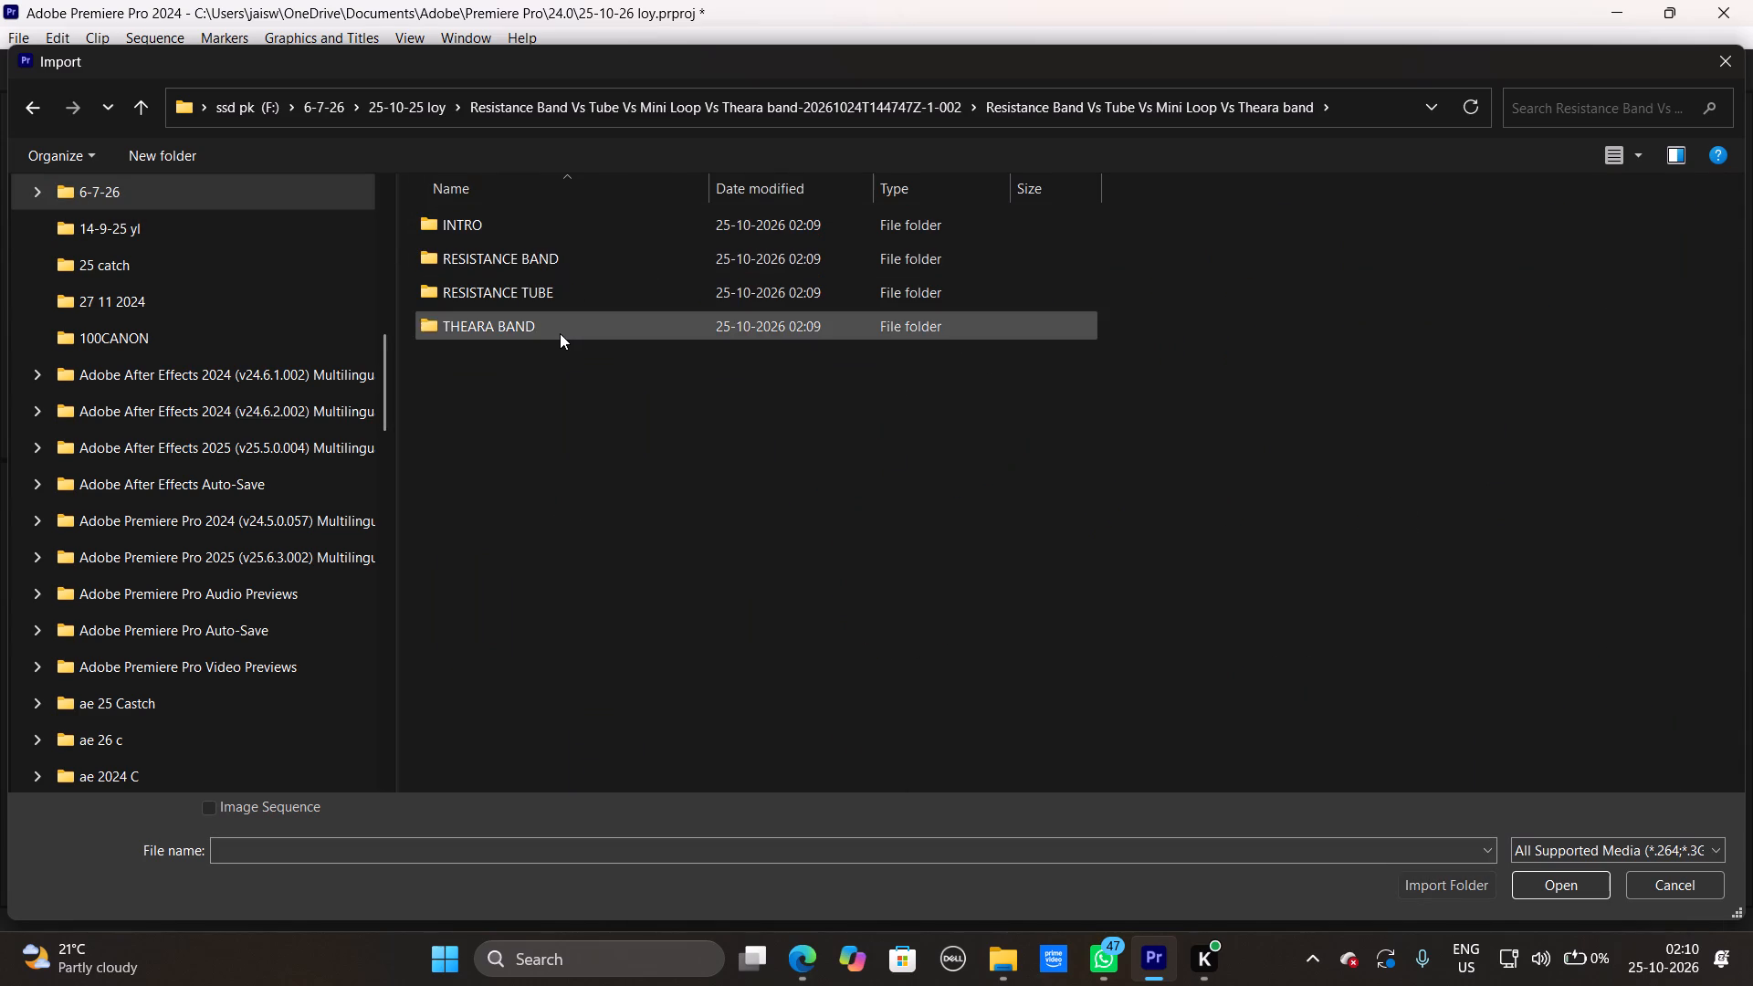
double_click(560, 333)
drag(1114, 341, 466, 222)
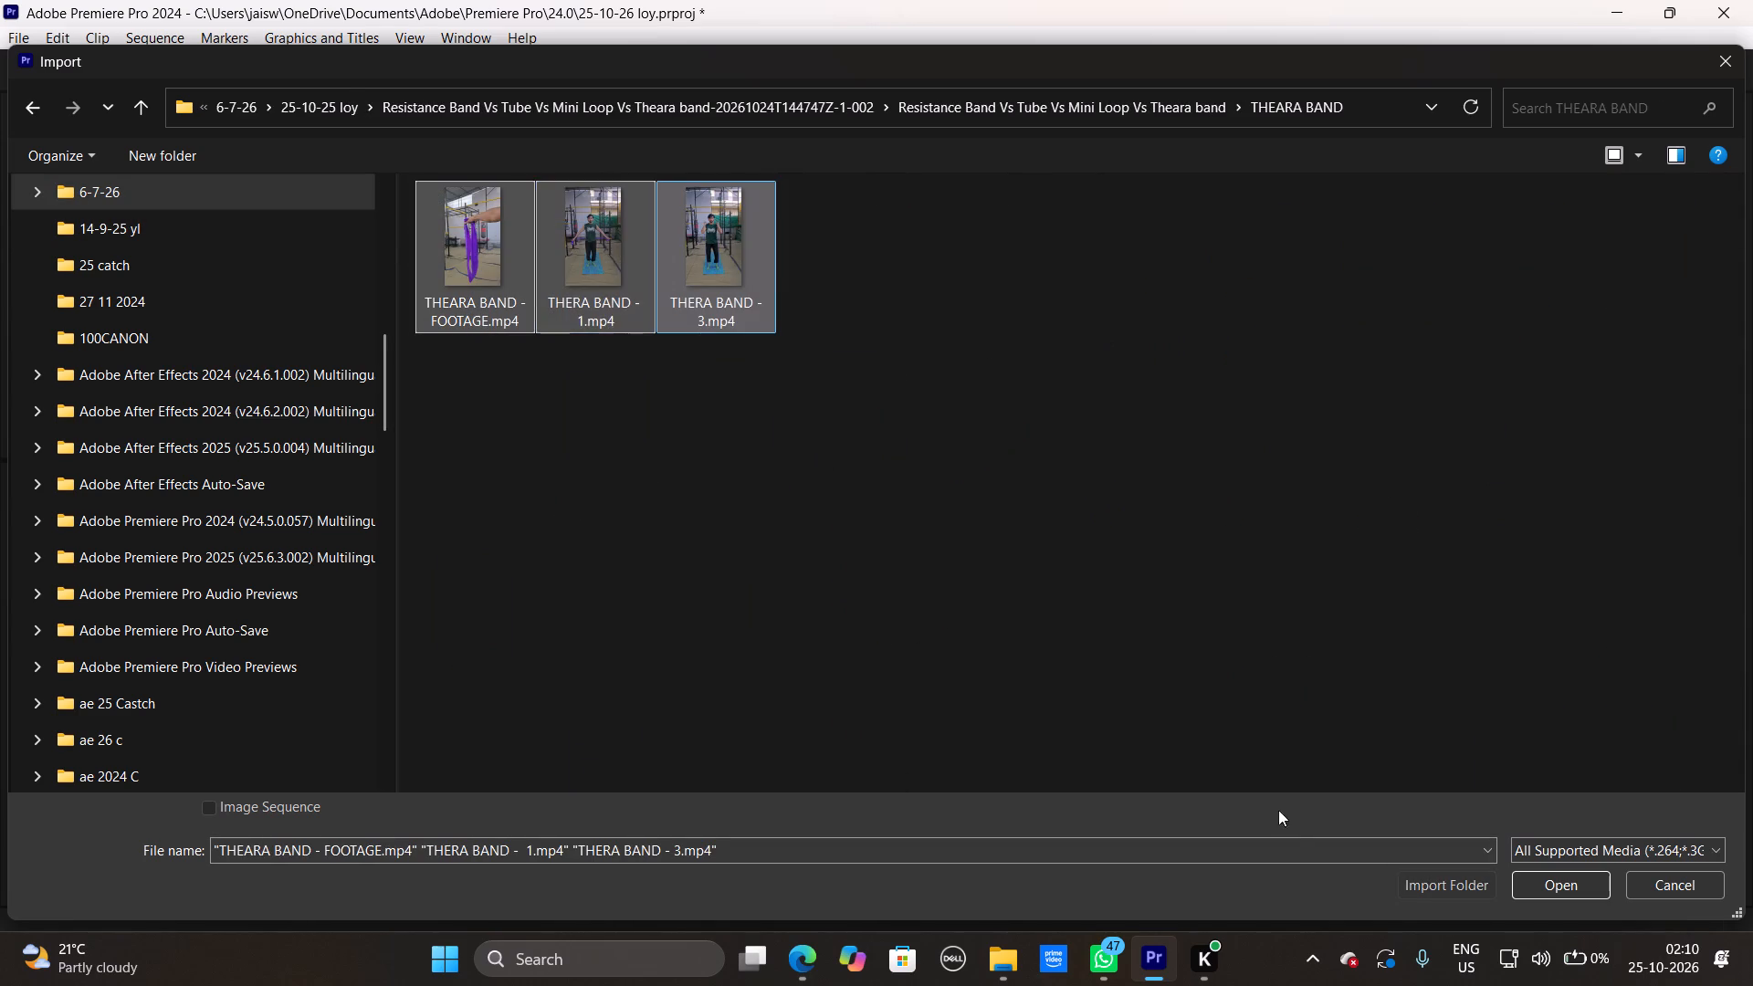
click(1543, 888)
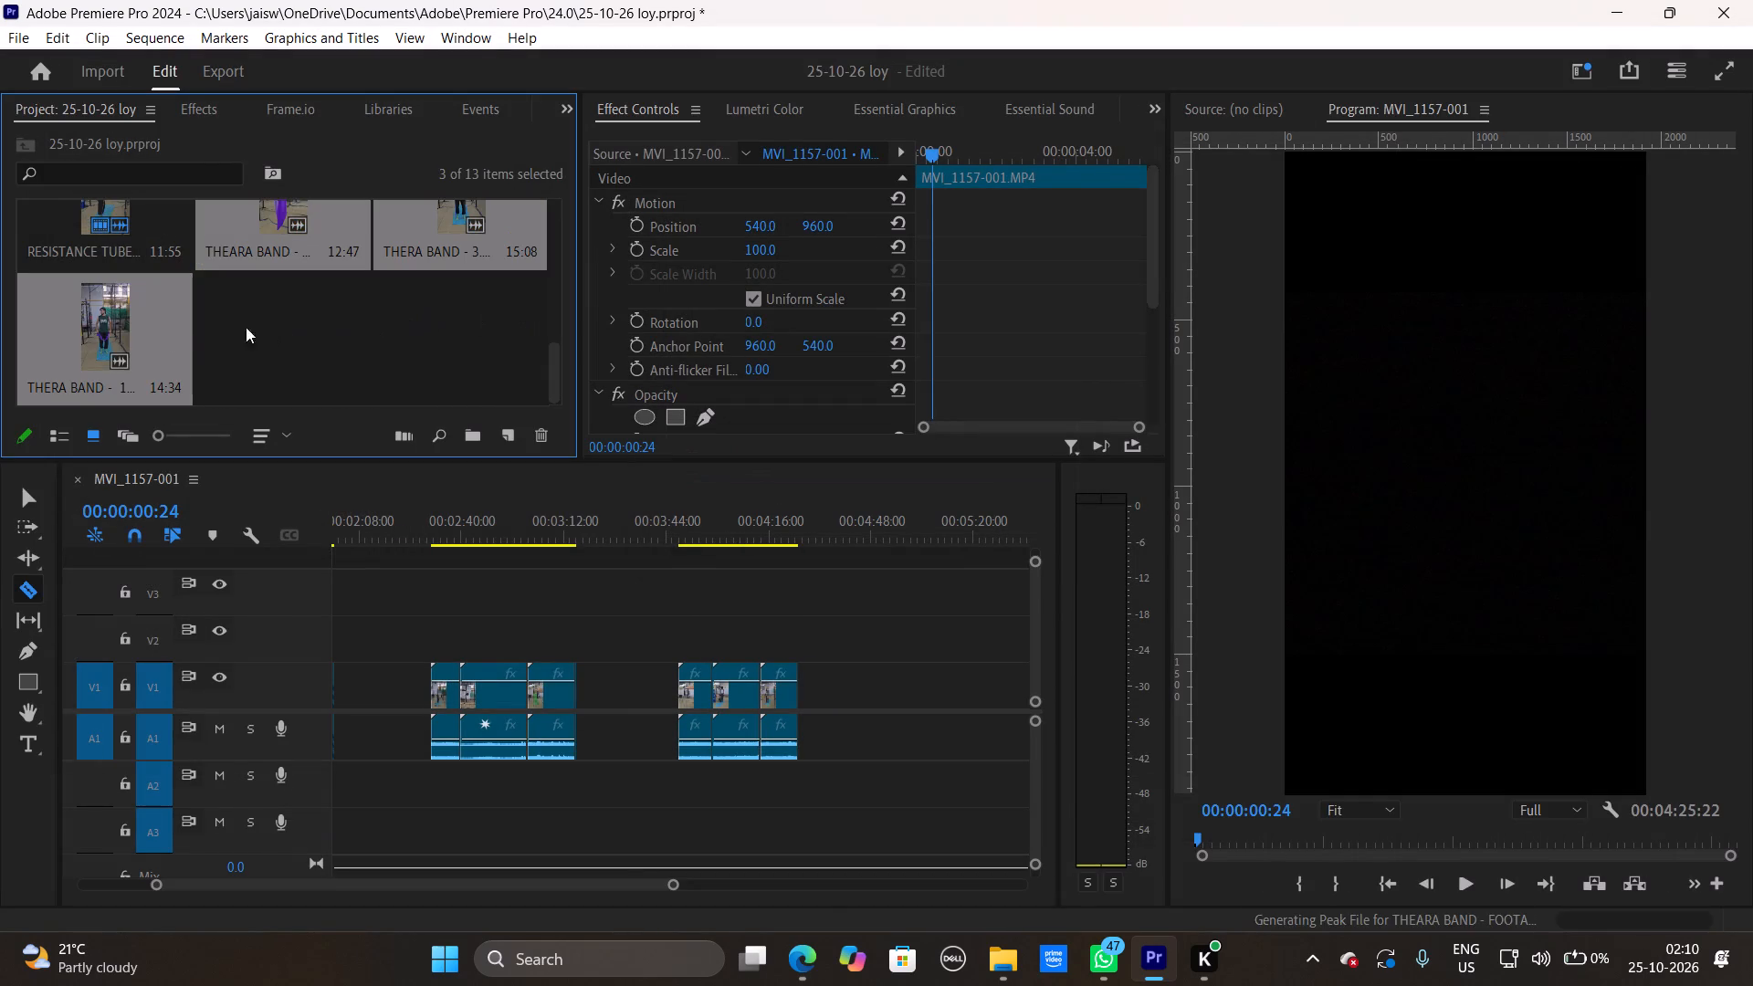
Place the three Theara band clips on tracks V1 and A1, leaving a gap after the resistance tube clips.
drag(119, 337, 965, 689)
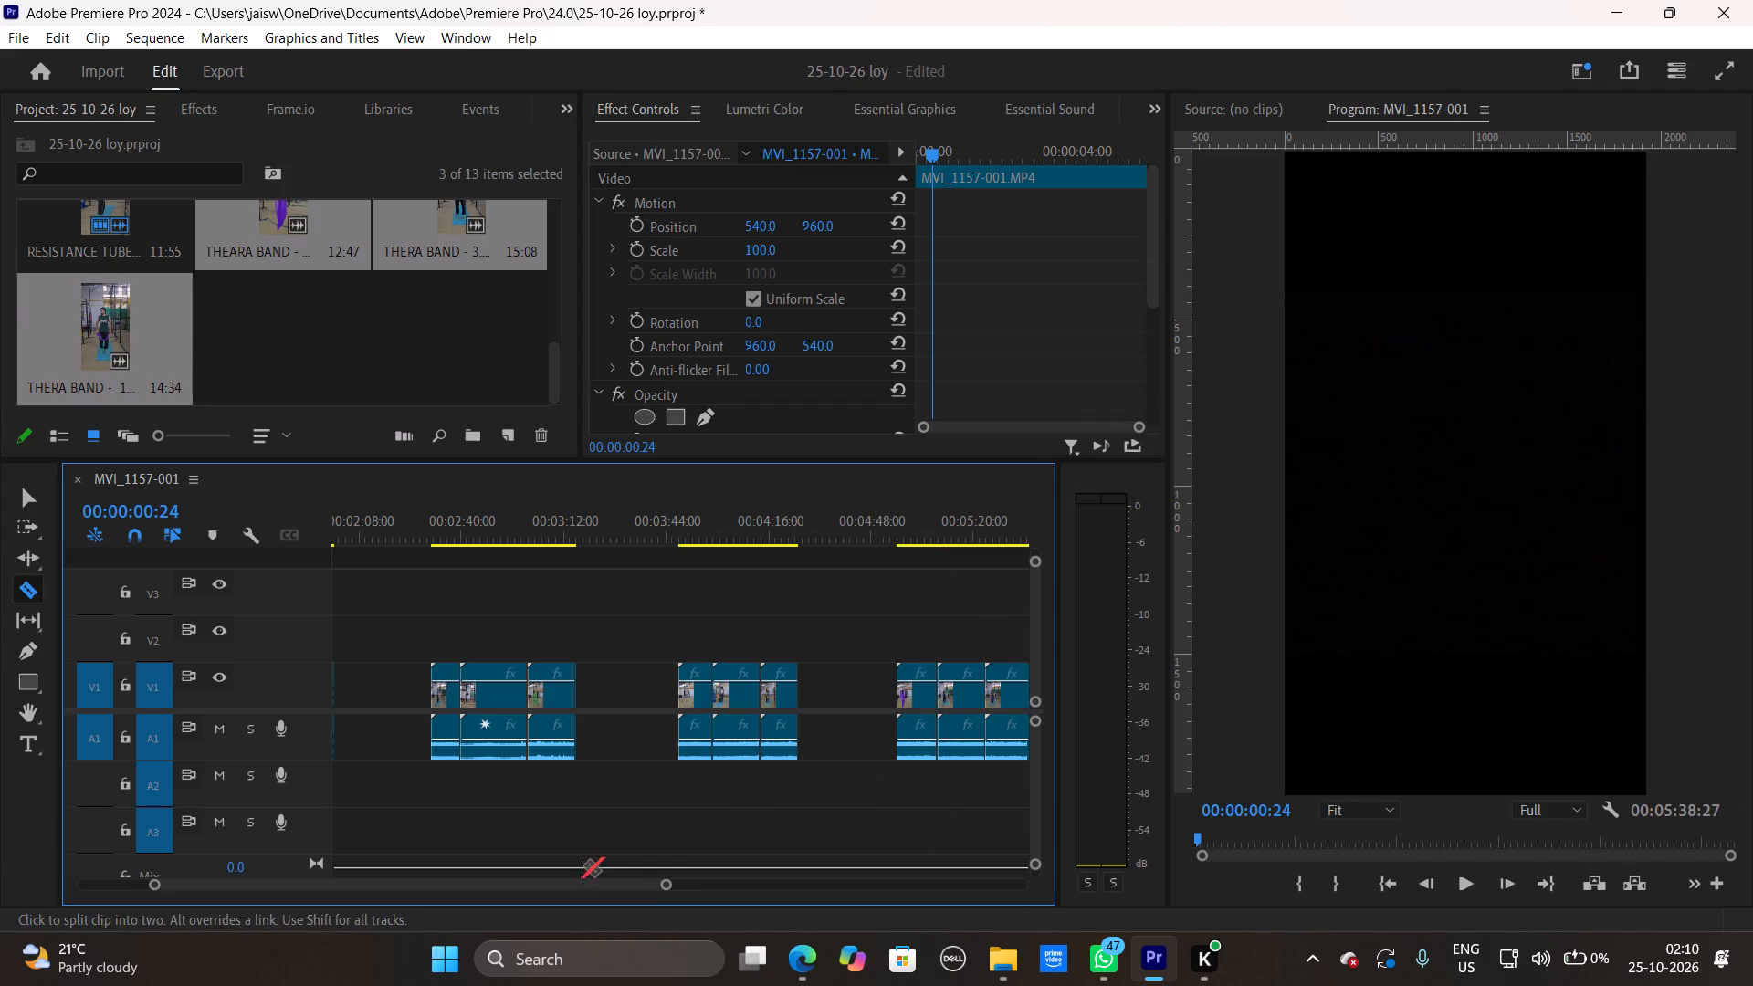
drag(664, 887, 770, 891)
Import the RESISTANCE BAND - INTRO and THEARA BAND - INTRO clips from the INTRO folder of the extracted 003 archive.
double_click(319, 351)
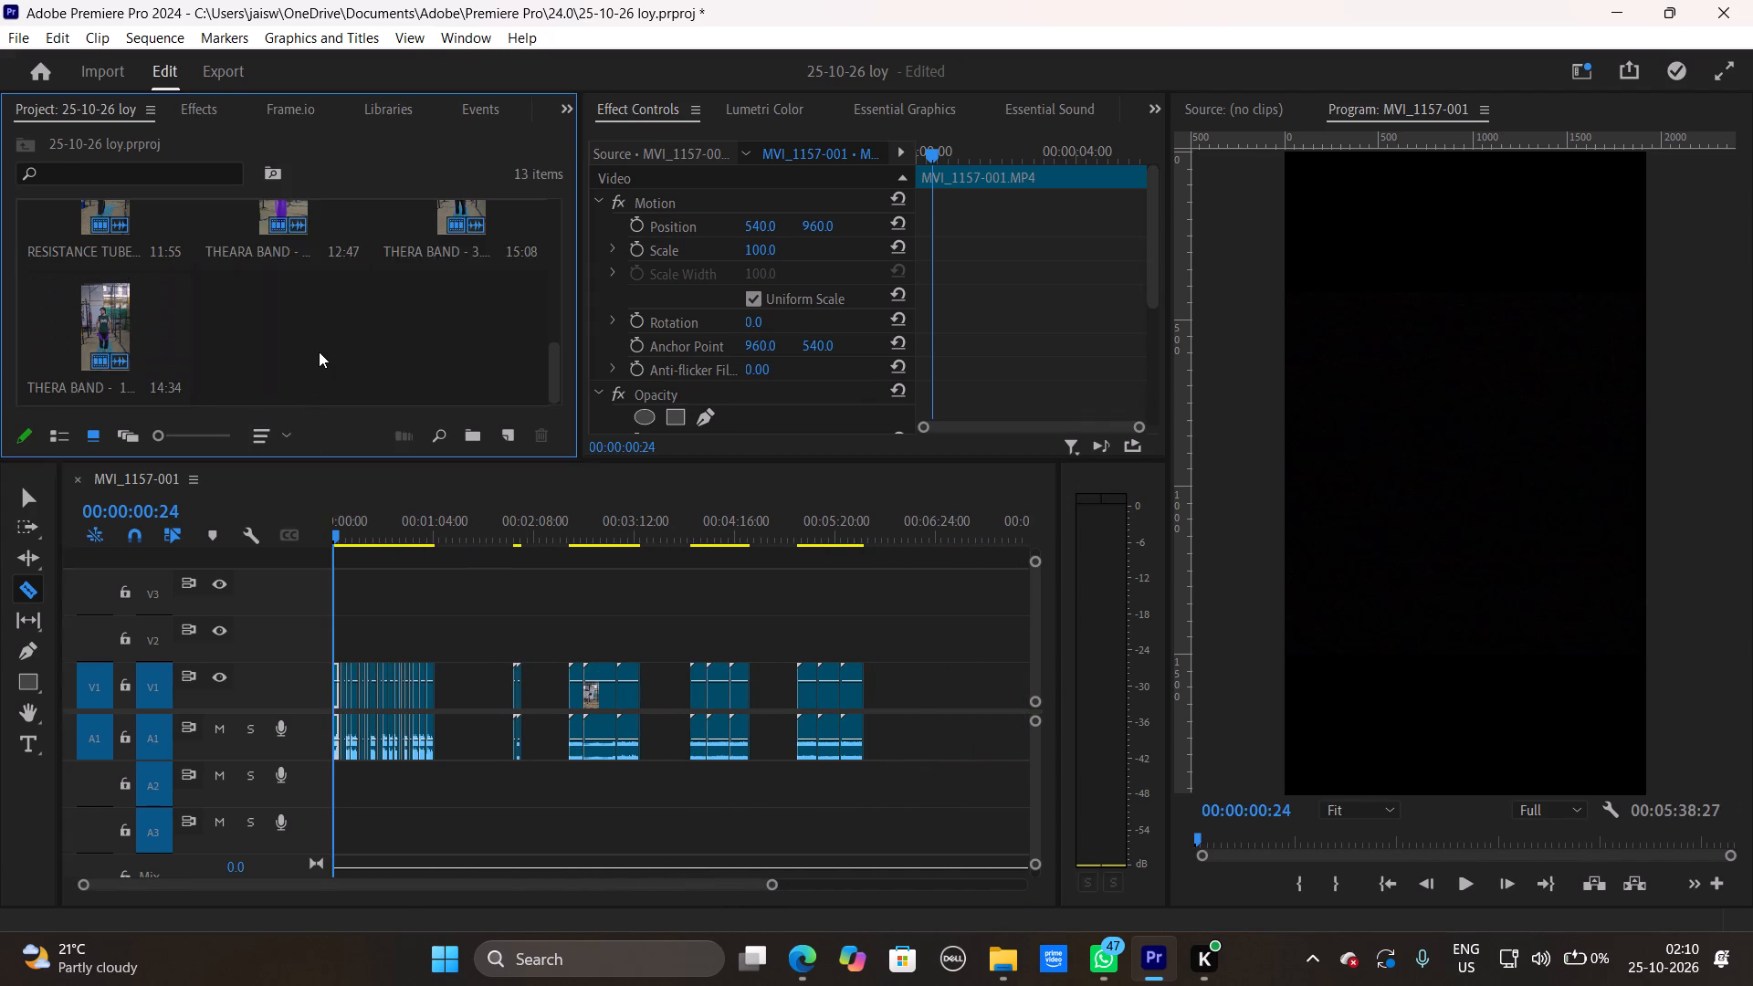
click(66, 184)
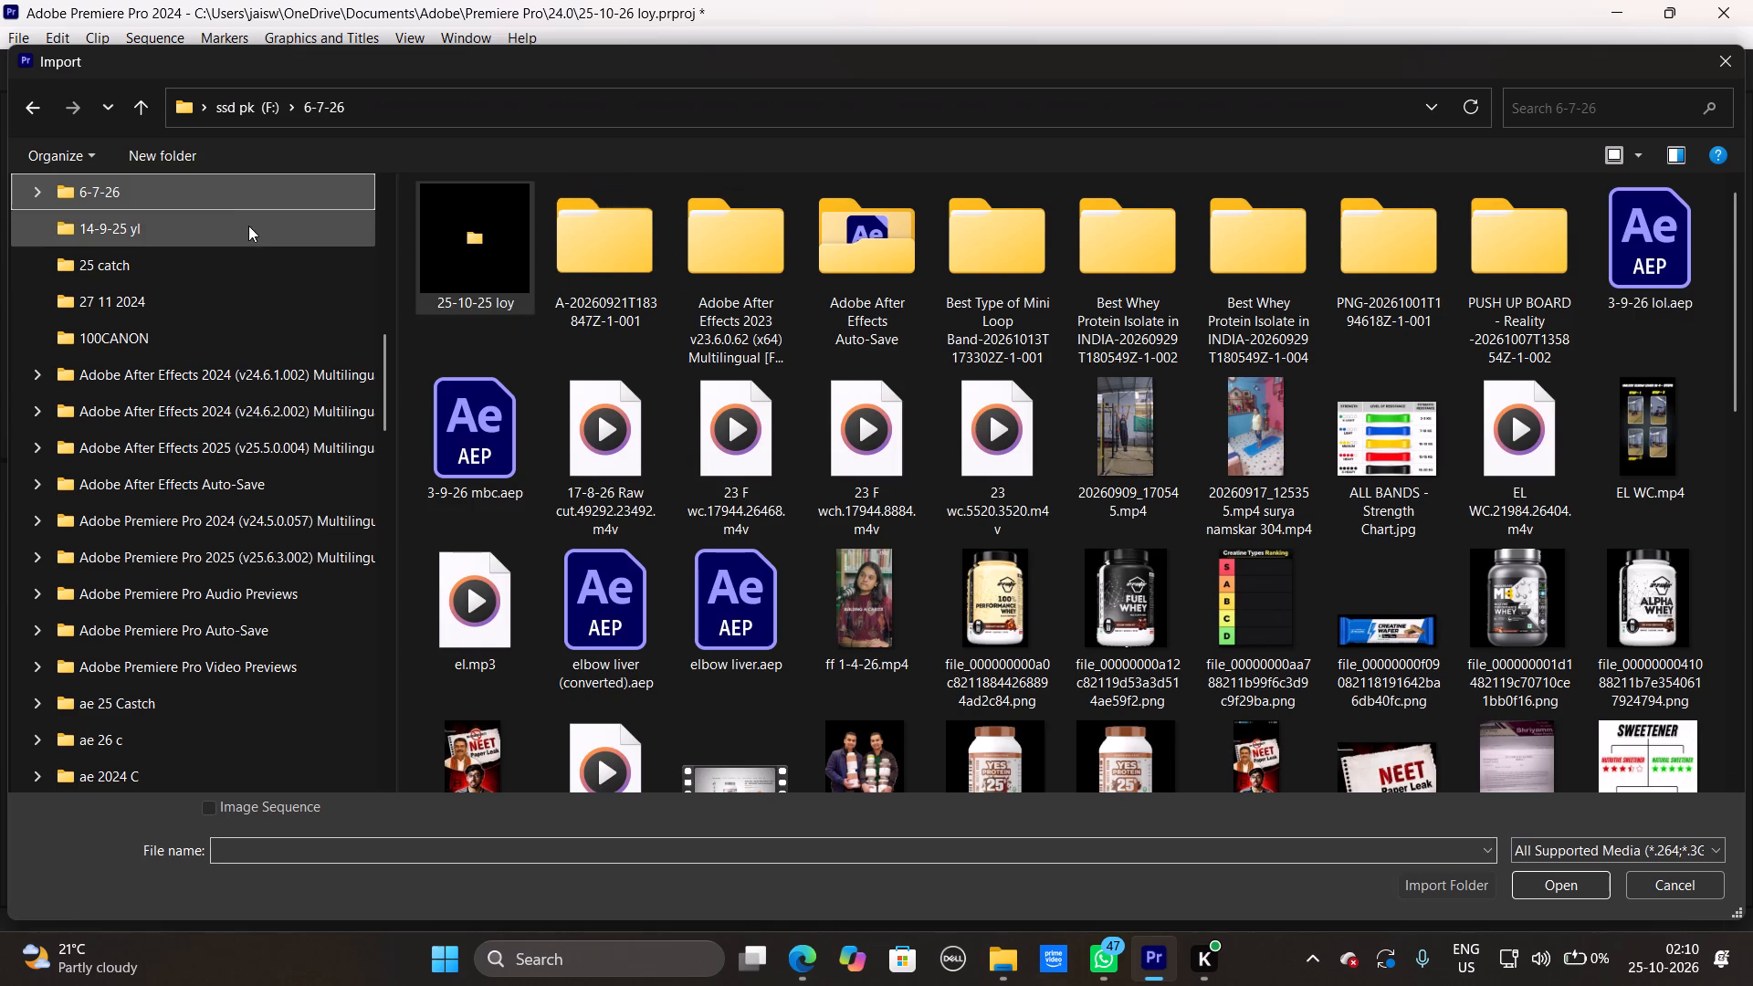
double_click(479, 257)
double_click(465, 255)
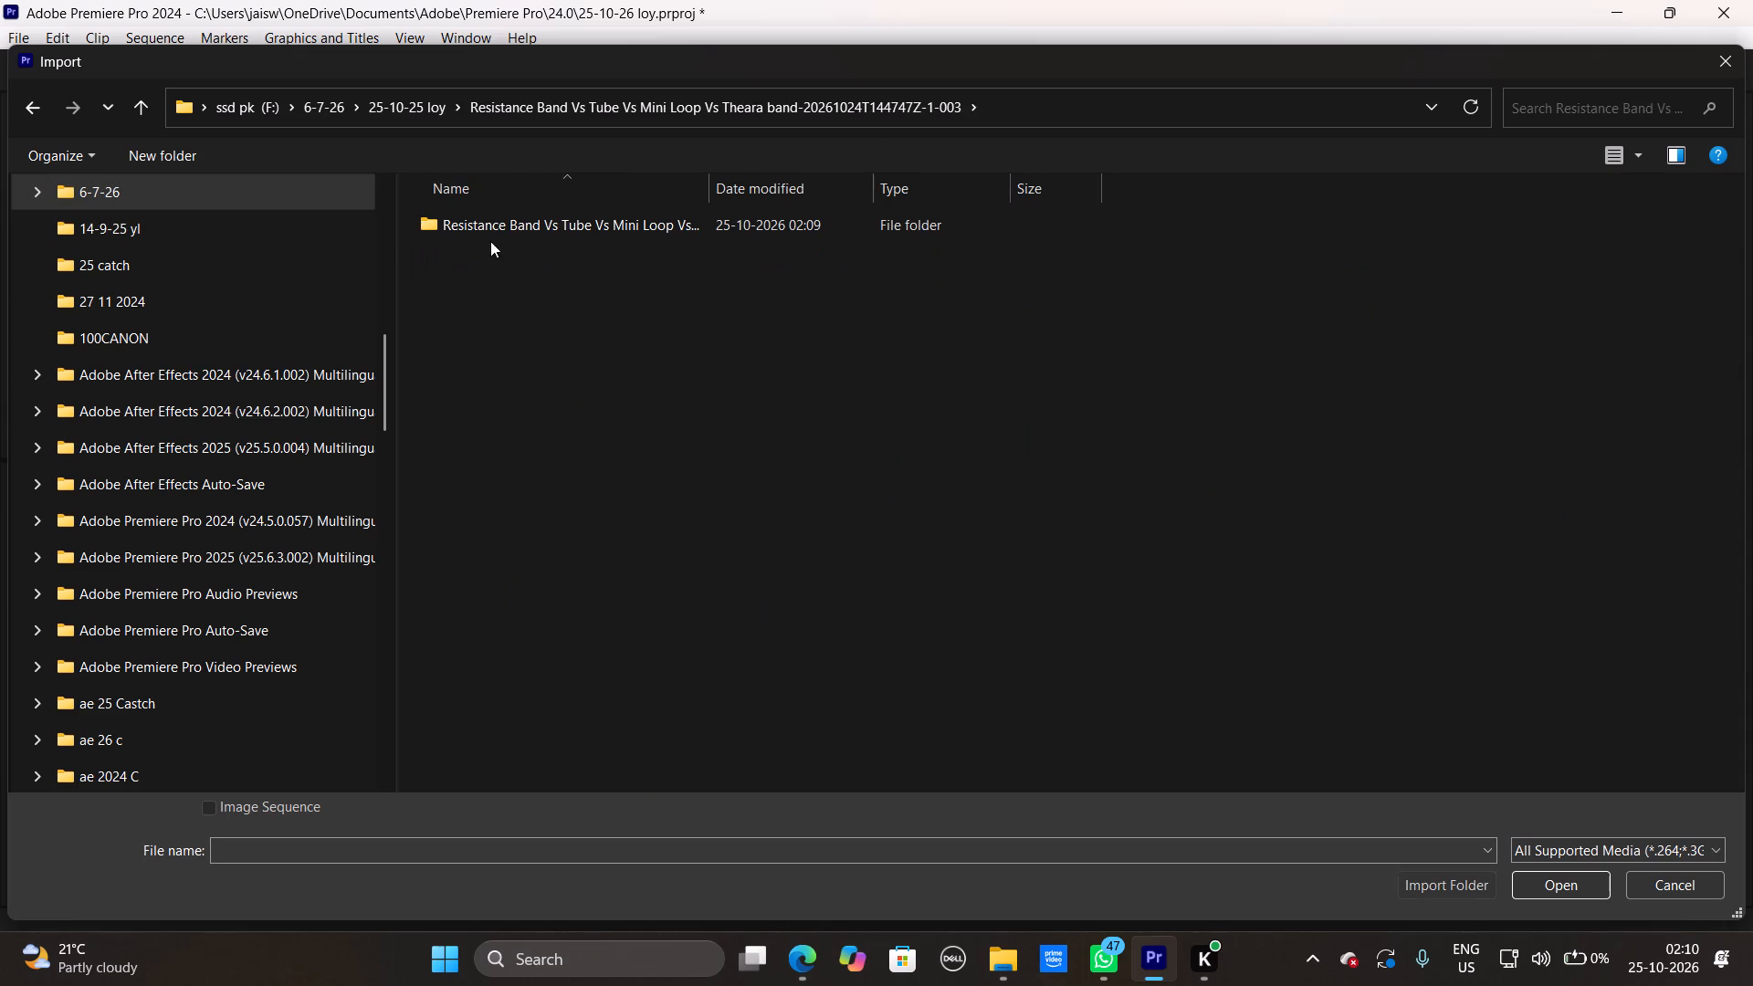
double_click(492, 224)
double_click(517, 229)
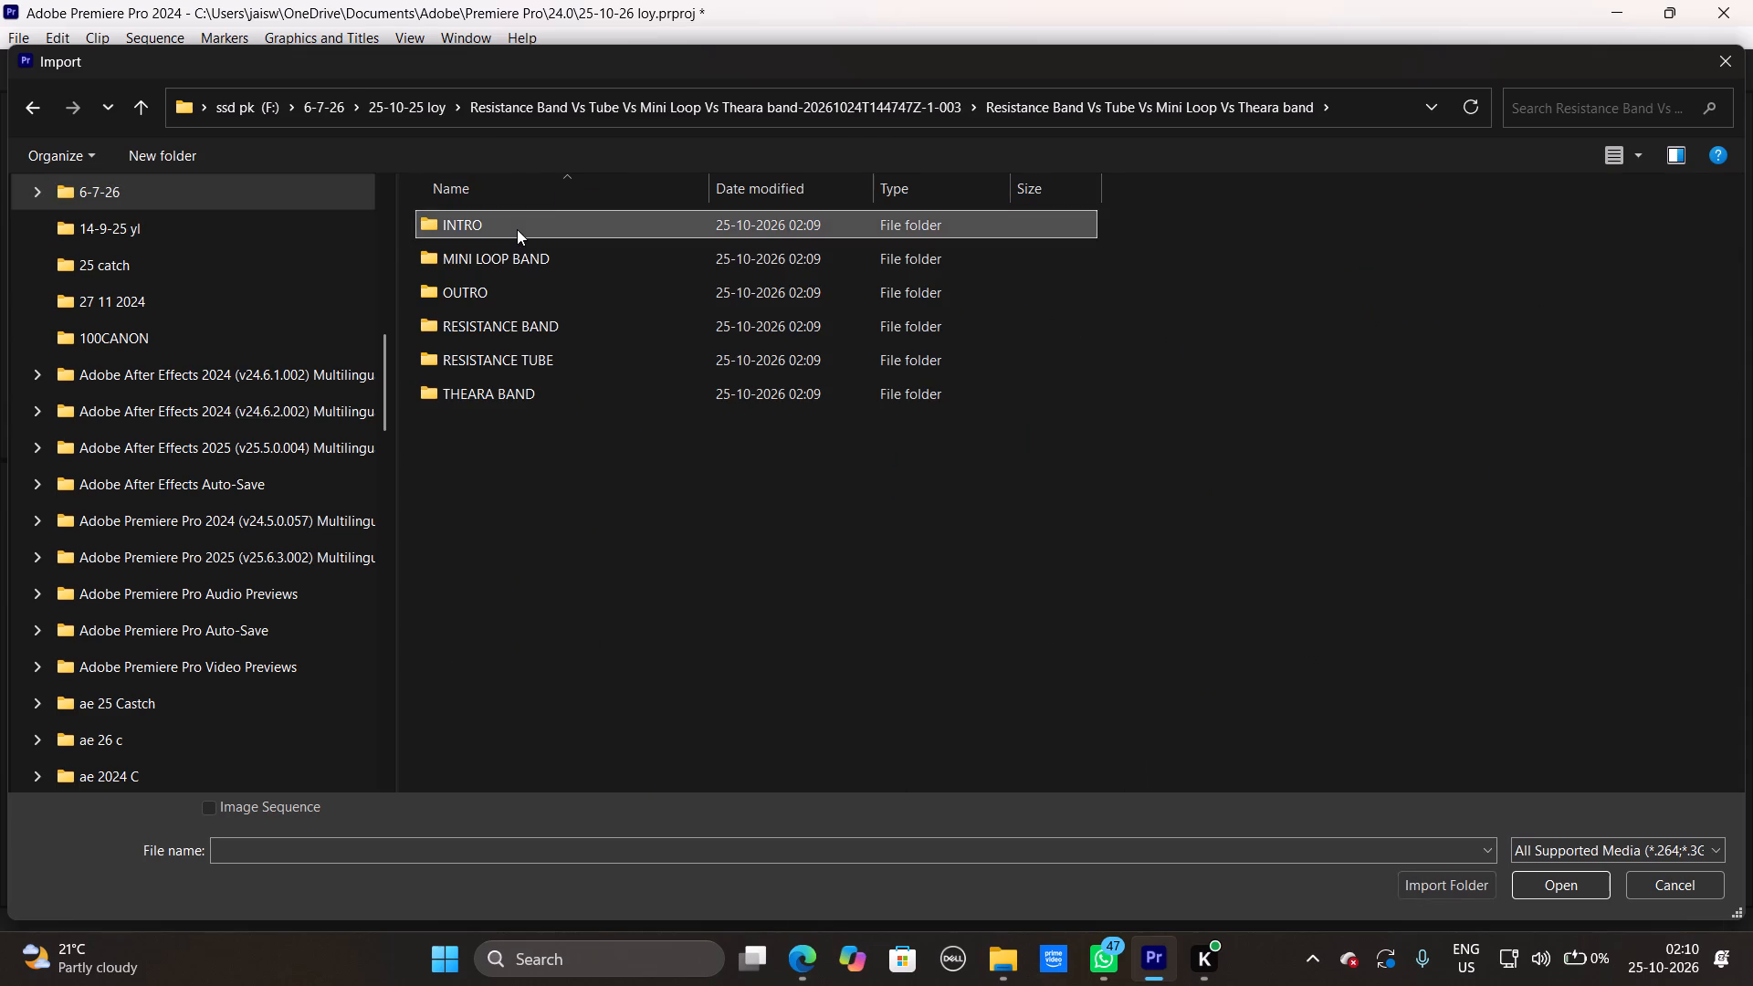
drag(799, 268, 462, 270)
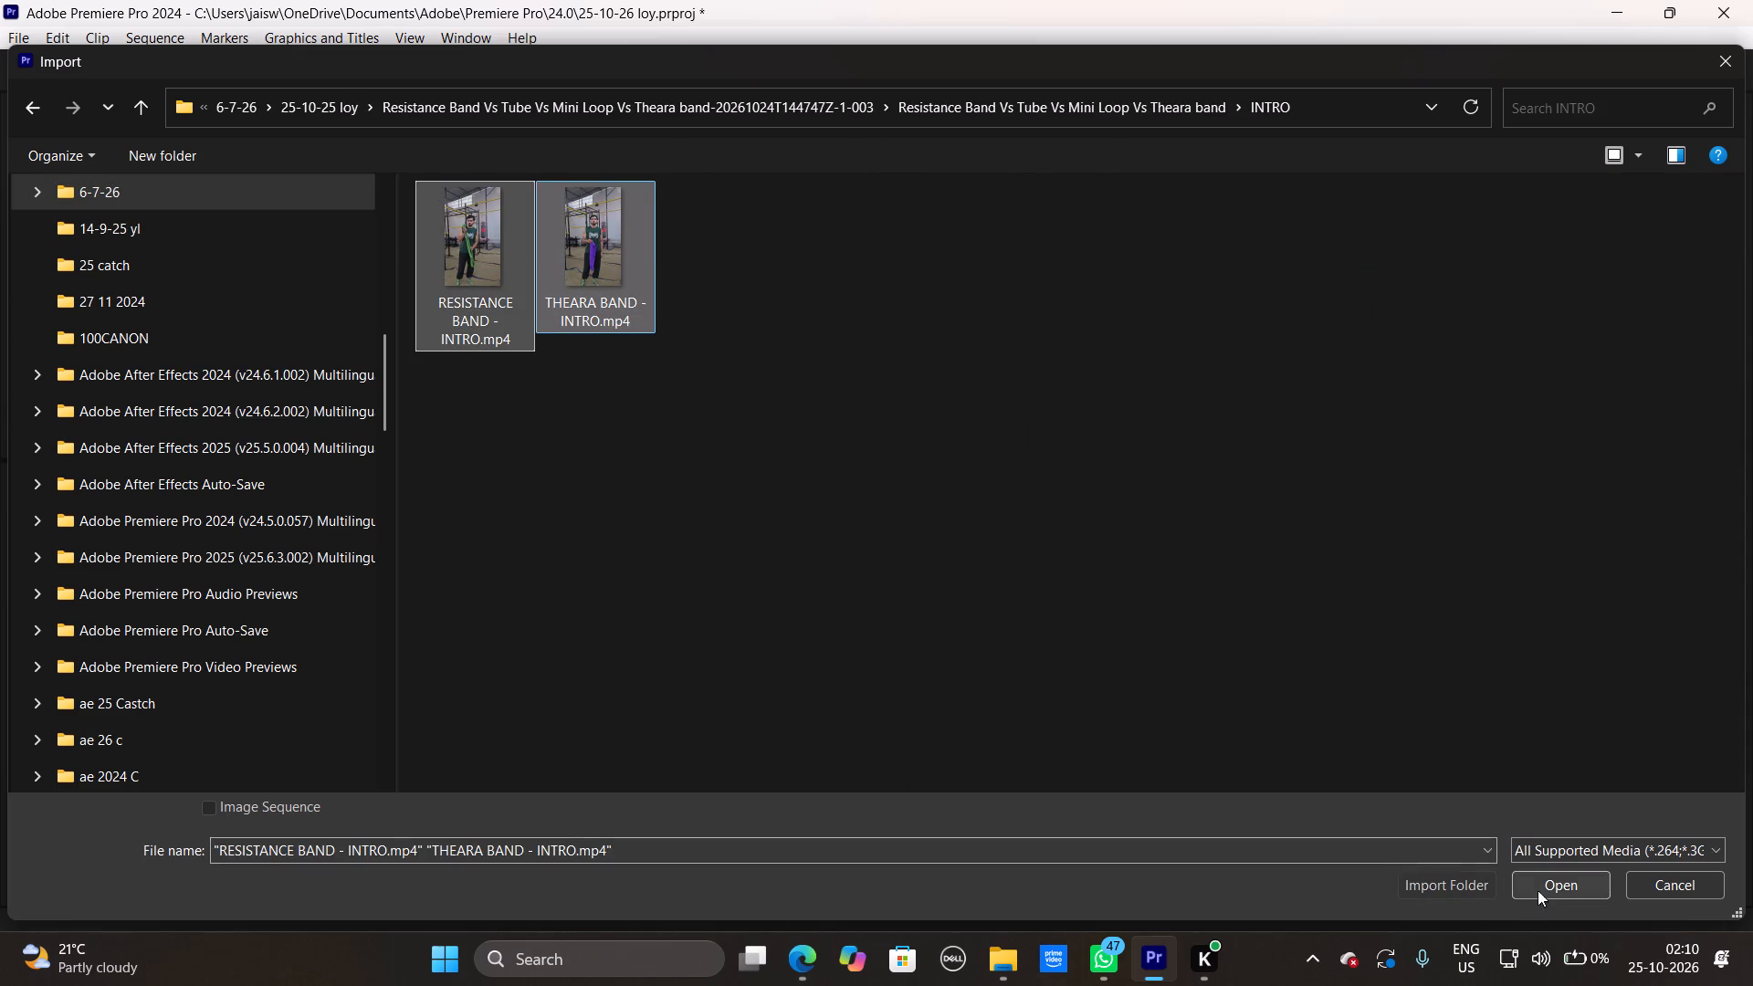
click(1539, 888)
Place the two INTRO clips on tracks V1 and A1 at about 00:01:48, directly before the short clip group near 00:01:55.
drag(301, 333, 339, 352)
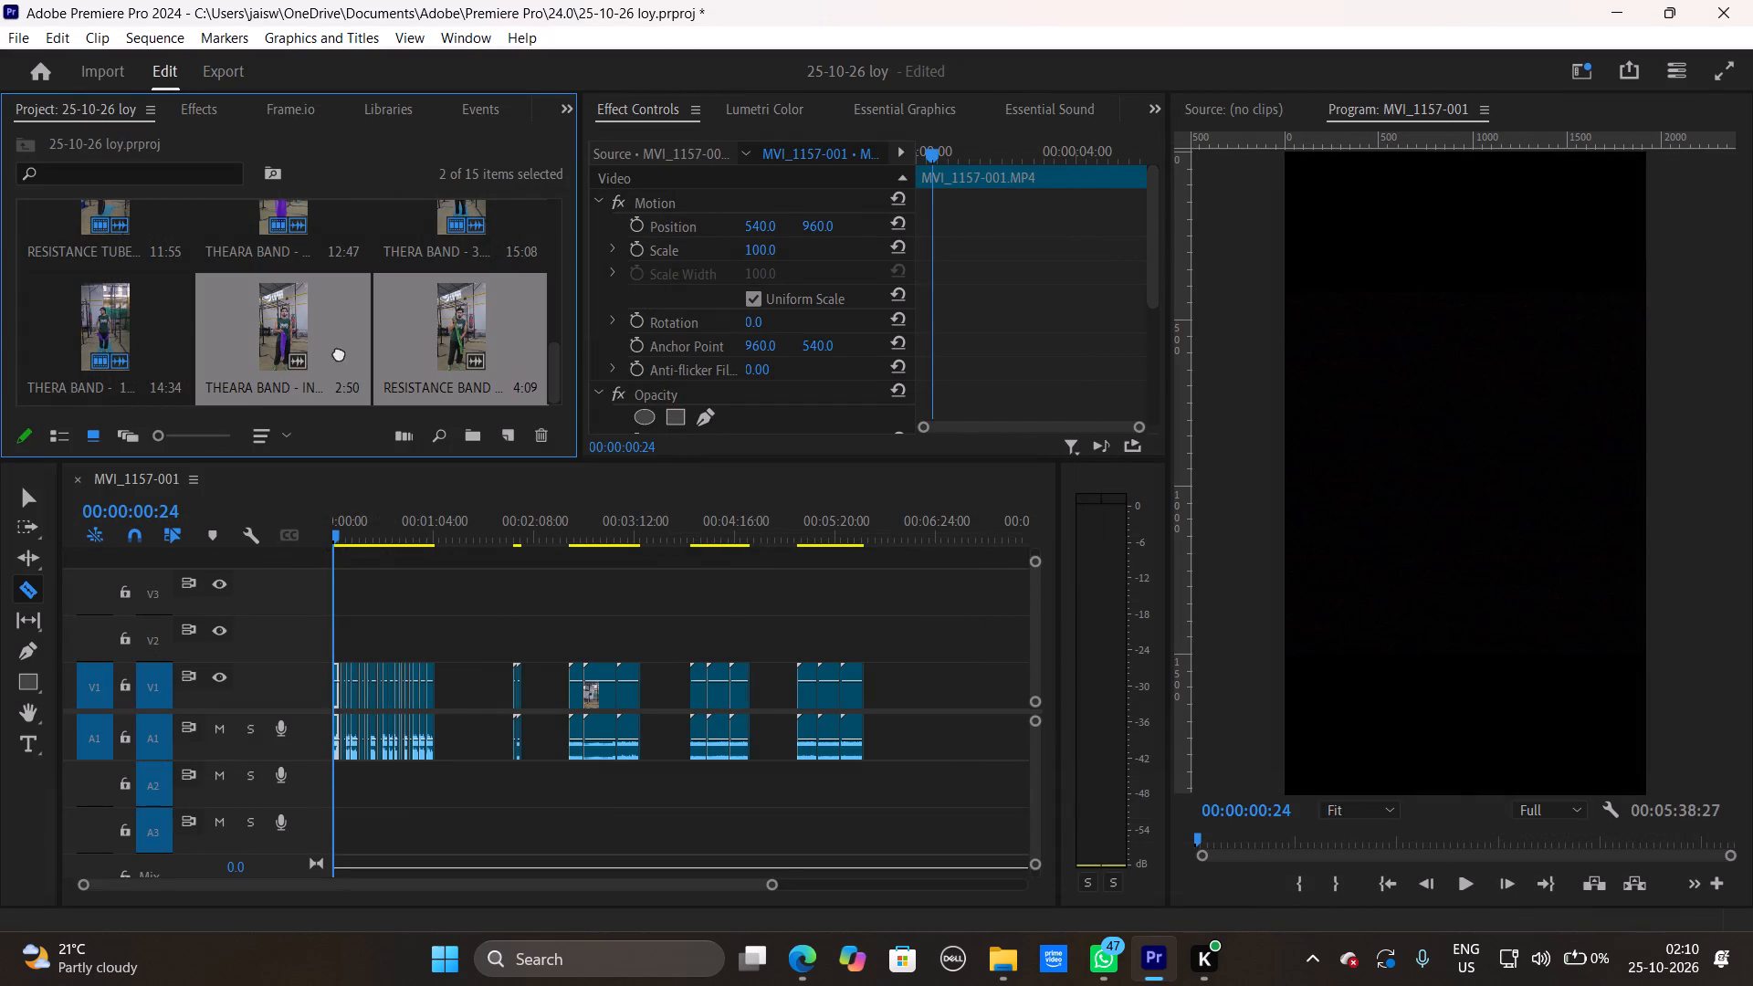
drag(339, 352, 497, 686)
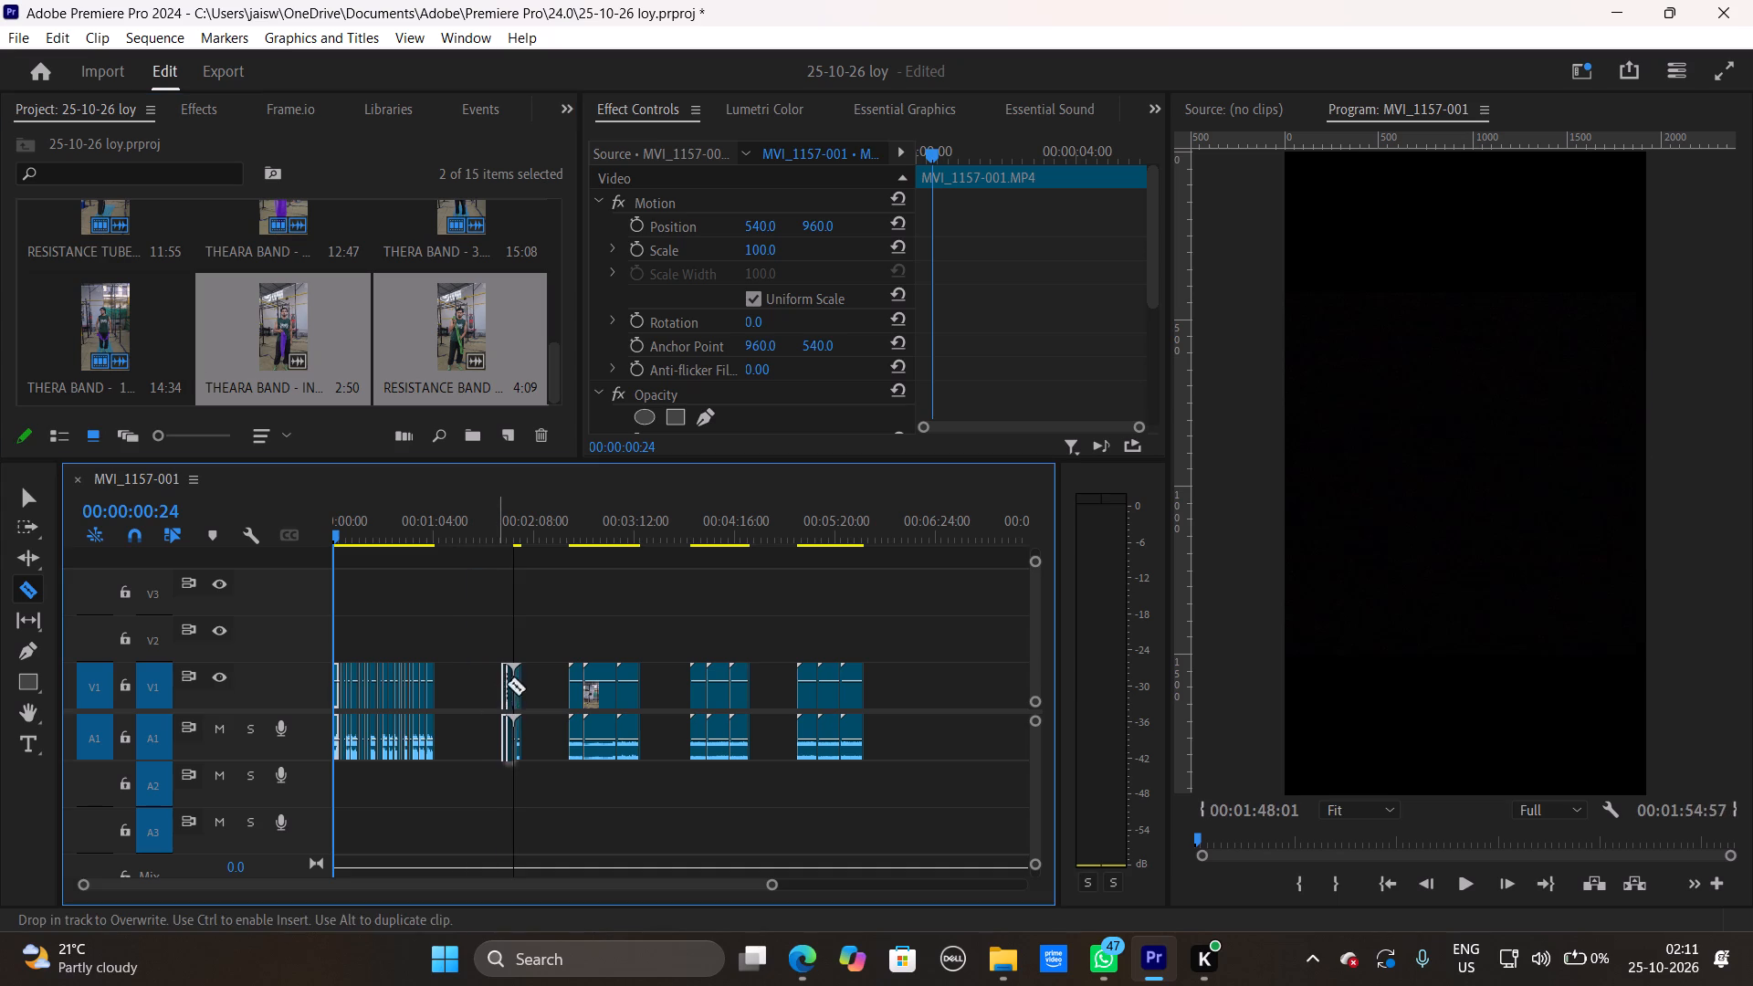
Import MINI LOOP BAND - 1, 2, 3 and FOOTAGE from the MINI LOOP BAND folder of the extracted 003 archive.
double_click(370, 263)
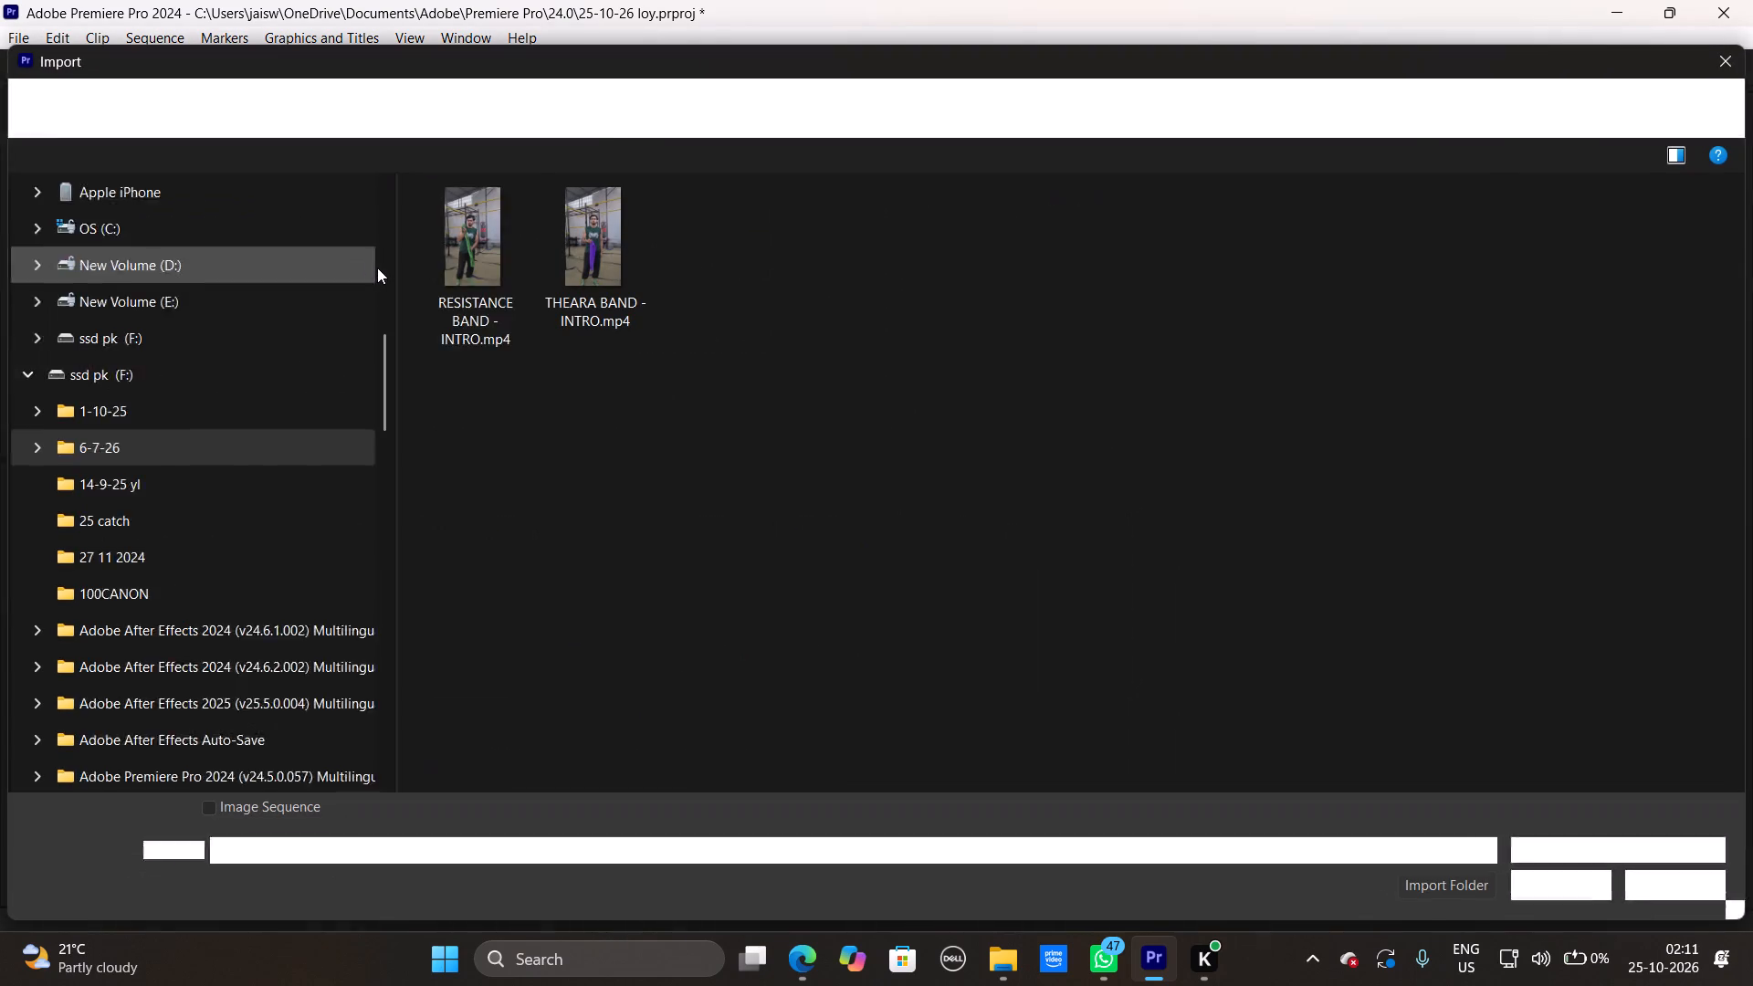
click(30, 112)
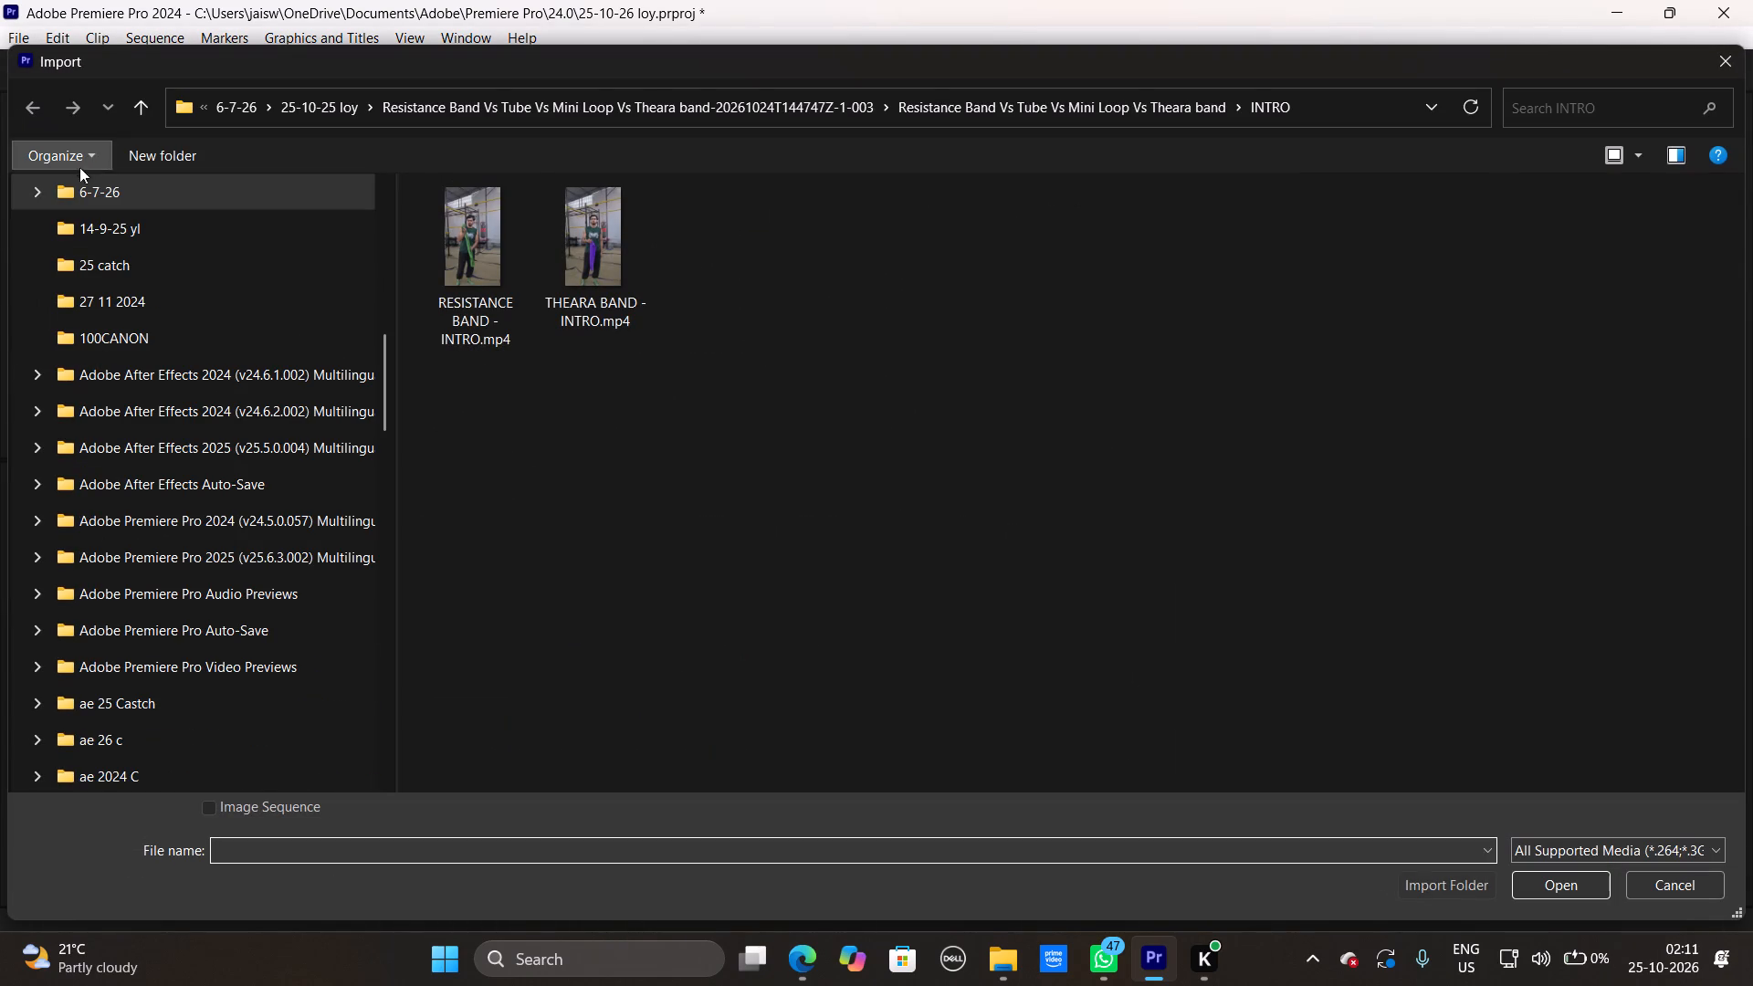
click(110, 199)
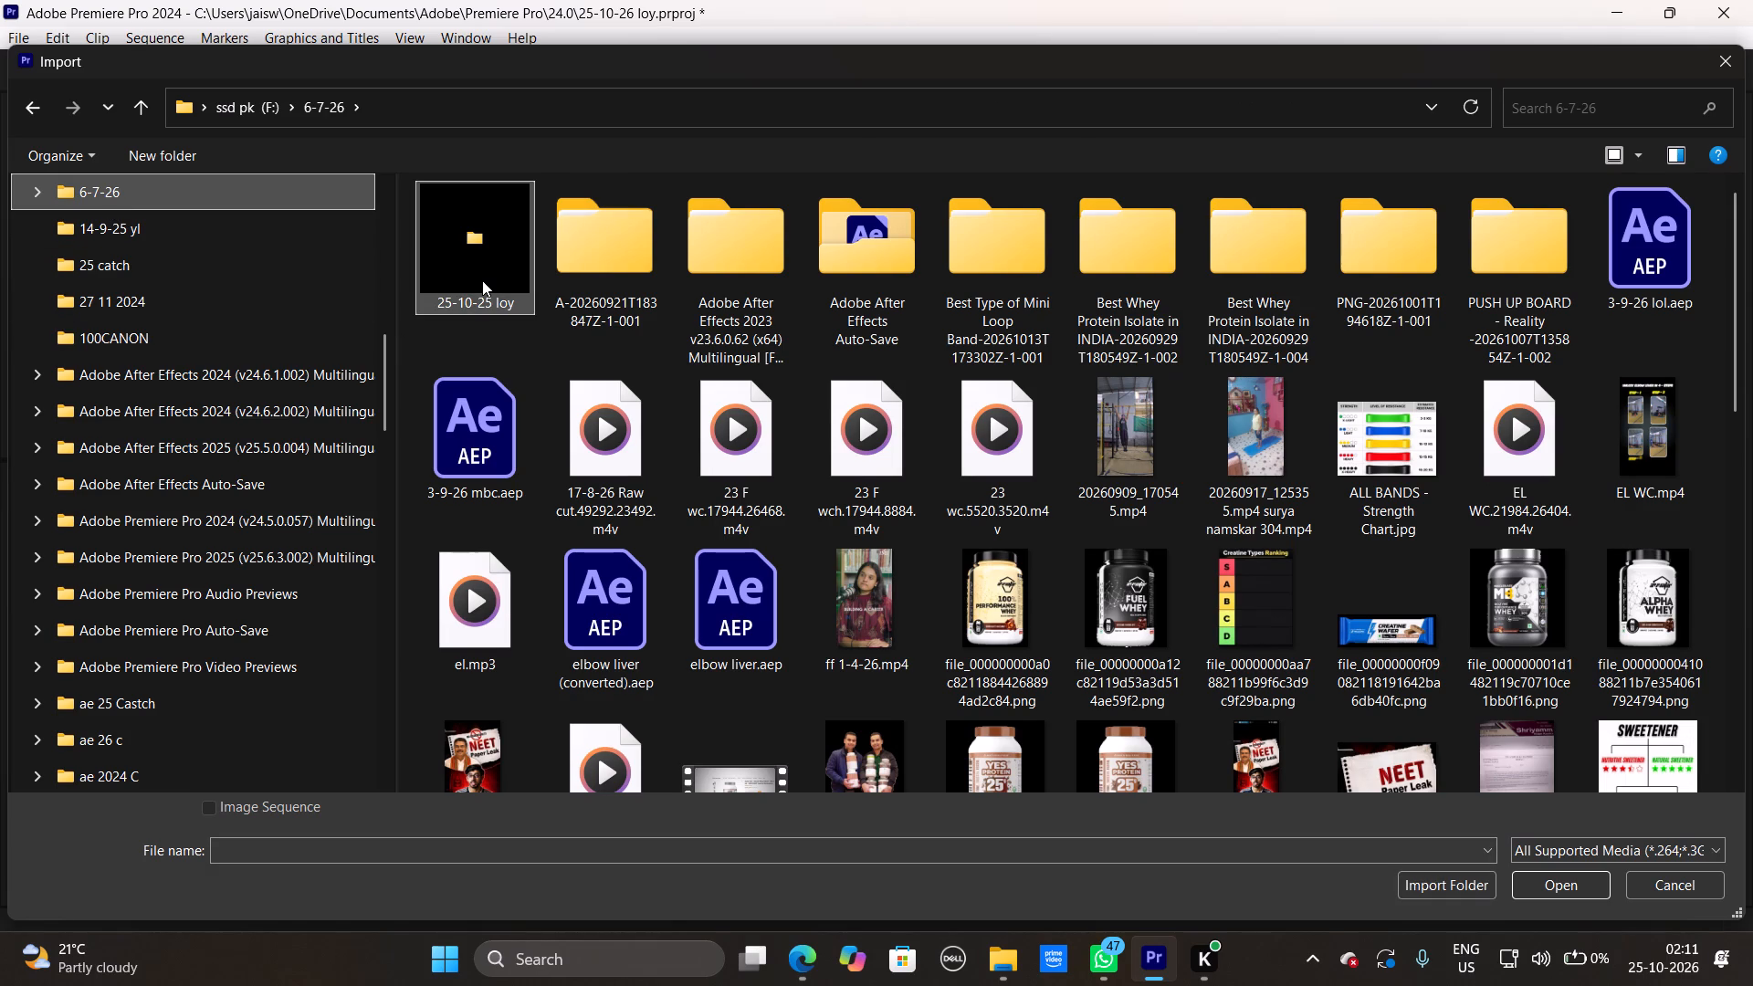
double_click(482, 280)
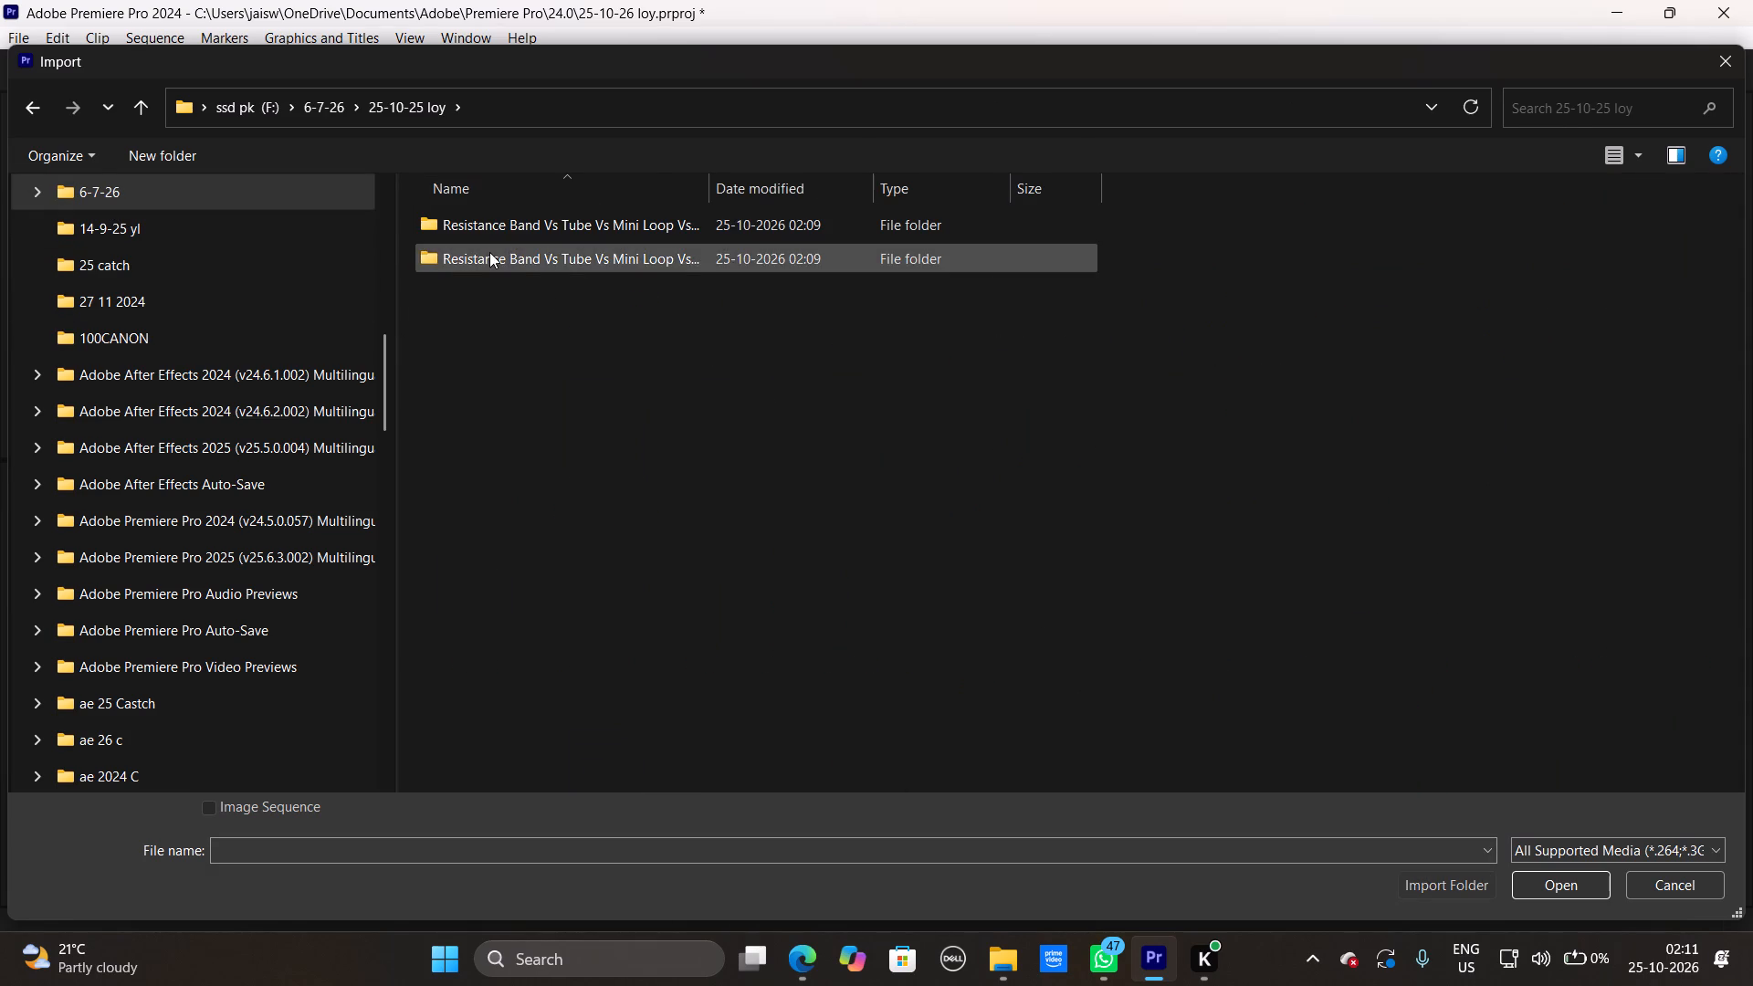
double_click(489, 252)
click(498, 239)
double_click(498, 236)
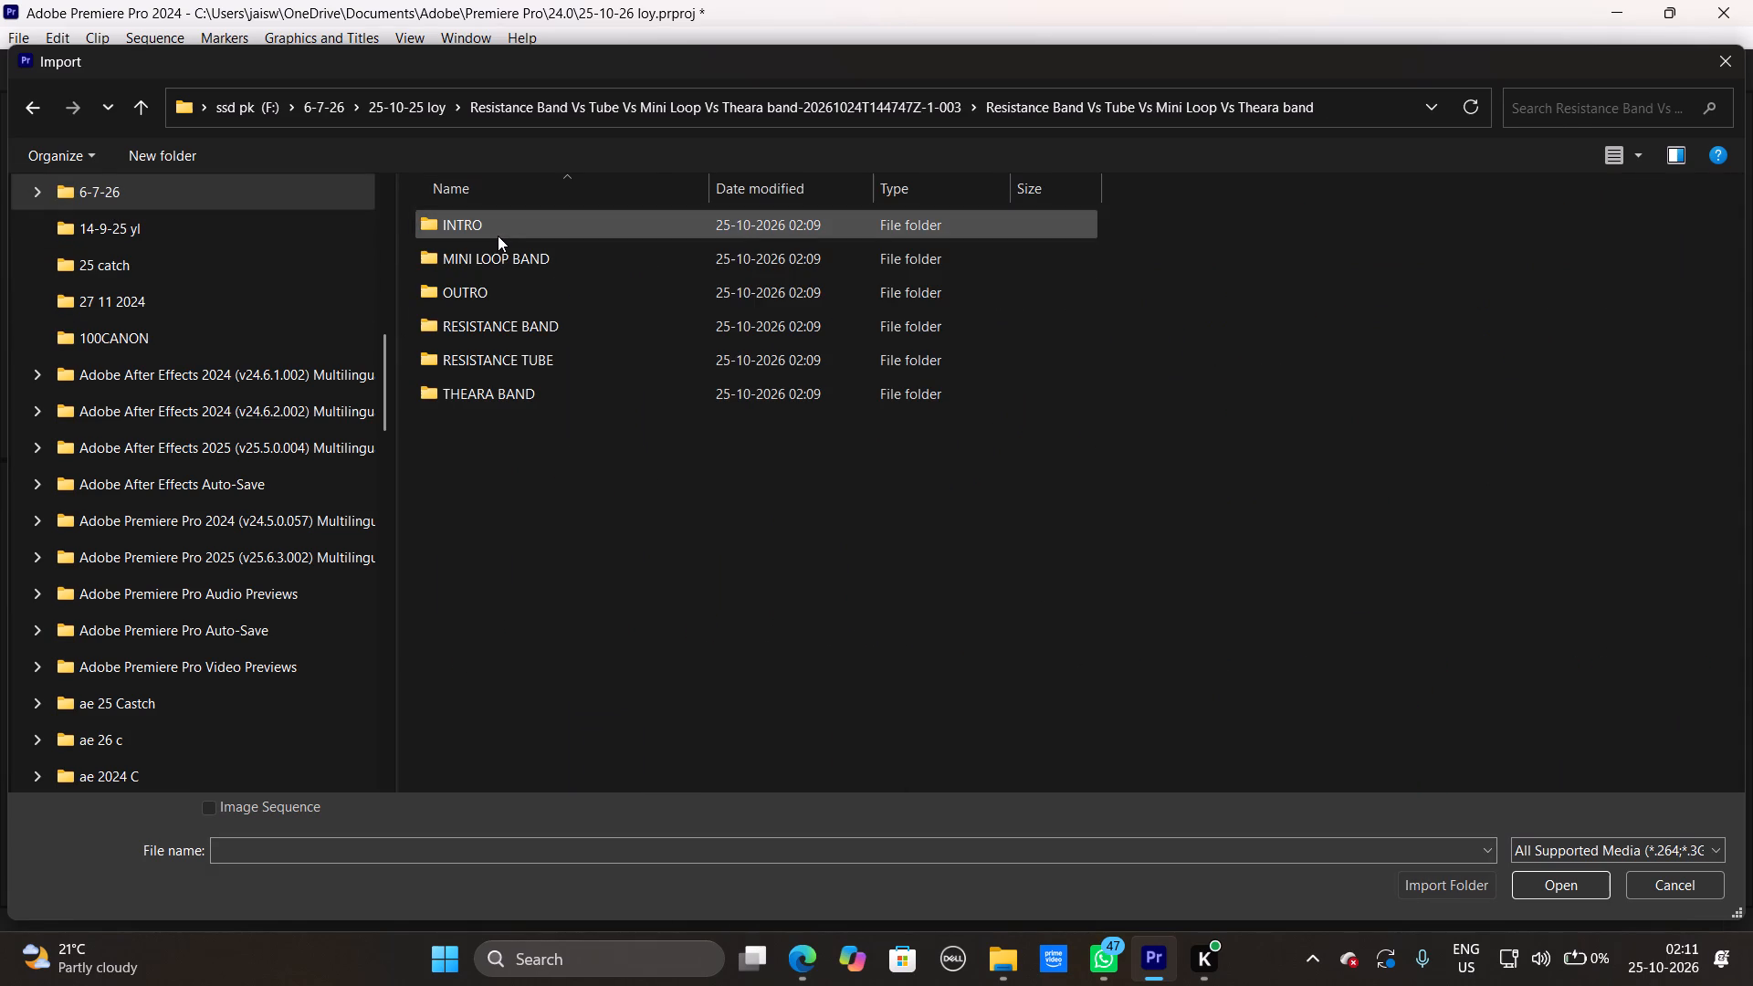
double_click(520, 269)
drag(1237, 409, 1224, 412)
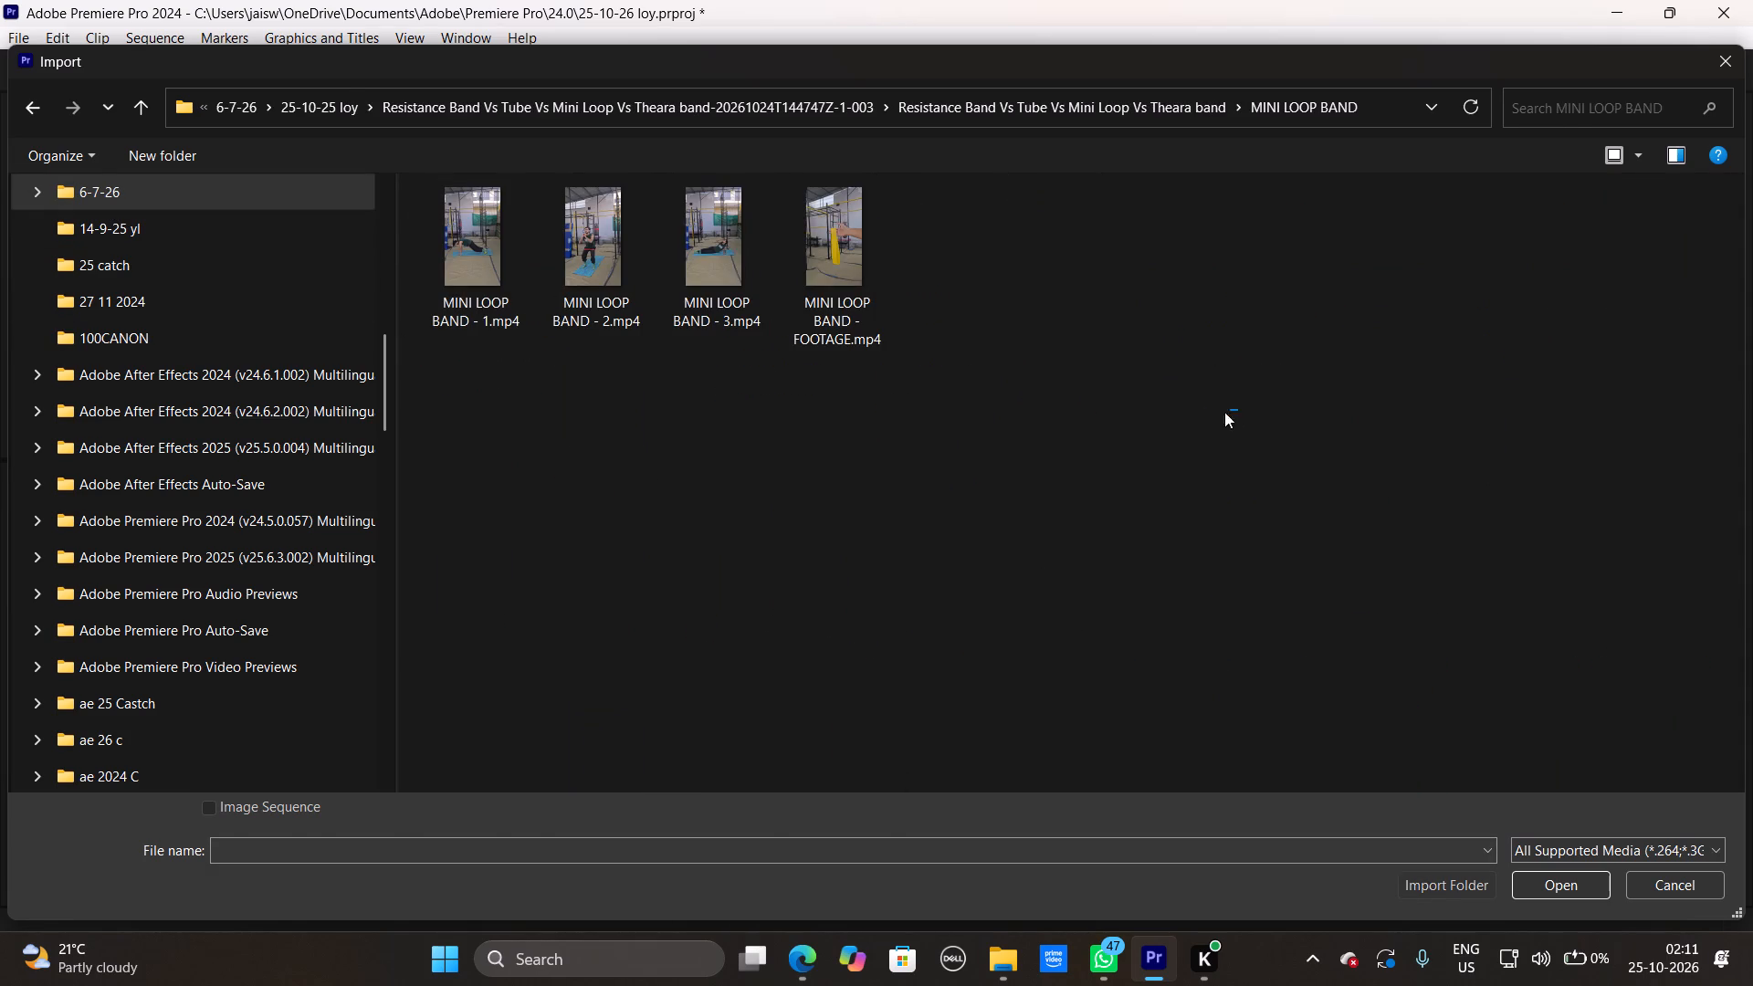
drag(1224, 412, 499, 255)
click(1541, 894)
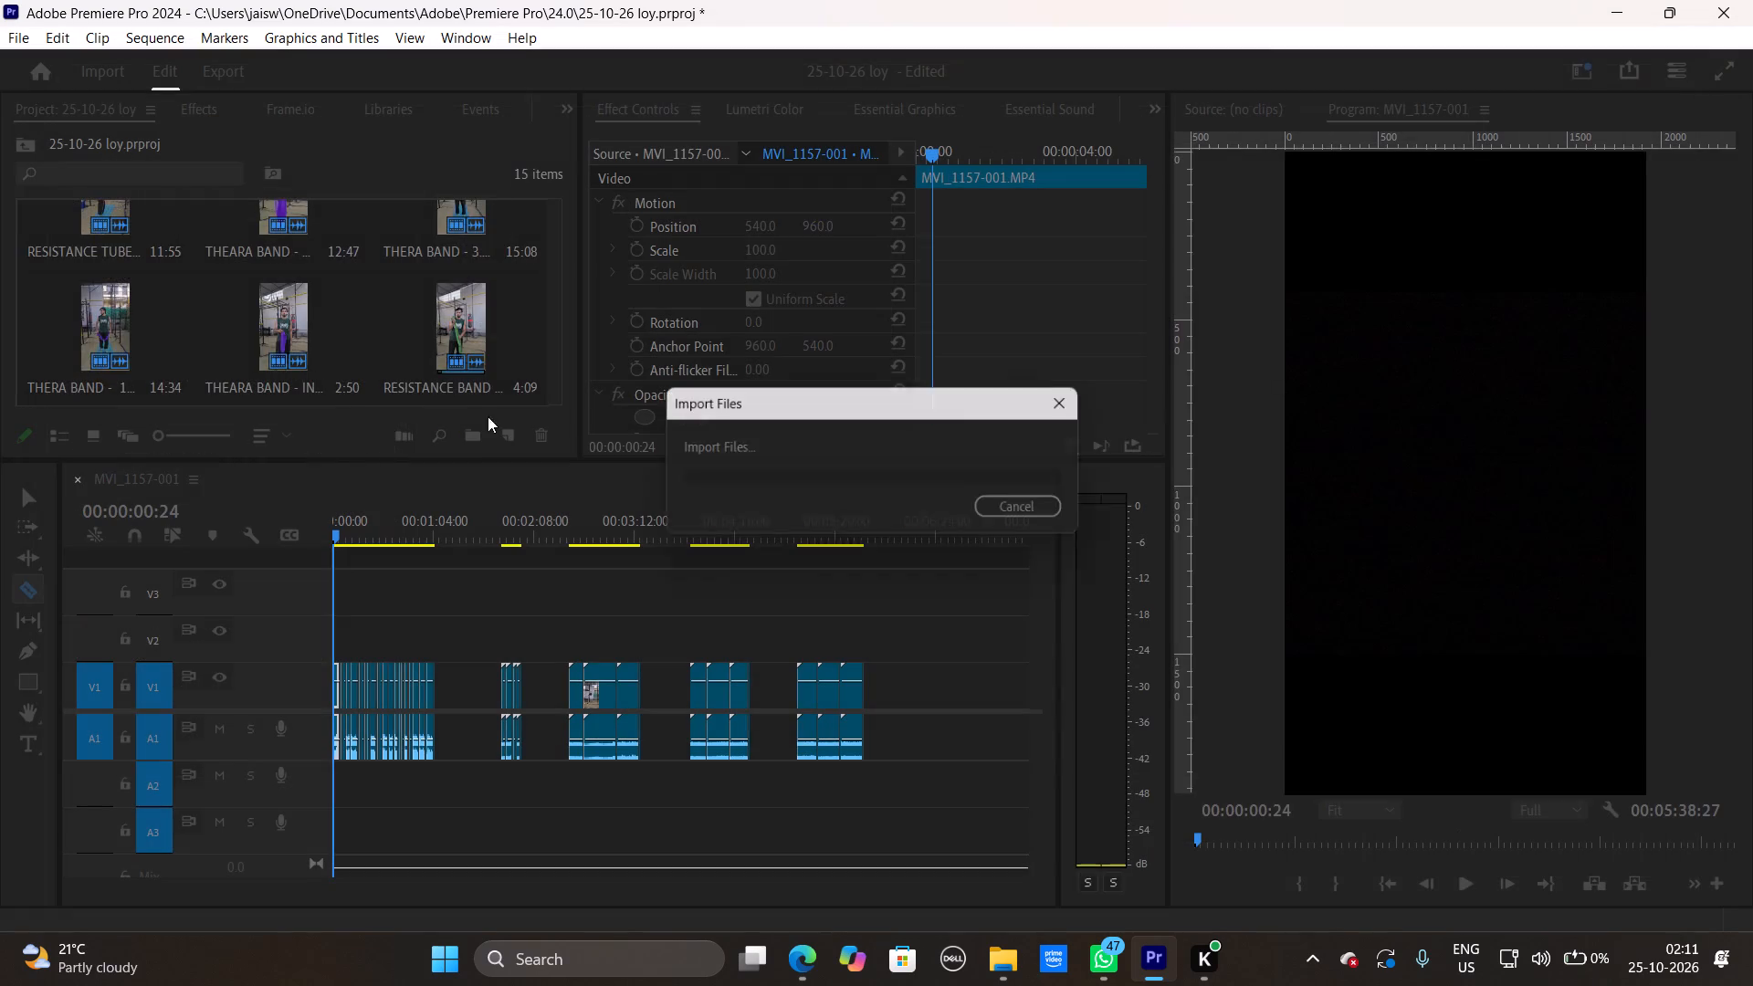
Place the four mini loop band clips on tracks V3 and A3 at about 00:02:54.
drag(102, 310, 236, 355)
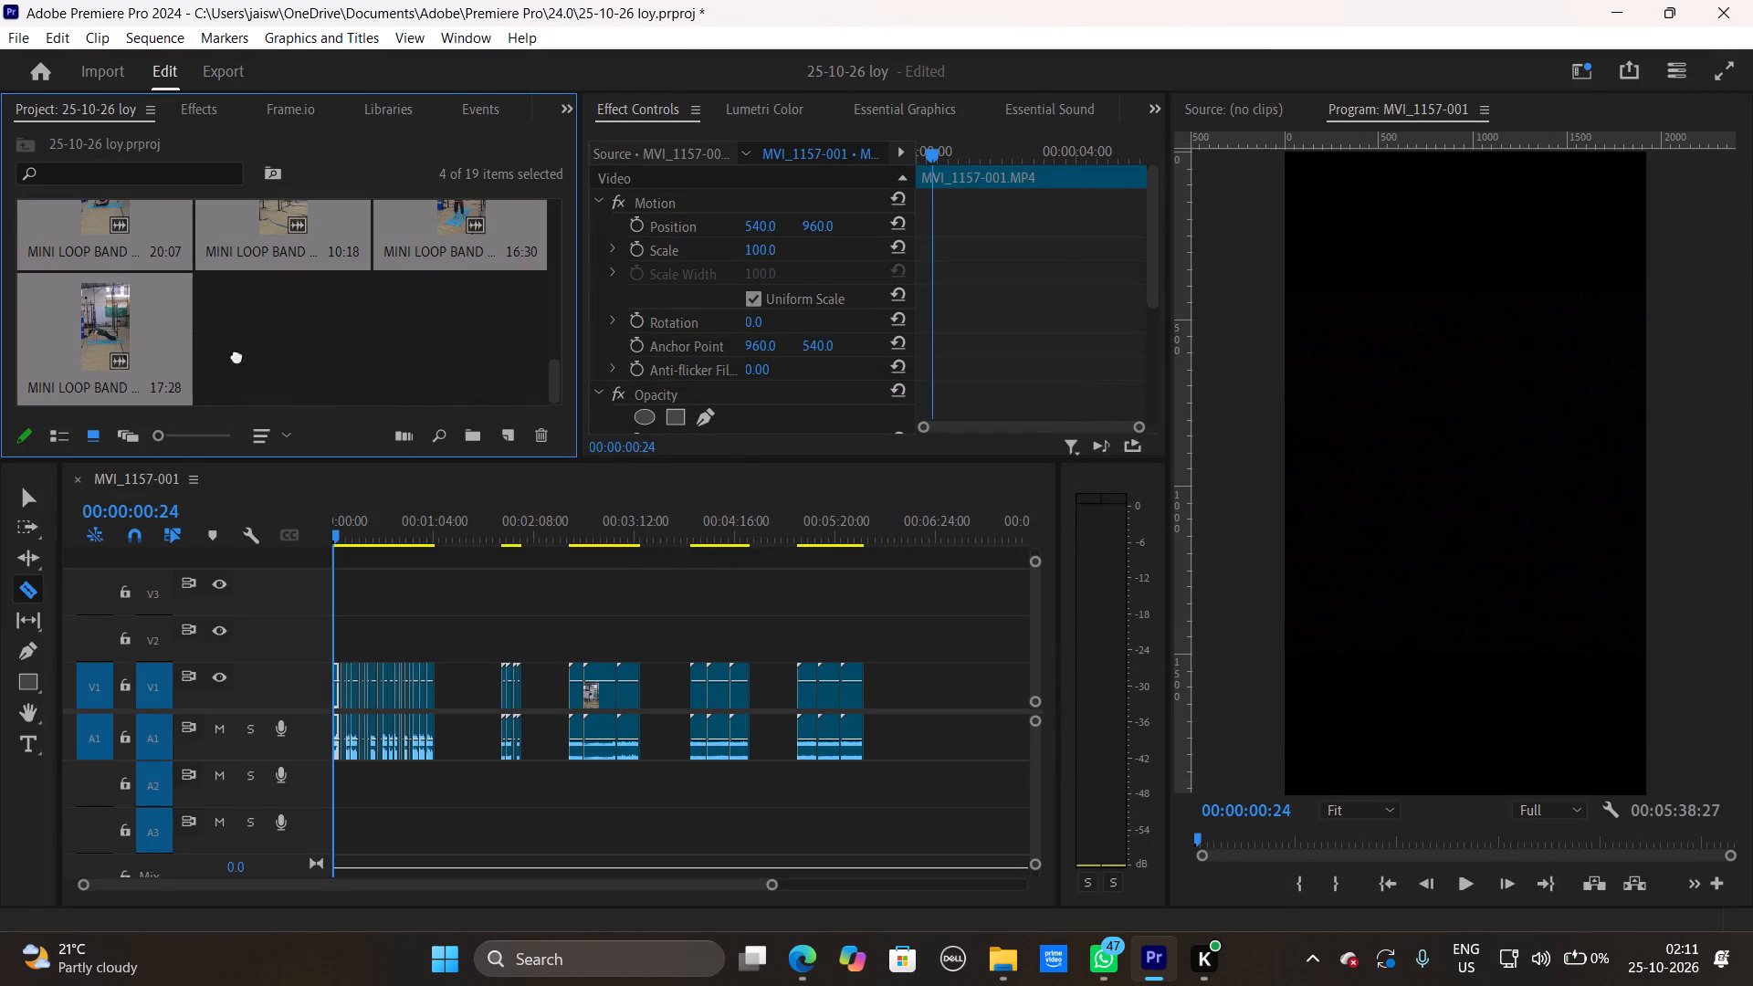
drag(236, 355, 656, 611)
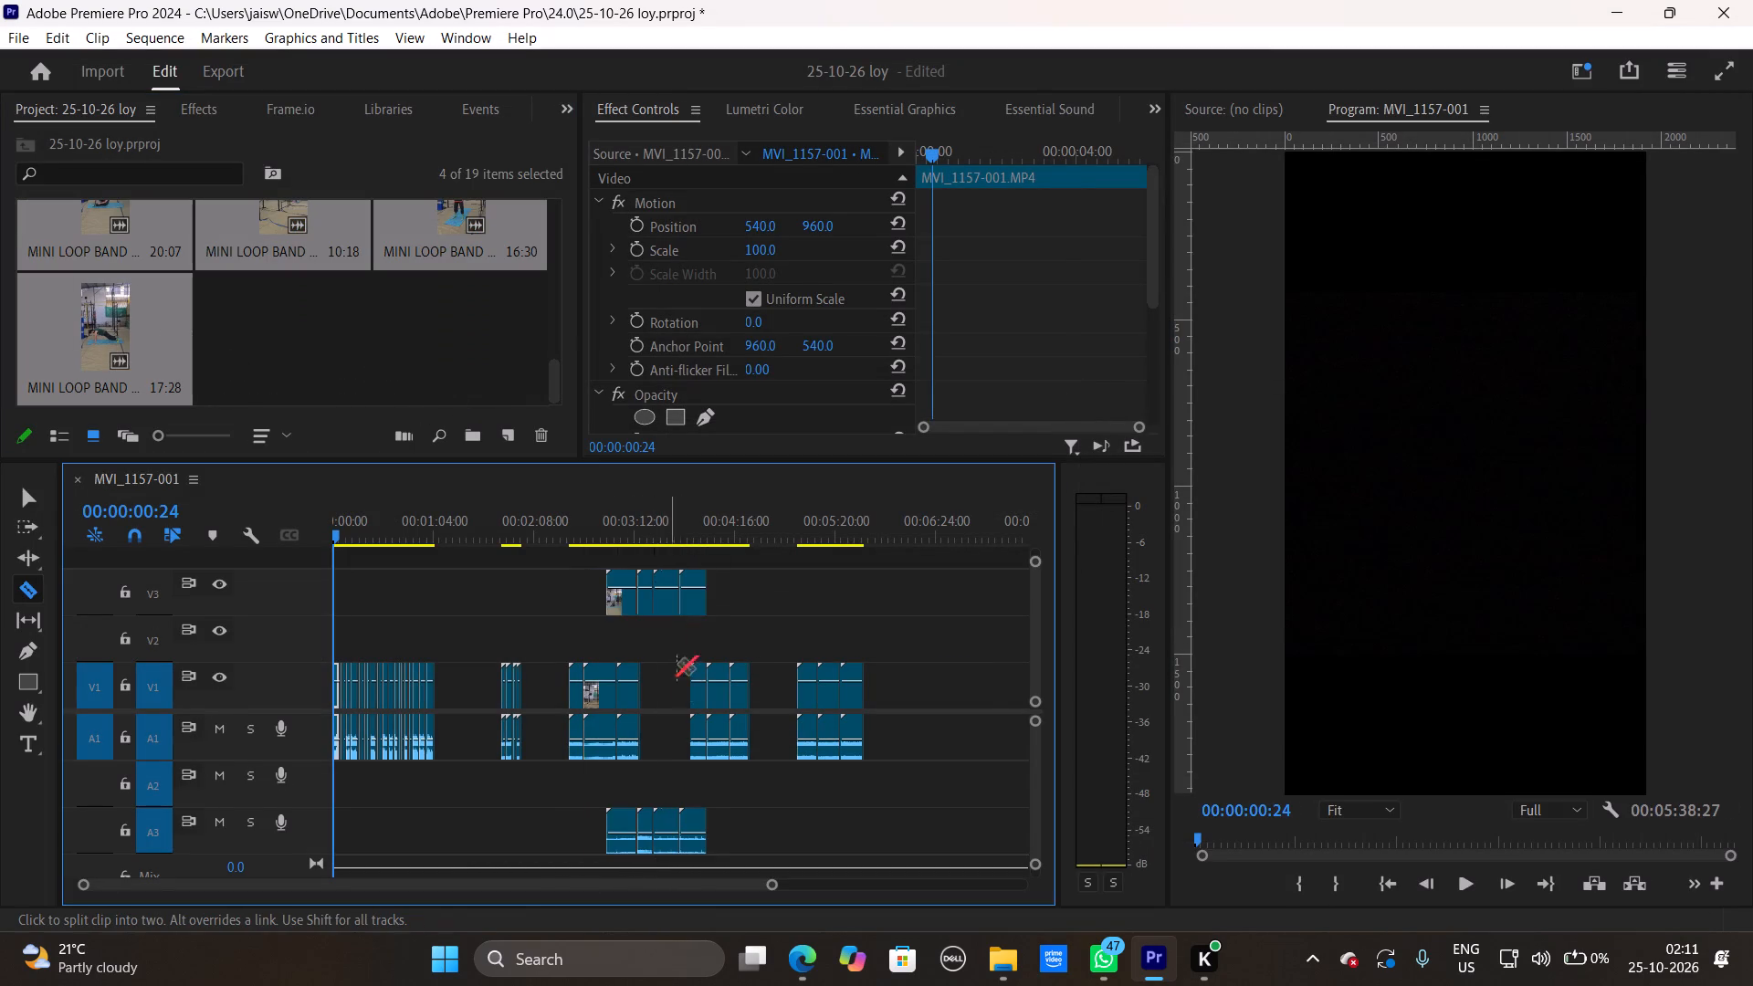
Move the resistance tube and Theara band groups later together, so the tube group starts at about 00:06:14.
click(26, 491)
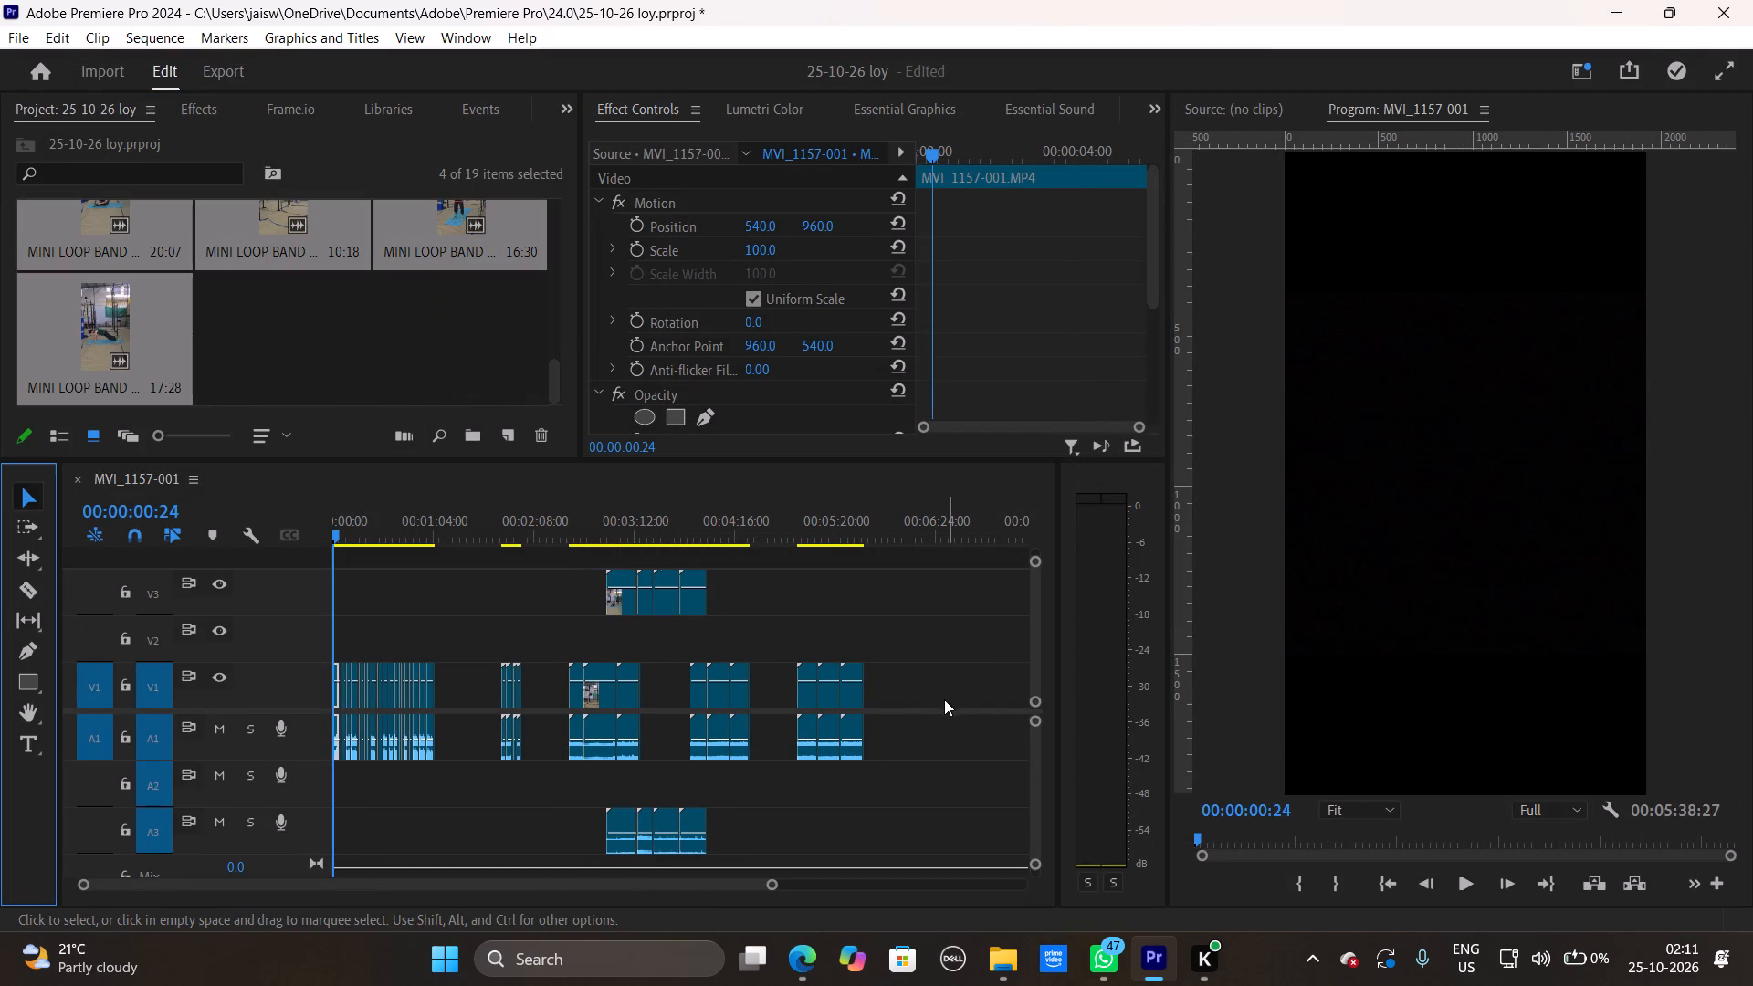
drag(932, 689, 687, 709)
drag(744, 695, 745, 694)
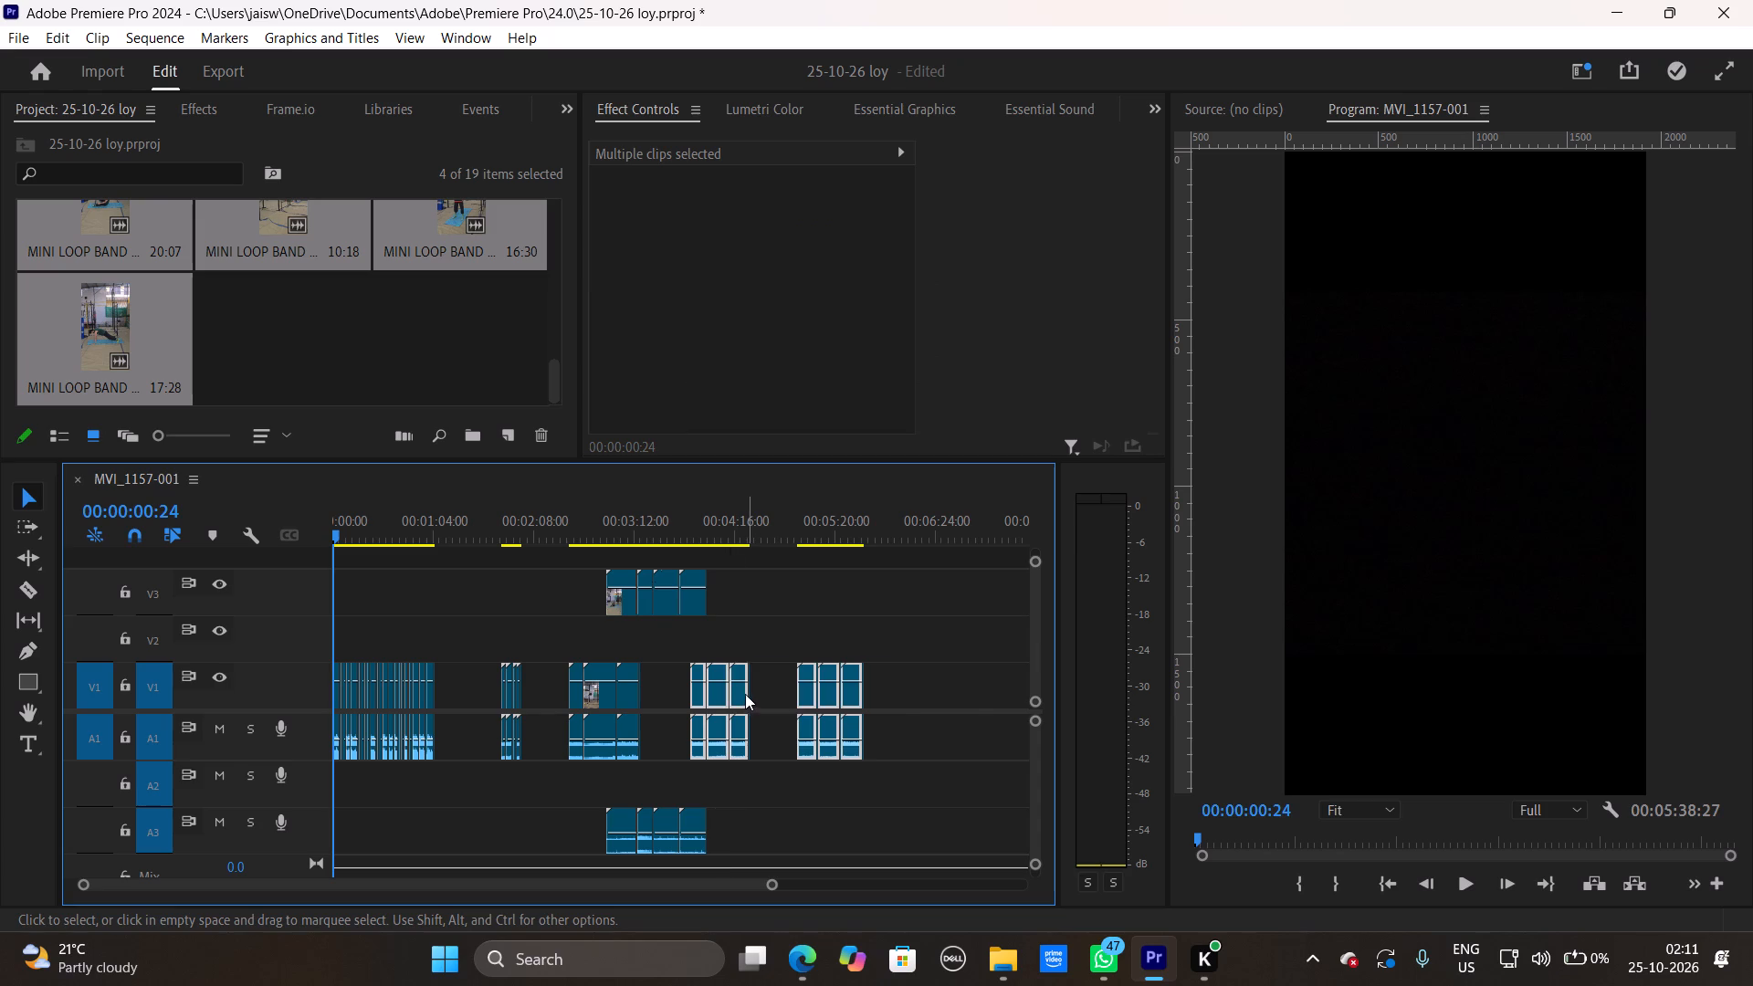
drag(745, 694, 973, 687)
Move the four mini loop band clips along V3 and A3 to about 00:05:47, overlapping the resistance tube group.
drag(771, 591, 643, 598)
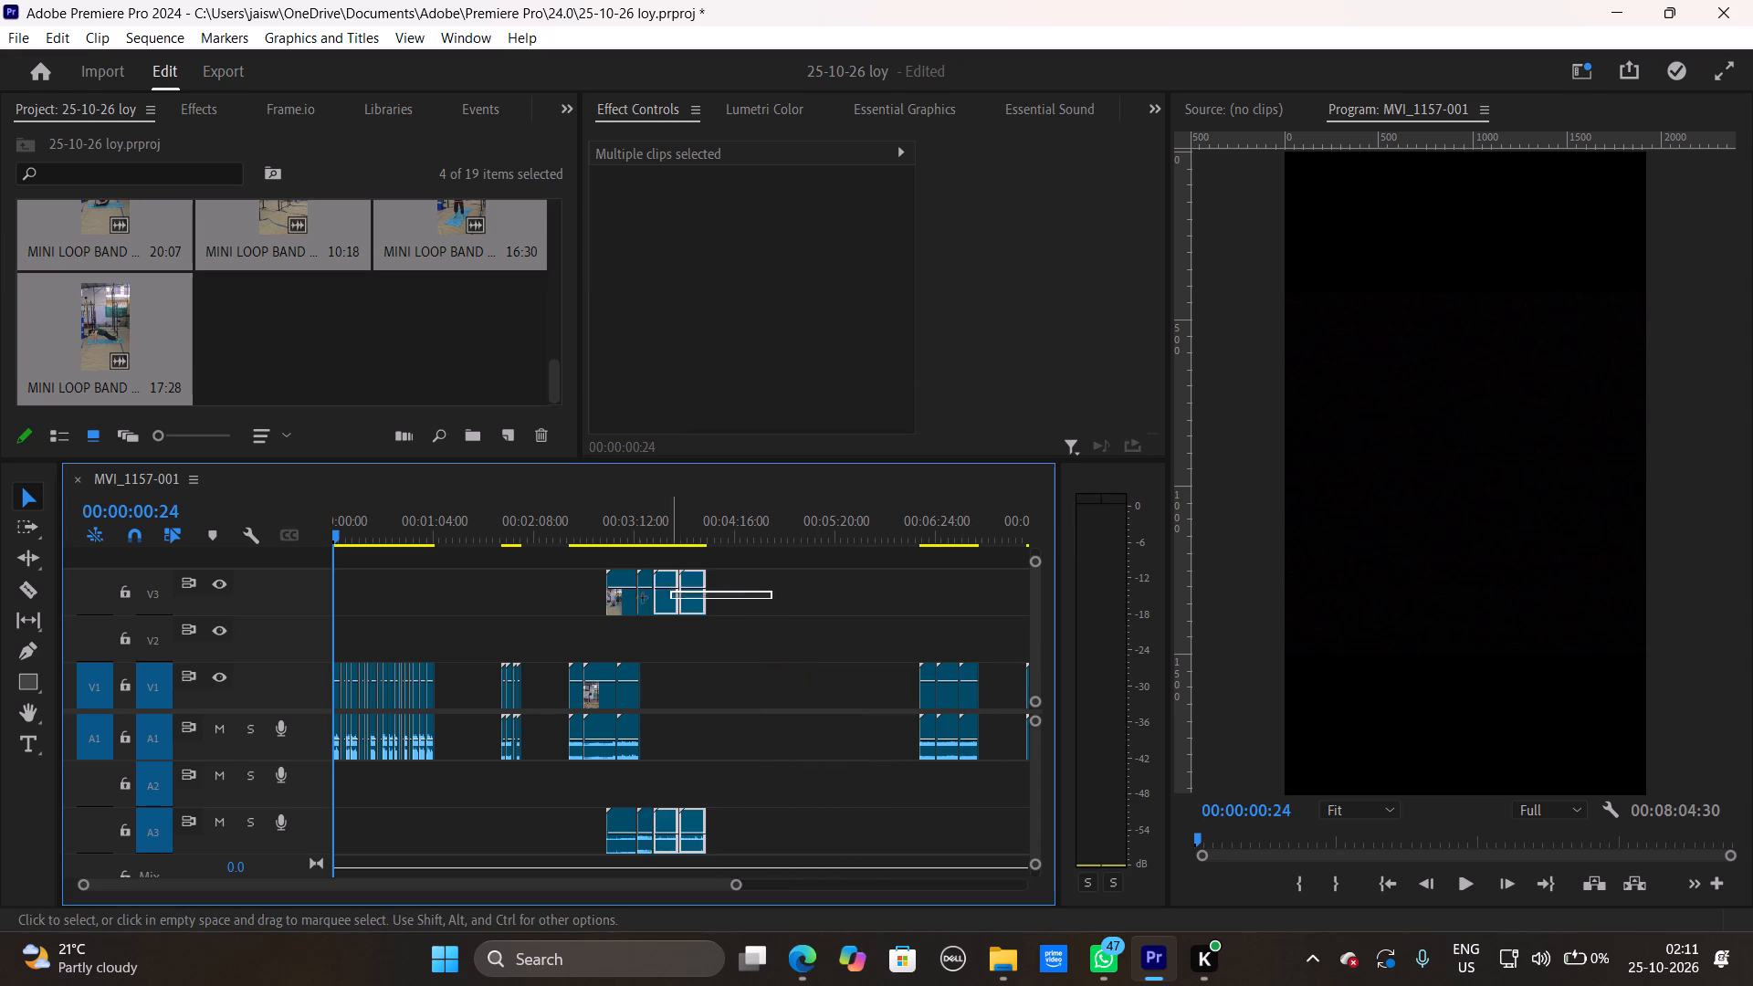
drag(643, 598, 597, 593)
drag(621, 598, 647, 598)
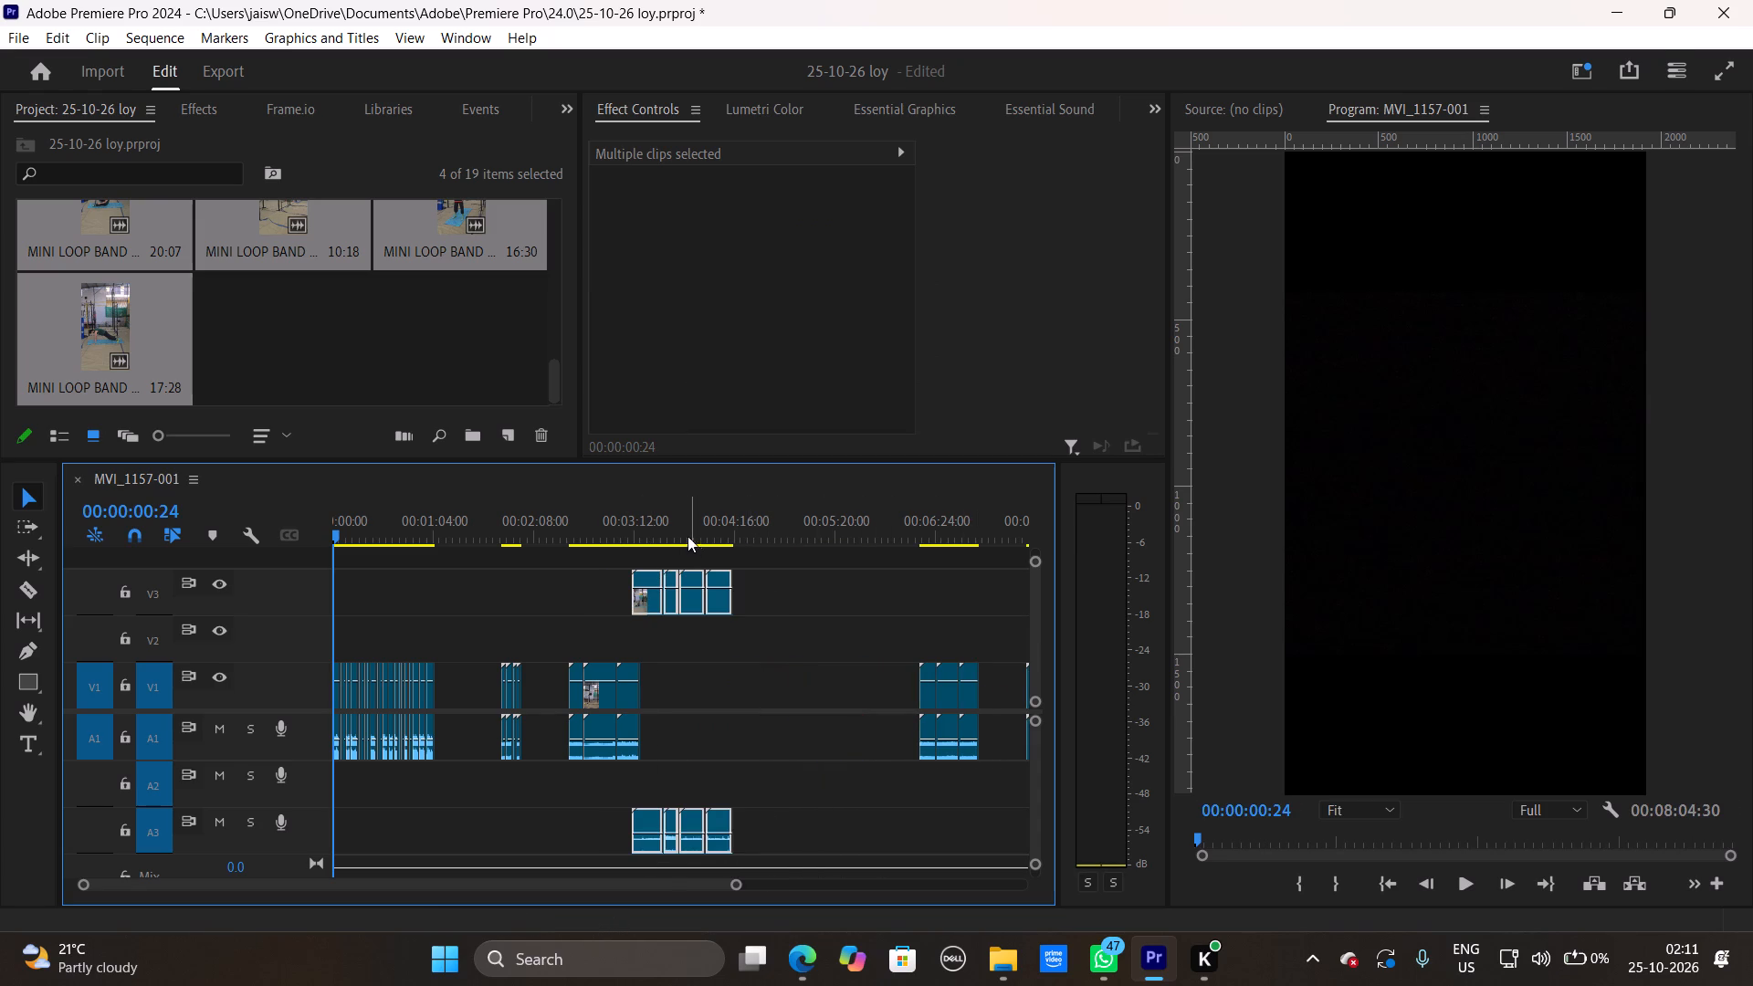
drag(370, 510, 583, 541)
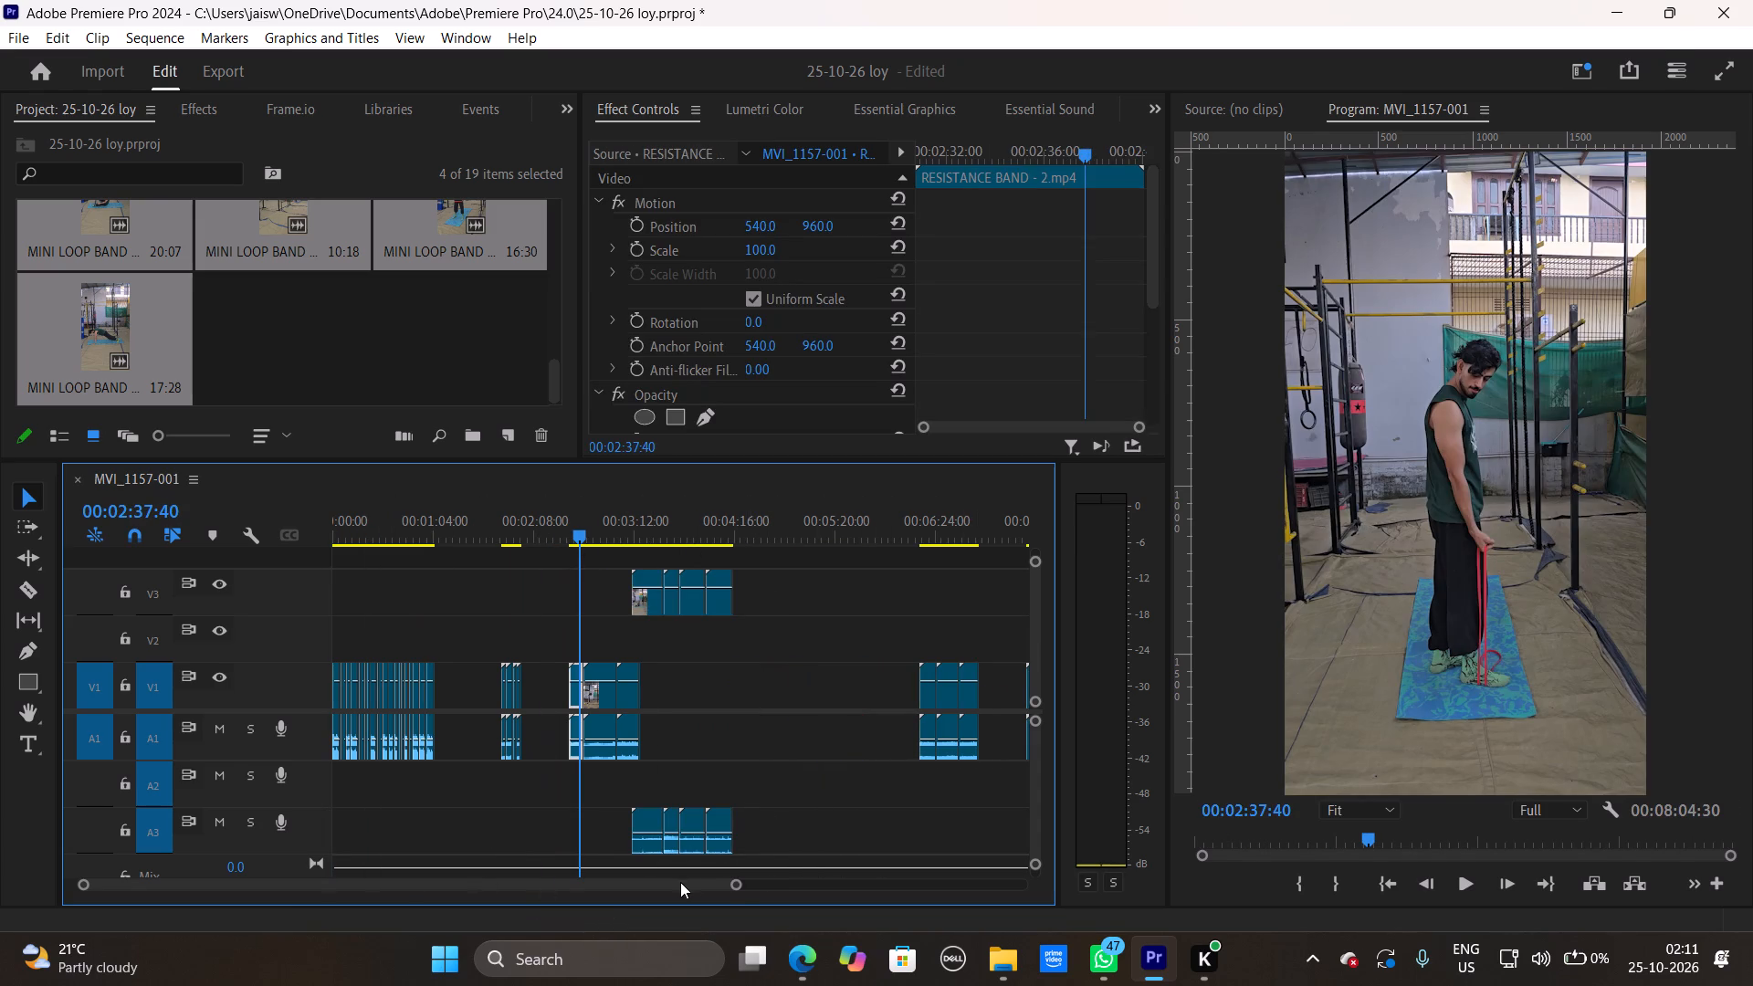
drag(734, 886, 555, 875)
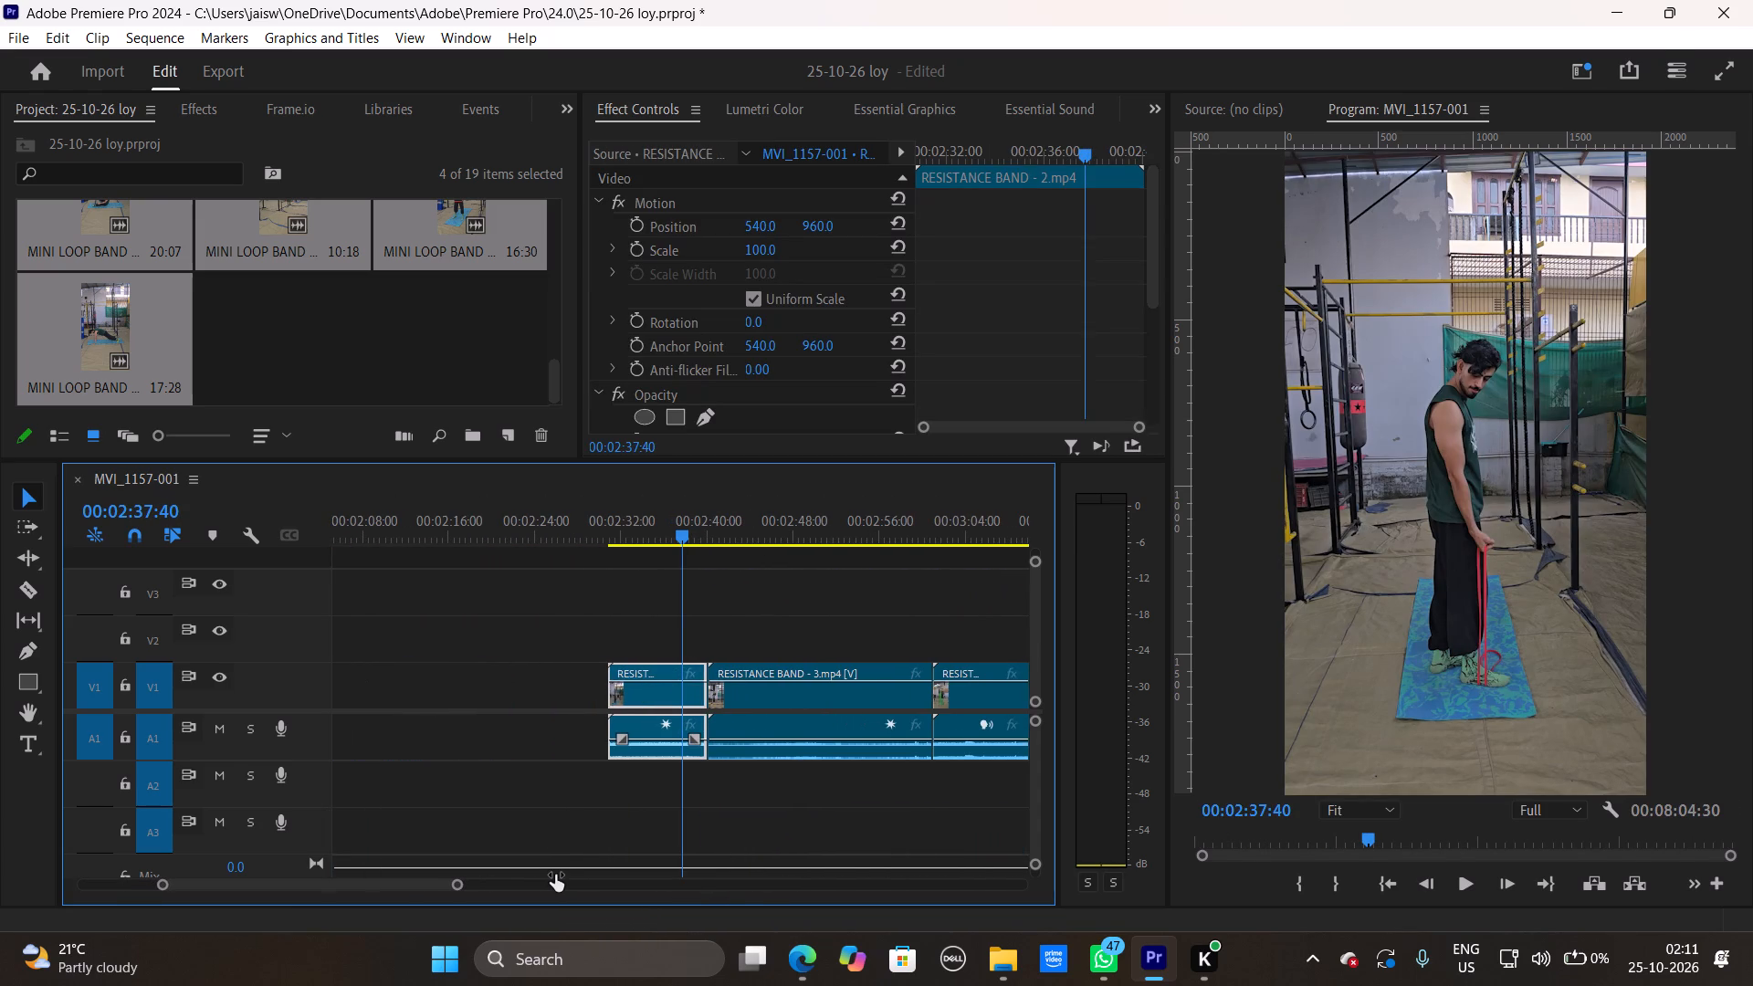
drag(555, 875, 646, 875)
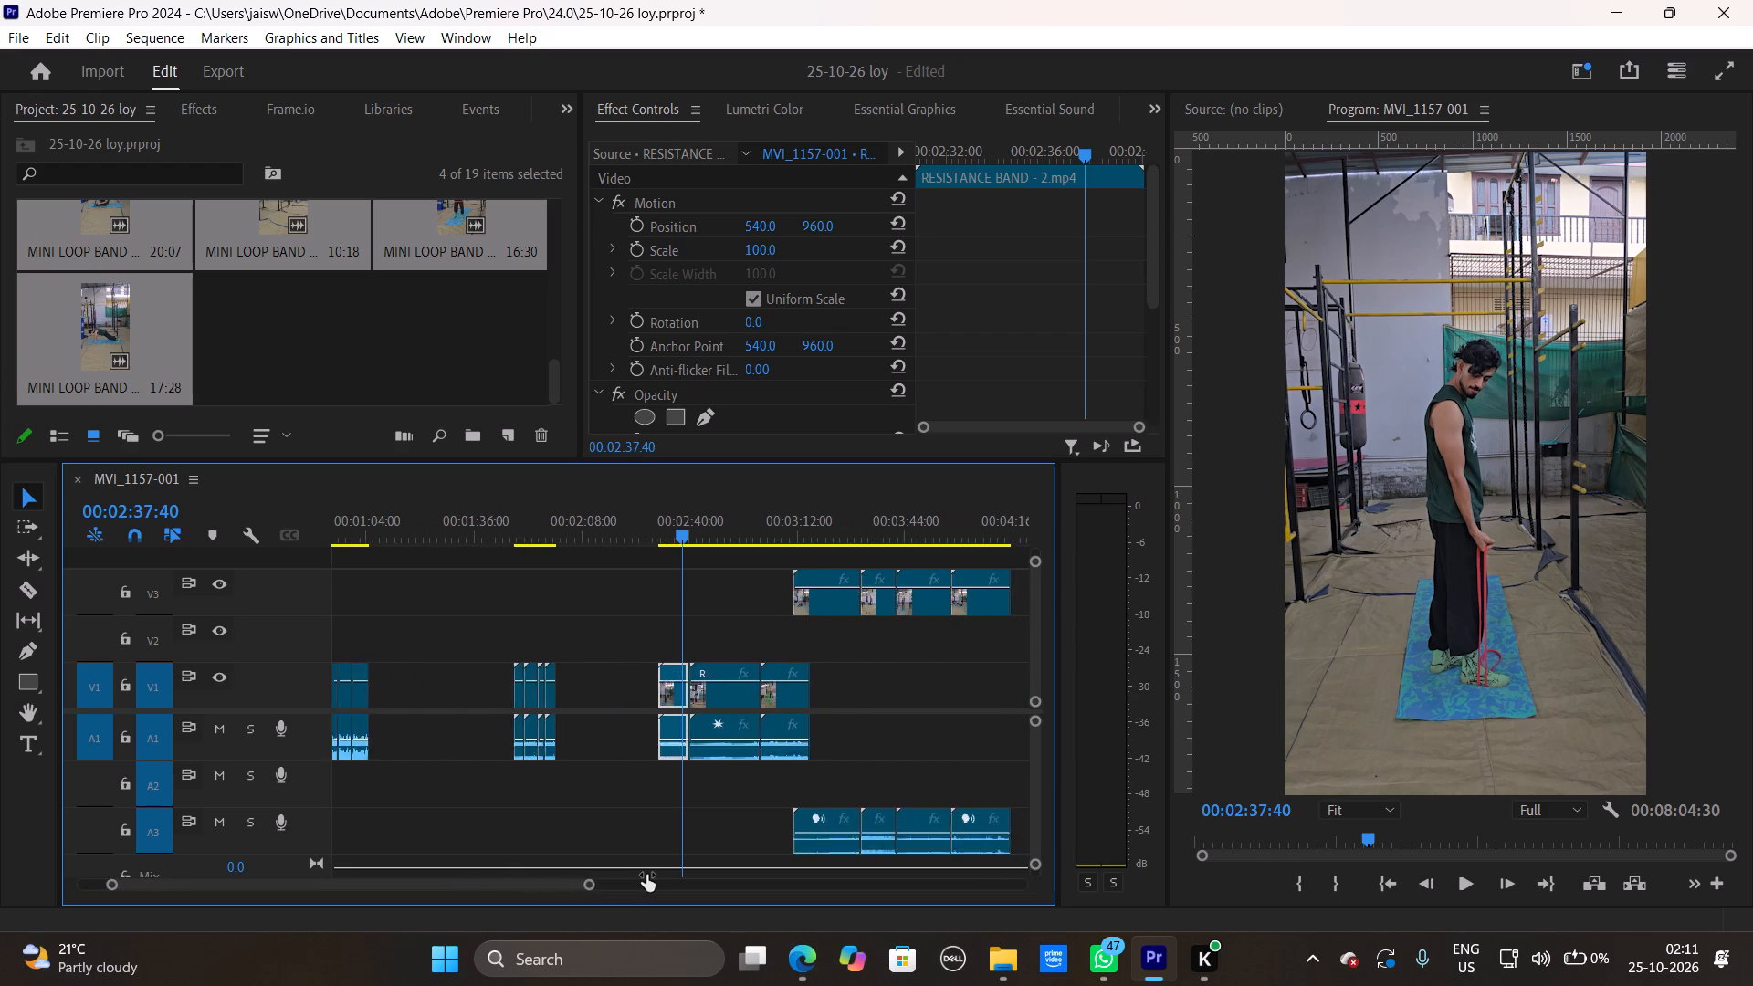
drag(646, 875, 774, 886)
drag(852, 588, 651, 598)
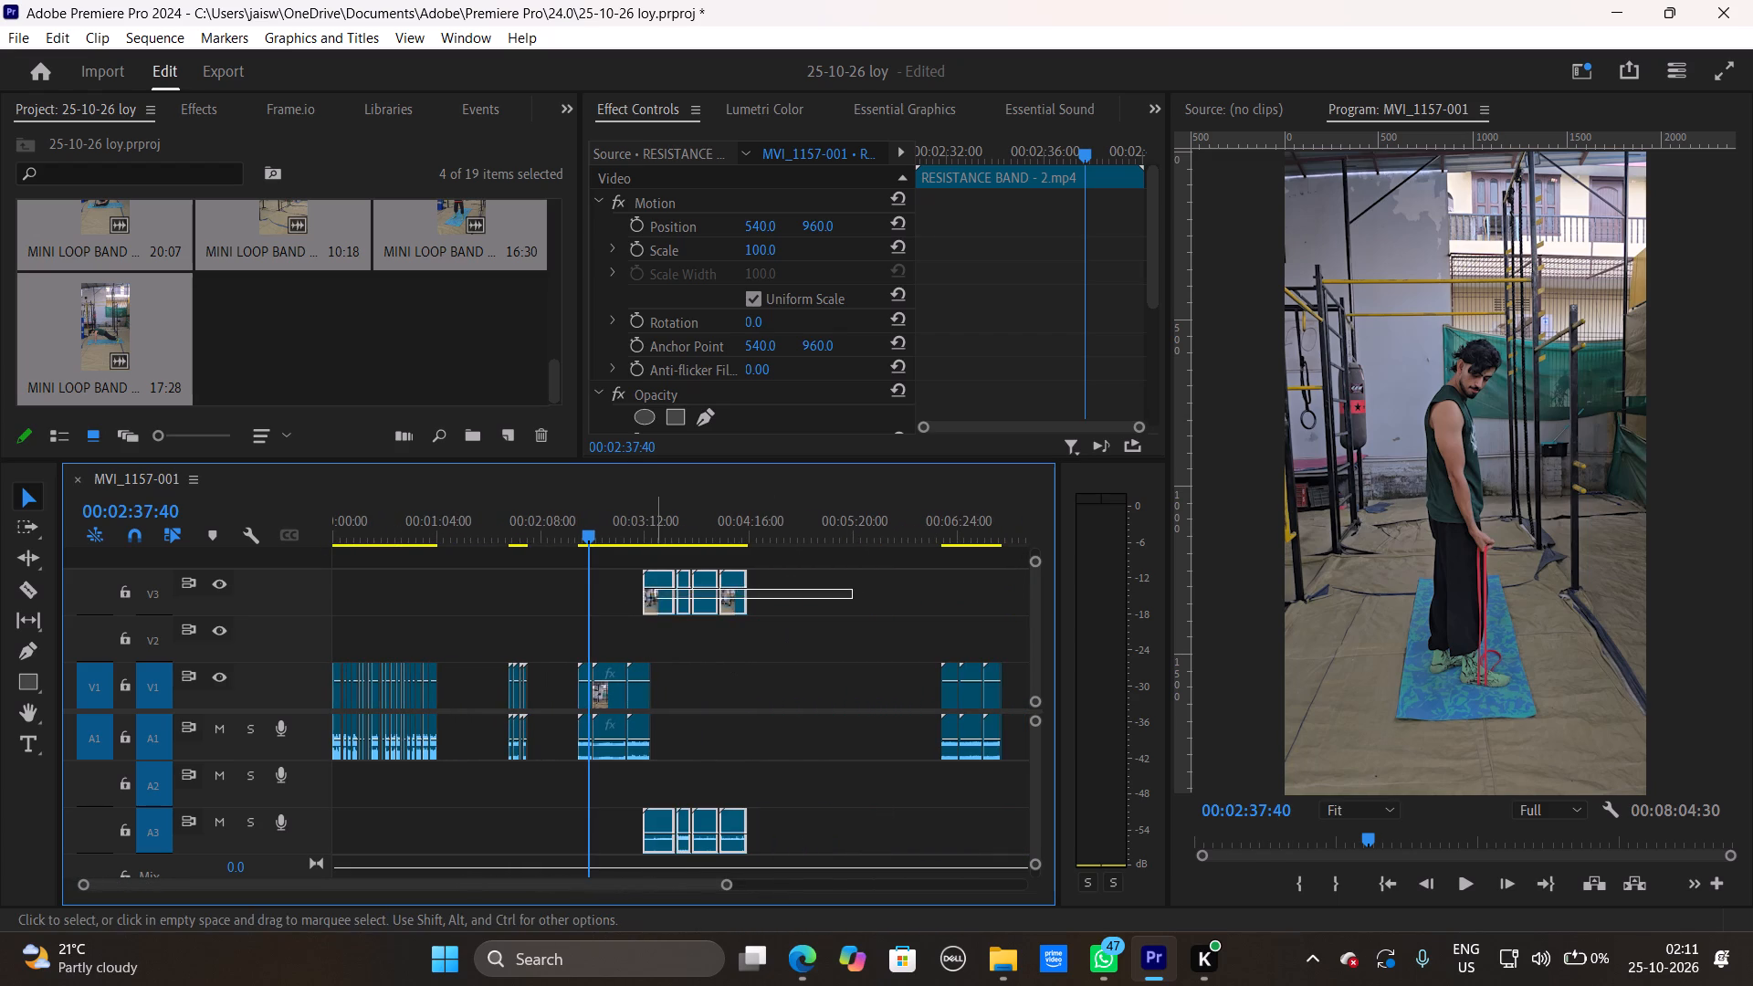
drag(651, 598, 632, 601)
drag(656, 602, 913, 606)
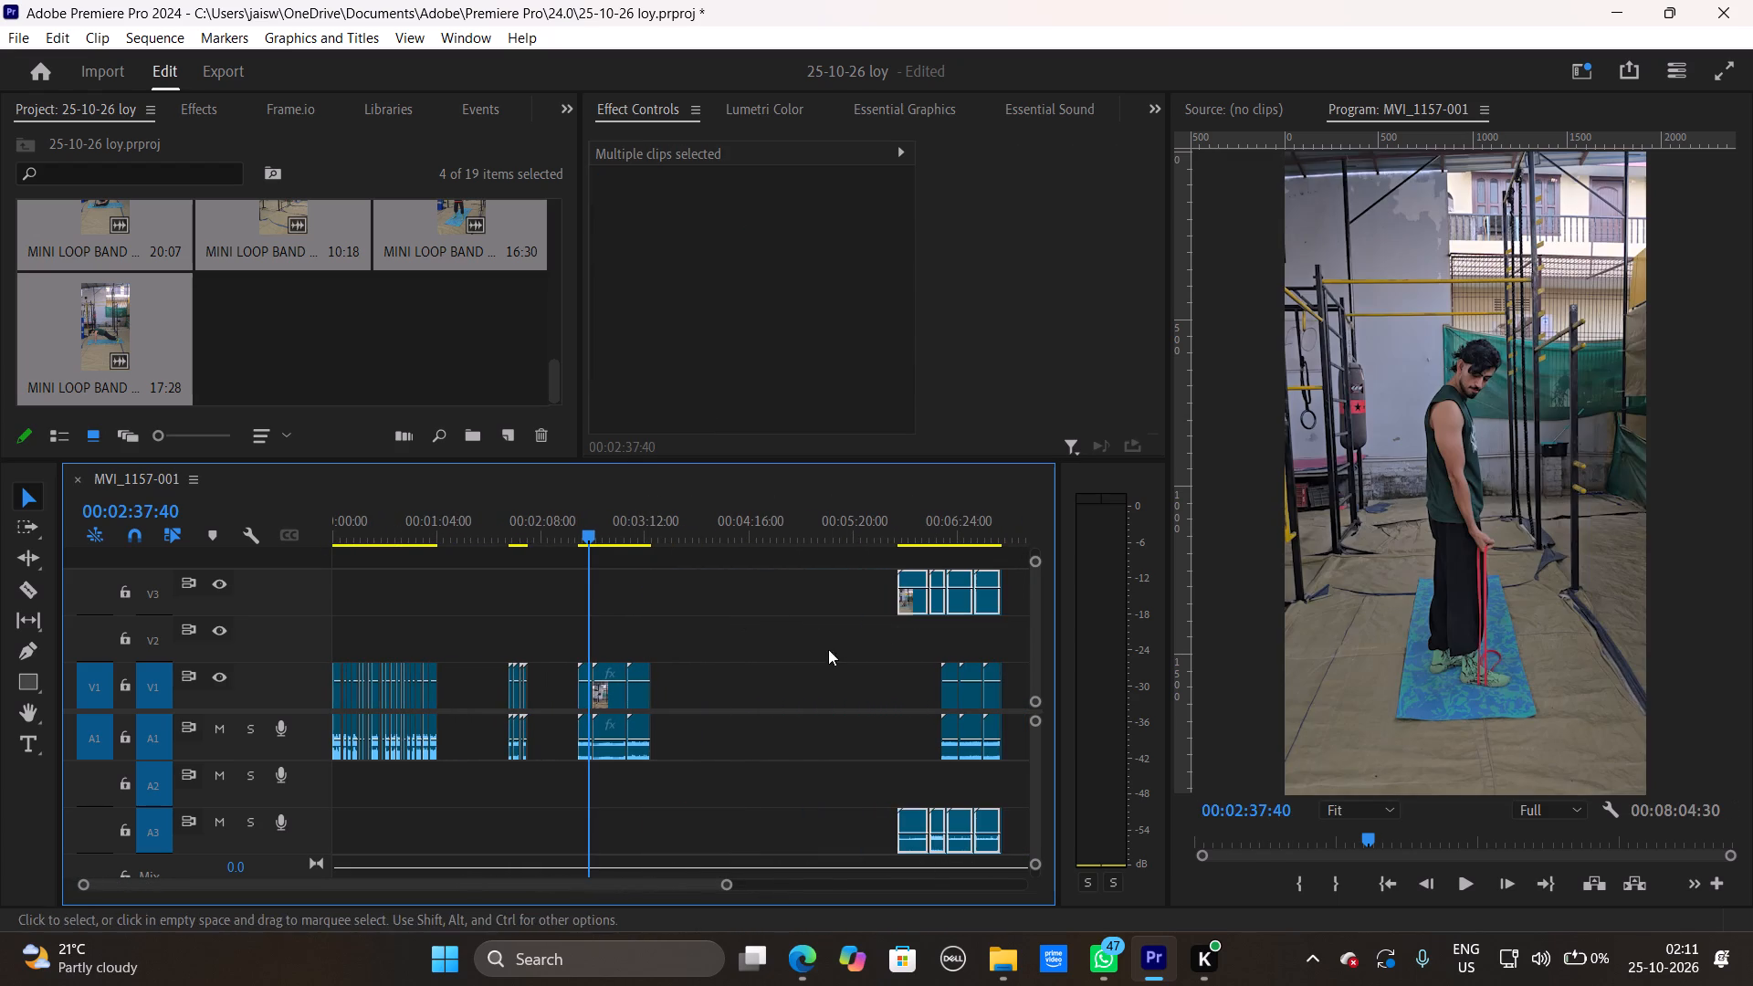
Scrub through the mini loop, resistance tube and Theara band groups to examine what footage each contains.
drag(593, 511, 614, 603)
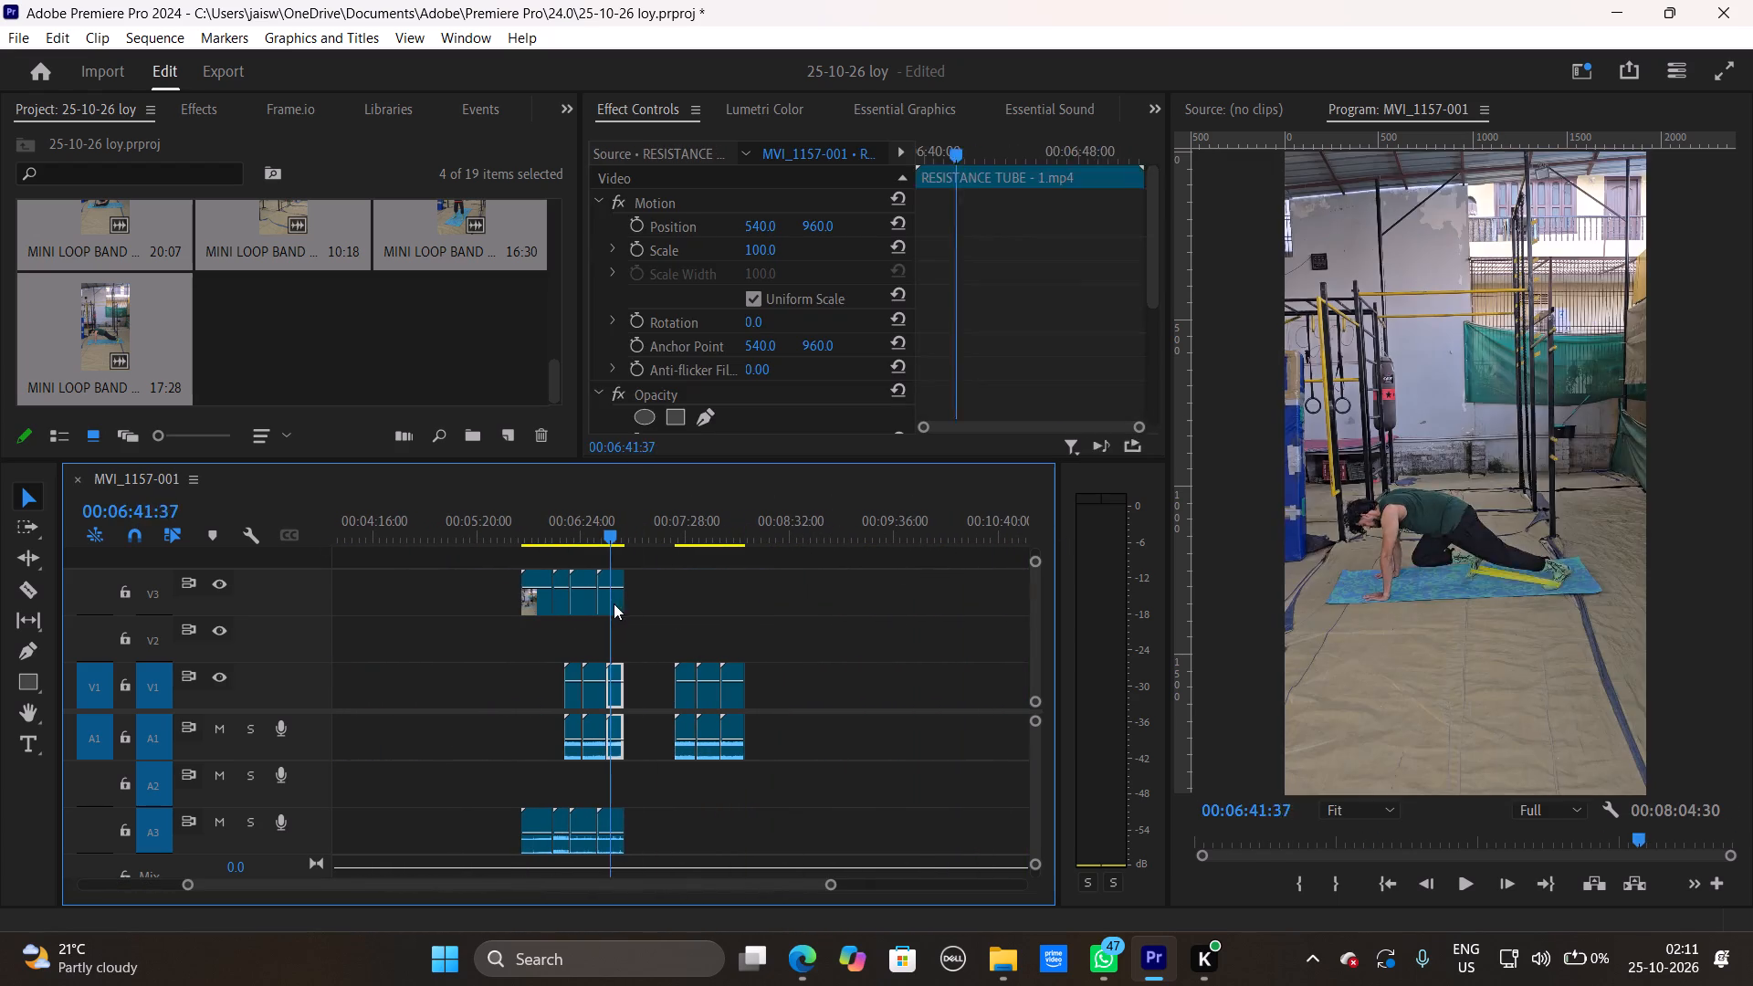
drag(614, 603, 598, 607)
drag(833, 878, 643, 893)
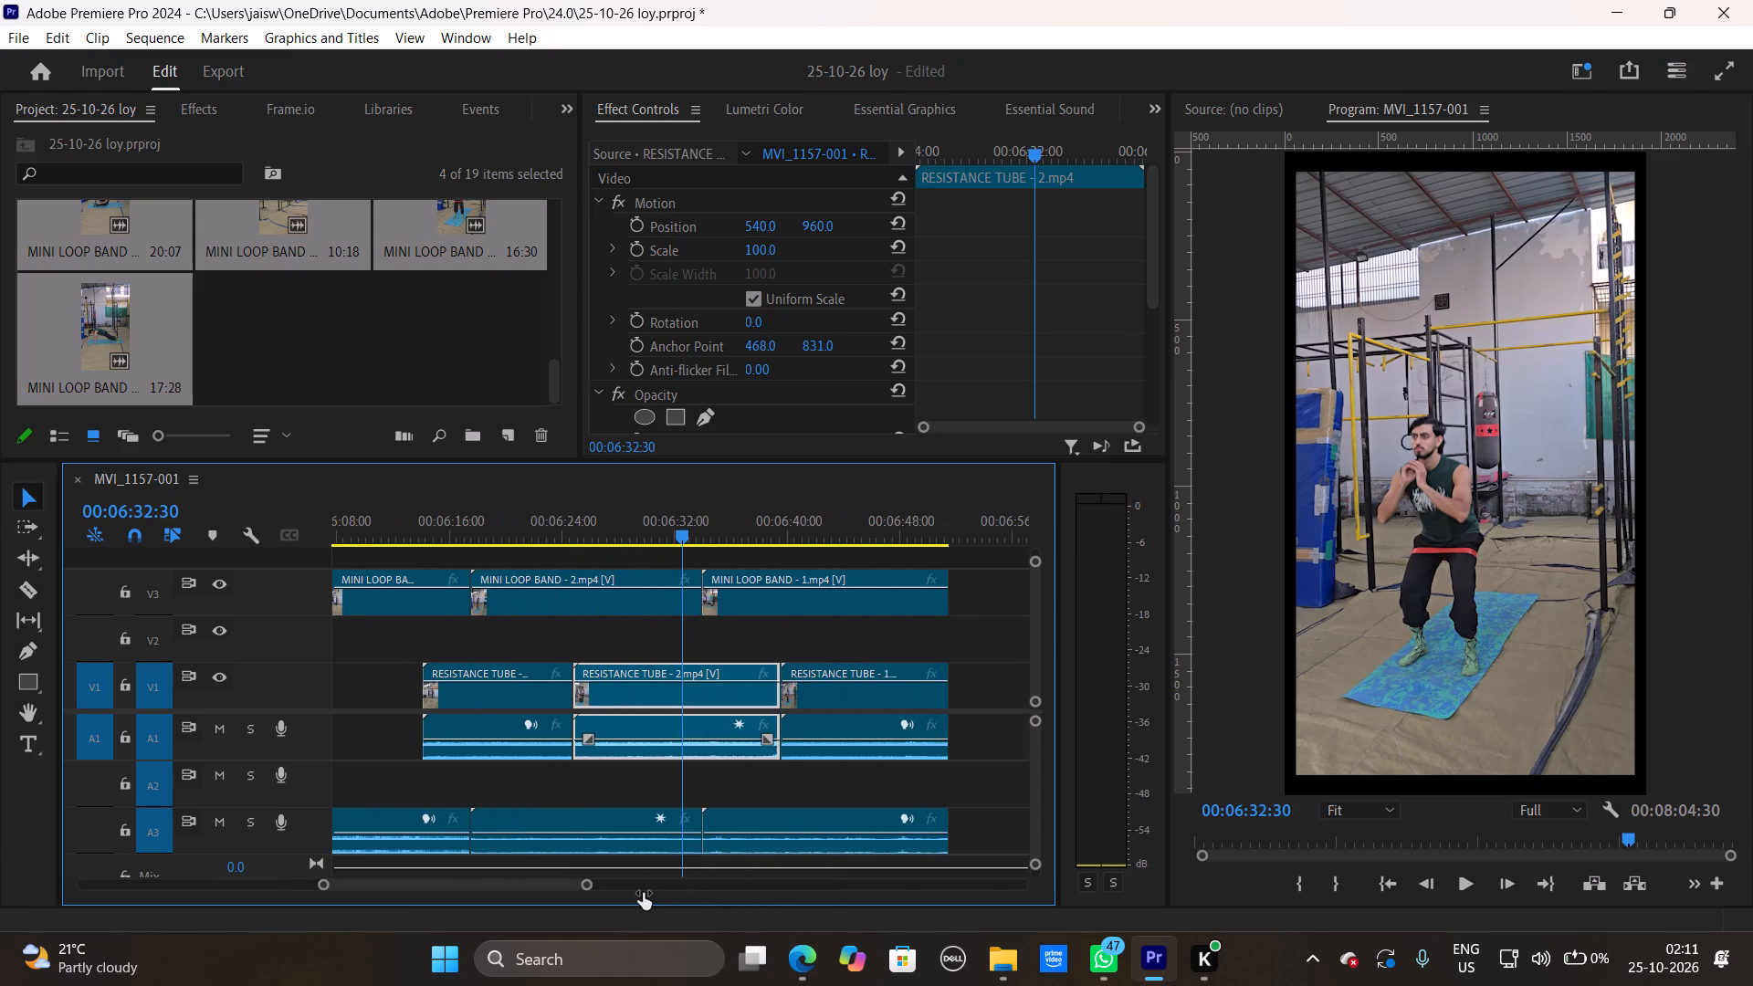
drag(643, 893, 628, 893)
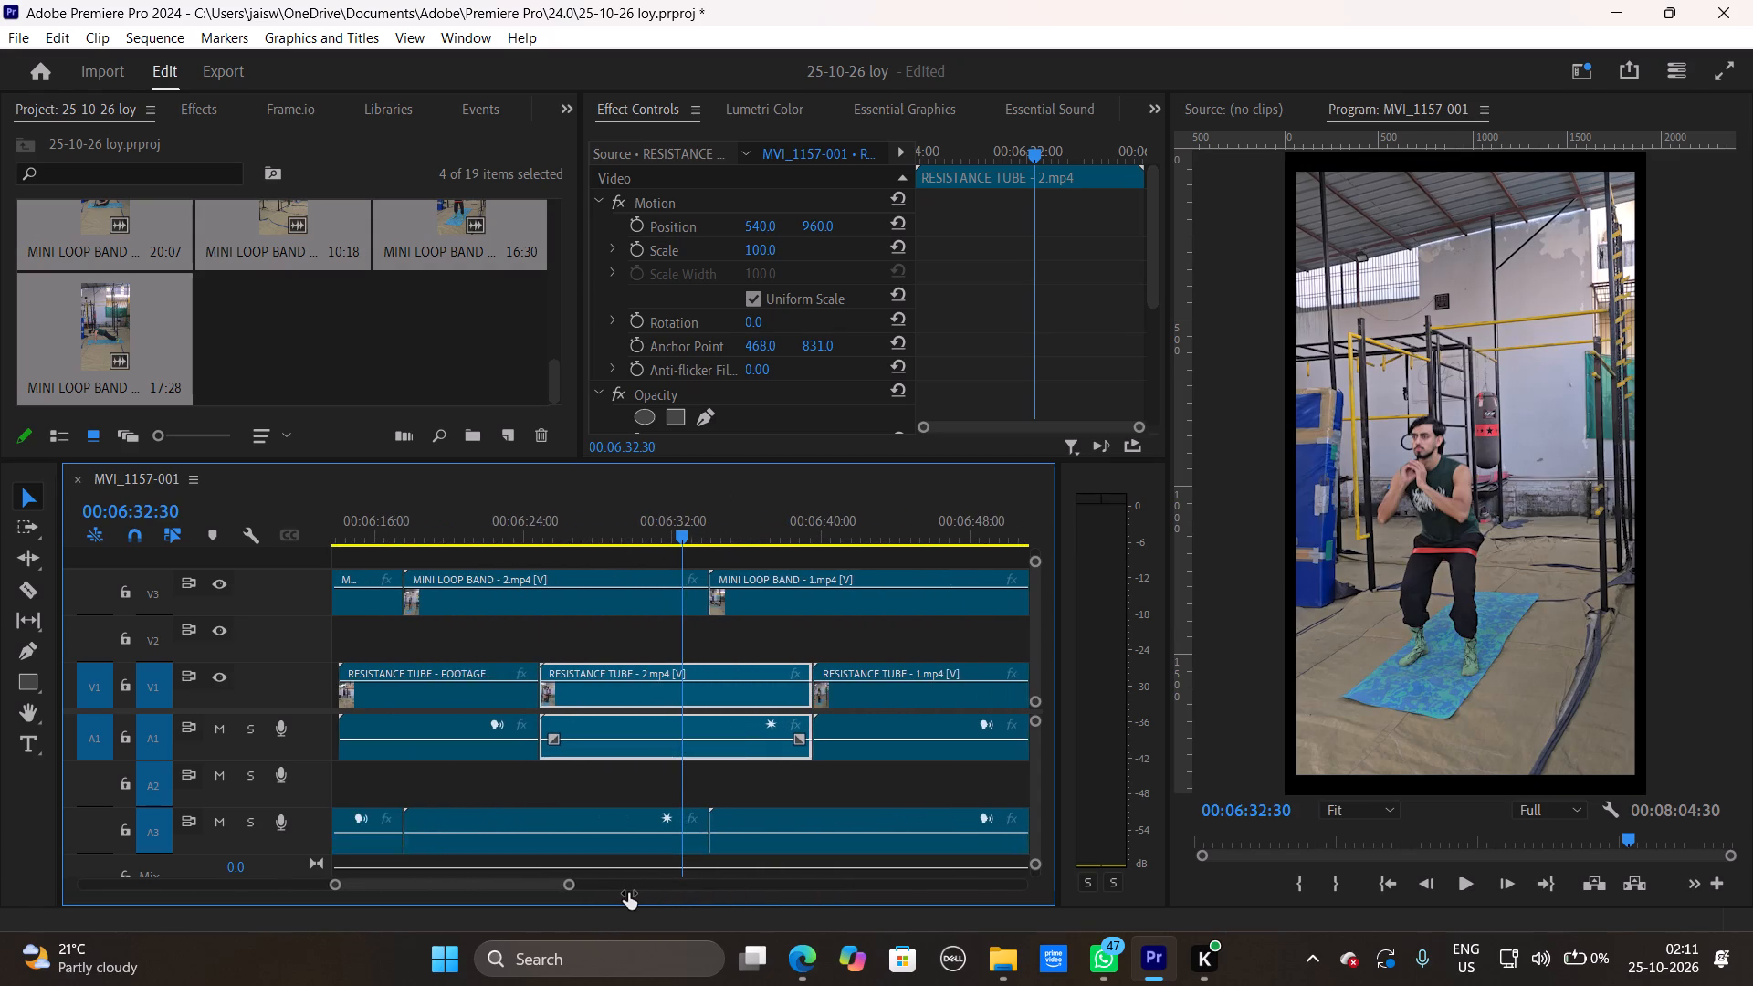
drag(628, 893, 773, 863)
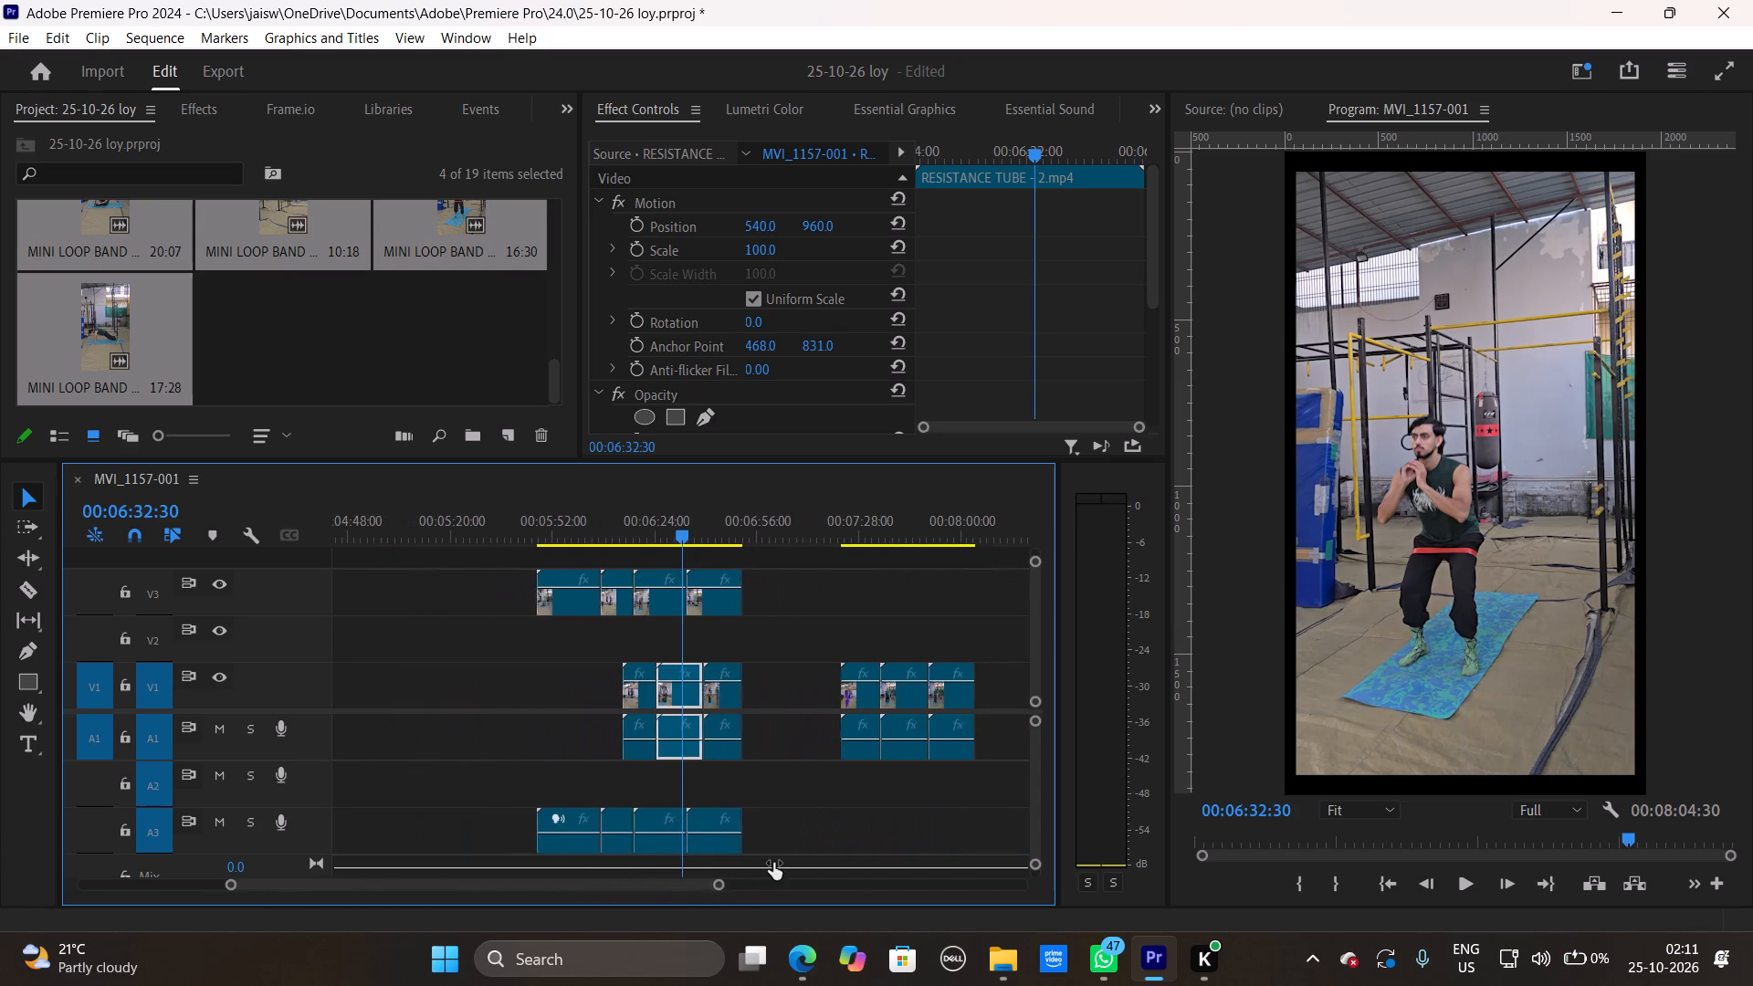
drag(773, 863, 607, 877)
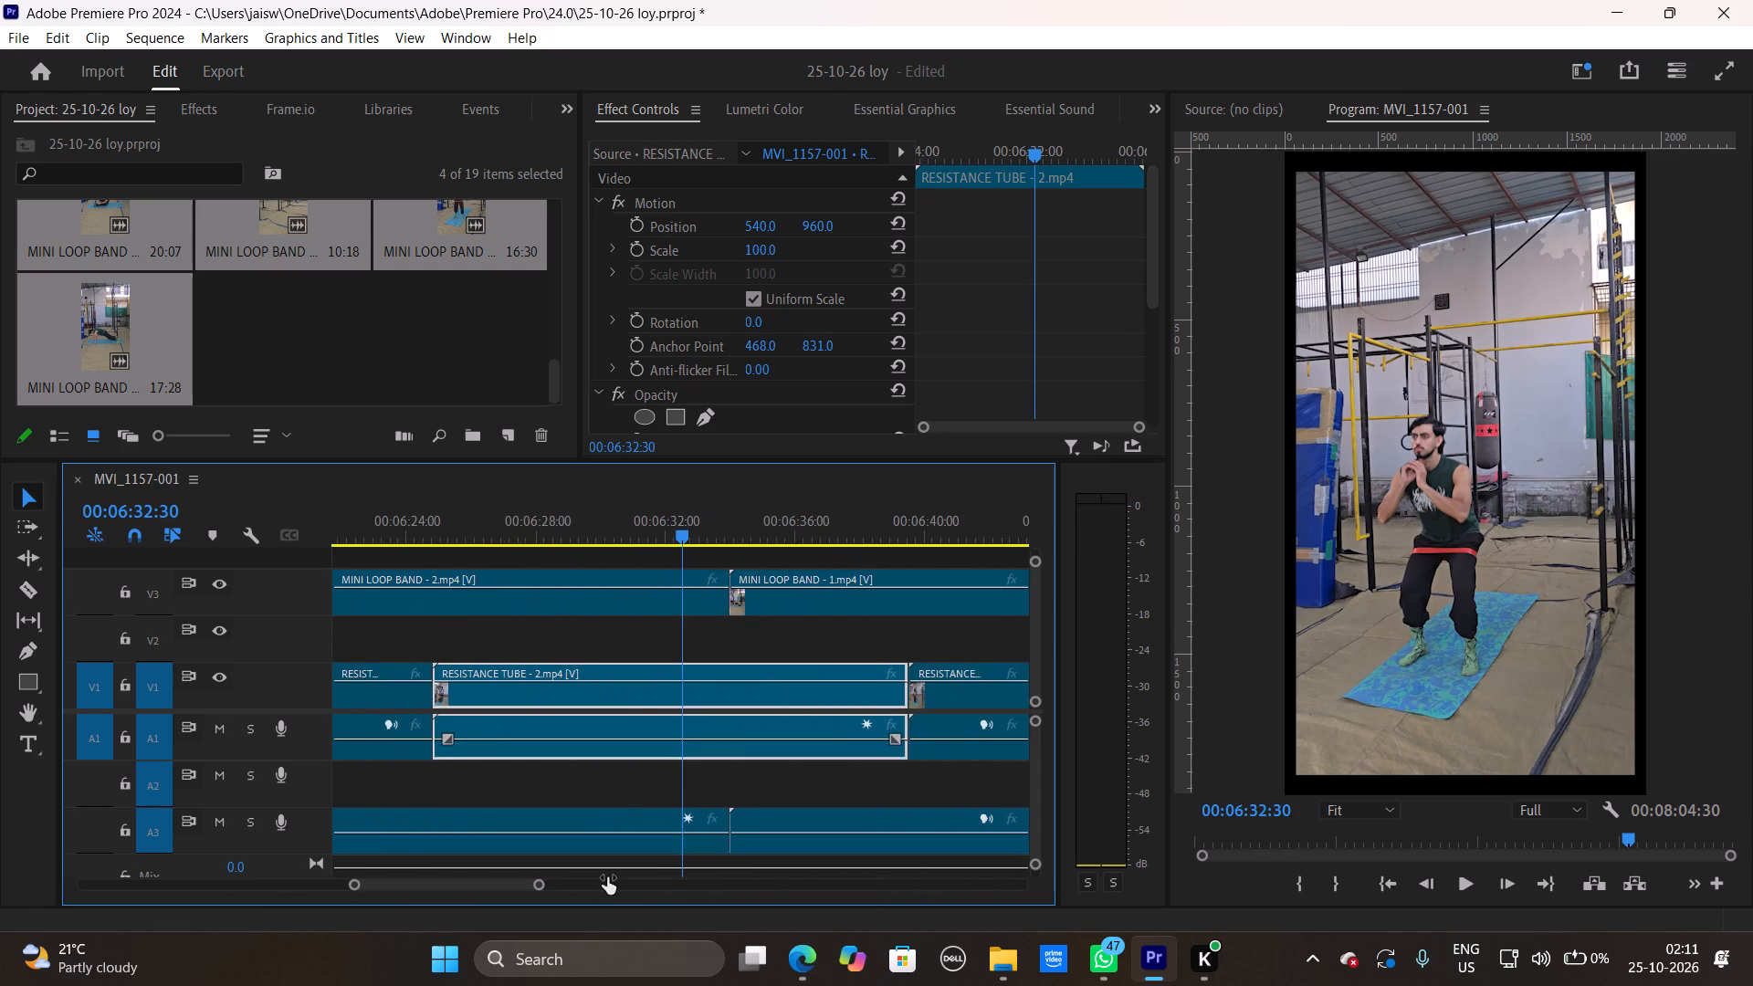
drag(607, 877, 799, 856)
drag(684, 530, 814, 540)
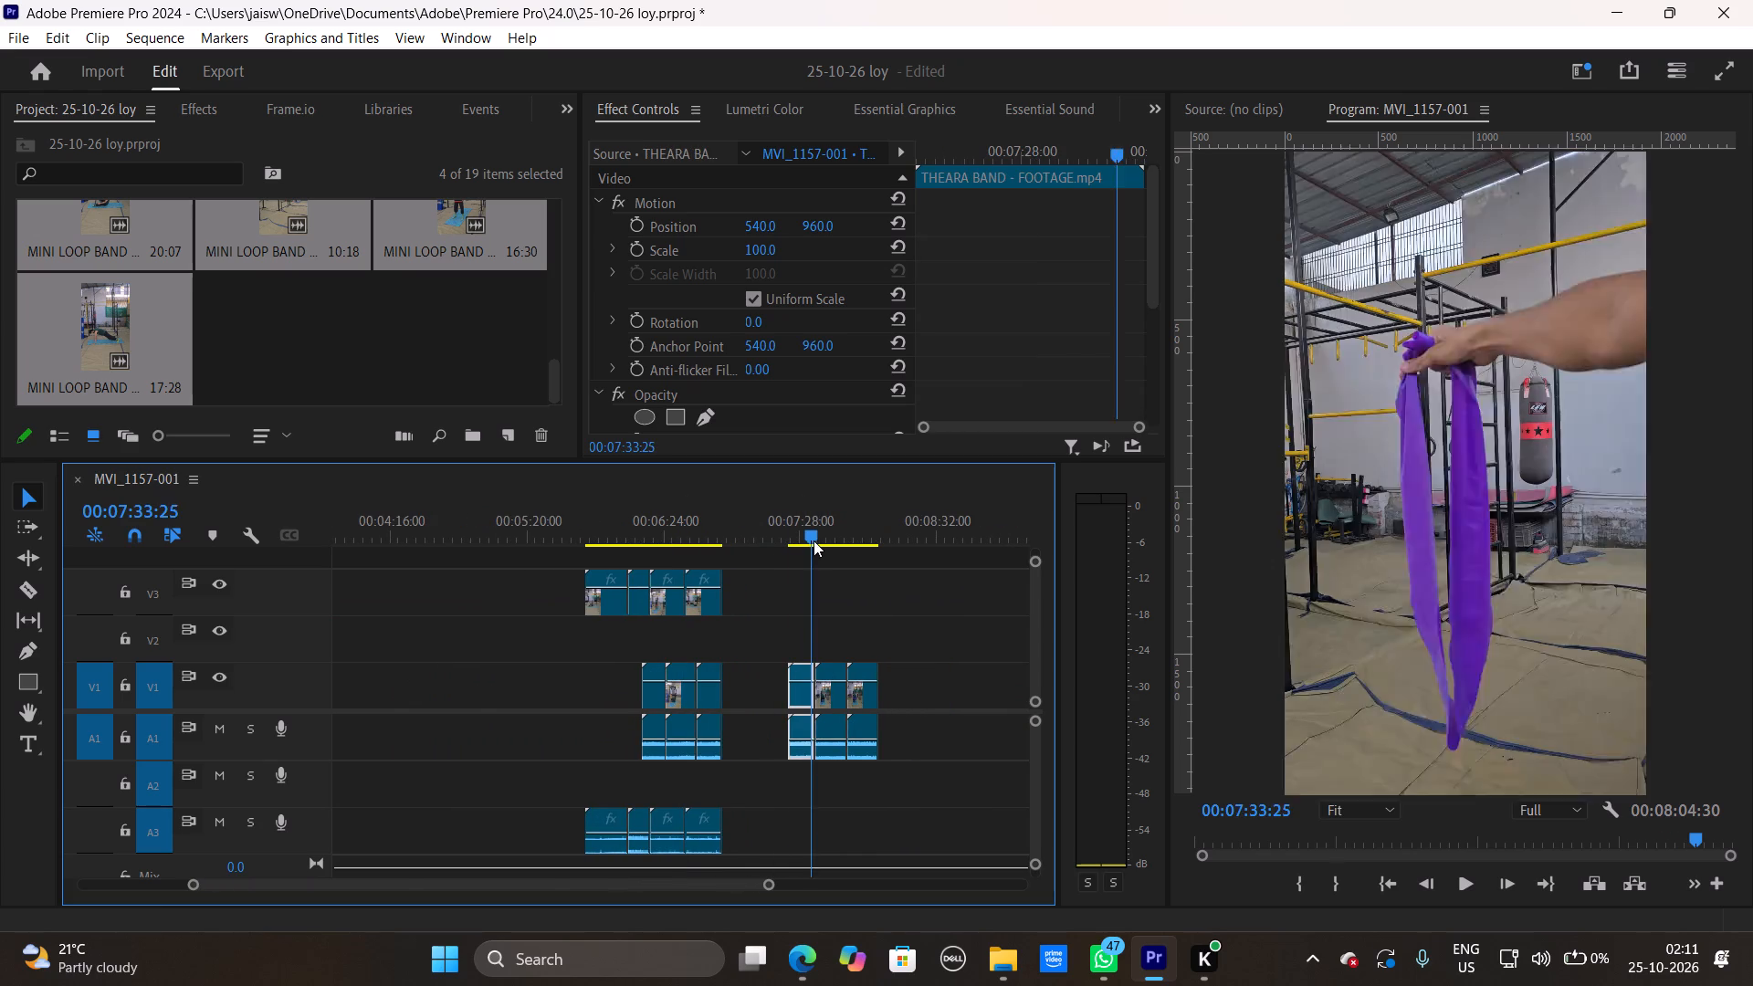
drag(814, 540, 815, 540)
click(769, 885)
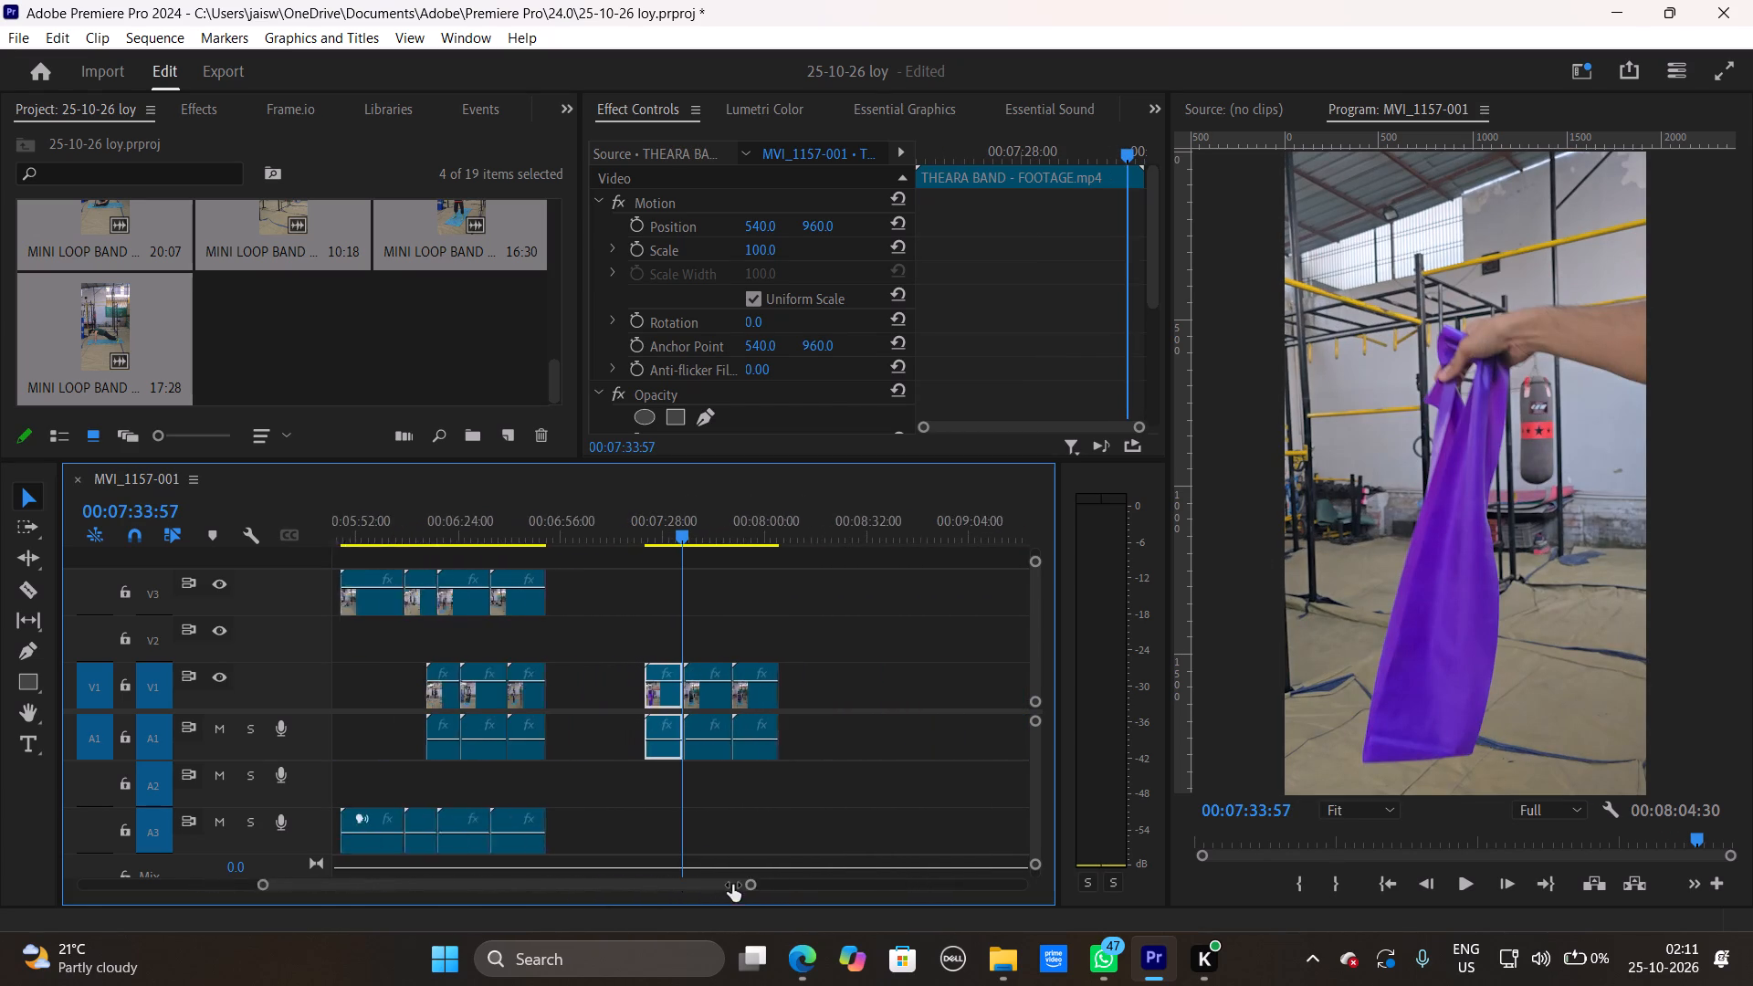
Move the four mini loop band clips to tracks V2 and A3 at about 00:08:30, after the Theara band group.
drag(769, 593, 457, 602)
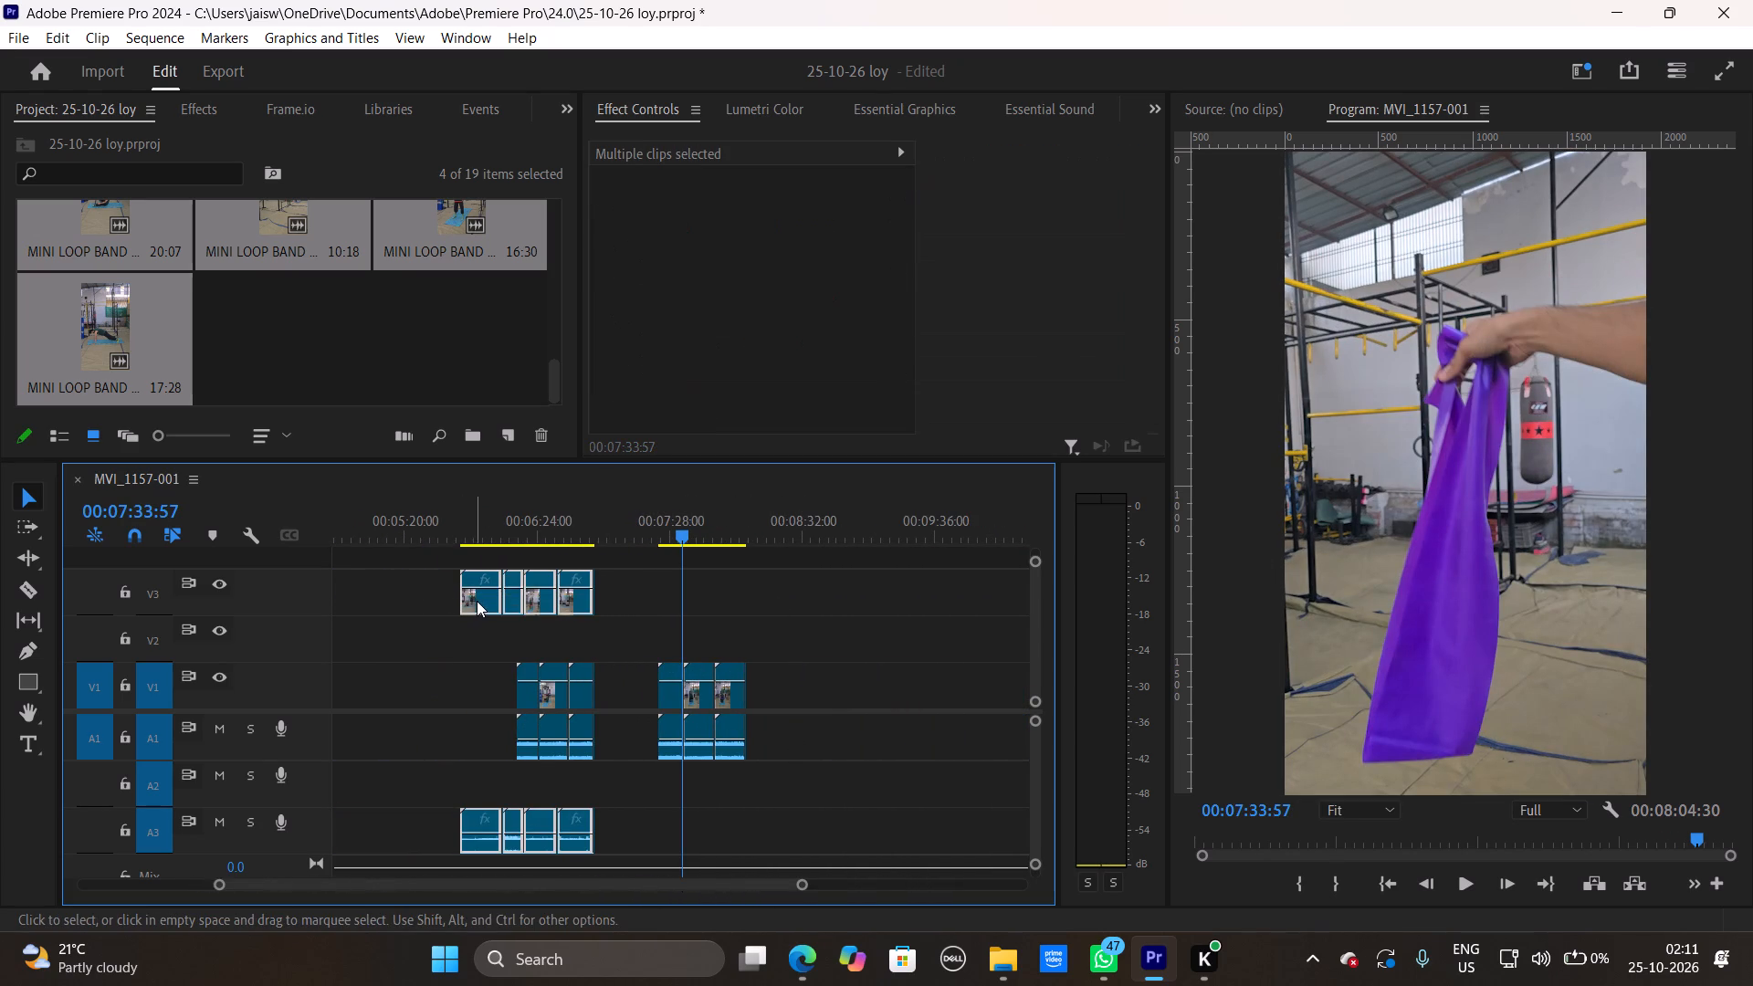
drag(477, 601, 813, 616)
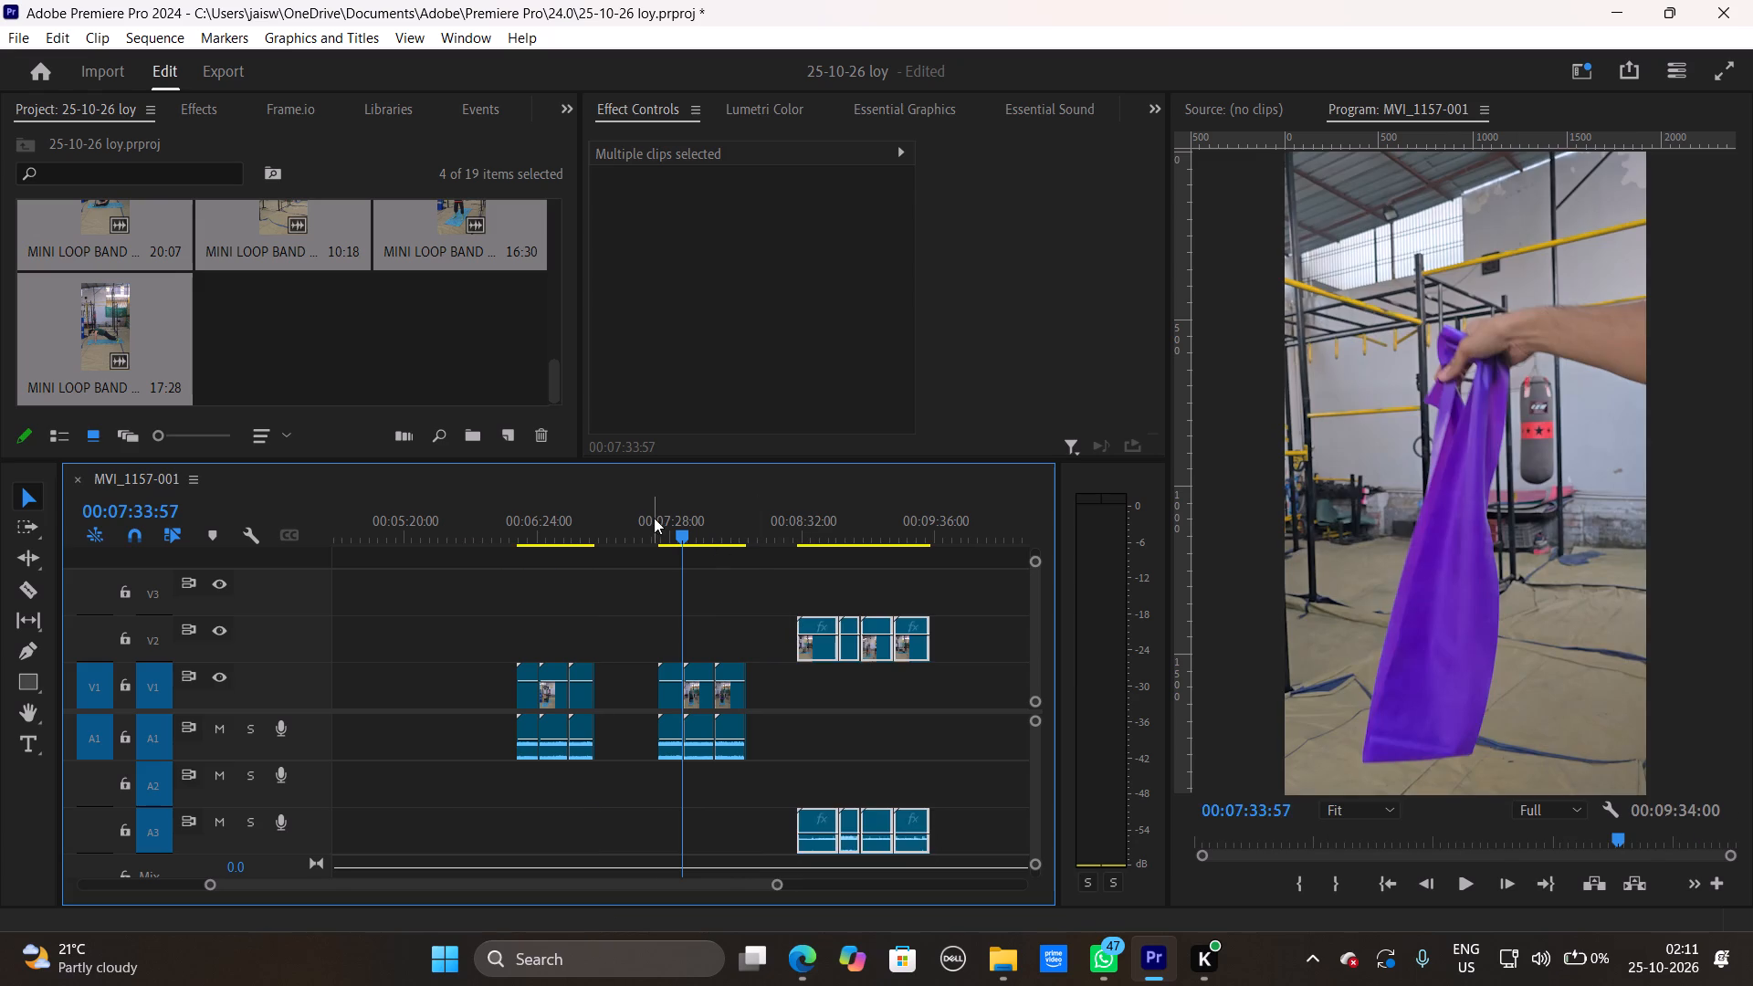
Review the four mini loop band clips on tracks V2 and A3 and cut them from the sequence.
drag(660, 518, 814, 521)
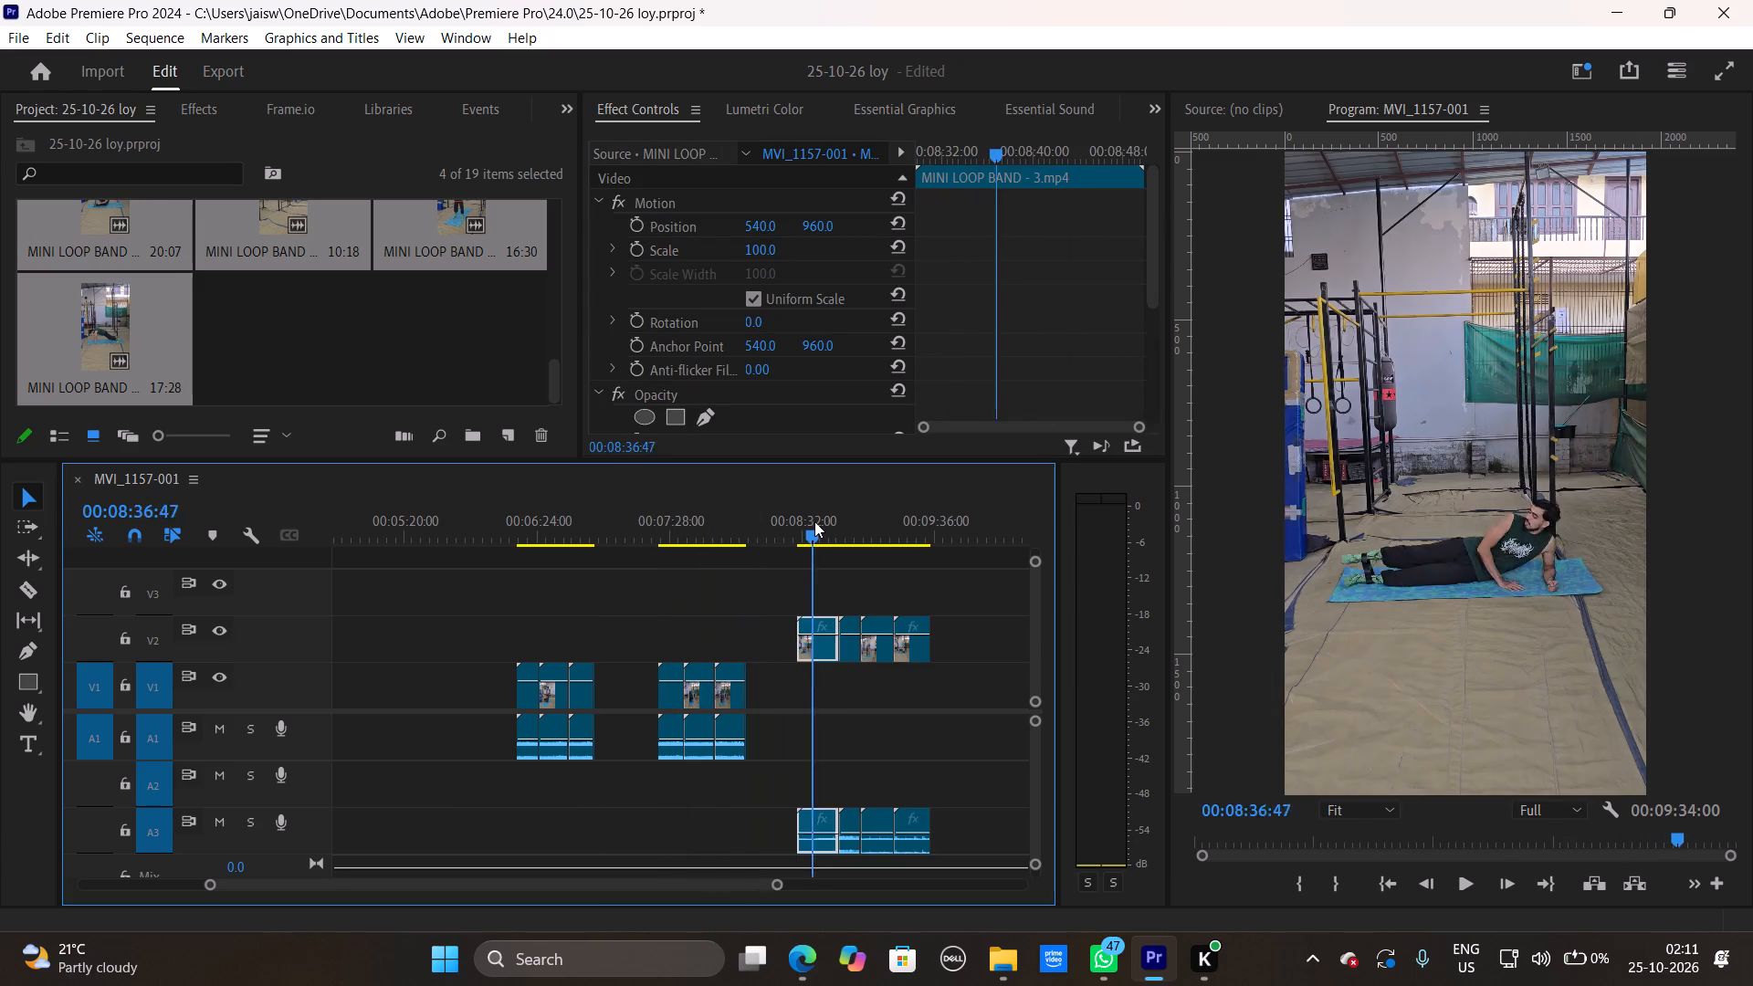
drag(814, 521, 869, 521)
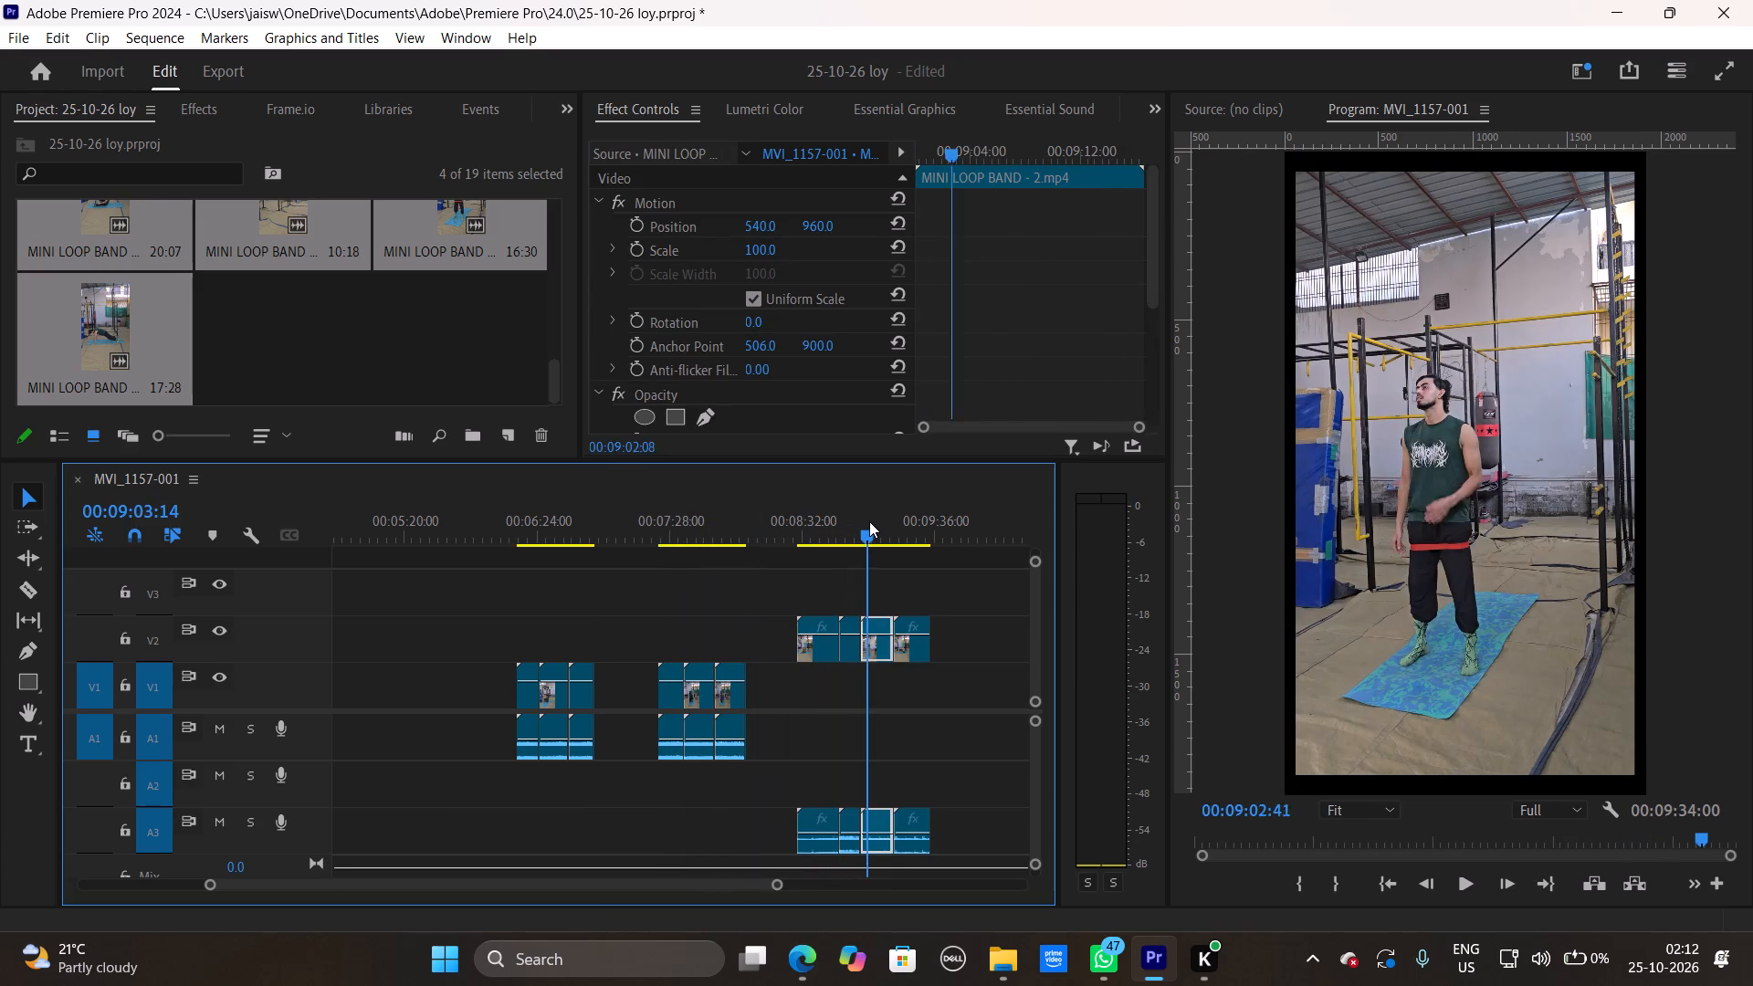
drag(869, 521, 915, 529)
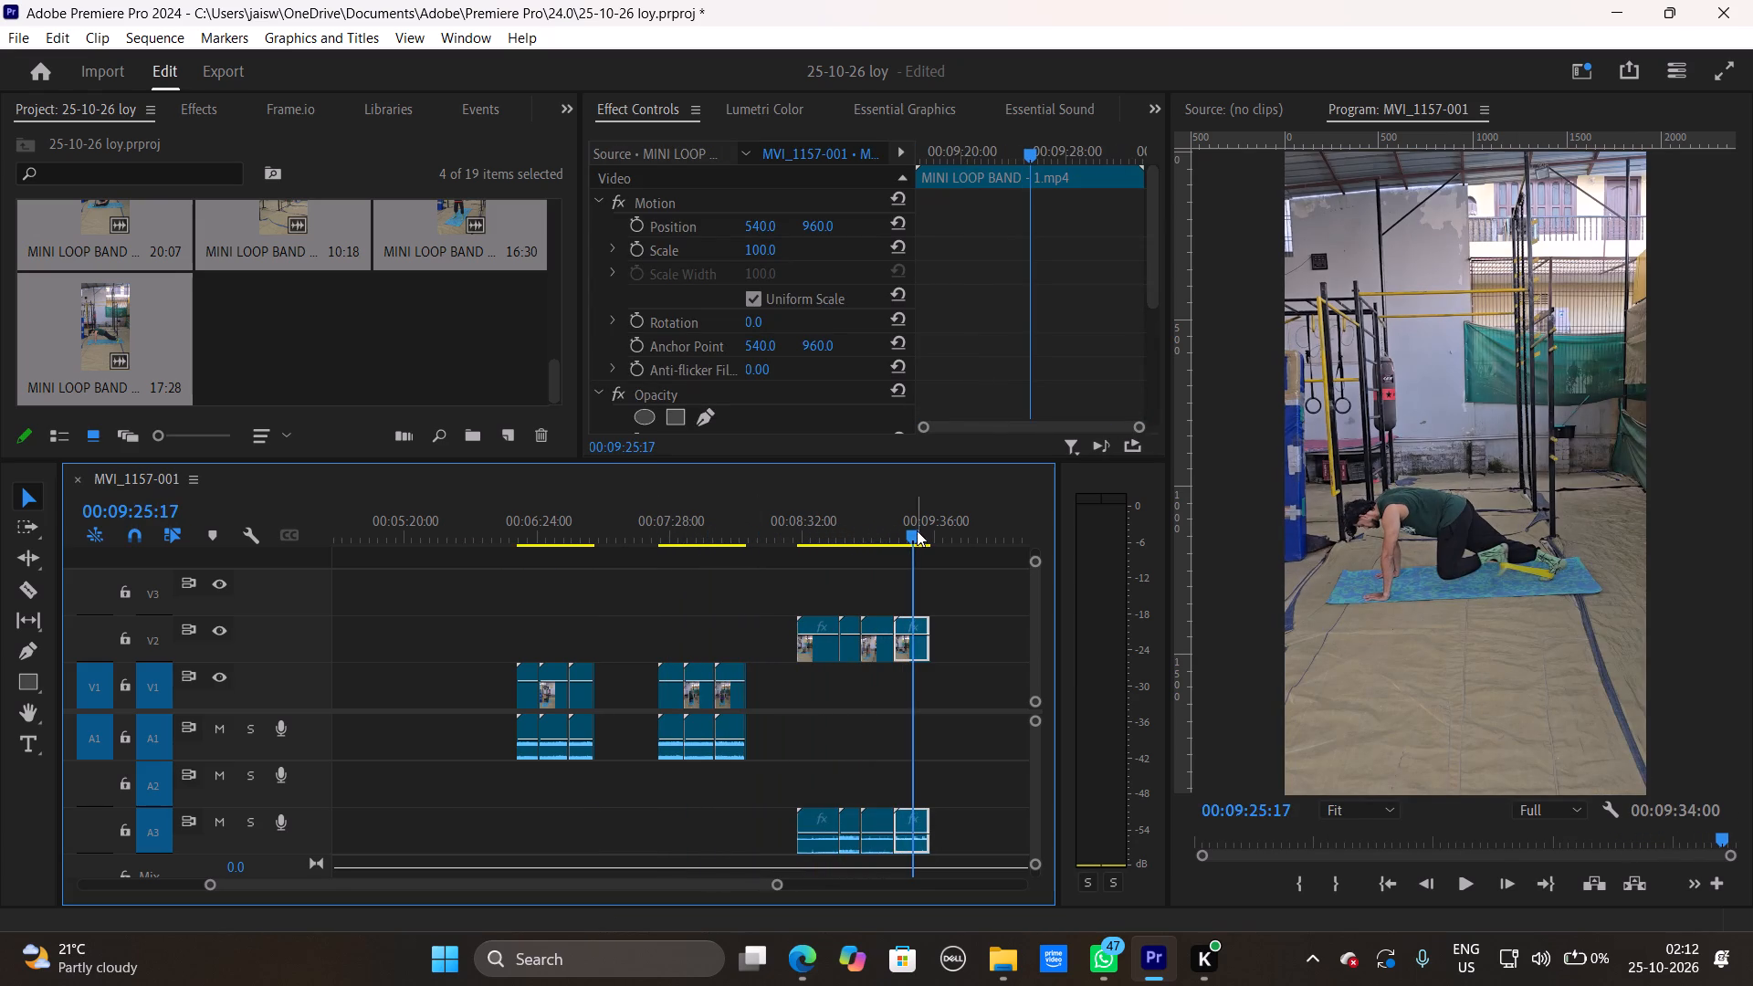
drag(975, 605, 803, 635)
right_click(807, 638)
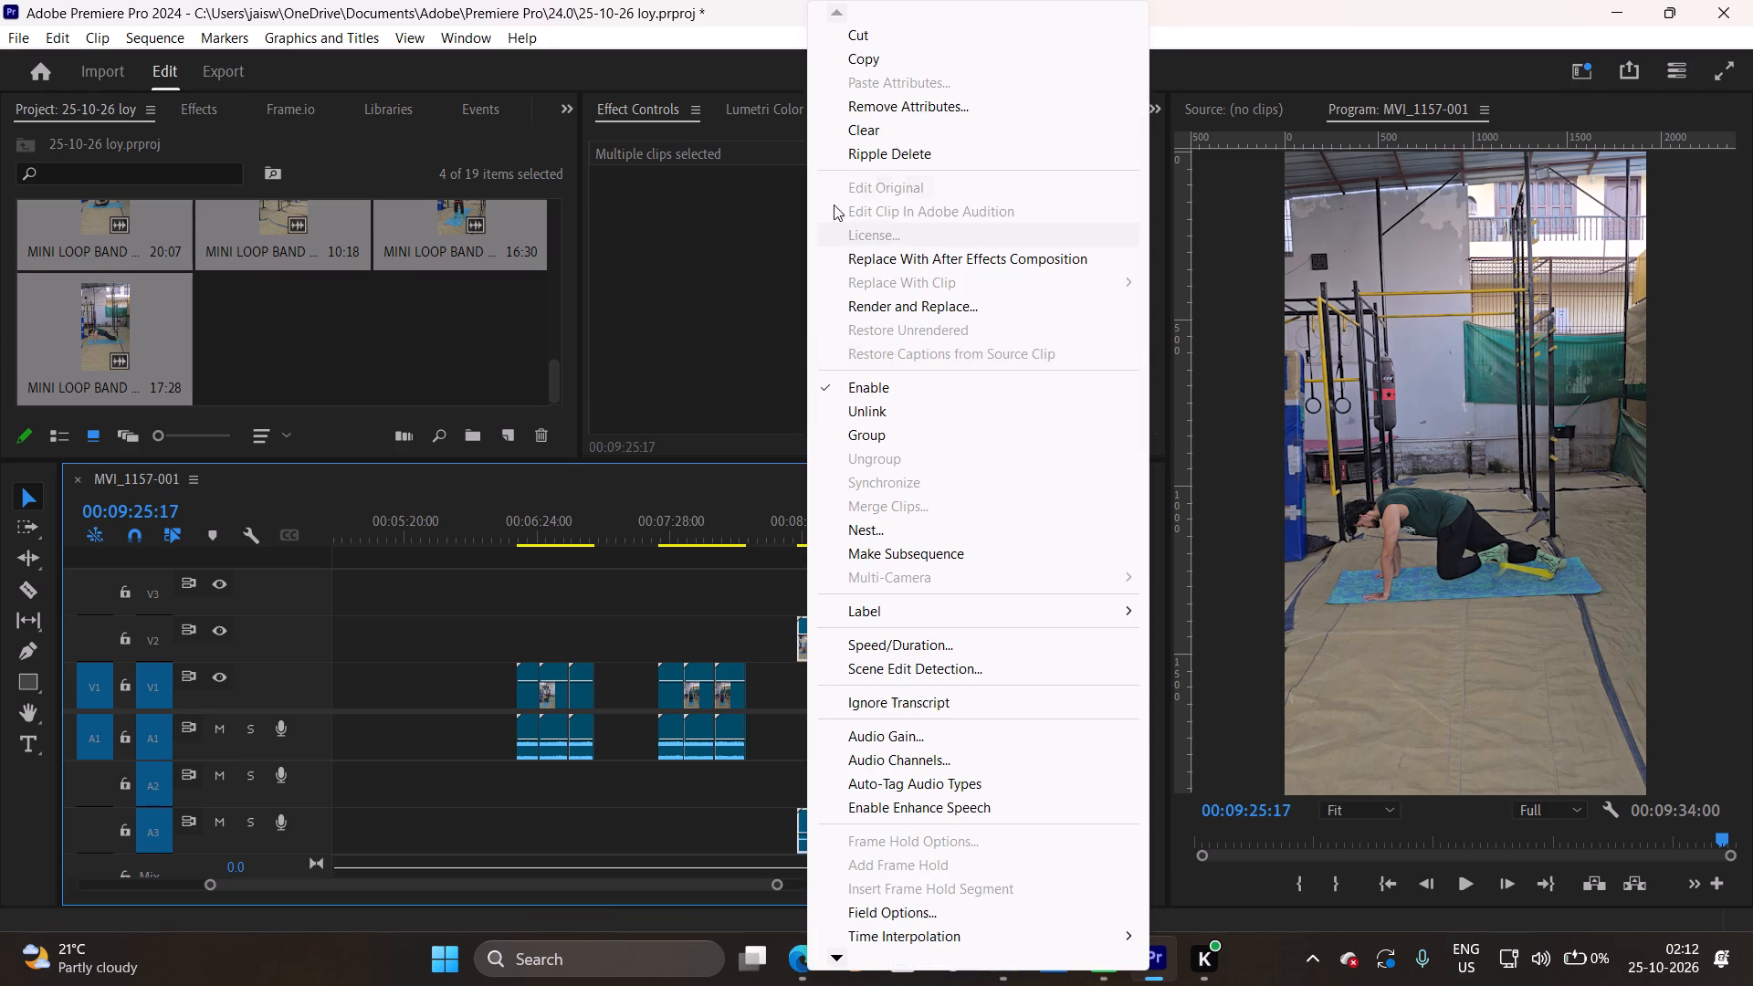
click(902, 30)
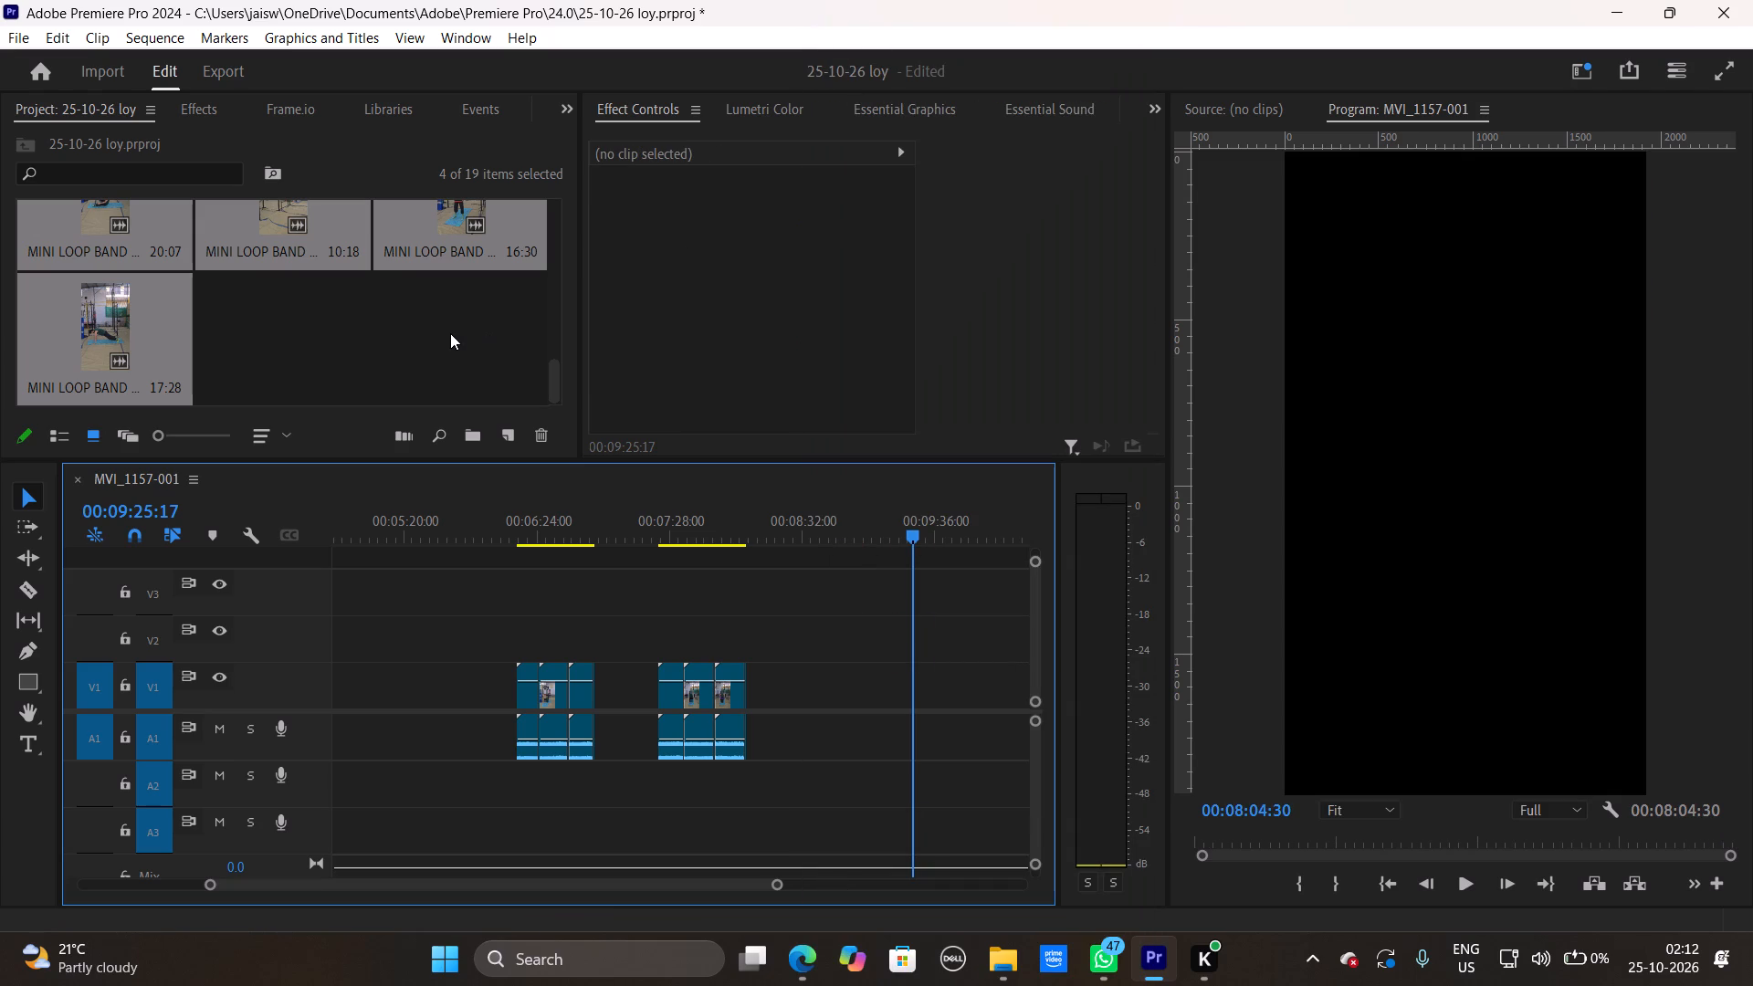
Place the four mini loop band clips from the project on V1 and A1 at about 00:12:32, well after the Theara band group.
drag(774, 886, 907, 899)
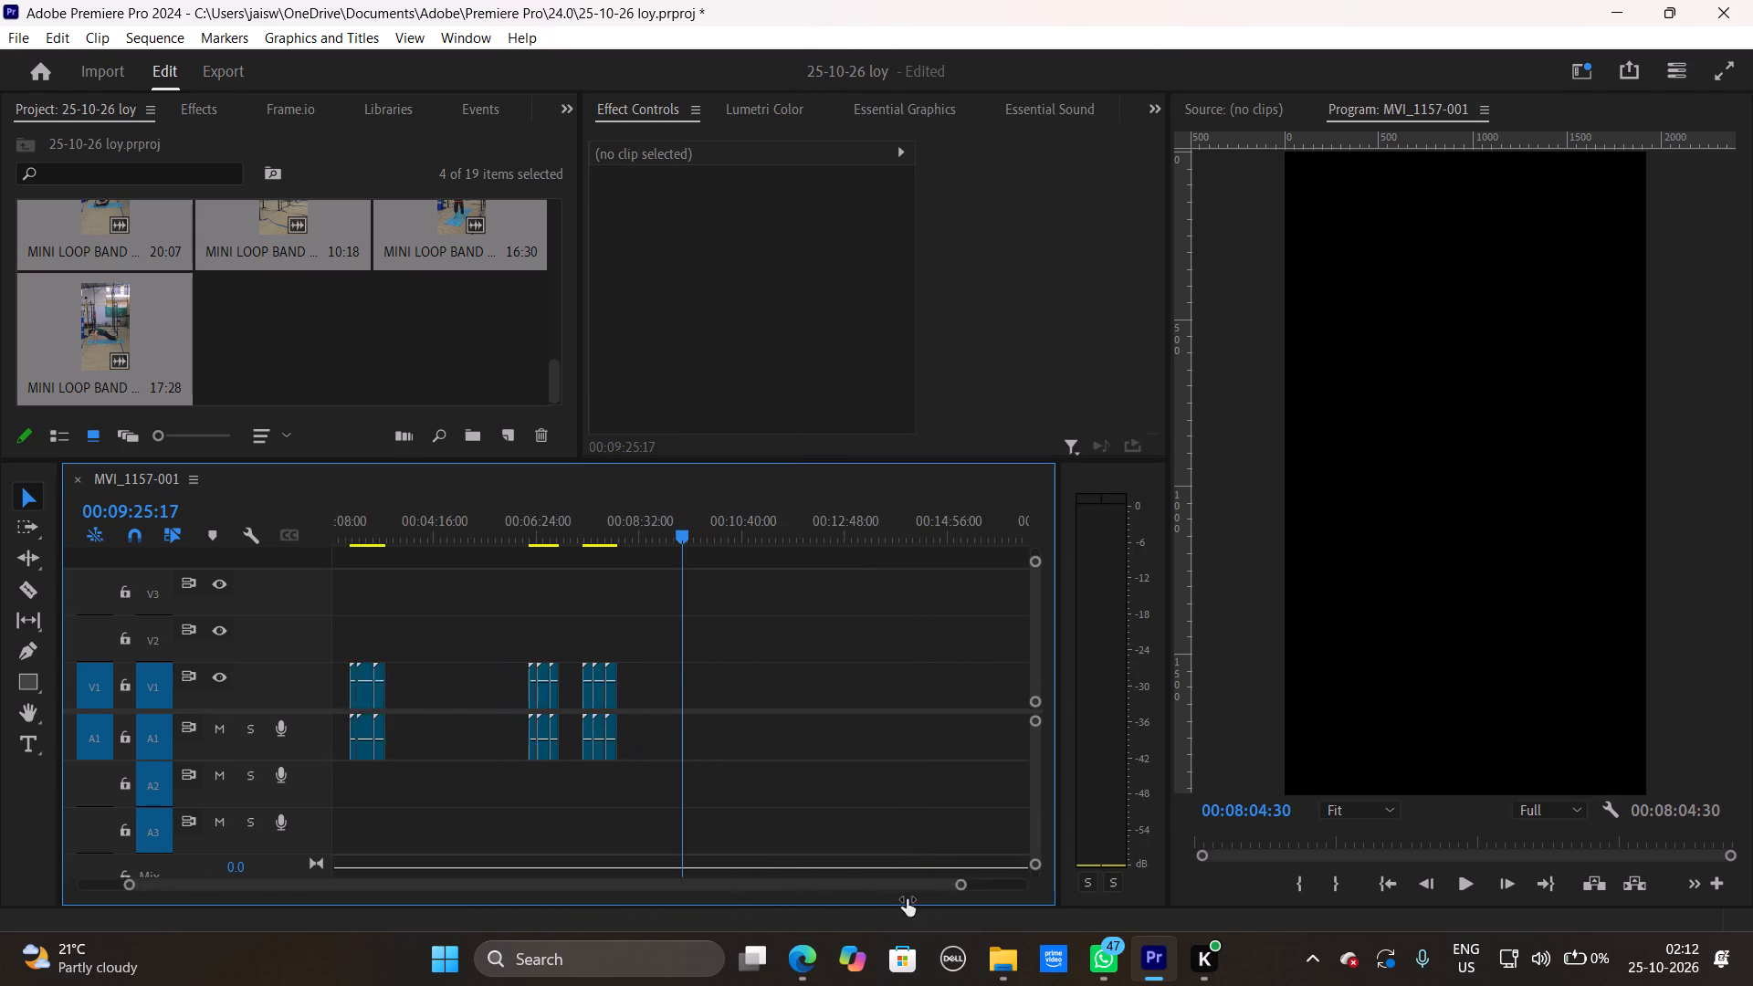
drag(907, 899, 1033, 920)
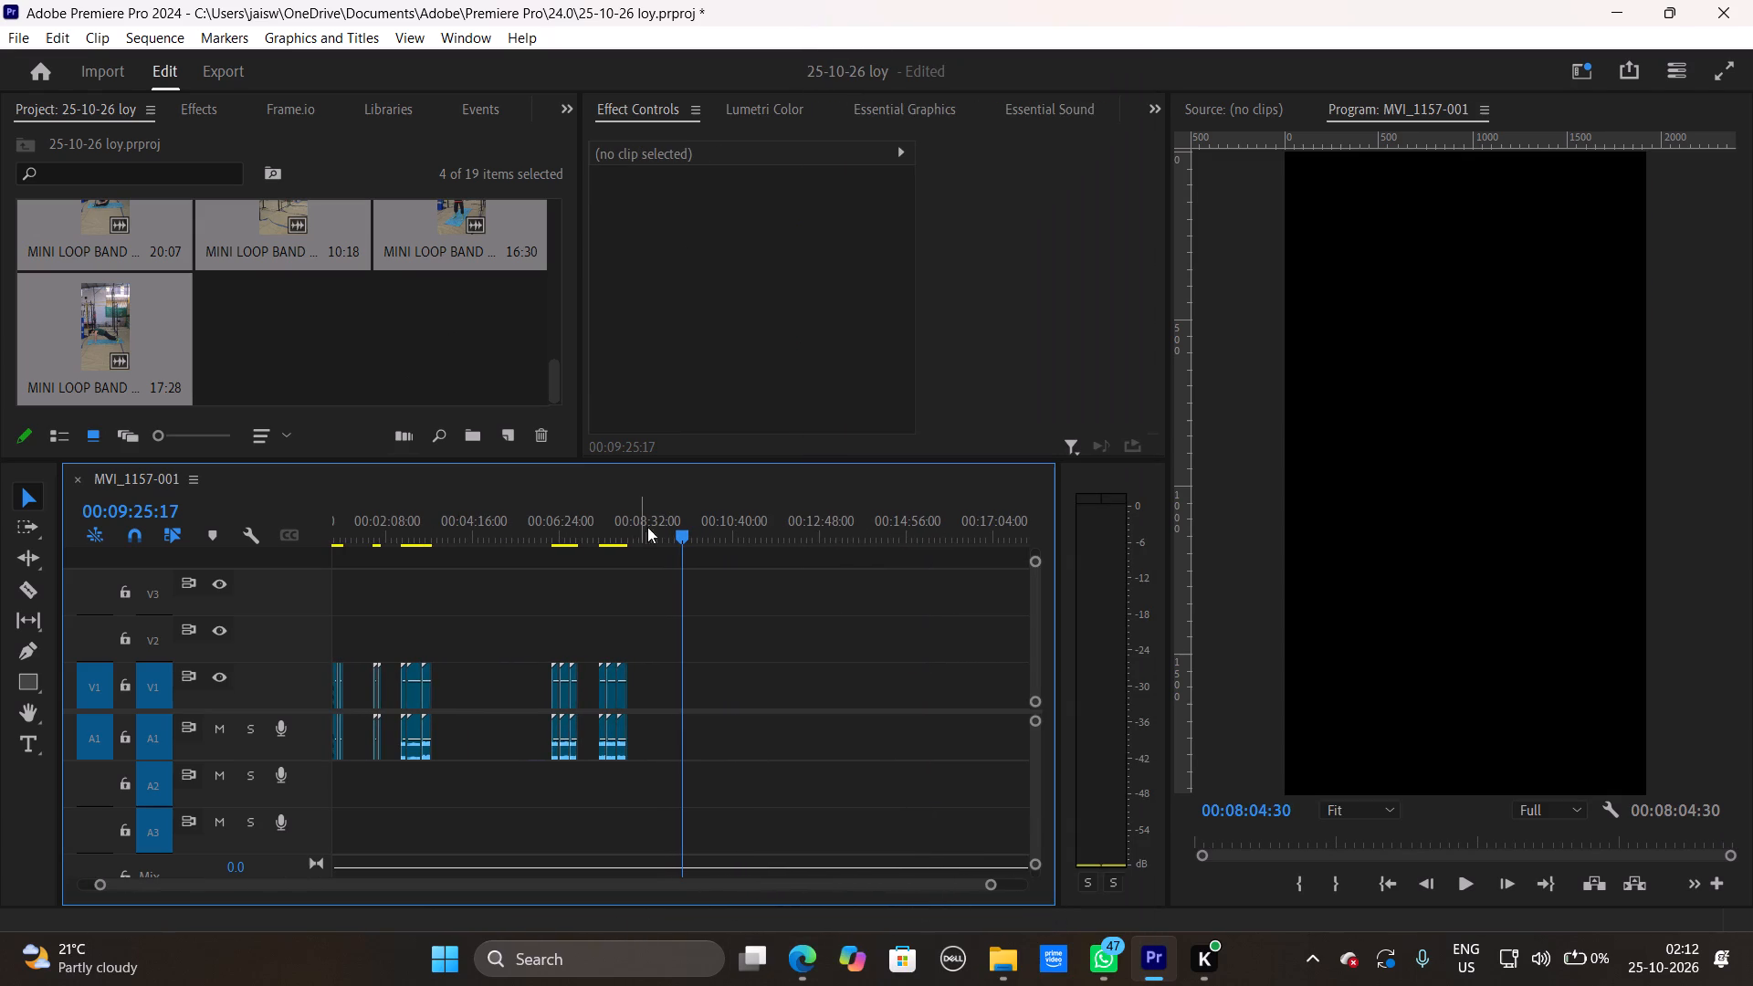
drag(670, 542, 381, 593)
drag(97, 333, 830, 699)
drag(929, 661, 798, 693)
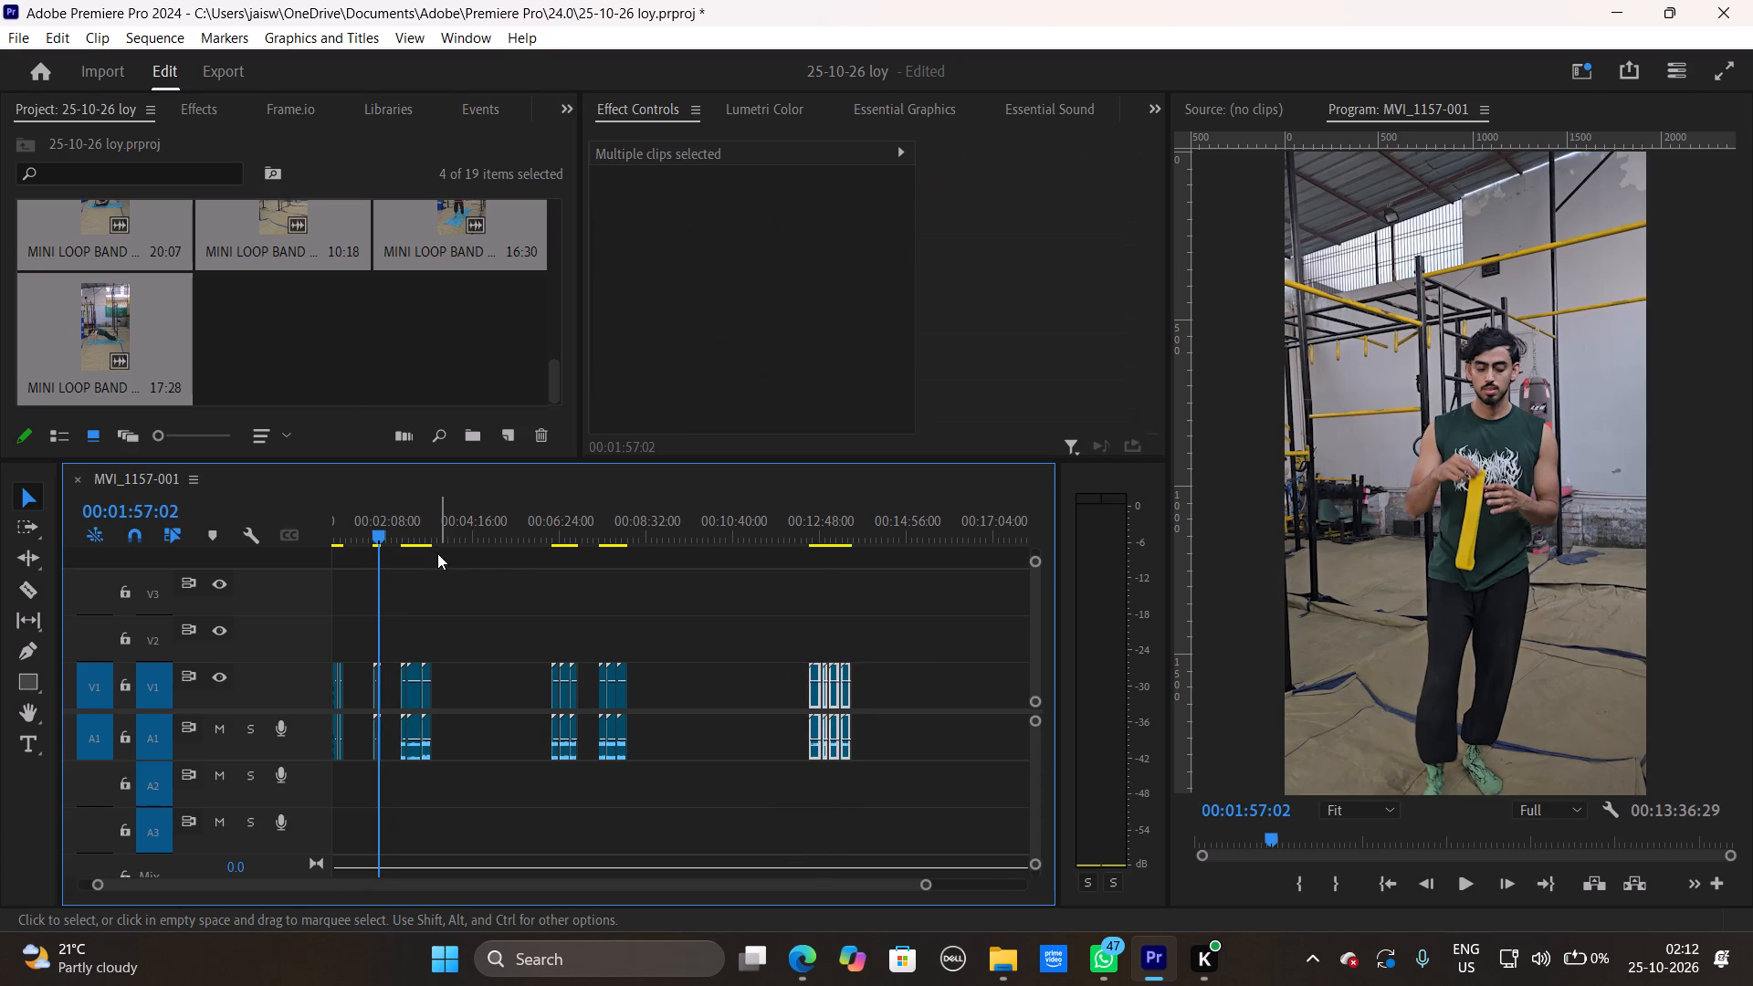
Scrub through the intro clips near 00:01:50 and the resistance band group to examine the footage in each.
drag(384, 528, 412, 551)
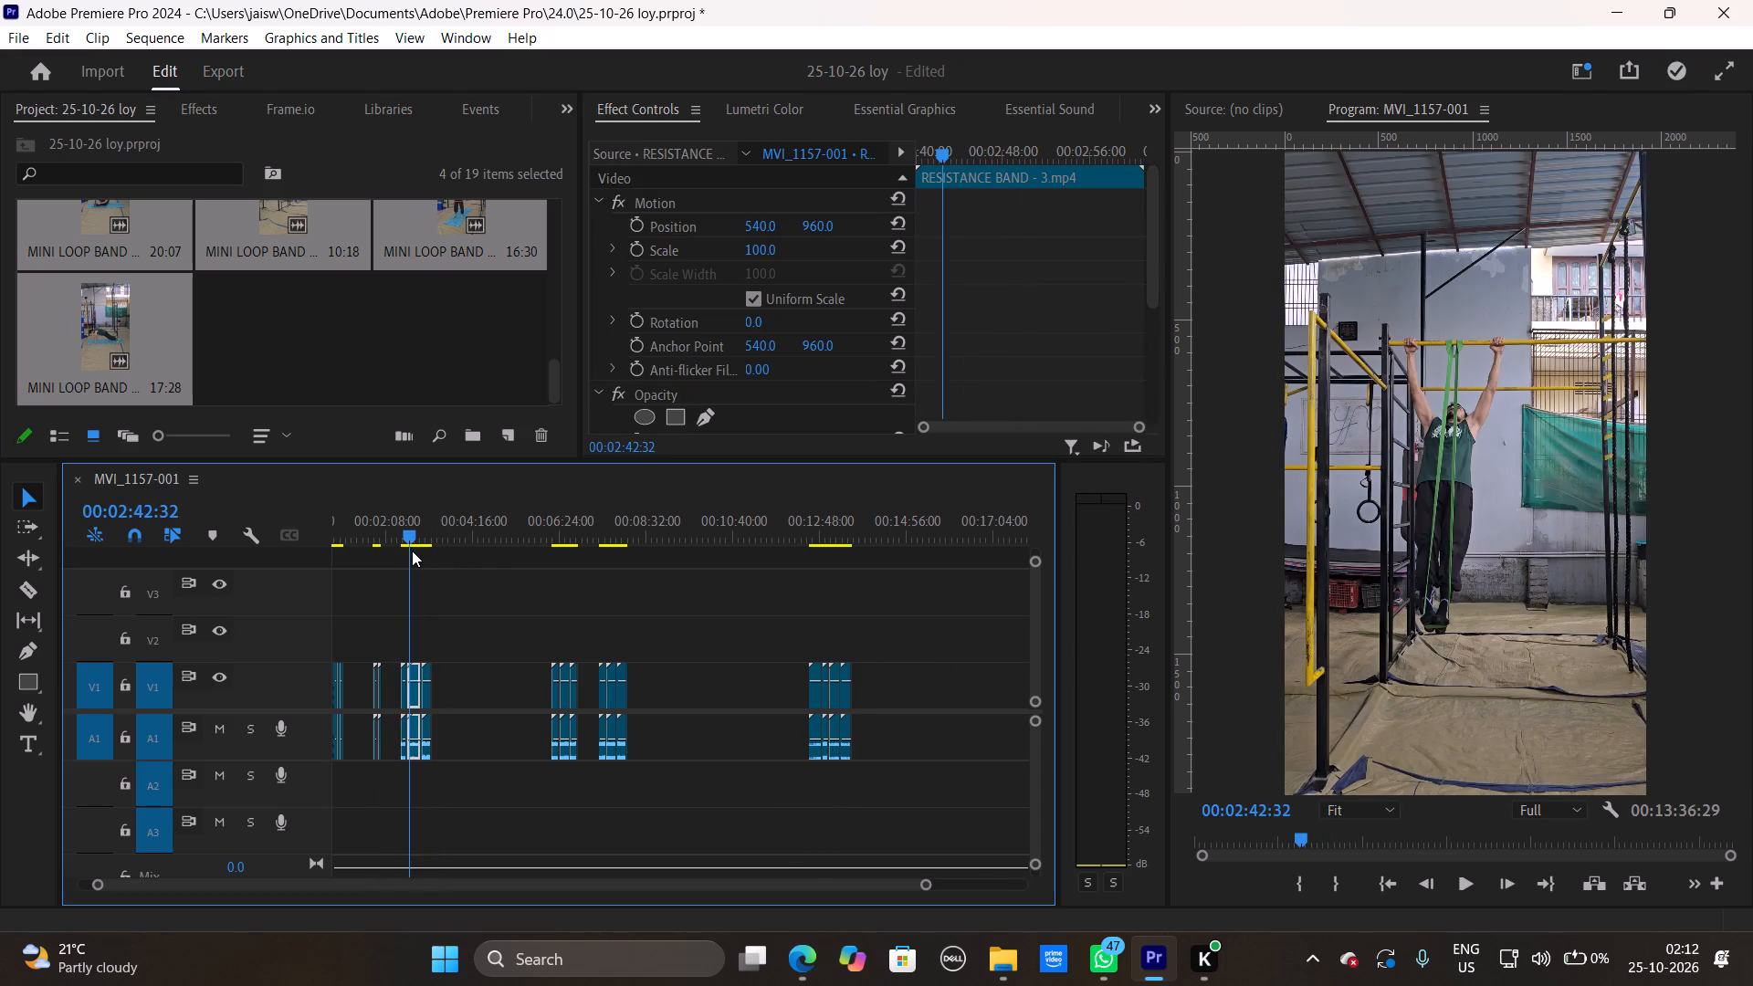
drag(412, 551, 399, 557)
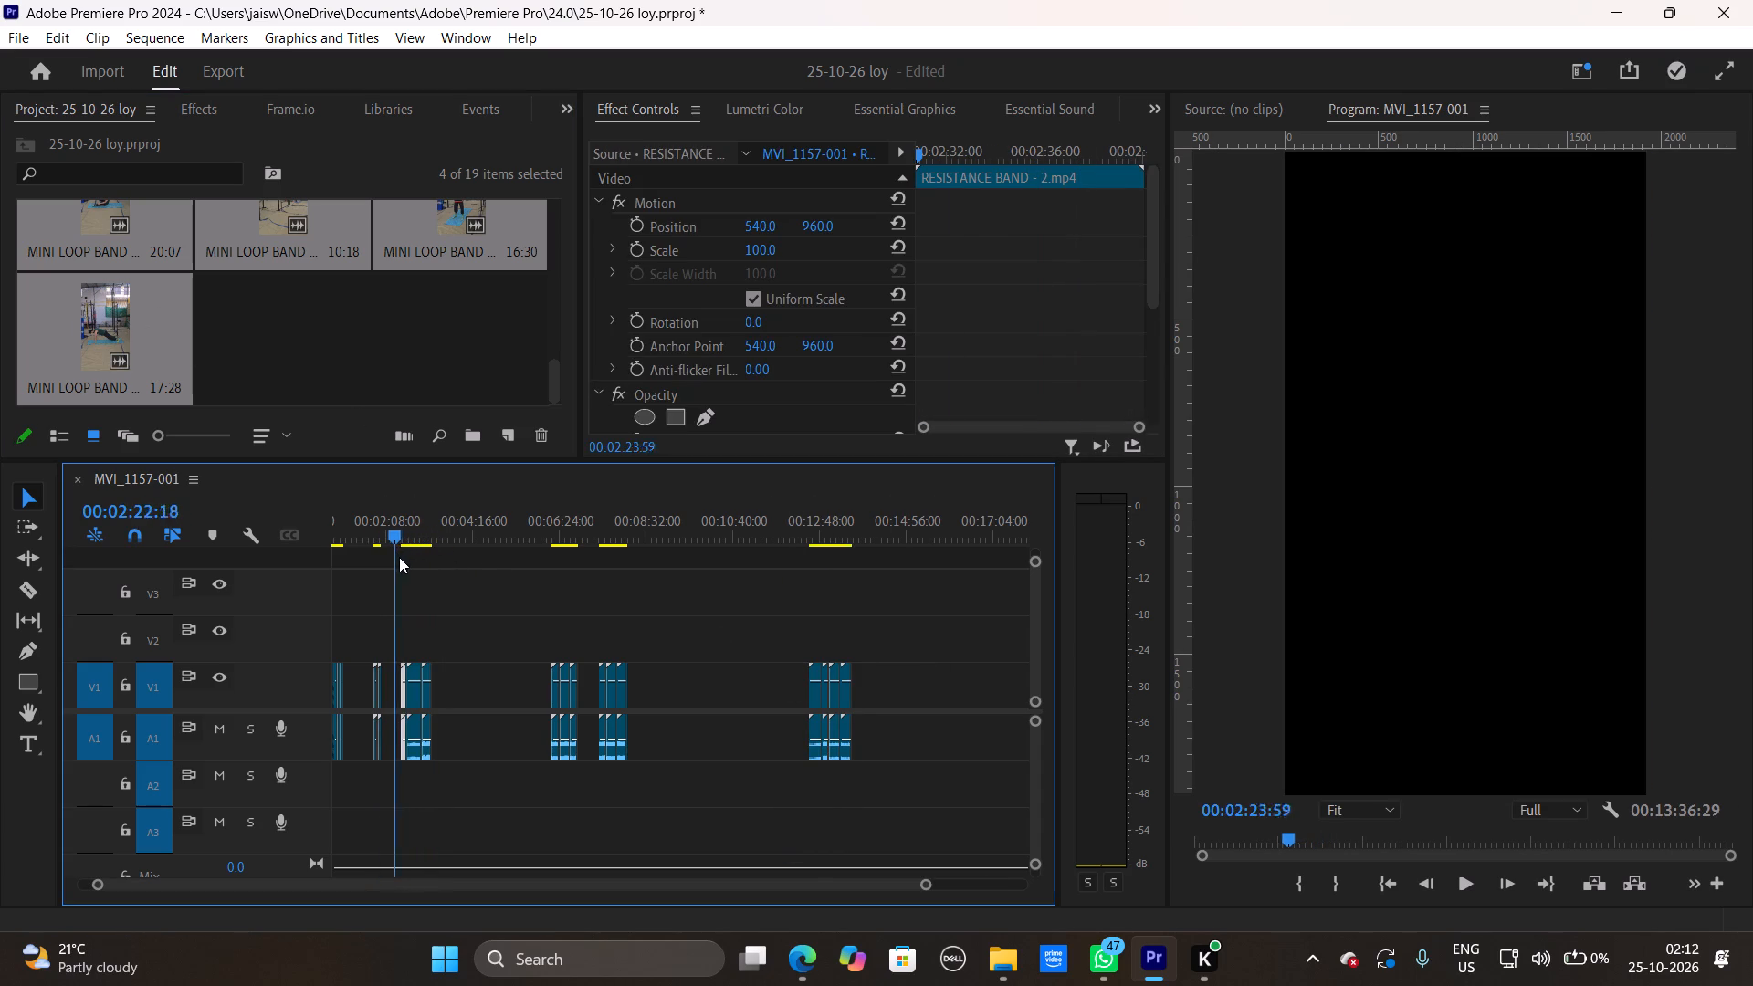
drag(399, 557, 374, 571)
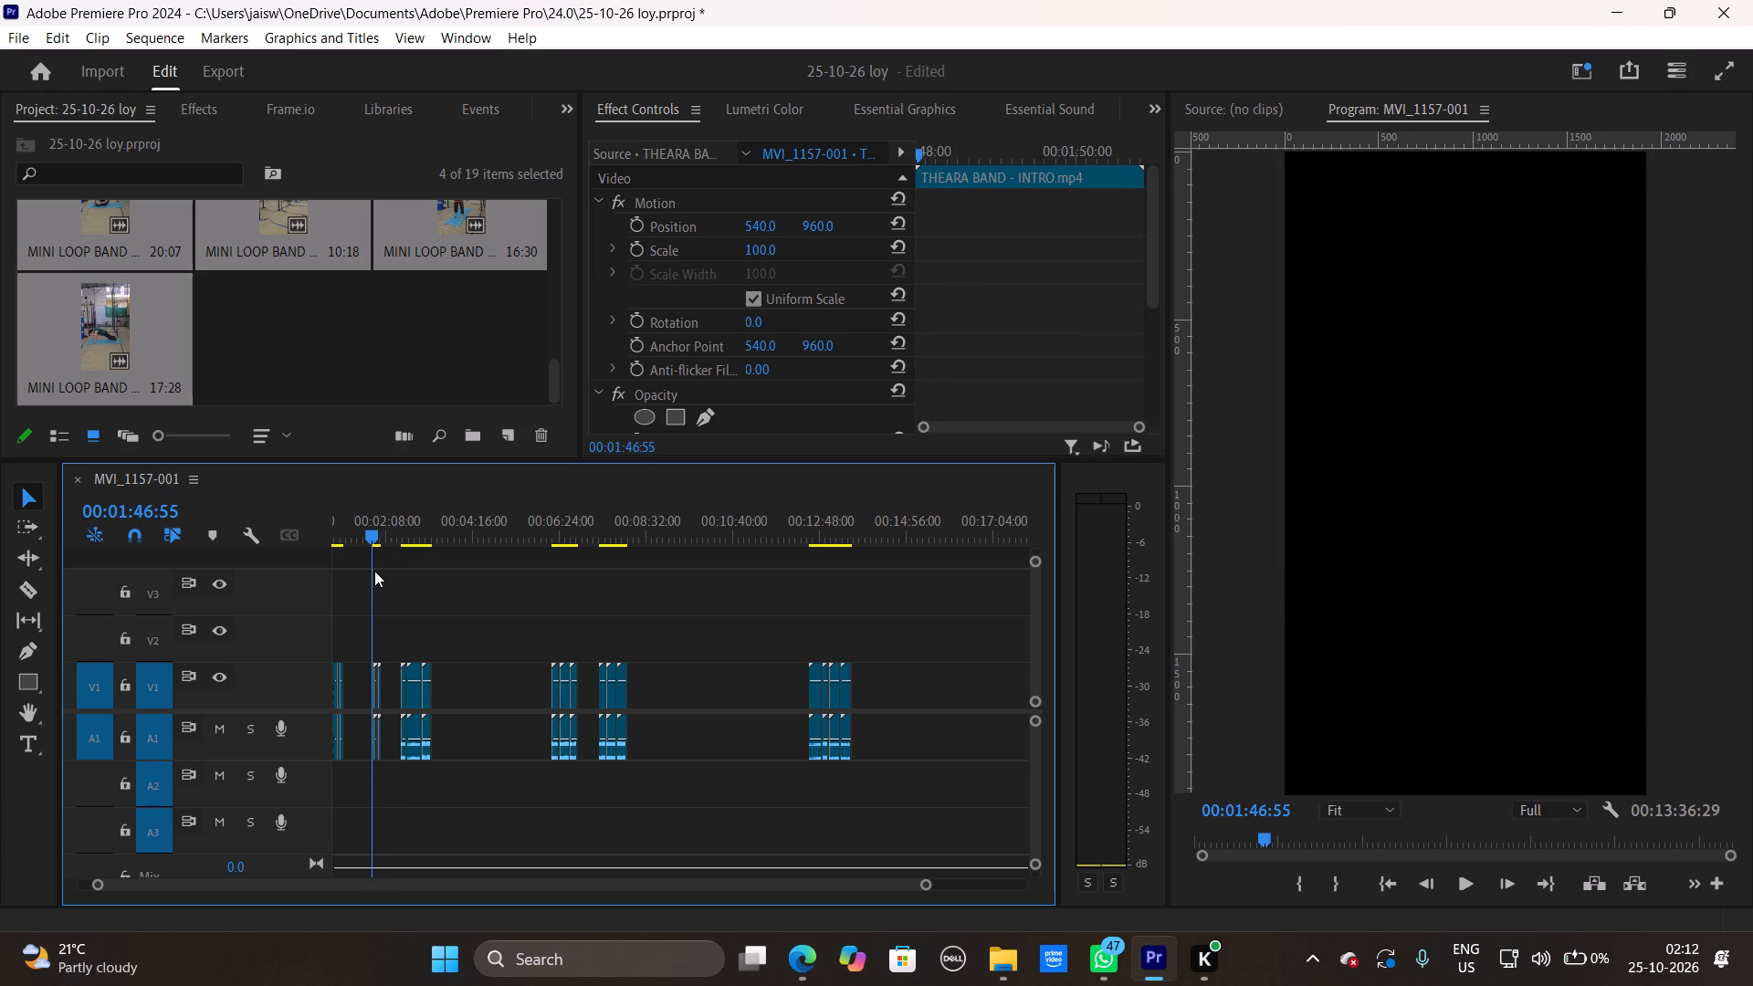
drag(374, 571, 376, 572)
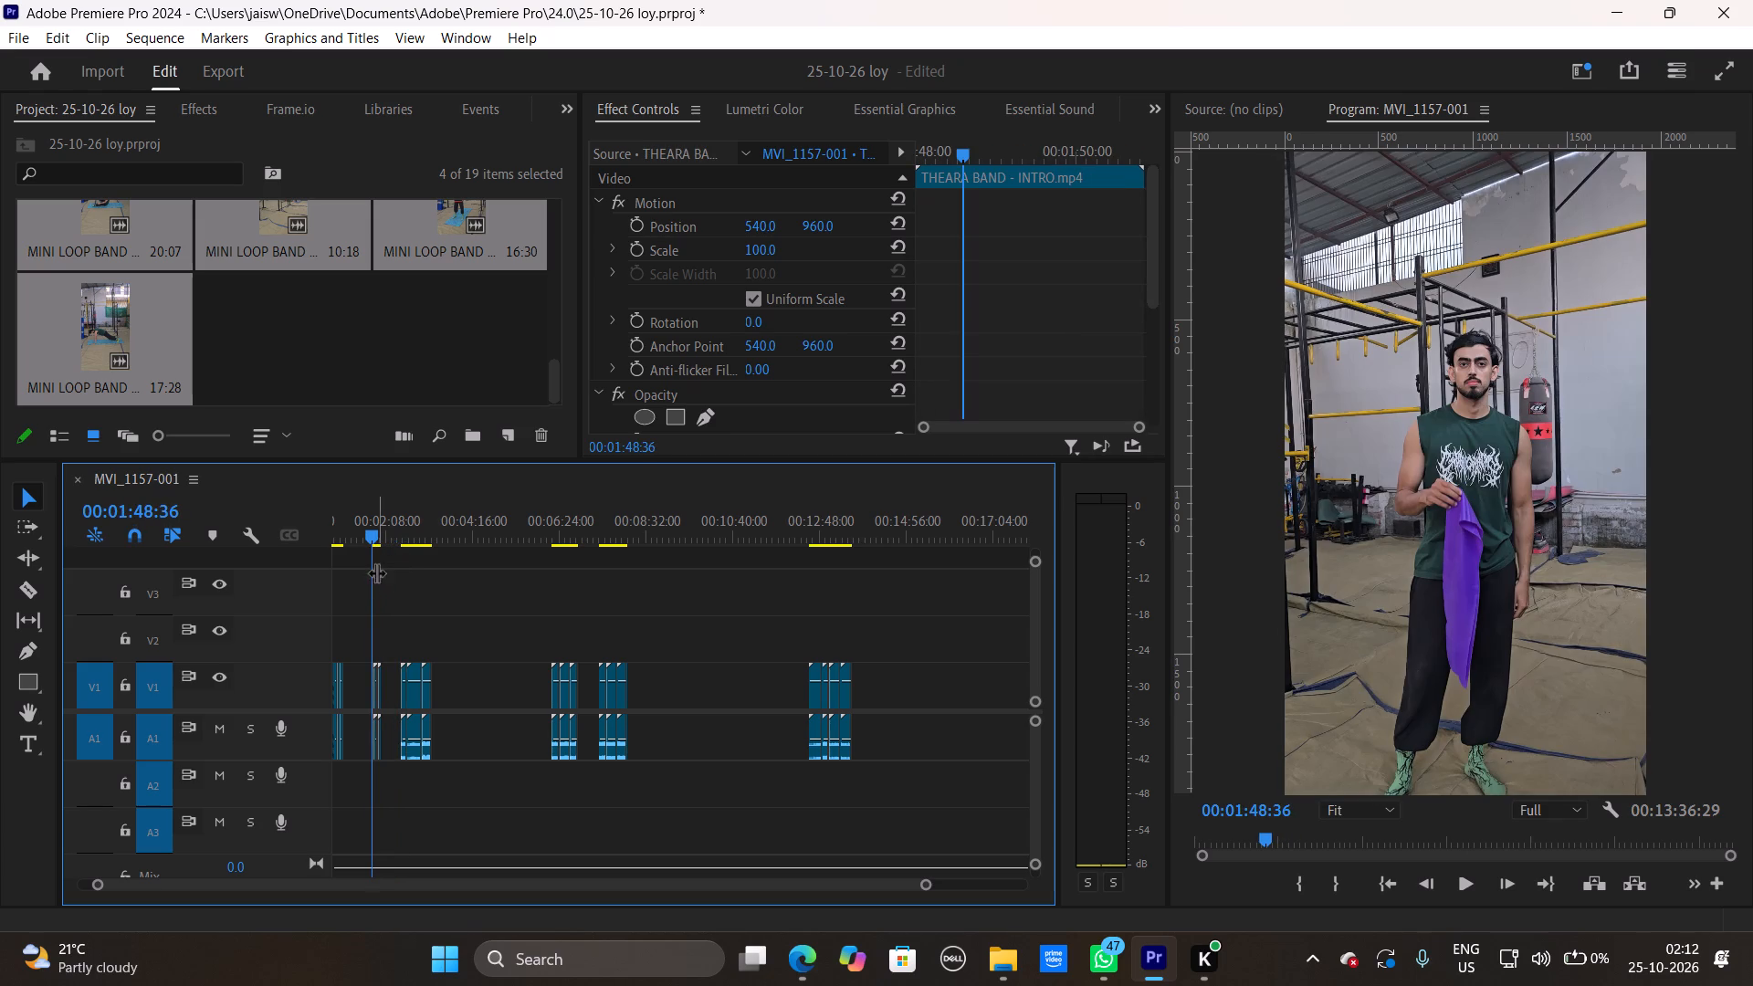
drag(927, 889, 698, 904)
drag(684, 537, 716, 529)
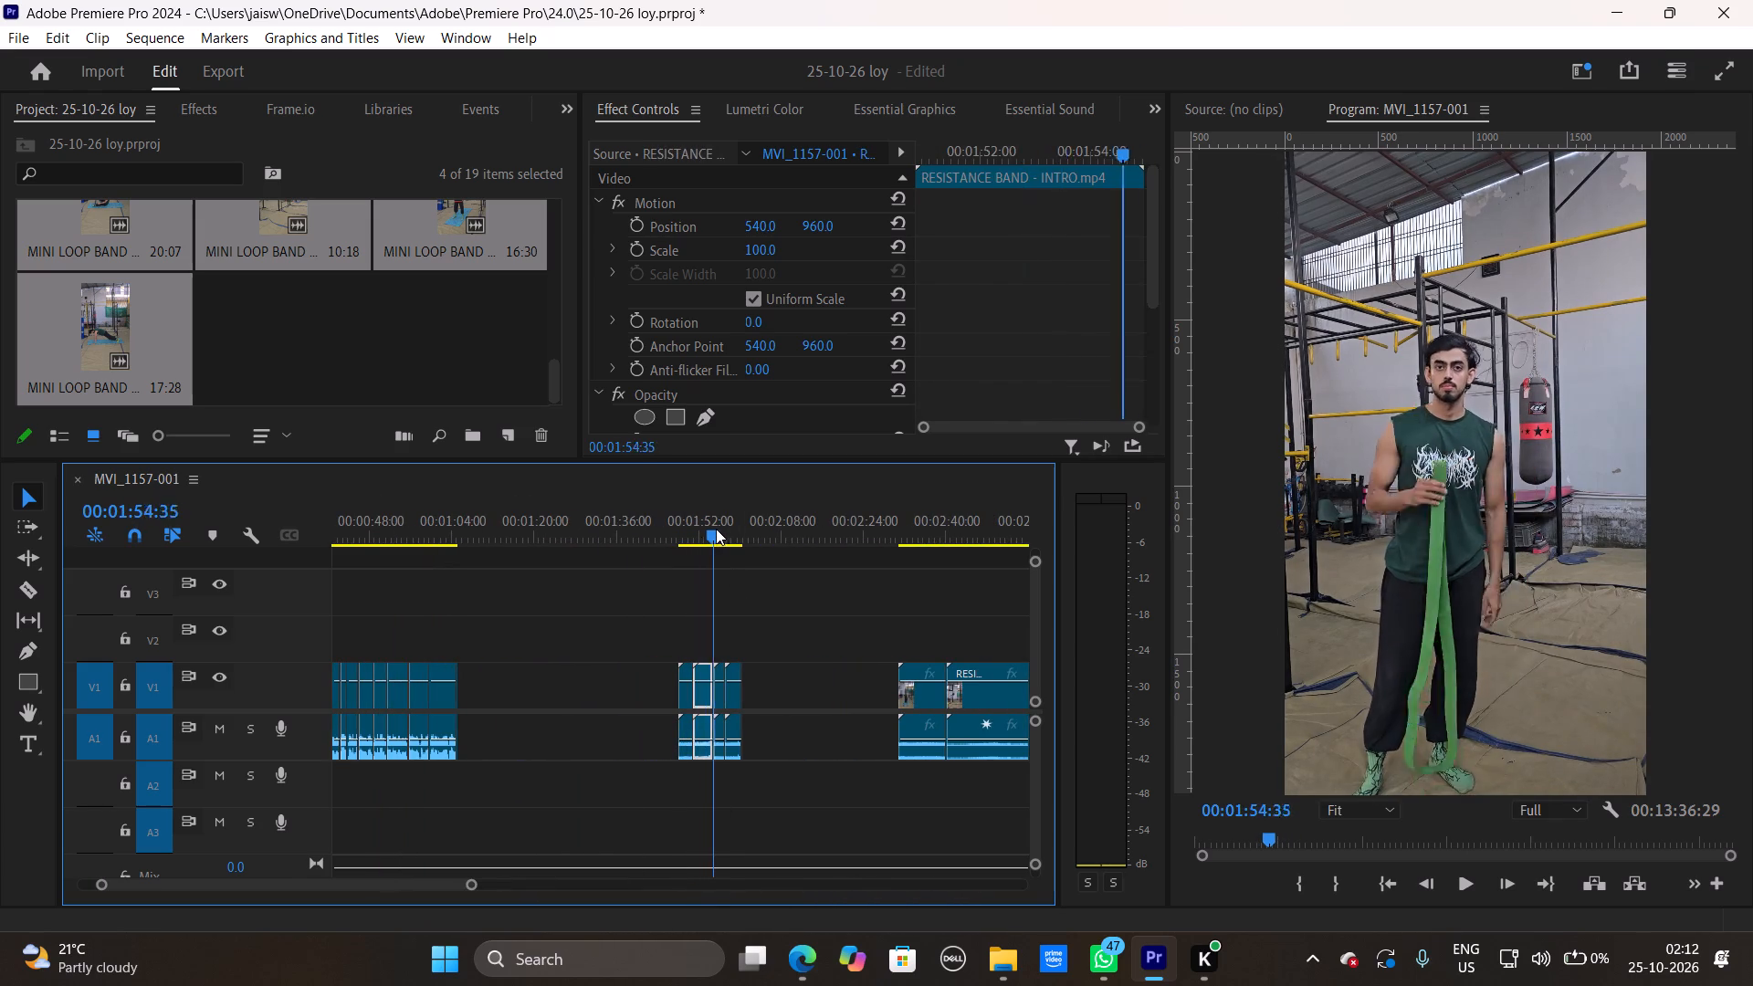
drag(716, 529, 929, 532)
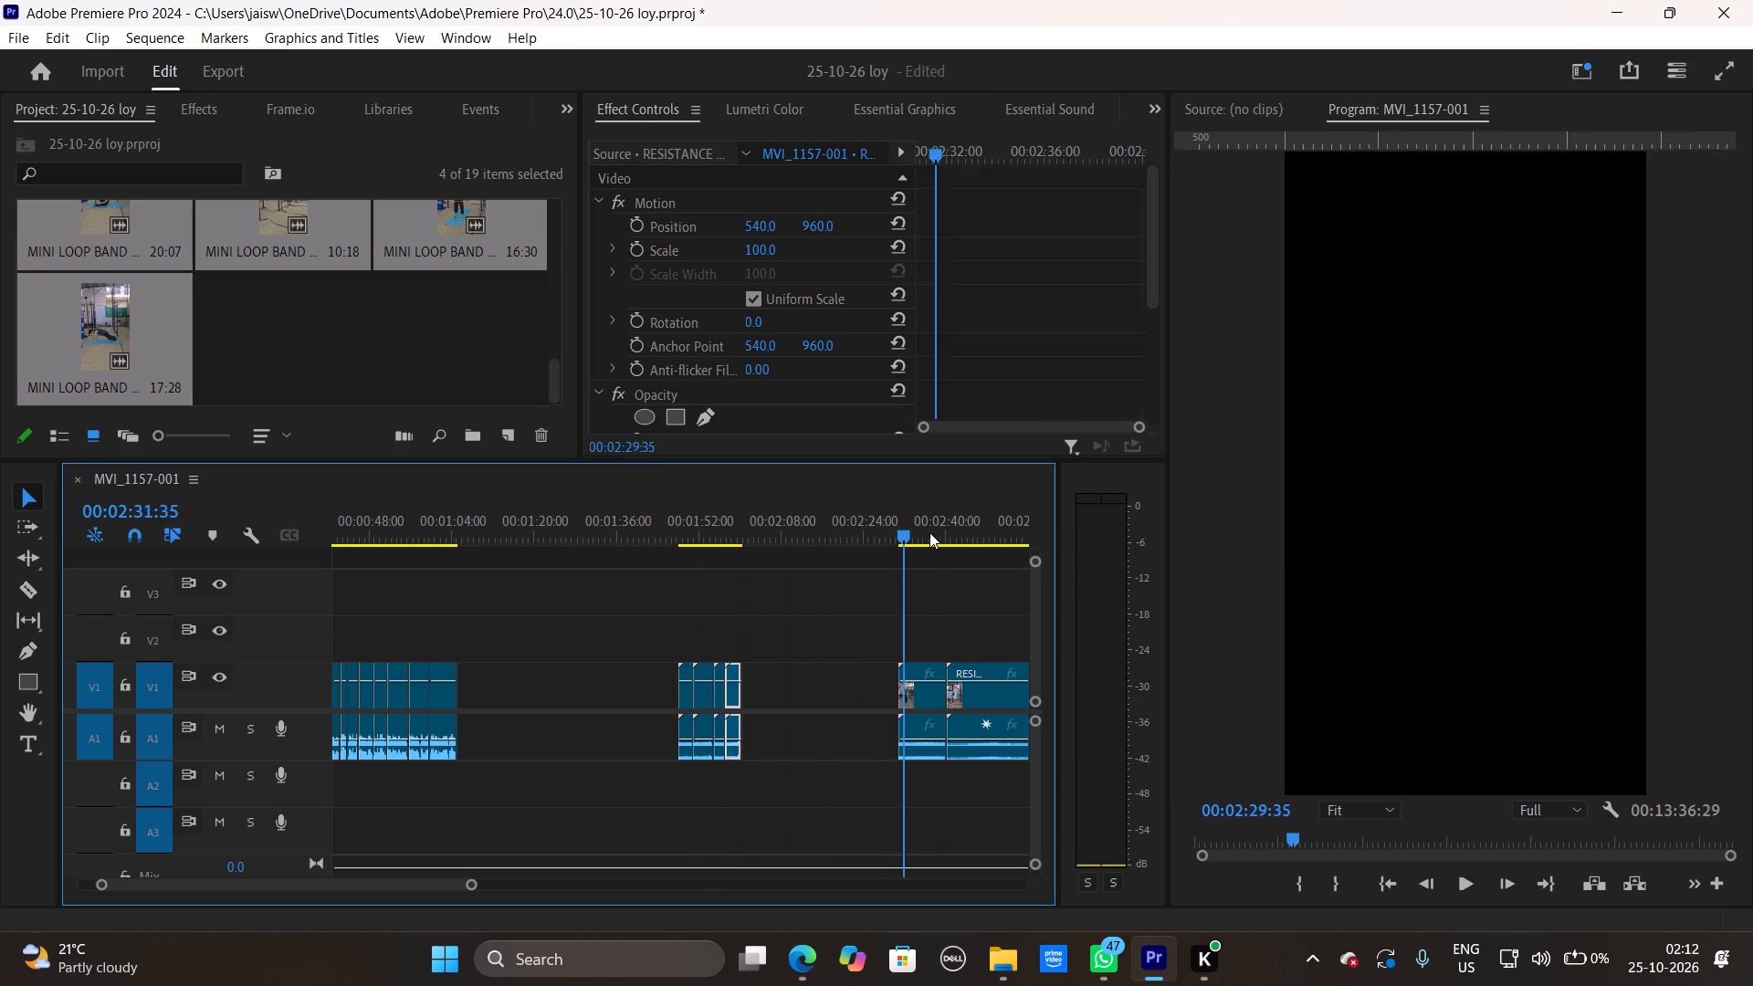
drag(929, 532, 932, 532)
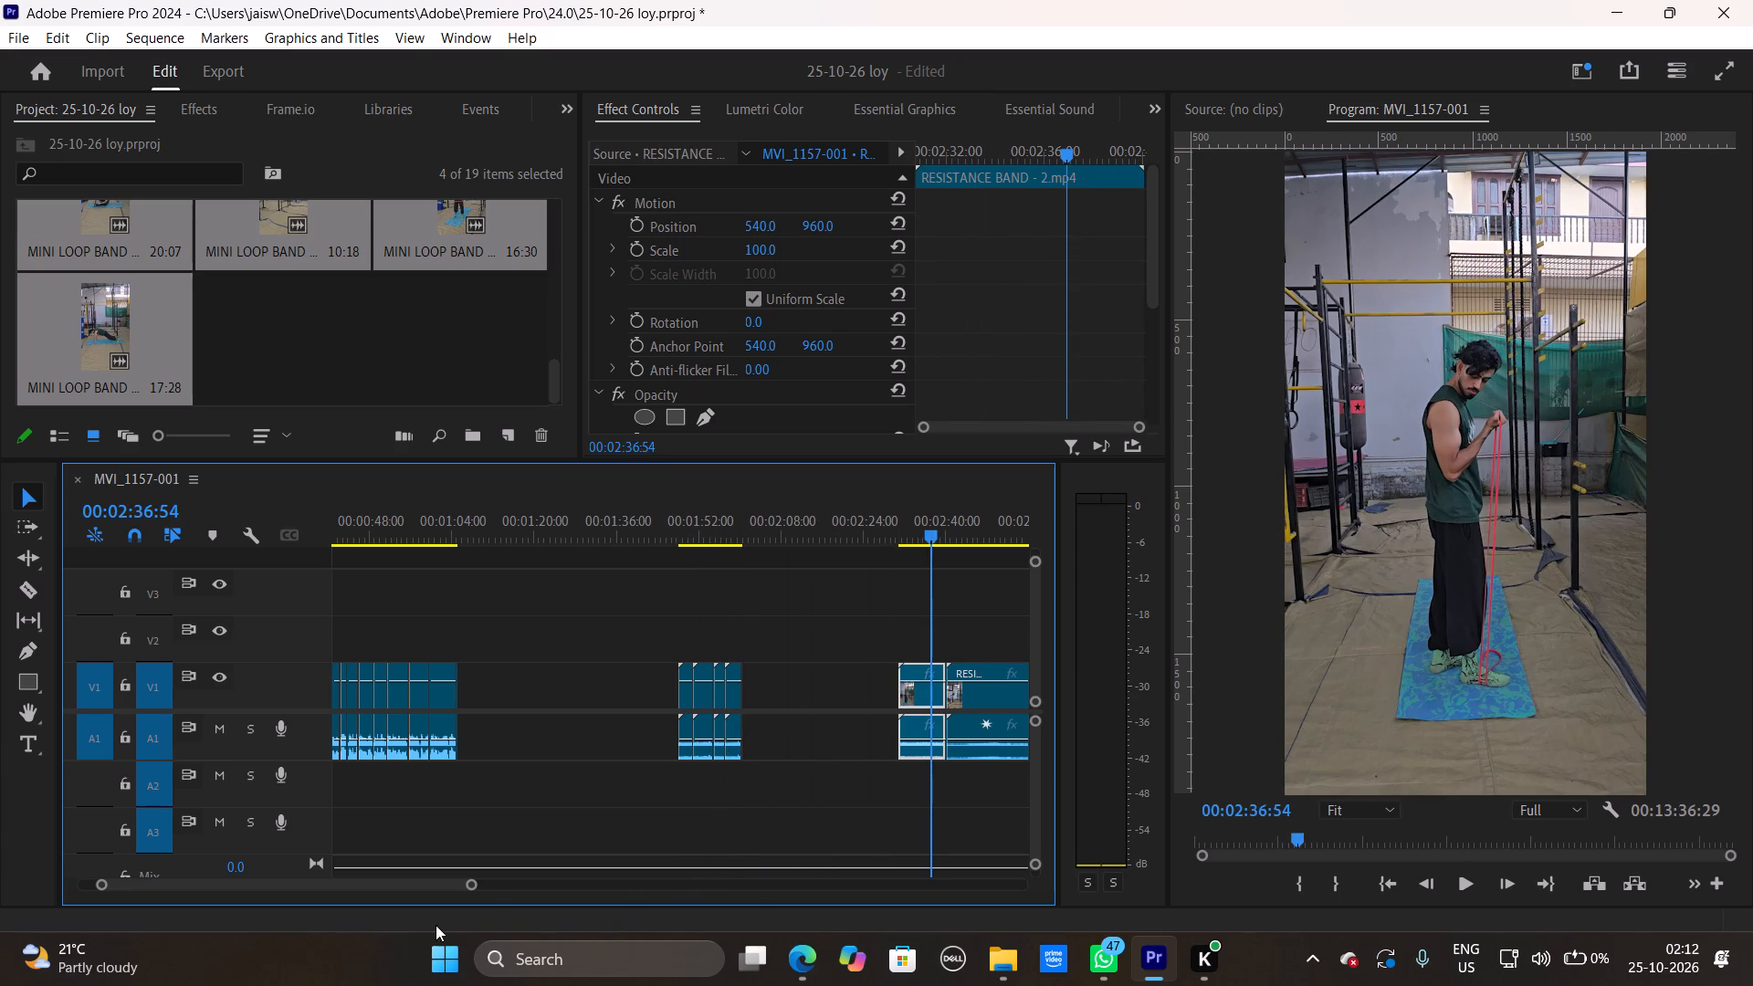
drag(475, 882, 447, 887)
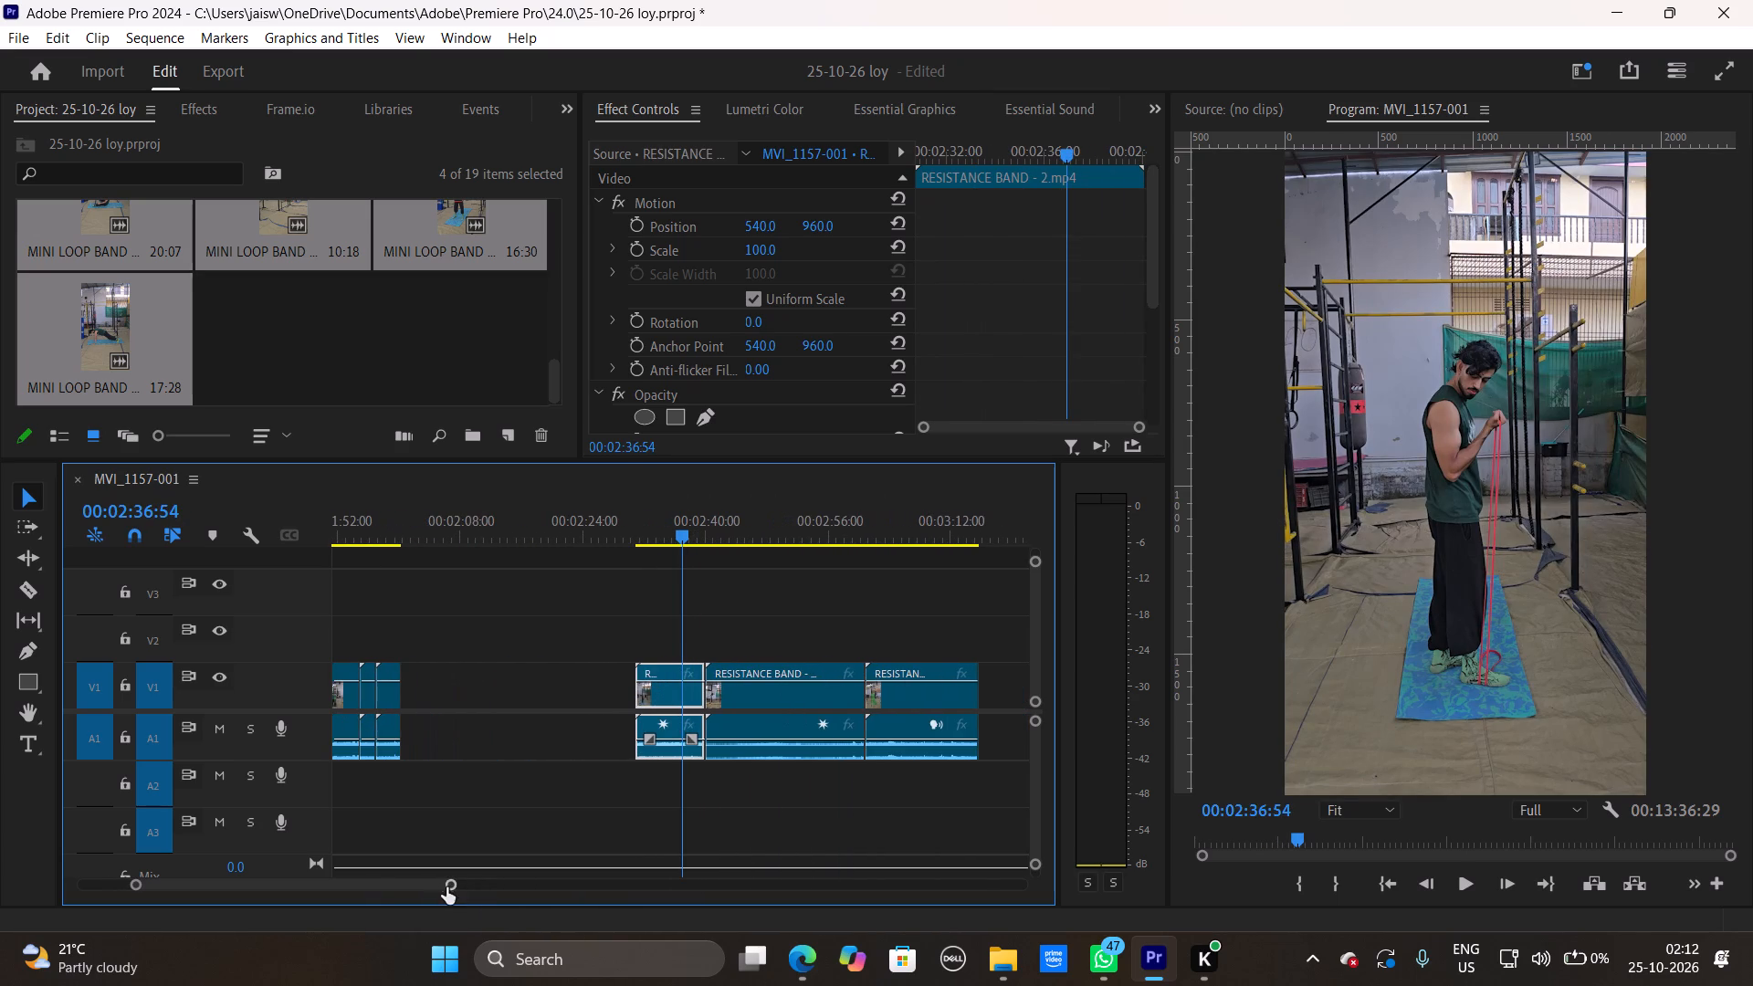
drag(692, 526, 747, 537)
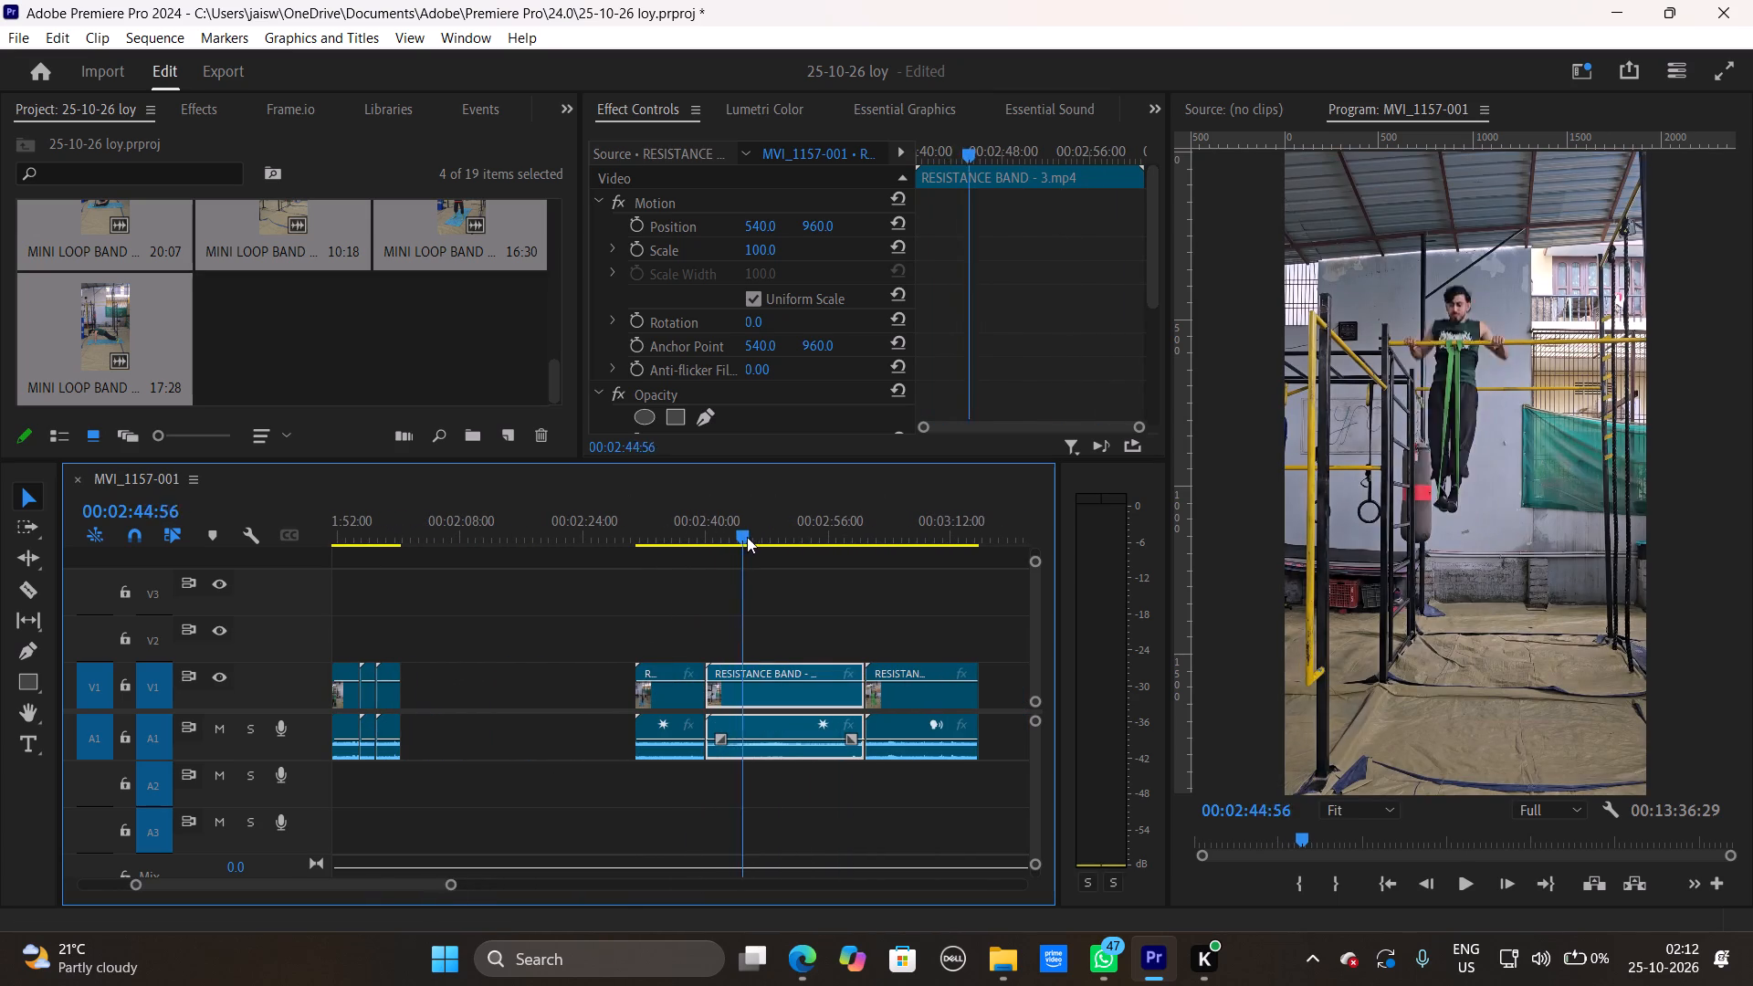
drag(747, 537, 887, 547)
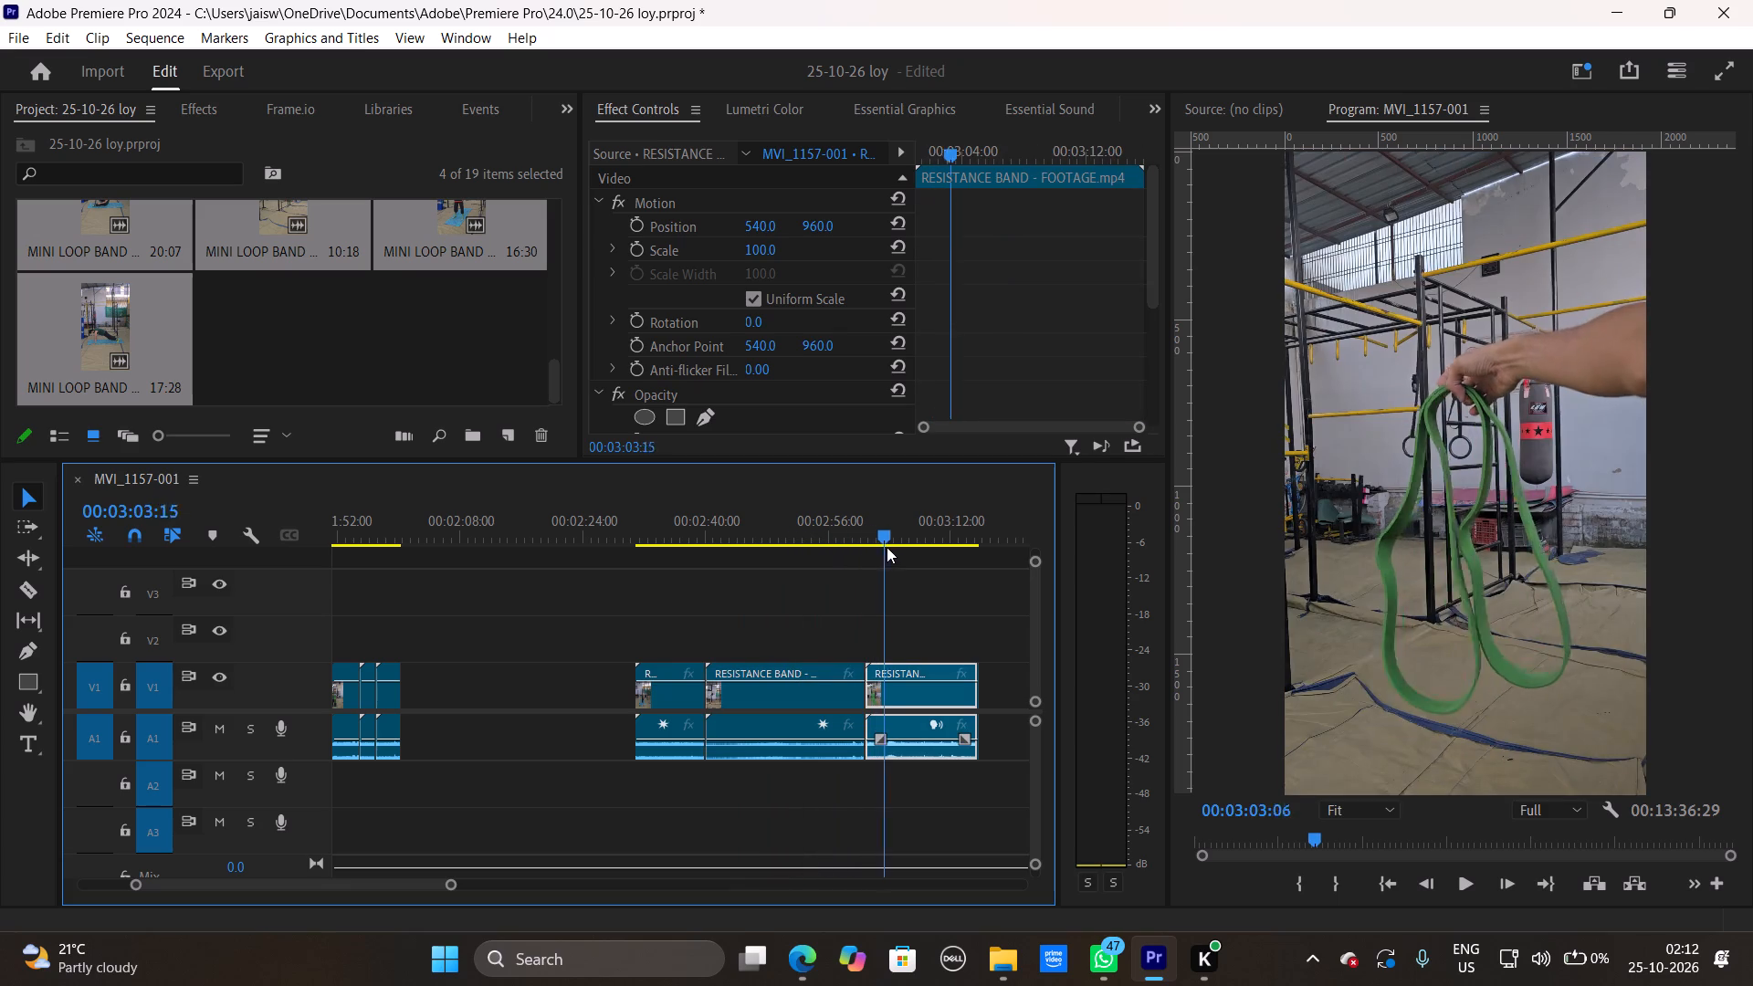
drag(887, 547, 936, 552)
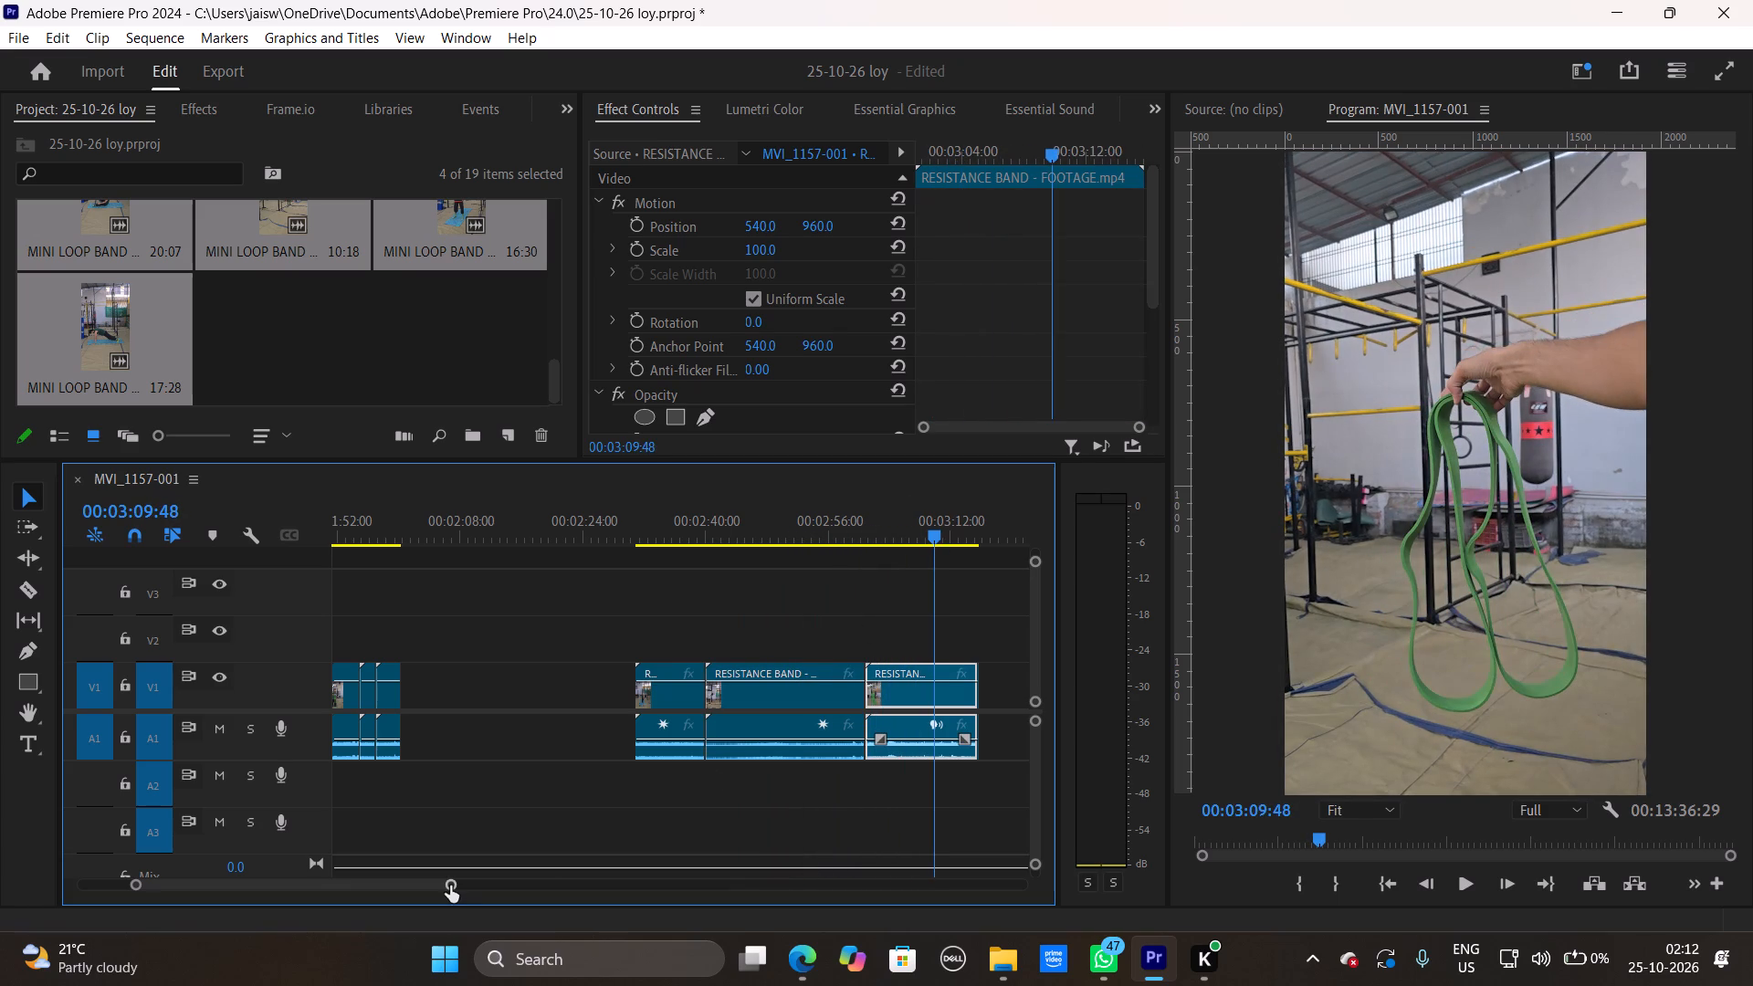
Scrub through the resistance tube, Theara band and mini loop band groups to examine the footage in each clip.
drag(450, 886, 698, 961)
drag(558, 521, 768, 574)
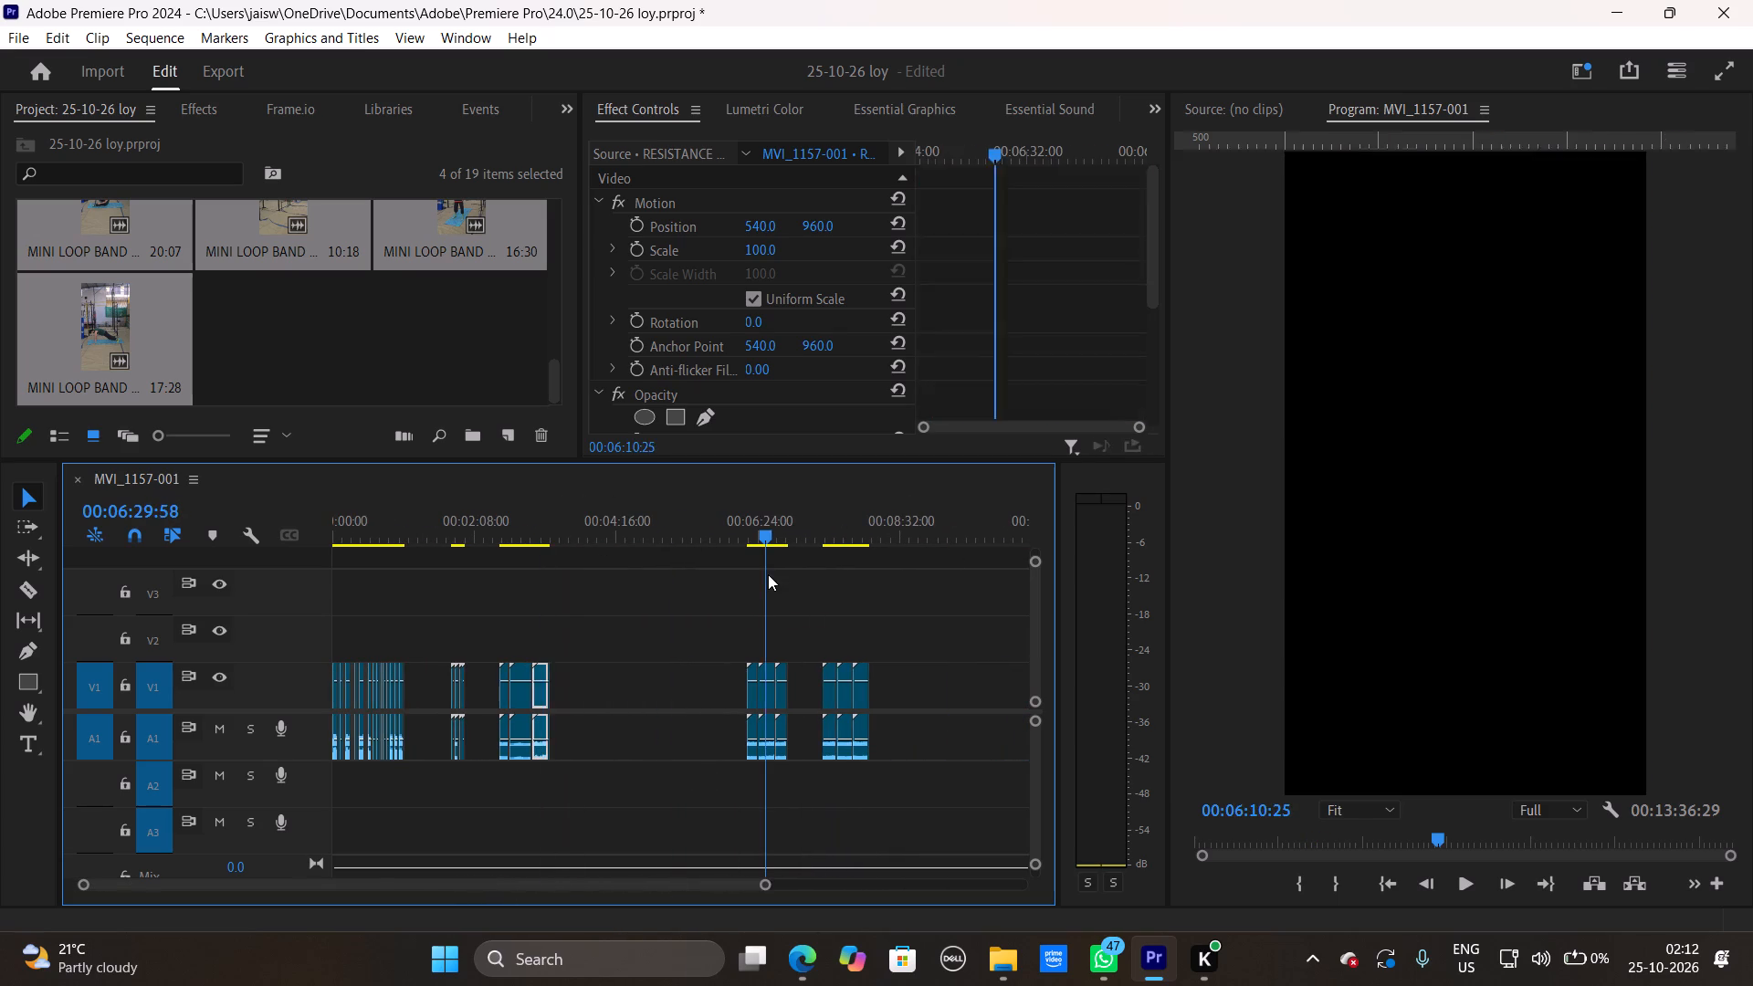
drag(768, 574, 765, 577)
drag(769, 530, 759, 535)
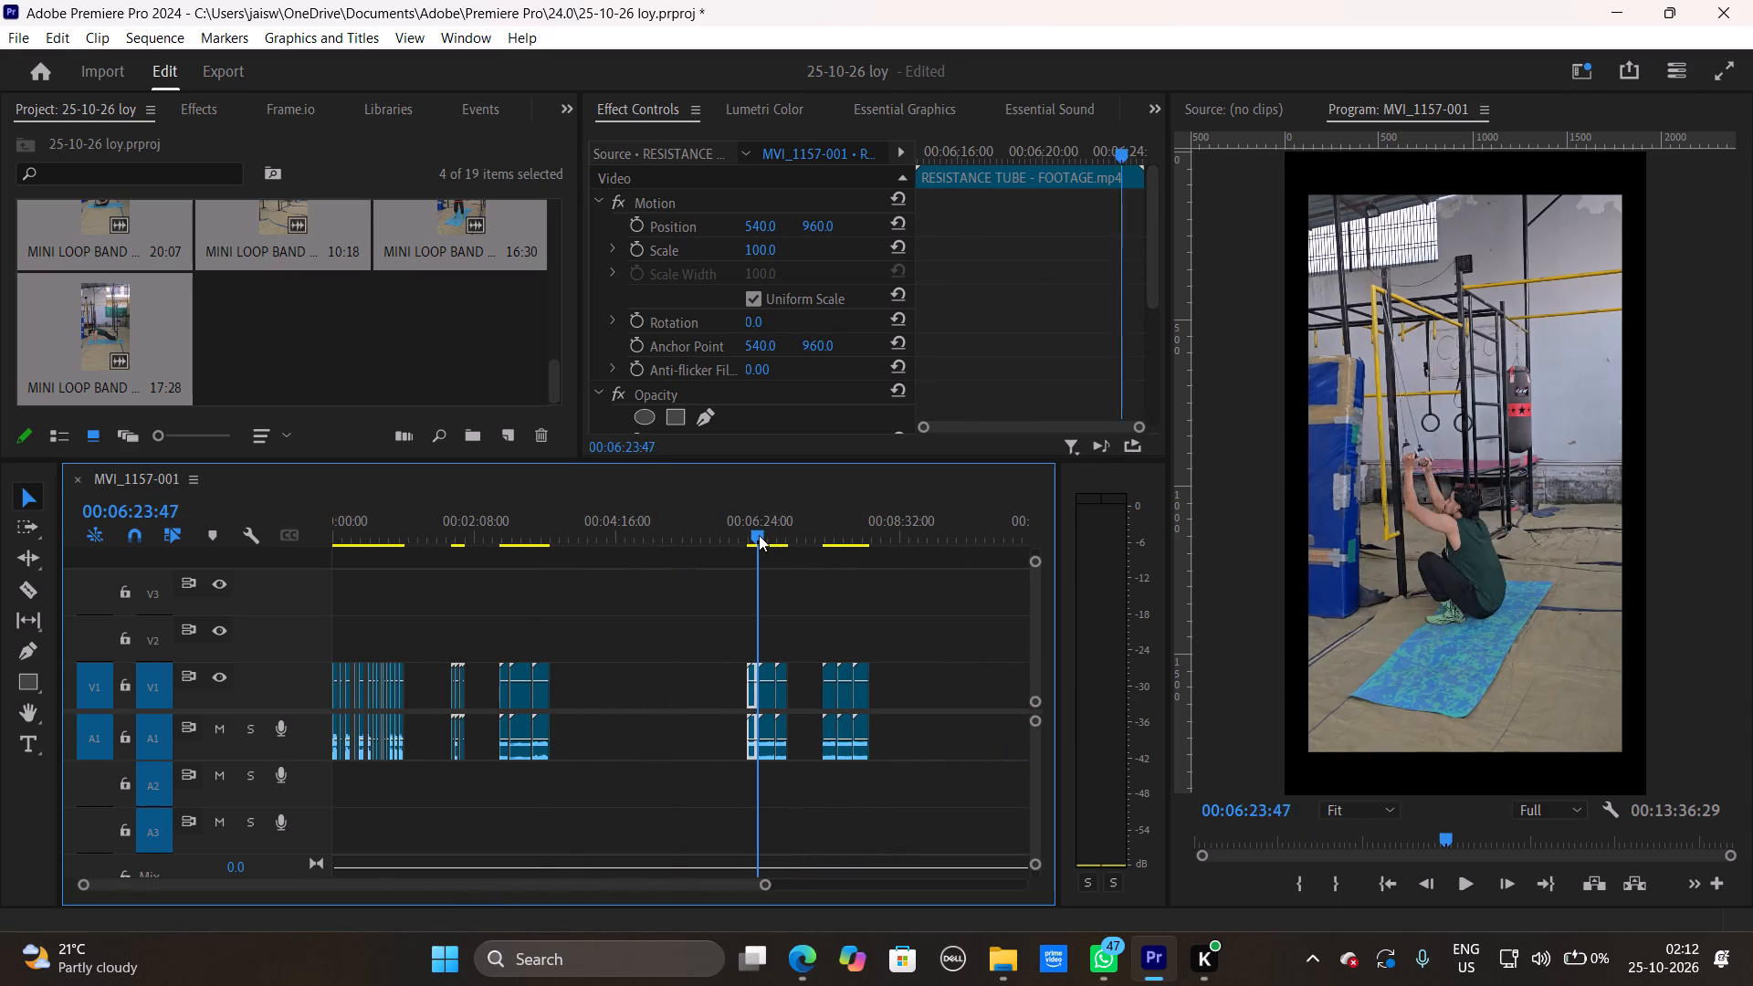
drag(759, 535, 786, 537)
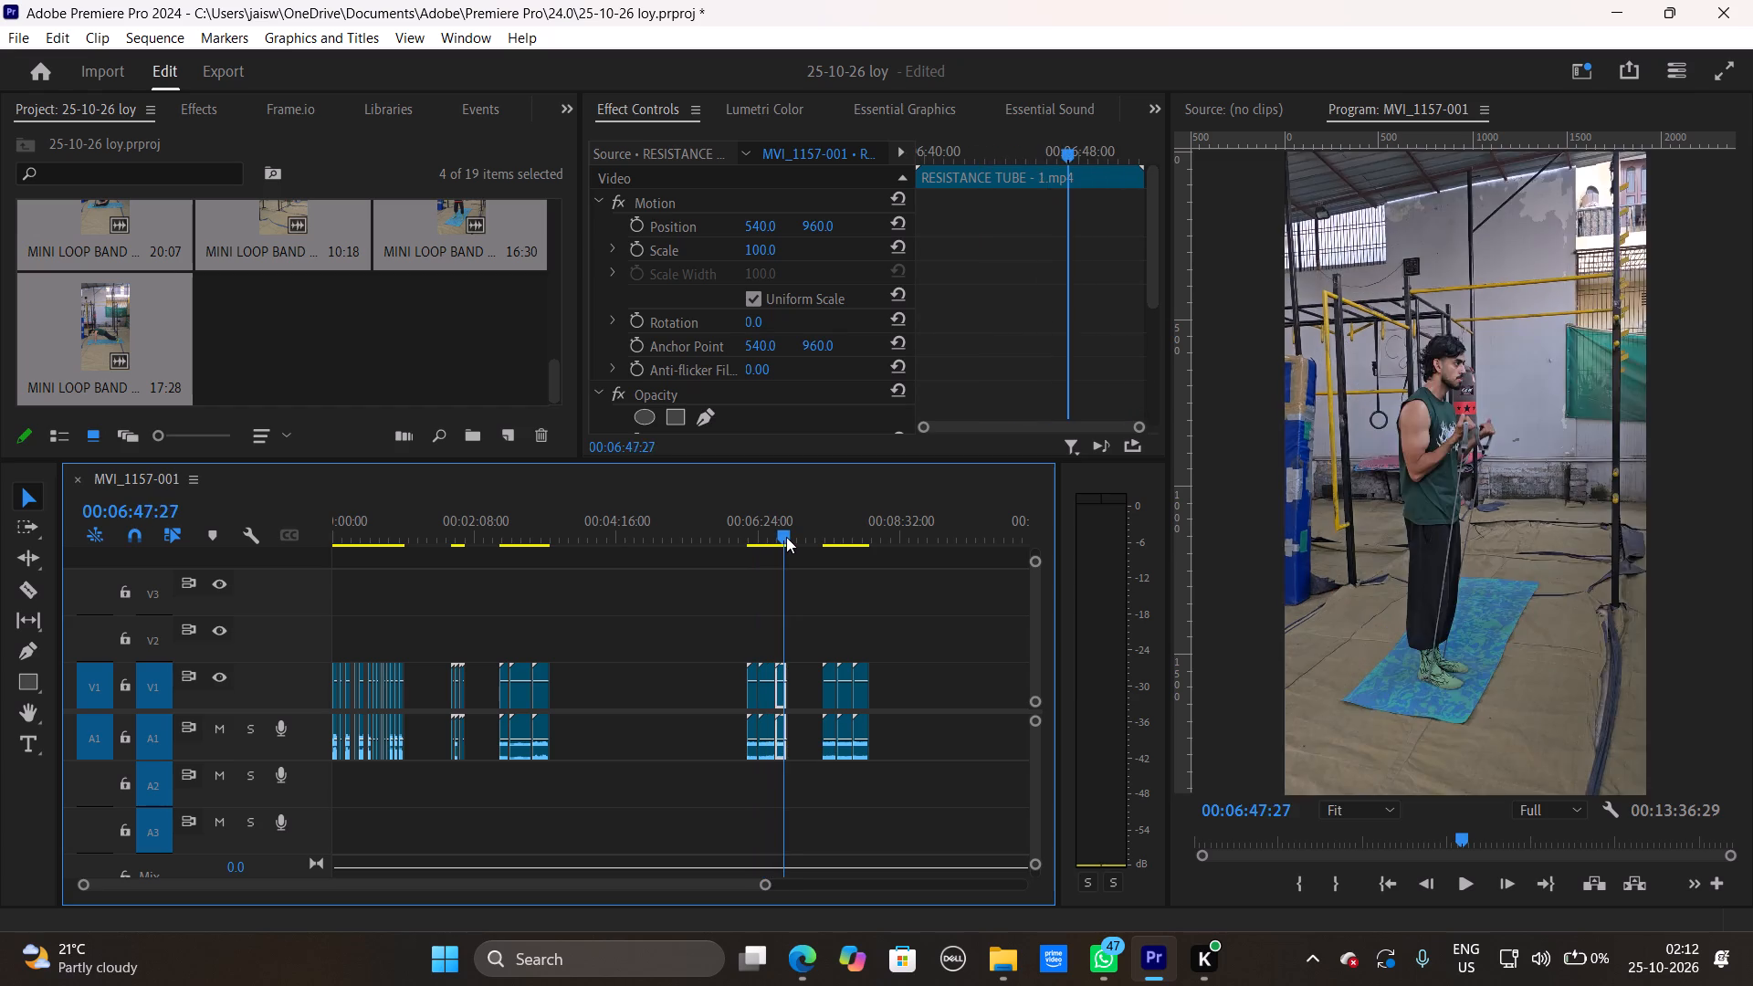
drag(786, 537, 841, 540)
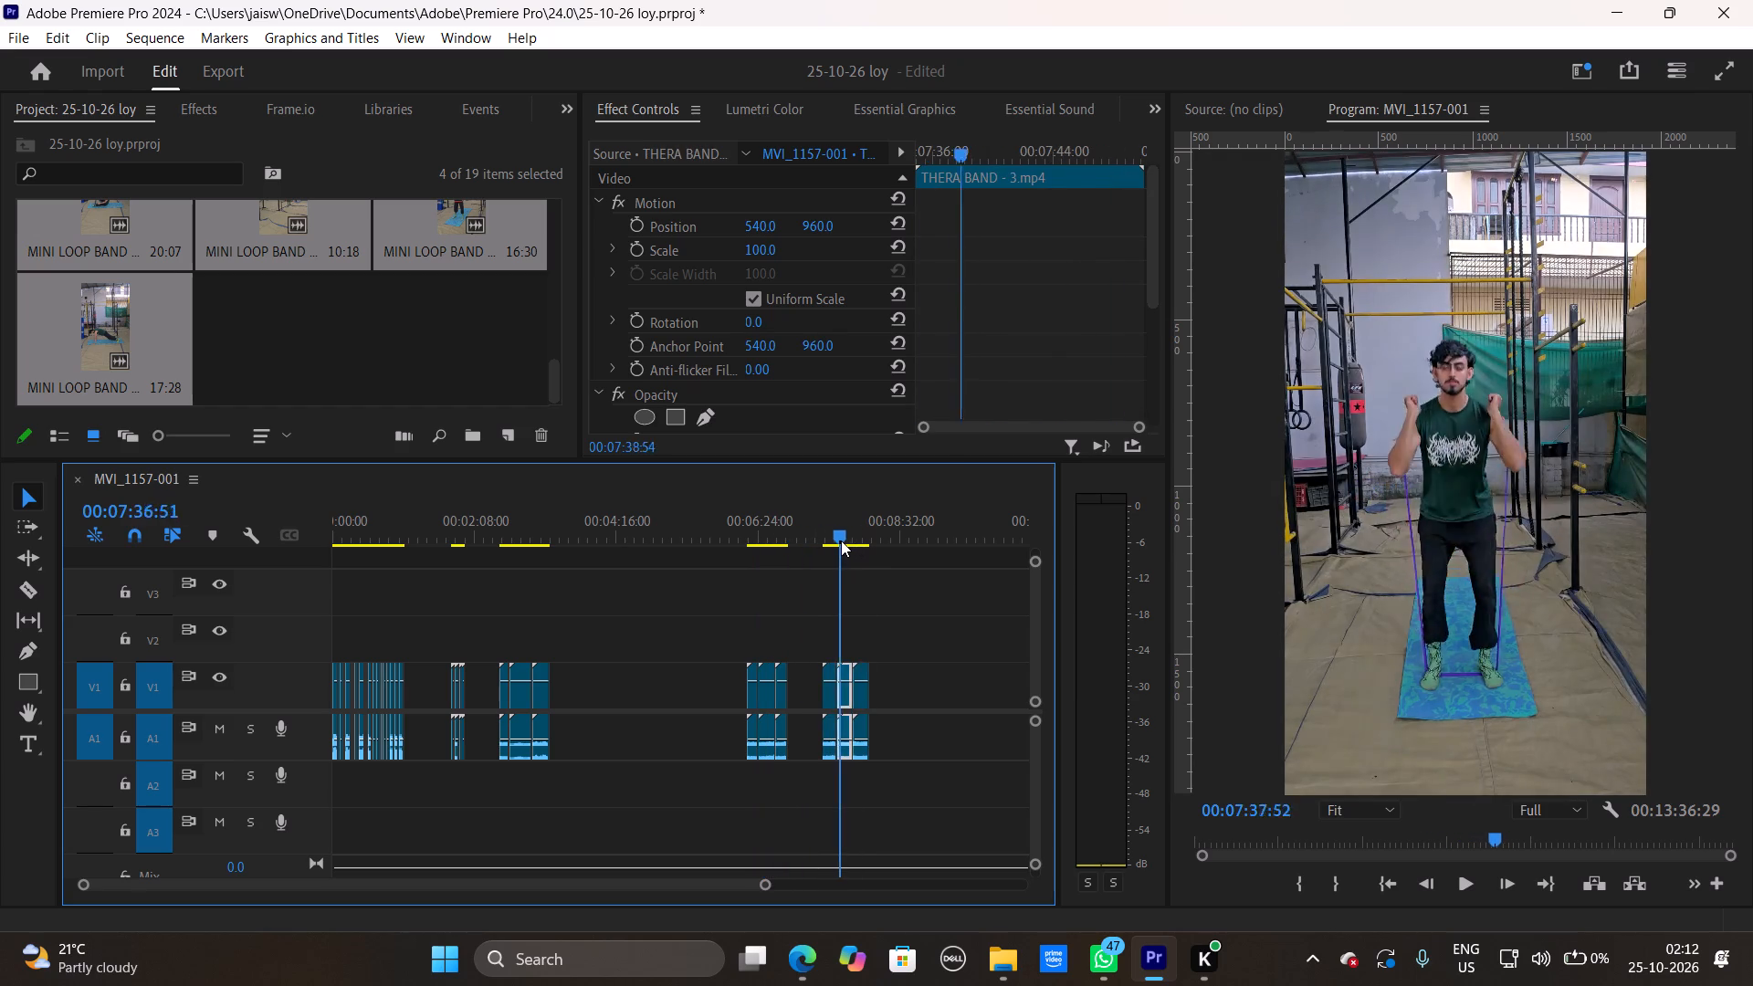
drag(841, 540, 866, 540)
drag(772, 884, 755, 884)
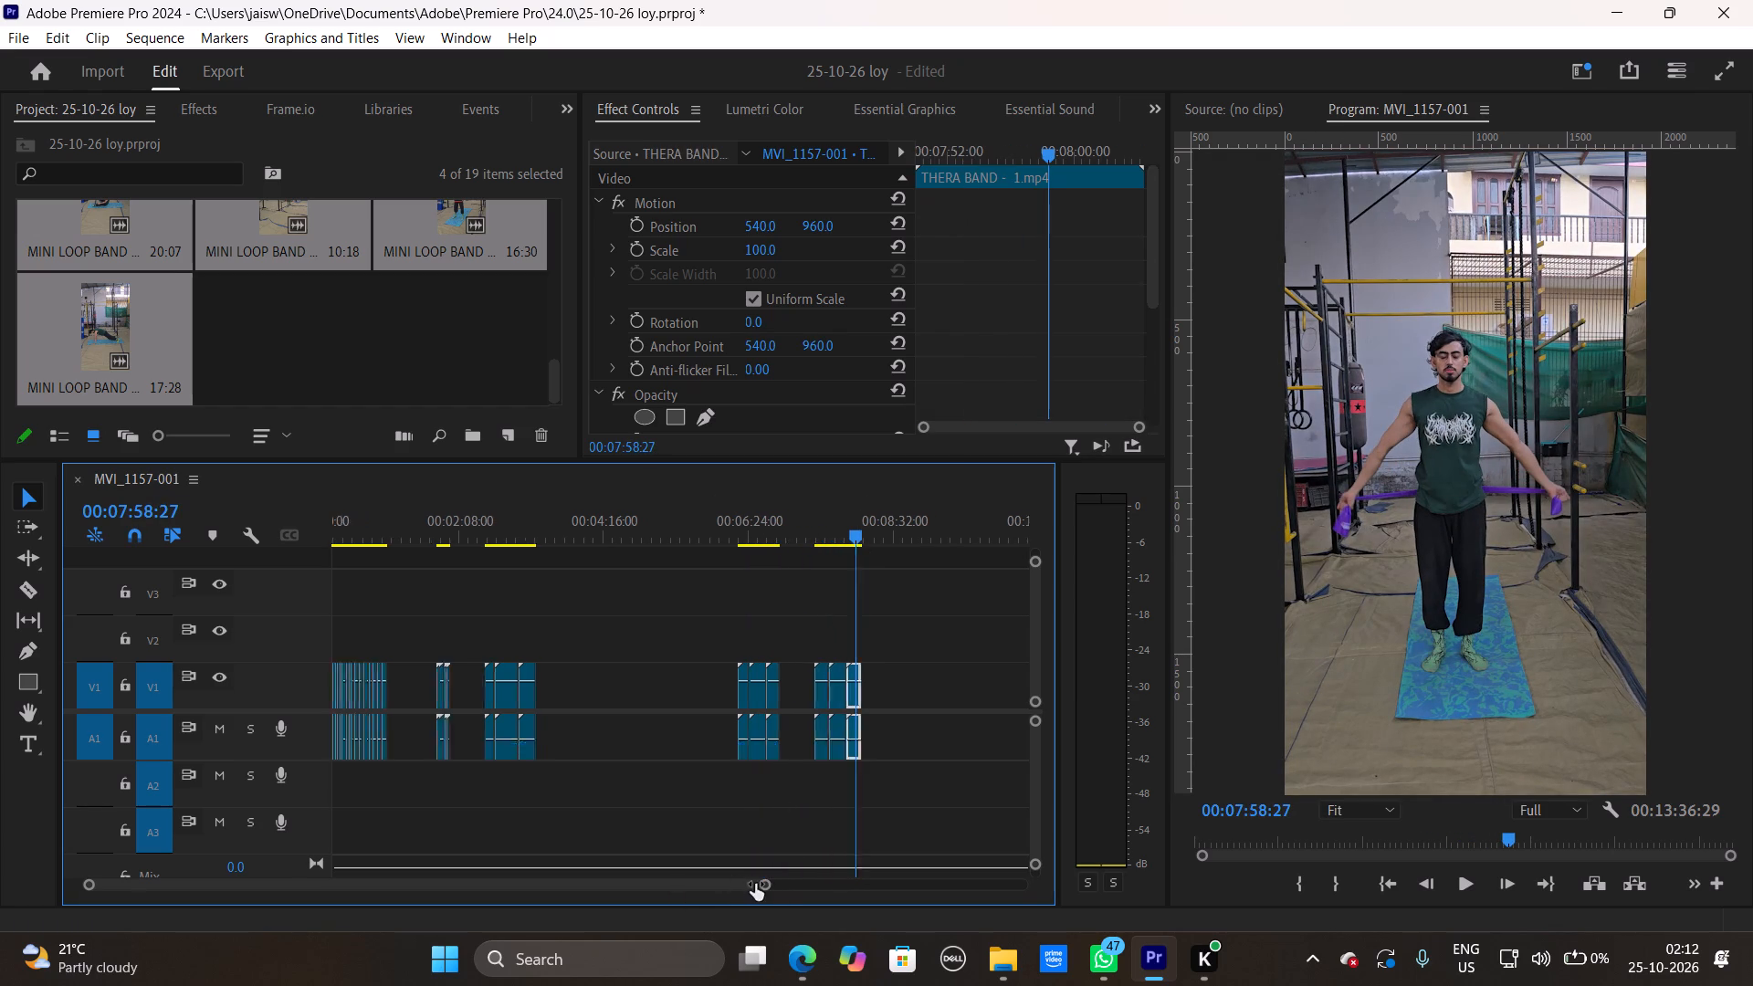
drag(755, 884, 844, 904)
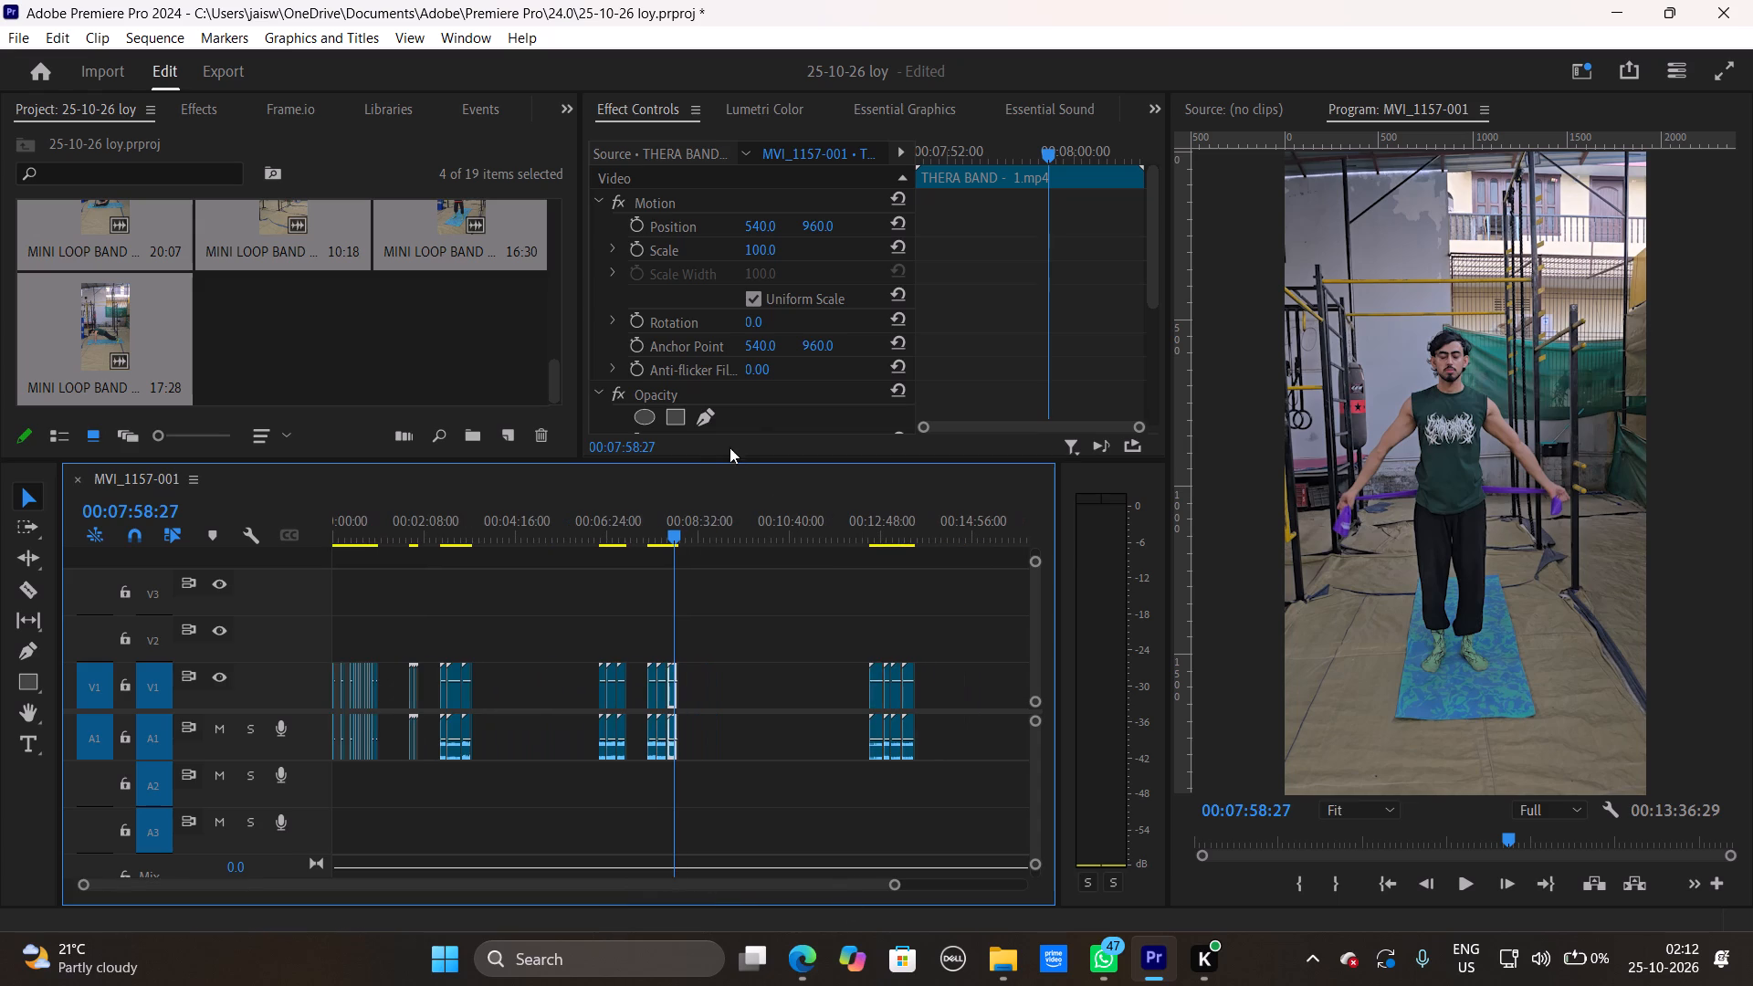
drag(719, 538, 892, 558)
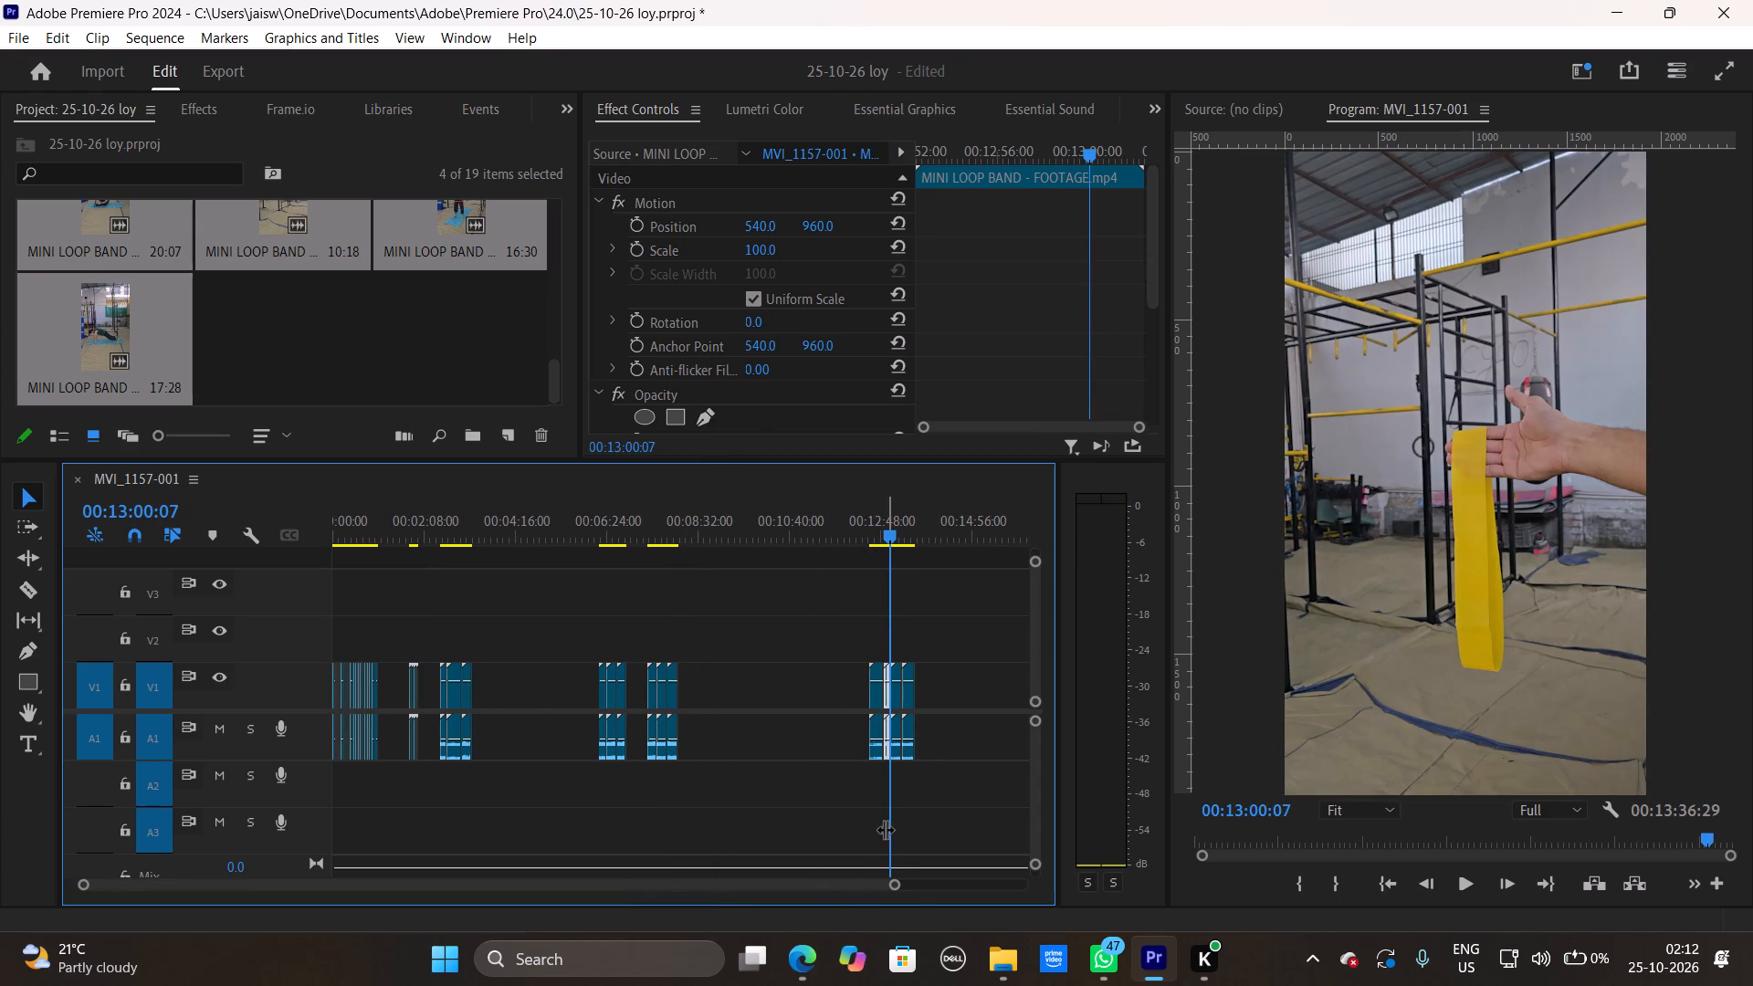
drag(896, 883, 679, 866)
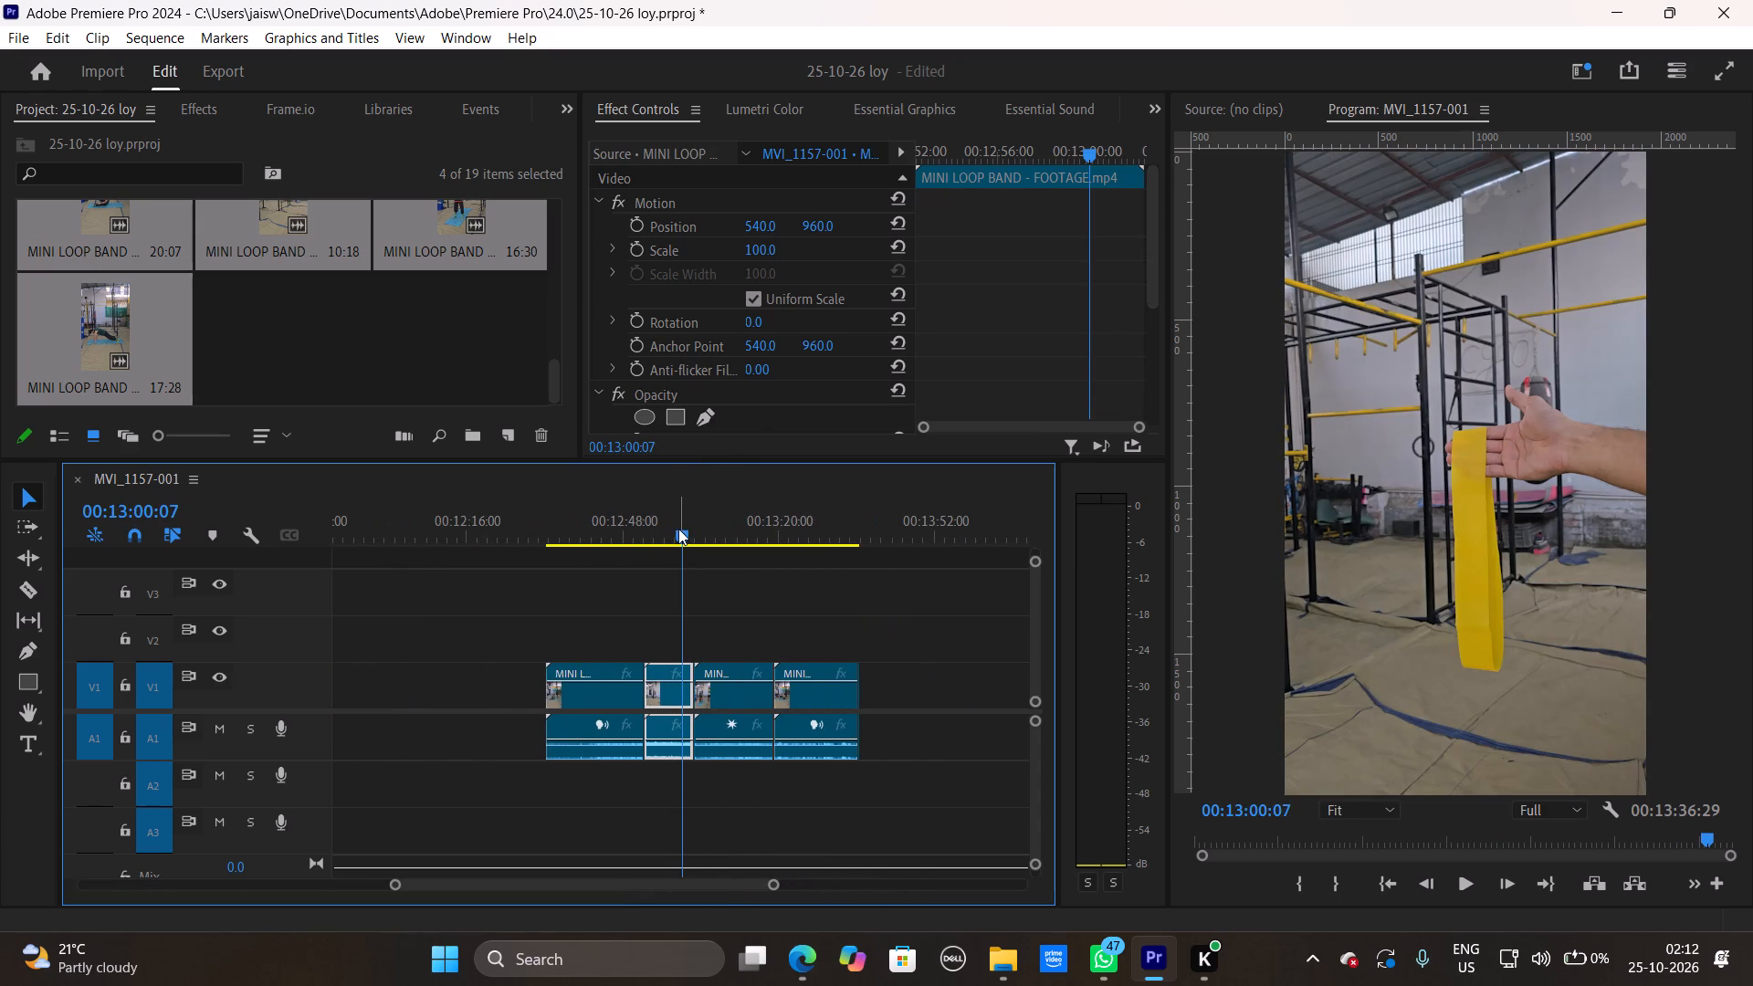
drag(678, 529, 578, 563)
drag(576, 563, 712, 558)
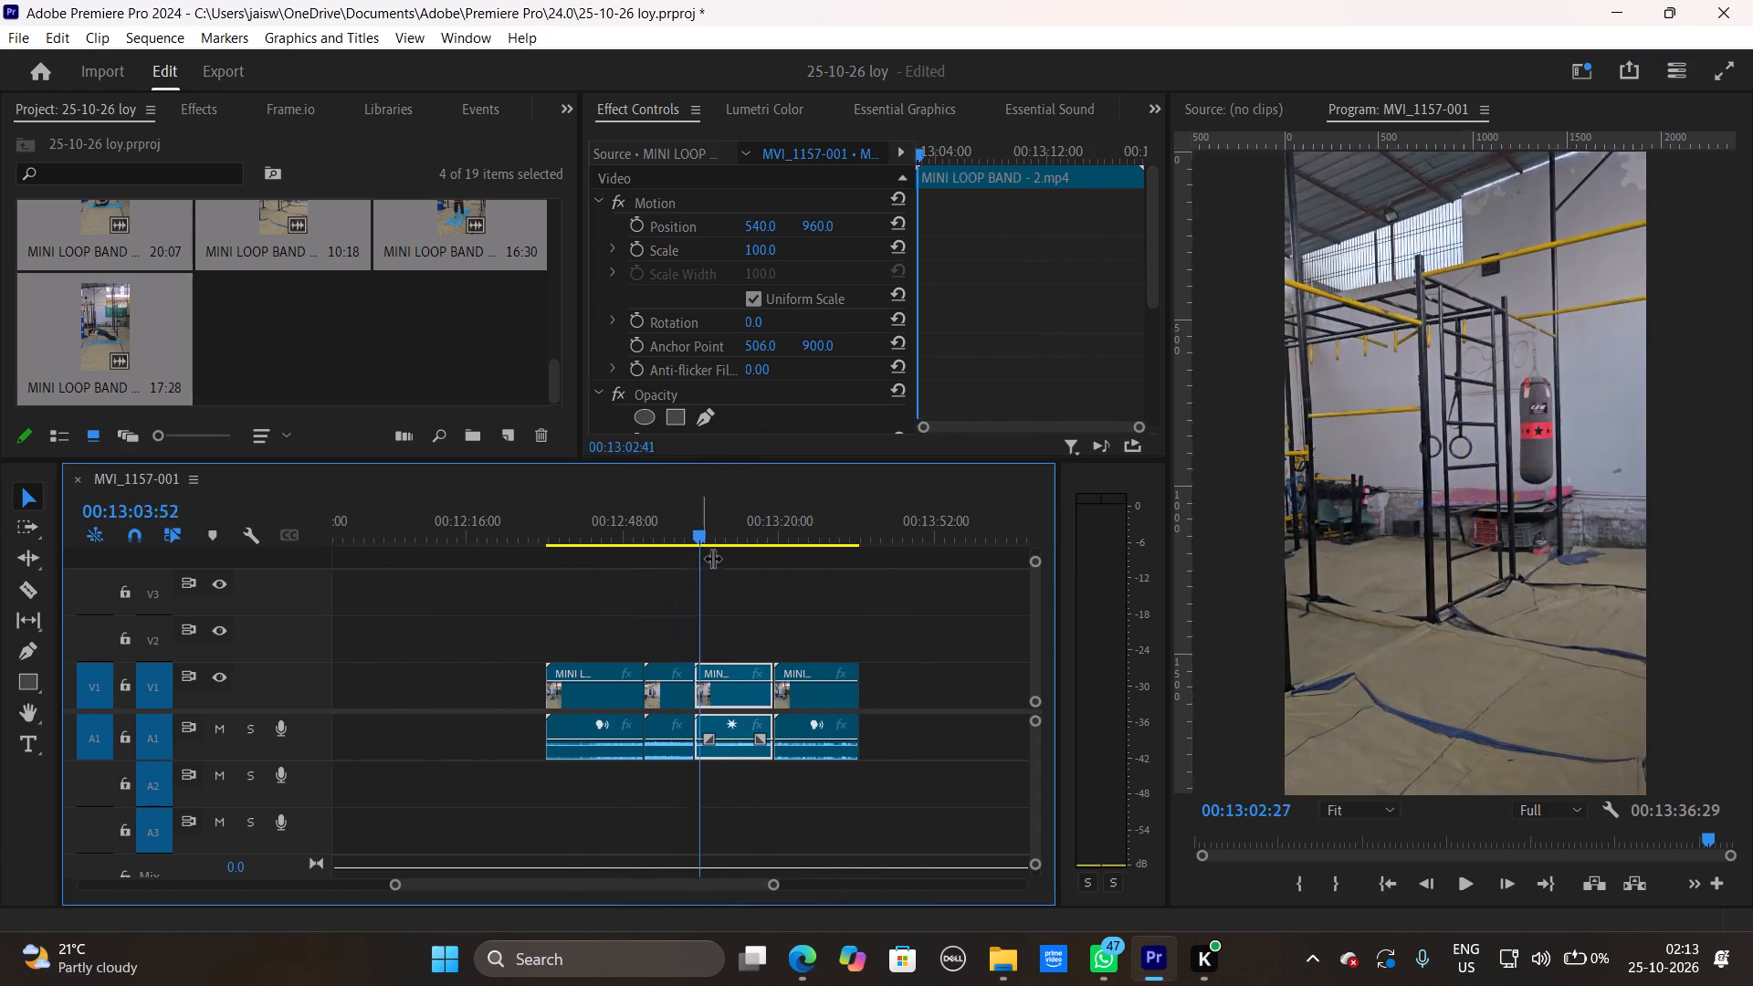
drag(712, 558, 818, 556)
Import OUTRO.mp4 from the OUTRO folder of the extracted Resistance Band Vs Tube Vs Mini Loop Vs Theara band footage in 25-10-25 loy.
click(417, 339)
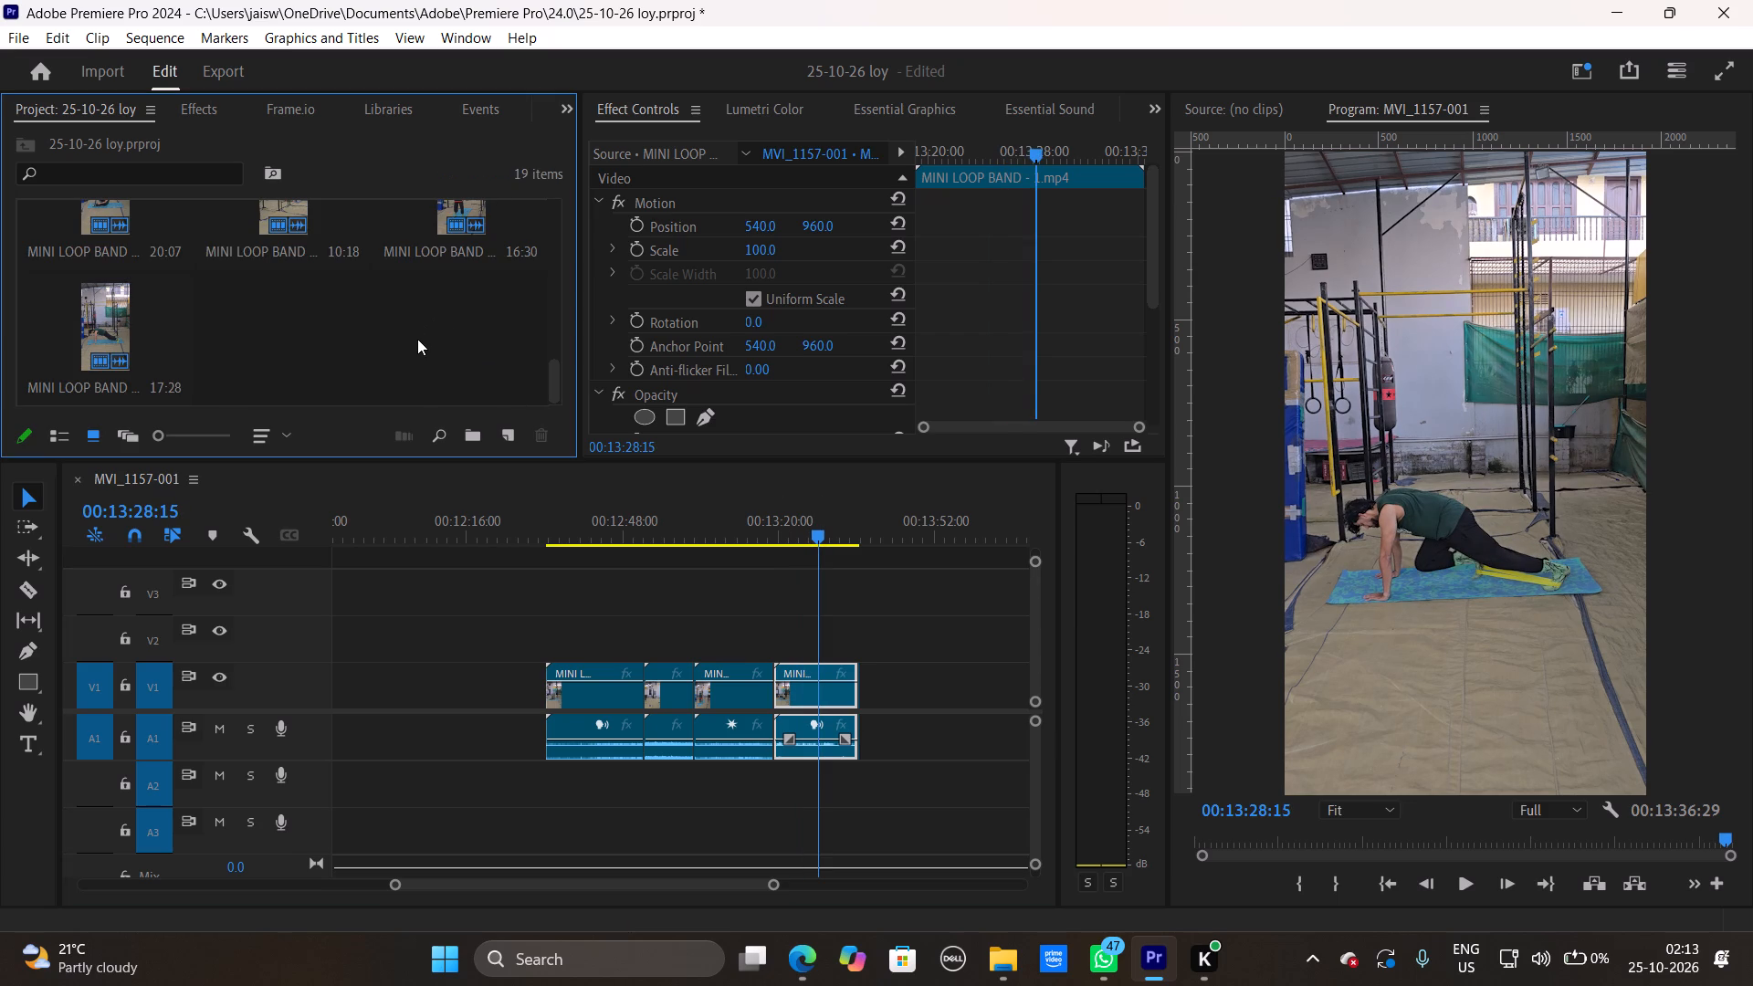
double_click(417, 339)
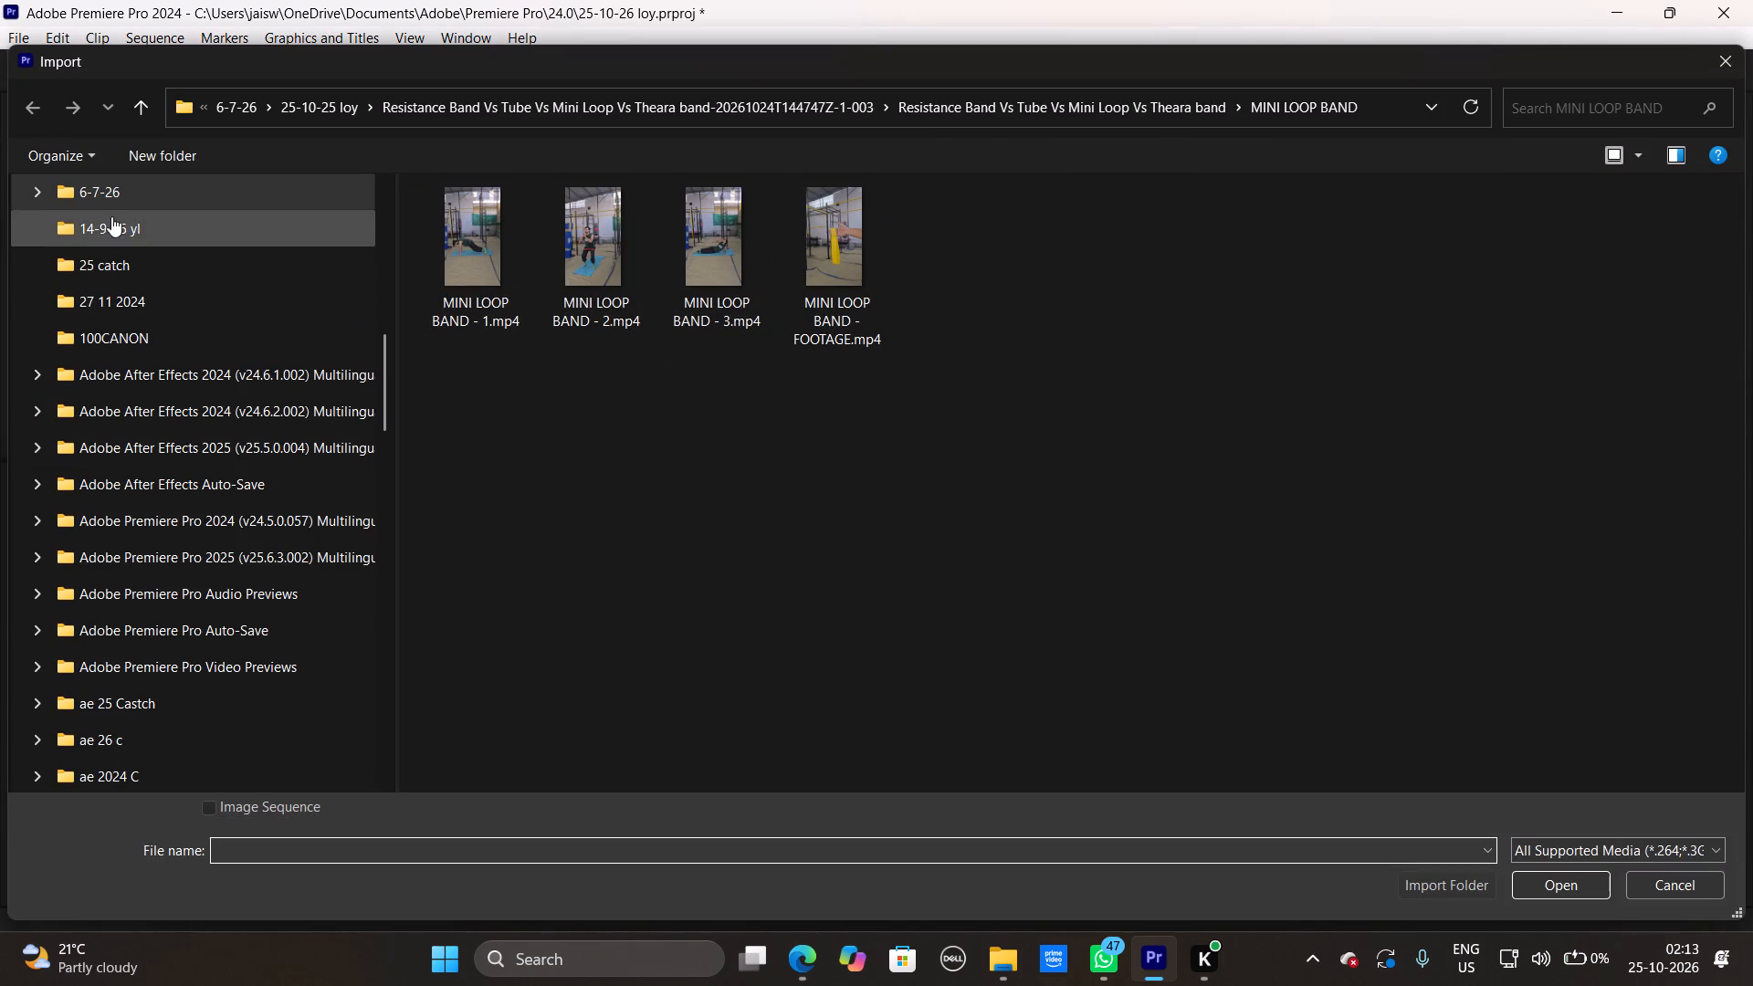
click(108, 184)
double_click(467, 246)
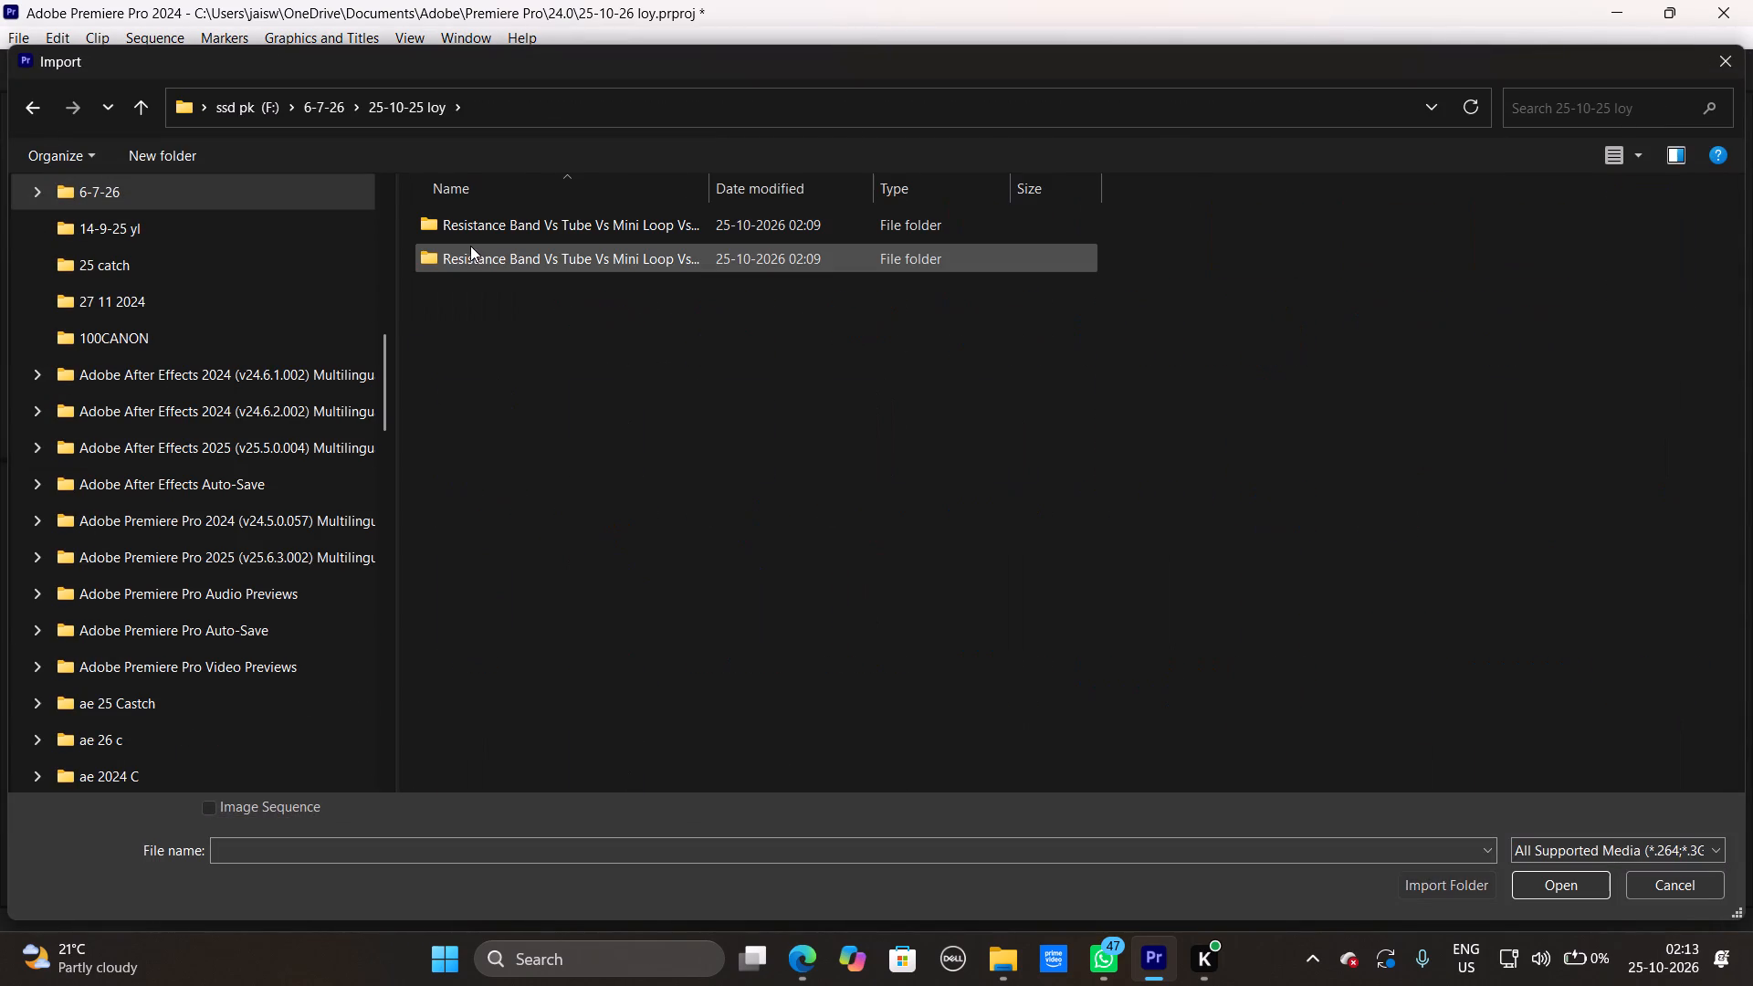
double_click(479, 259)
double_click(517, 219)
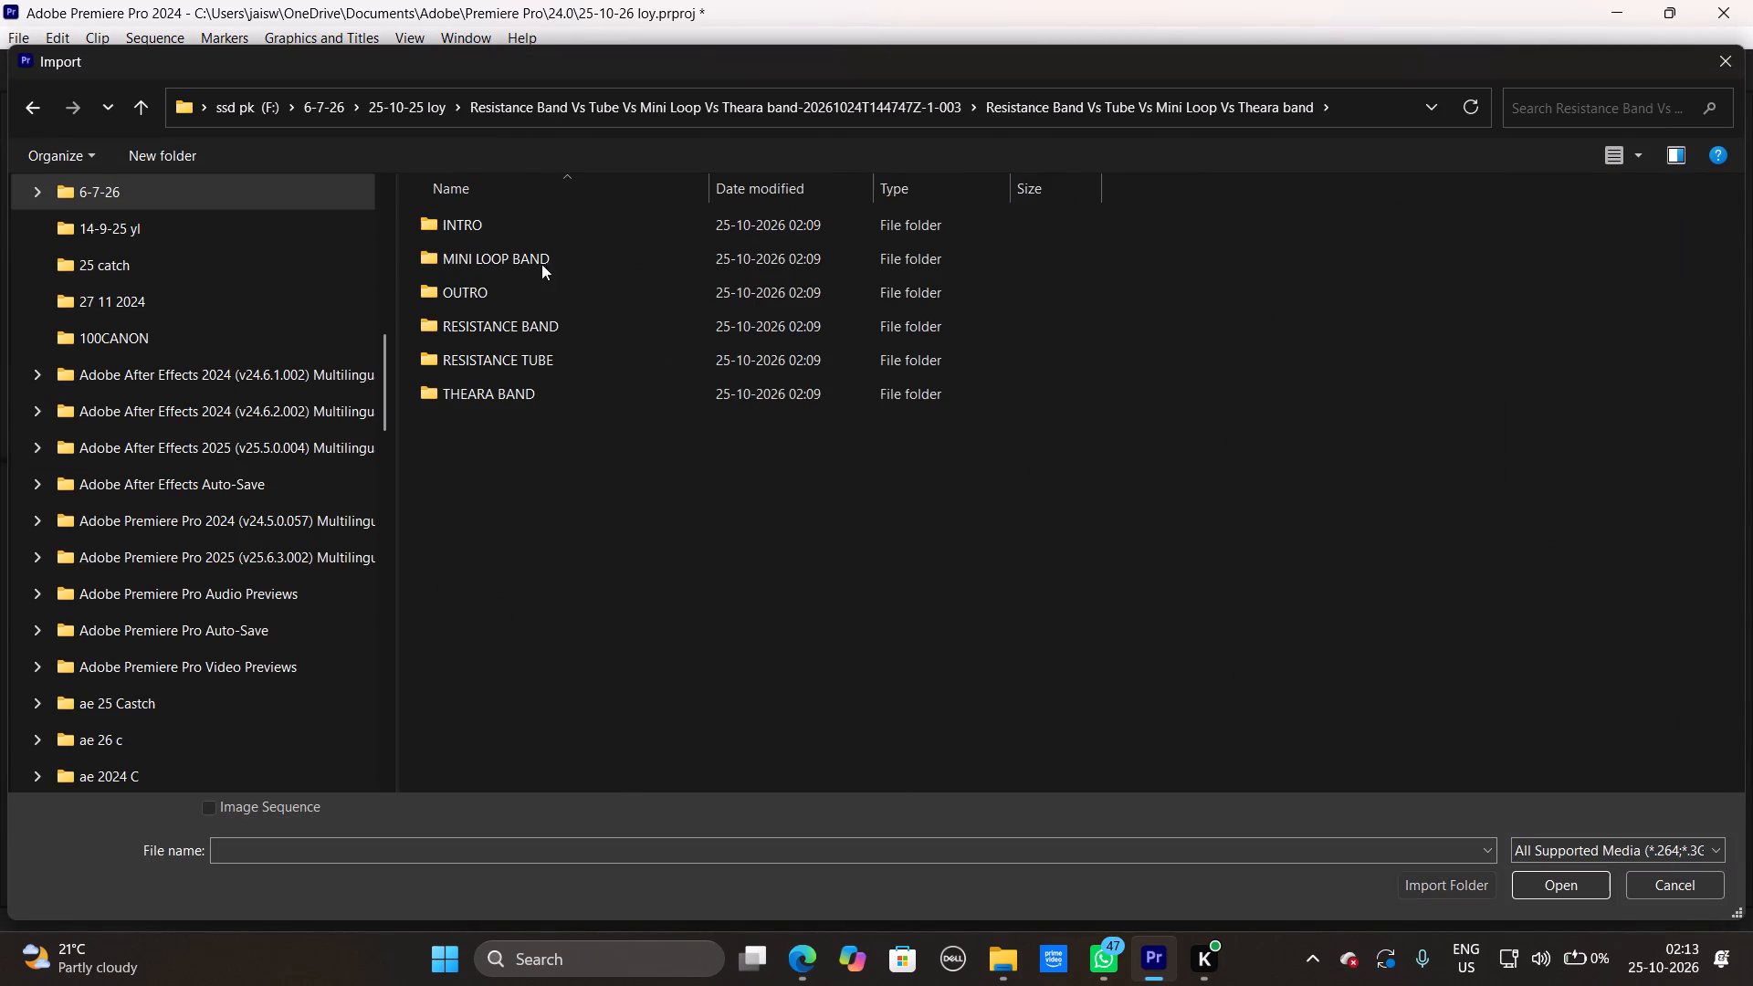
double_click(538, 299)
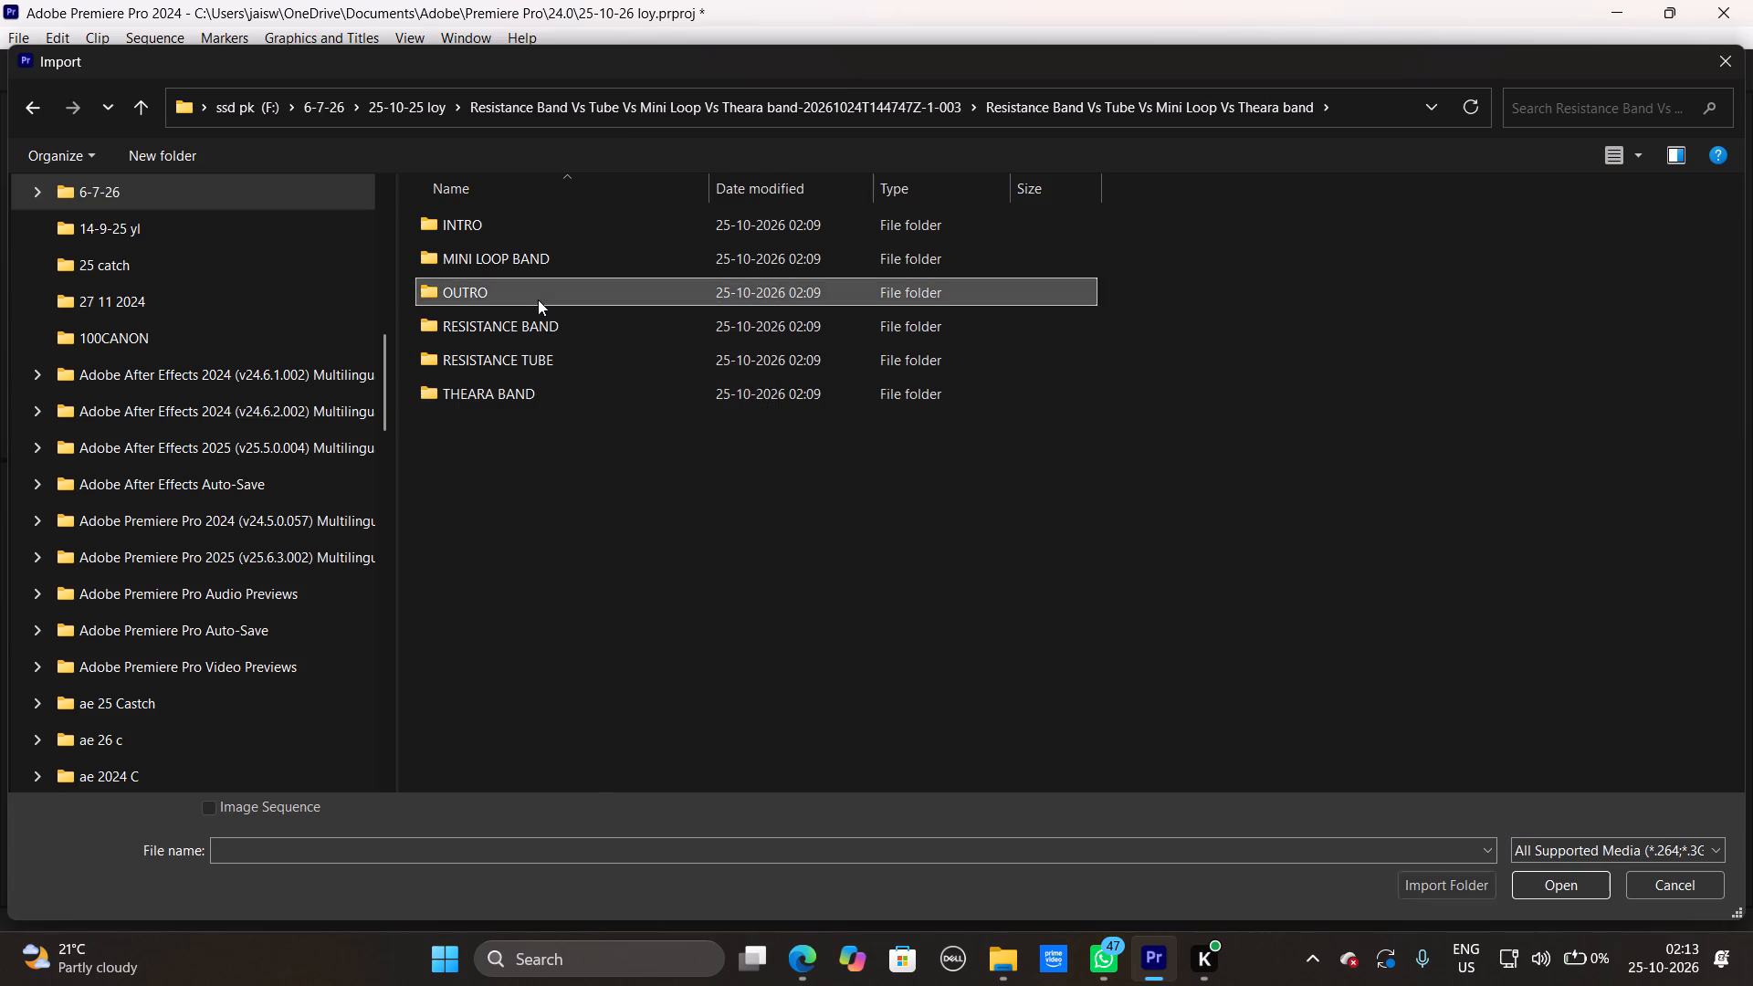
click(498, 280)
click(1564, 888)
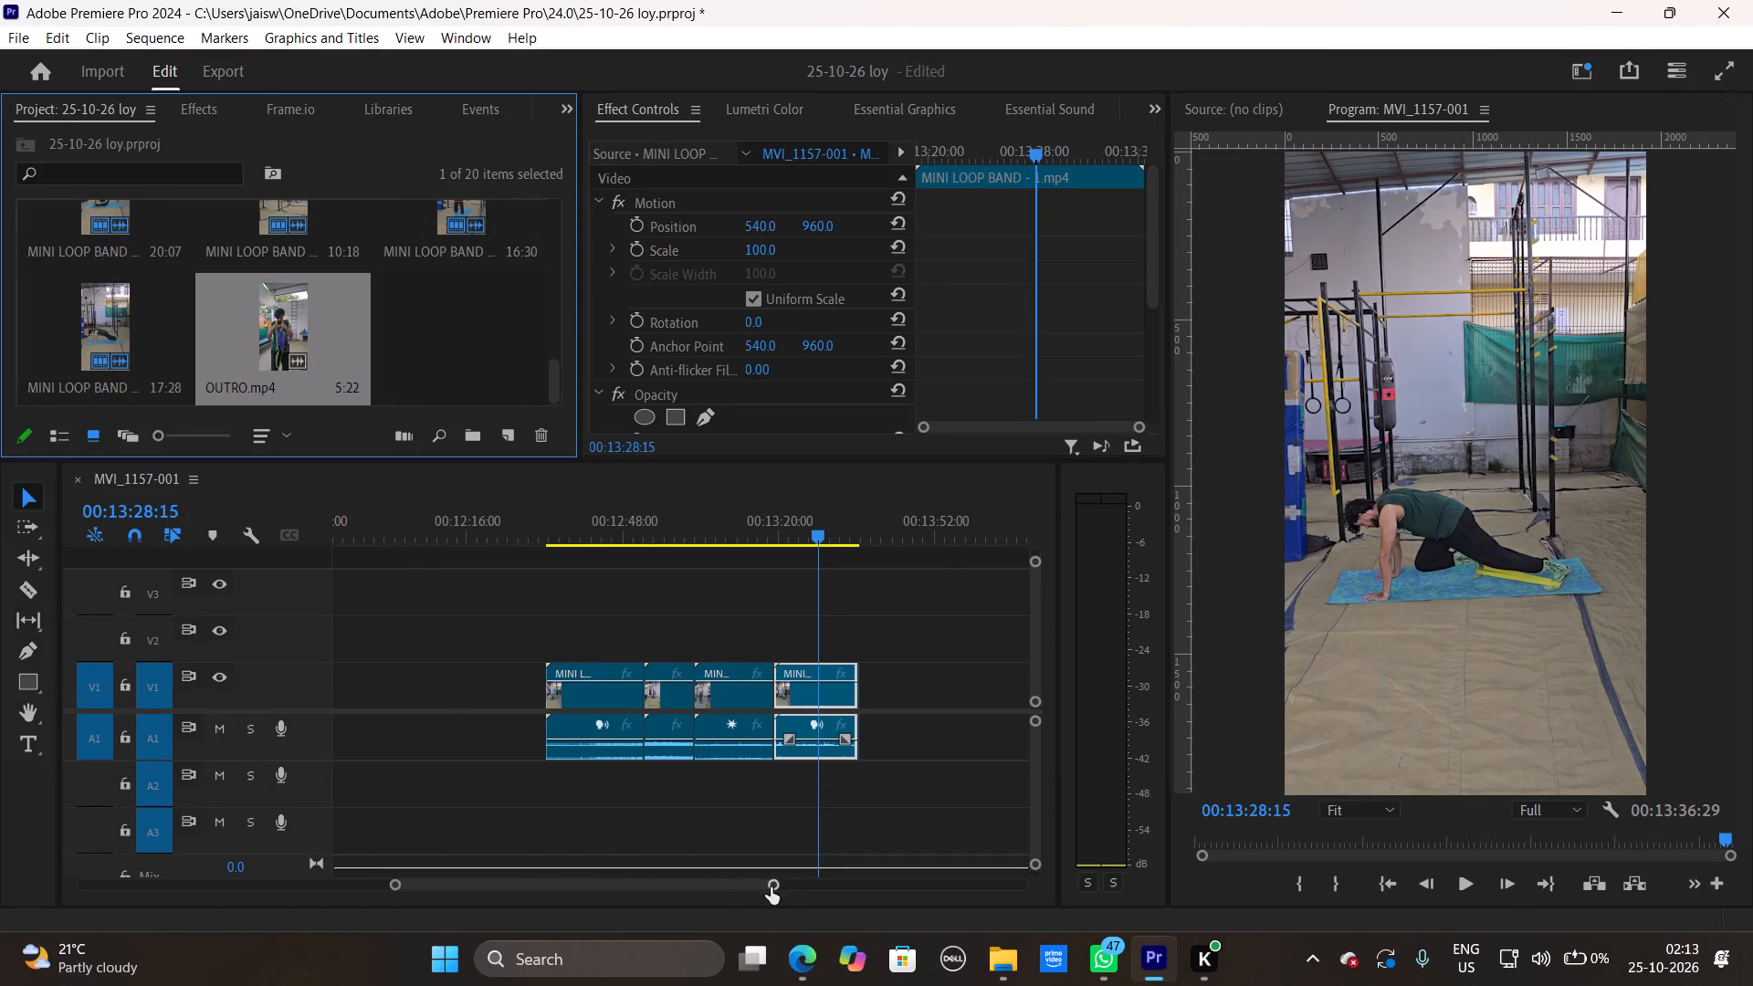
Place OUTRO.mp4 on V1 and A1 at about 00:17:23, well after the mini loop band group.
drag(771, 887, 991, 907)
drag(285, 319, 843, 677)
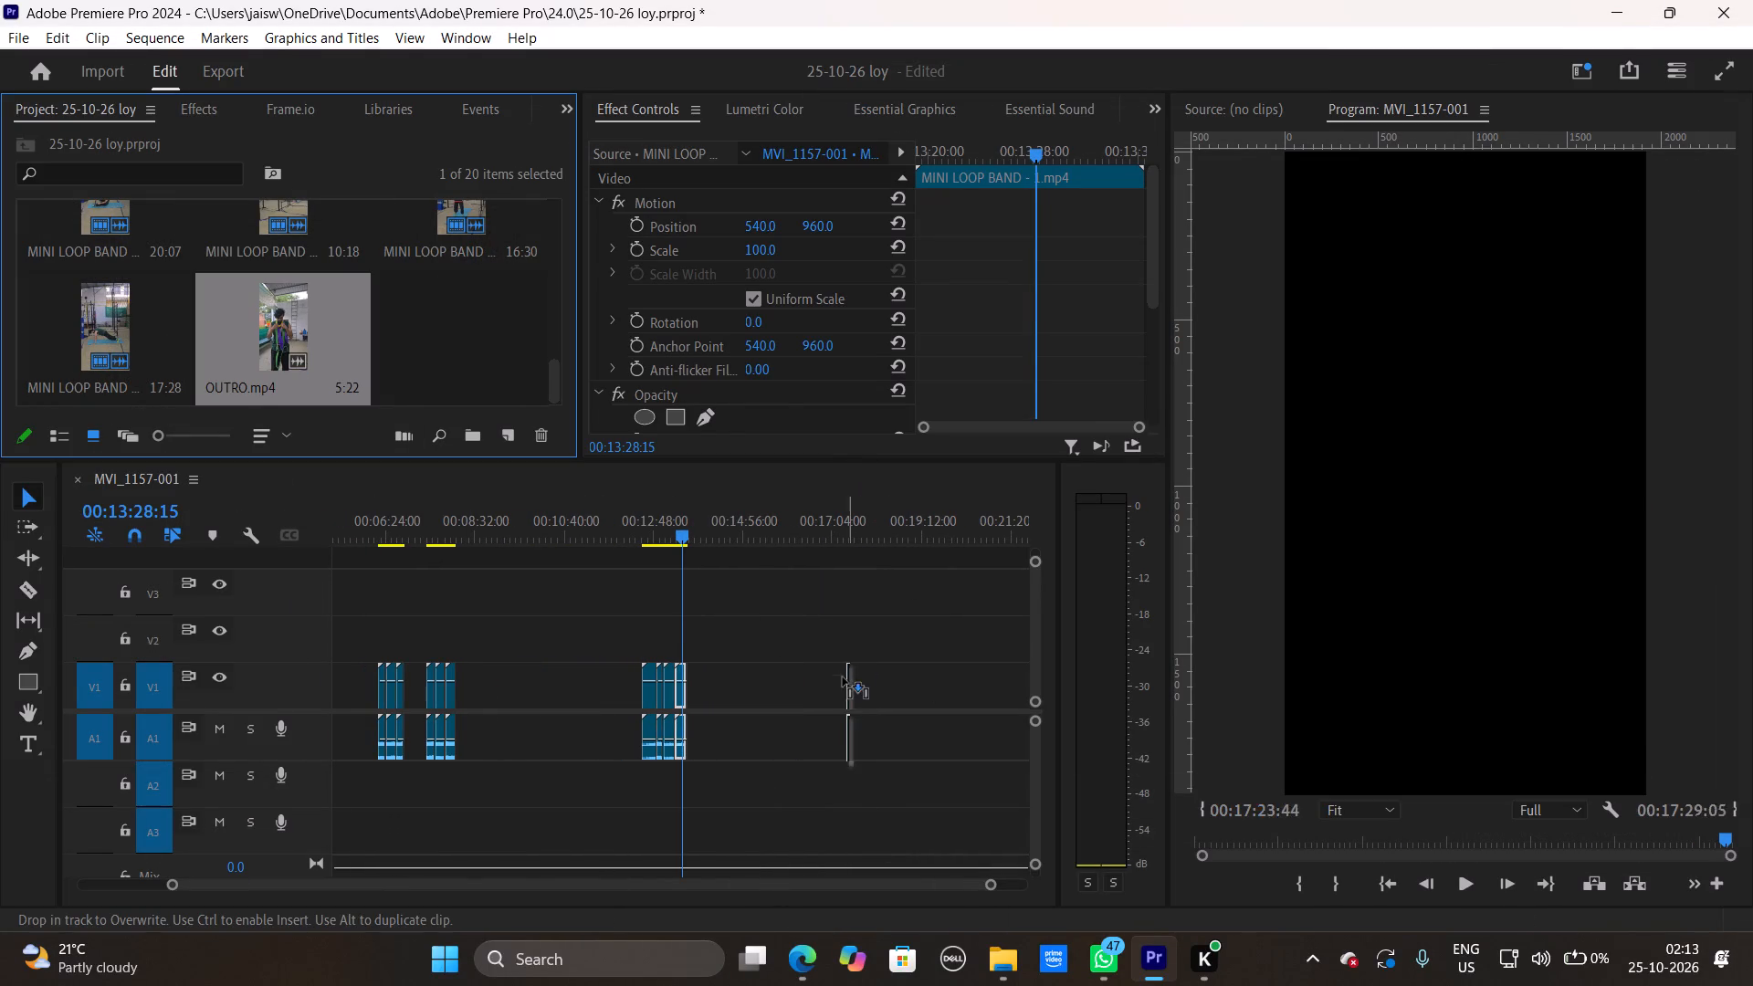
drag(843, 677, 843, 679)
Import RESISTANCE BAND - 1.mp4 from the RESISTANCE BAND folder of the extracted footage in 25-10-25 loy.
double_click(498, 321)
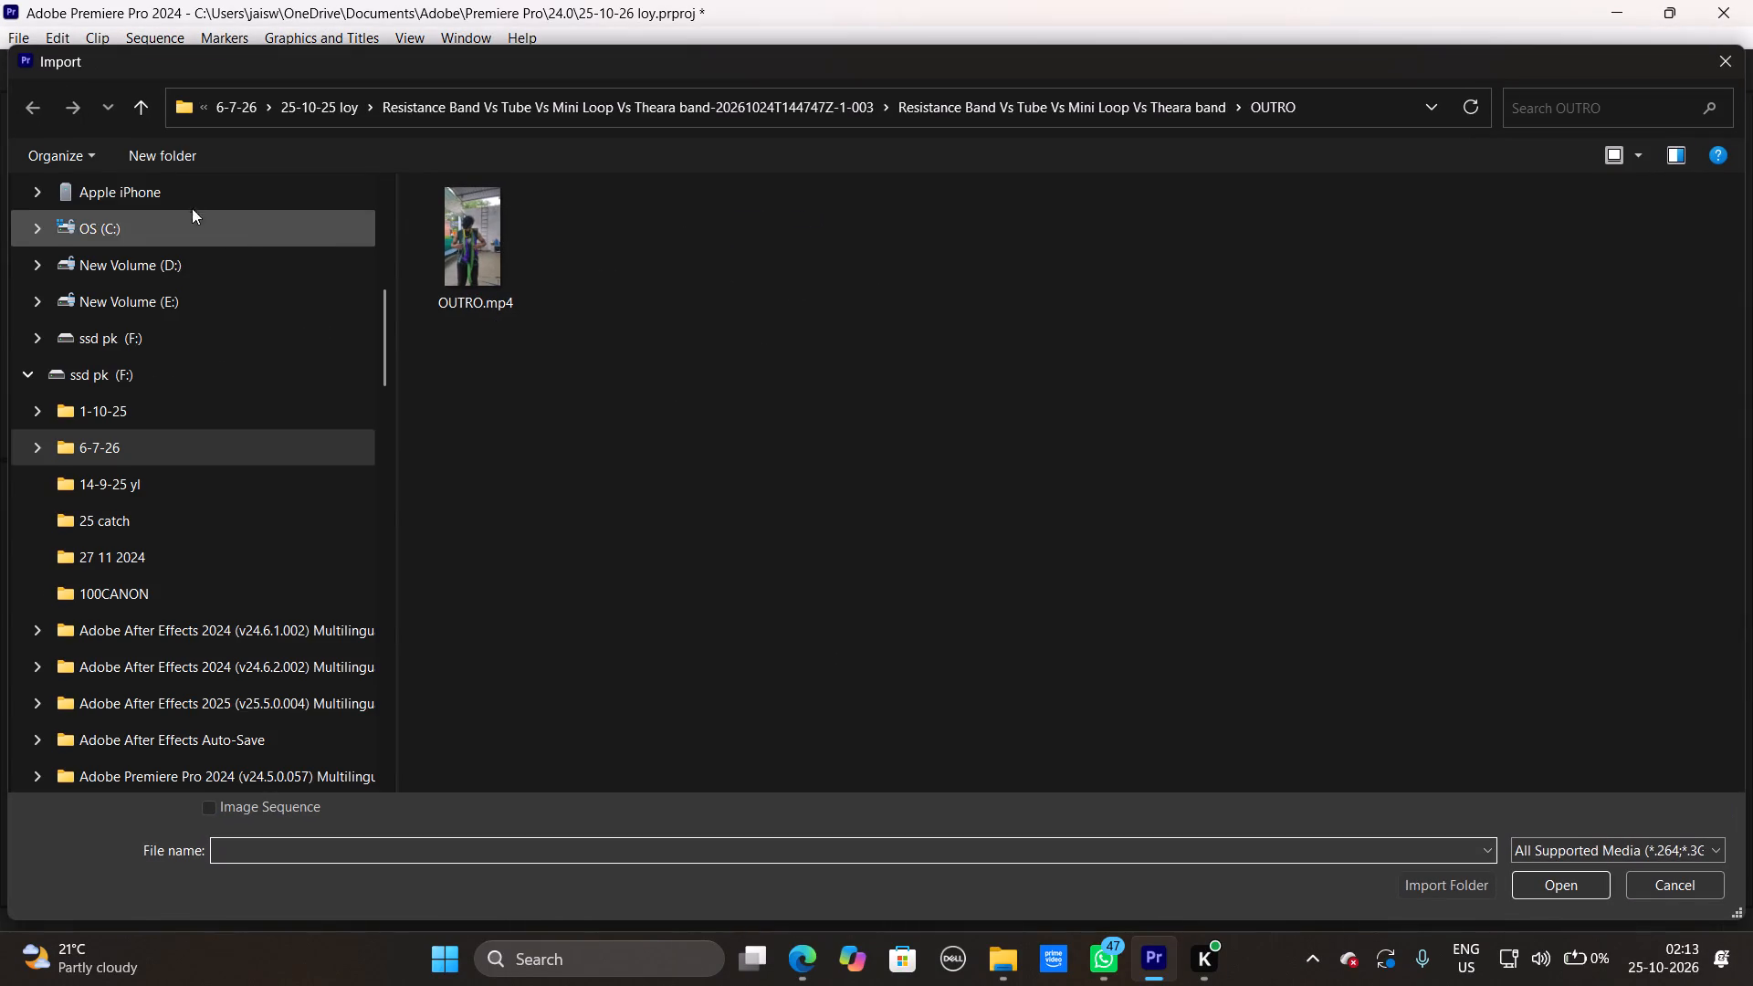
click(163, 340)
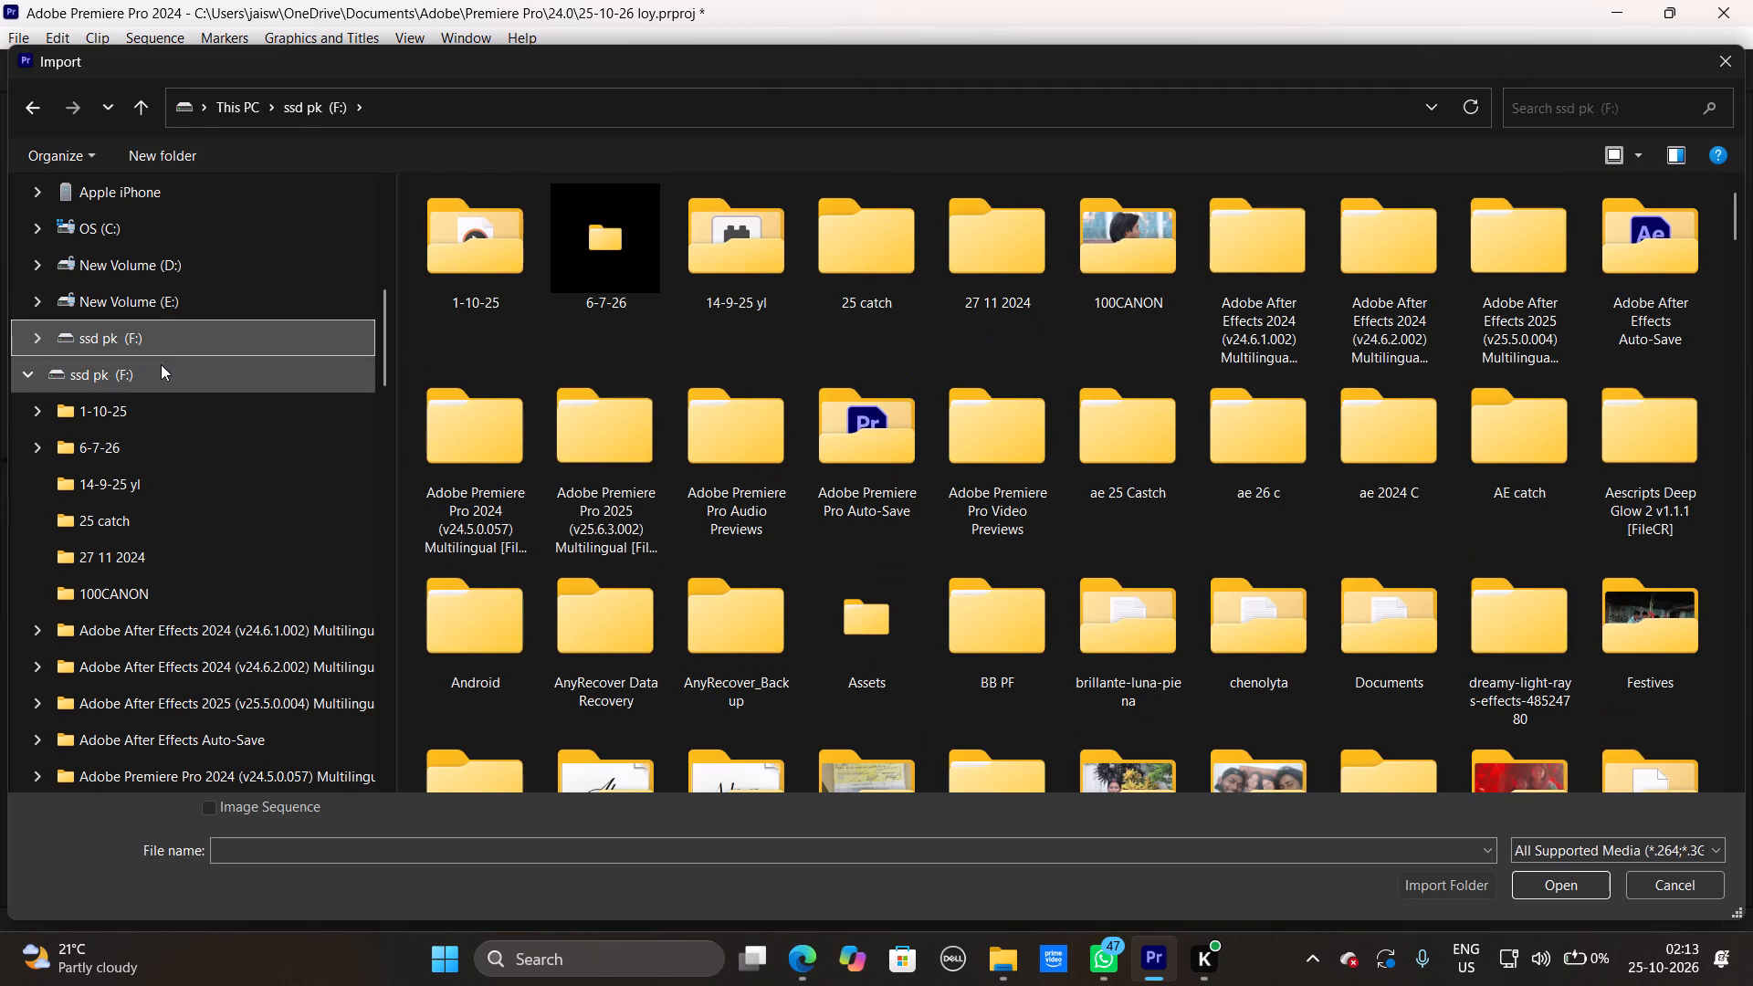
double_click(583, 263)
double_click(496, 258)
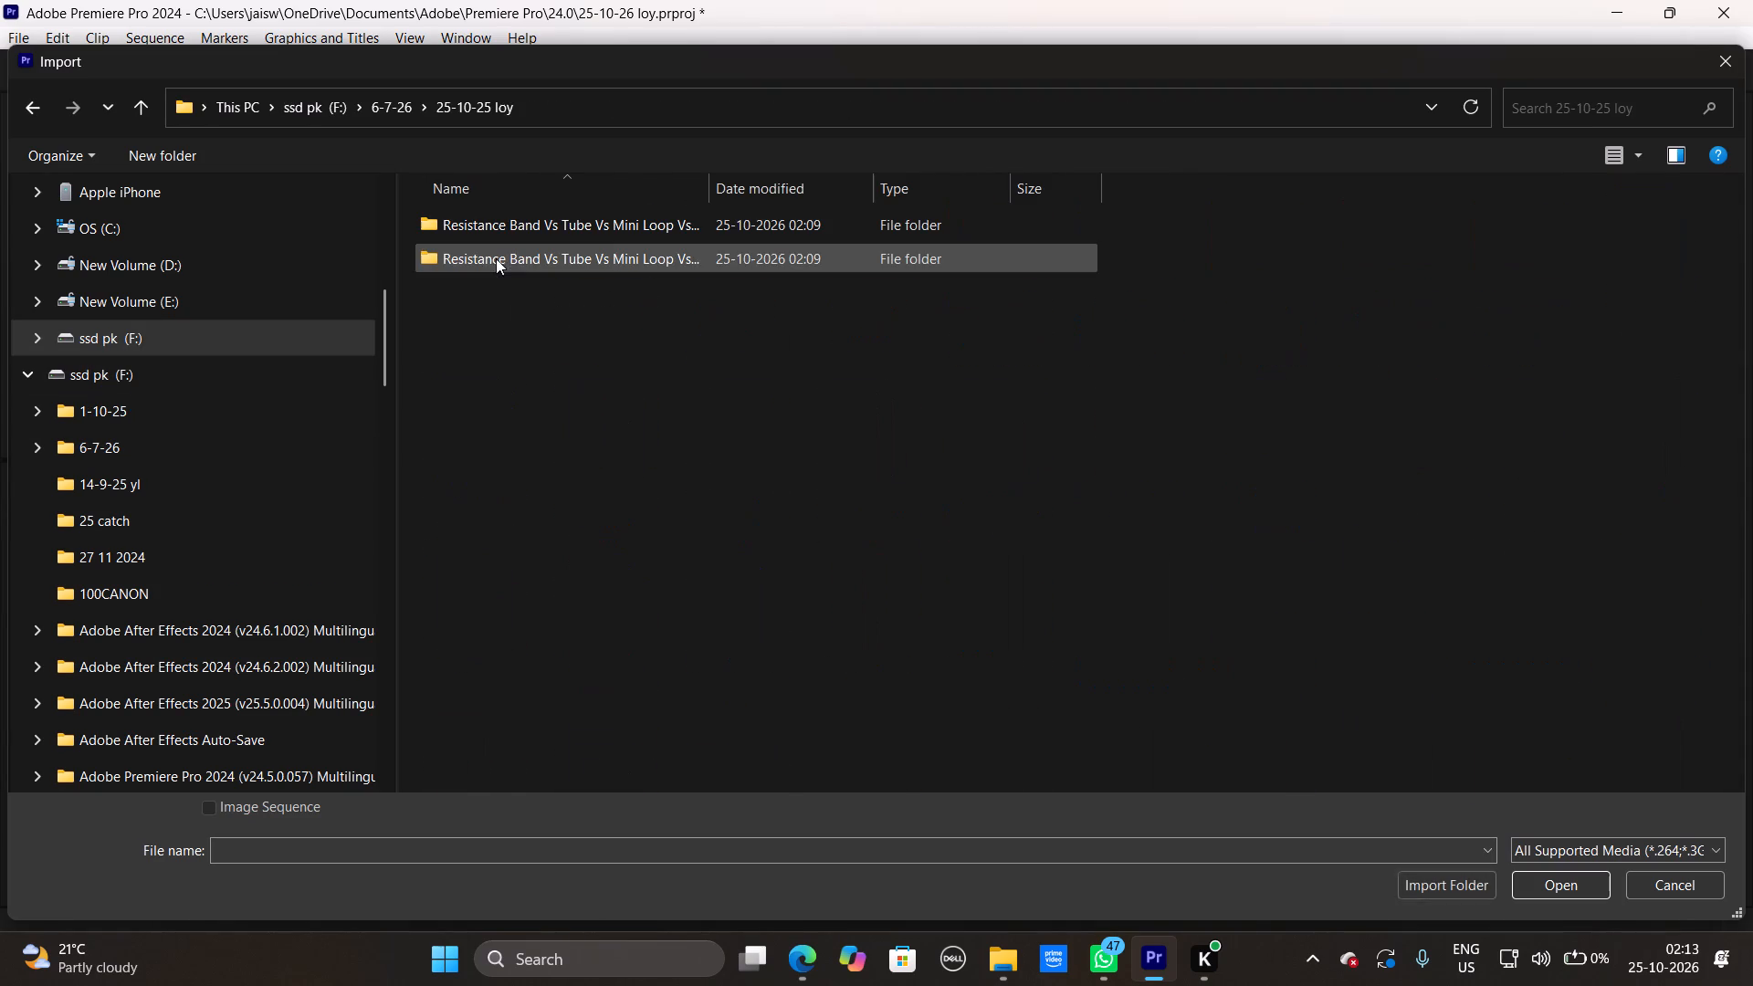
double_click(513, 253)
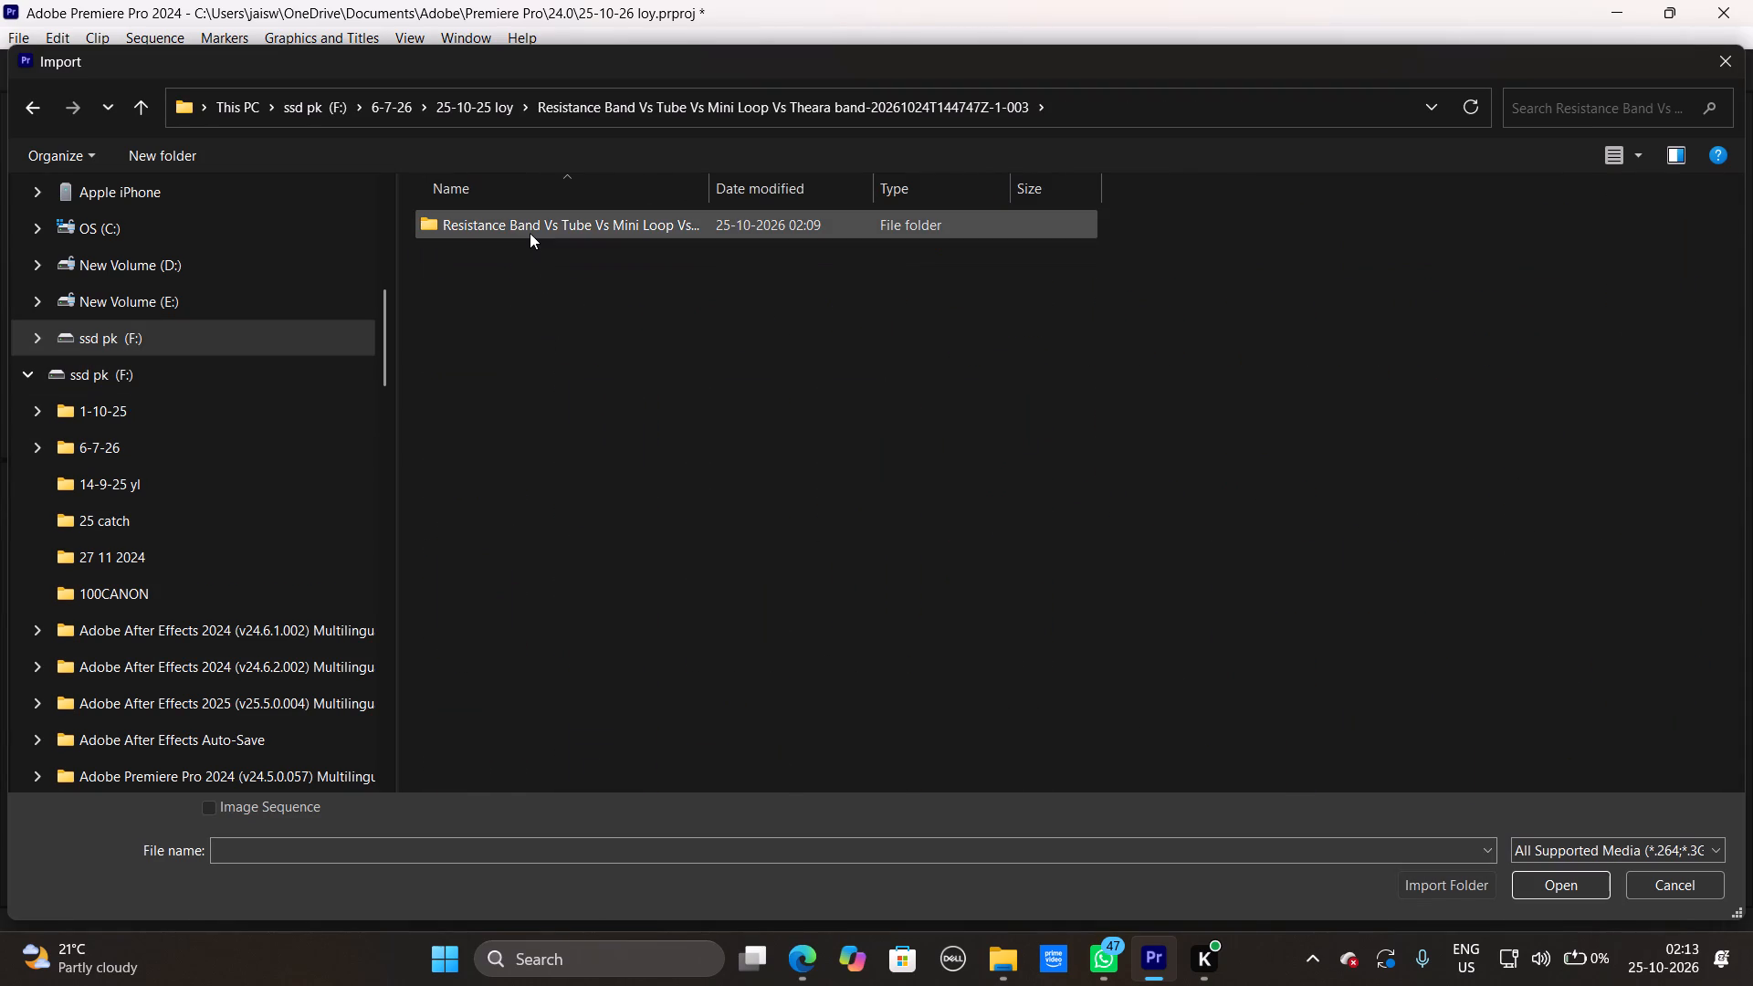
double_click(530, 233)
double_click(542, 328)
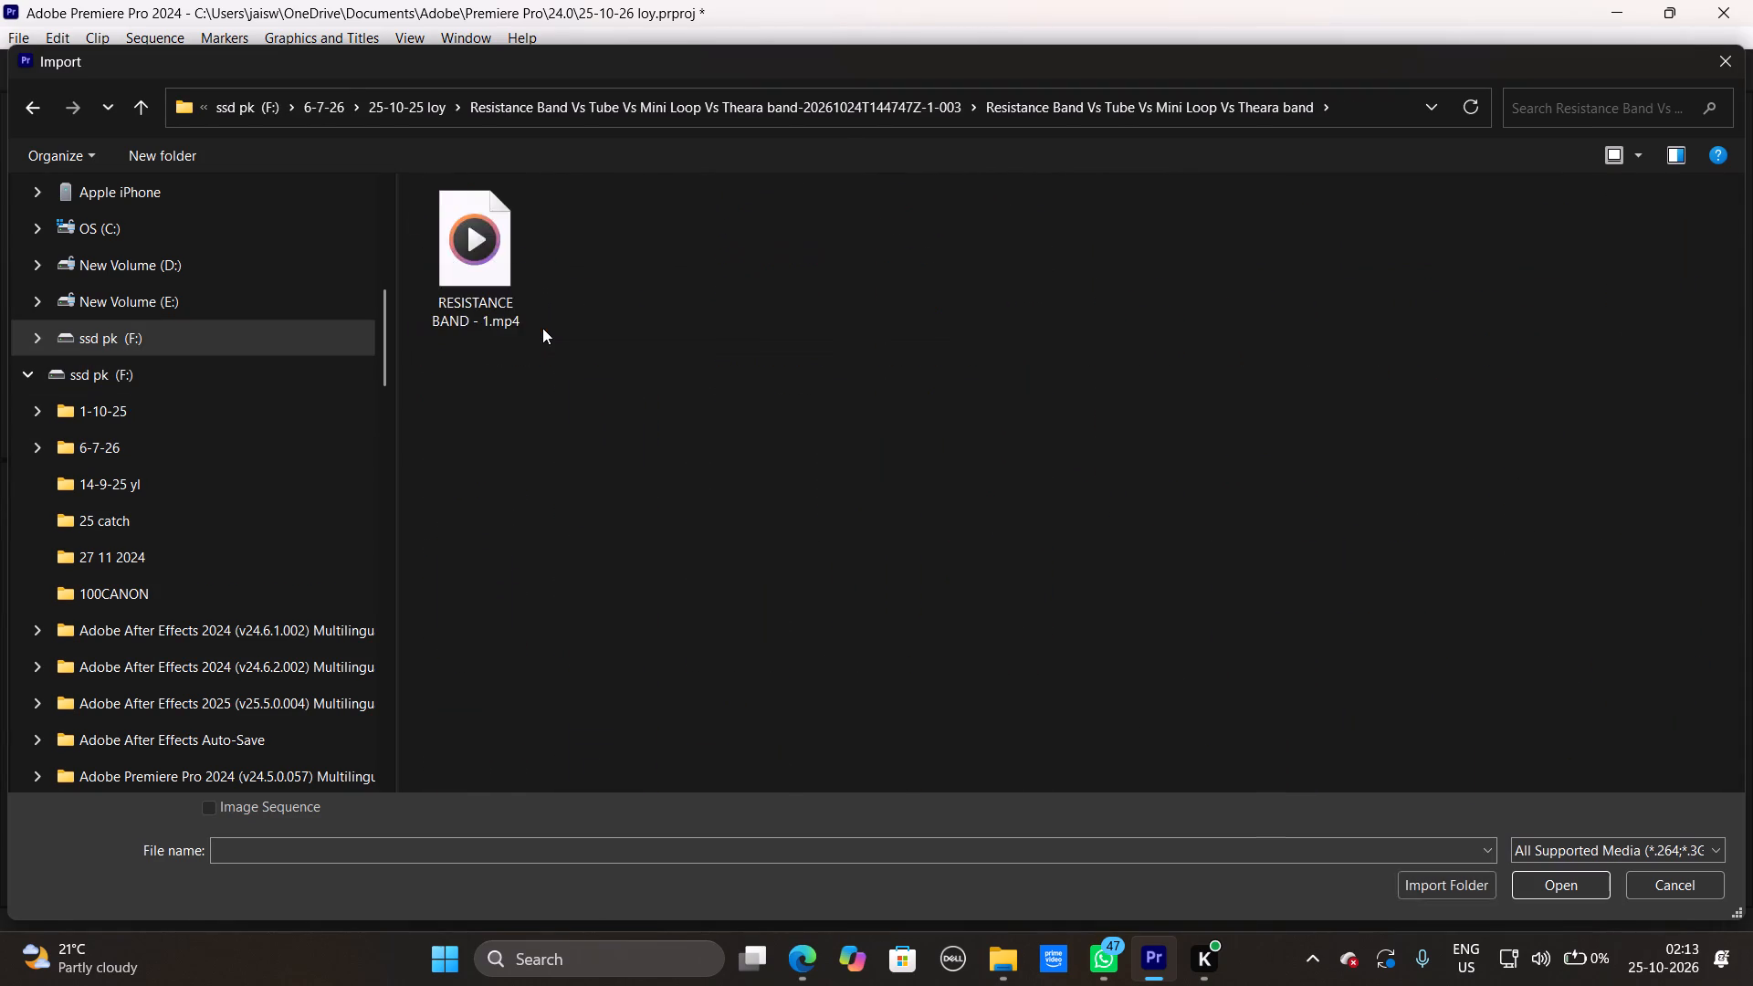
click(502, 293)
click(1551, 875)
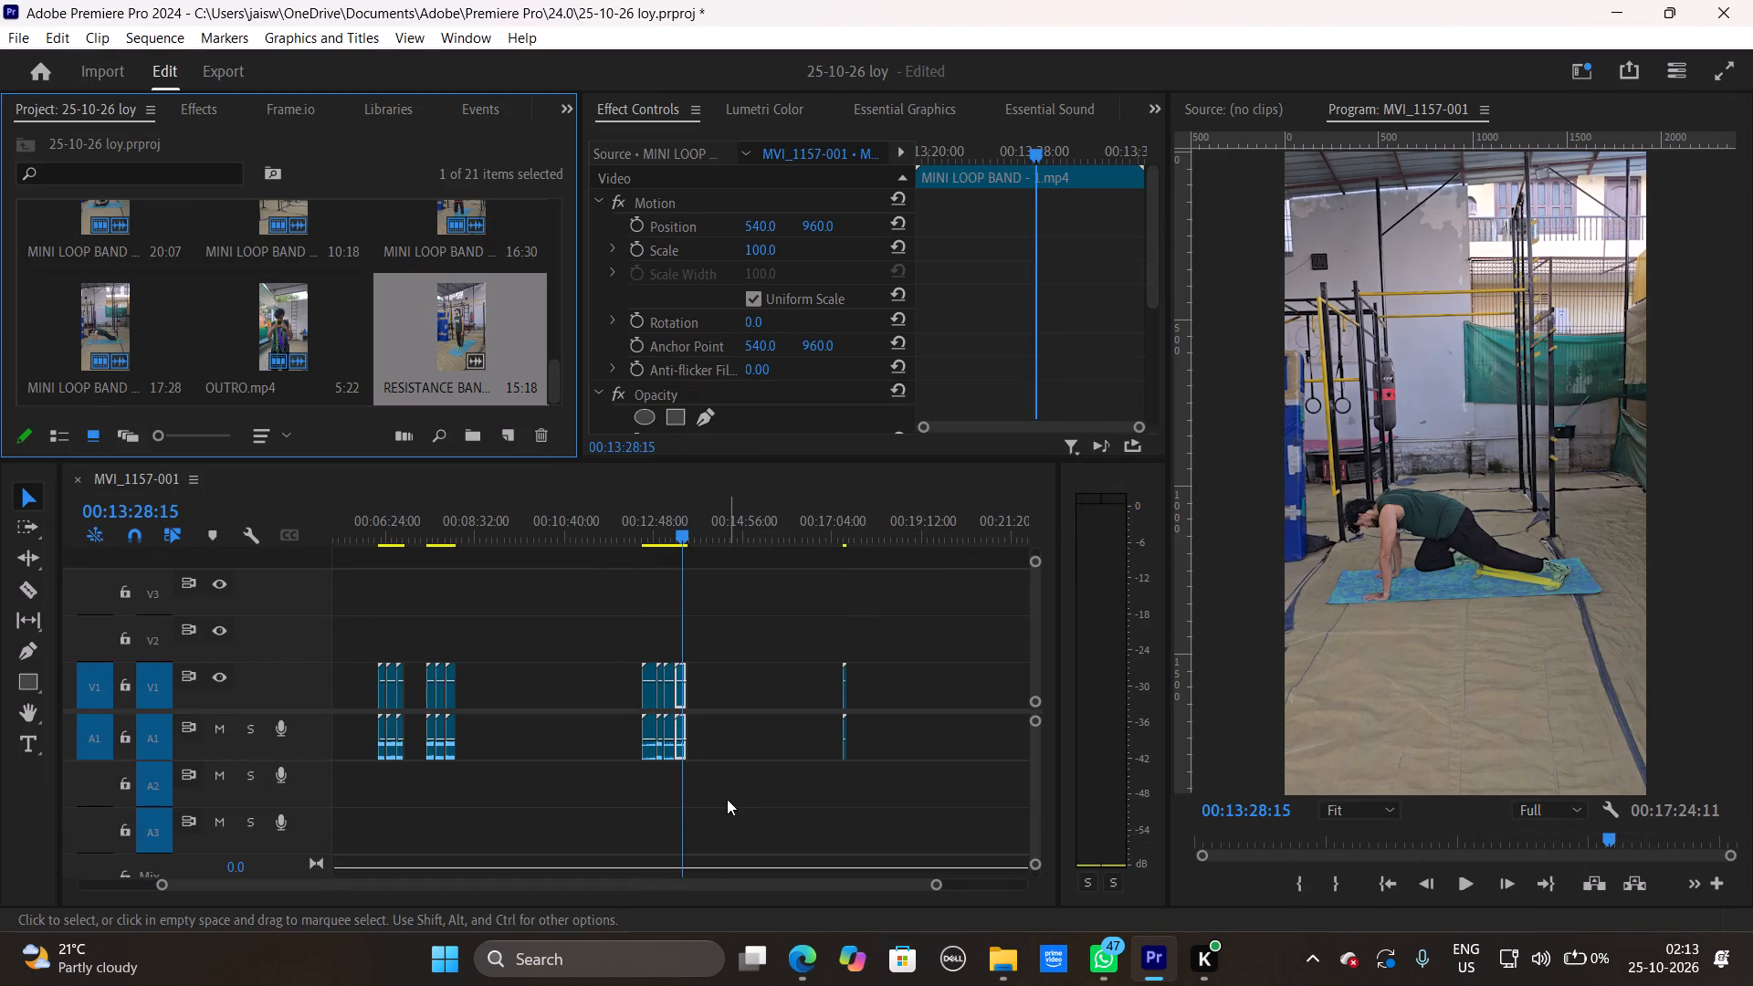
Move the three Theara band clips together to start at about 00:08:23, widening the gap after the resistance tube group.
drag(929, 890, 777, 897)
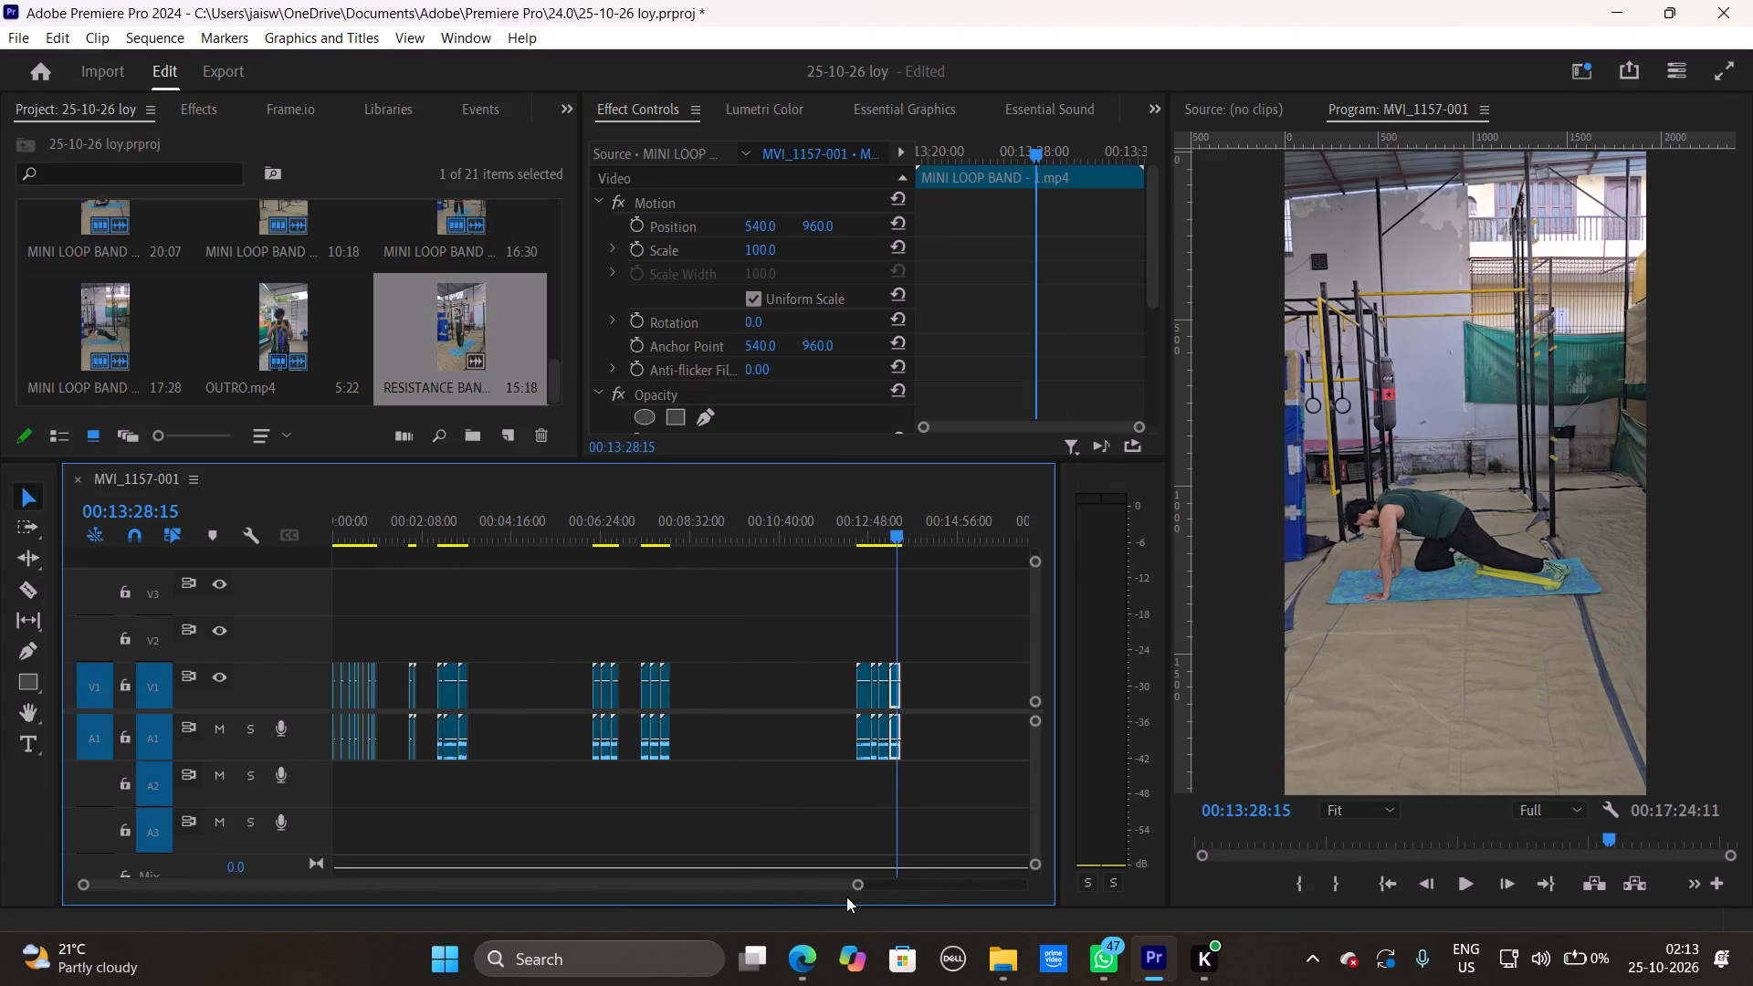
drag(853, 888, 601, 912)
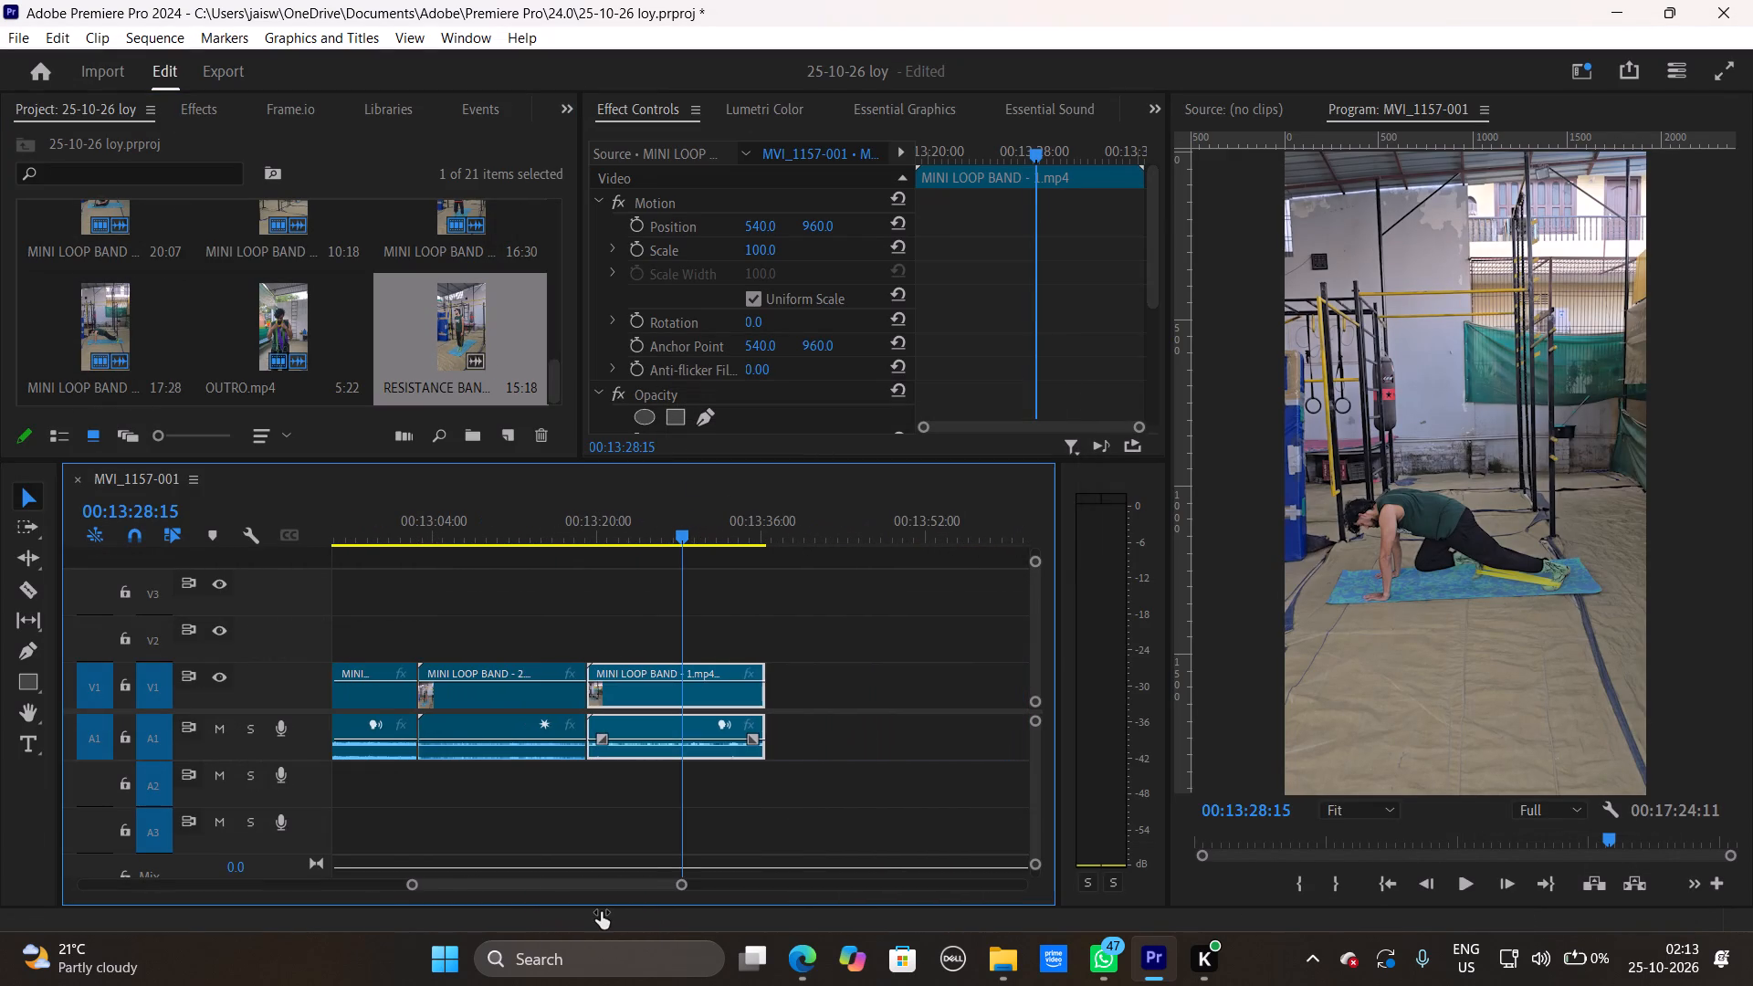
drag(601, 912, 843, 908)
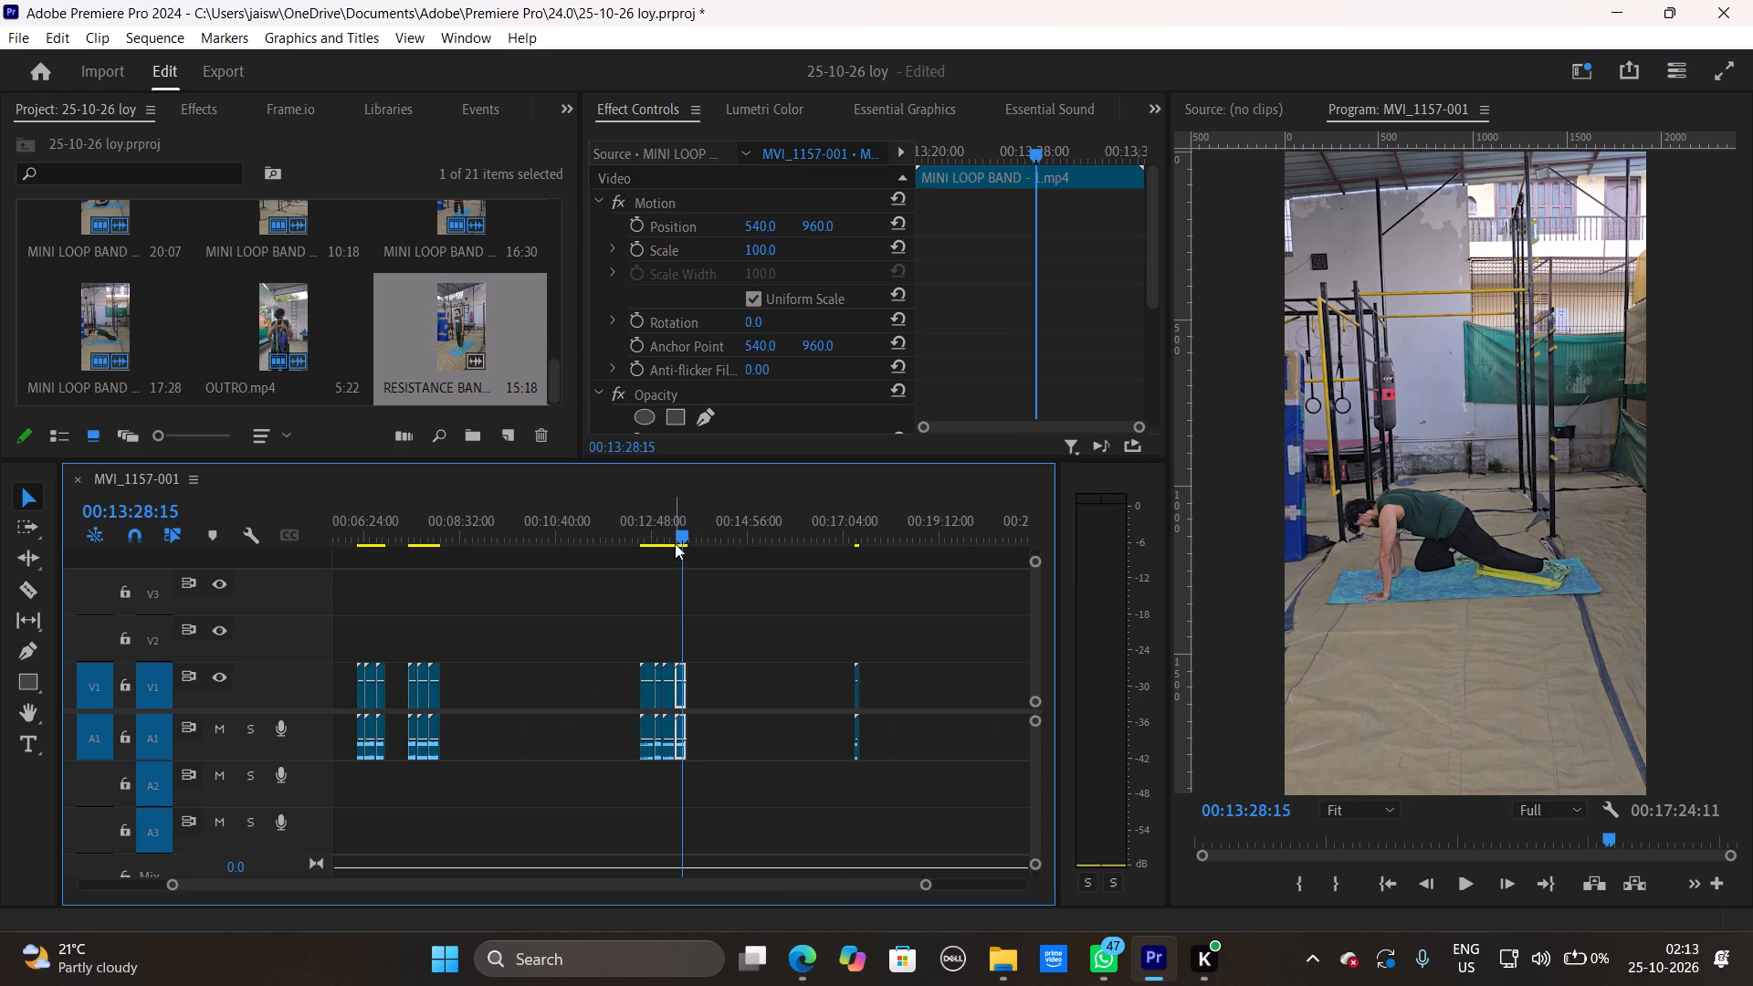
drag(668, 537, 426, 603)
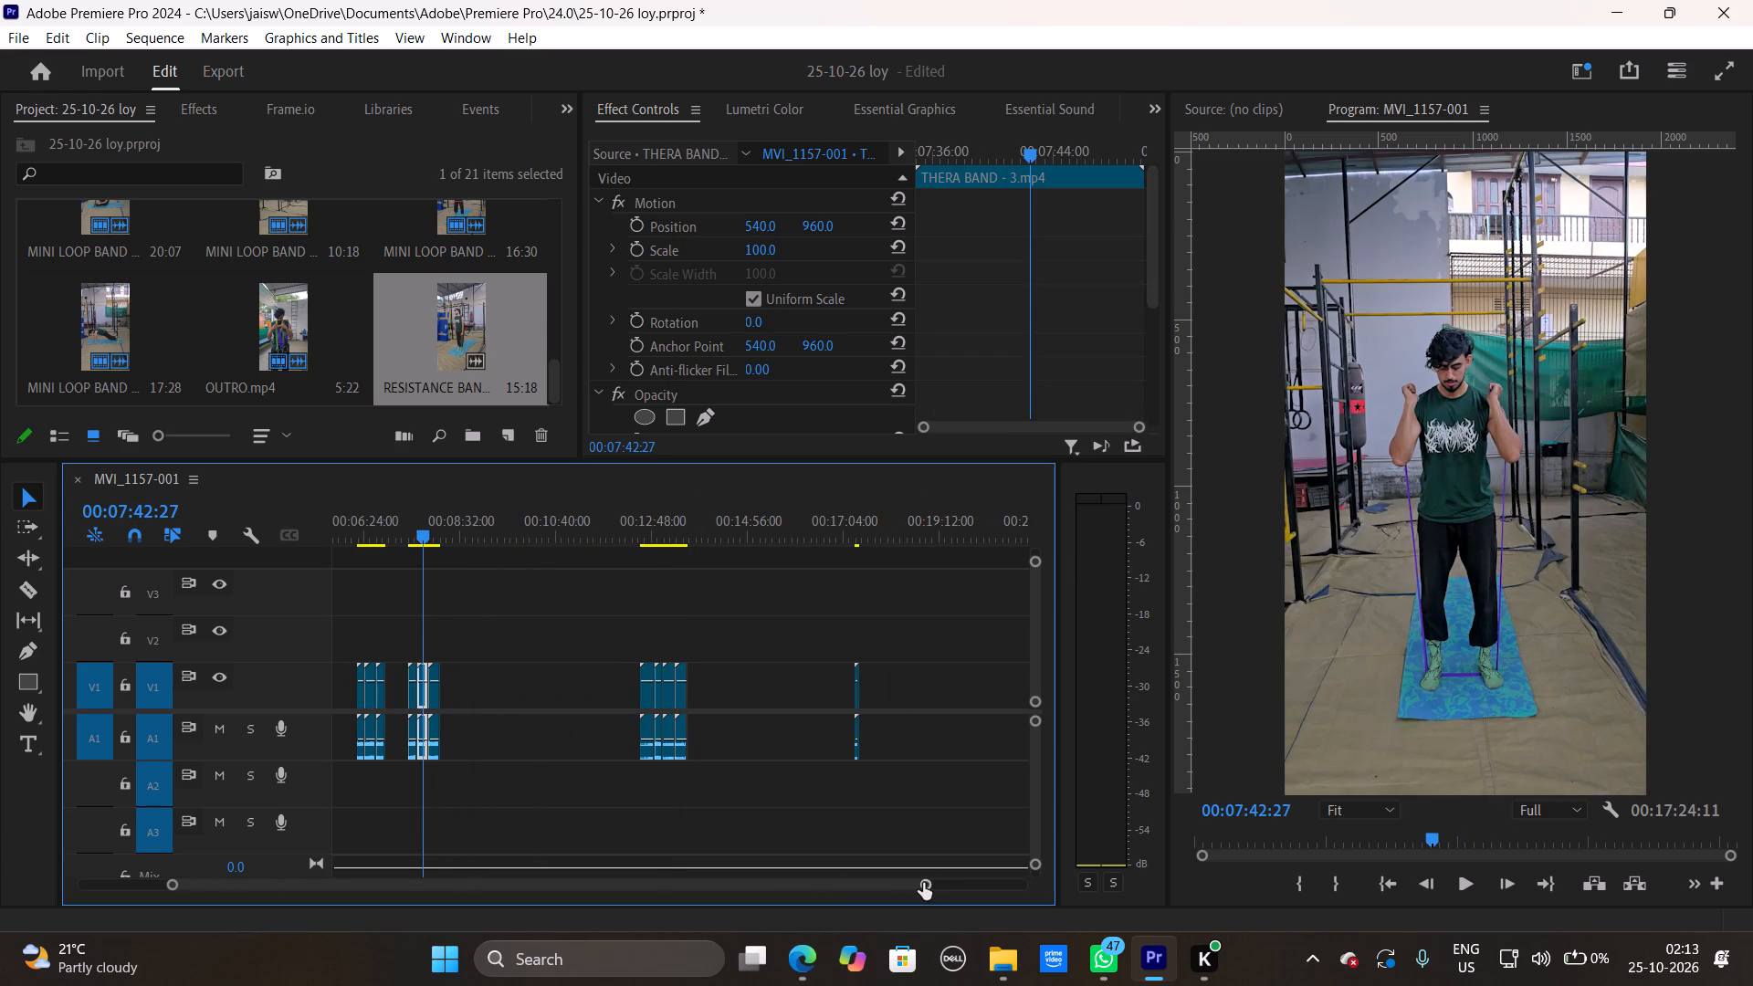
drag(923, 883, 768, 889)
drag(677, 524, 512, 567)
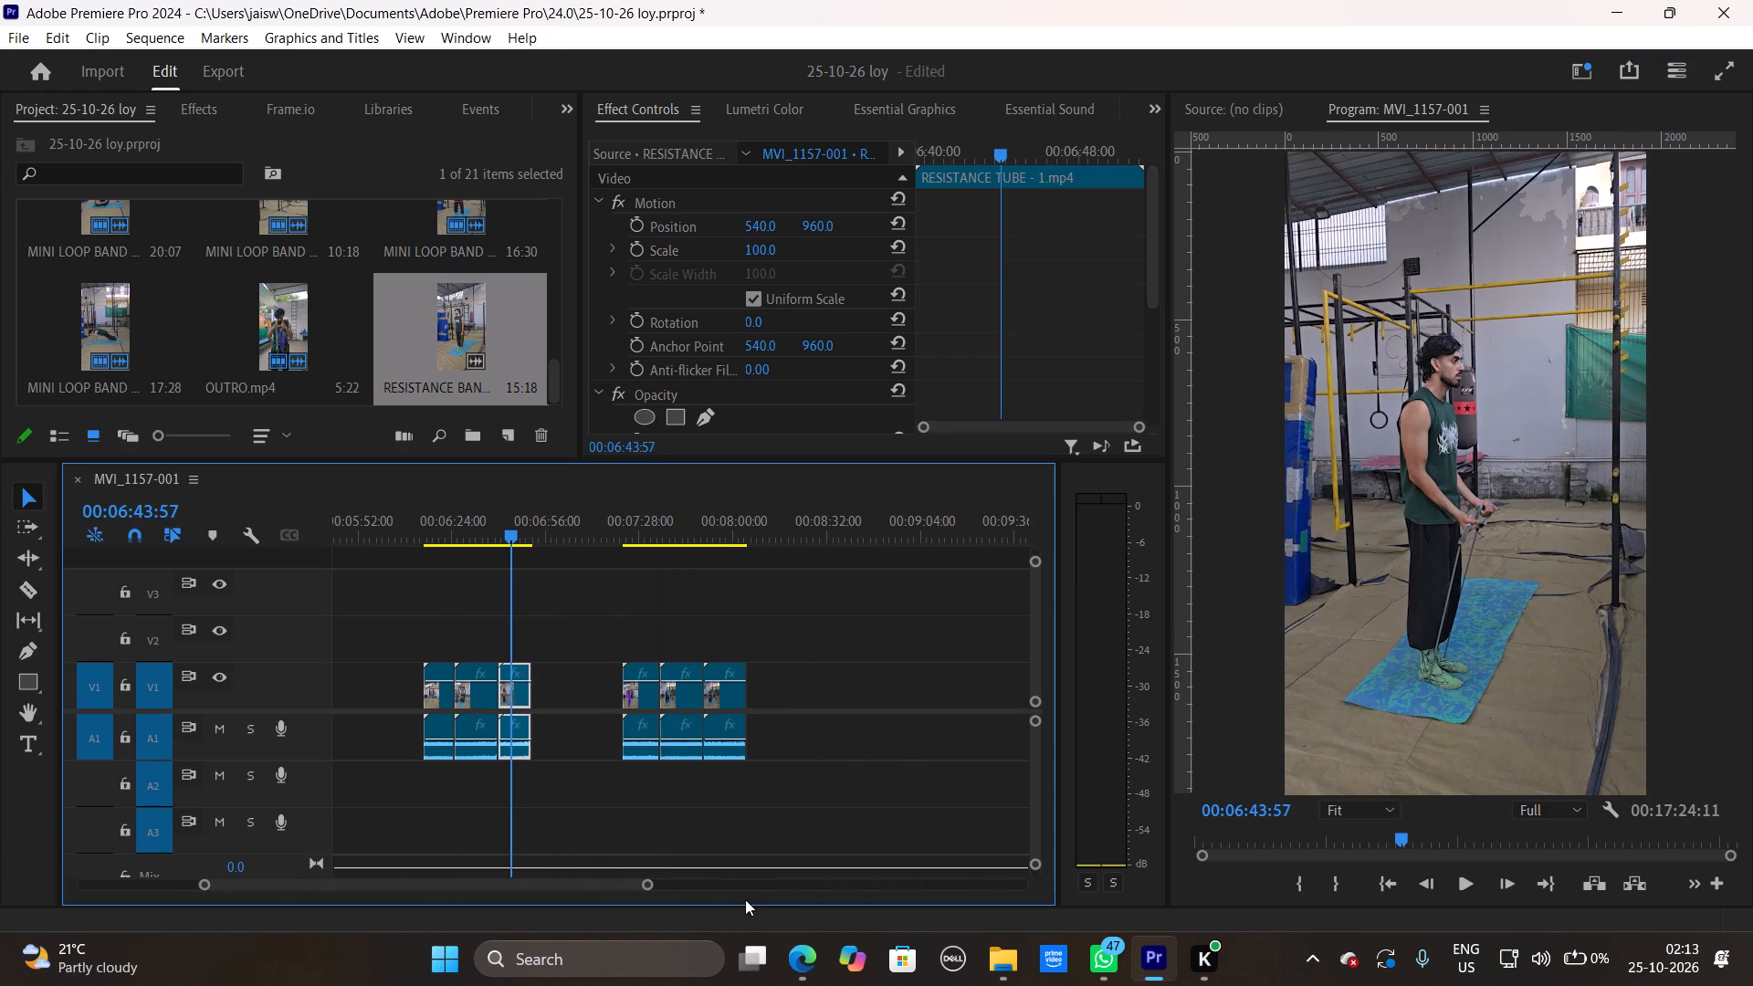
drag(881, 656, 641, 706)
drag(642, 698, 765, 707)
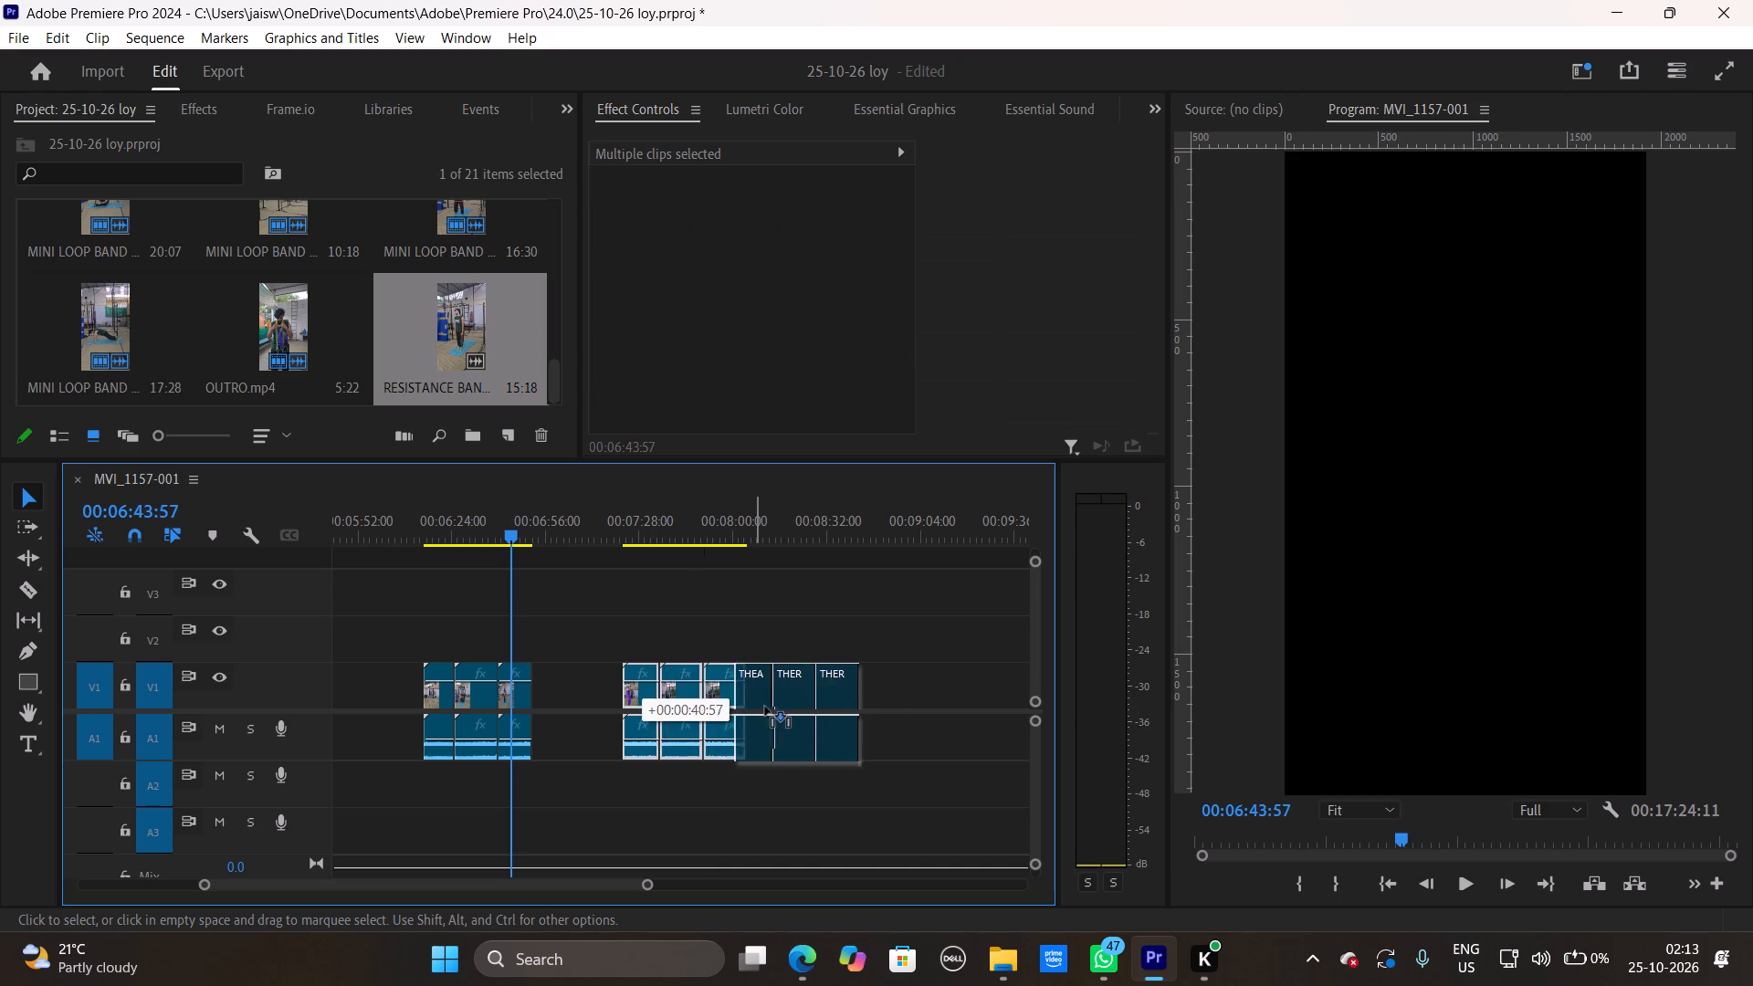
drag(765, 707, 820, 716)
Place RESISTANCE BAND - 1.mp4 on V1 and A1 directly after the last resistance band clip, at about 00:03:15.
drag(646, 883, 535, 896)
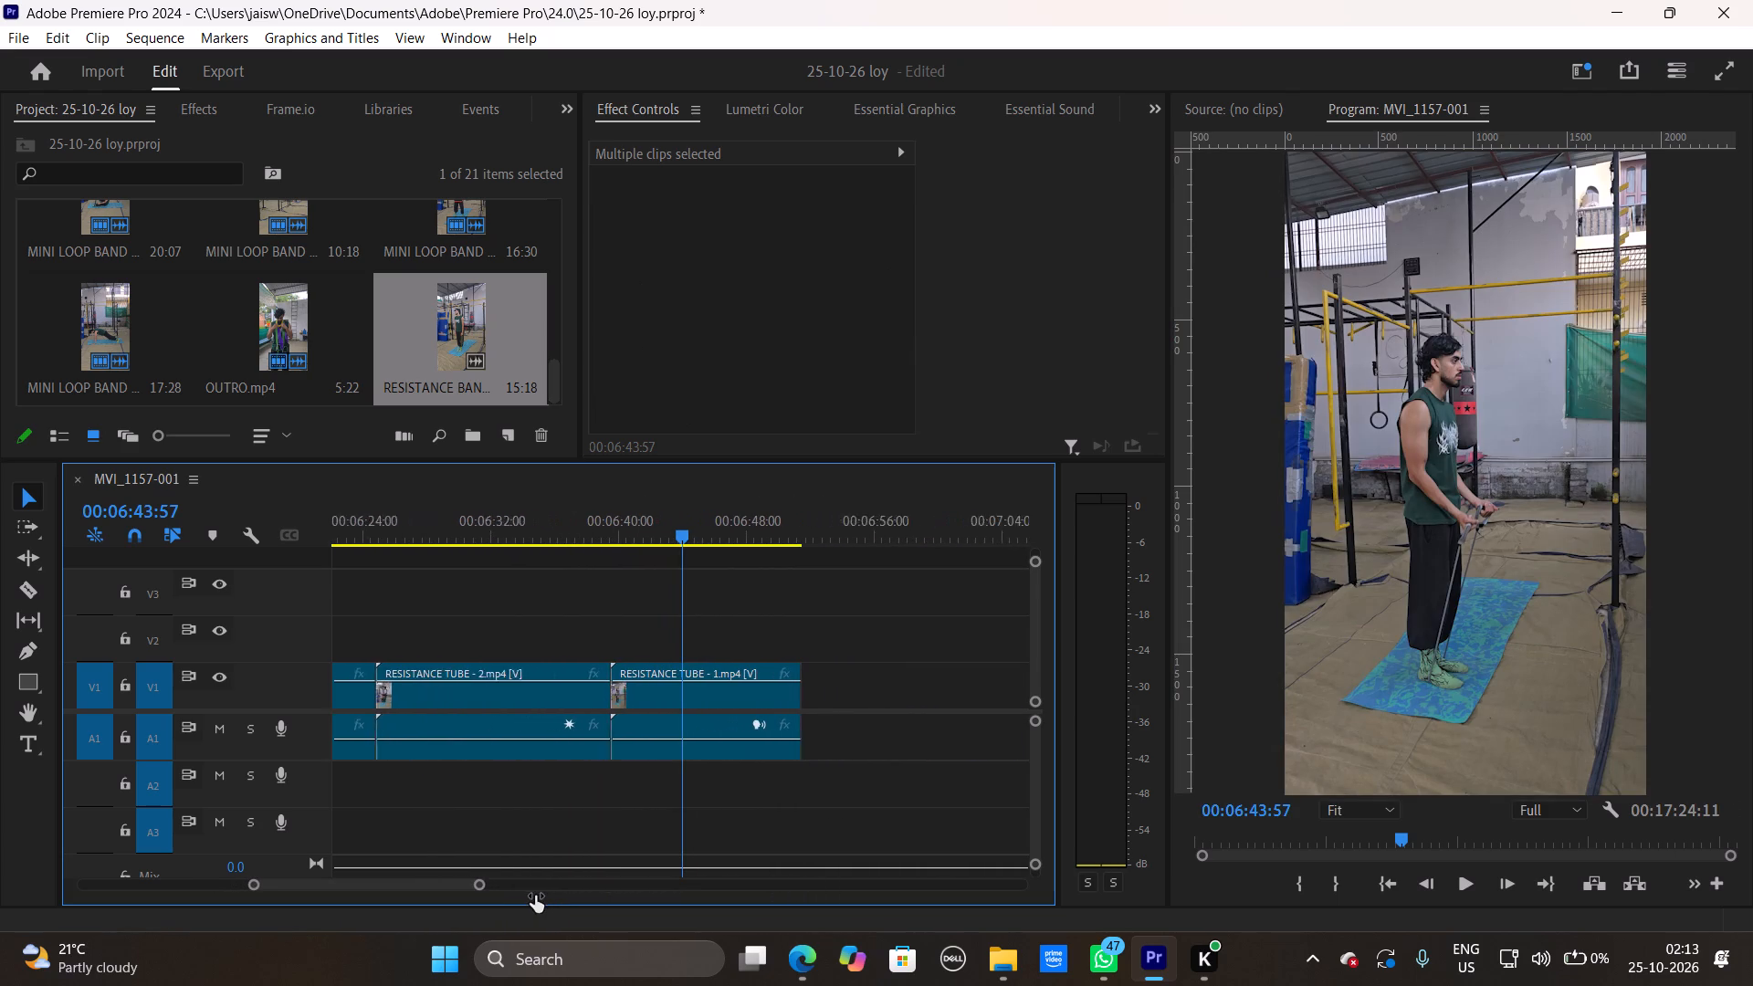
drag(535, 896, 656, 876)
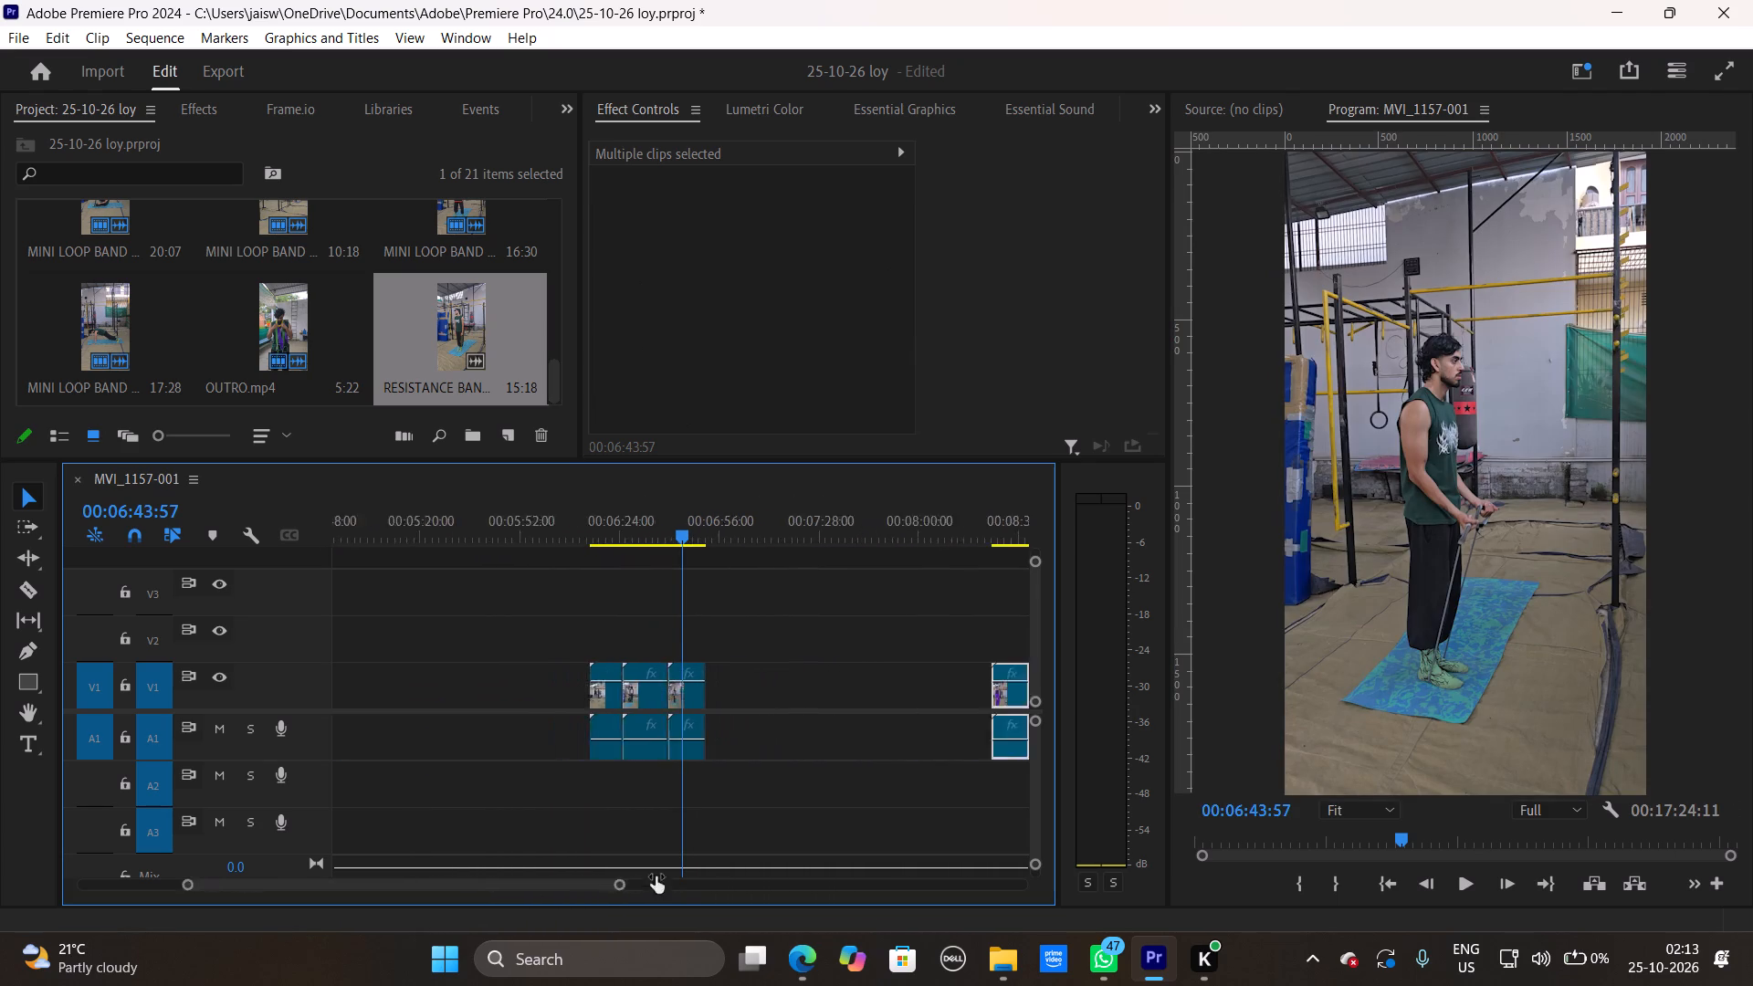
drag(656, 876, 790, 865)
drag(676, 534, 485, 583)
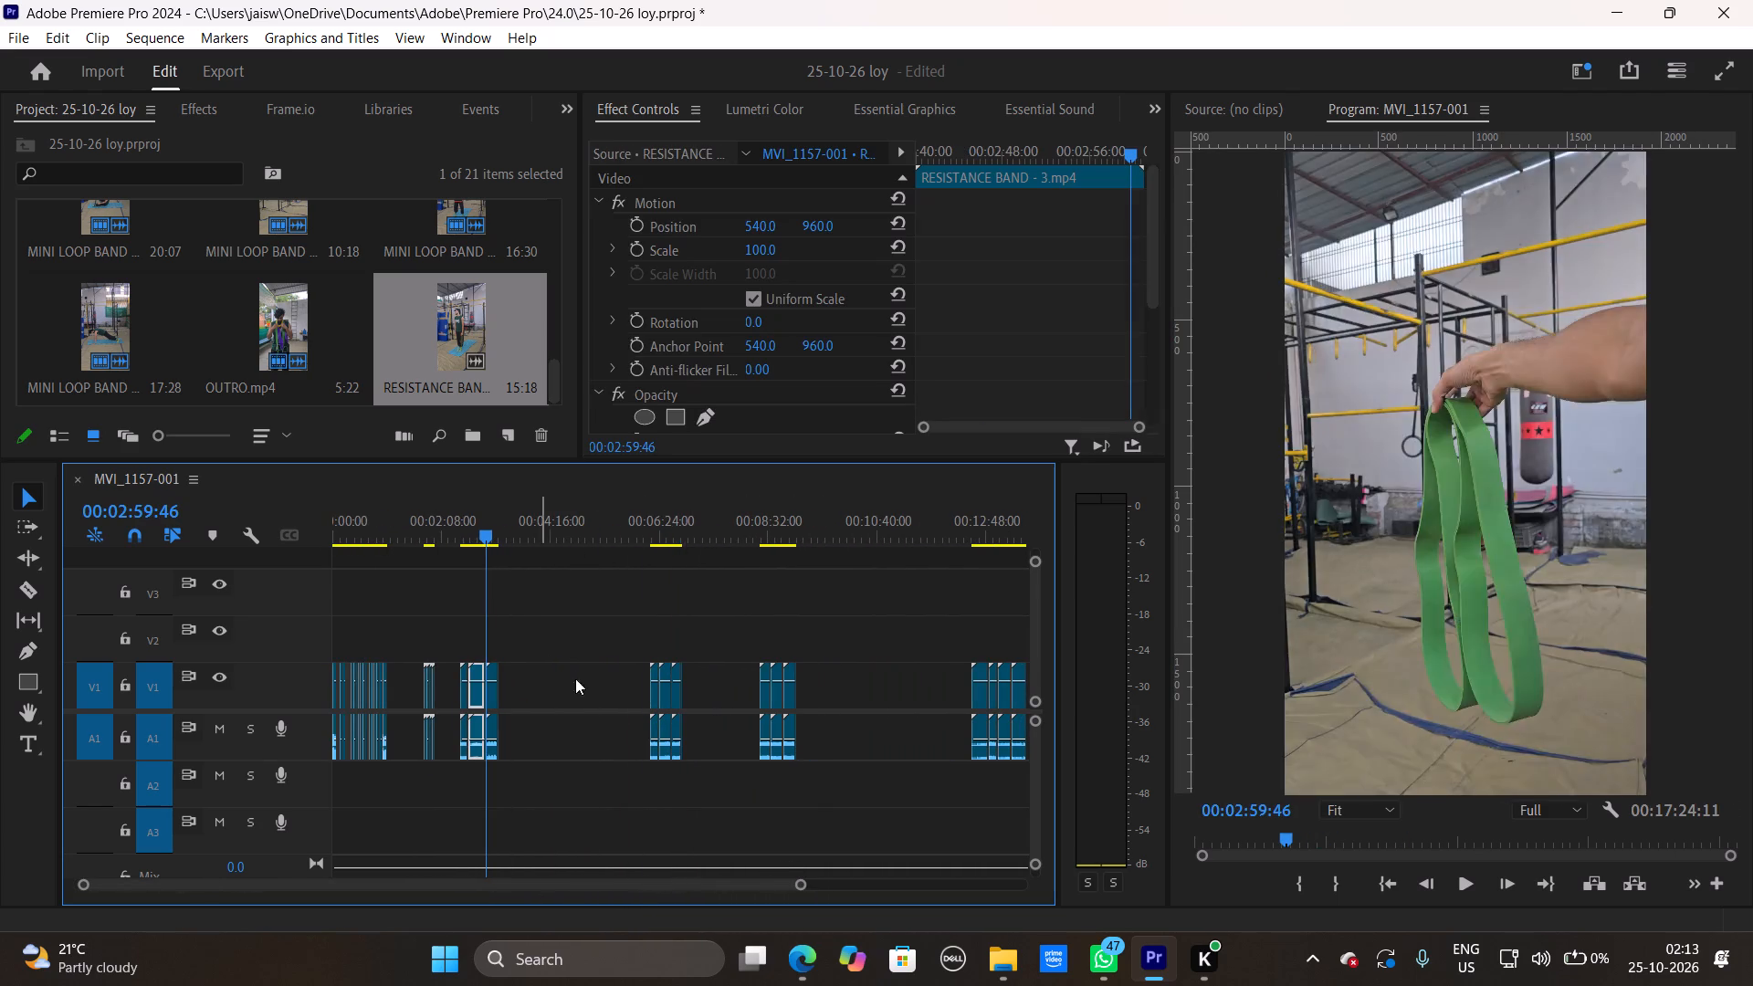
drag(798, 878, 646, 891)
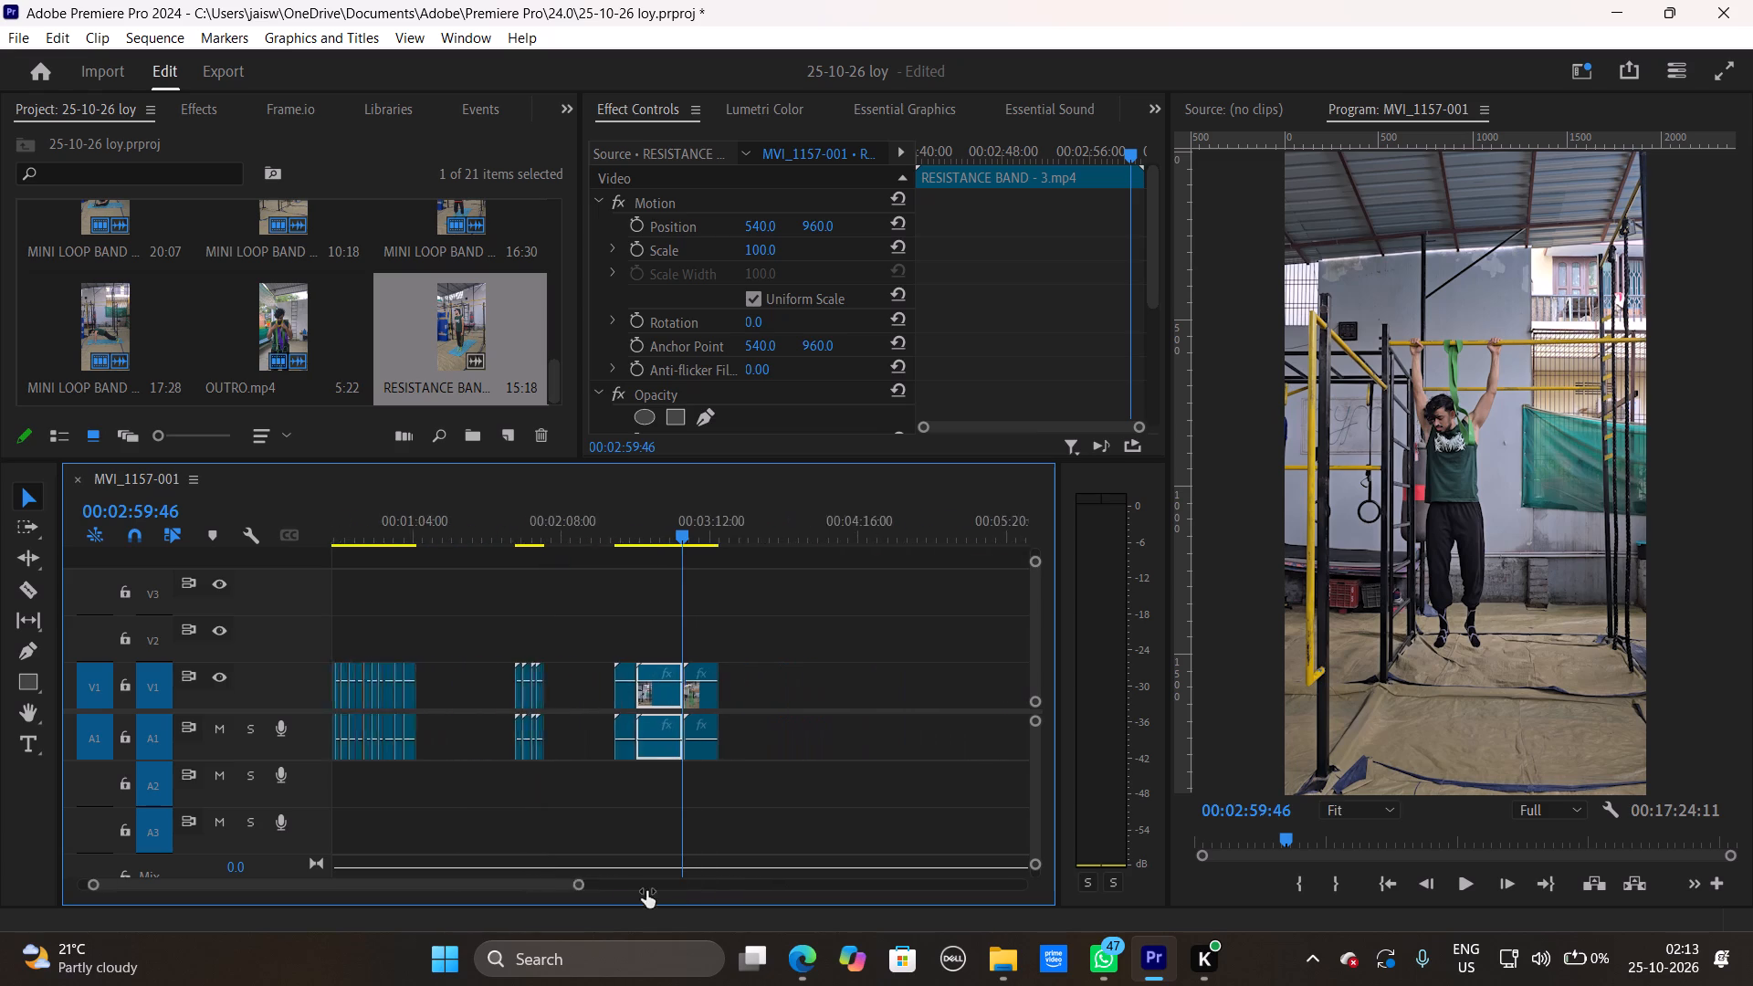
drag(646, 891, 554, 896)
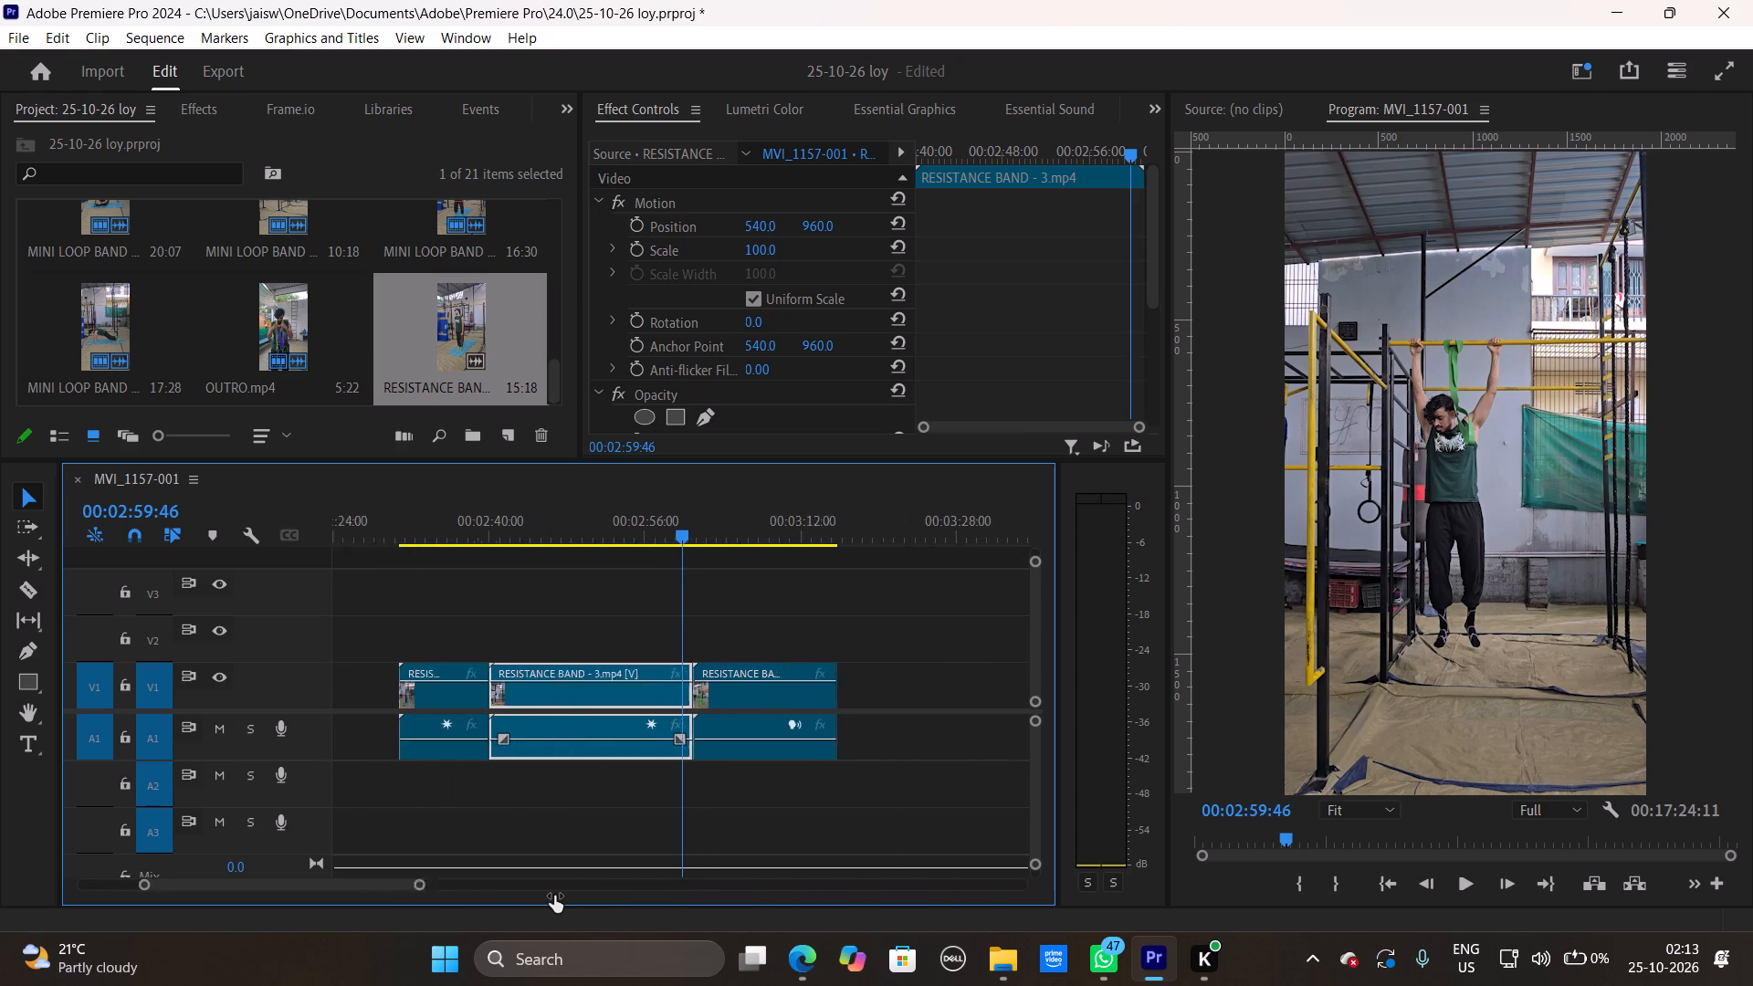
drag(554, 896, 857, 874)
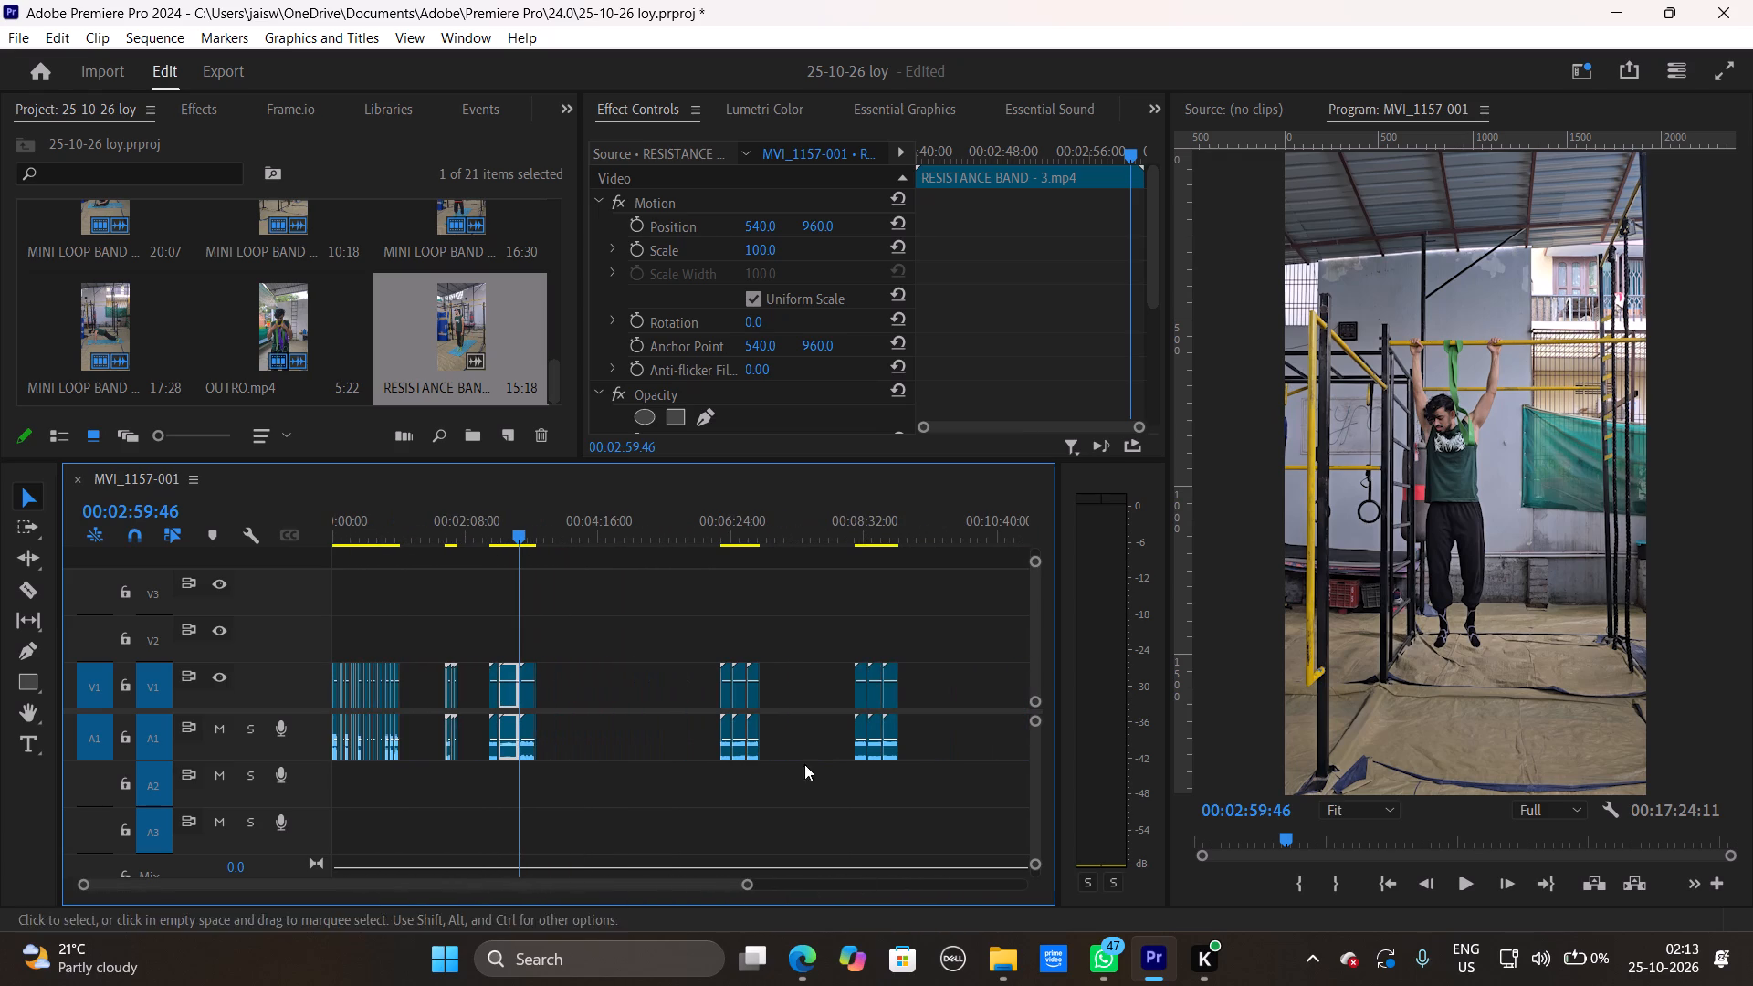
drag(463, 355, 540, 661)
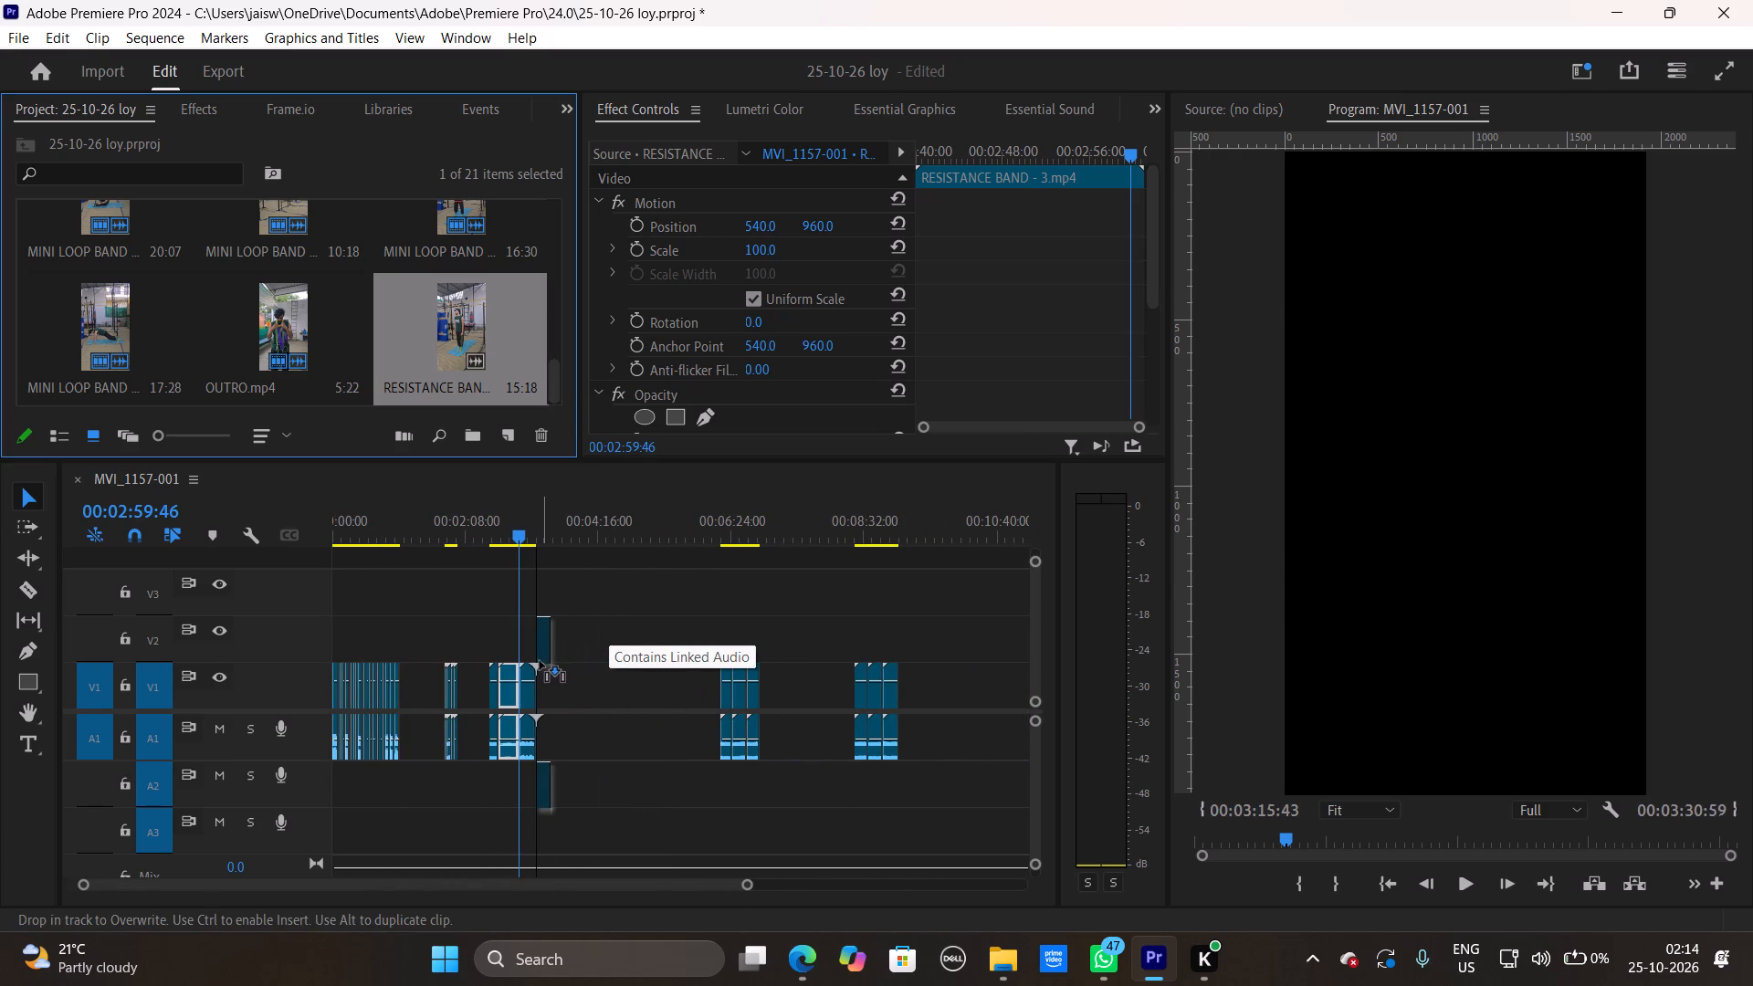
drag(540, 661, 541, 672)
Import RESISTANCE TUBE - 3.mp4 from the RESISTANCE TUBE folder of the extracted footage in 25-10-25 loy.
double_click(370, 275)
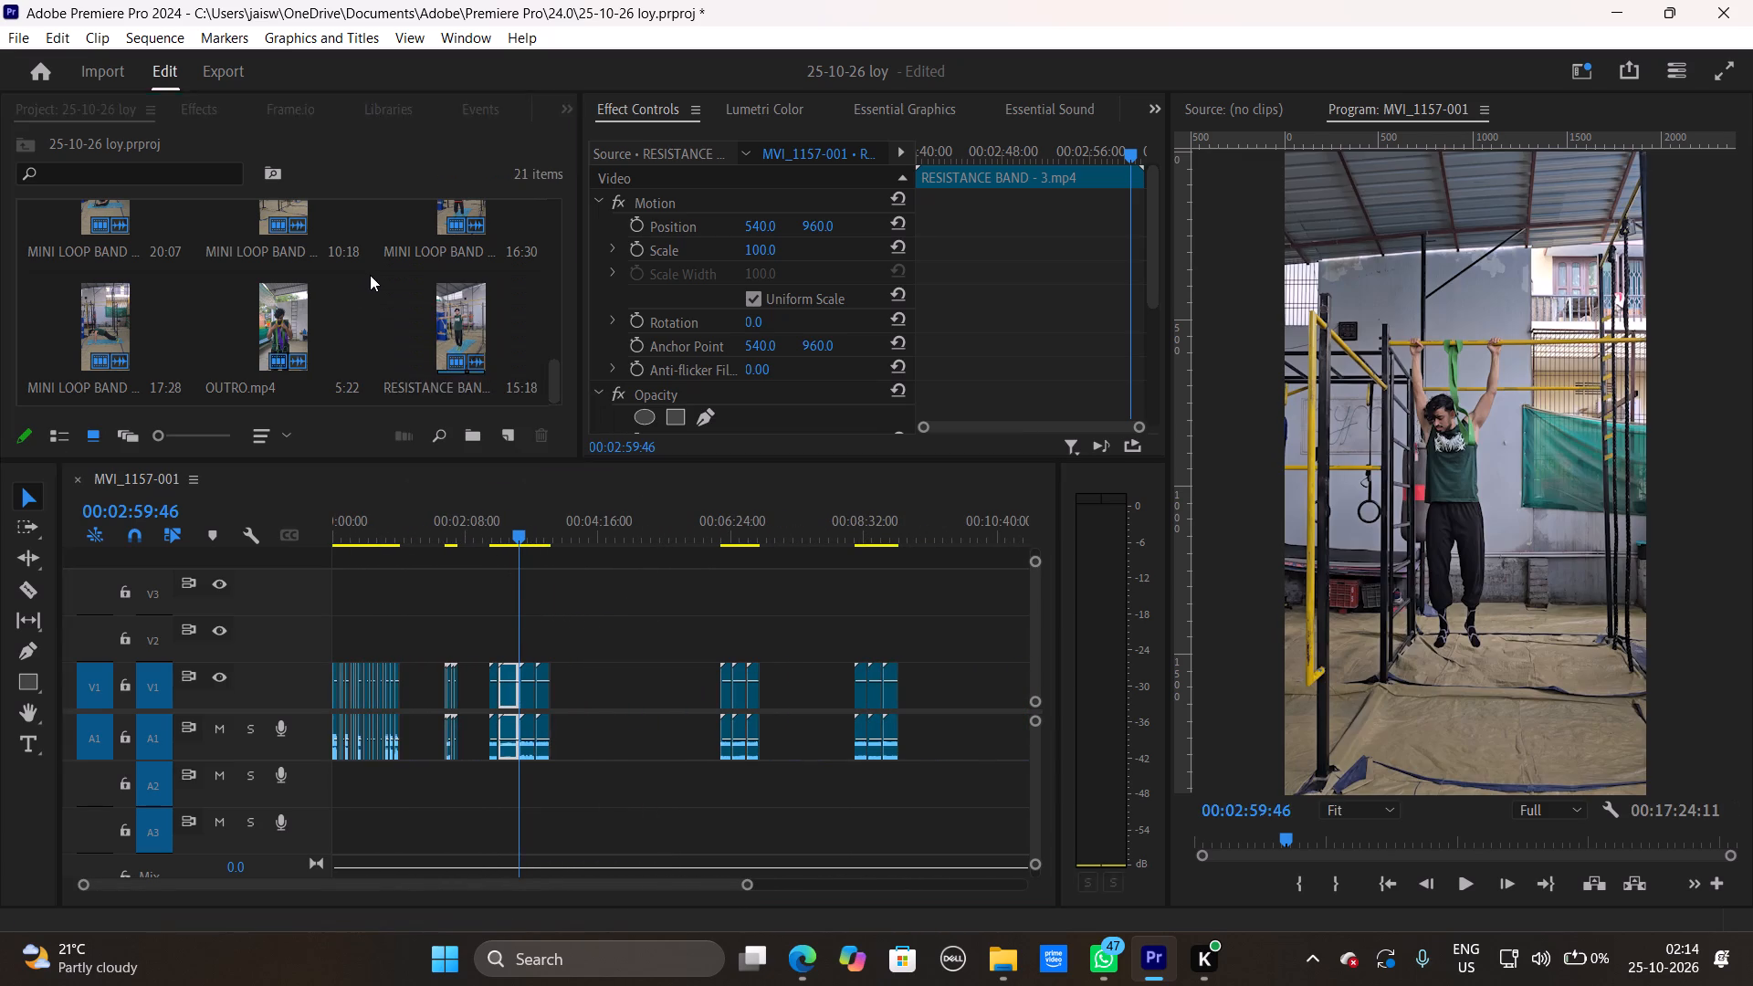
click(108, 192)
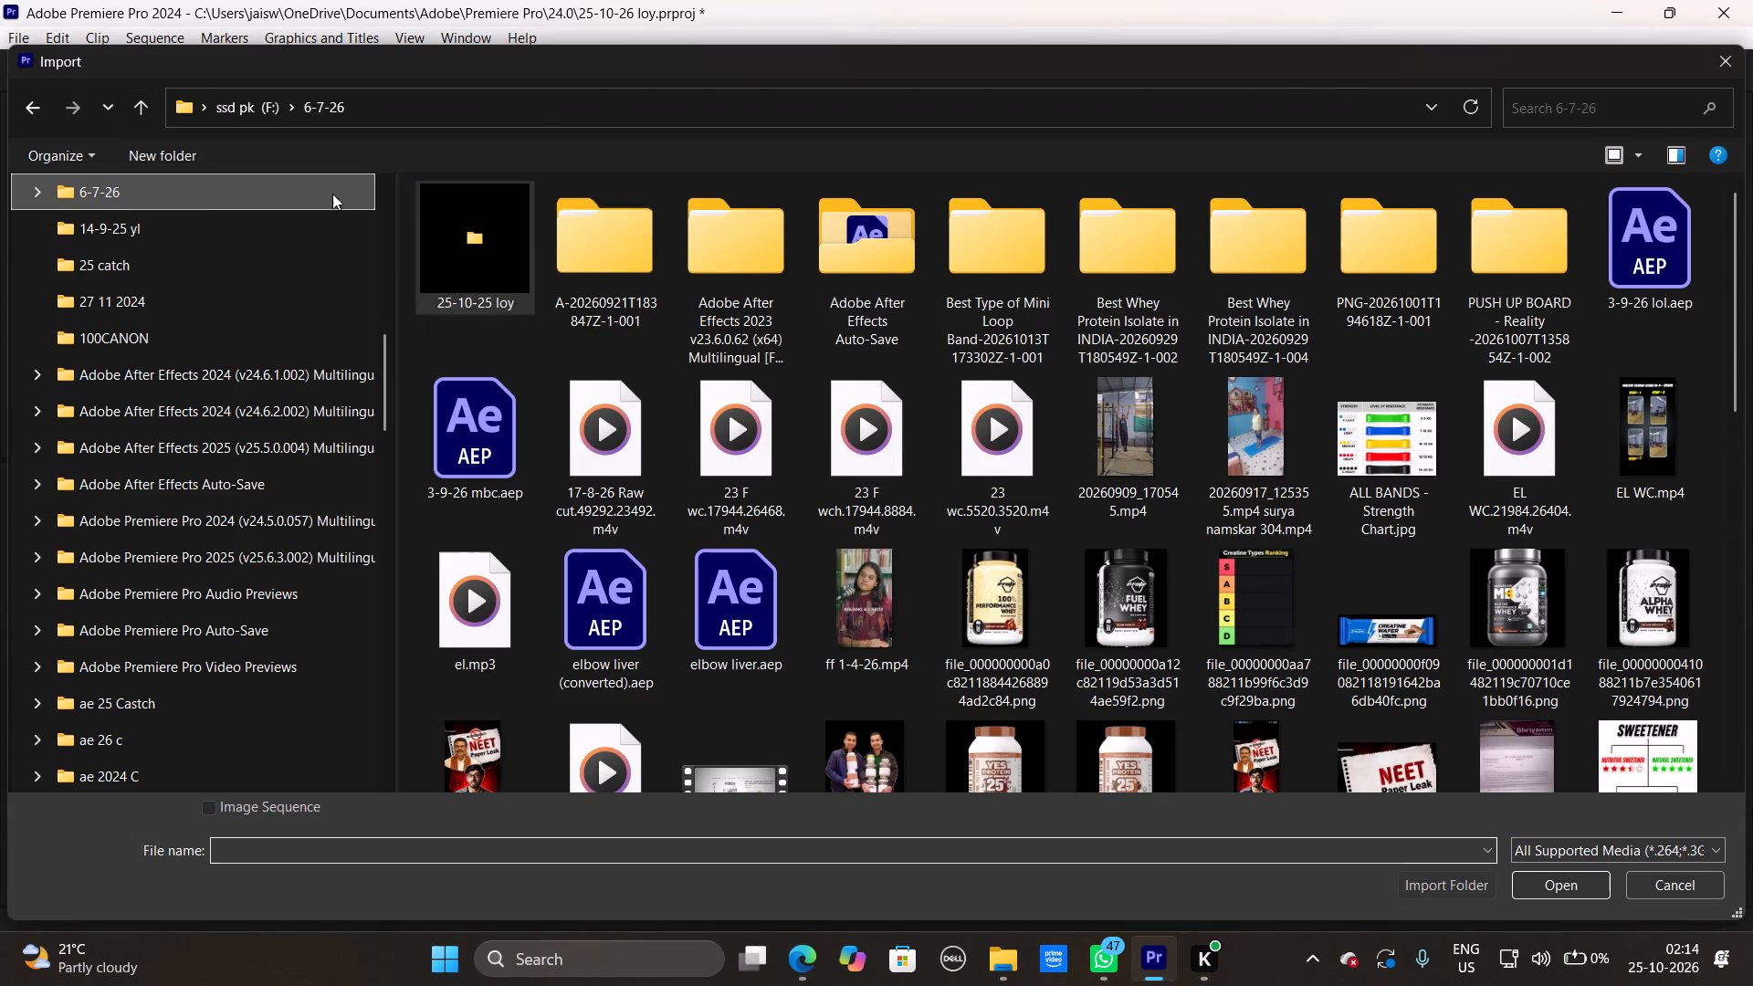
double_click(481, 247)
double_click(509, 261)
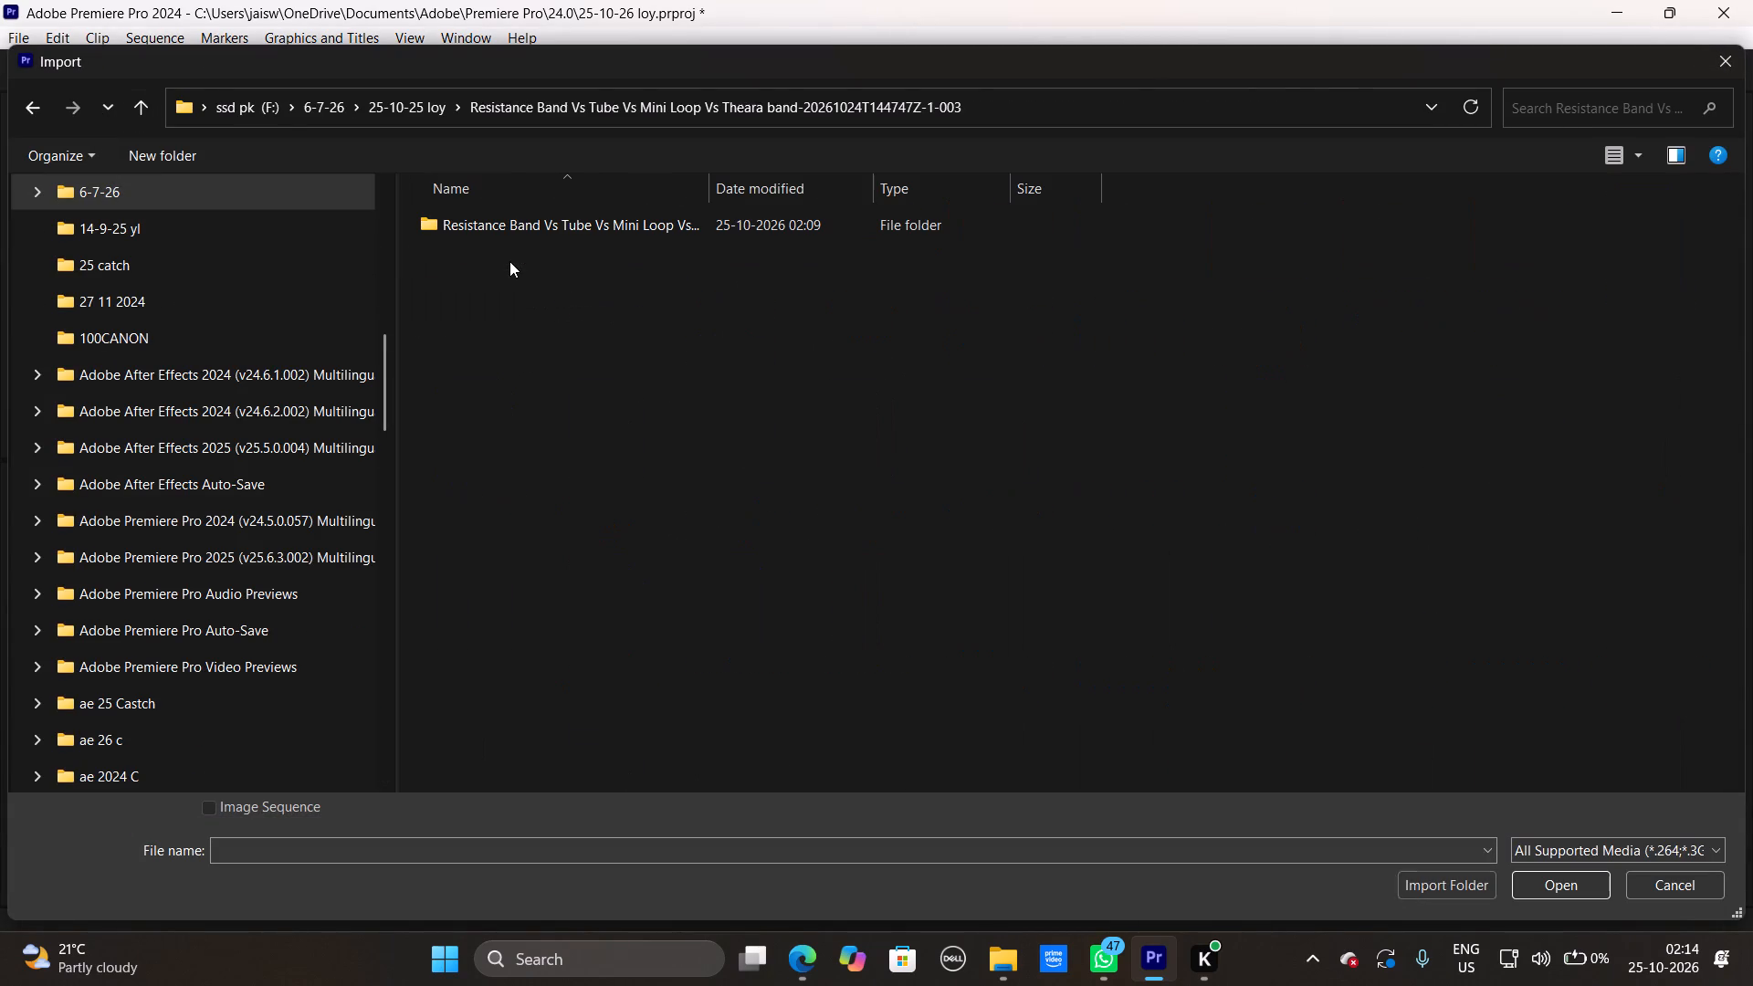
double_click(513, 229)
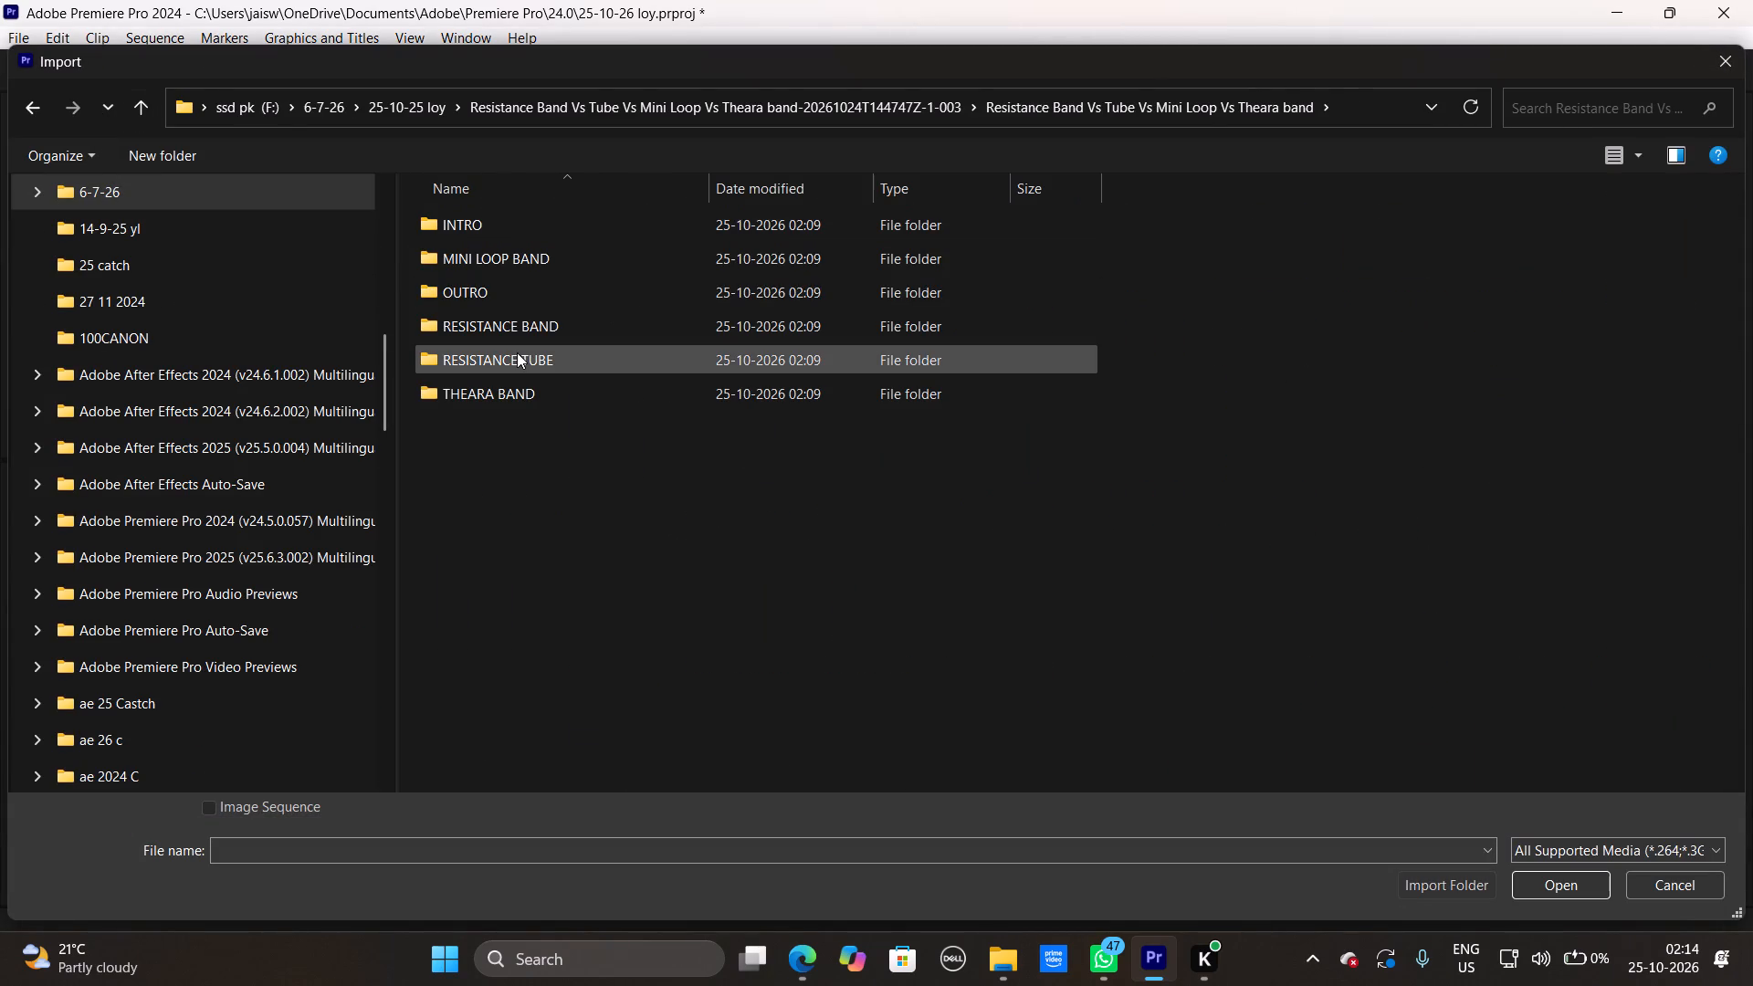
double_click(517, 352)
click(478, 295)
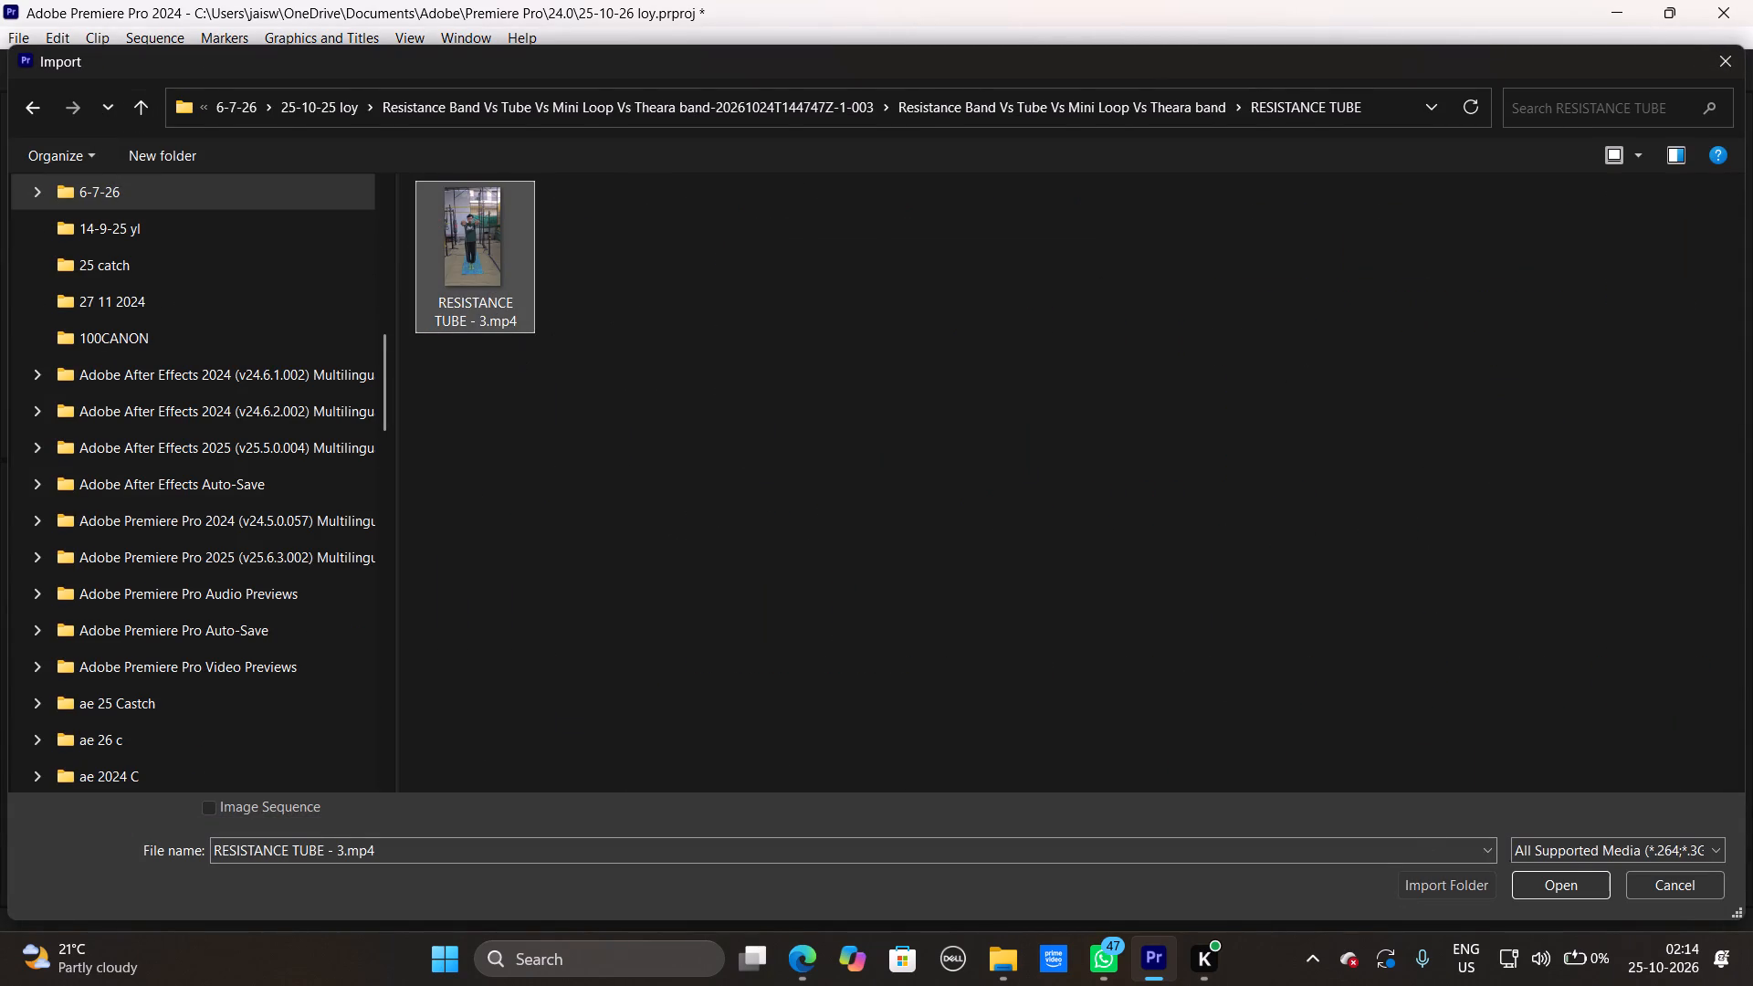
click(1550, 882)
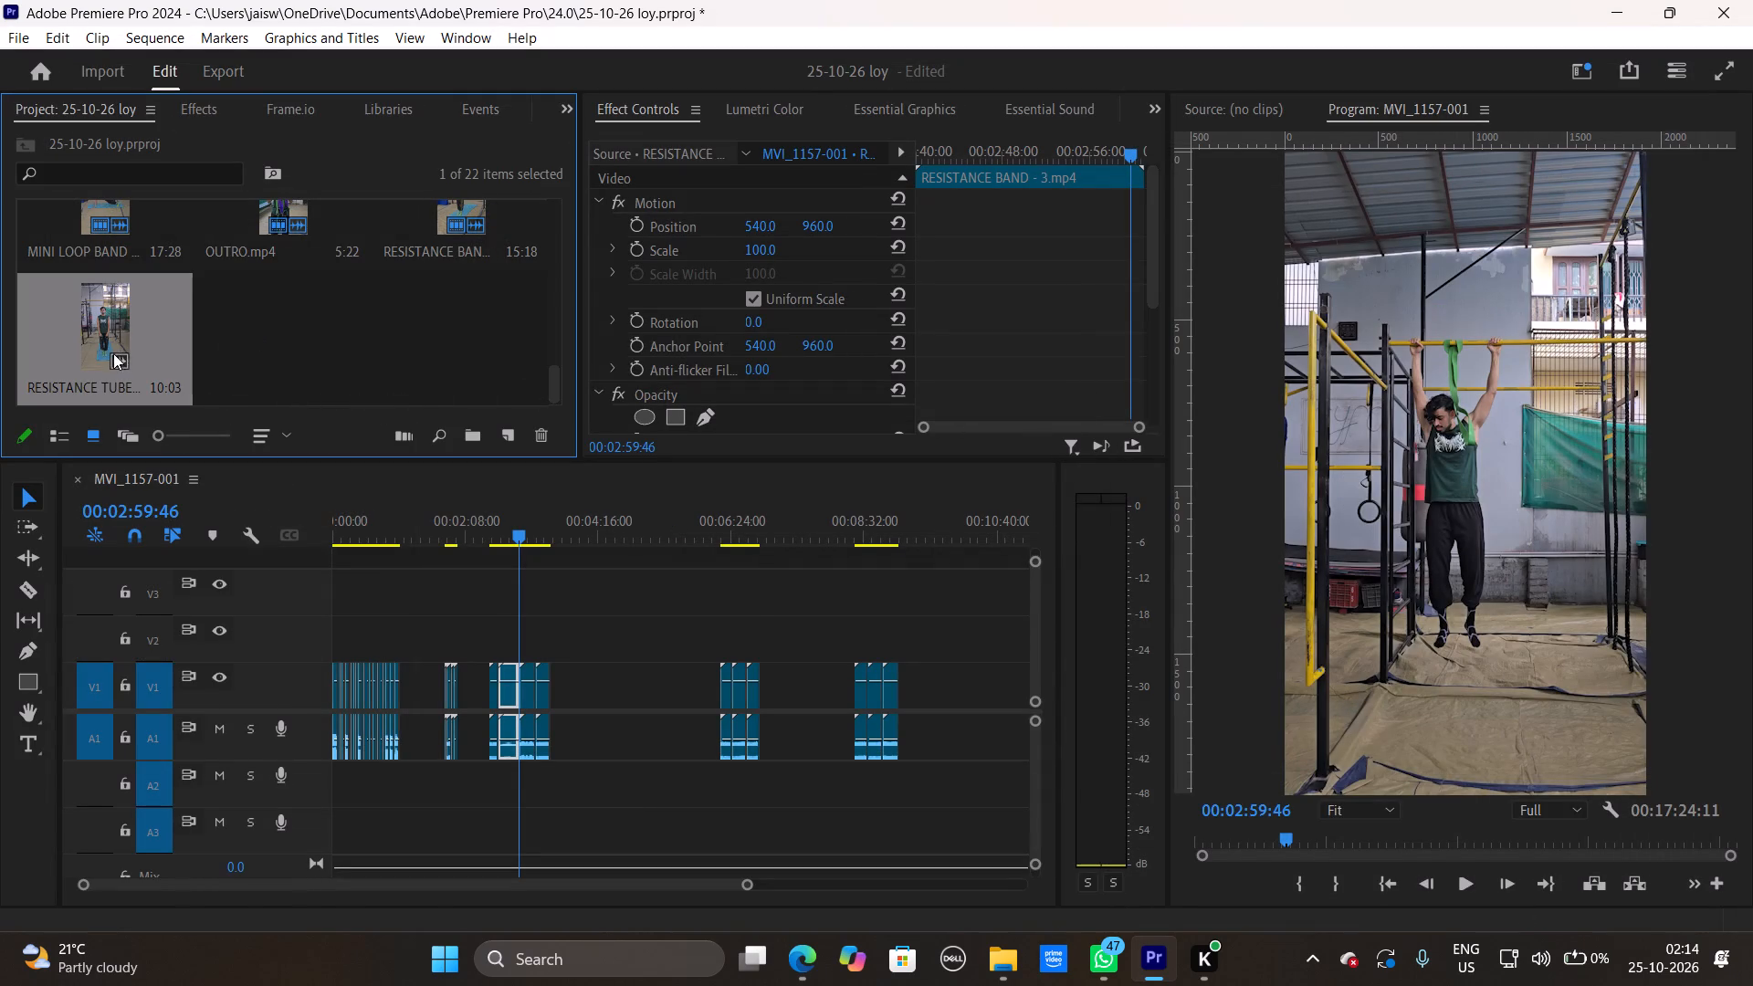
Place RESISTANCE TUBE - 3.mp4 on V2 and A2, starting where the last resistance tube clip ends at about 00:06:51.
drag(113, 353, 709, 623)
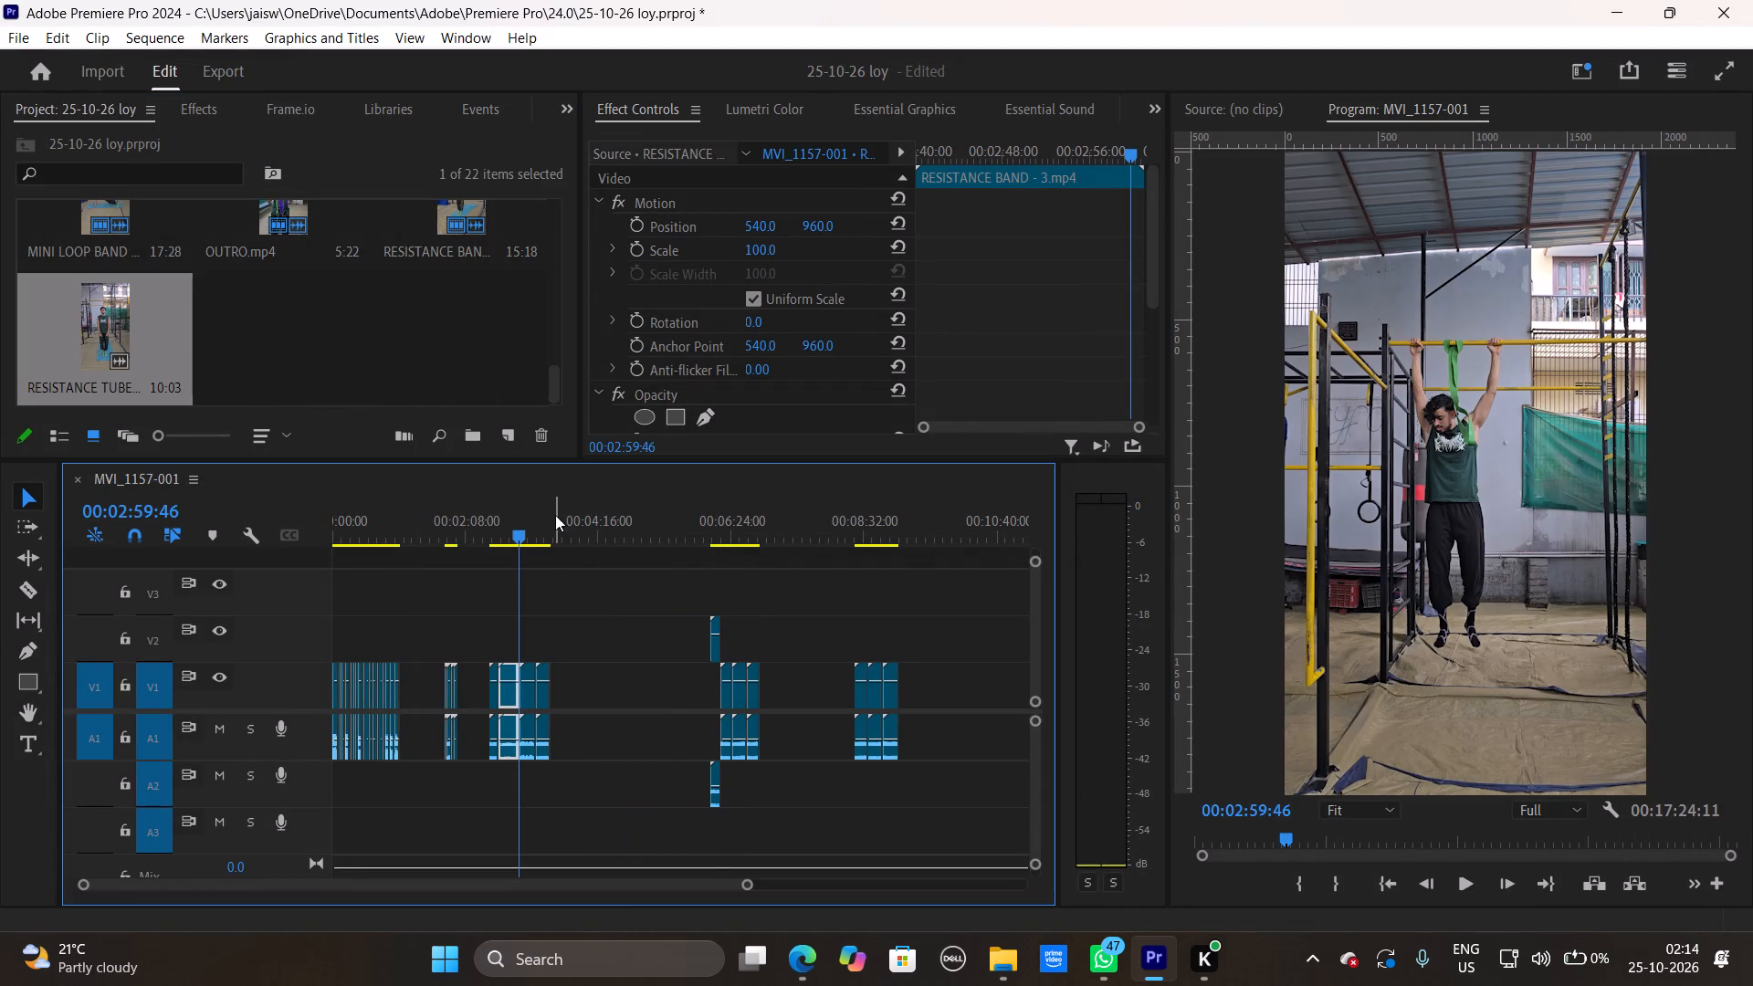
drag(538, 525, 731, 541)
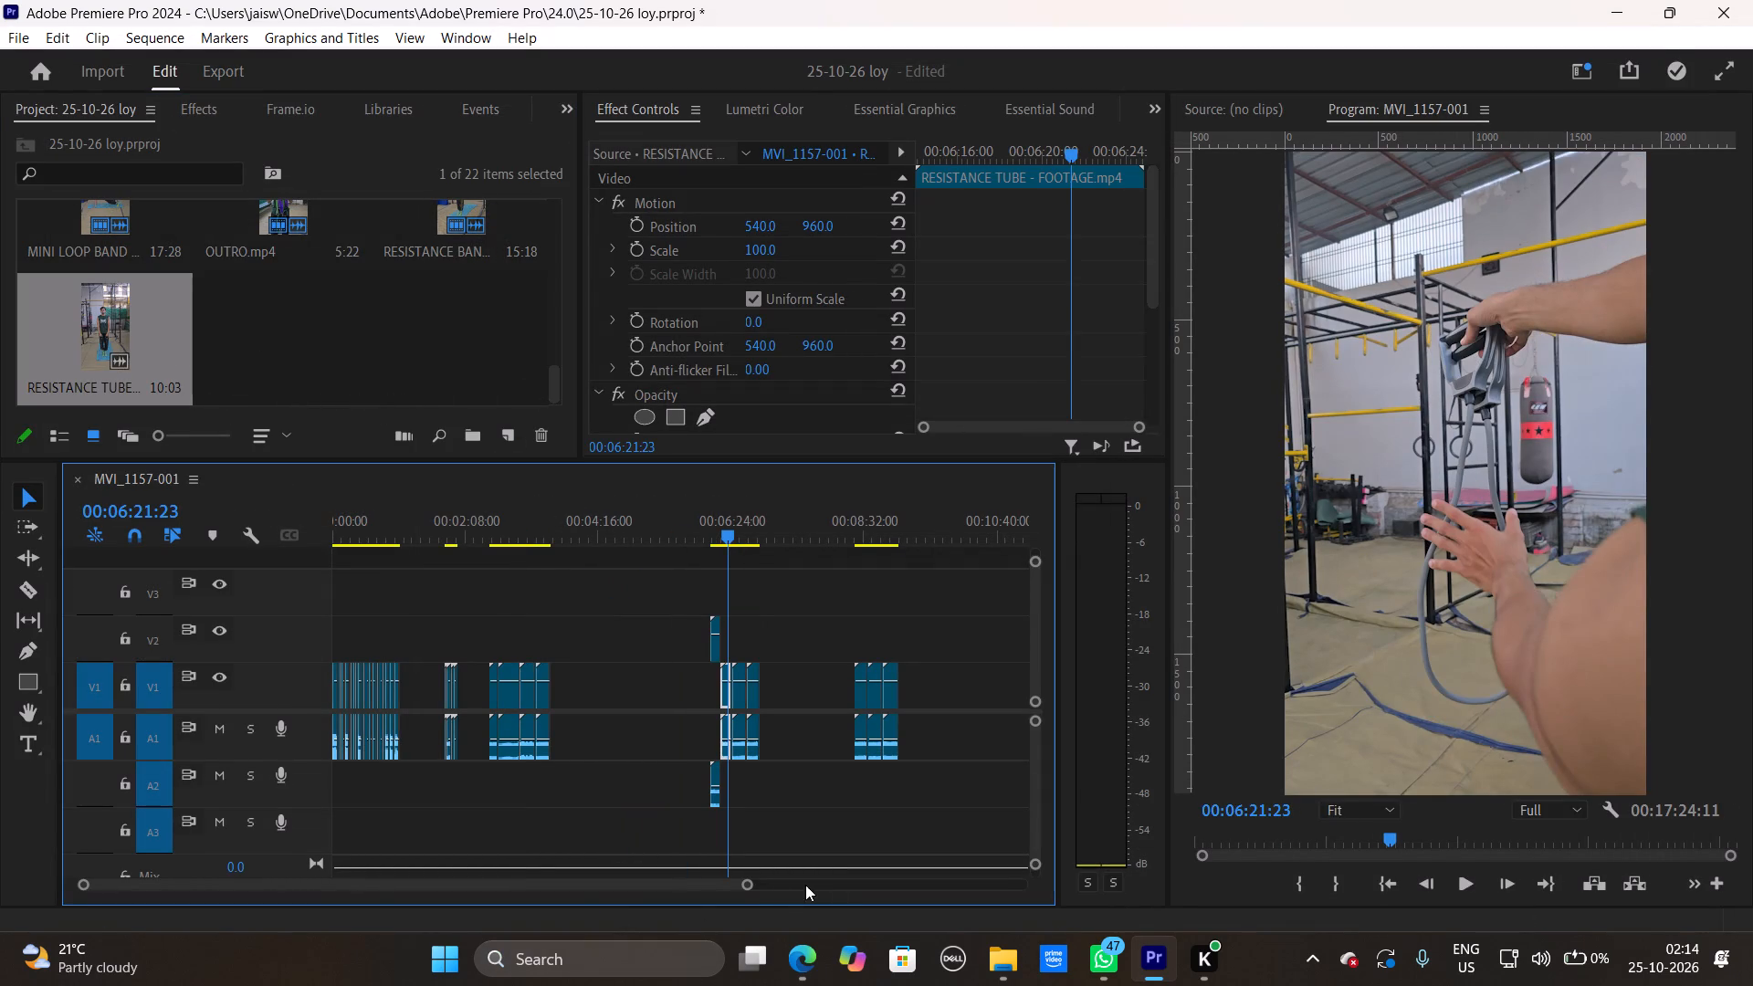
drag(748, 886, 538, 895)
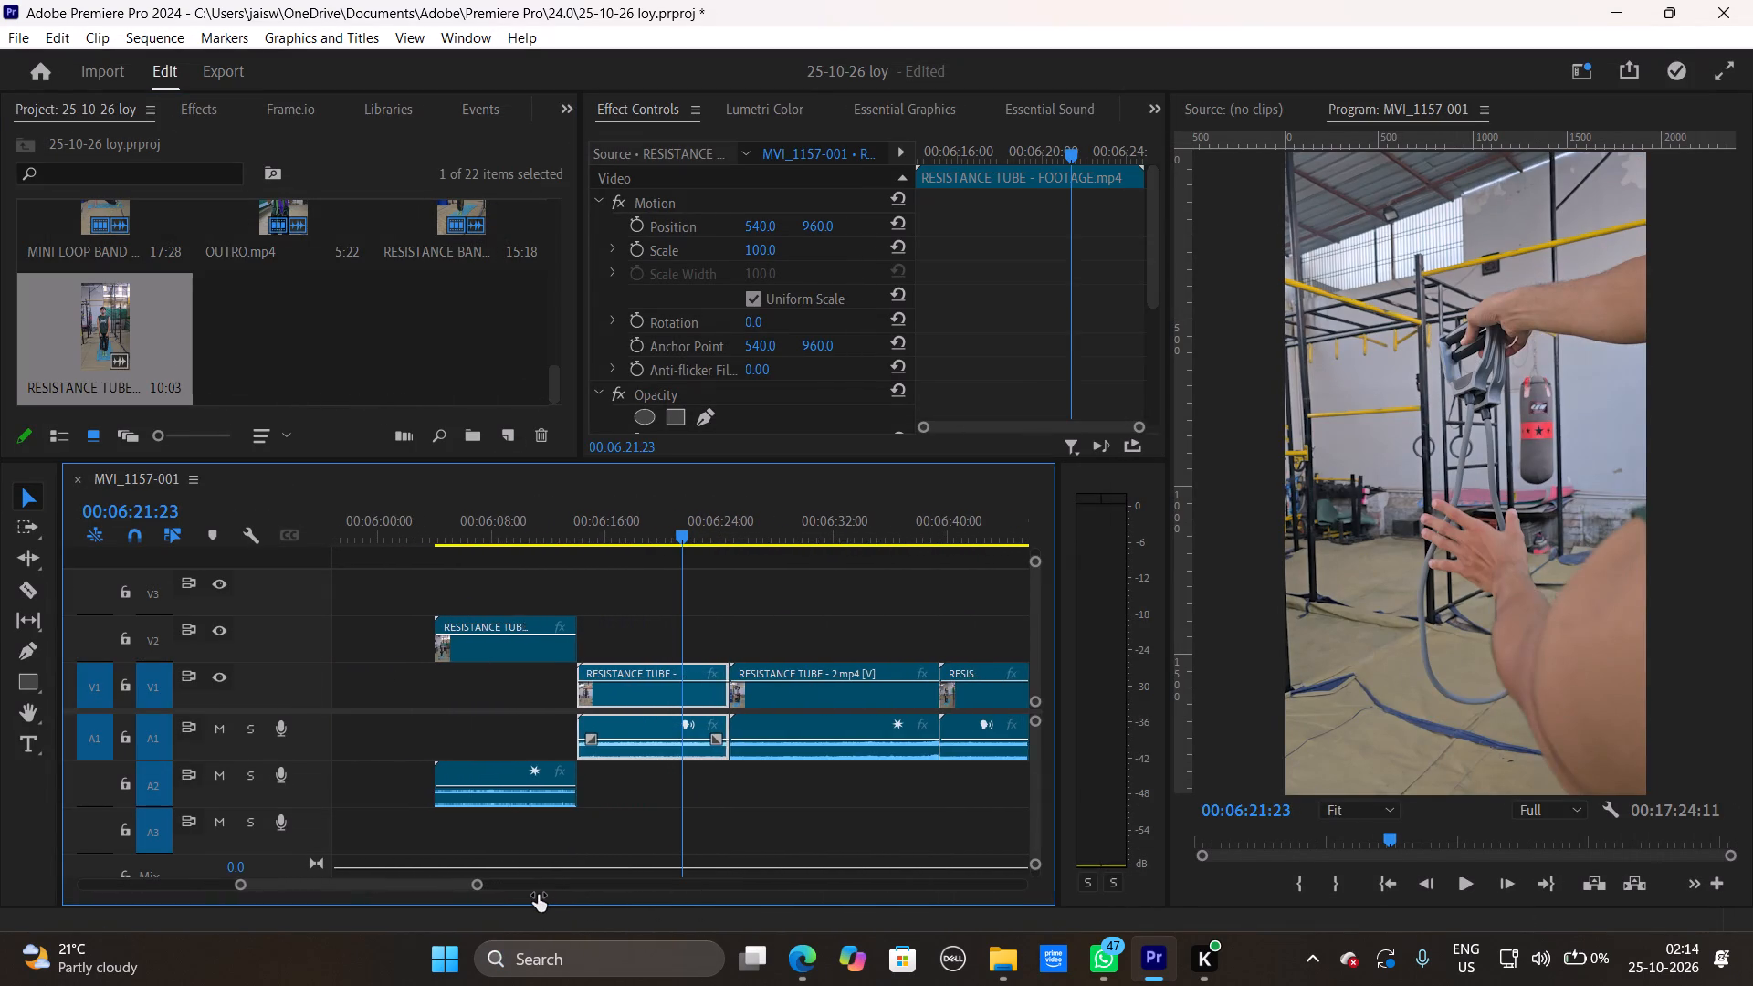
drag(538, 895, 531, 892)
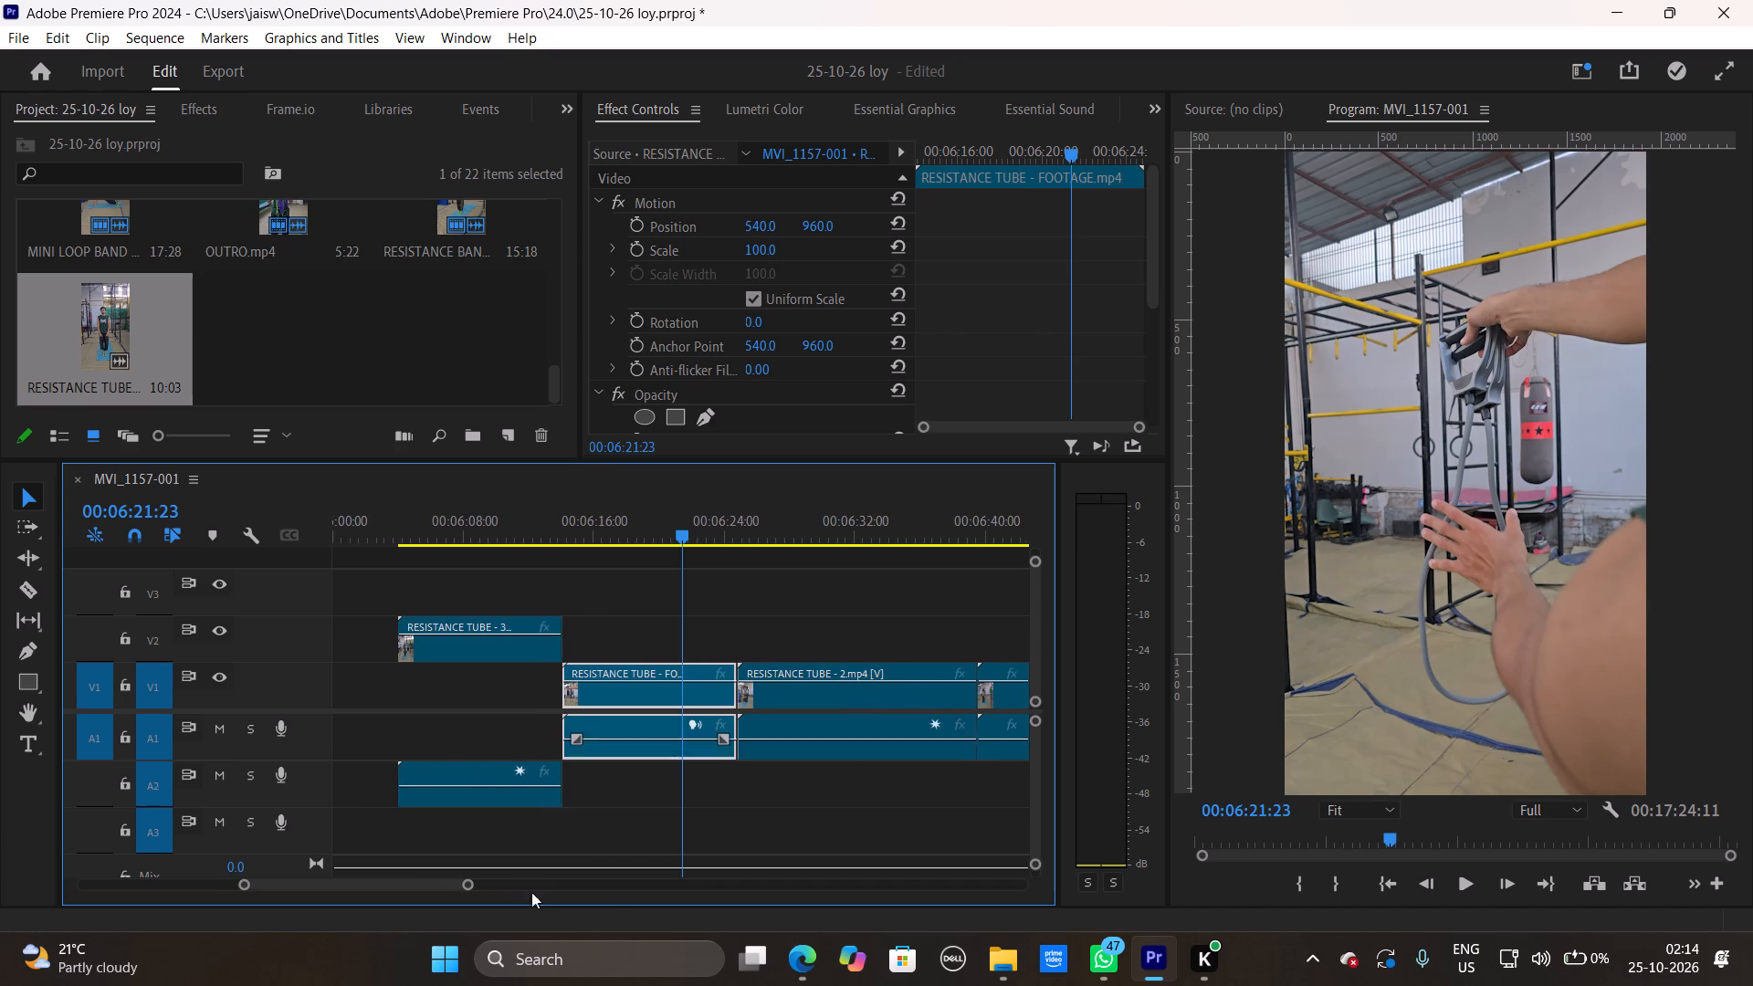
drag(531, 892, 529, 894)
drag(688, 528, 1034, 562)
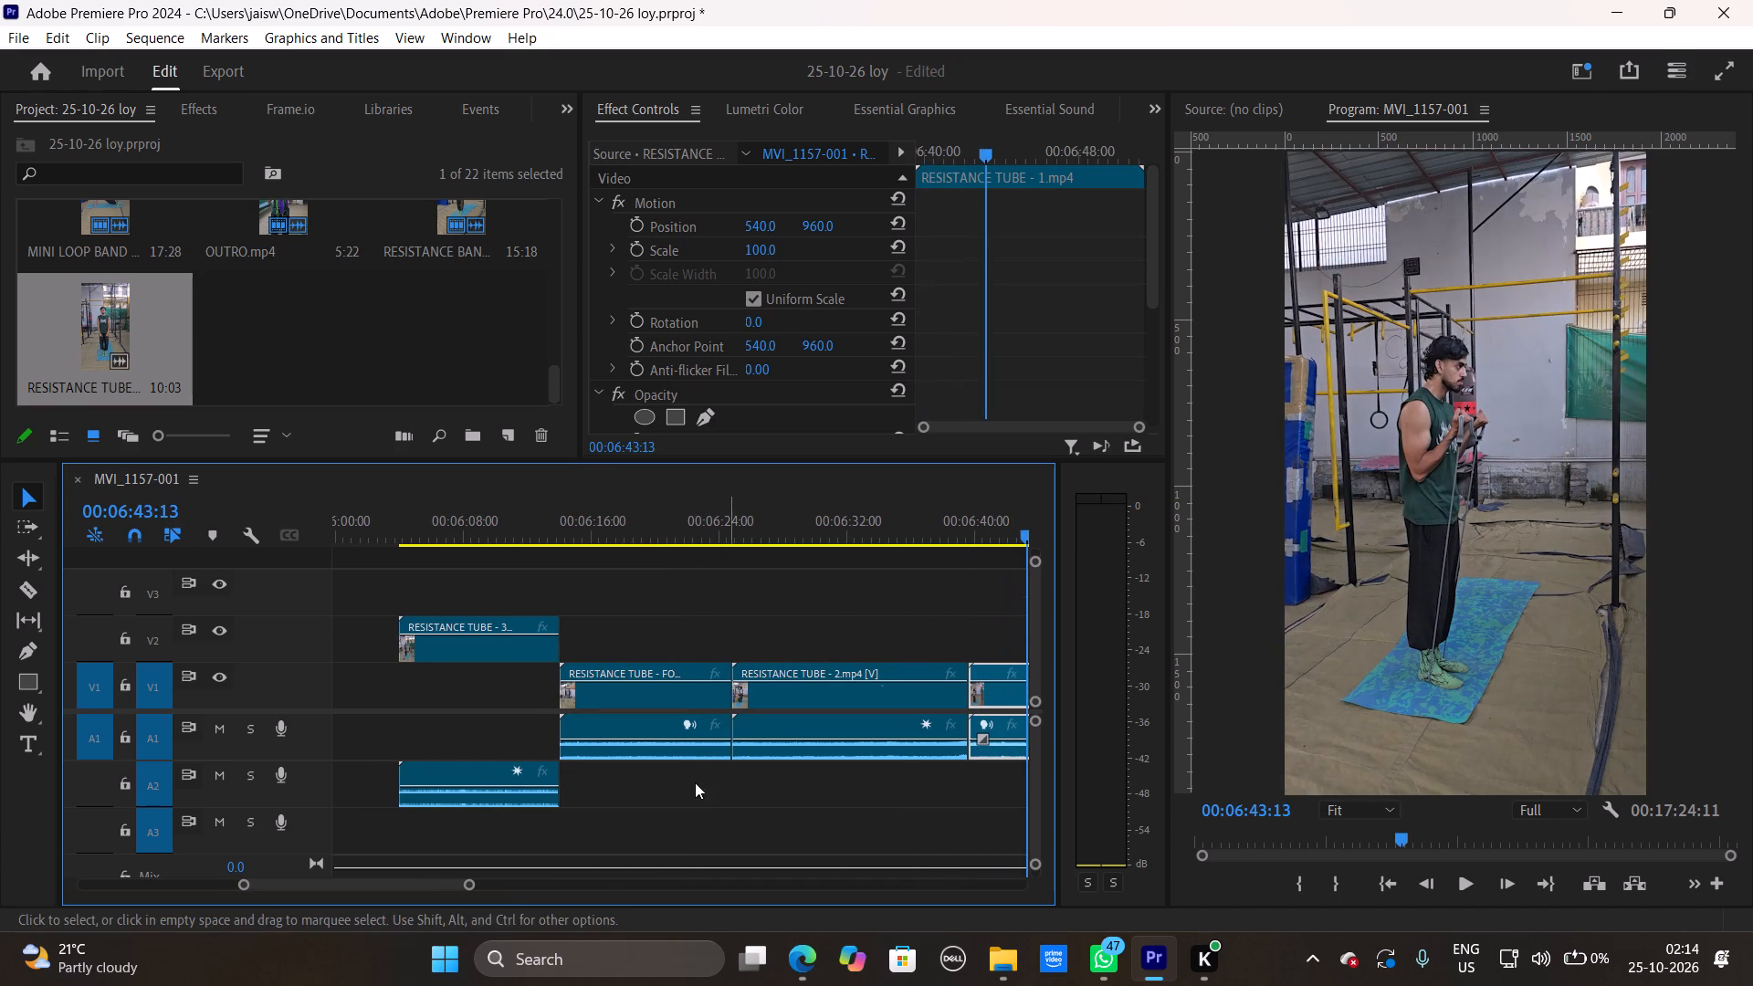
drag(473, 880, 523, 883)
drag(456, 654, 772, 648)
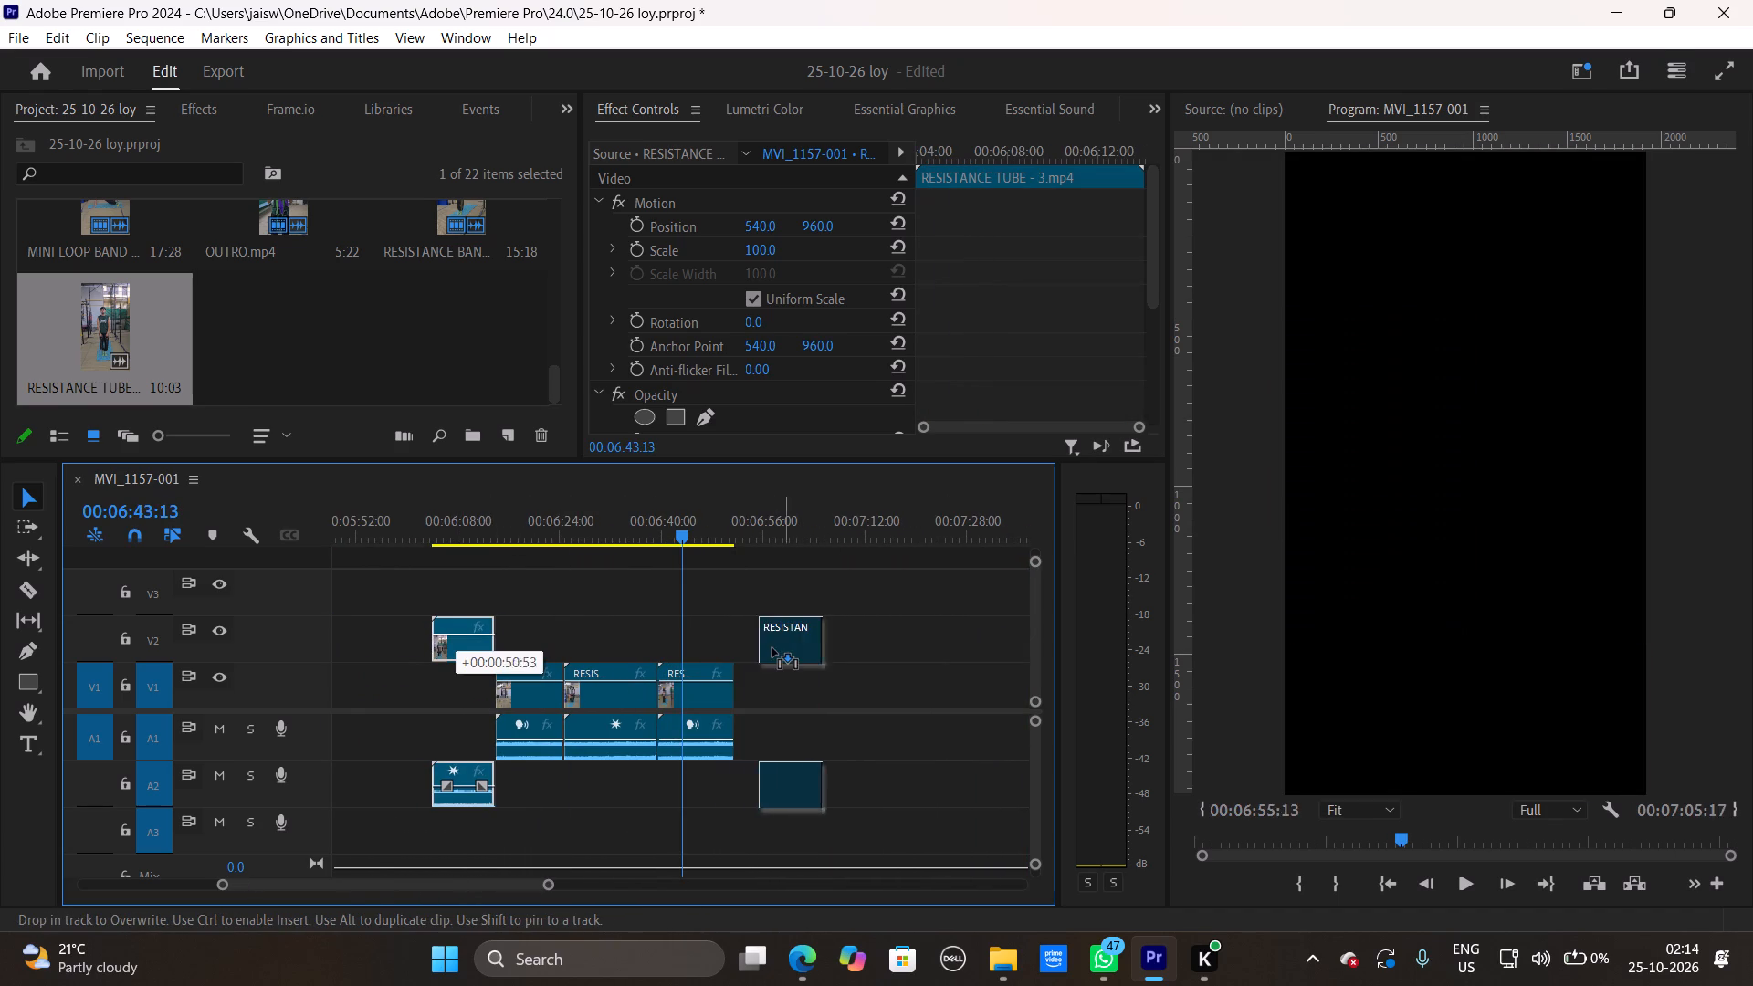
drag(772, 648, 759, 646)
Import the THERA BAND - 2 clip from the THEARA BAND folder of the extracted footage in 25-10-25 loy.
double_click(418, 333)
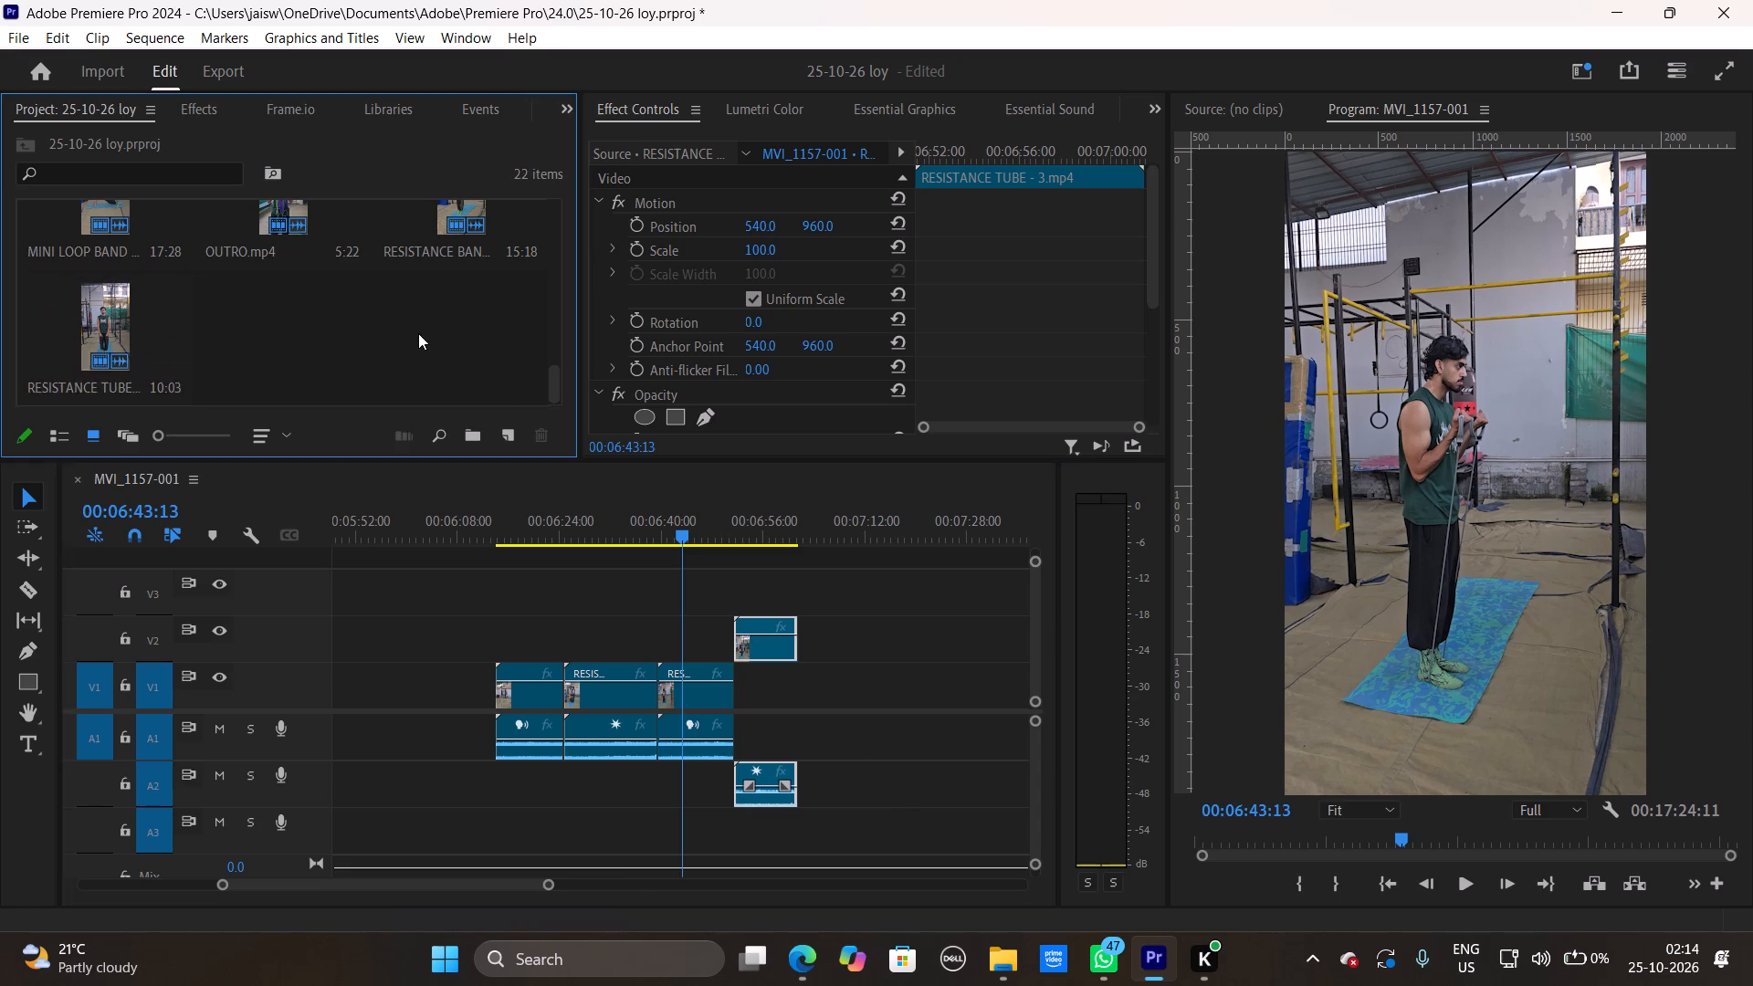
click(205, 453)
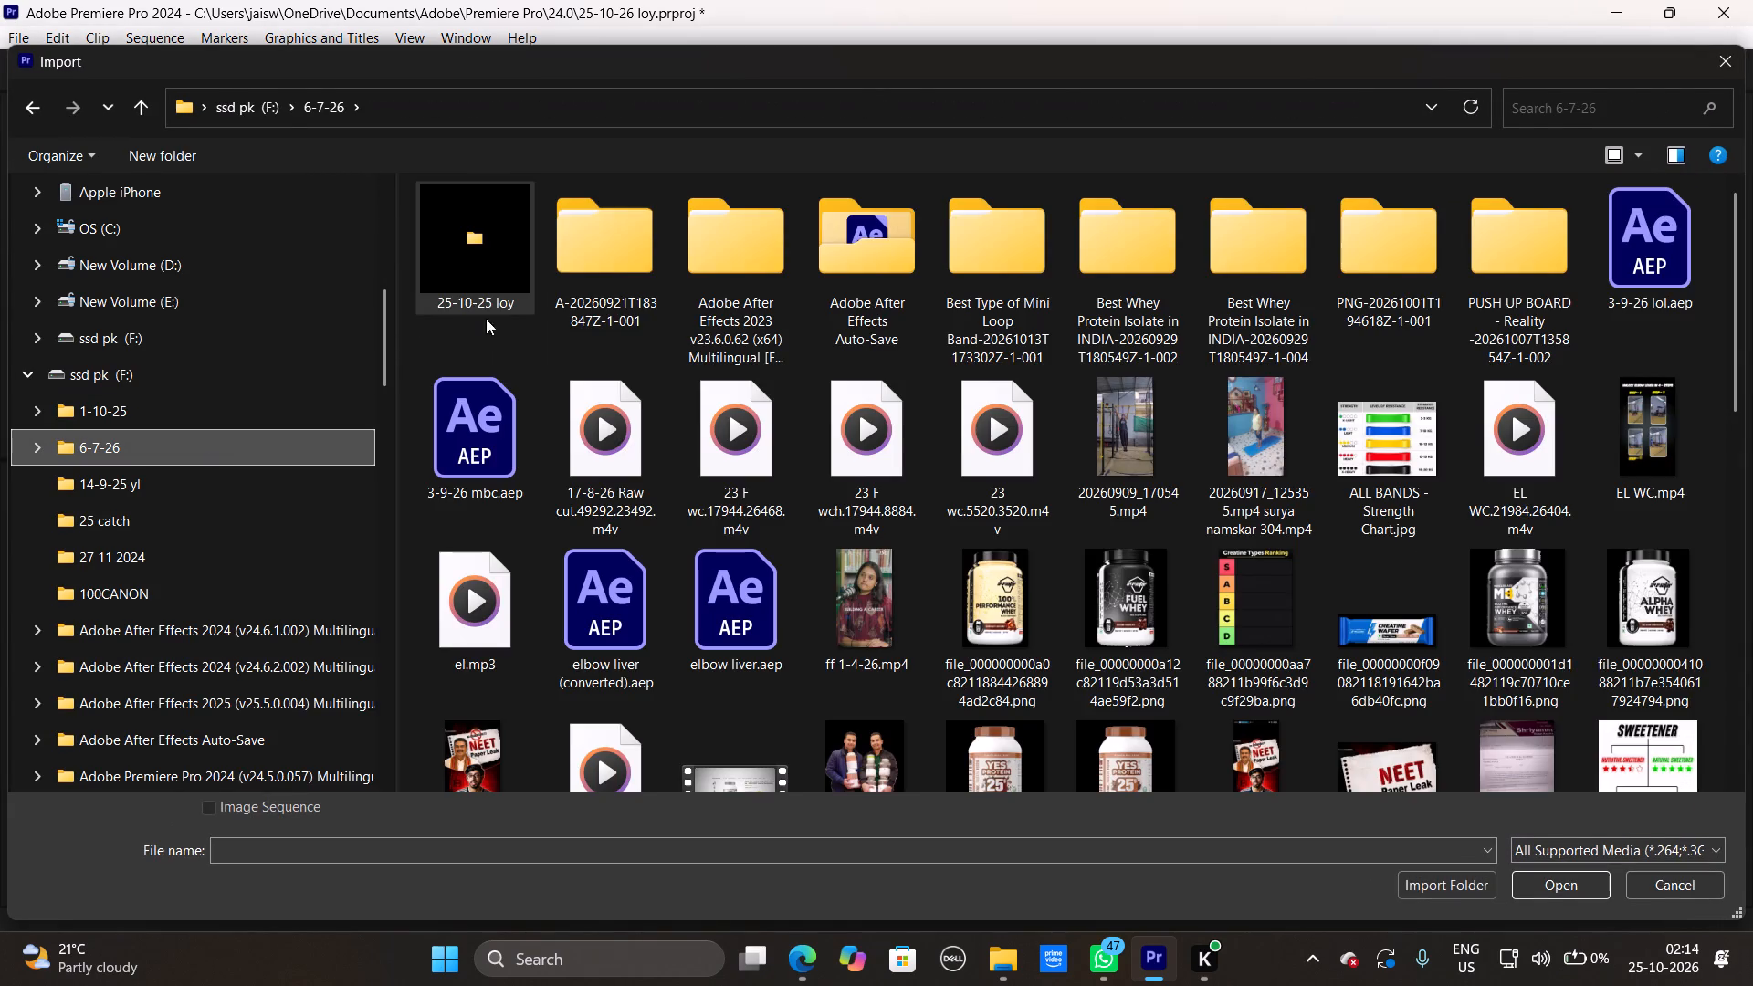
double_click(471, 285)
double_click(476, 266)
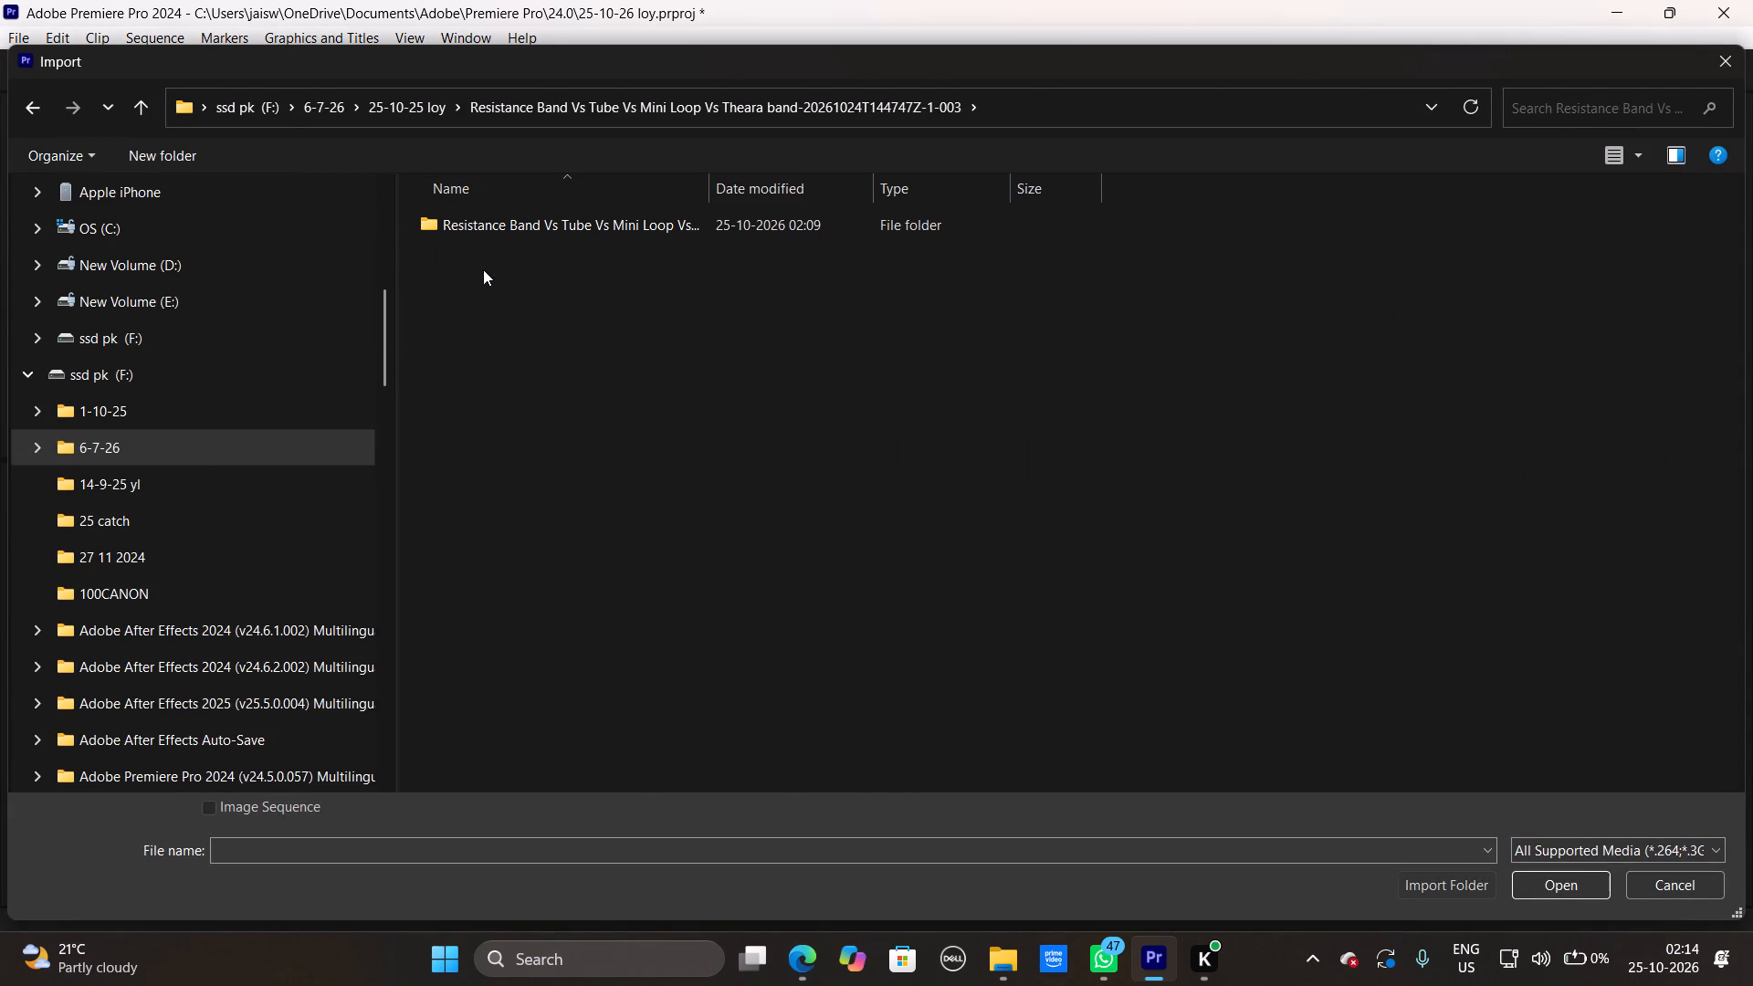
double_click(518, 224)
double_click(535, 381)
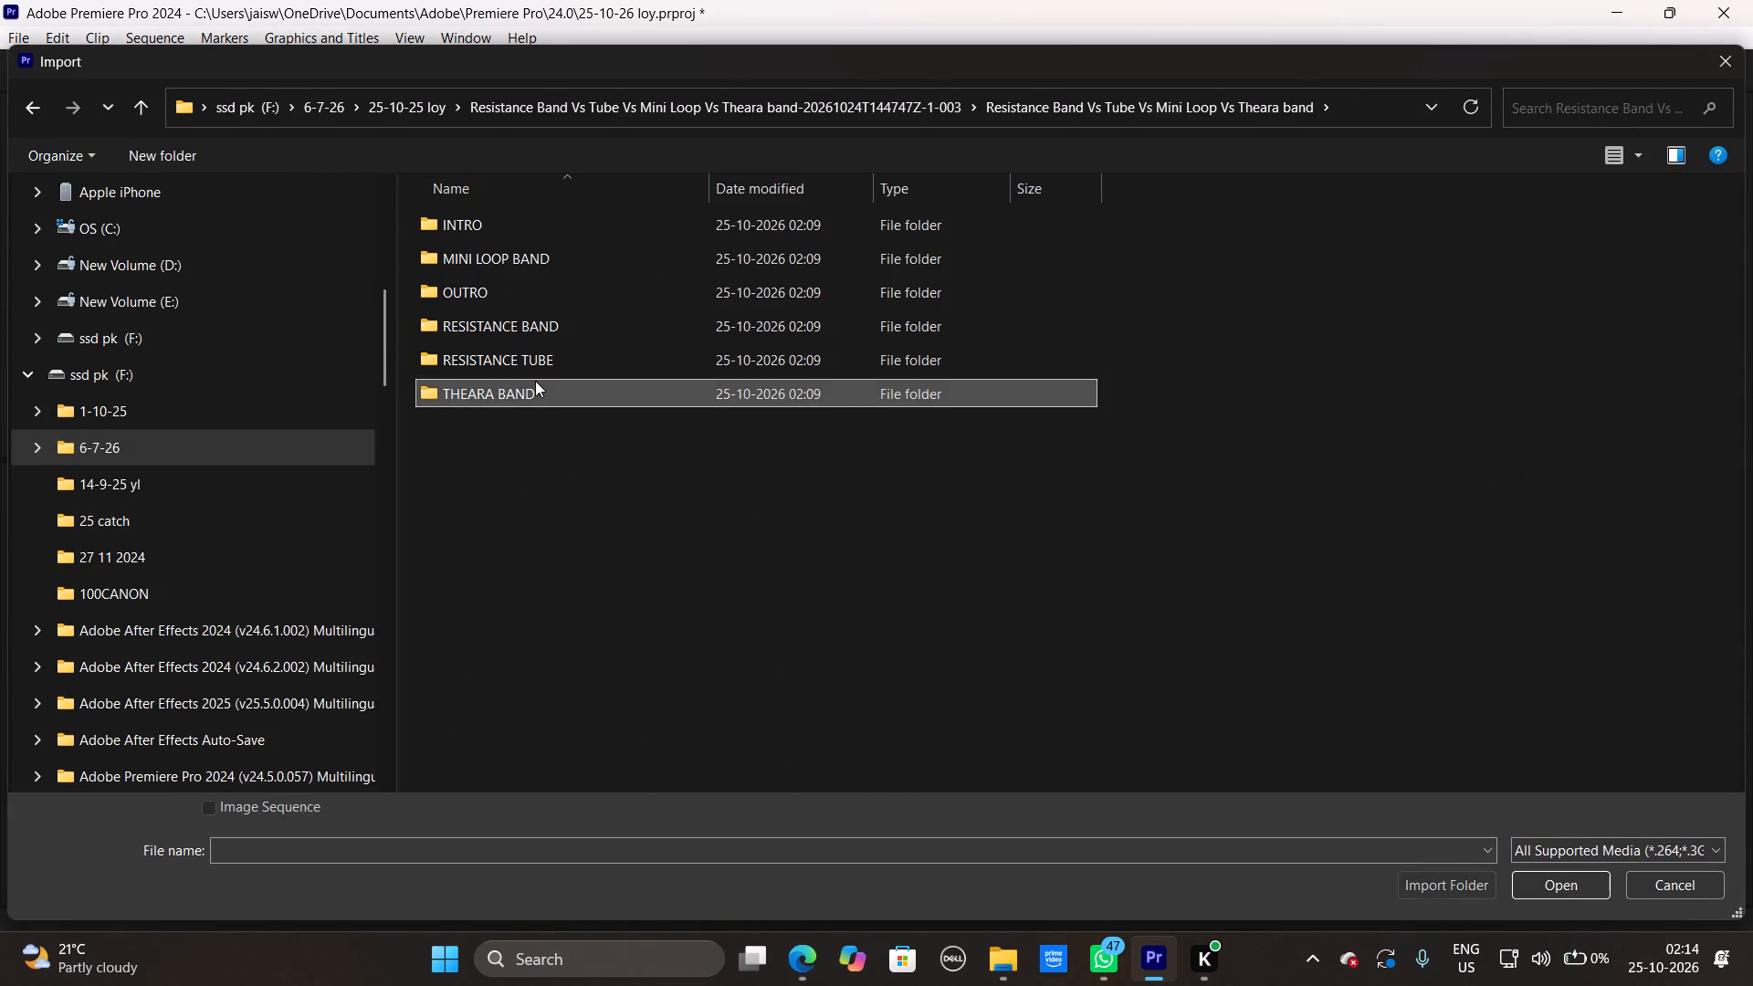
click(494, 257)
click(1564, 877)
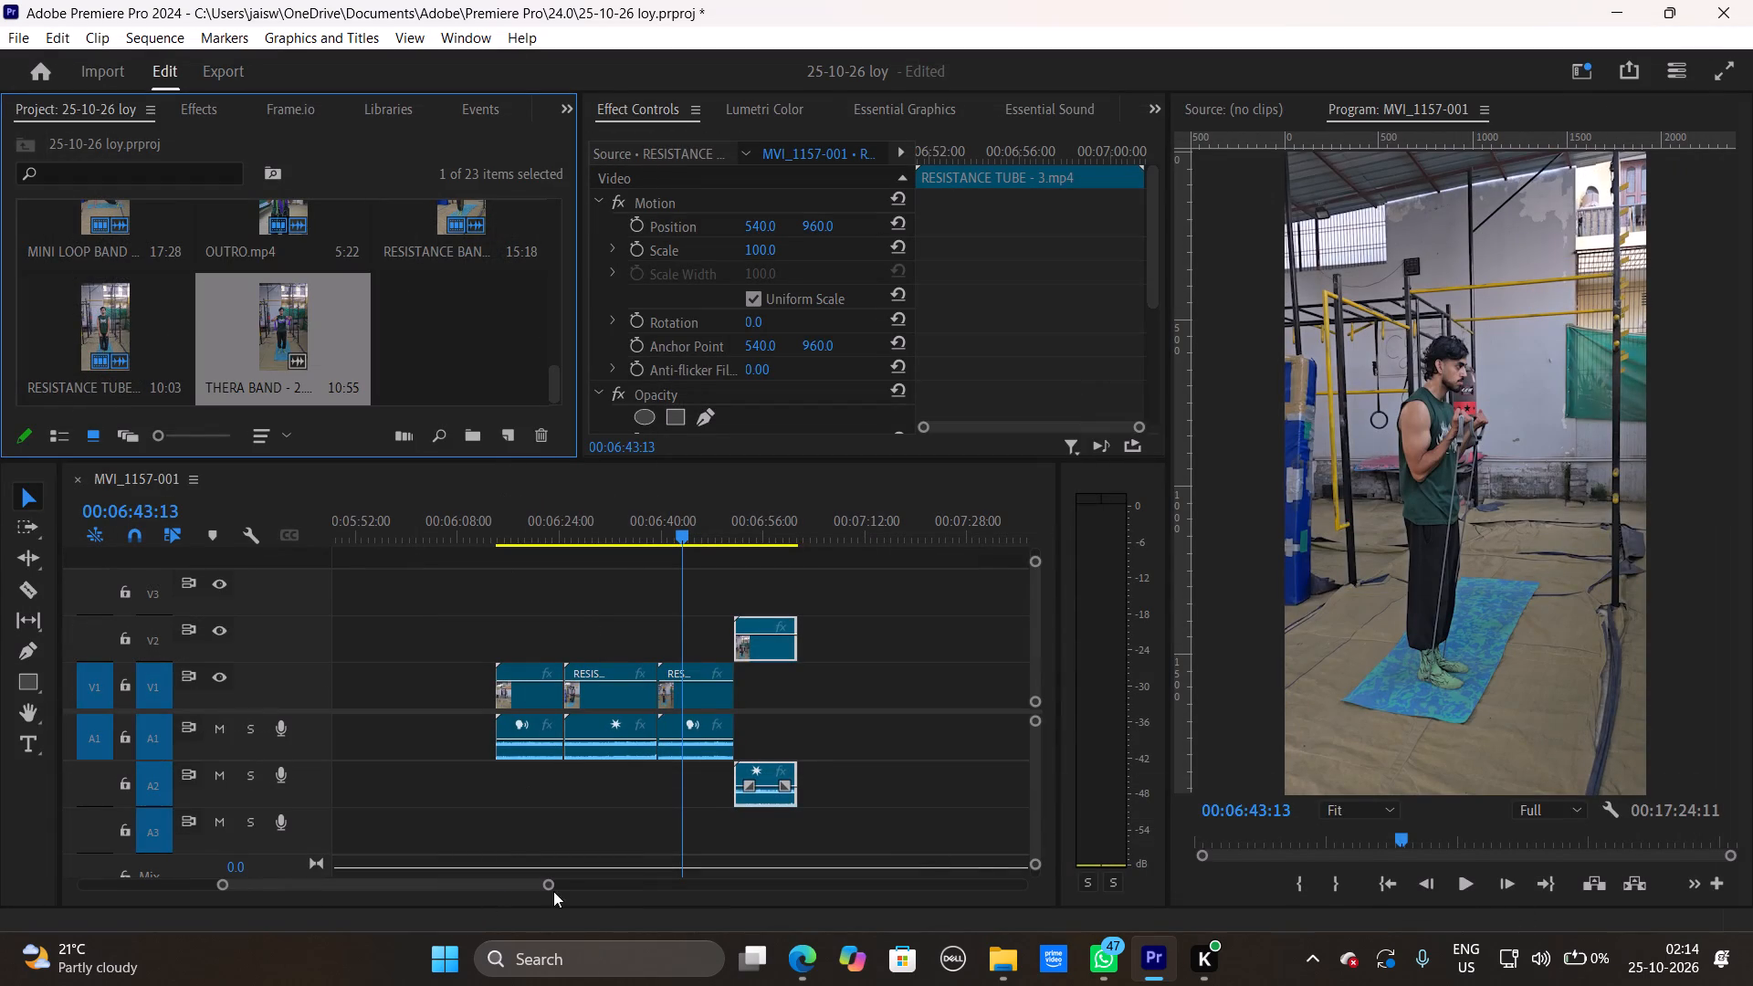
Place the THERA BAND - 2 clip on V1 and A1 directly after the last Thera band clip, at about 00:09:05.
drag(542, 883, 697, 932)
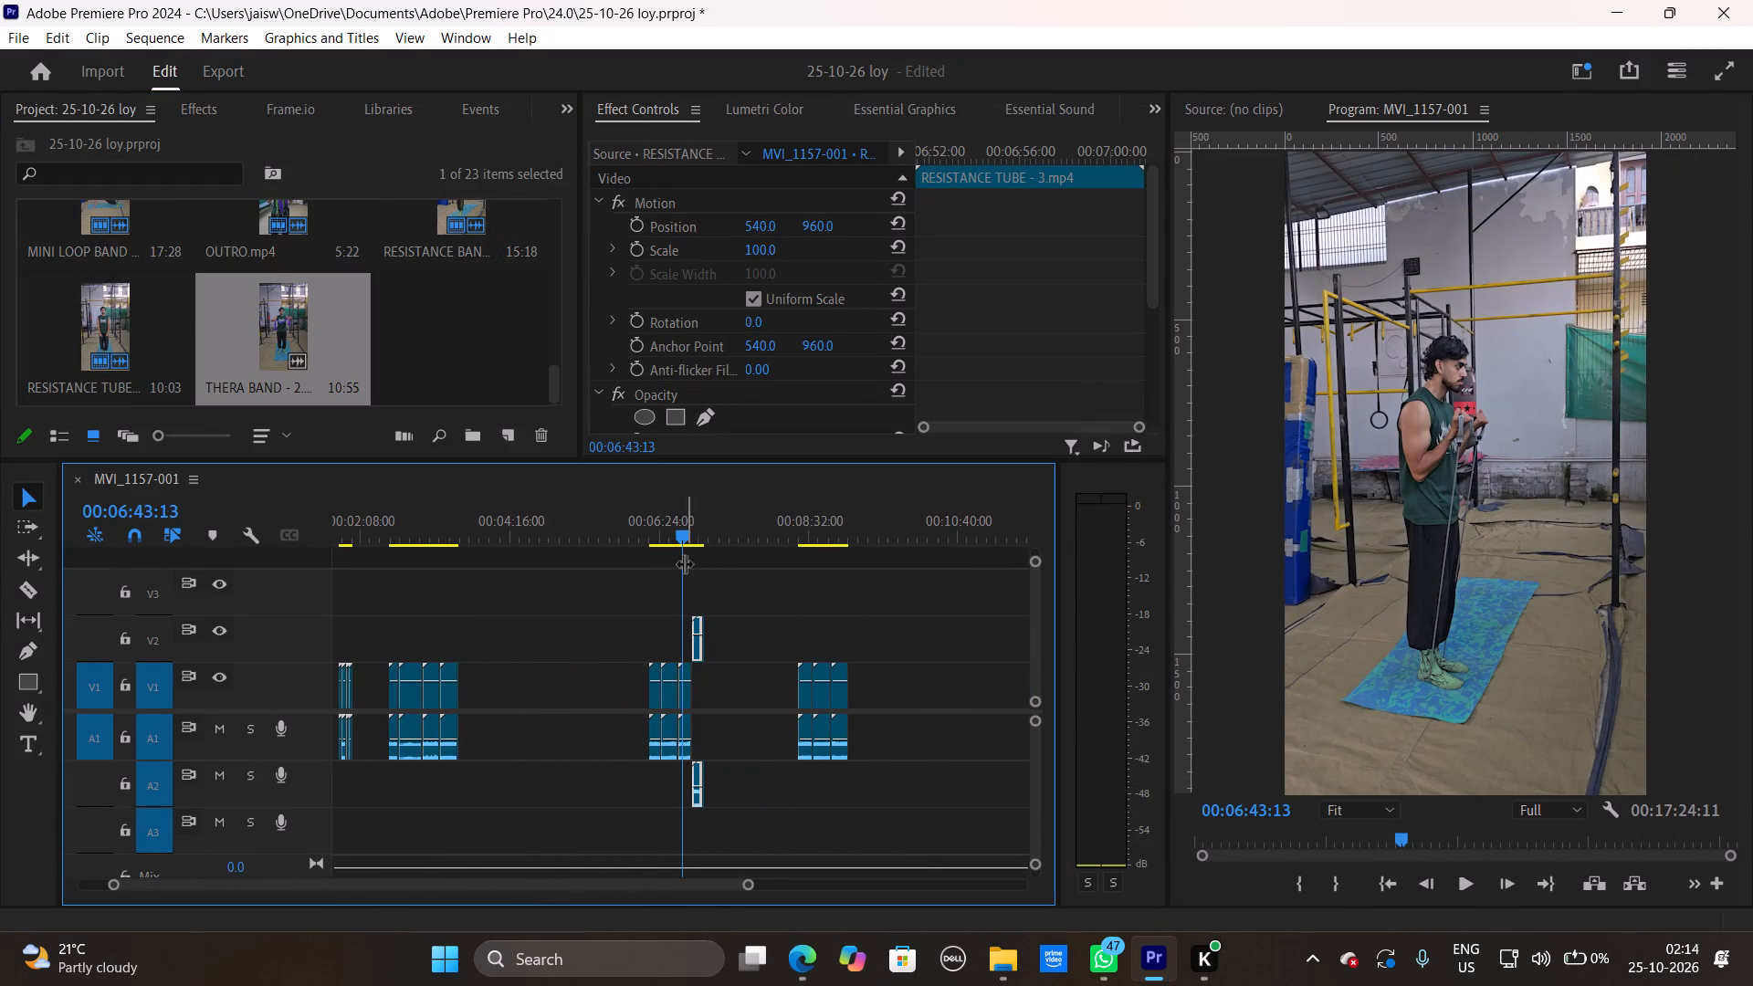
drag(693, 540, 821, 559)
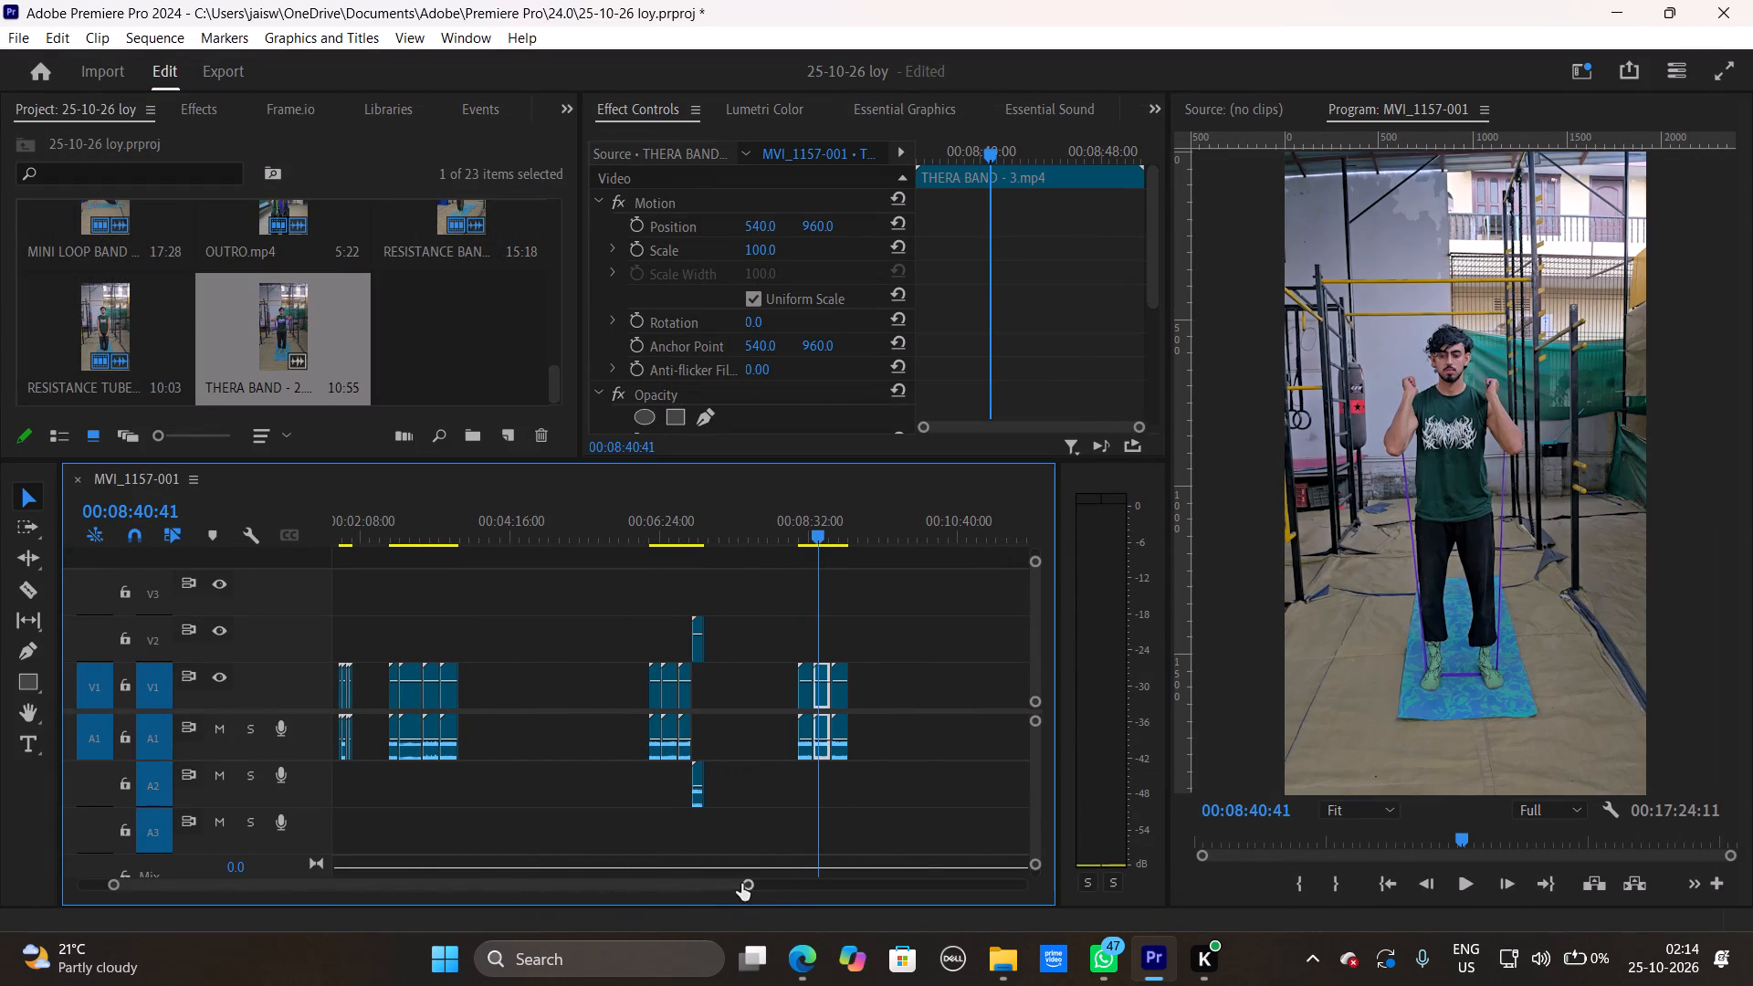
drag(741, 884, 661, 917)
drag(308, 320, 789, 662)
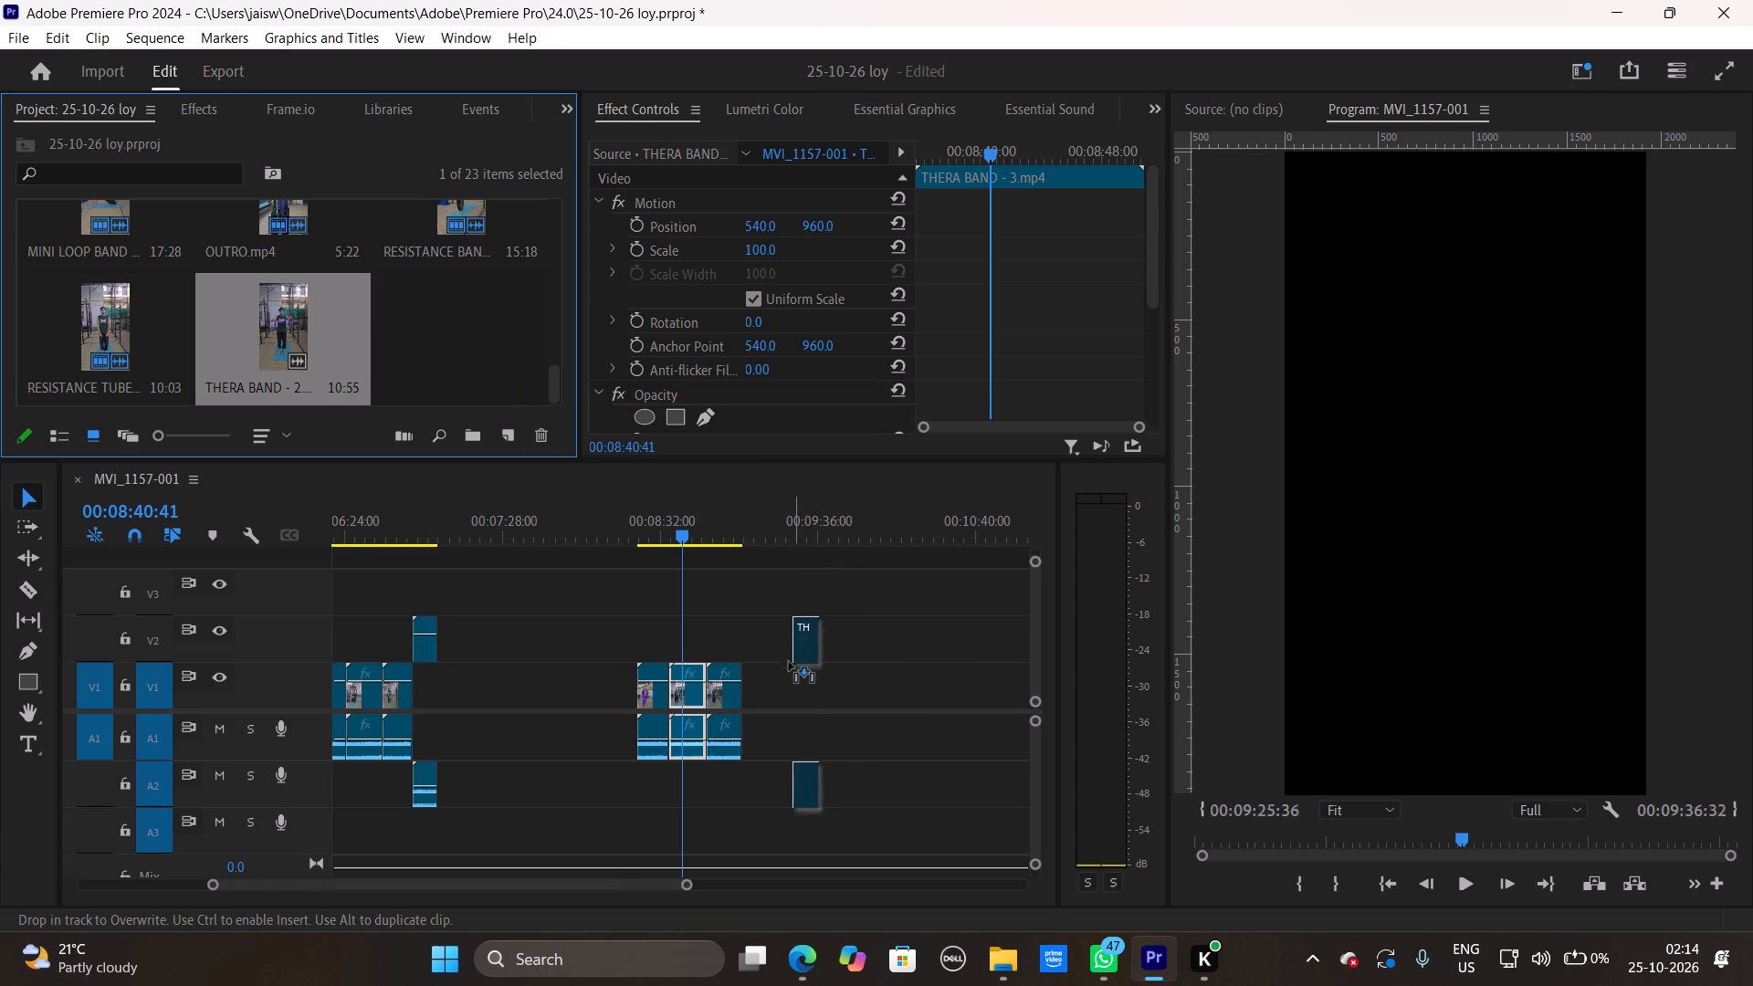
drag(789, 662, 747, 679)
drag(673, 533, 745, 537)
drag(684, 892, 632, 891)
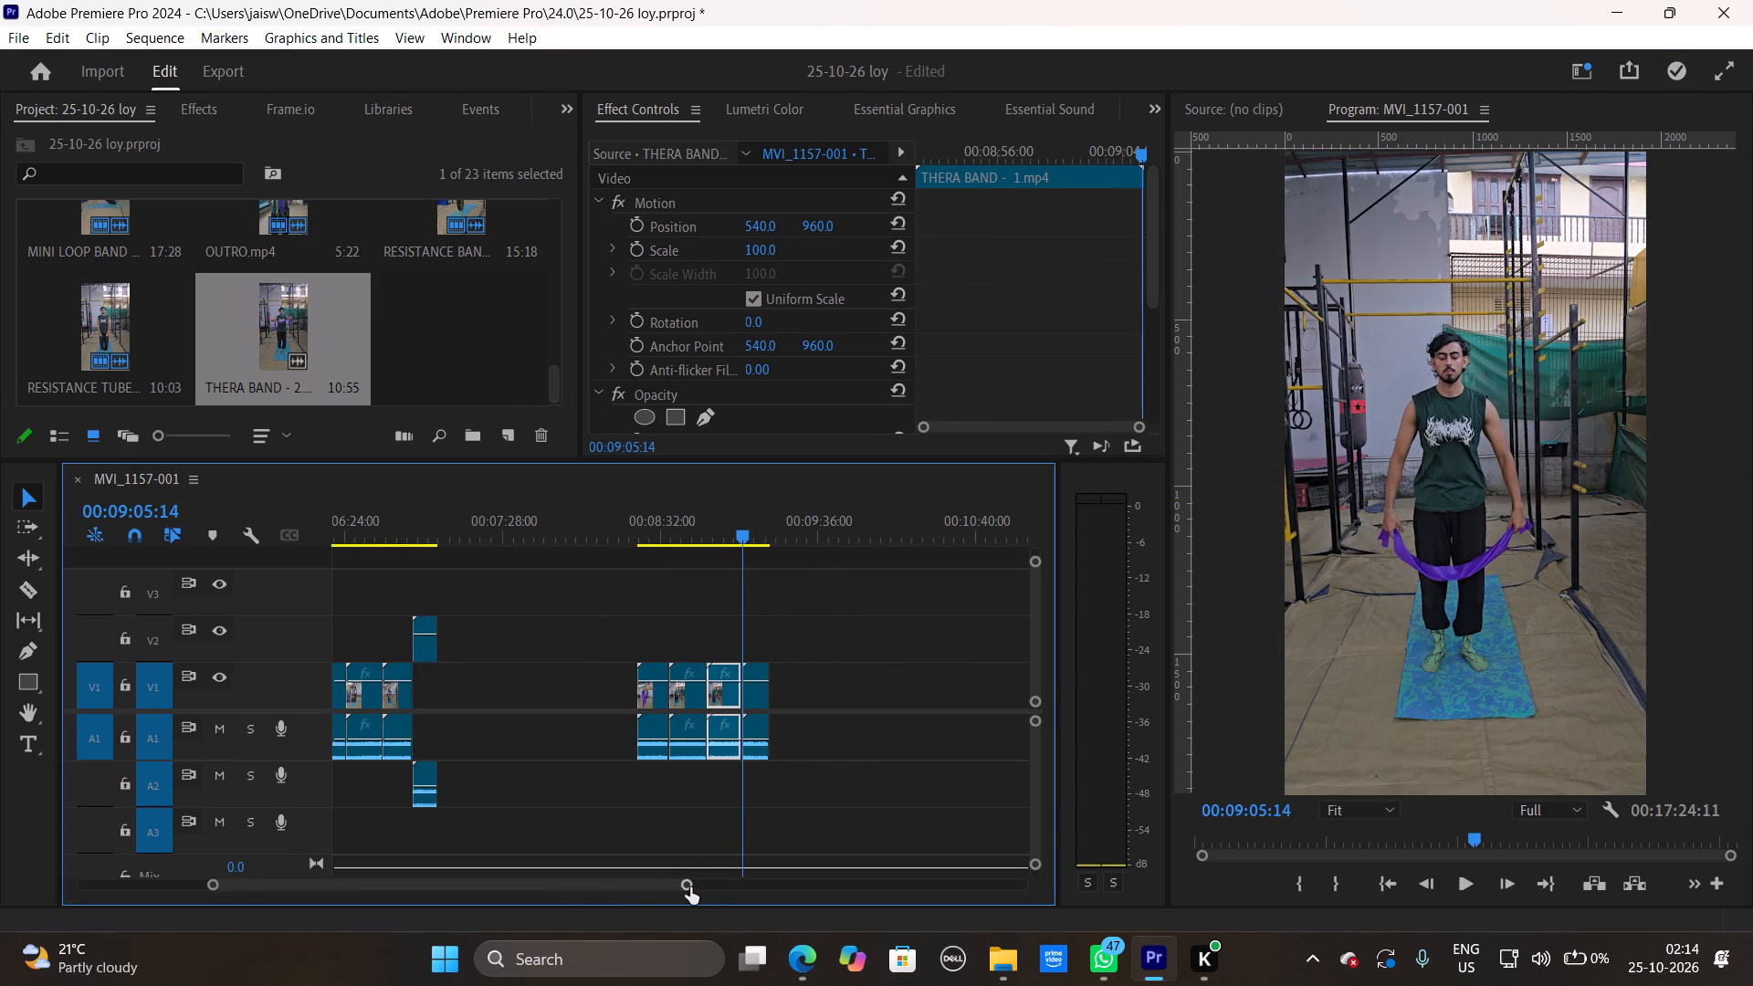
Review the whole sequence layout and play the opening MVI_1157-001 clip from the start.
drag(690, 887, 993, 843)
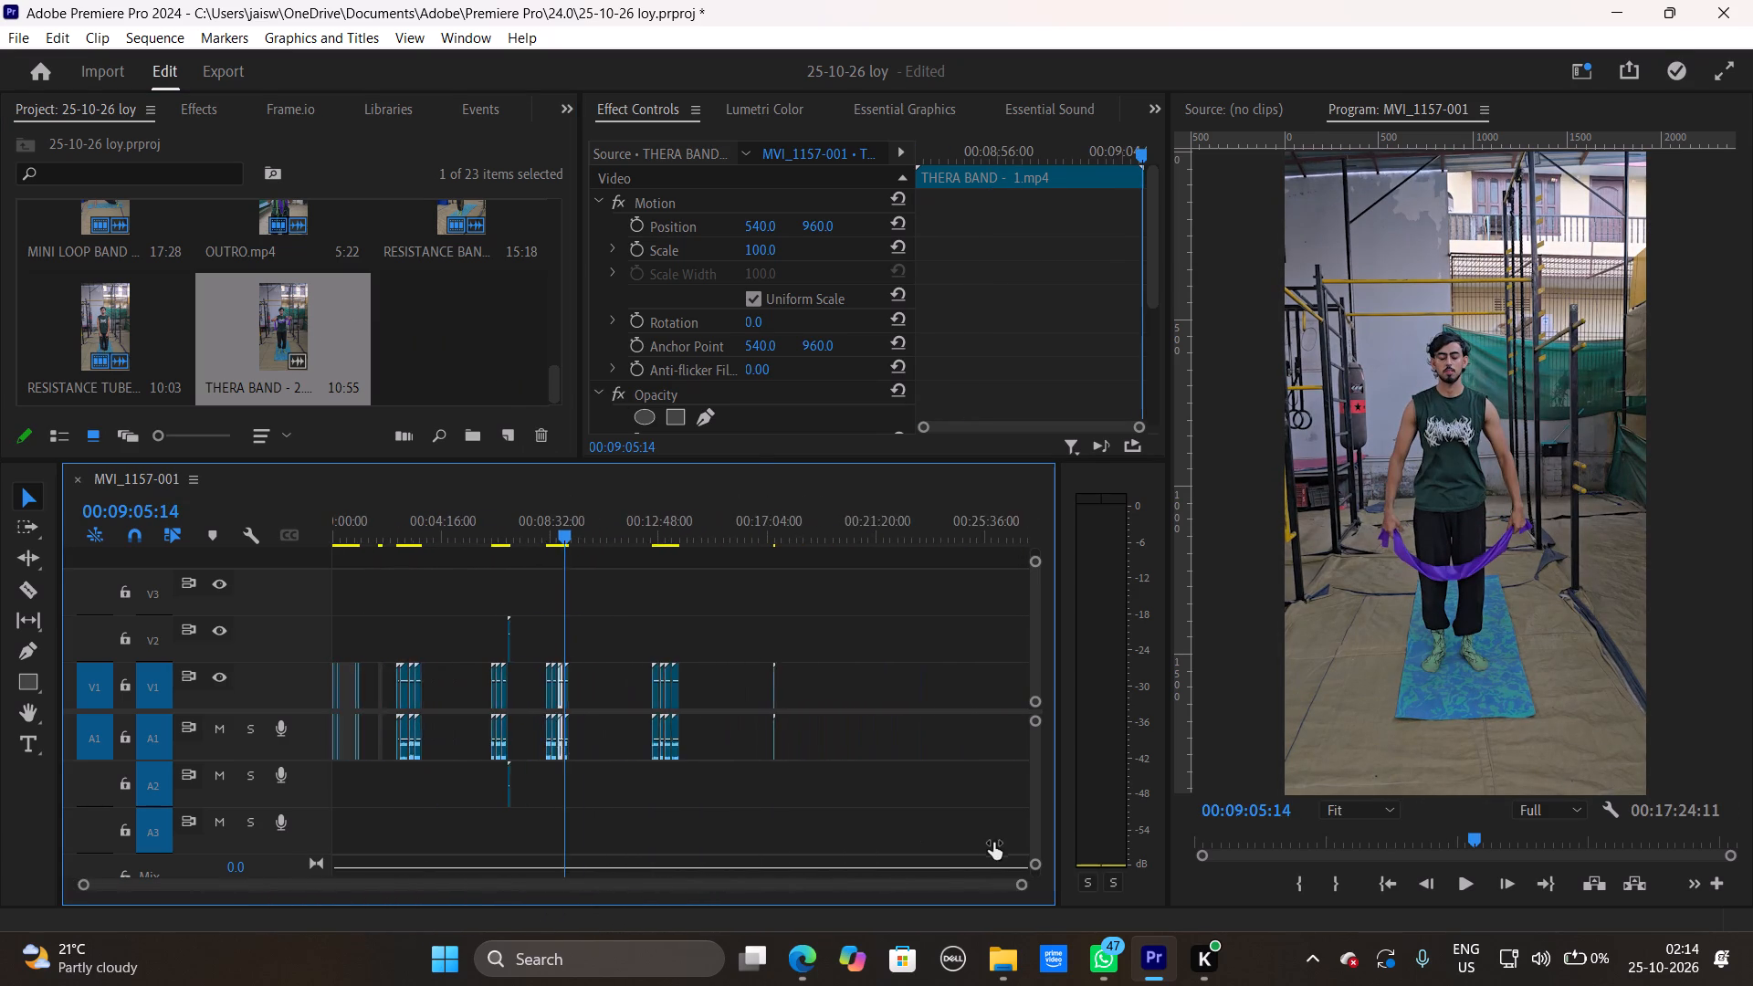
drag(993, 843, 909, 858)
drag(676, 532, 0, 508)
drag(854, 884, 573, 888)
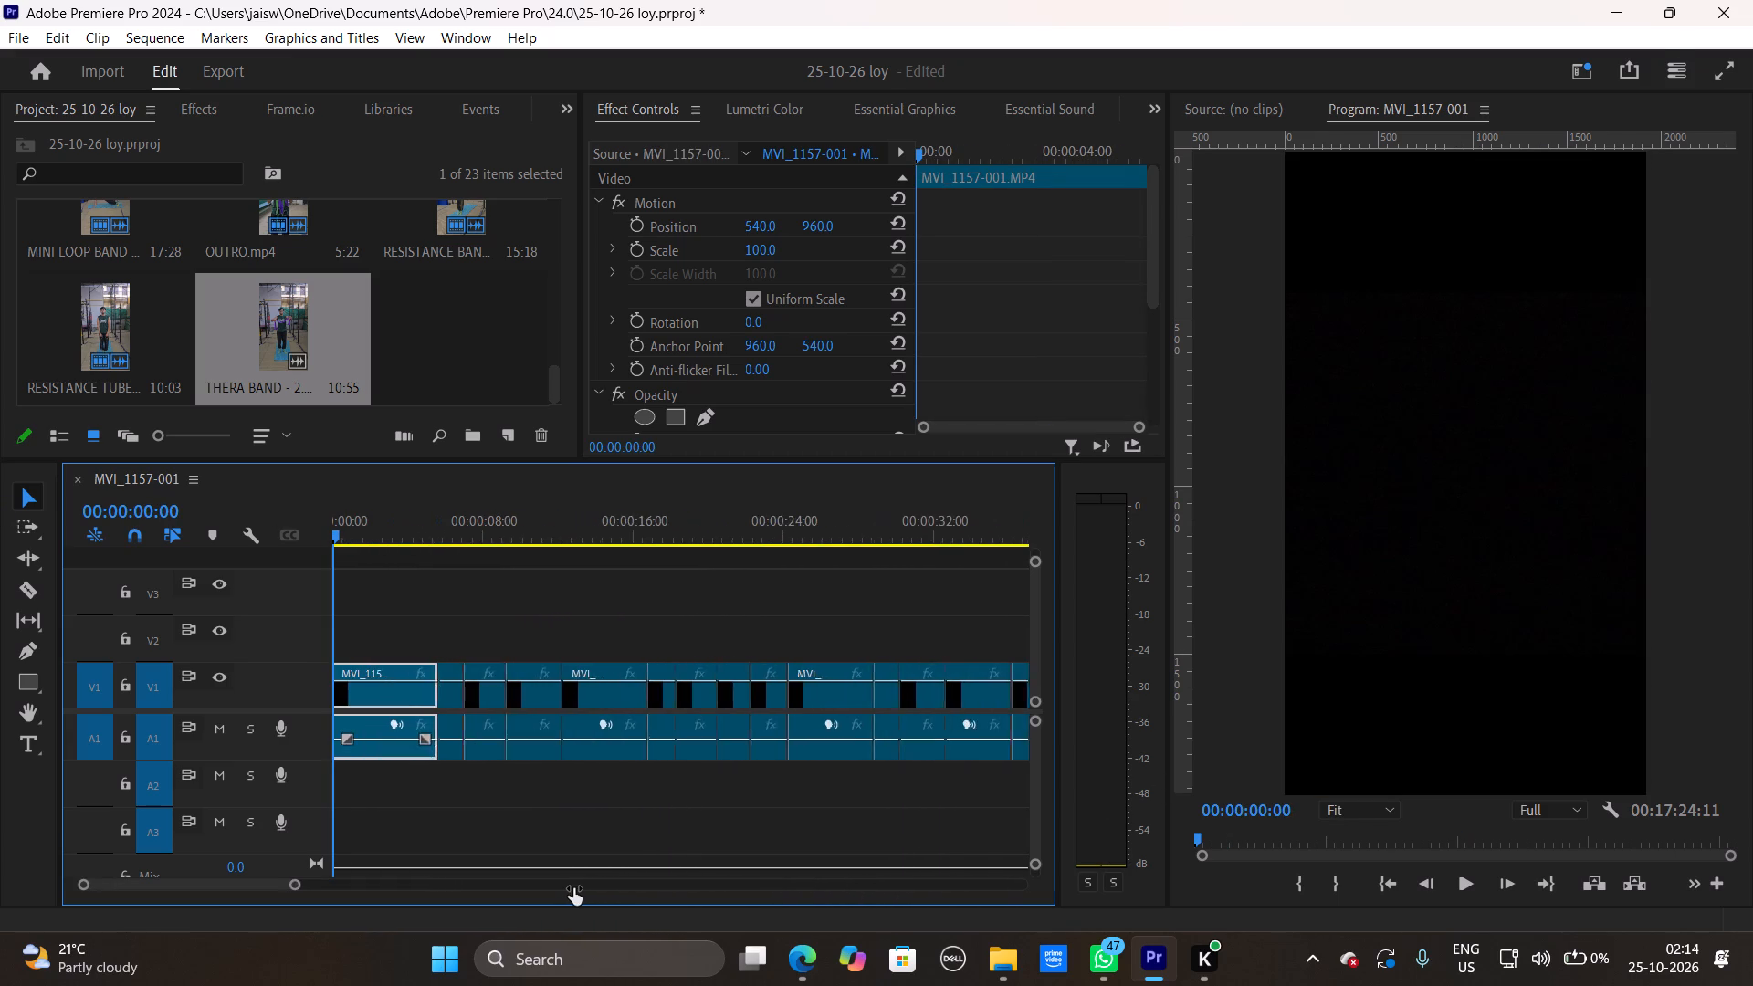
drag(573, 888, 652, 888)
key(space)
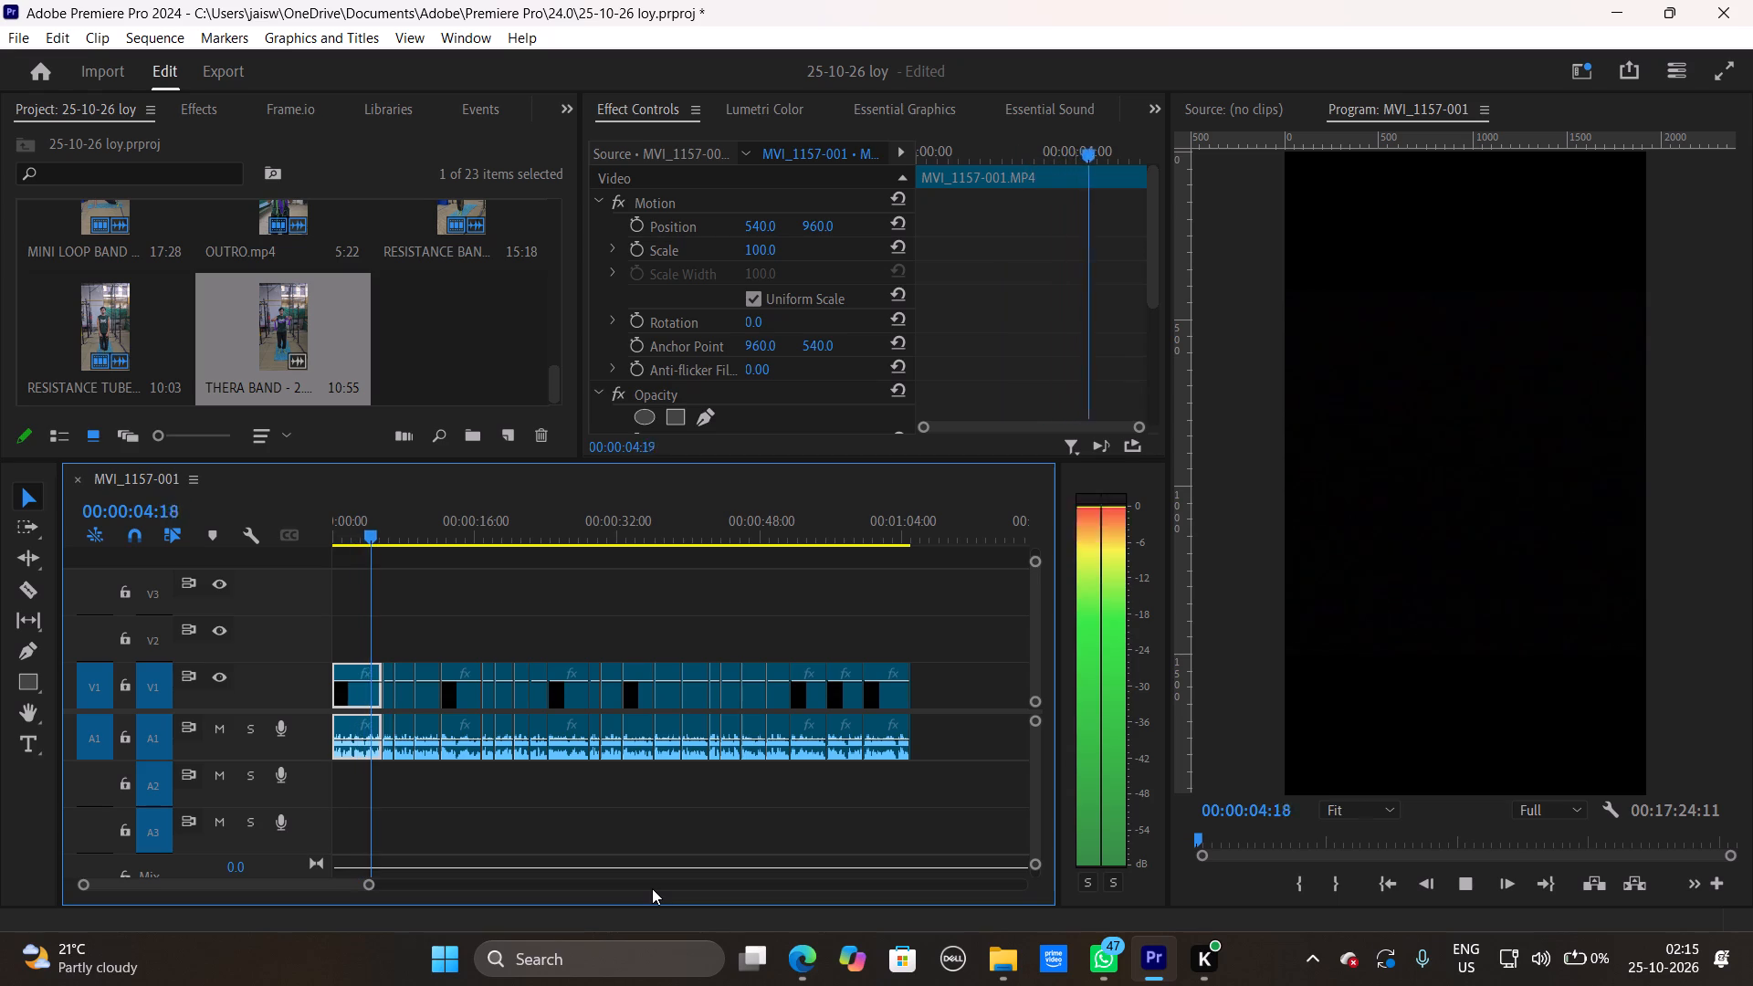
key(space)
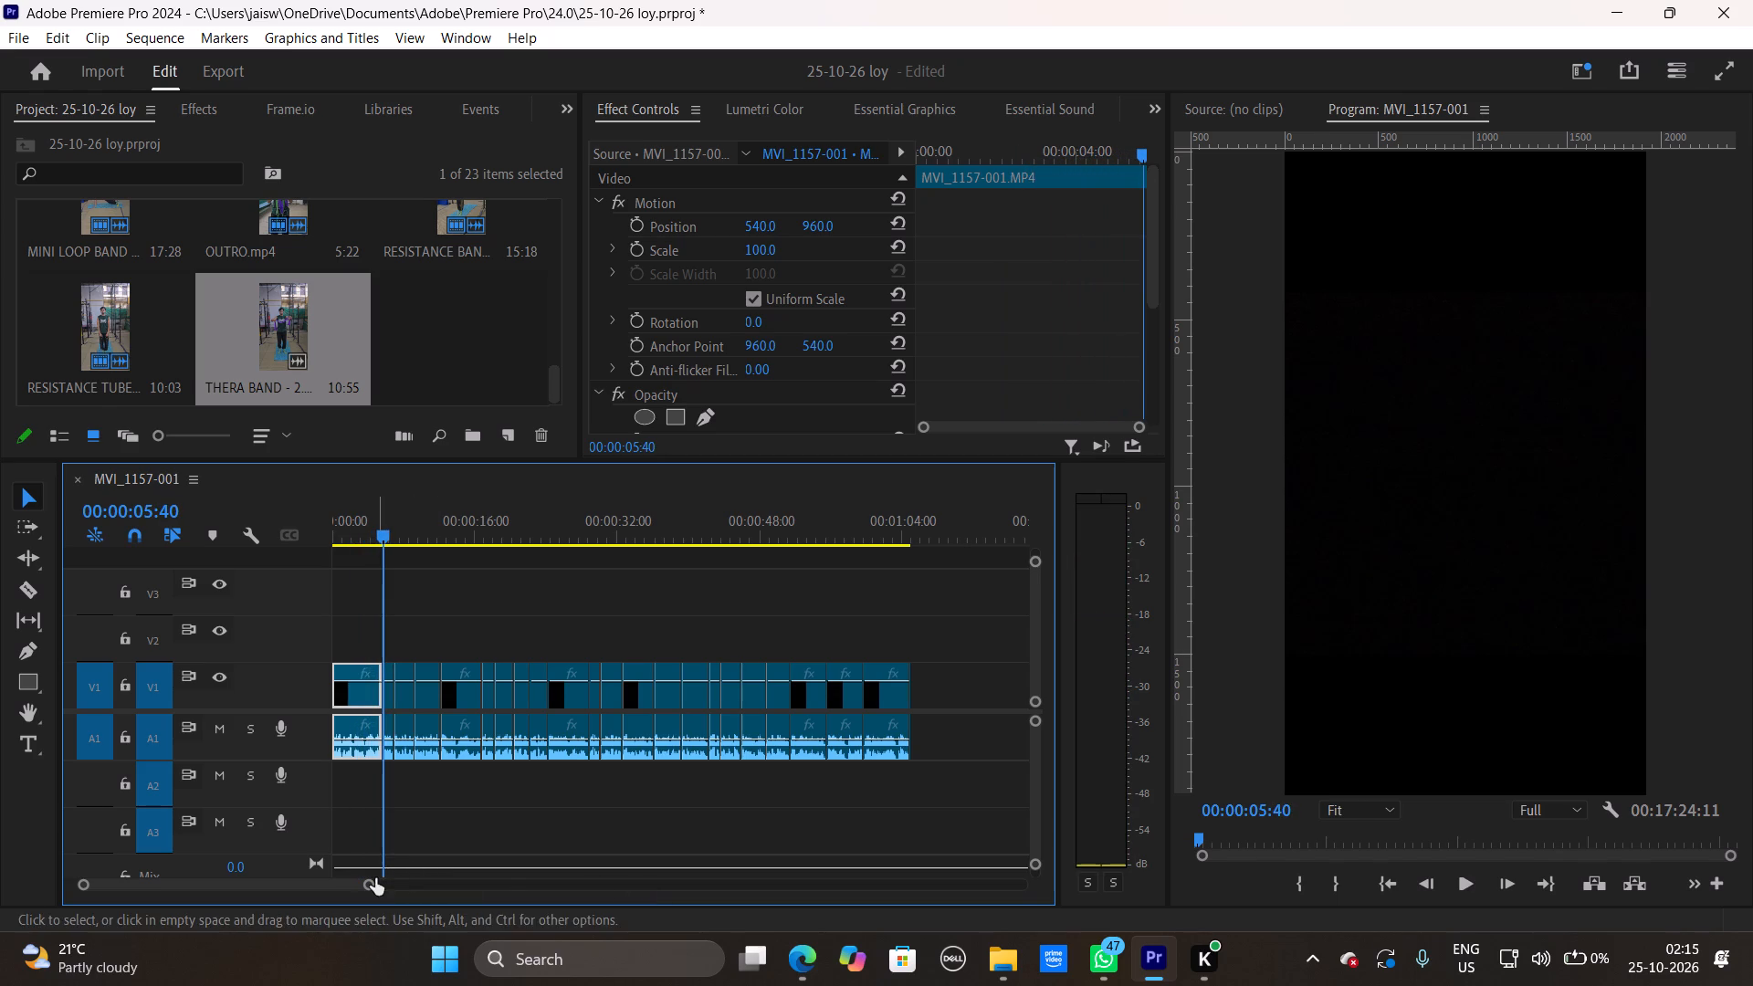
Examine the band intro clips between about 00:01:48 and 00:01:58, checking what each one shows.
drag(374, 881, 557, 886)
drag(366, 516, 492, 537)
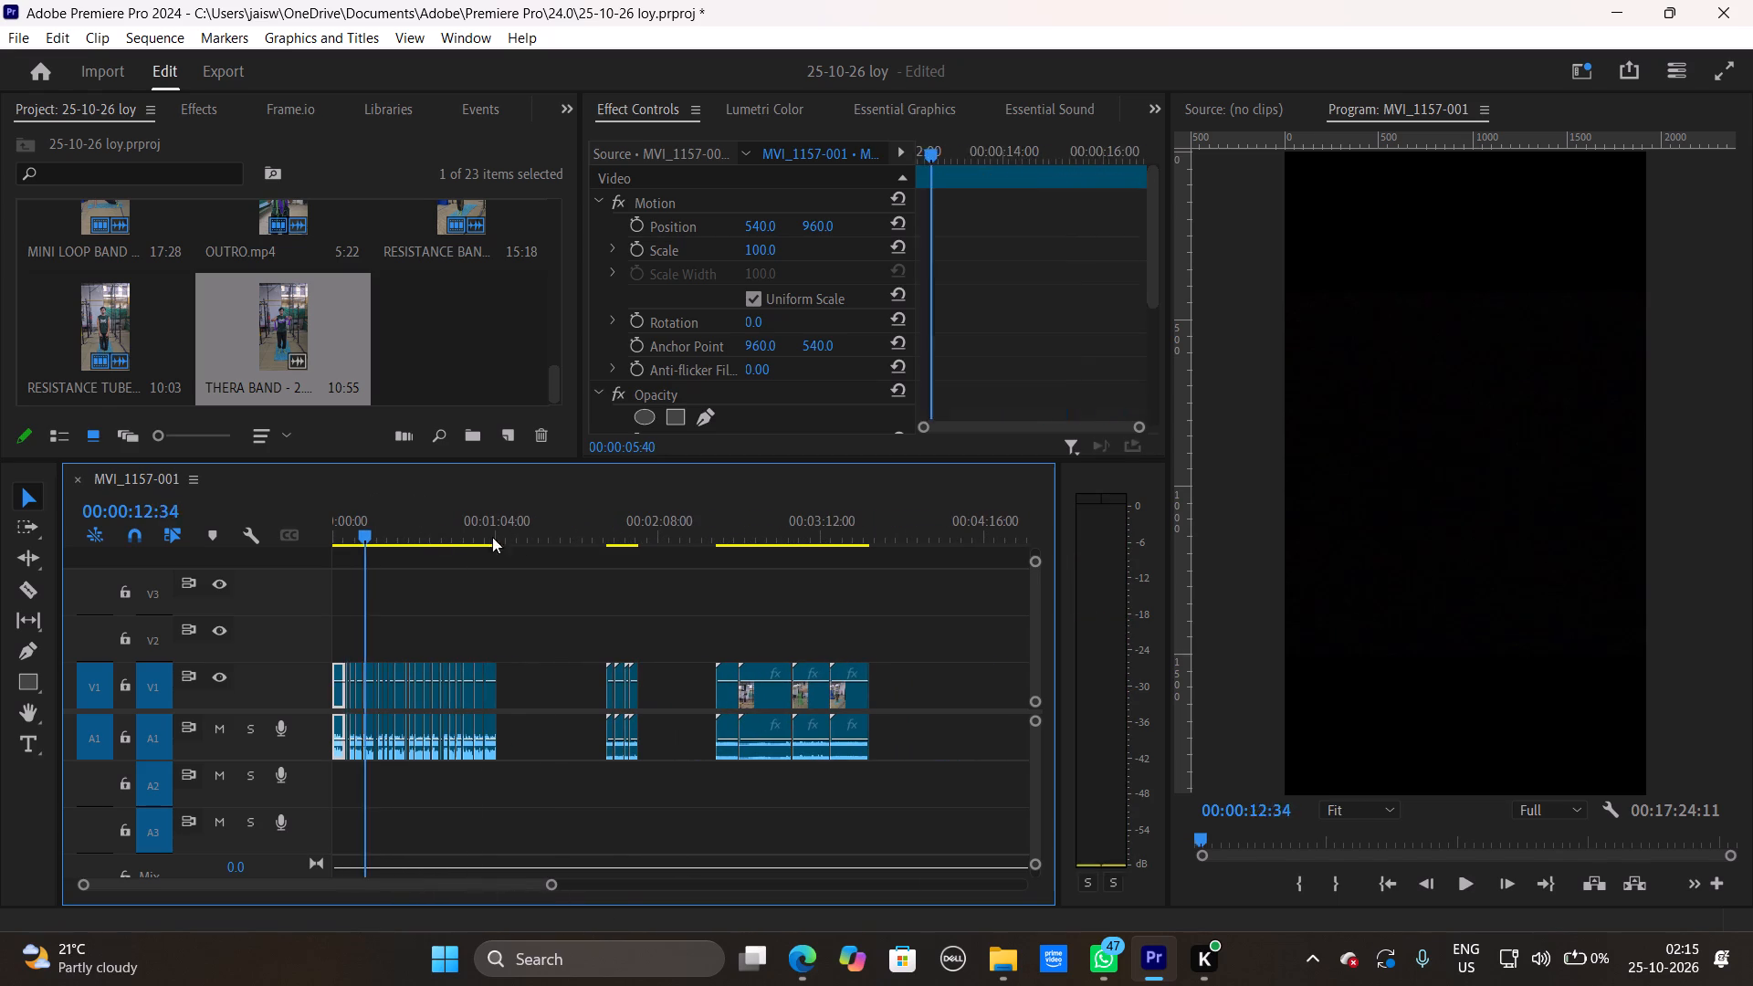
drag(492, 537, 623, 551)
drag(553, 881, 535, 885)
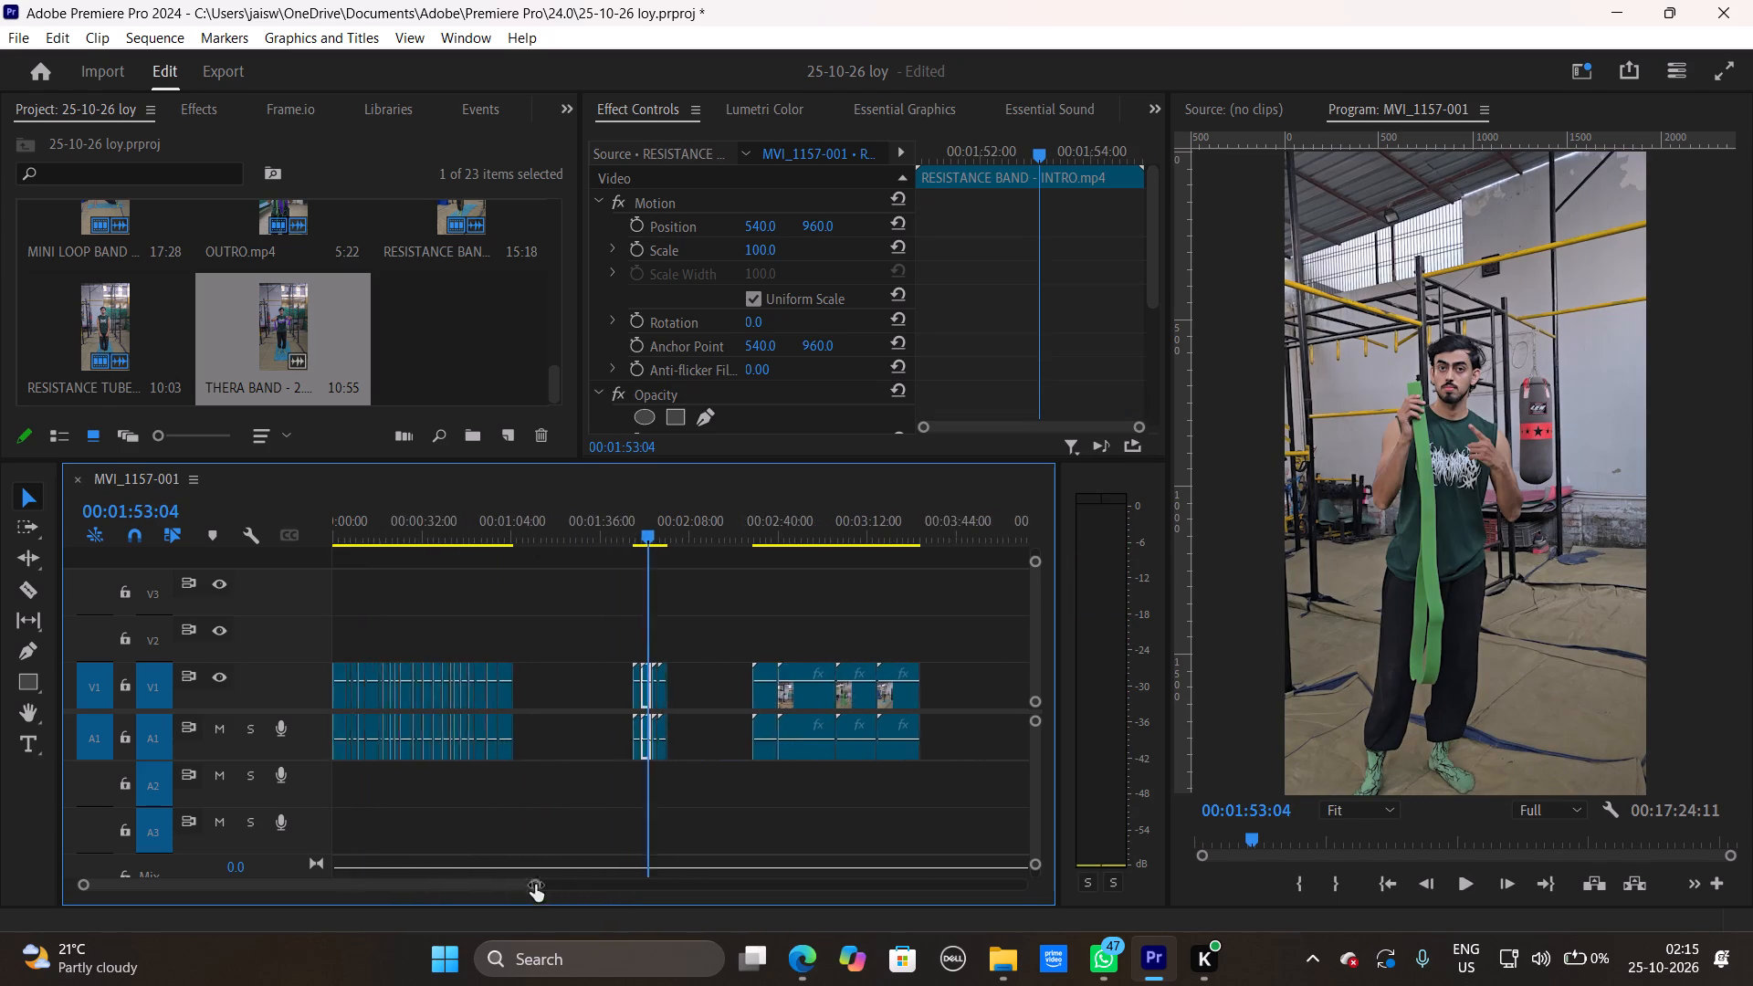
drag(535, 885, 358, 896)
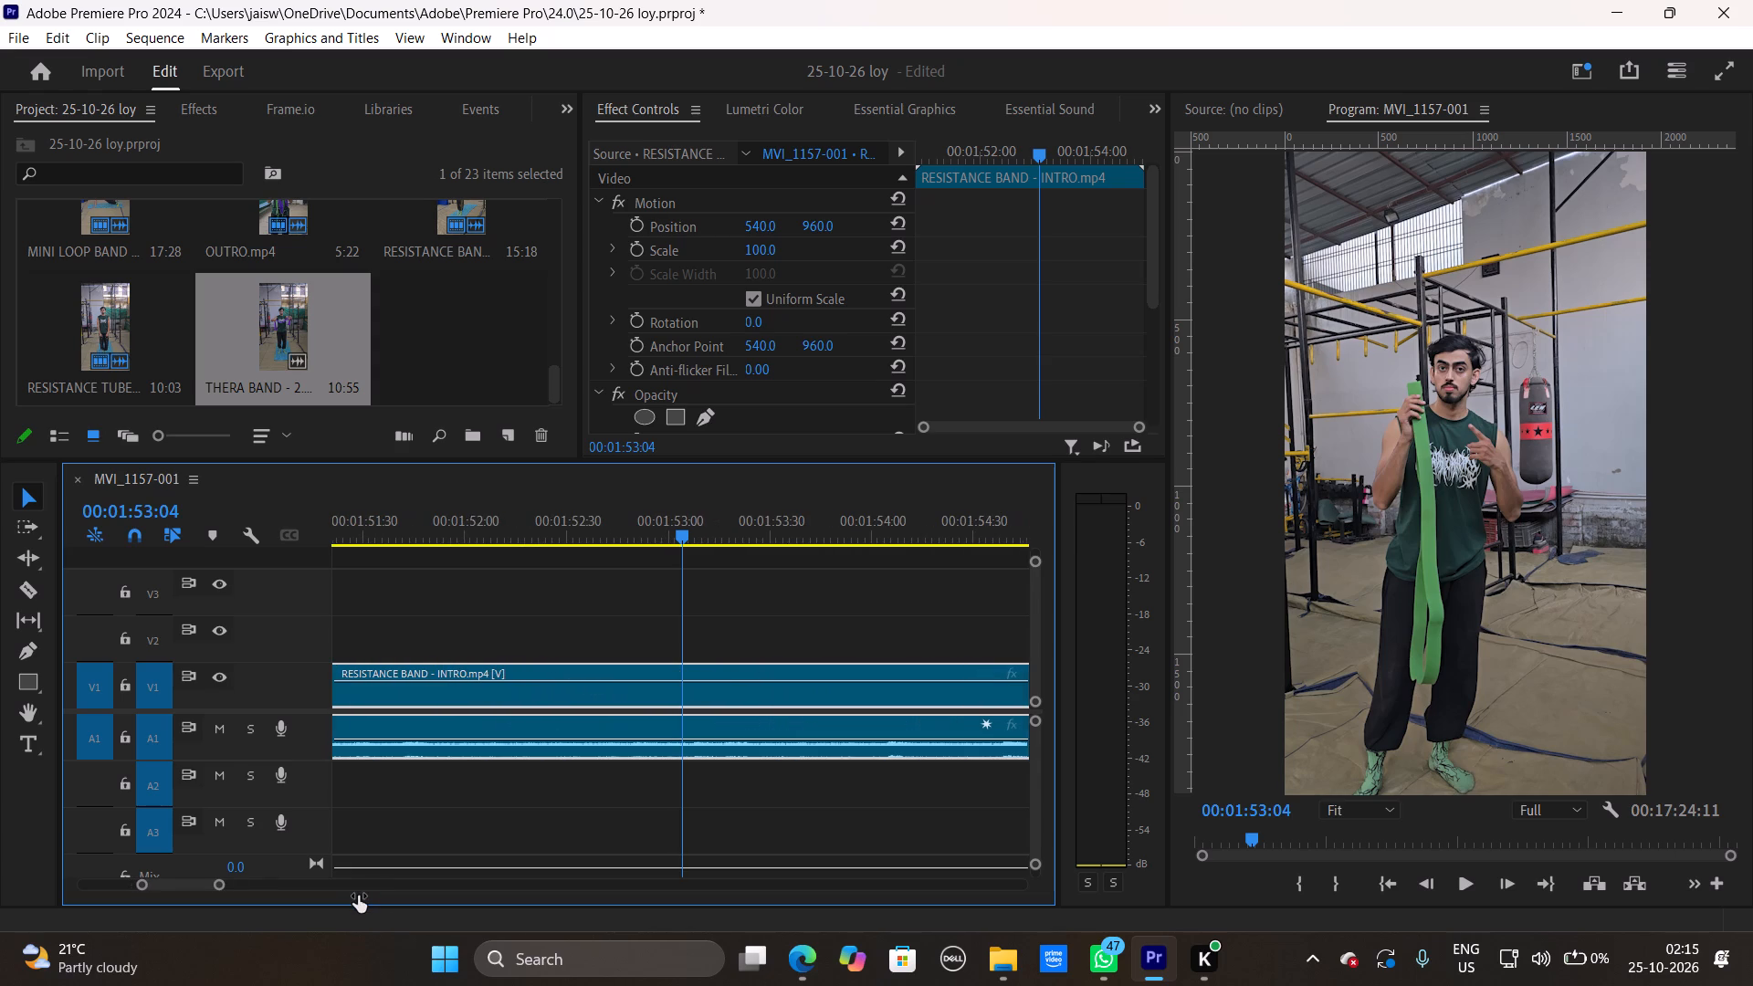
drag(358, 896, 382, 896)
drag(676, 500, 743, 516)
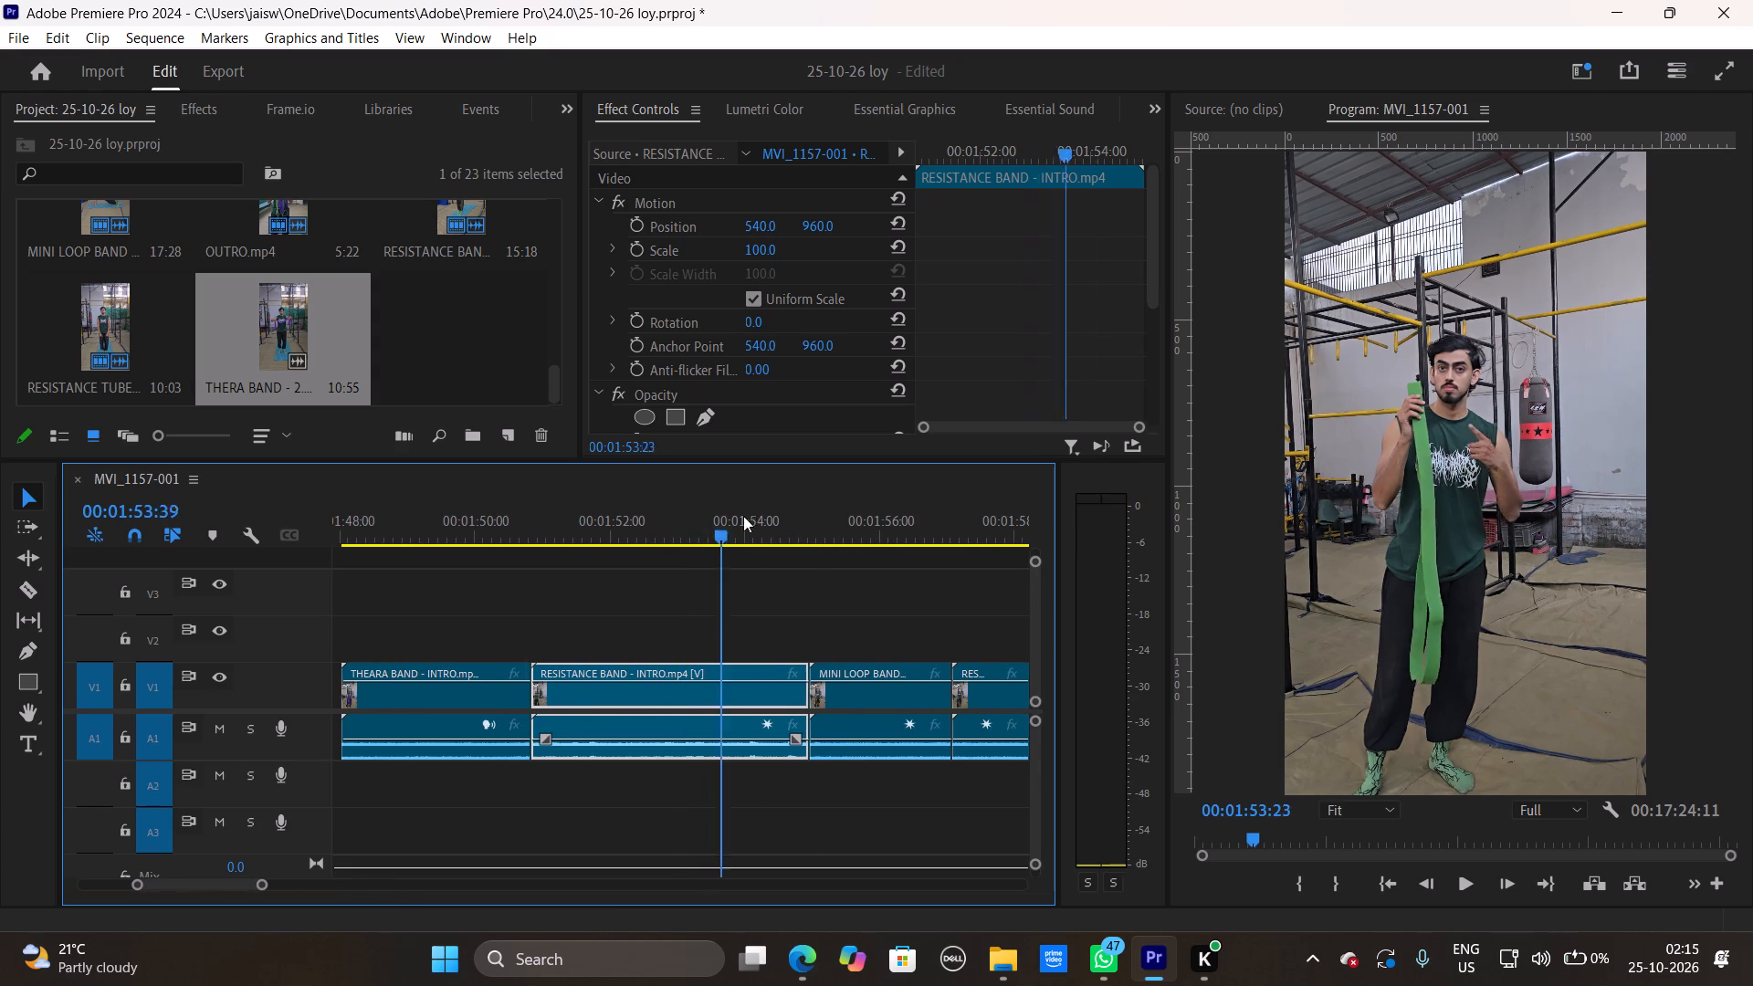
drag(743, 516, 864, 540)
drag(262, 884, 215, 892)
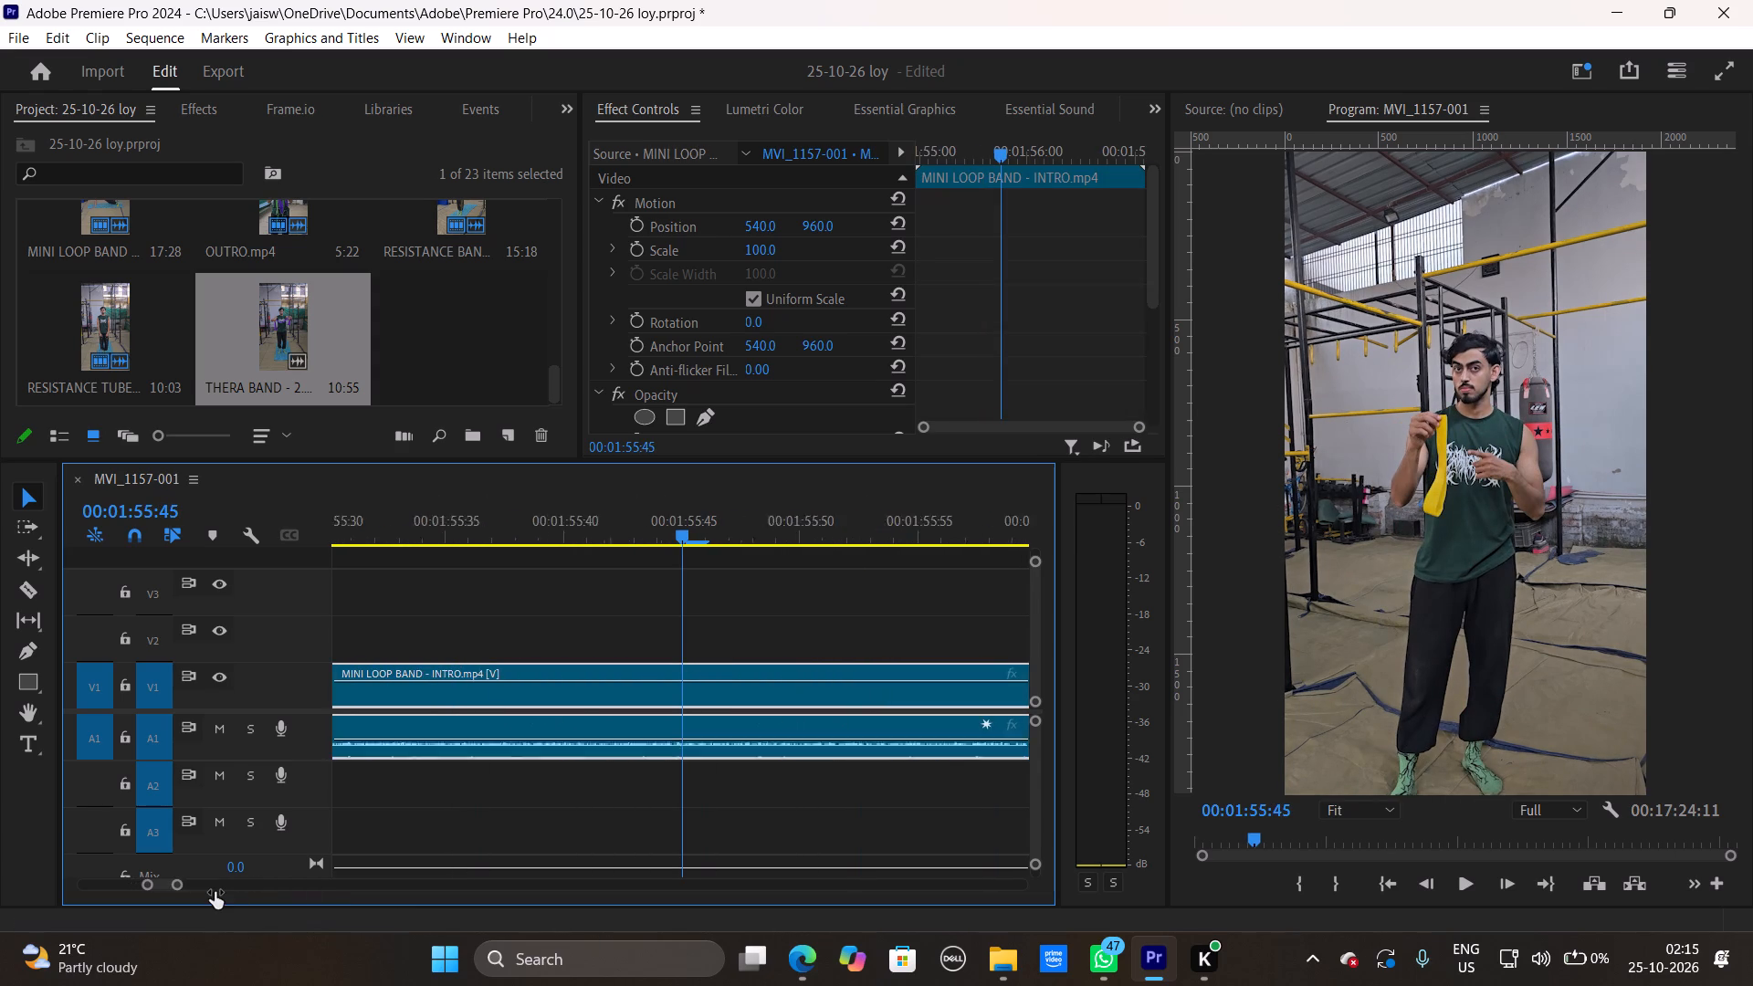
drag(215, 892, 253, 880)
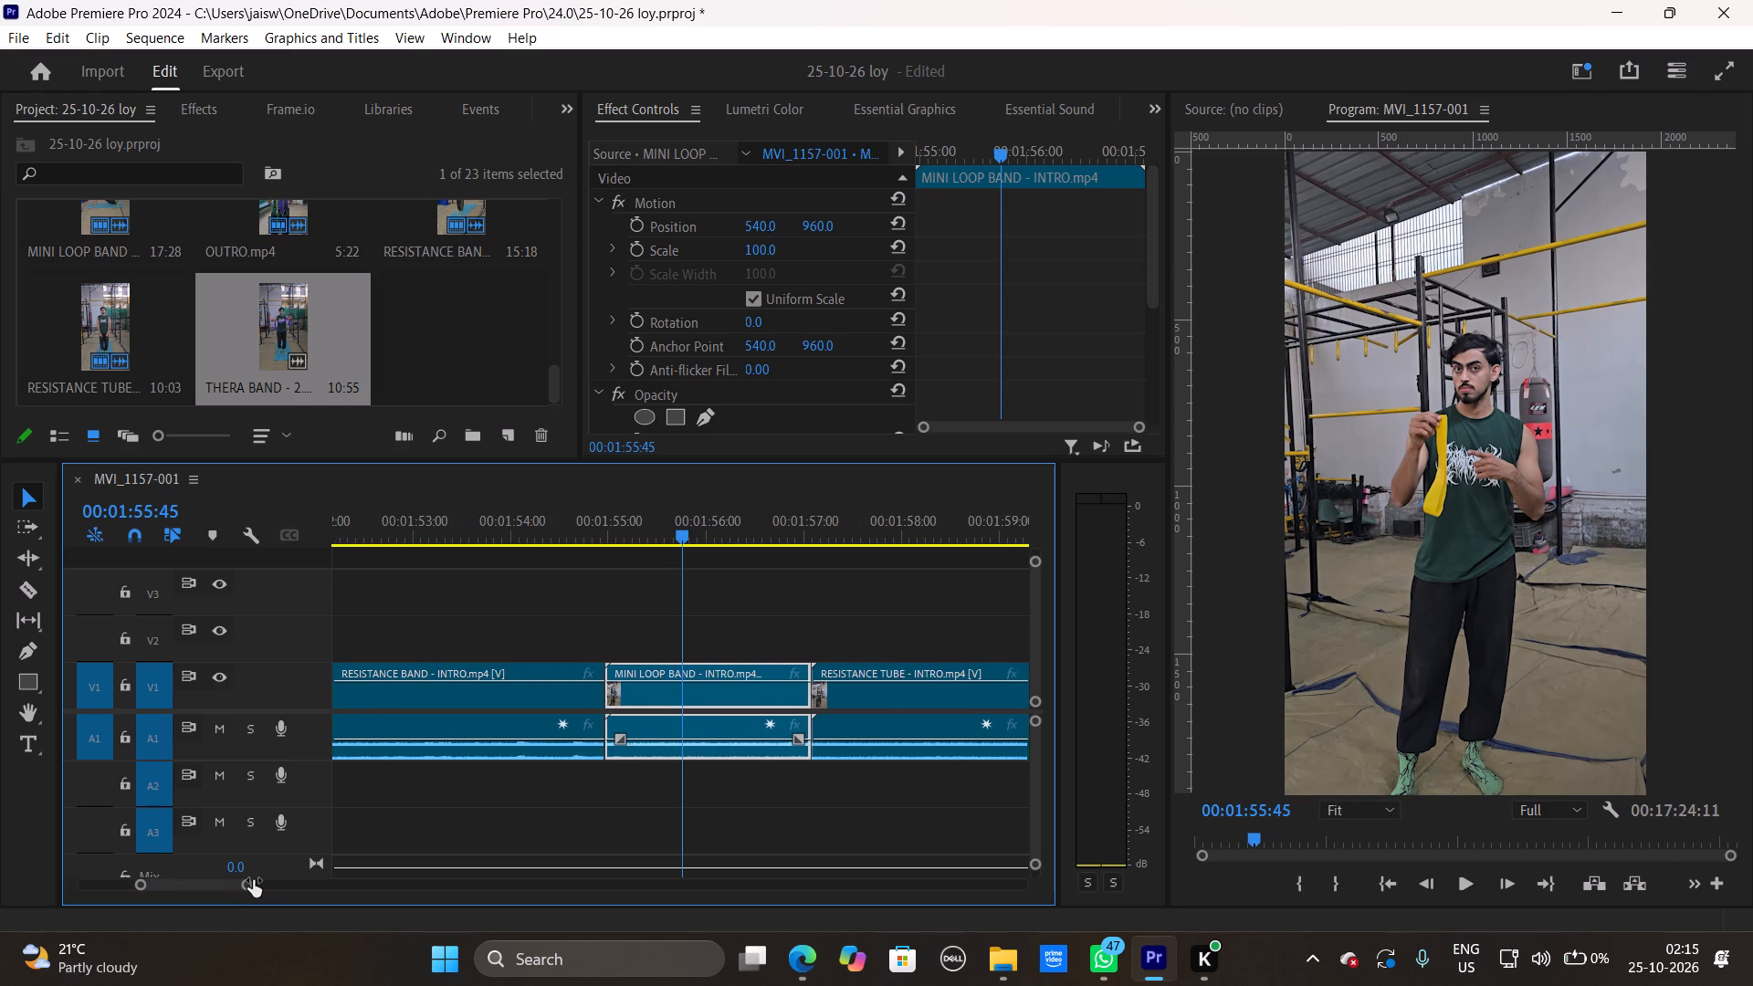
drag(253, 880, 483, 878)
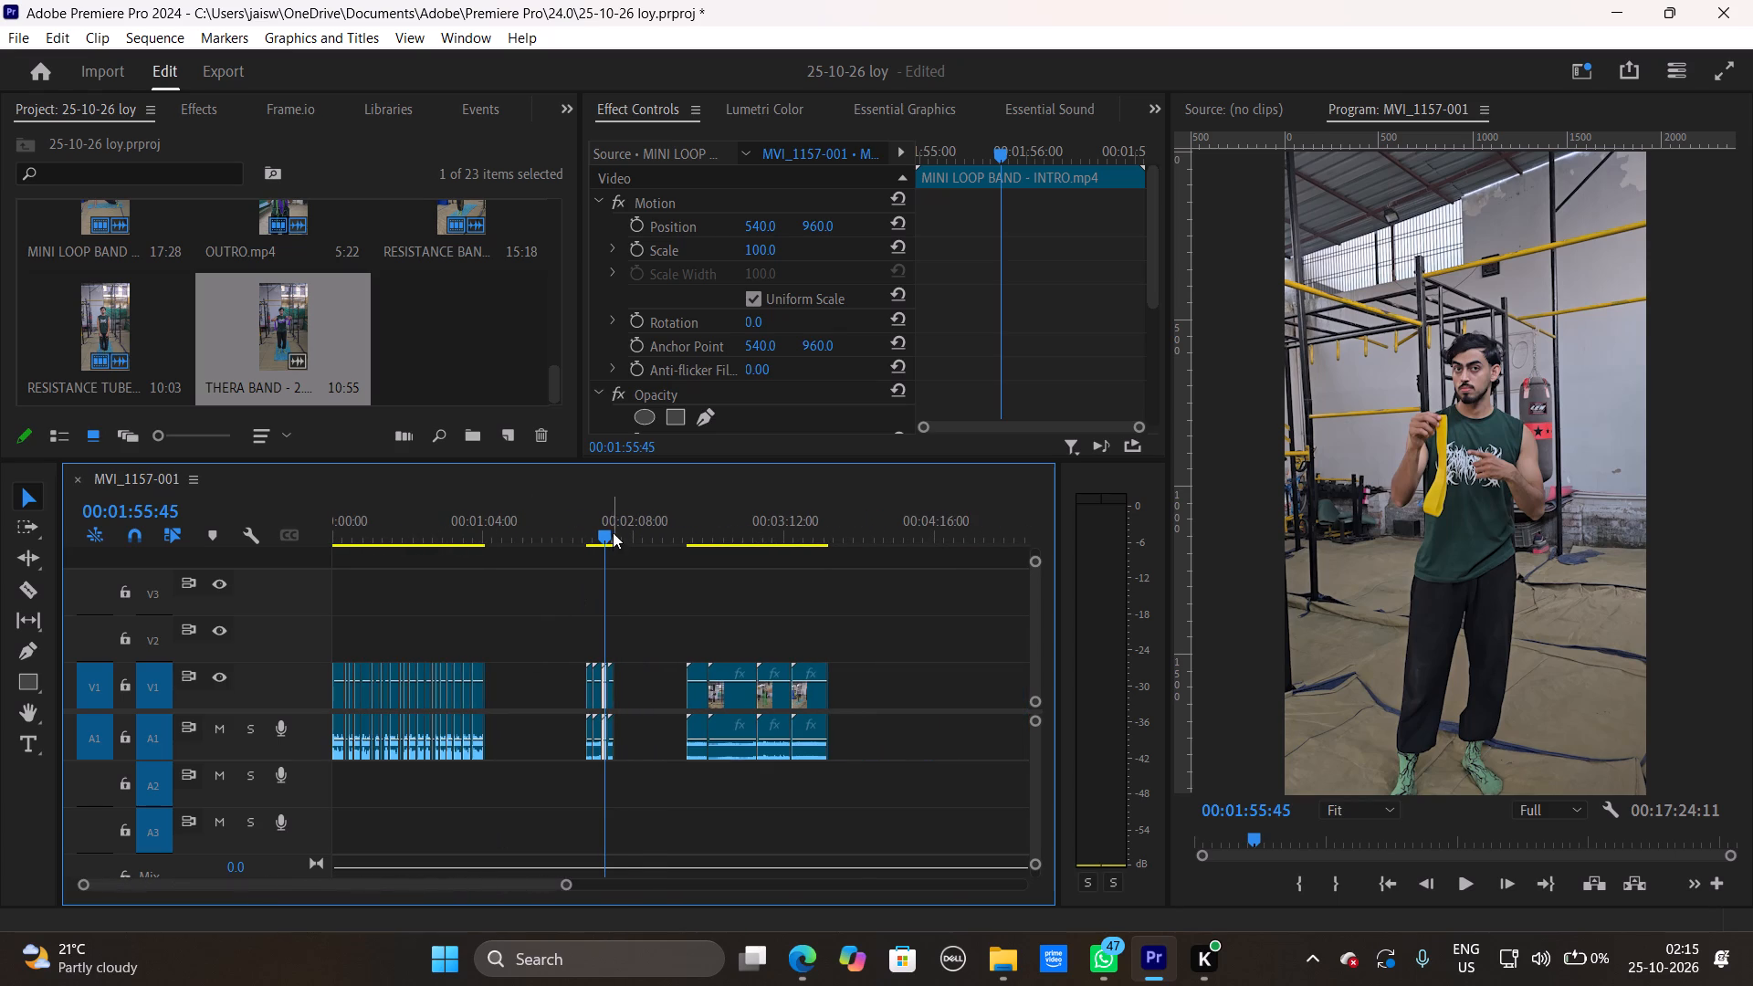
Unlink video and audio of the four intro clips in the group starting at about 00:01:48.
drag(604, 533, 47, 582)
key(space)
key(space)
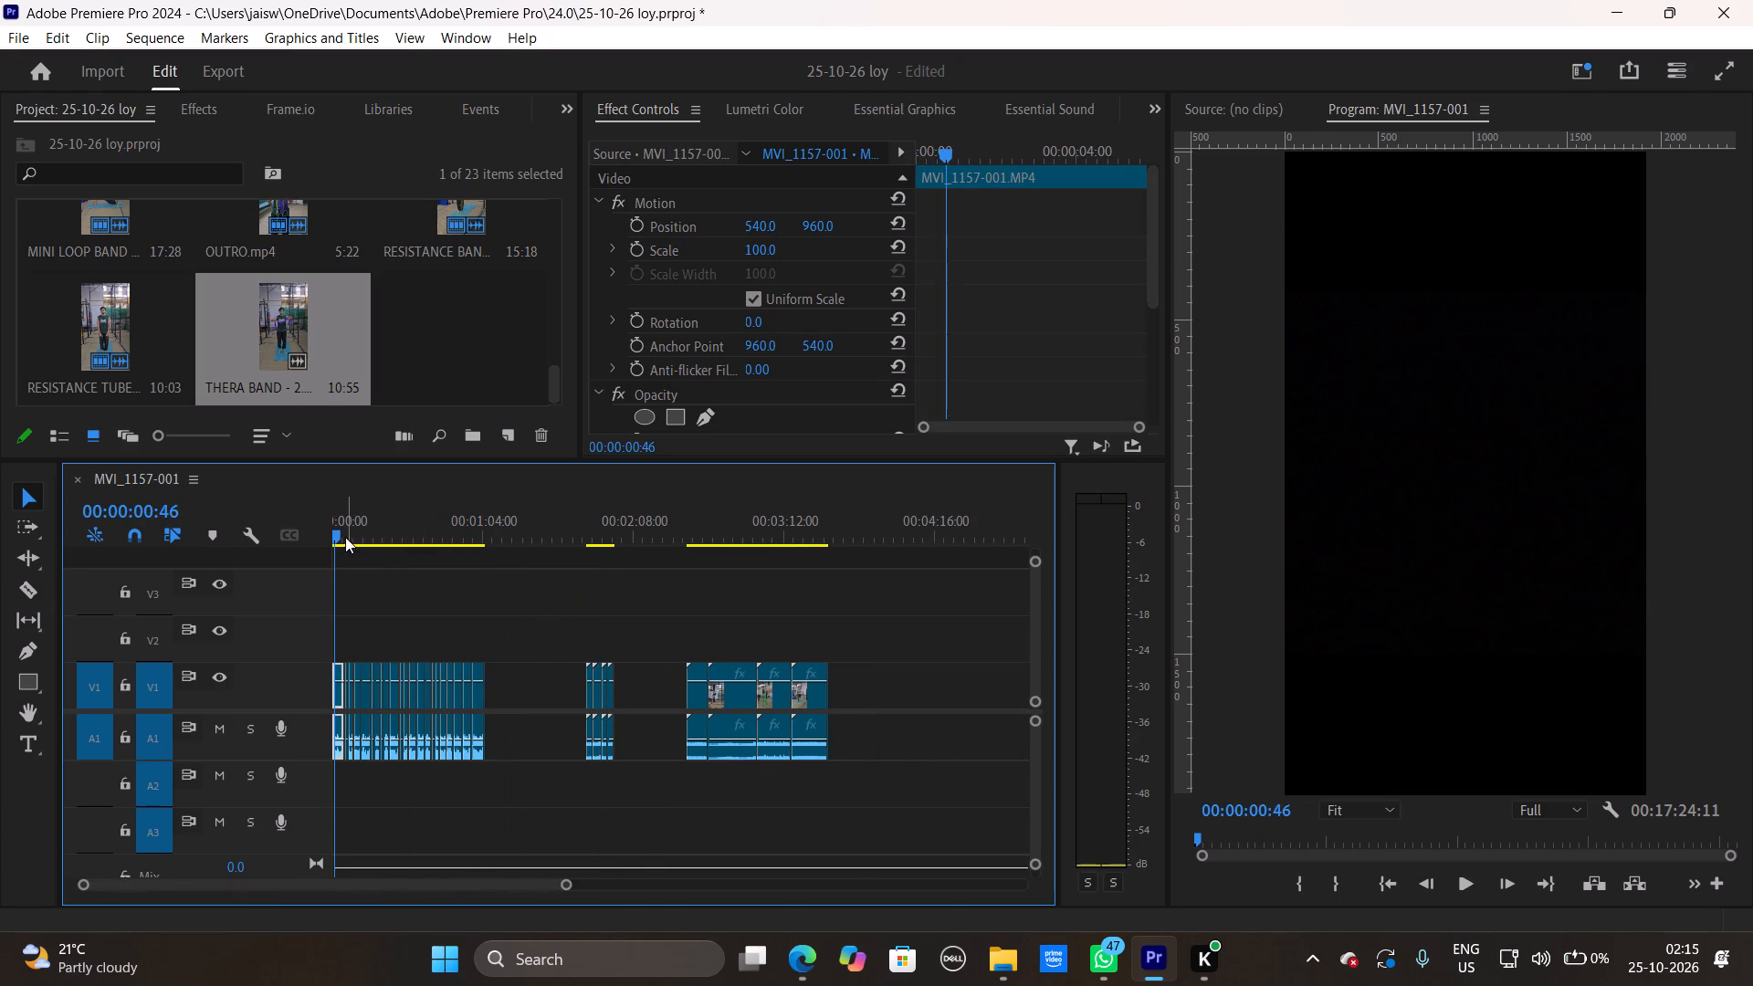
key(space)
key(space)
drag(341, 530, 597, 570)
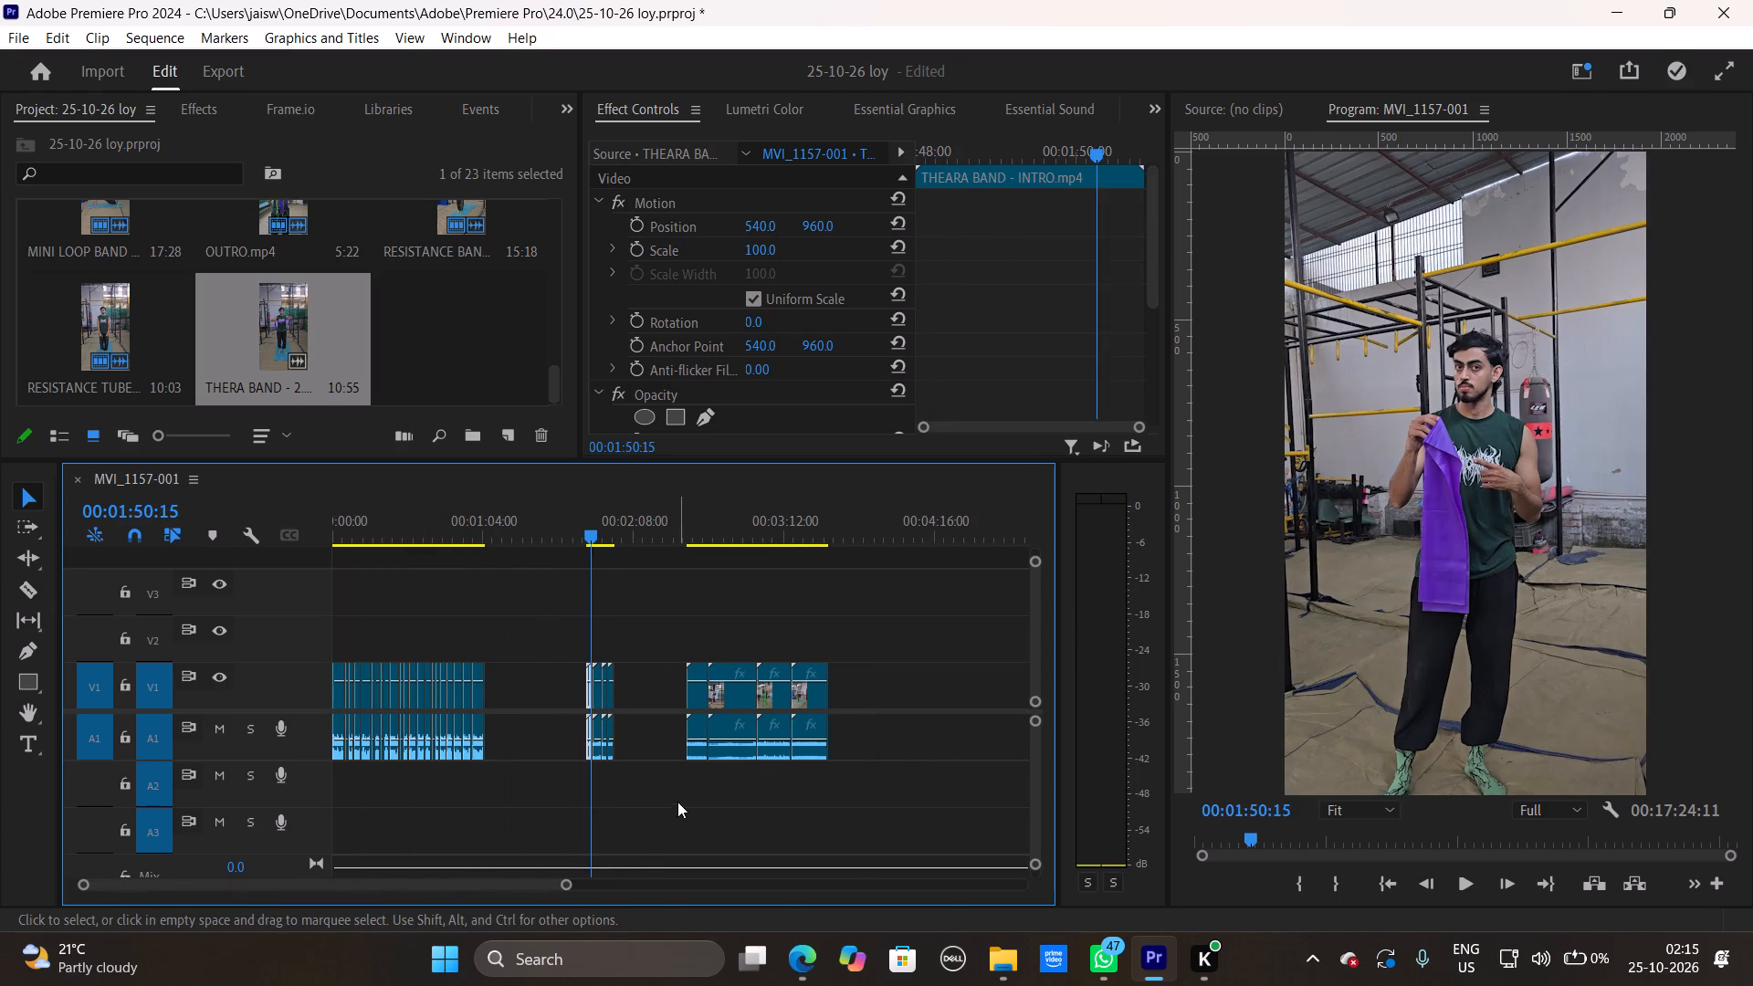
drag(564, 886, 405, 889)
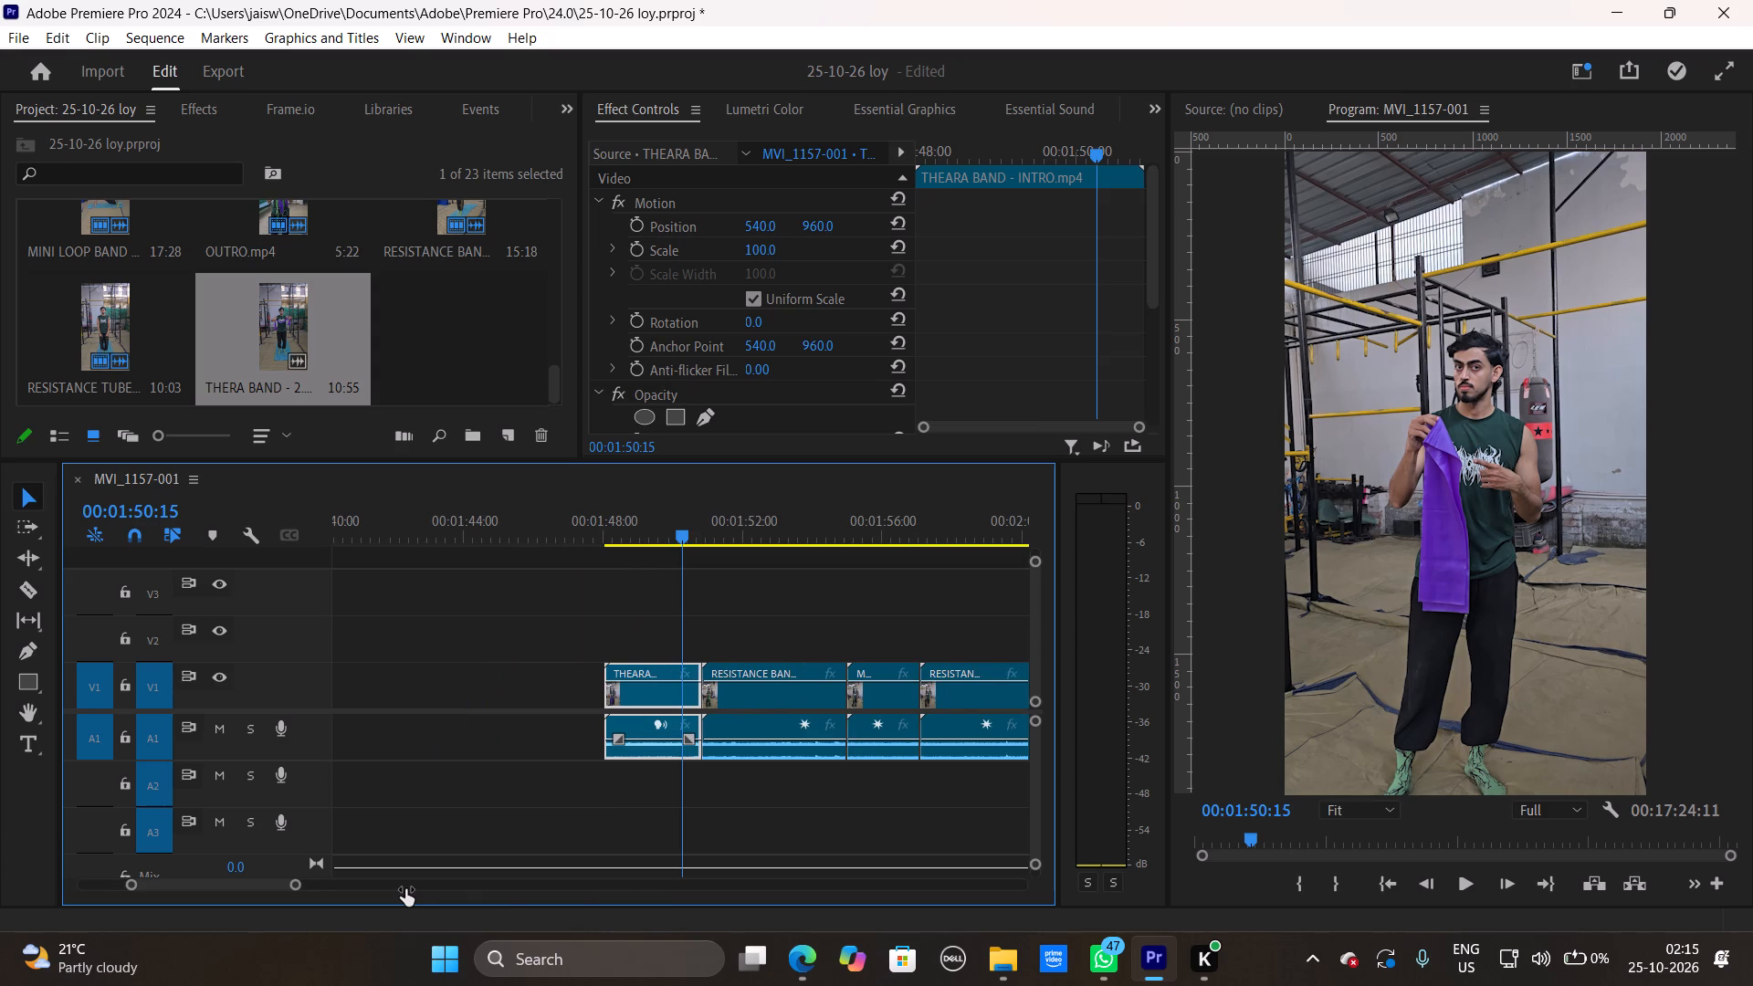
drag(405, 889, 495, 895)
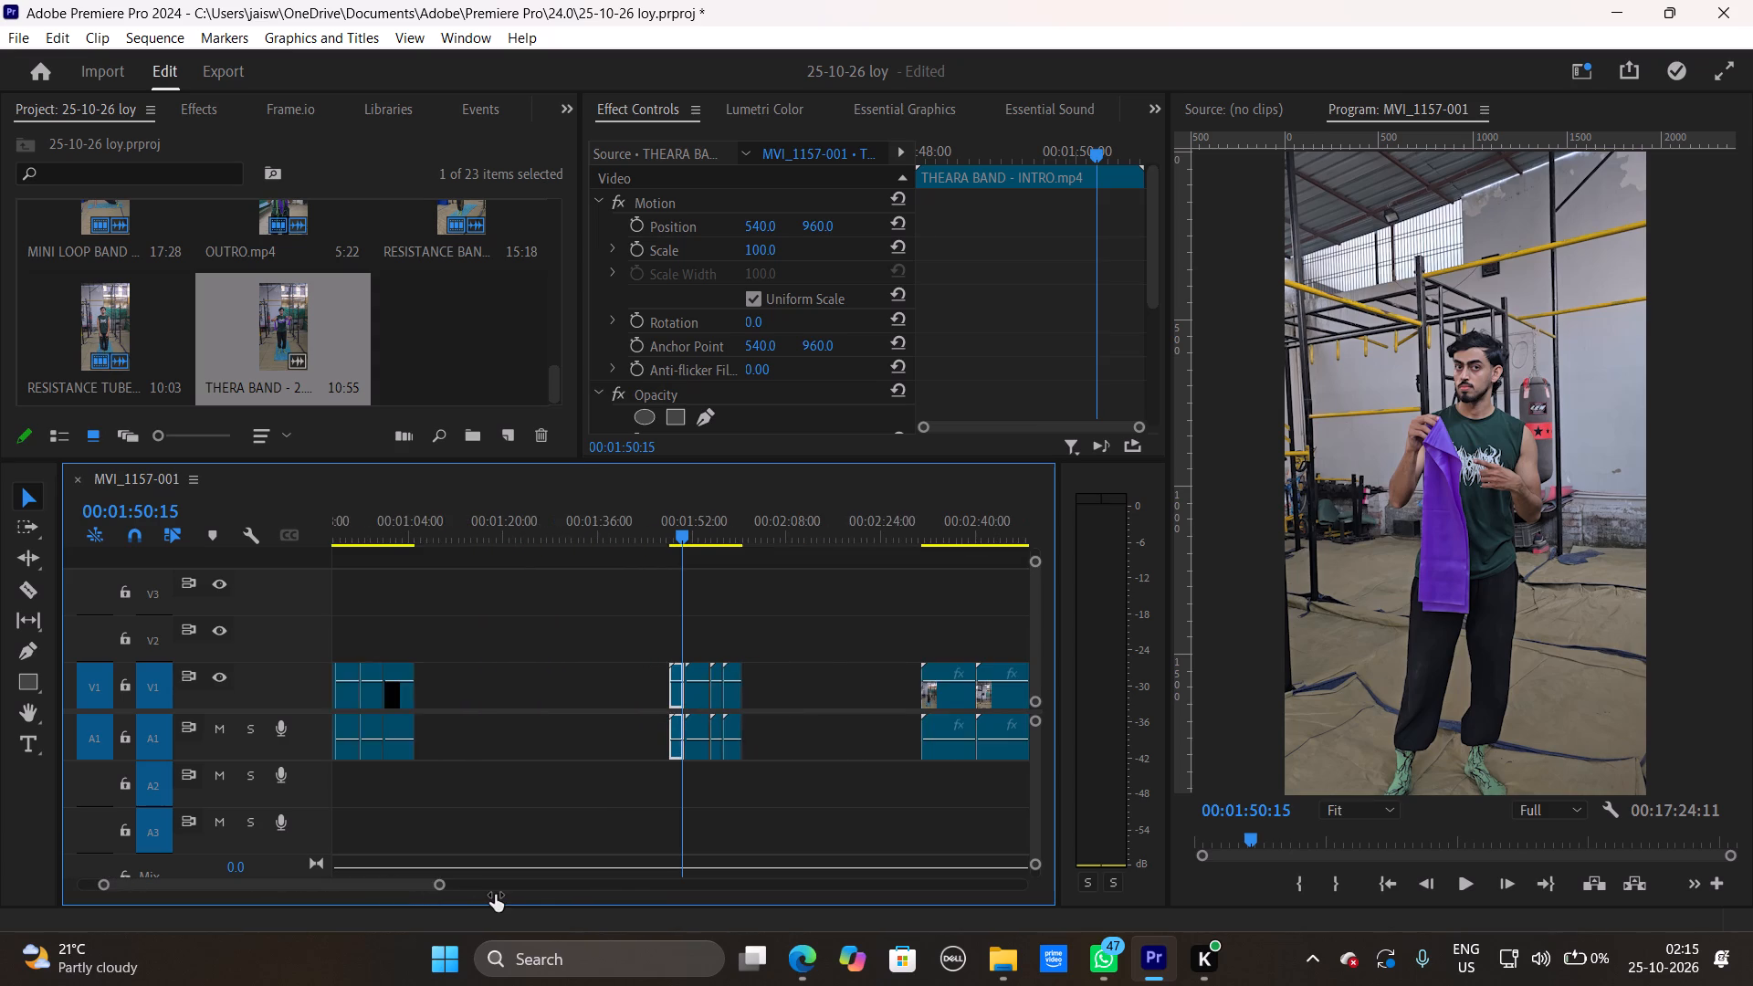
drag(495, 895, 524, 893)
drag(747, 635, 665, 680)
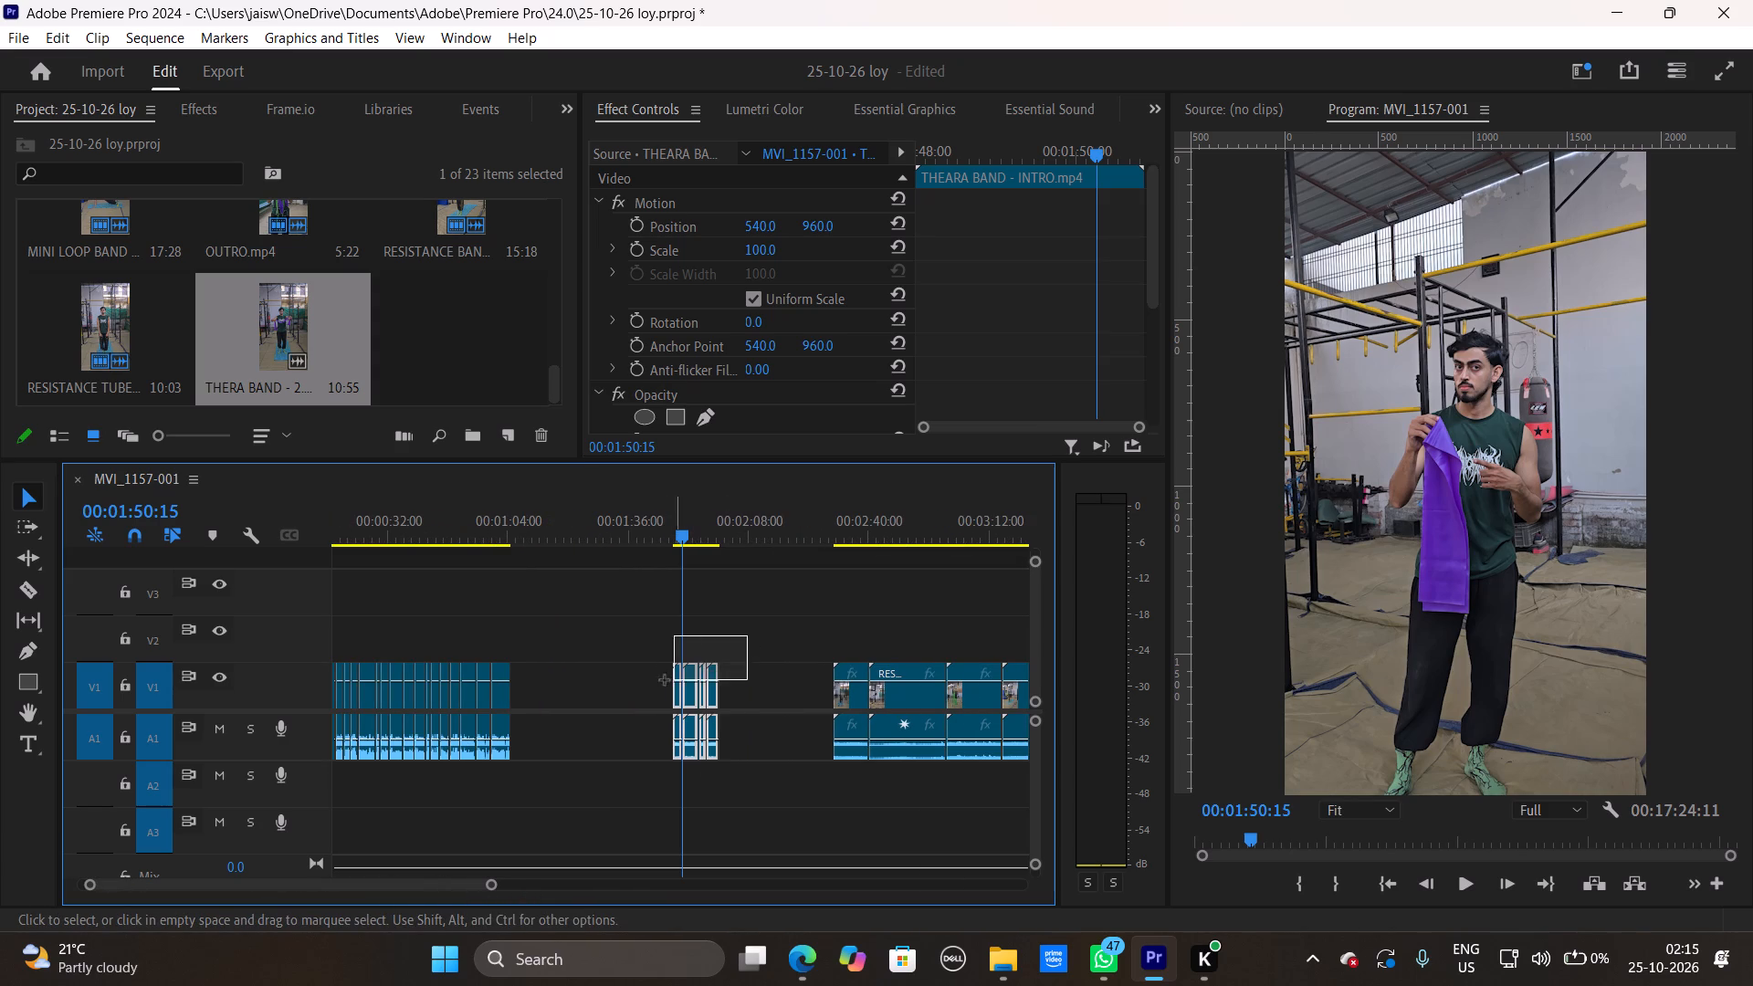
drag(665, 680, 656, 684)
right_click(690, 694)
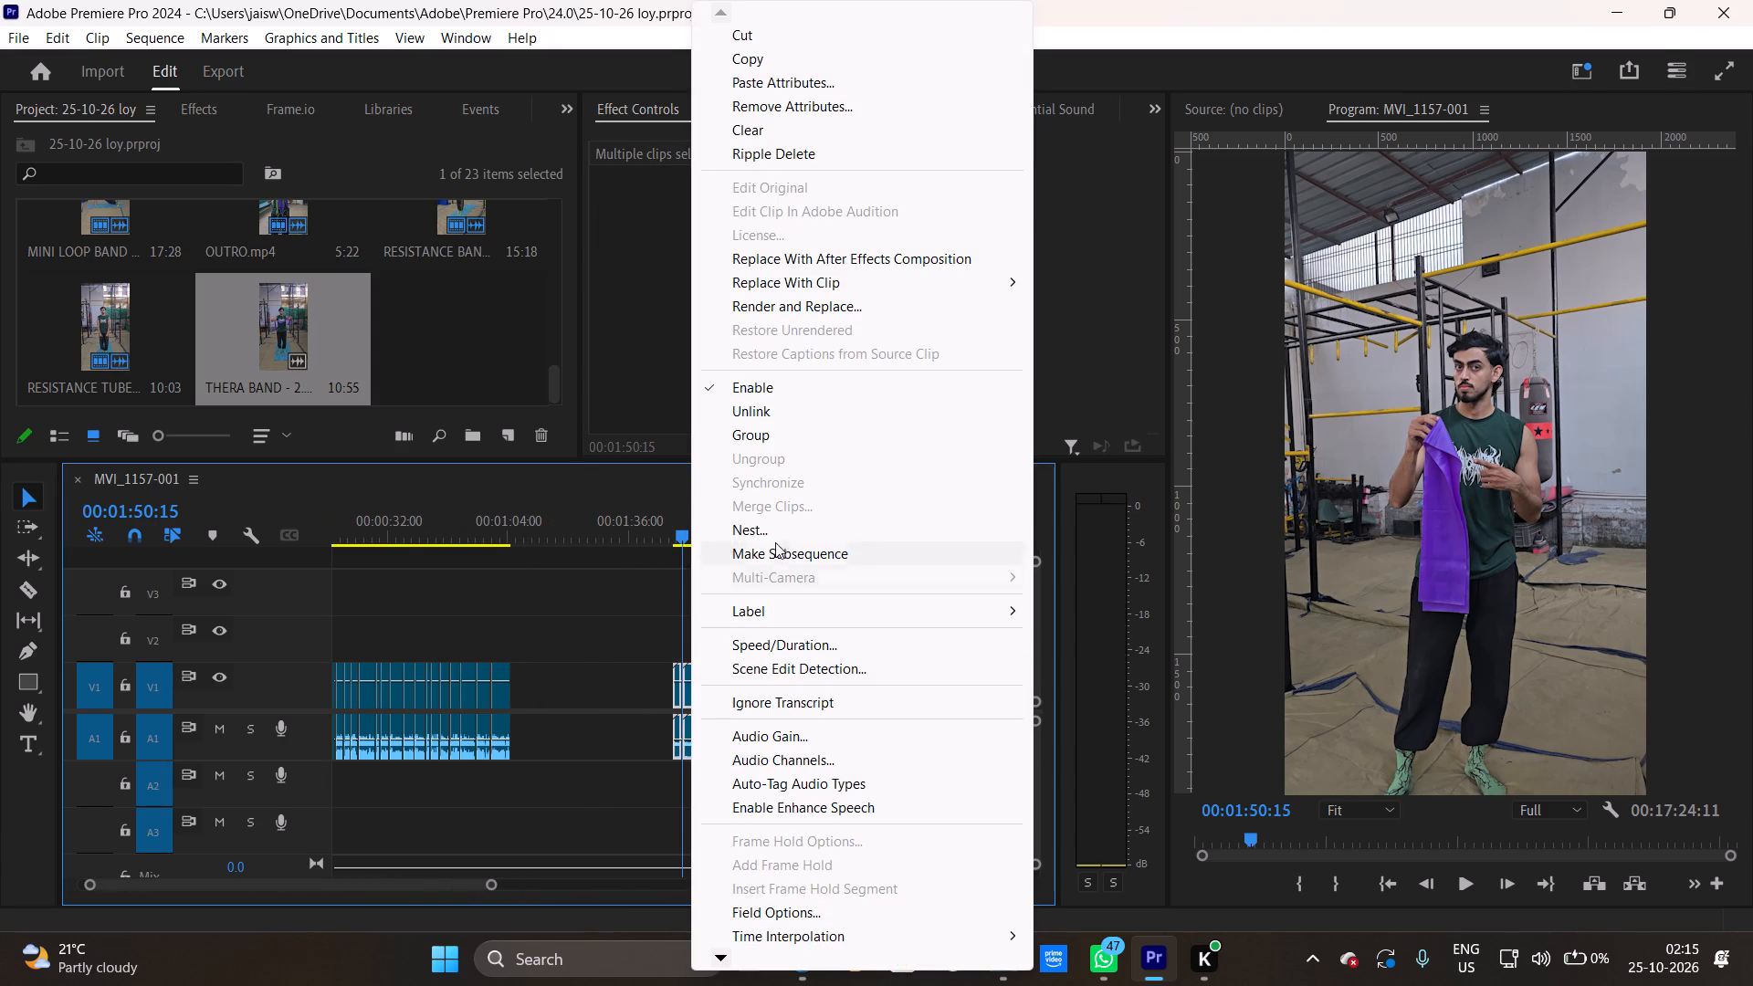
click(772, 416)
click(741, 656)
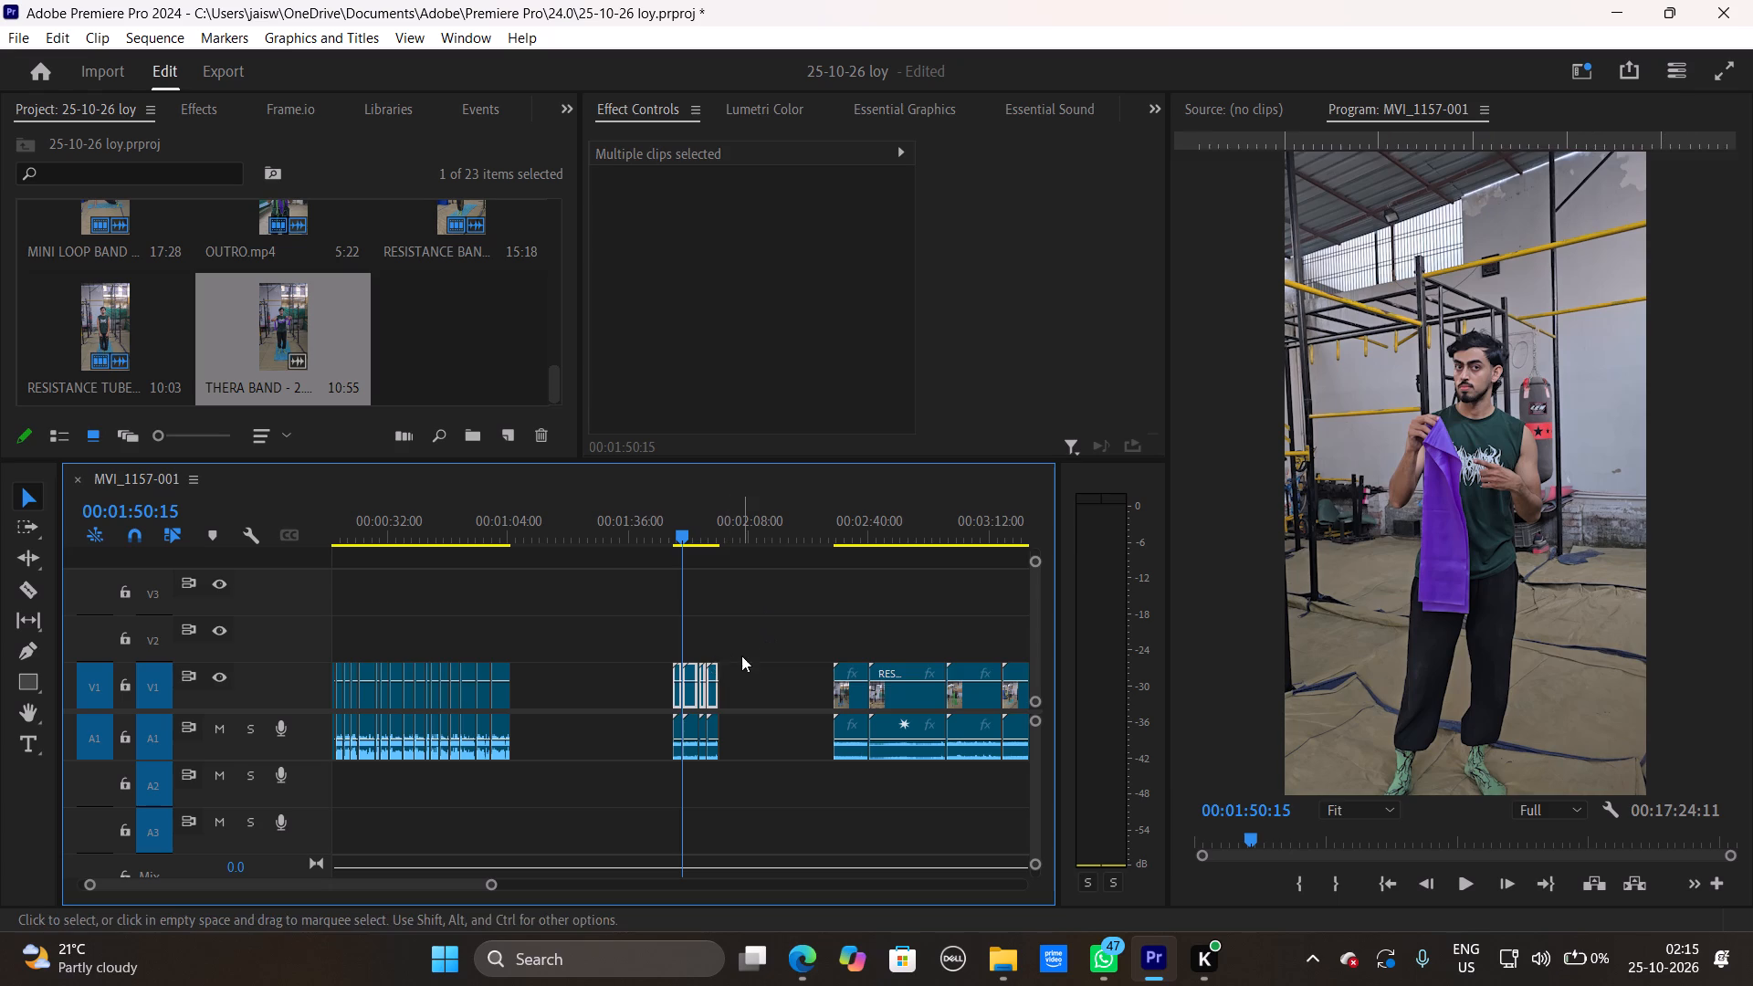
Move the RESISTANCE BAND - INTRO.mp4 video to V2 at the sequence start, above the first MVI_1157-001 clip, and play it.
drag(690, 690, 280, 633)
drag(738, 542, 90, 560)
key(space)
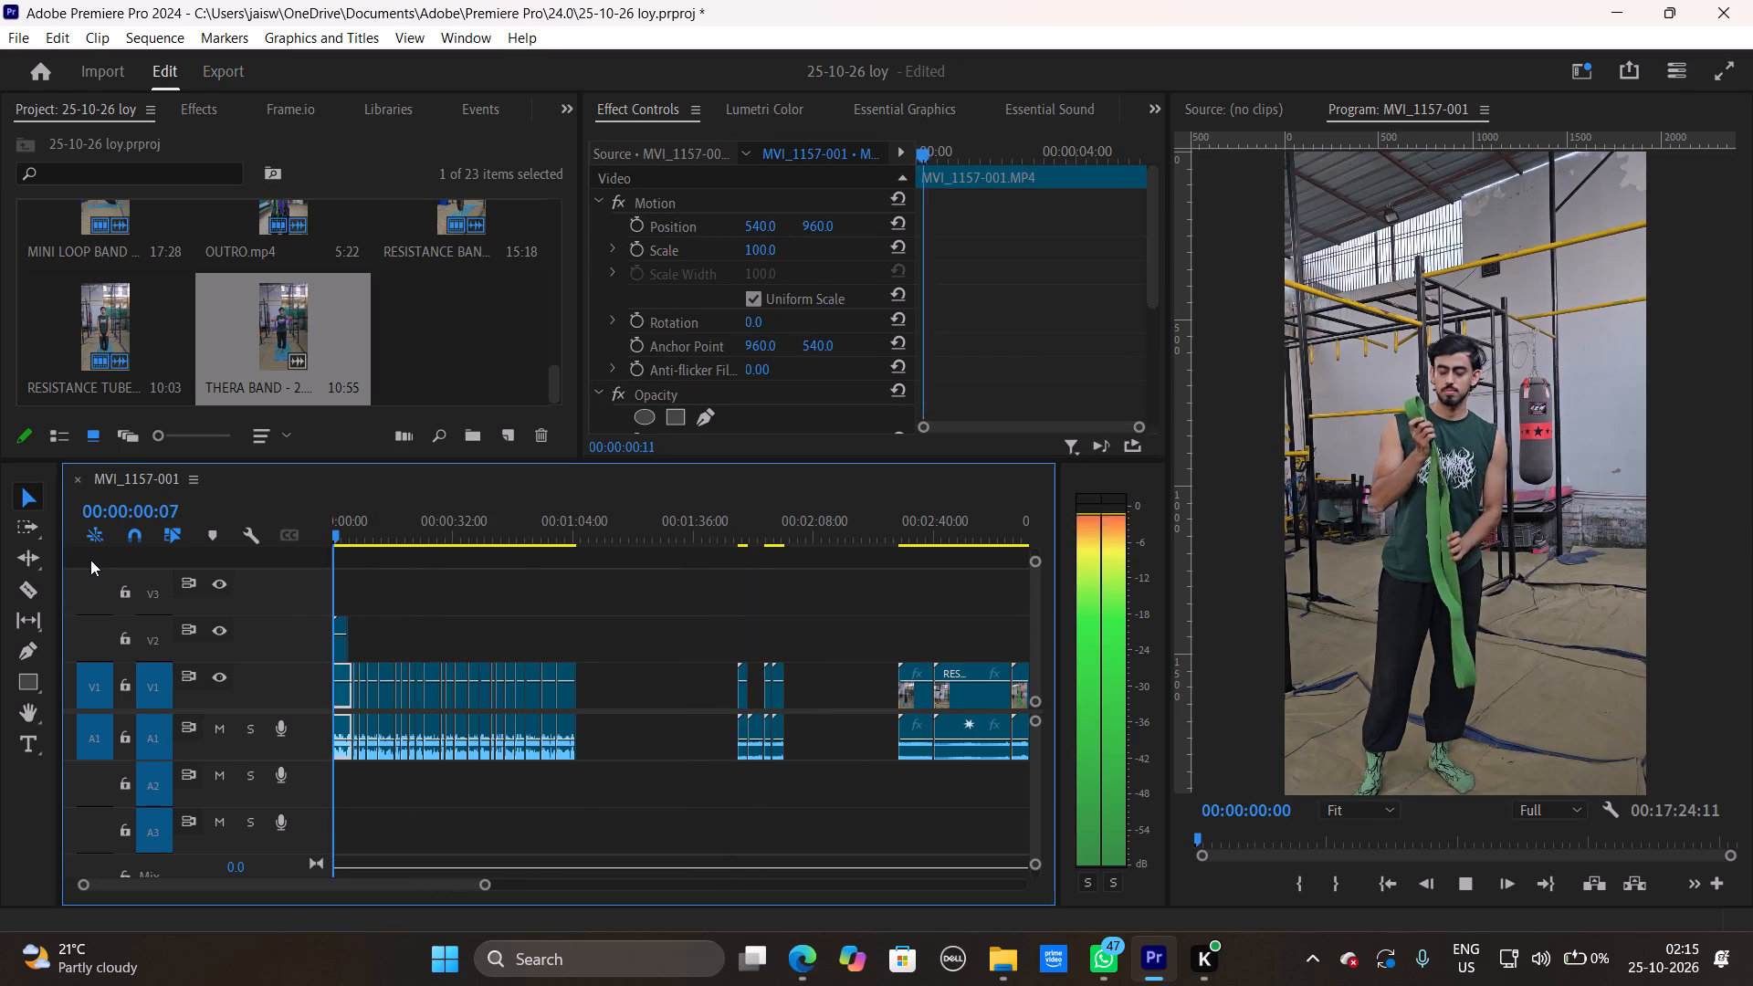
key(space)
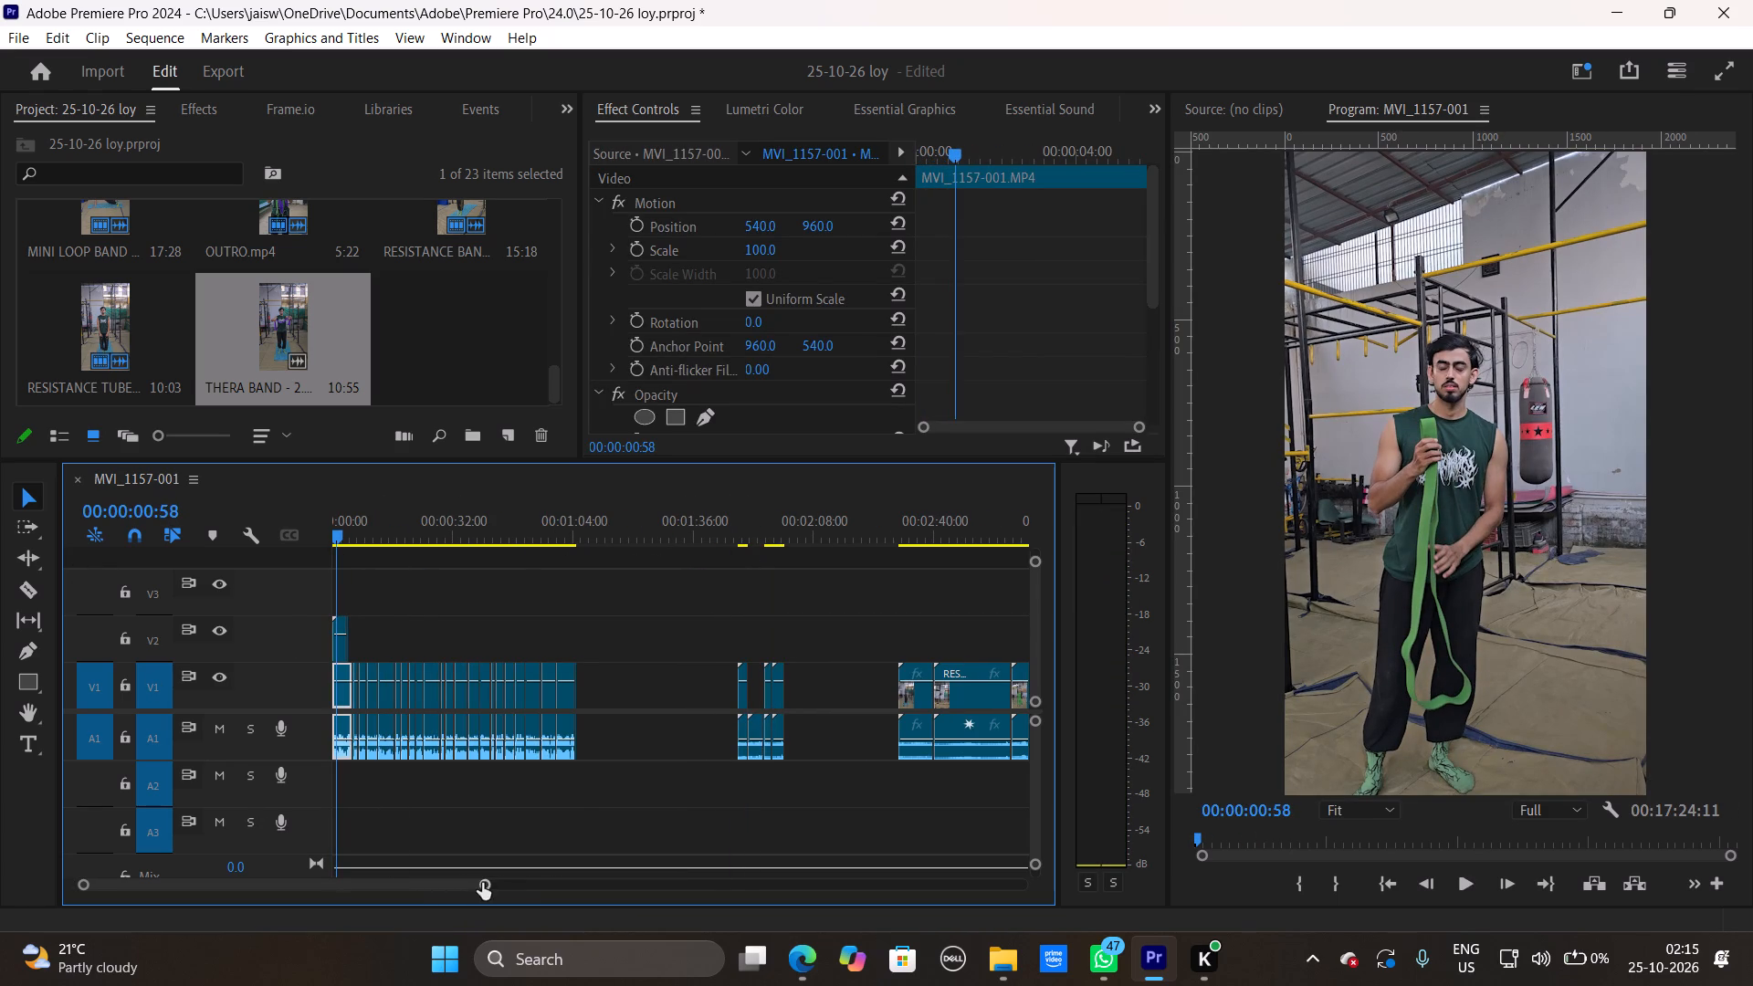
Trim the start of RESISTANCE BAND - INTRO.mp4 on V2 to 00:00:01:46 and shift the clip back to the sequence start.
drag(482, 883, 347, 891)
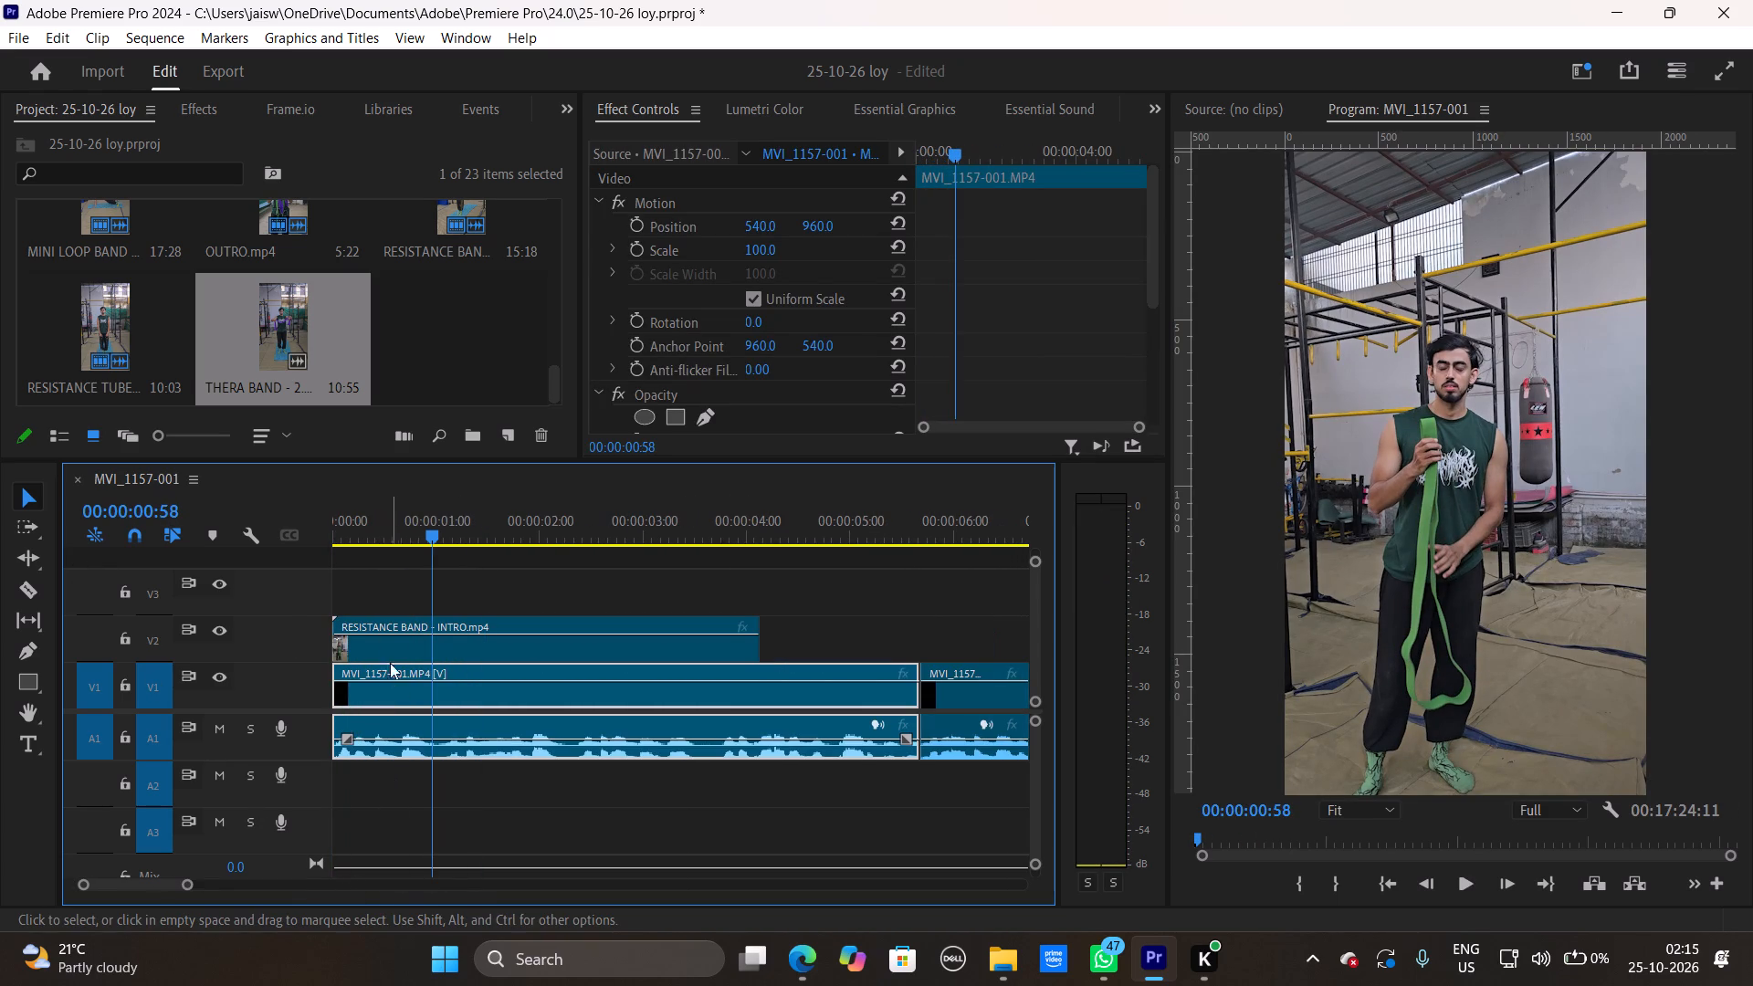
drag(448, 540, 519, 556)
drag(342, 619, 520, 633)
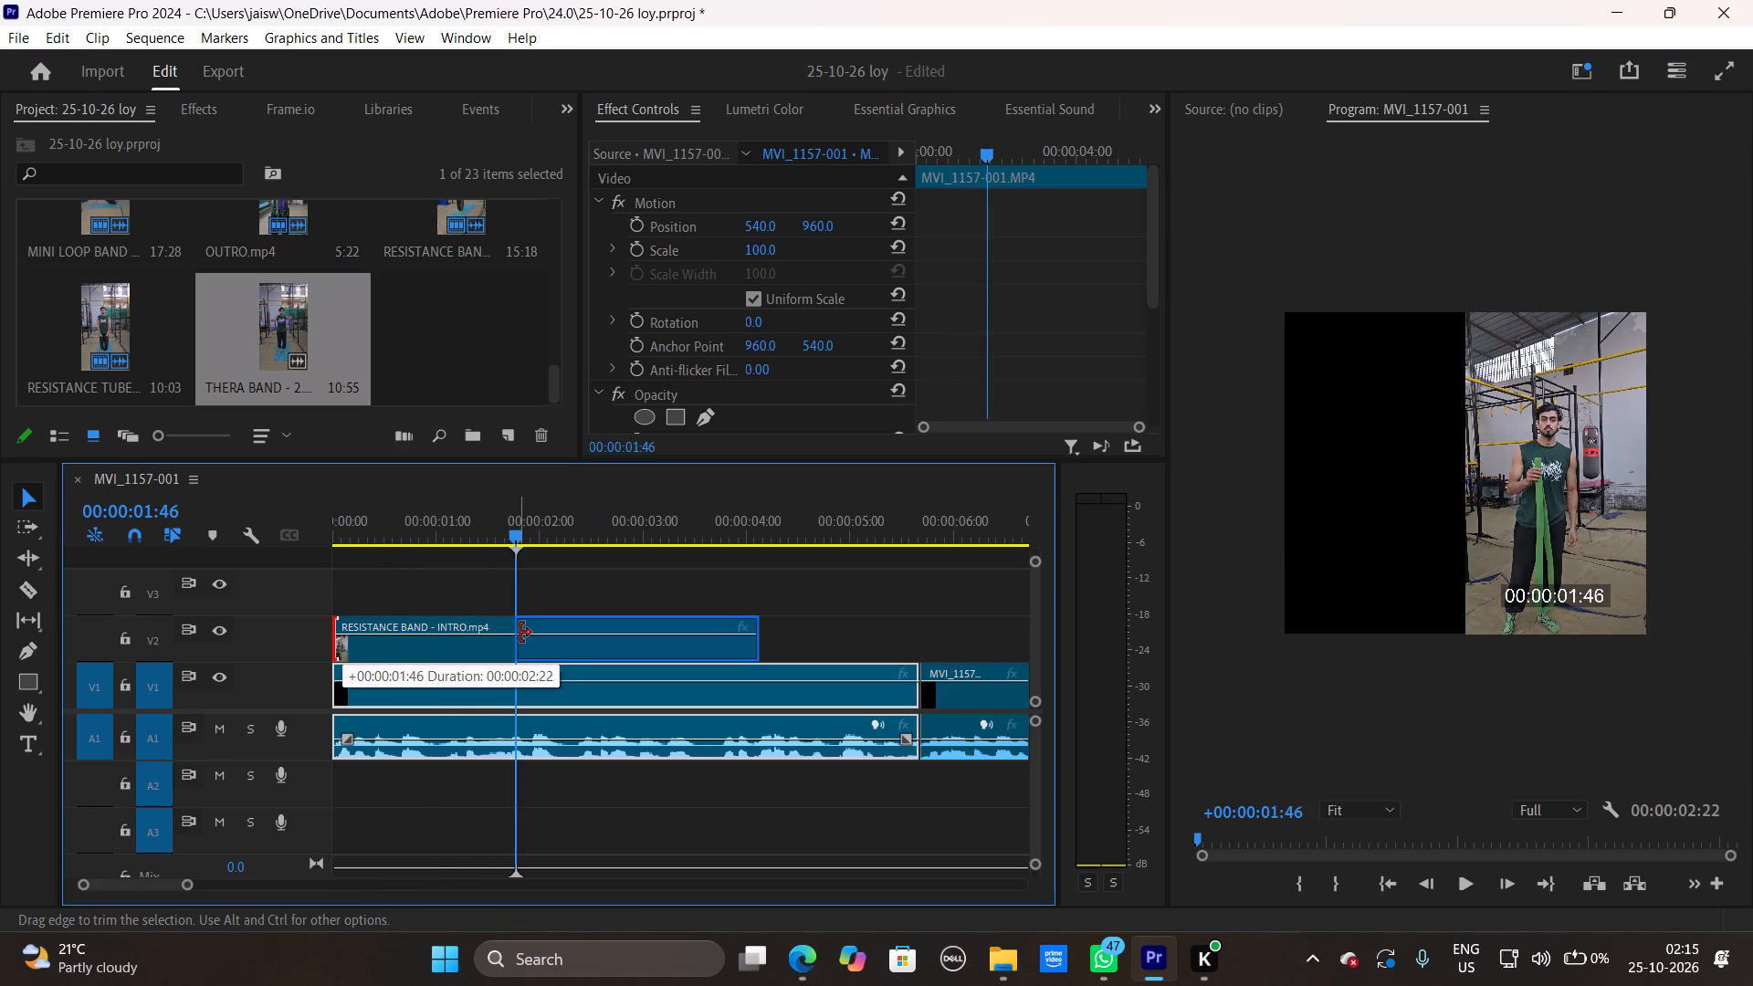
drag(520, 633, 522, 633)
drag(565, 634, 472, 524)
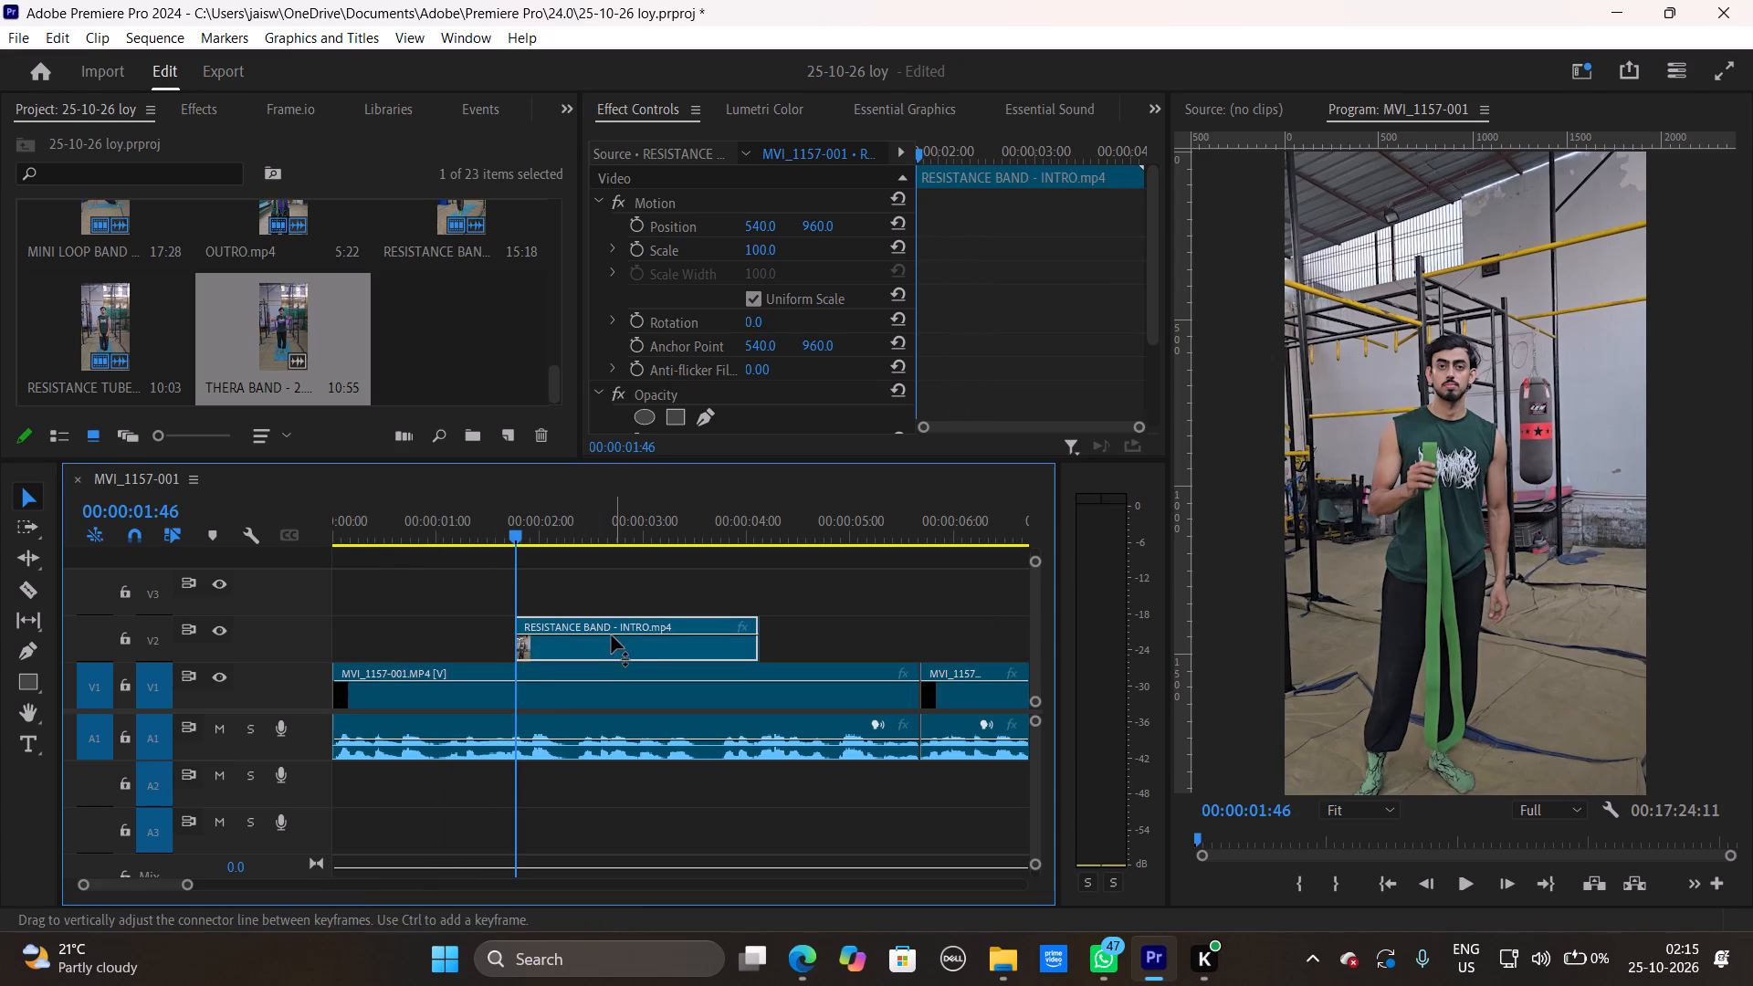
drag(606, 648, 387, 650)
Trim the end of RESISTANCE BAND - INTRO.mp4 on V2 to about 00:00:00:57 and play on through the voice-over.
drag(497, 521, 202, 582)
key(space)
key(space)
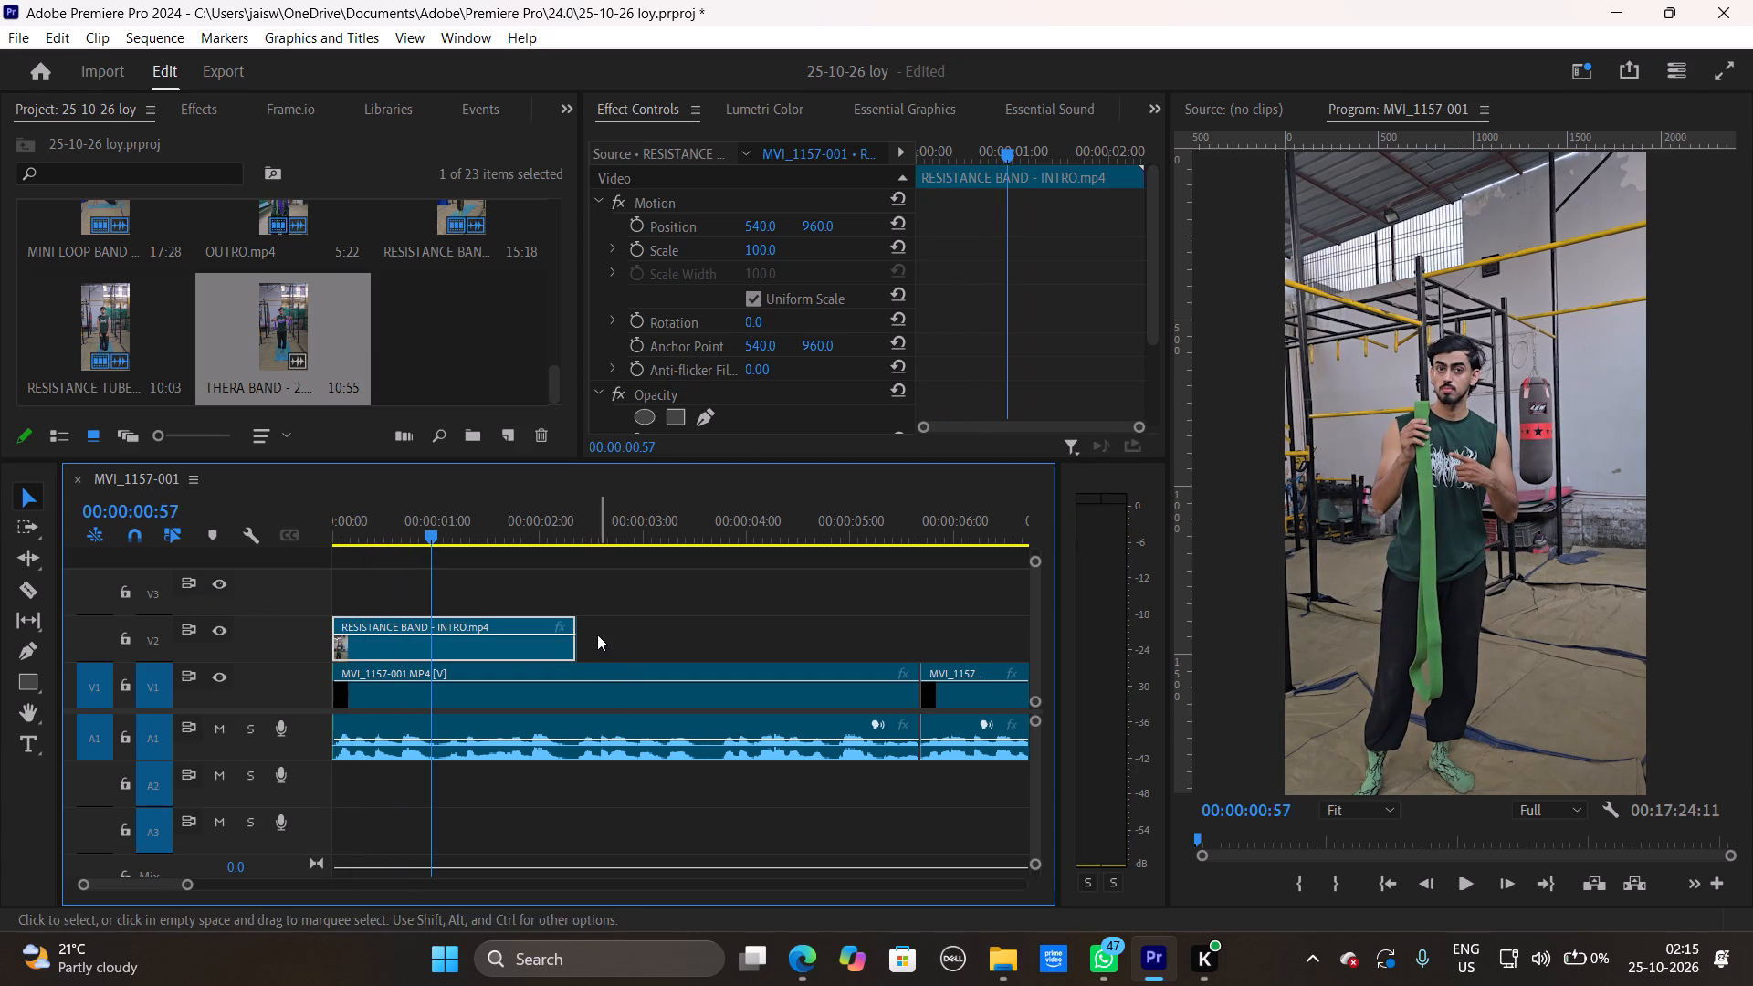
drag(576, 621, 424, 630)
key(space)
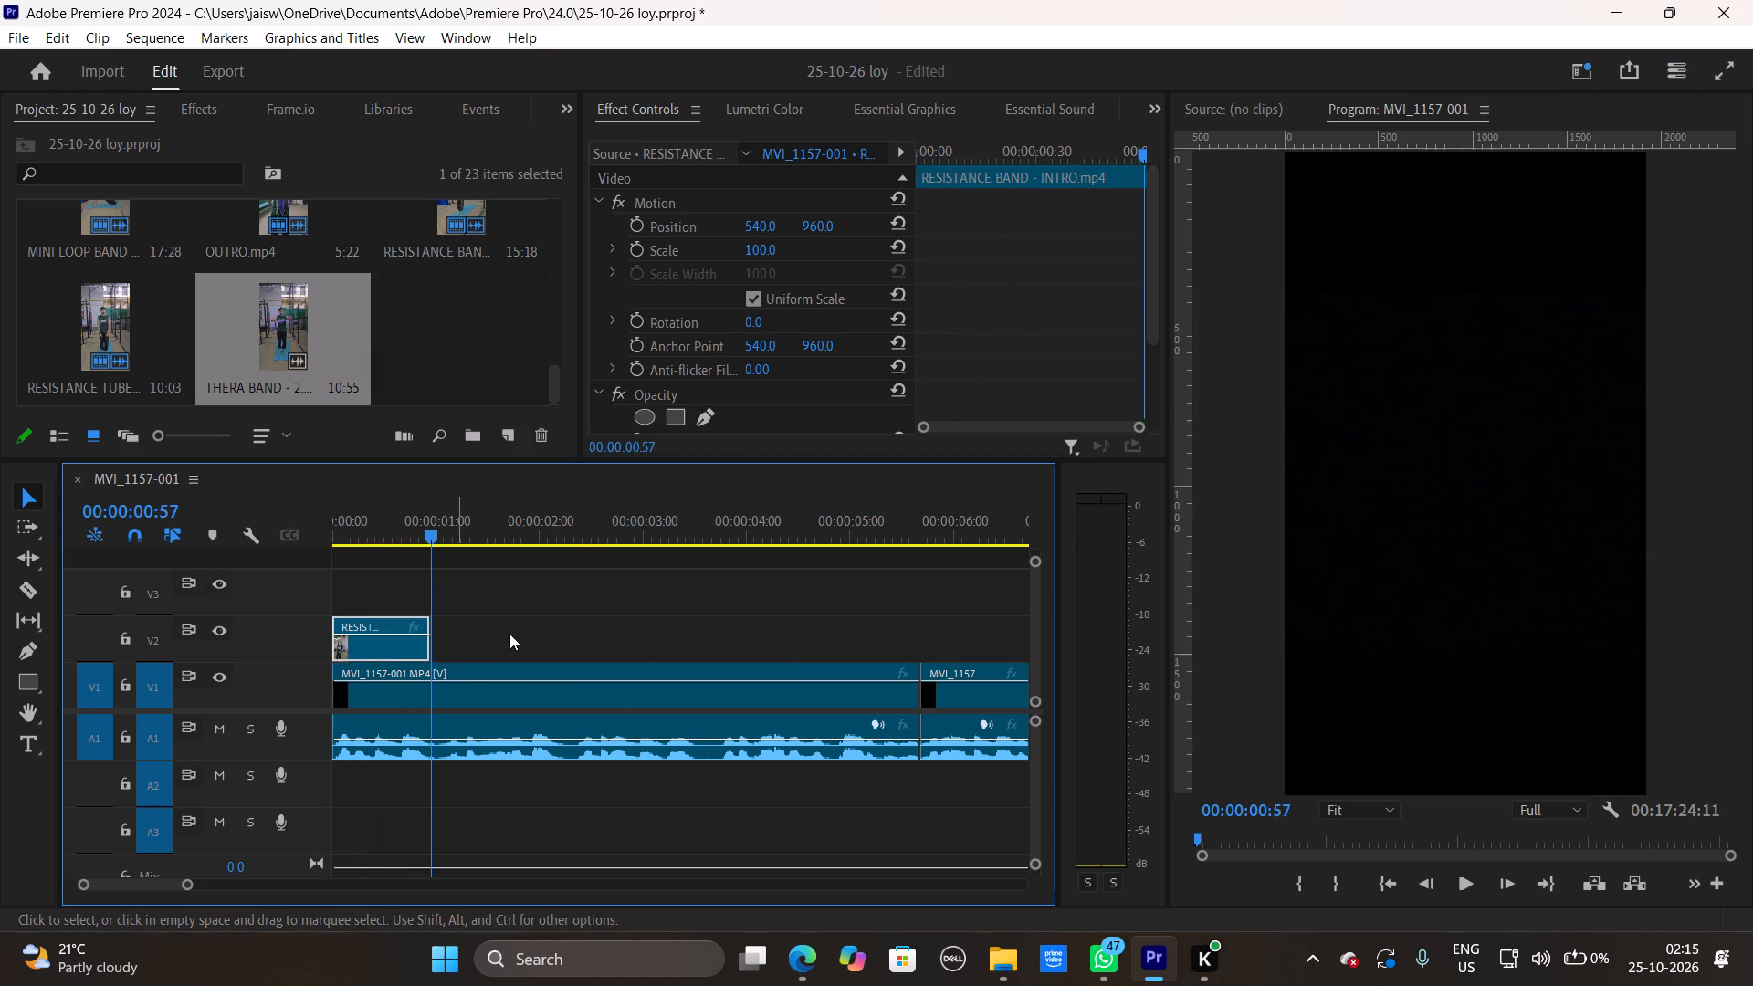
key(space)
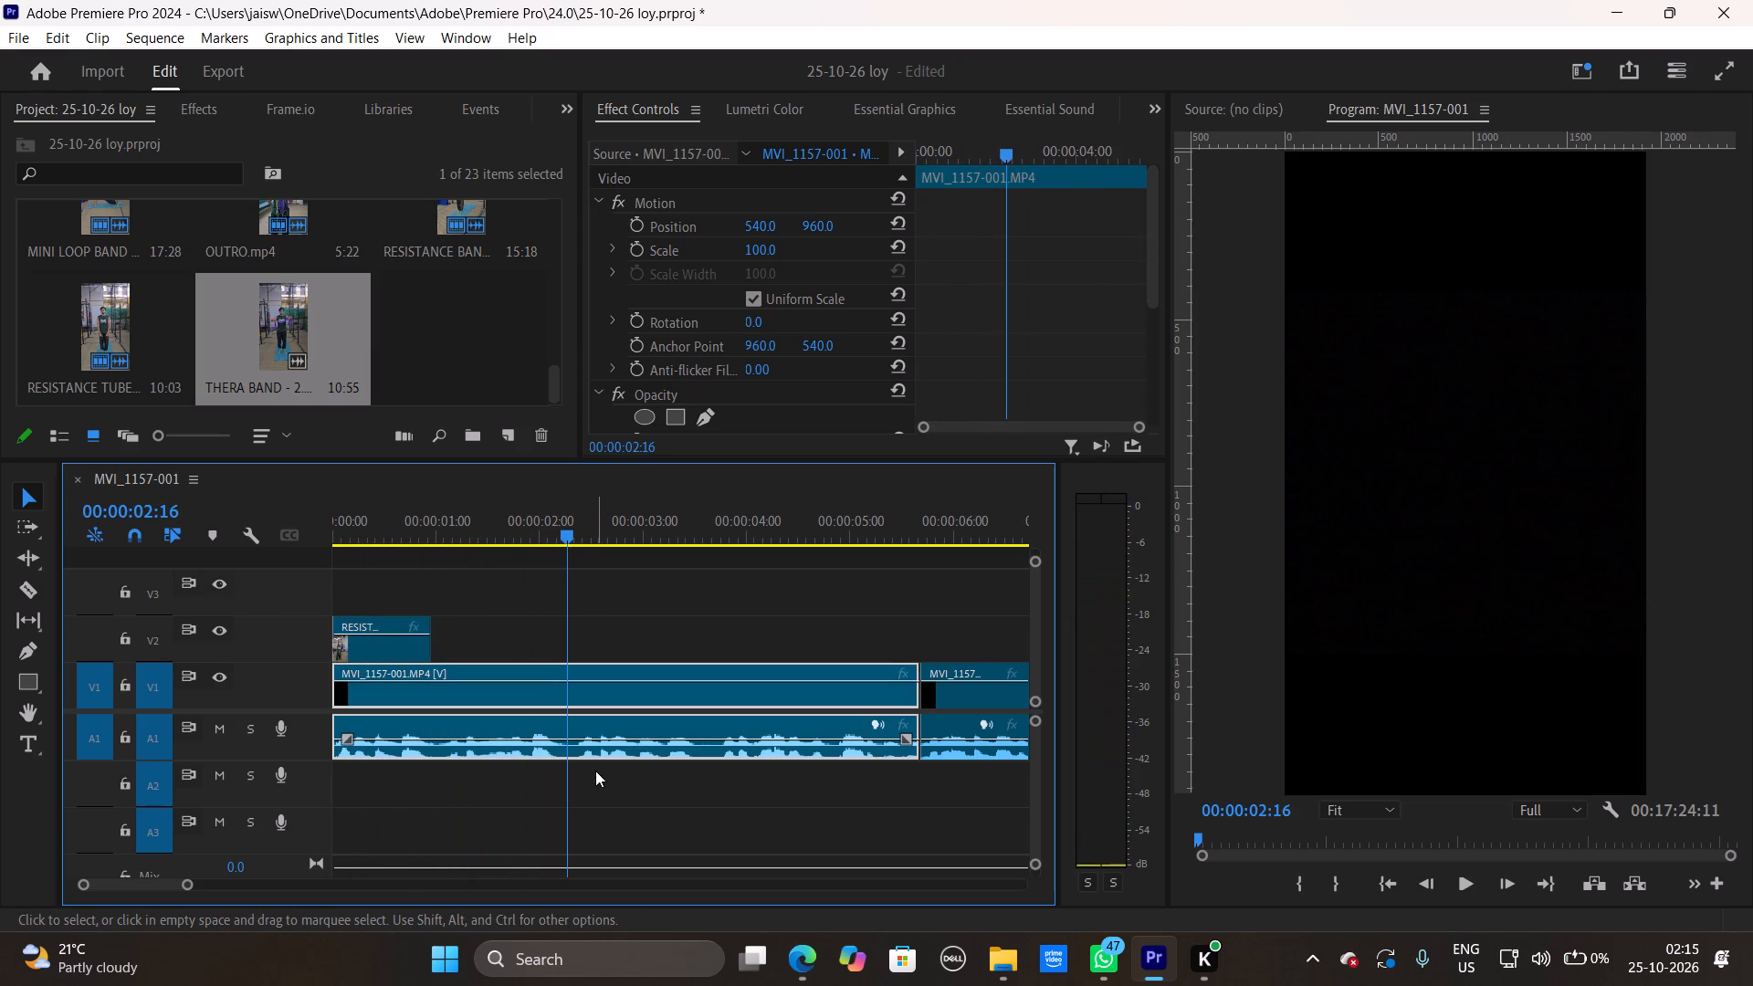
Move the MINI LOOP BAND - INTRO.mp4 video to V3 directly after the RESISTANCE BAND - INTRO.mp4 clip, and play from the sequence start.
drag(186, 887, 557, 955)
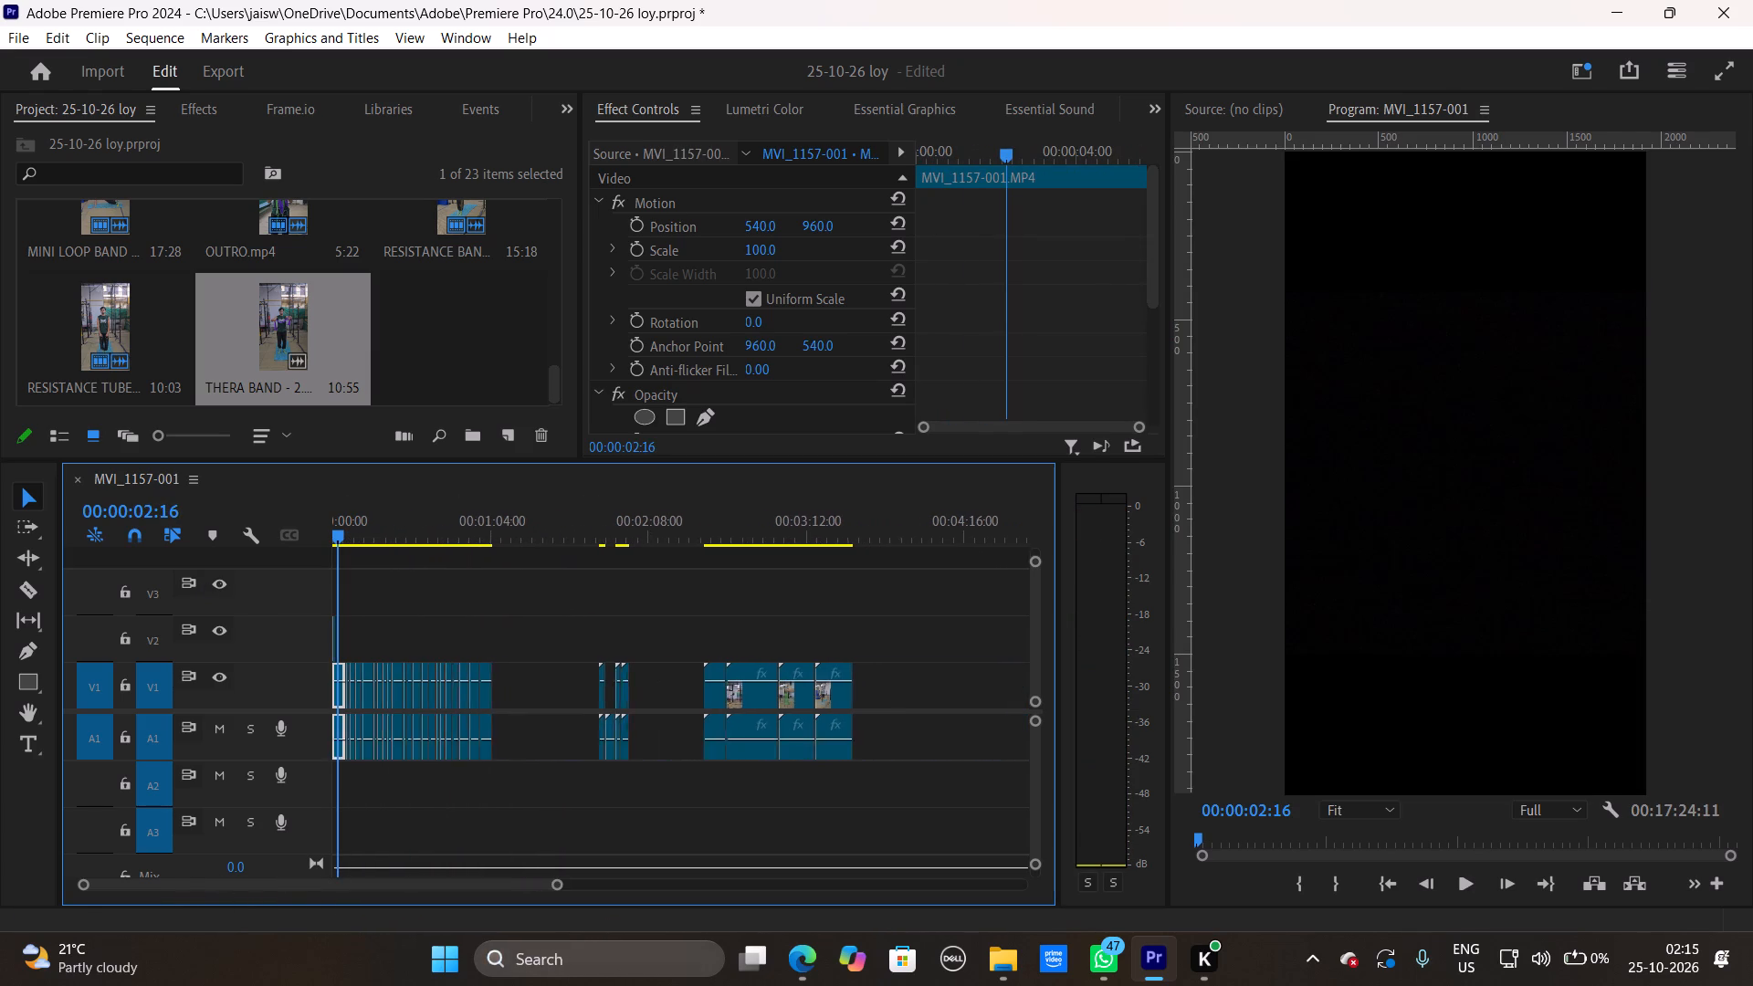
drag(362, 531, 605, 550)
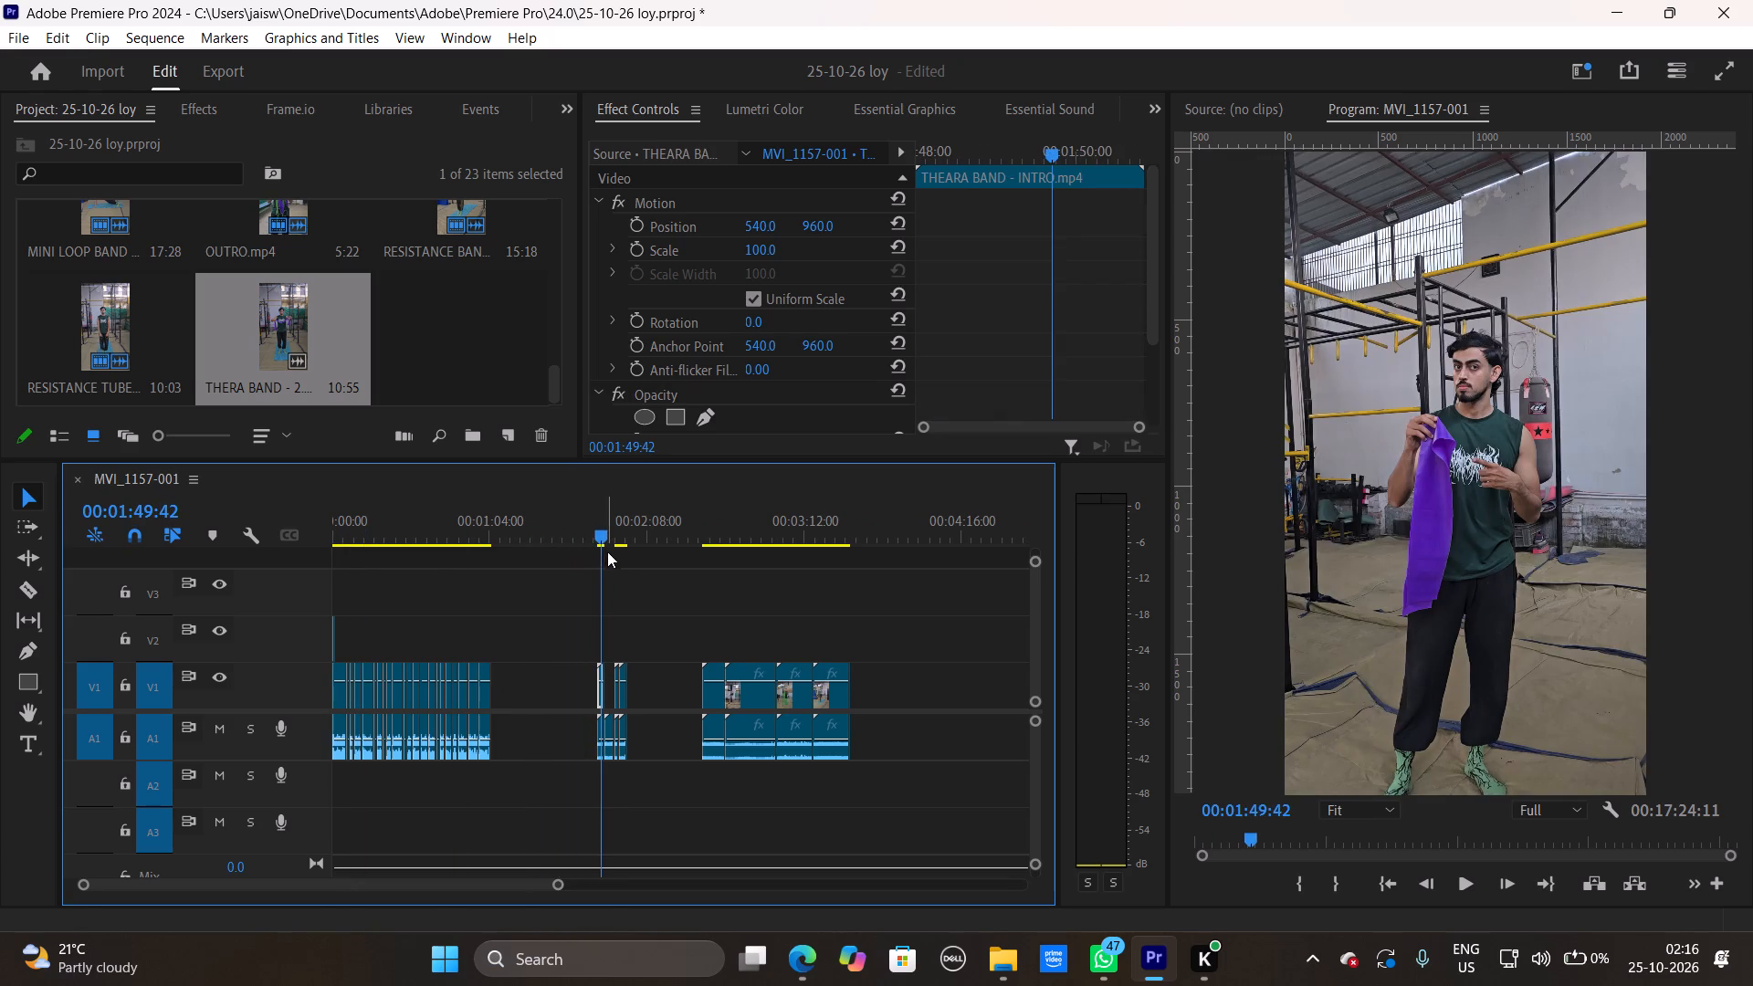
drag(558, 886, 383, 909)
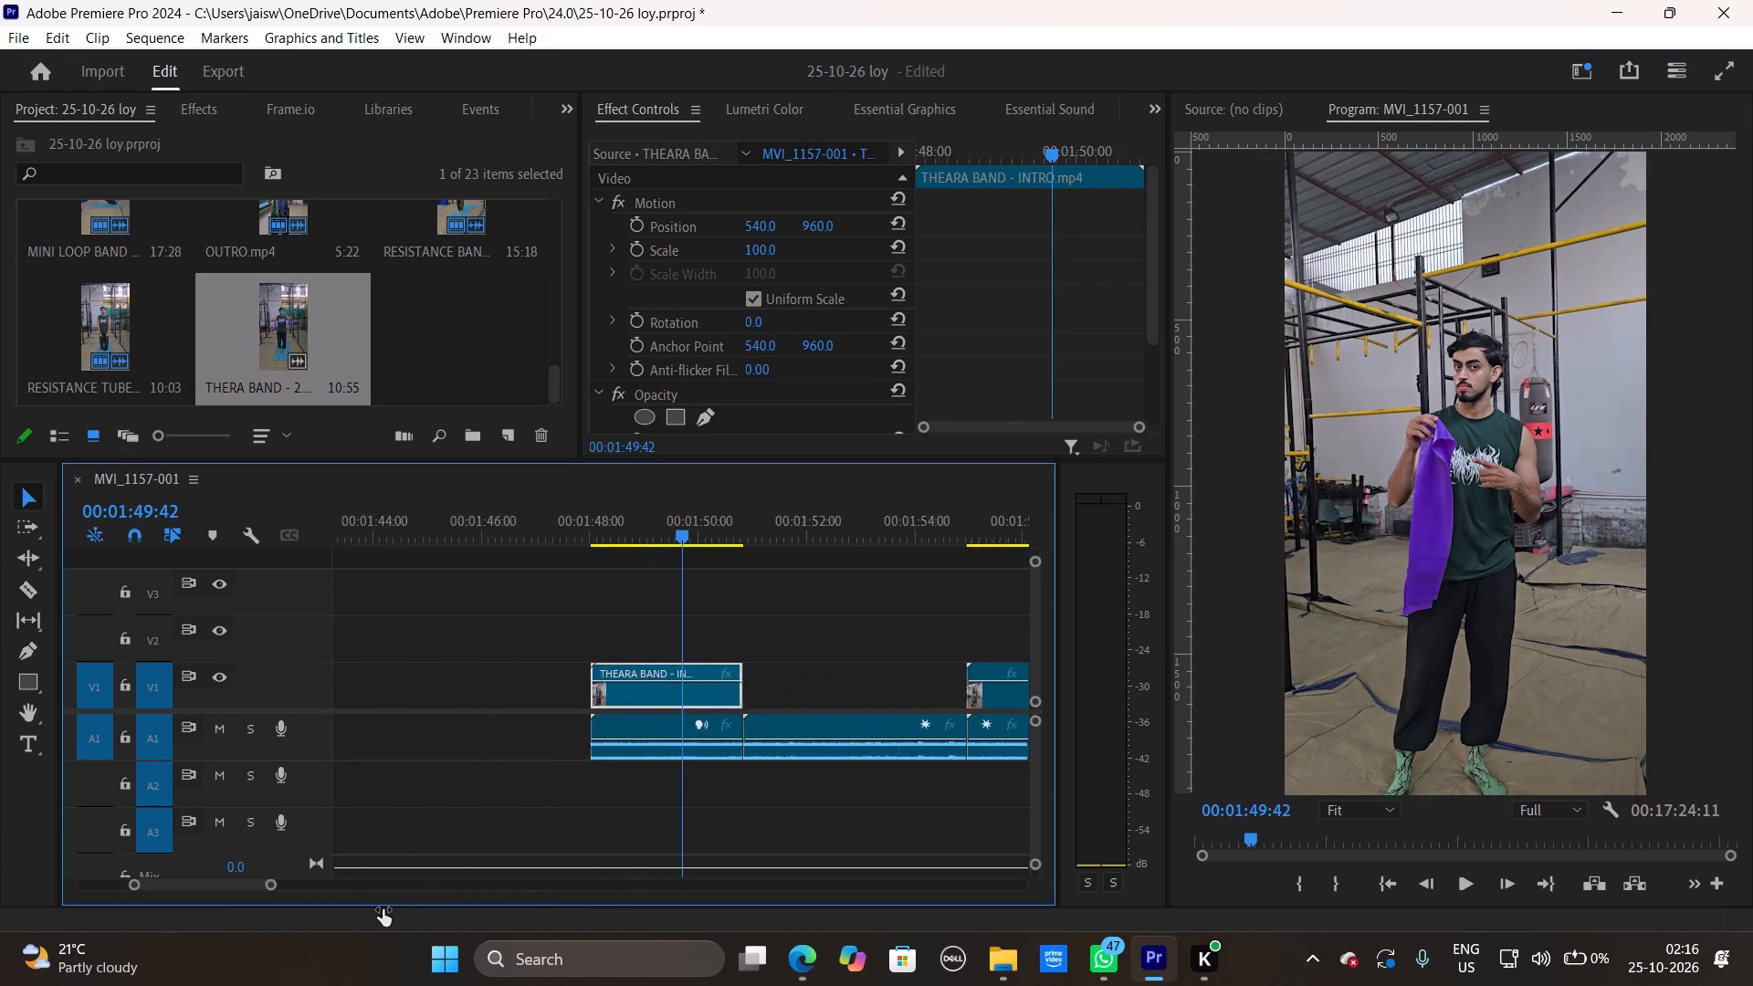
drag(383, 909, 424, 911)
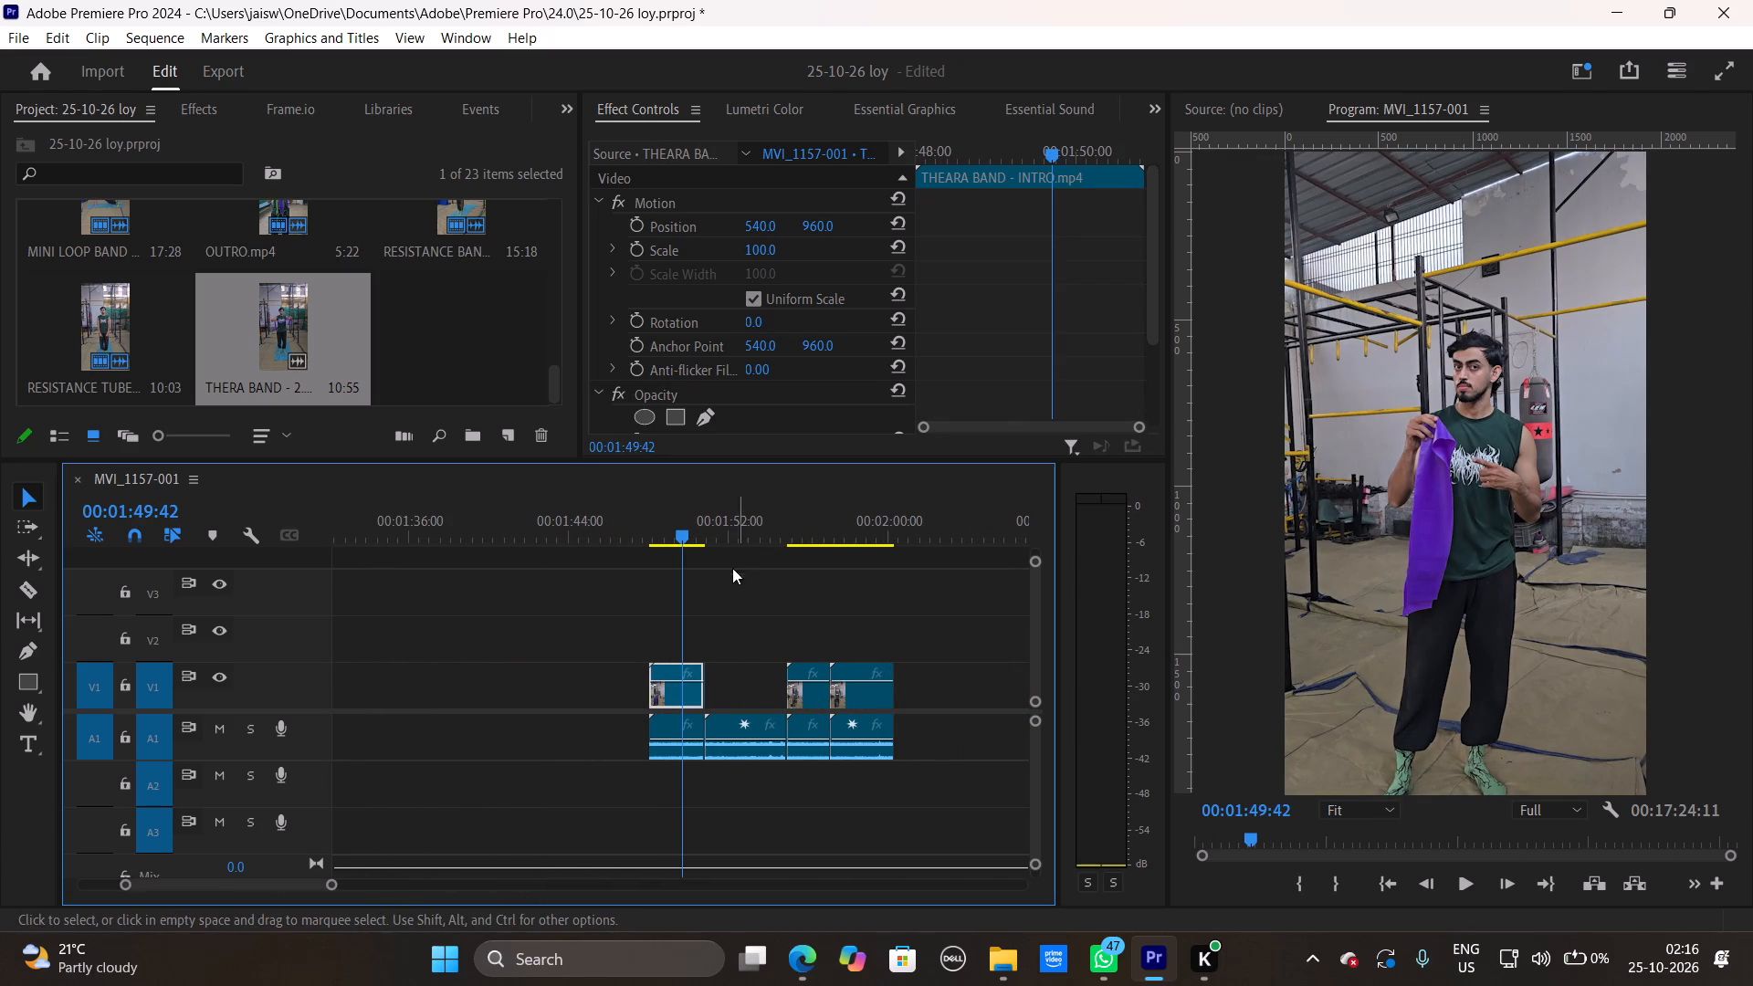
drag(707, 535, 823, 551)
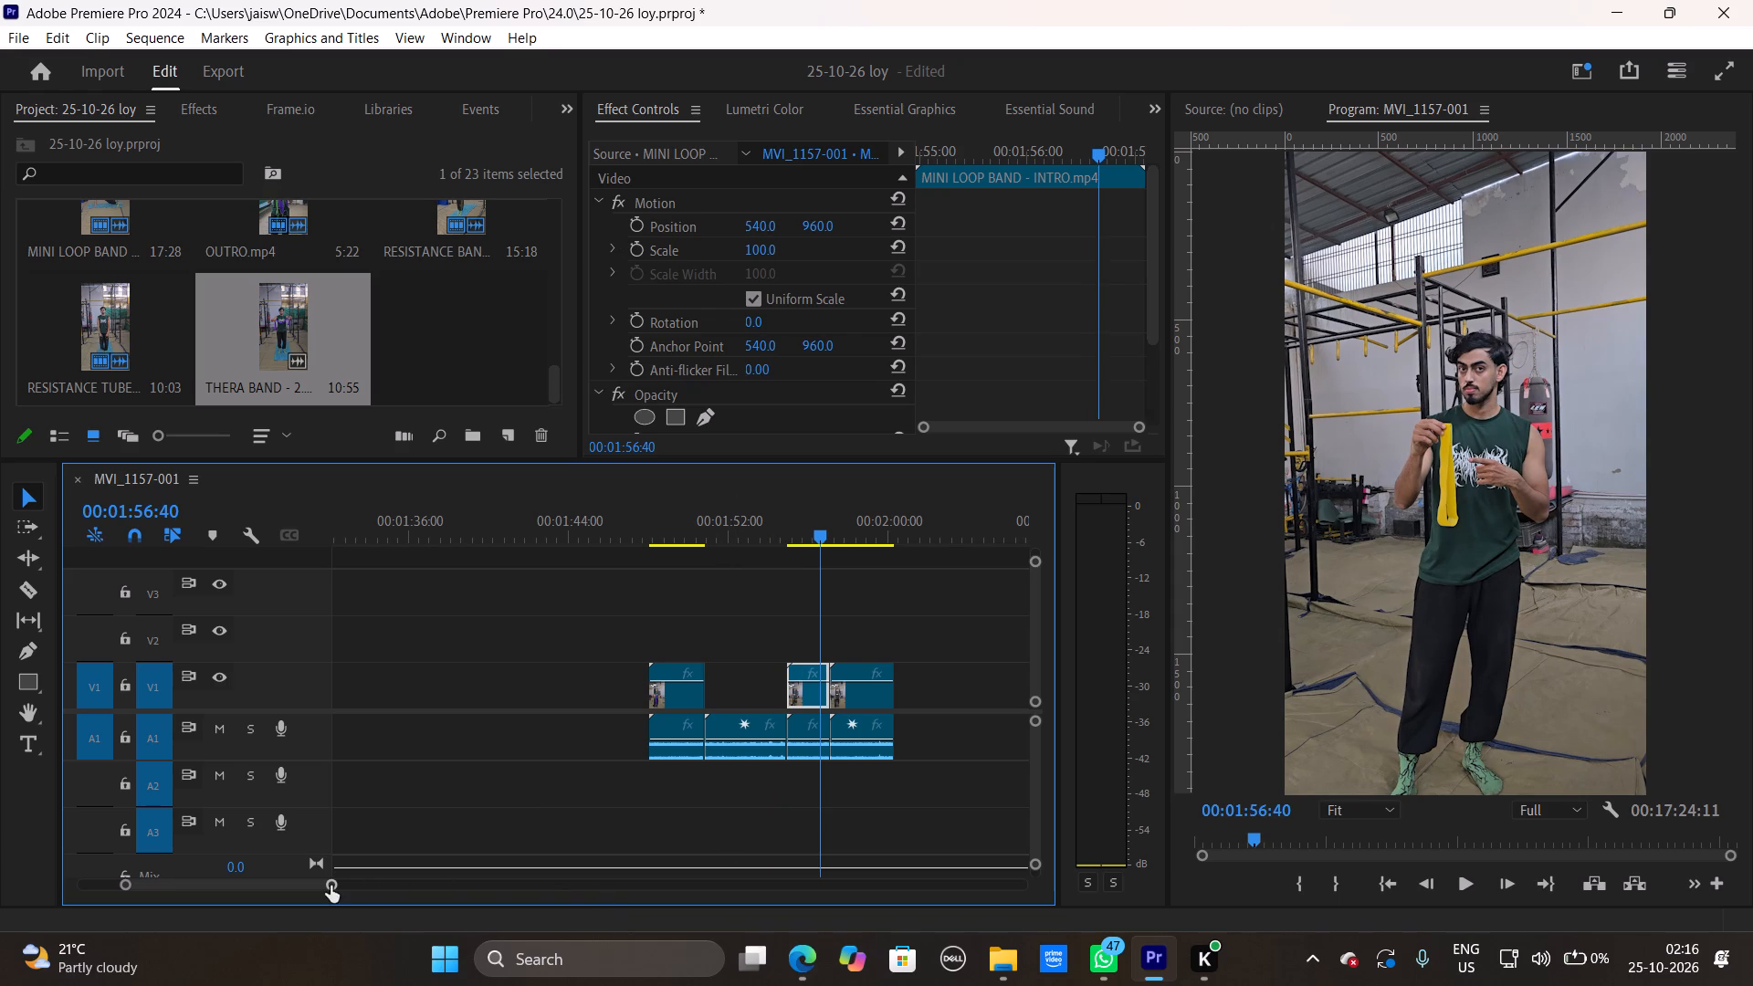
drag(331, 886, 395, 897)
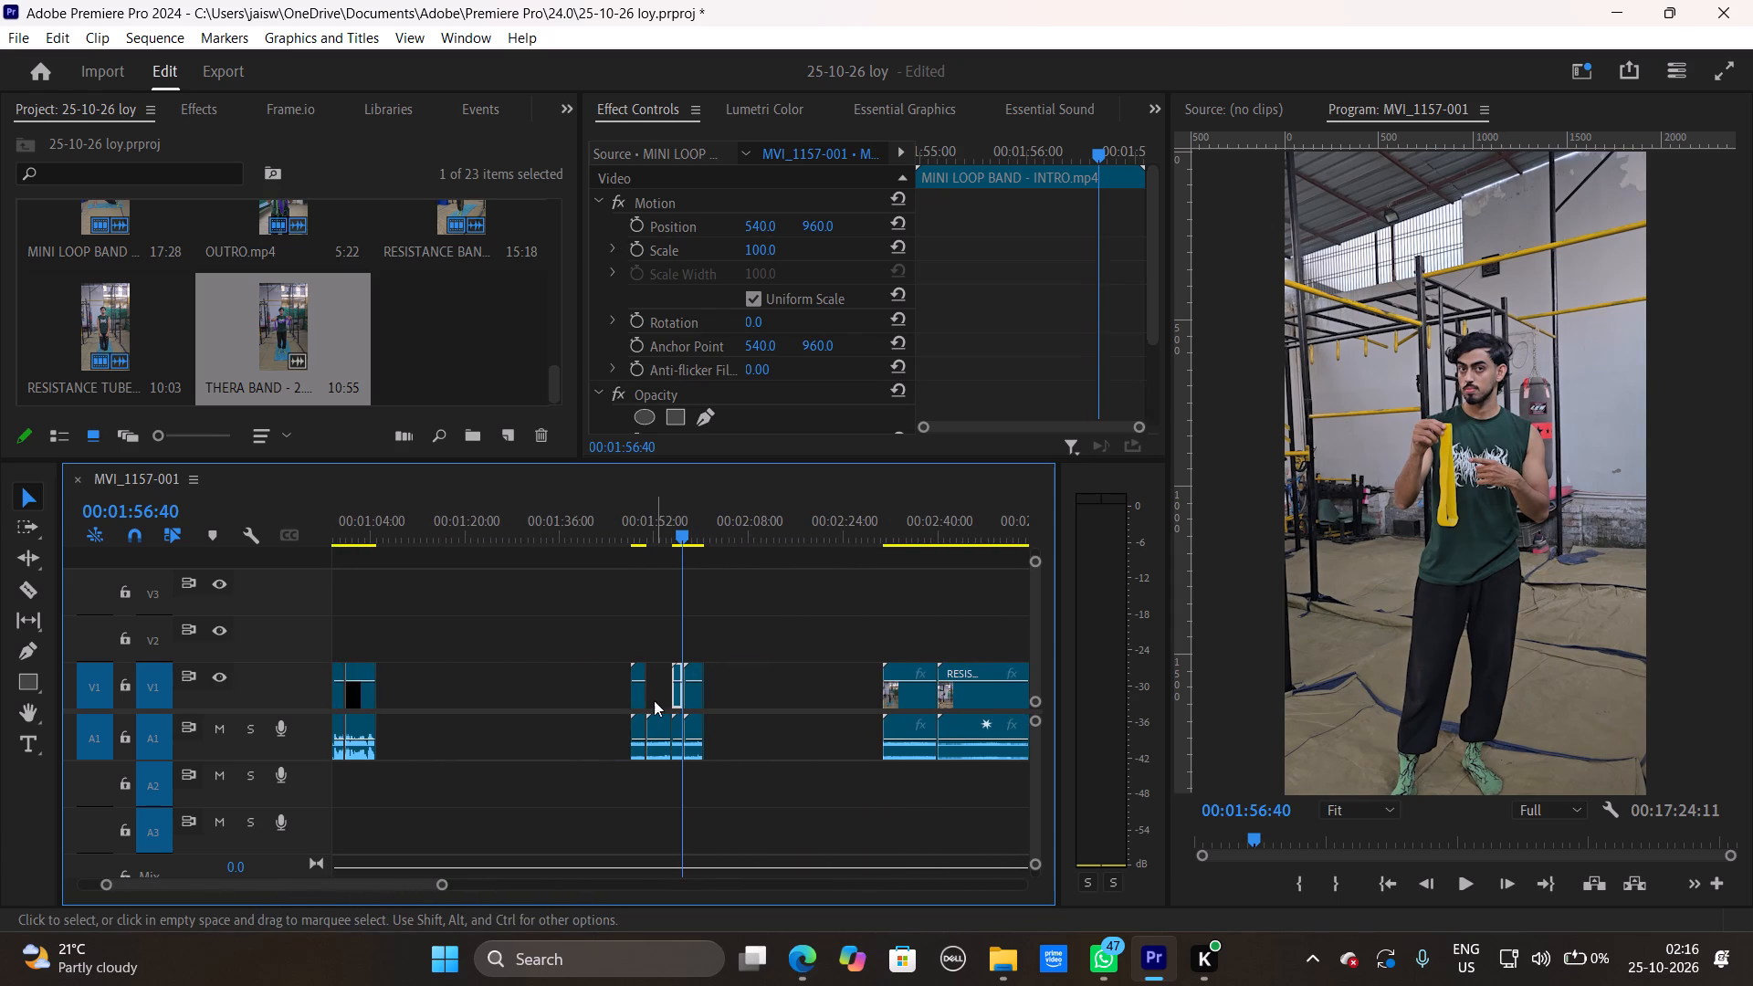
drag(678, 695, 267, 551)
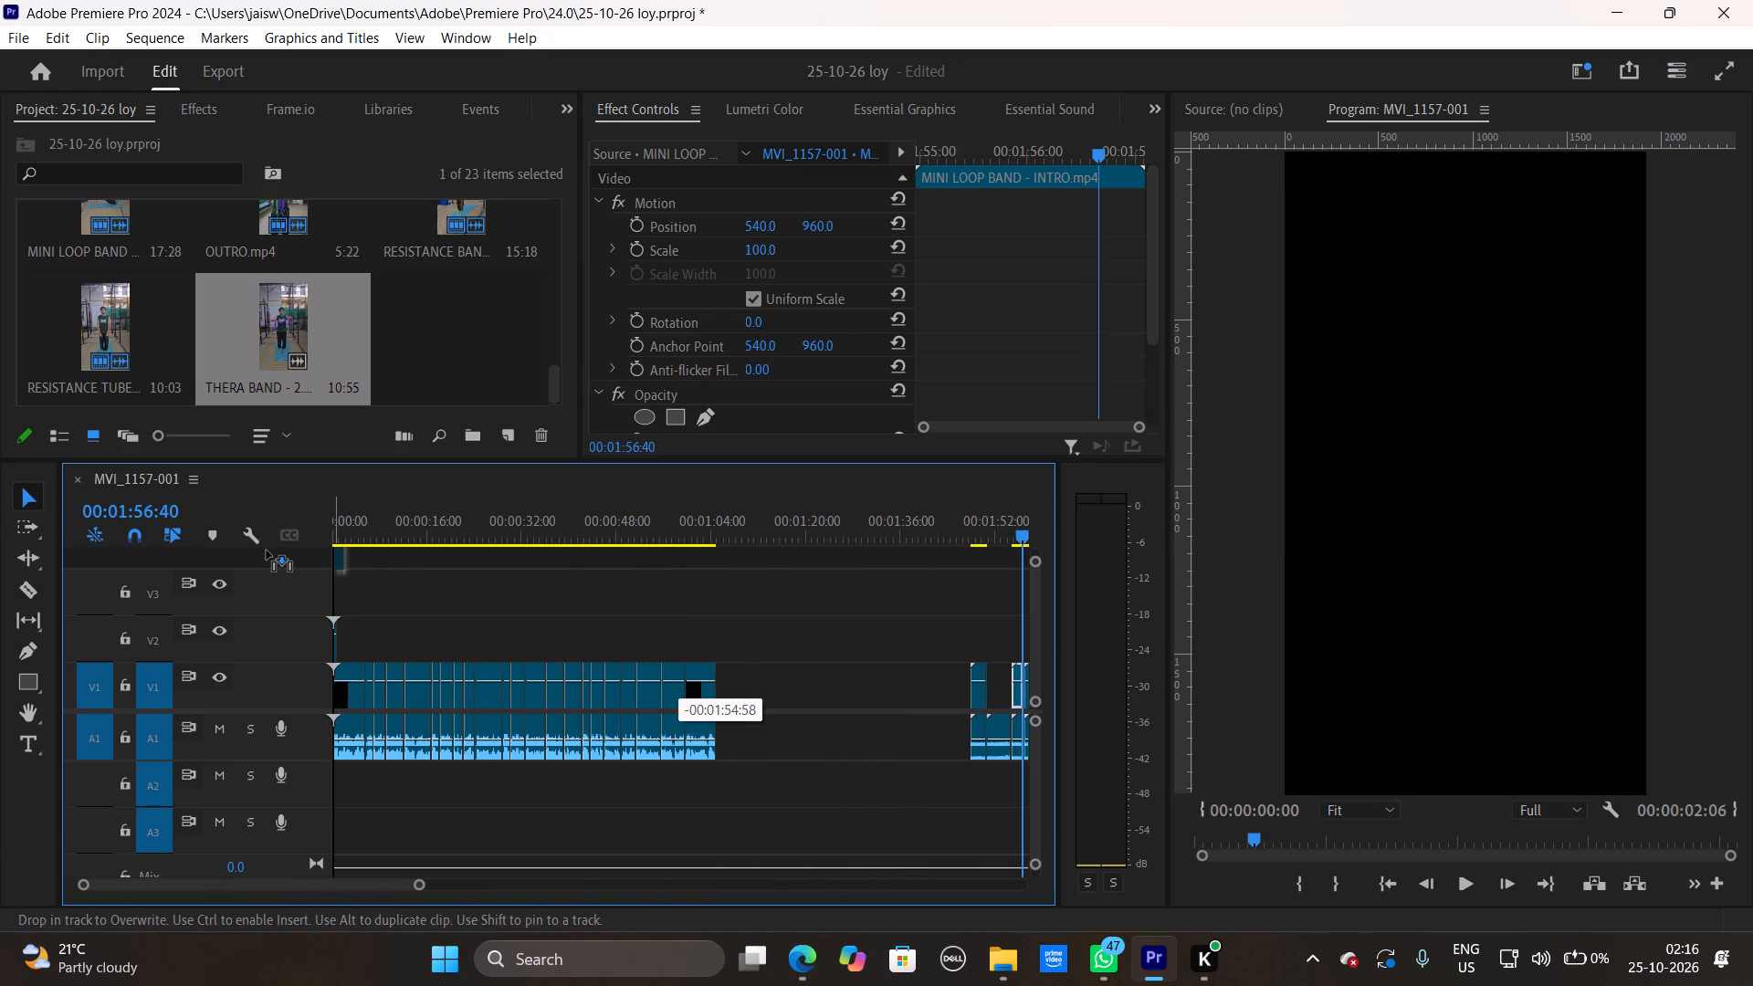
drag(267, 551, 342, 603)
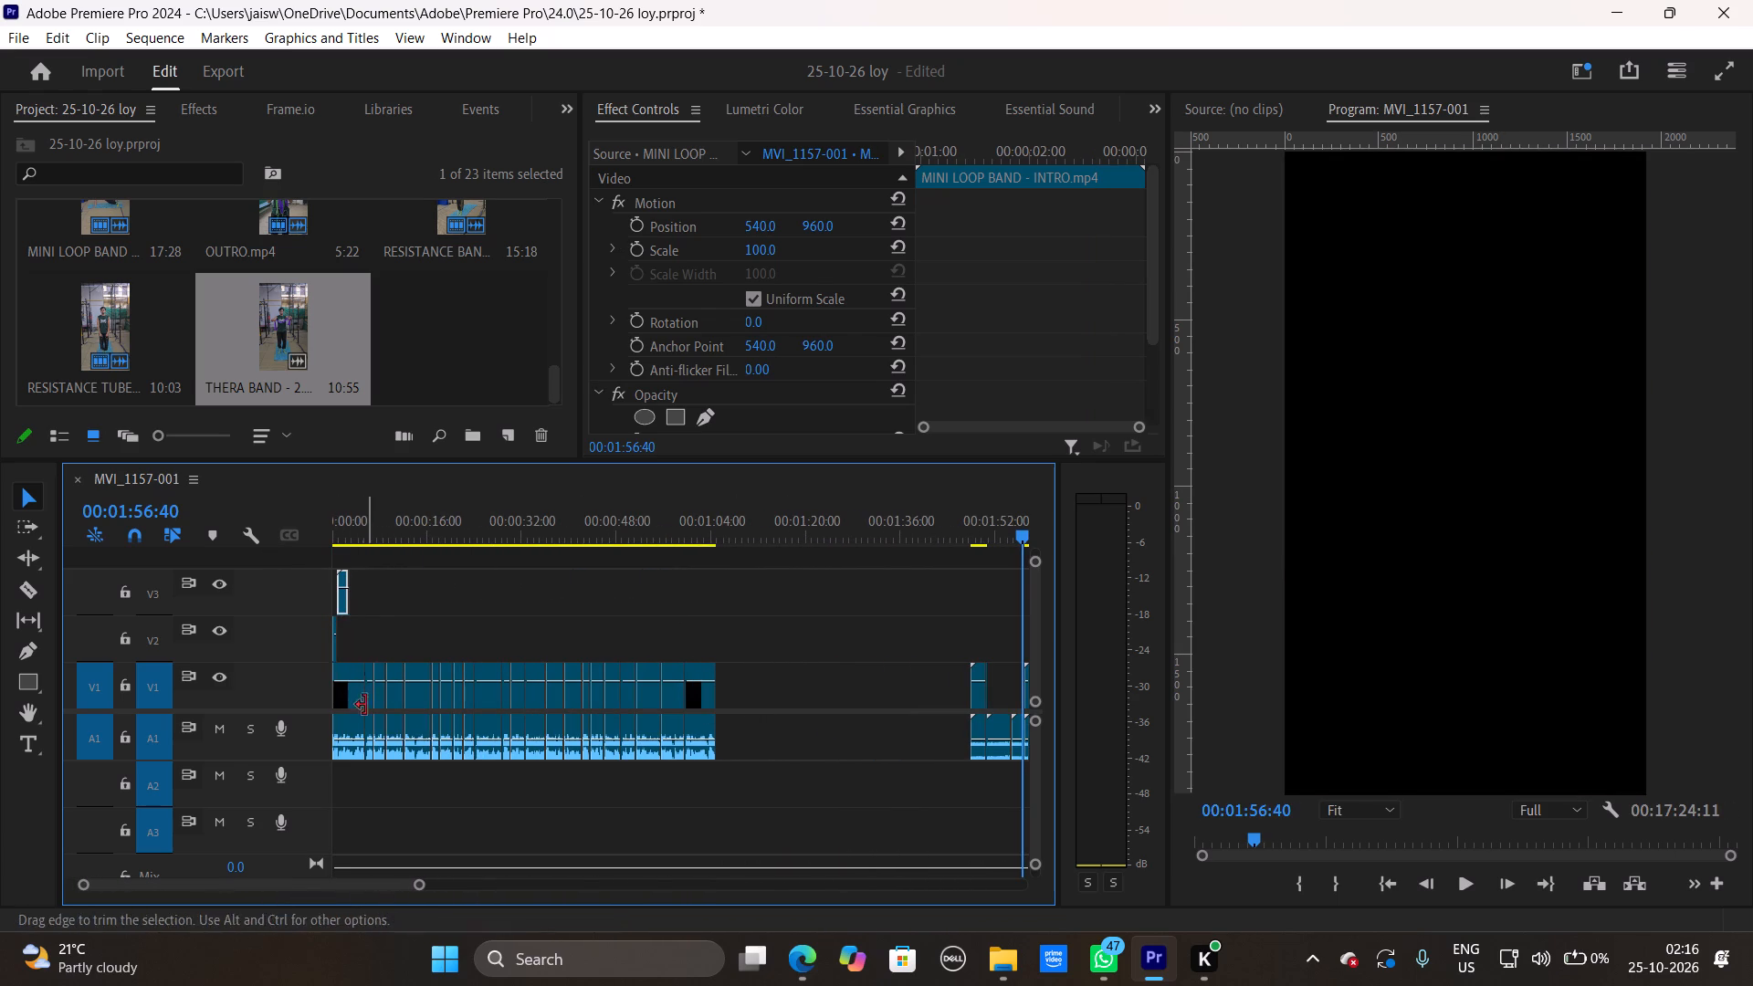
drag(421, 886, 502, 894)
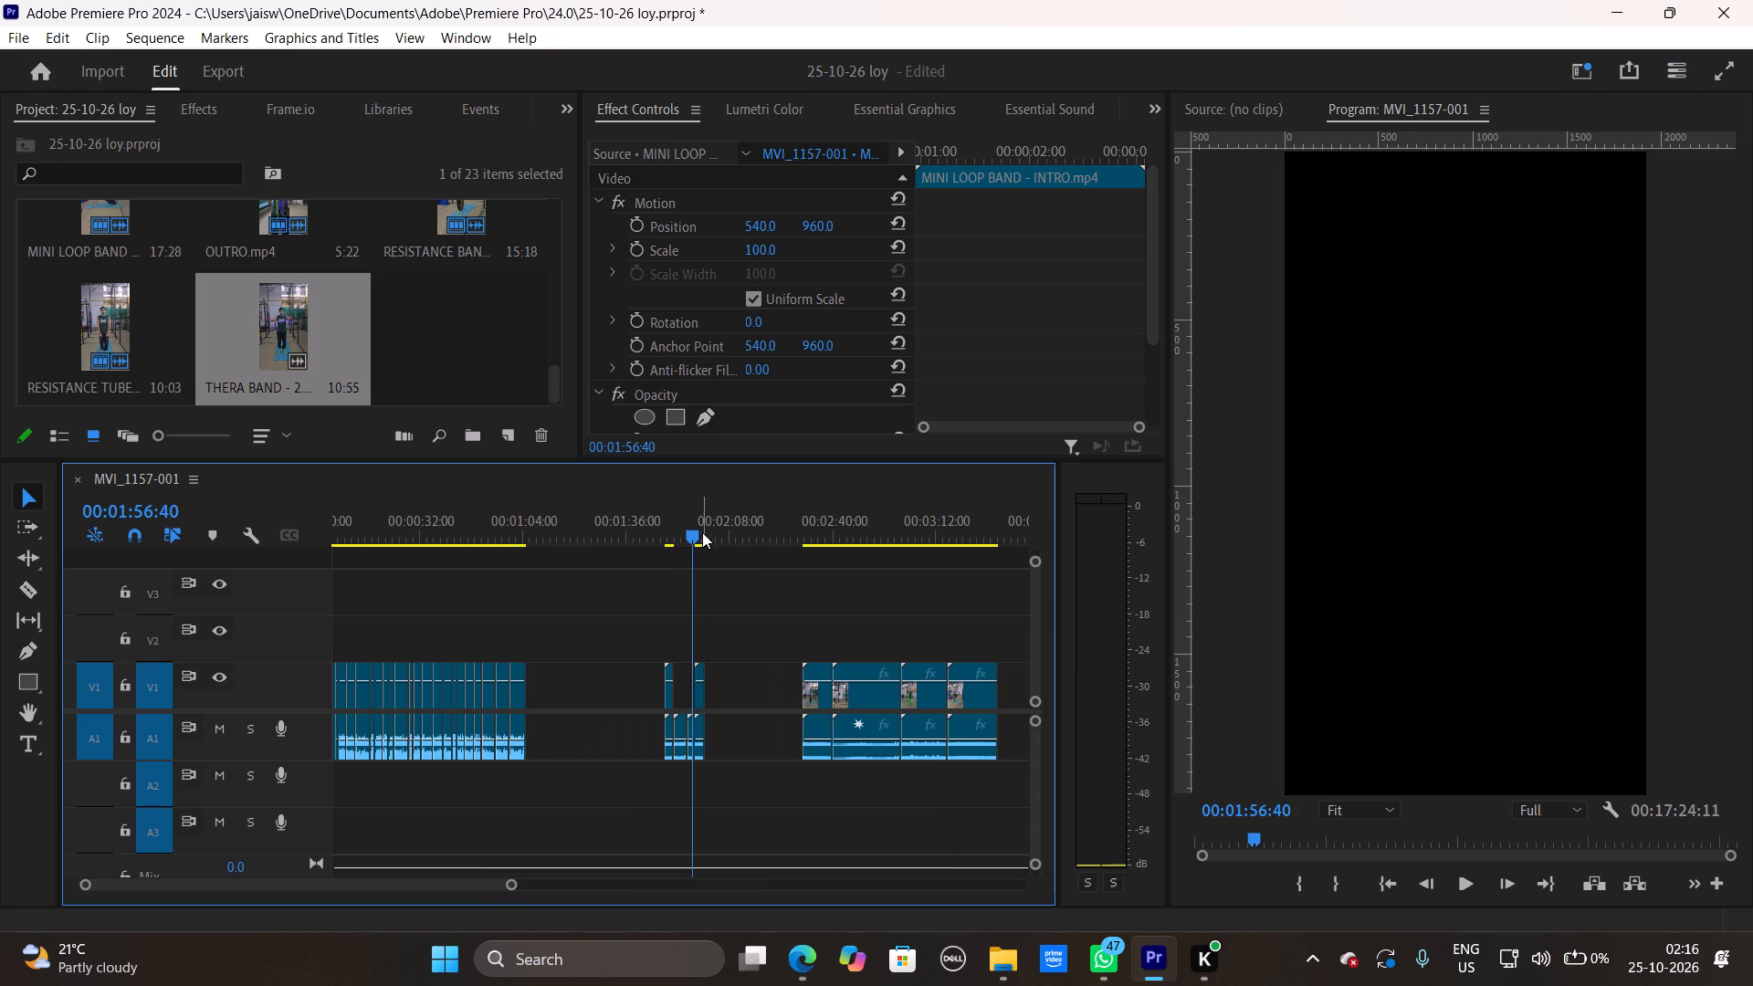
drag(699, 533, 0, 509)
key(space)
drag(513, 883, 407, 886)
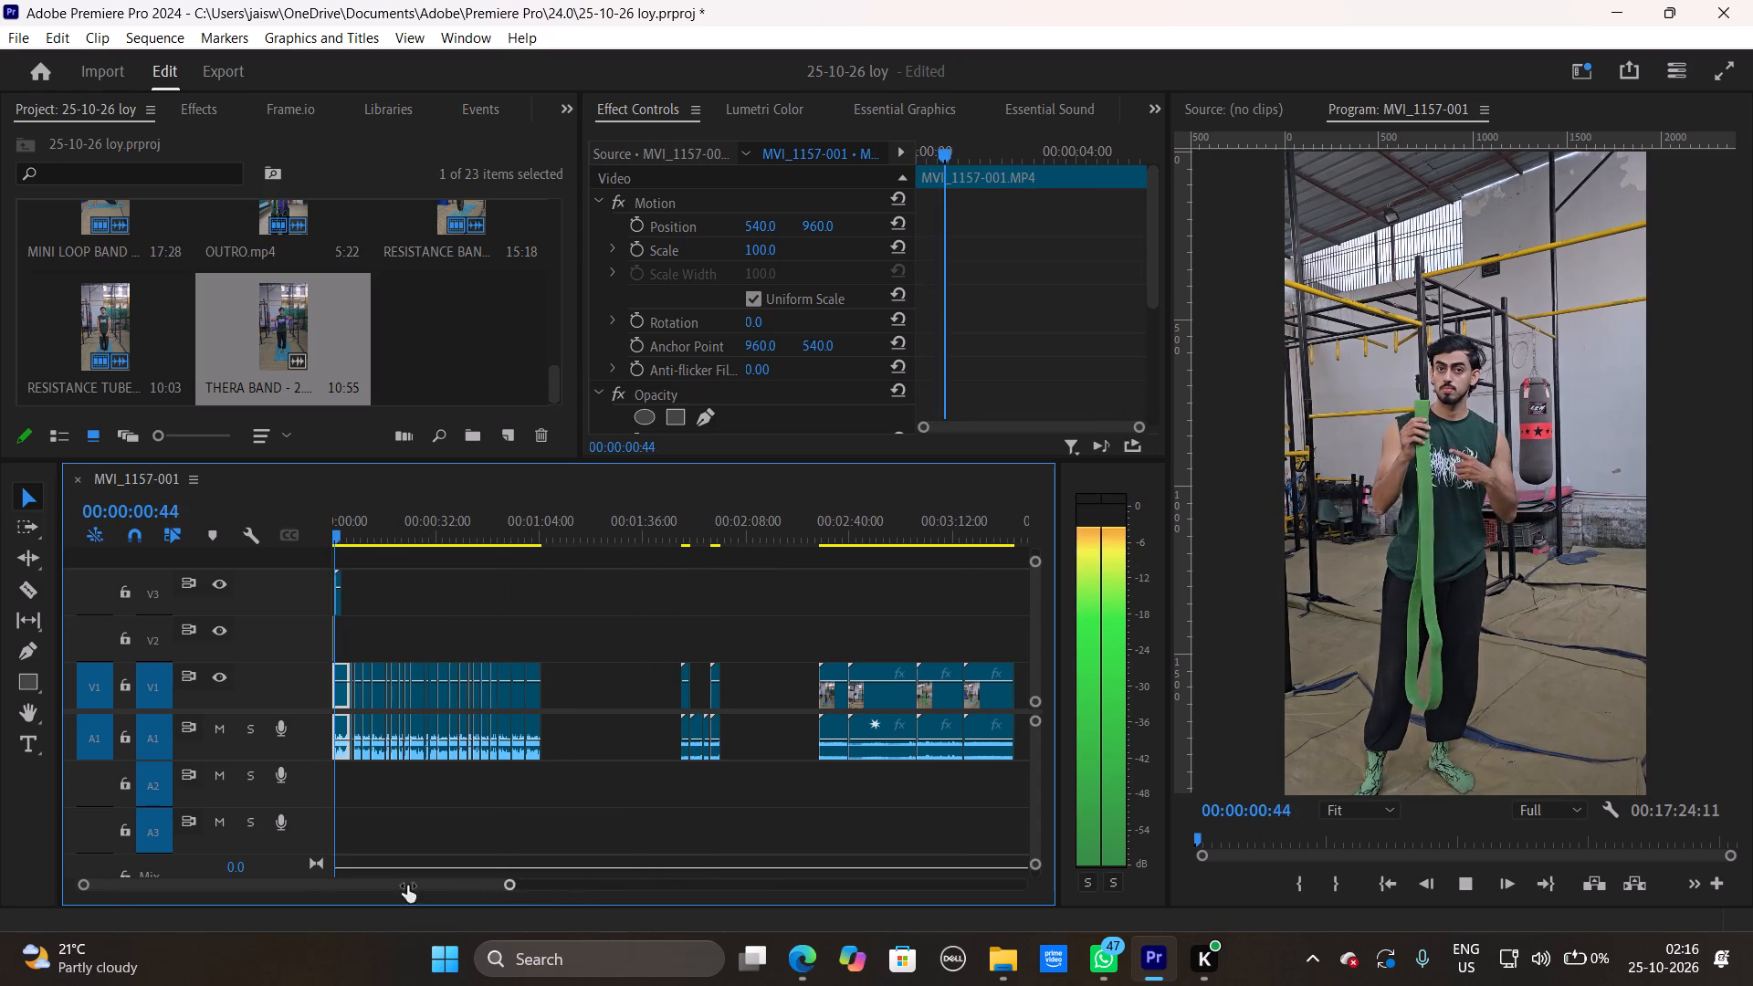
drag(407, 886, 315, 886)
key(space)
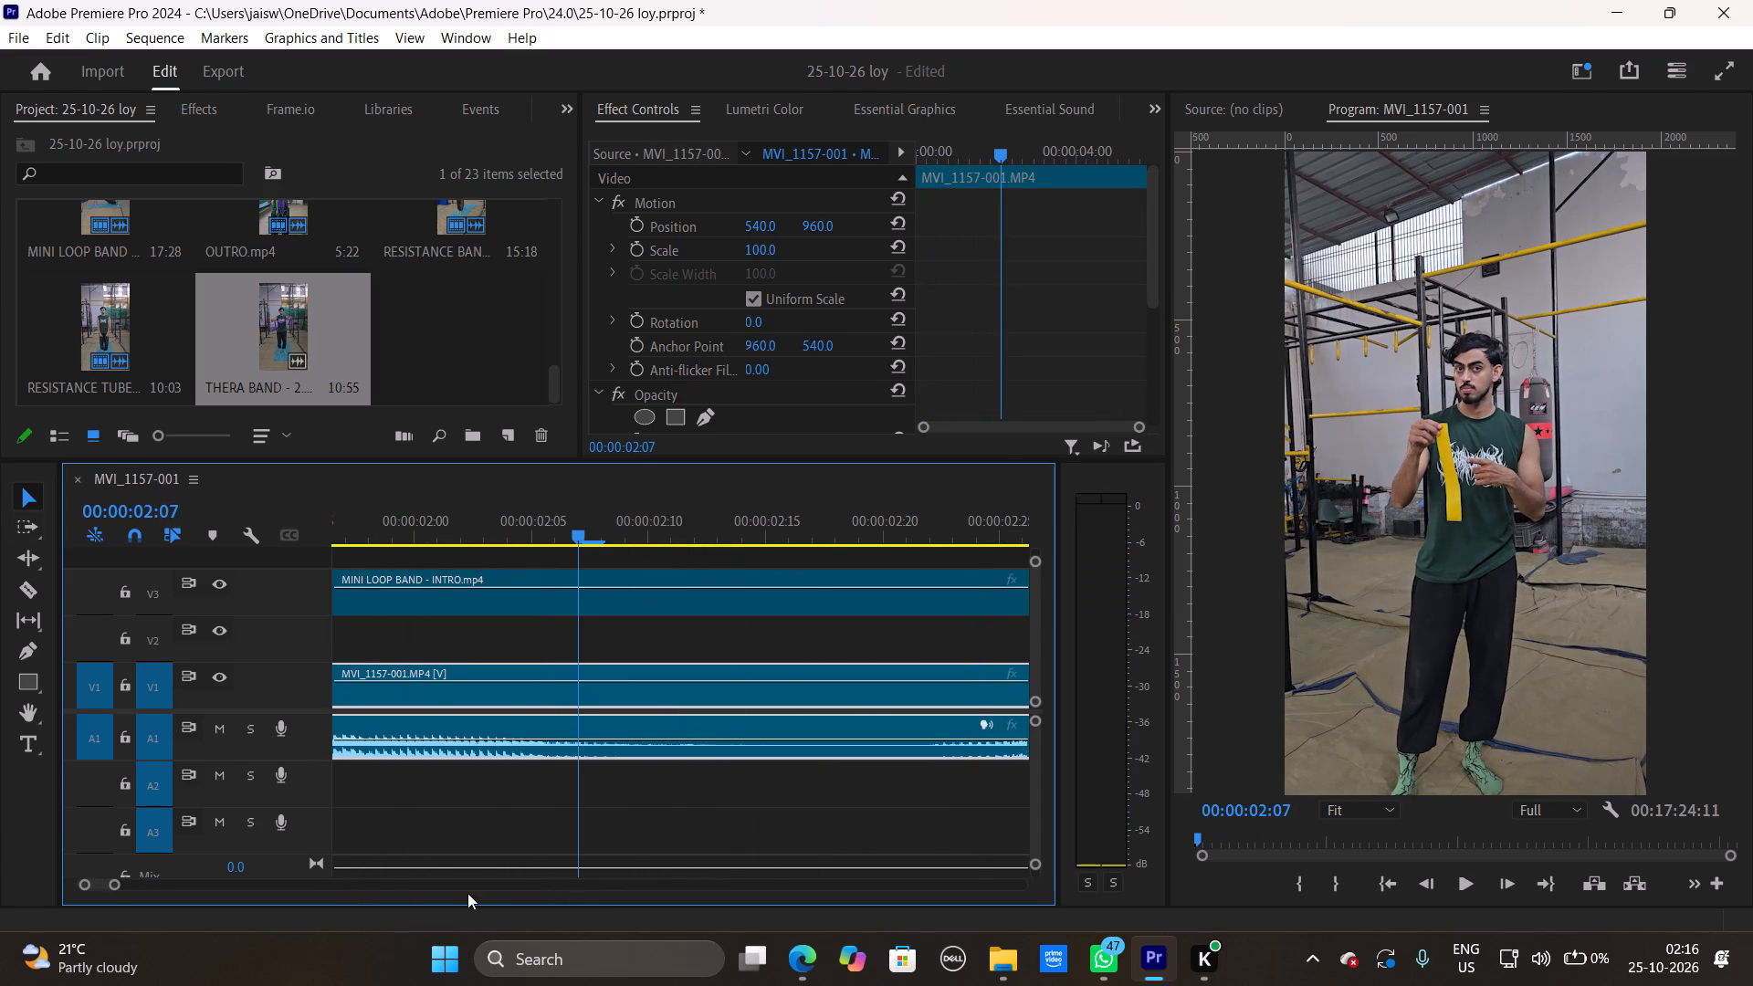
Trim the start of MINI LOOP BAND - INTRO.mp4 on V3 to 00:00:01:02 and shift it back to the RESISTANCE BAND clip's end.
drag(116, 887, 179, 889)
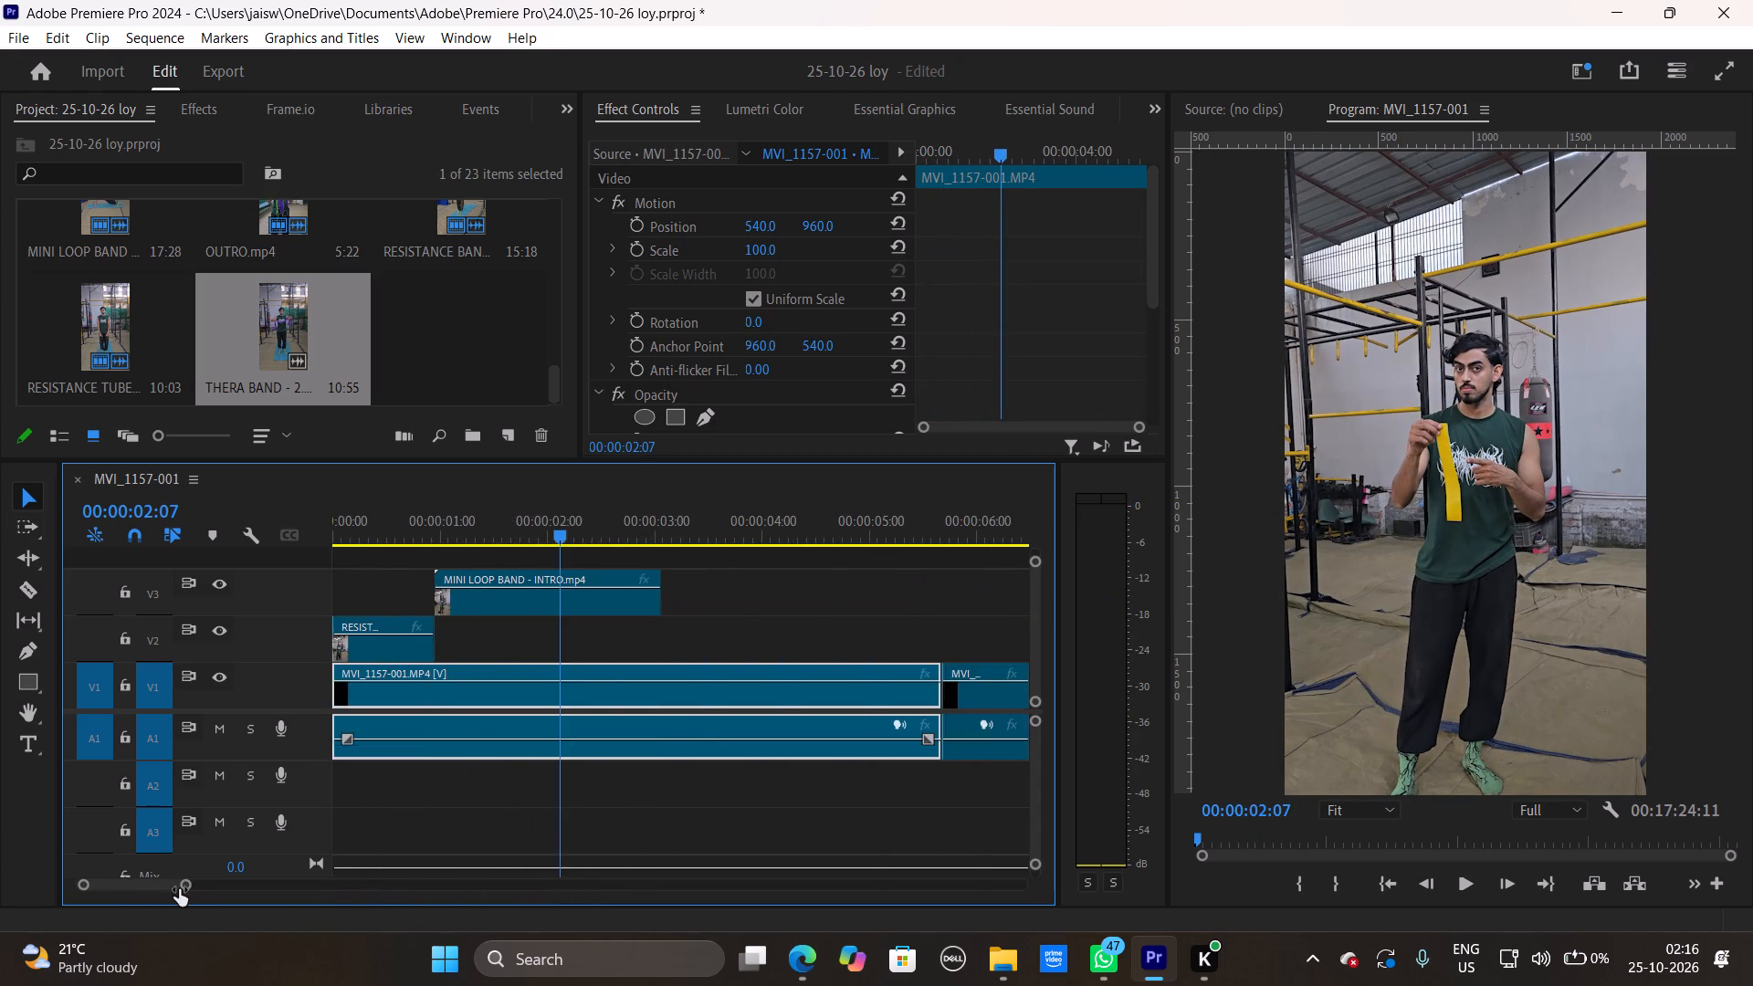
drag(179, 889, 166, 893)
drag(667, 517, 399, 536)
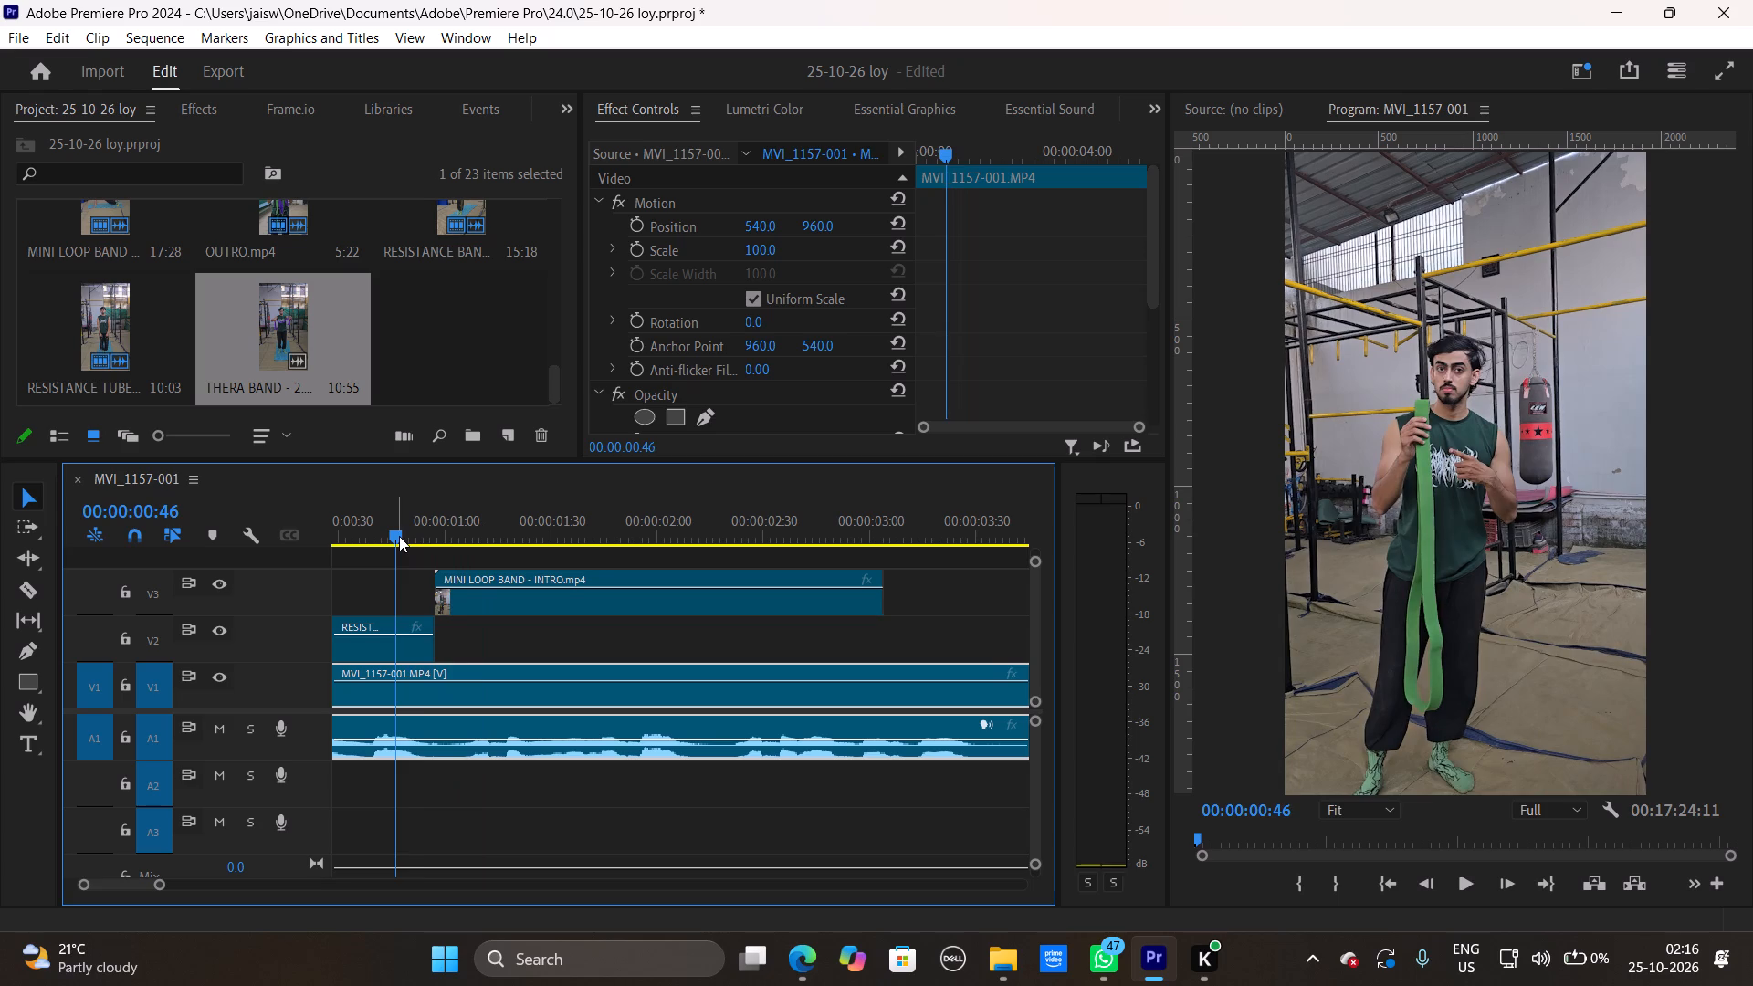
key(space)
key(space)
drag(564, 533, 461, 546)
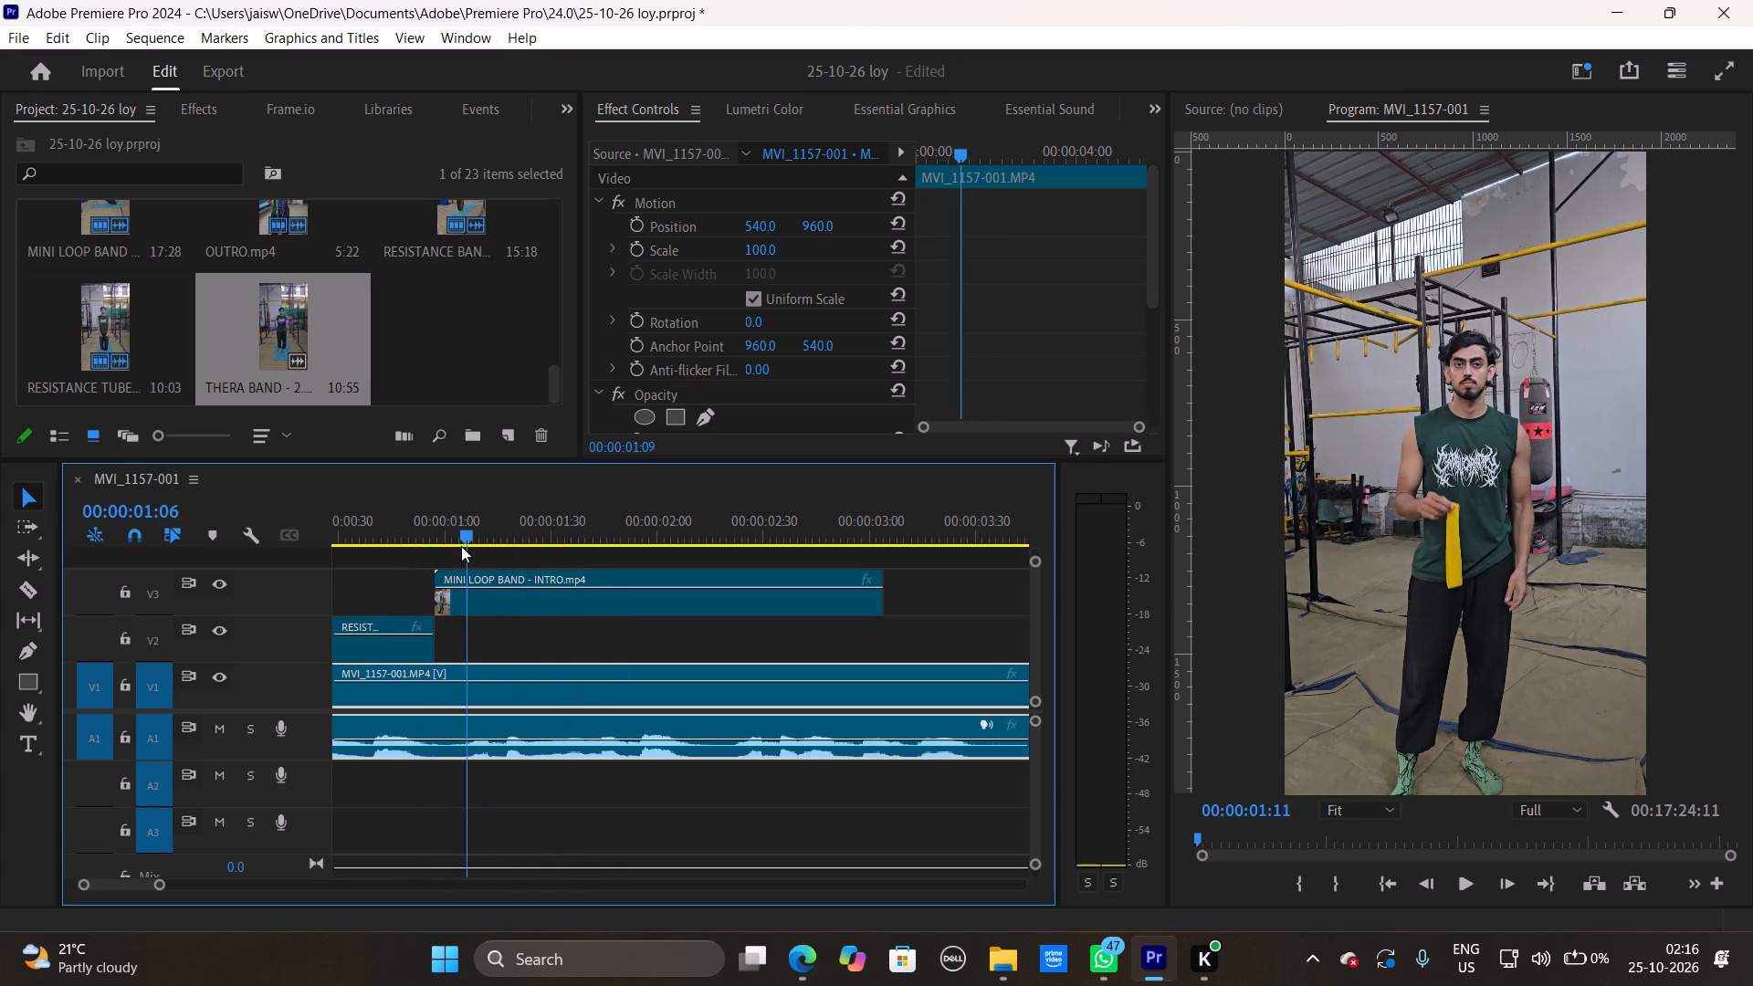
drag(461, 546, 457, 548)
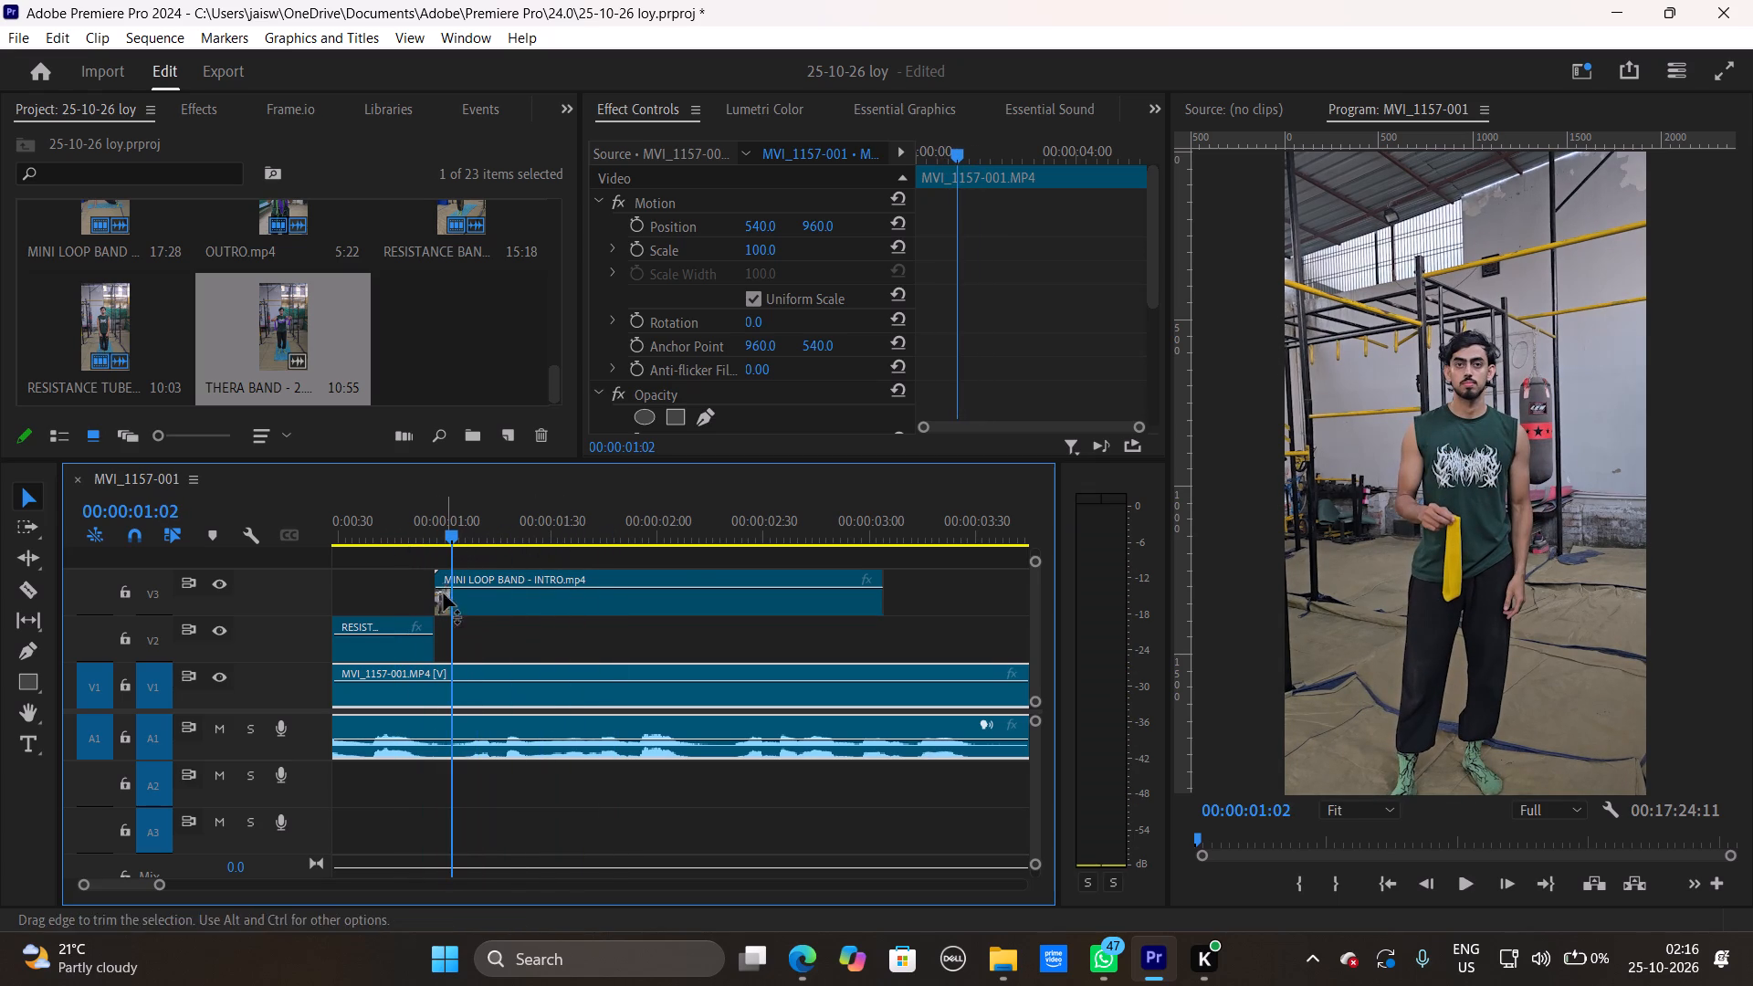
drag(443, 578, 465, 577)
drag(527, 602, 507, 603)
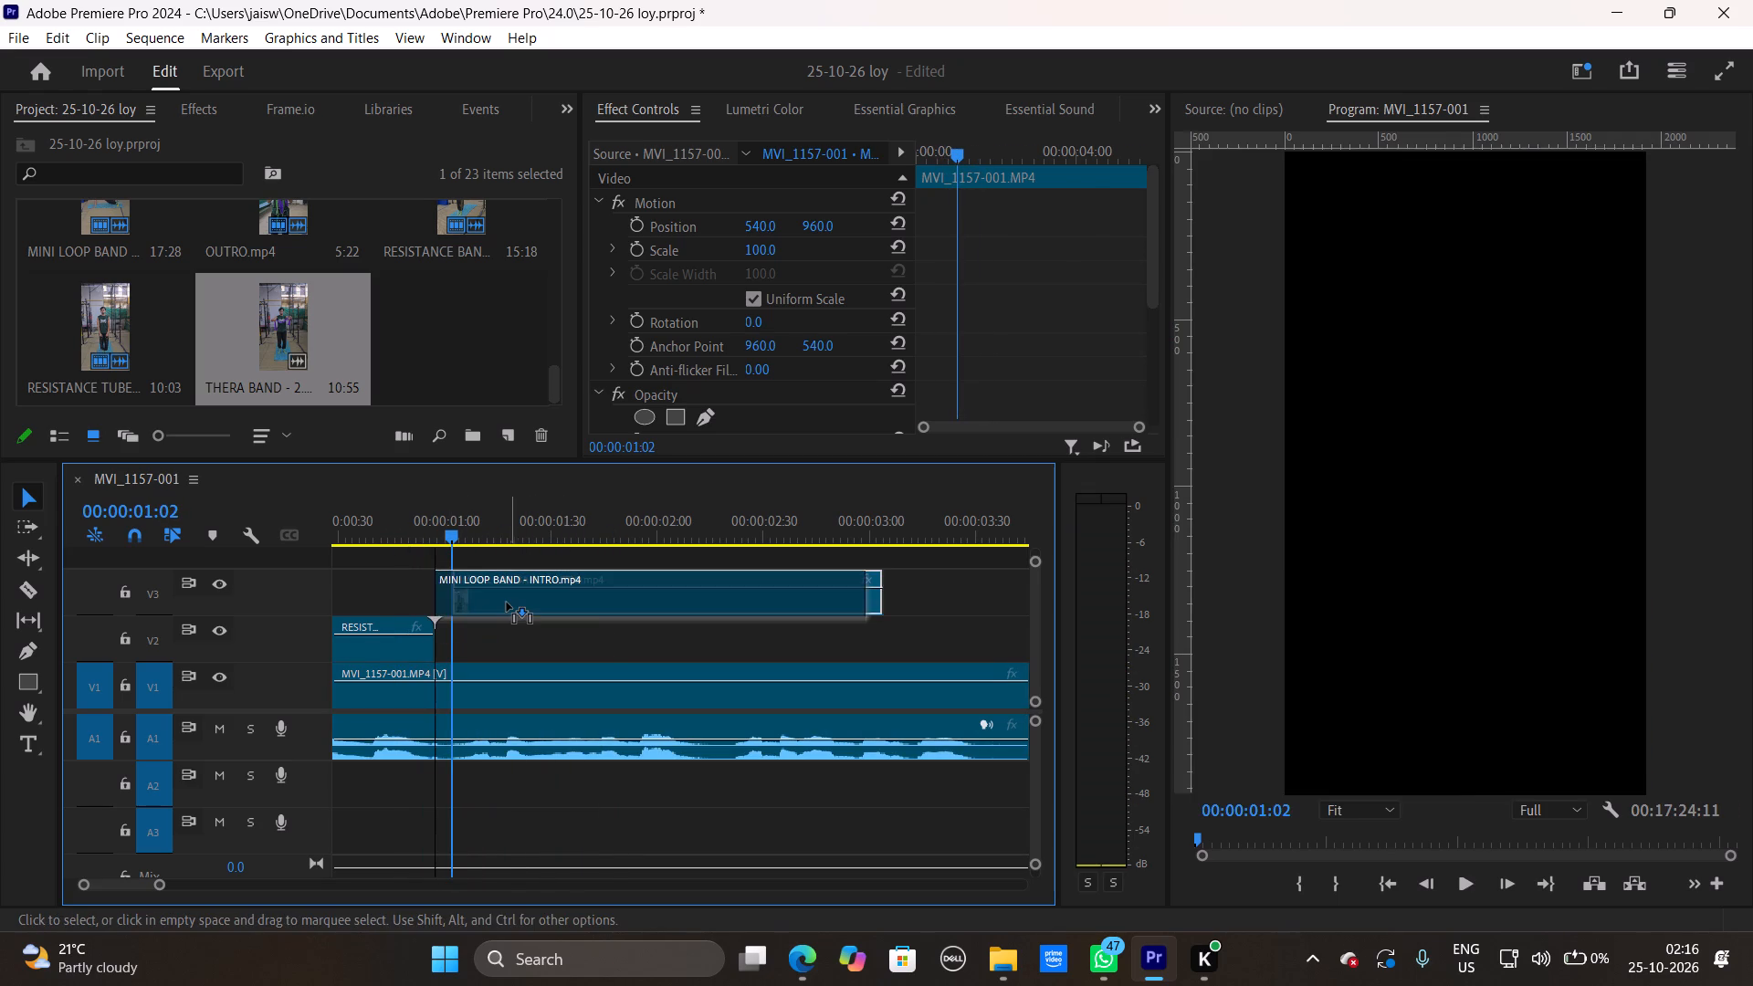
drag(507, 603, 504, 603)
Trim the end of MINI LOOP BAND - INTRO.mp4 on V3 to 00:00:02:16 and play the opening from the sequence start.
drag(478, 515, 410, 540)
key(space)
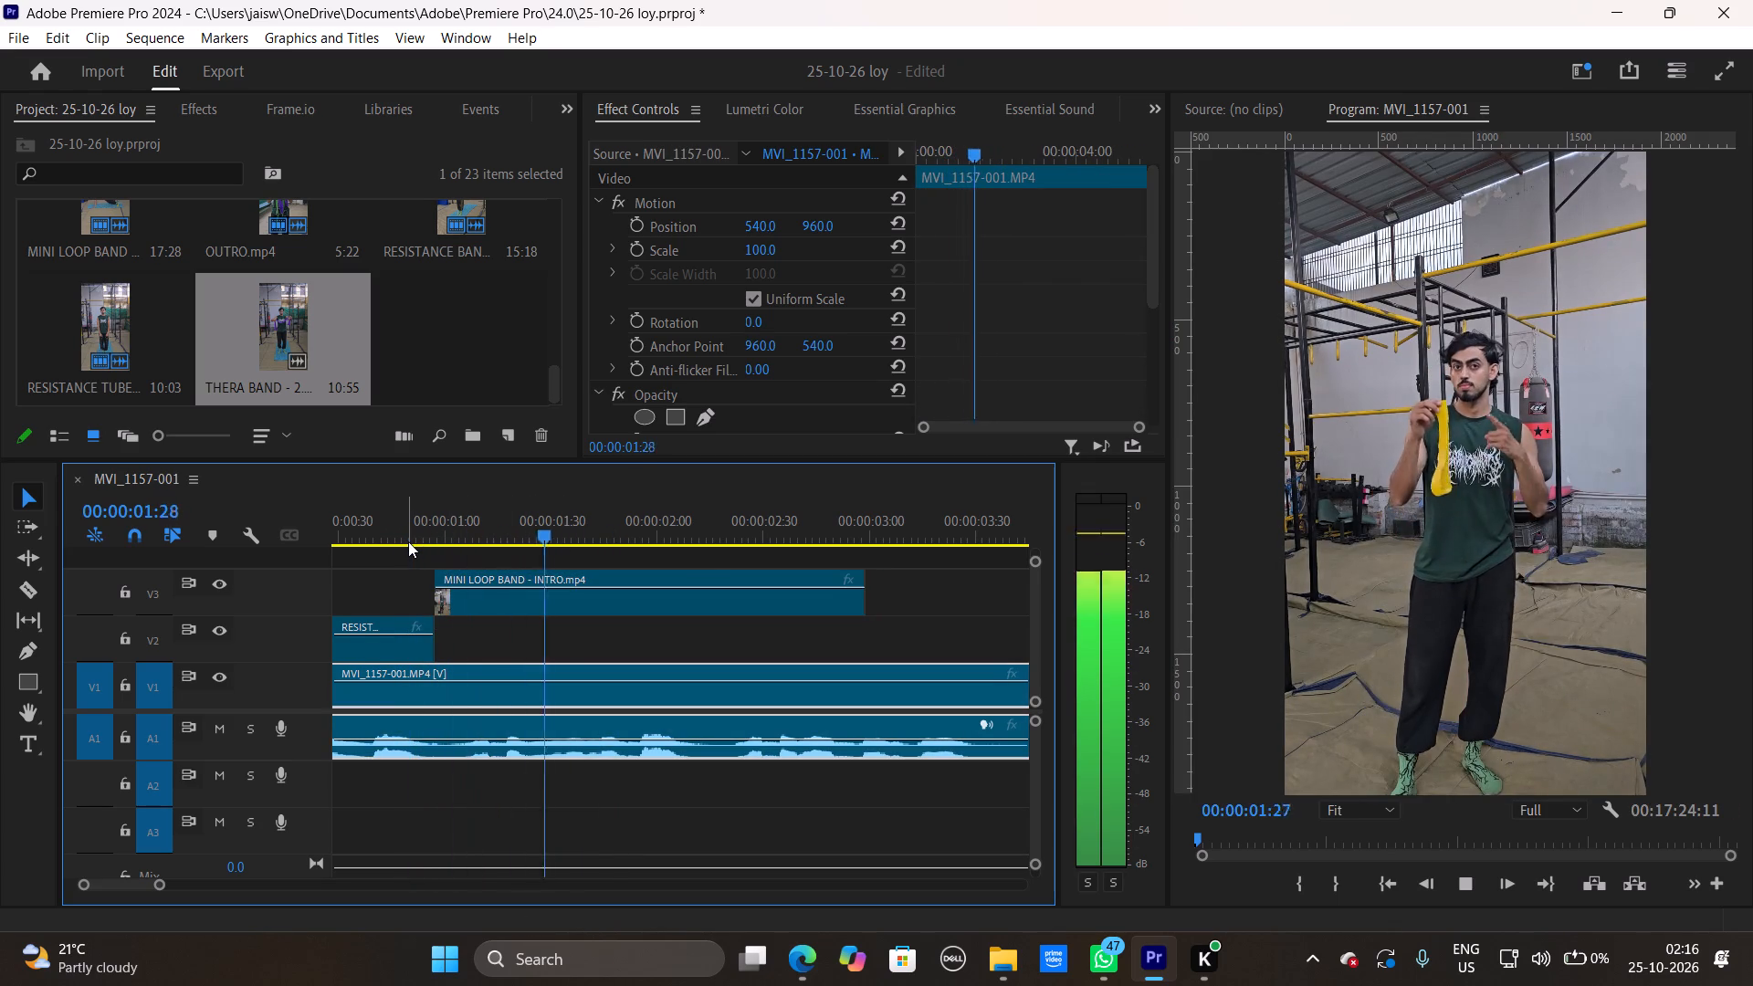
key(space)
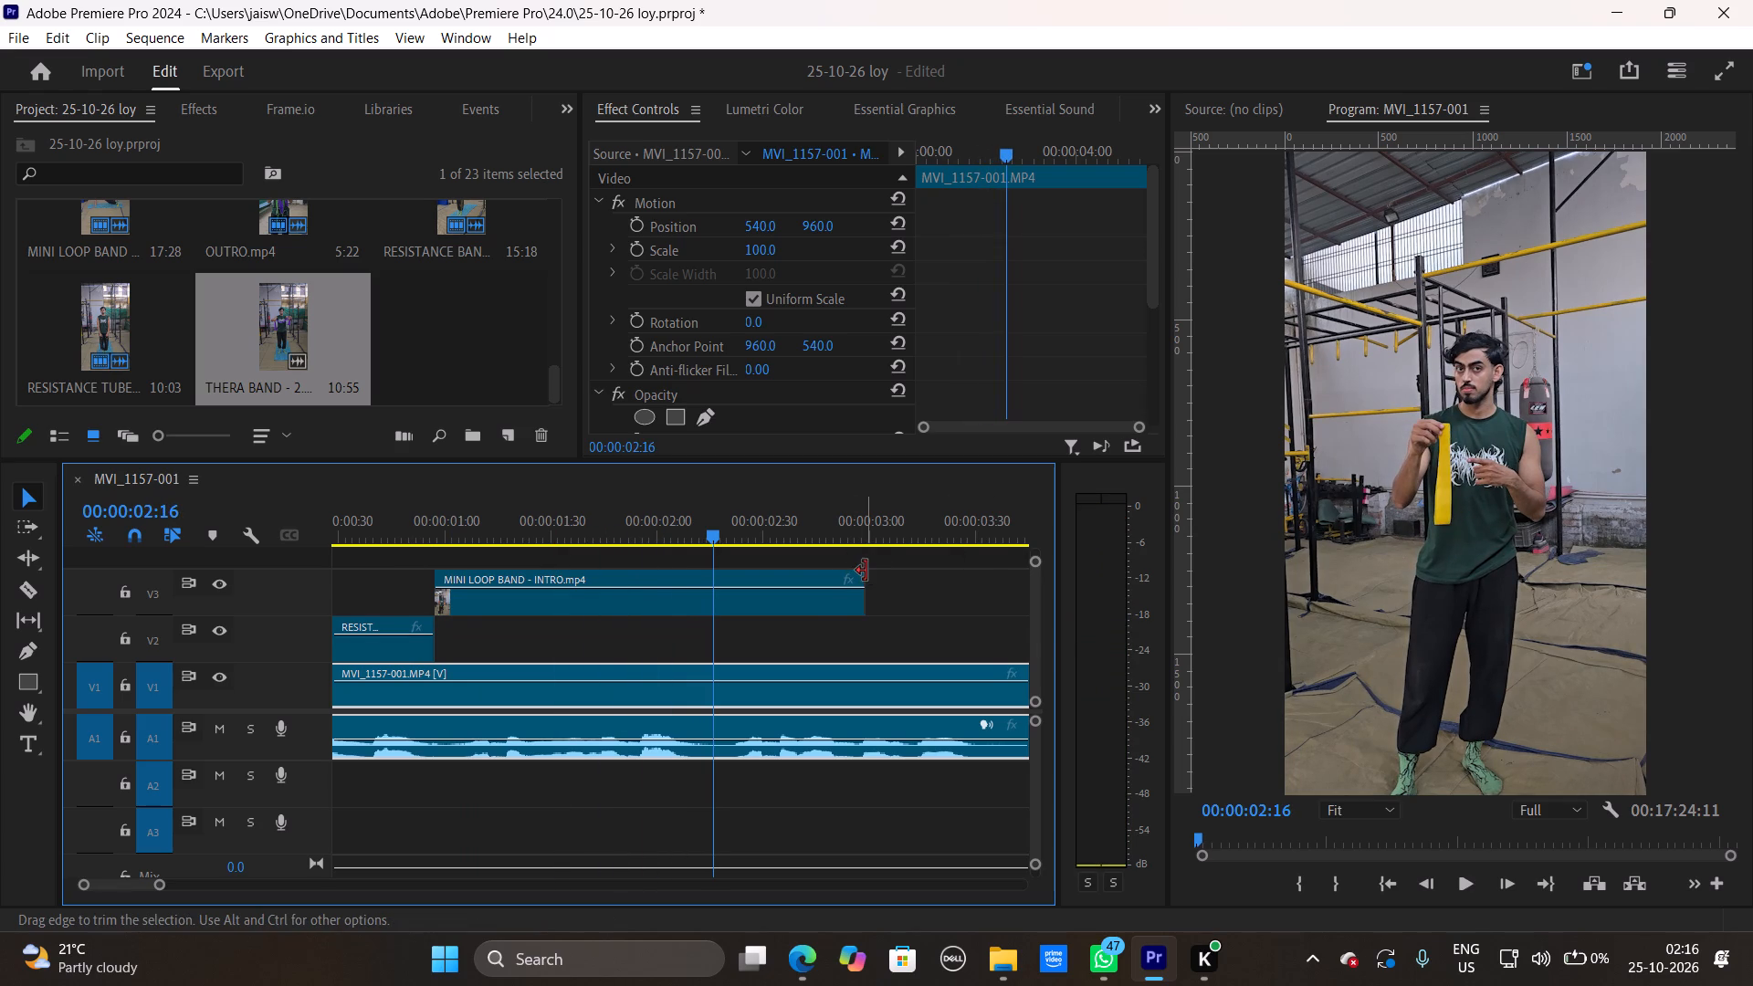
drag(866, 571, 721, 579)
drag(705, 509, 0, 536)
key(space)
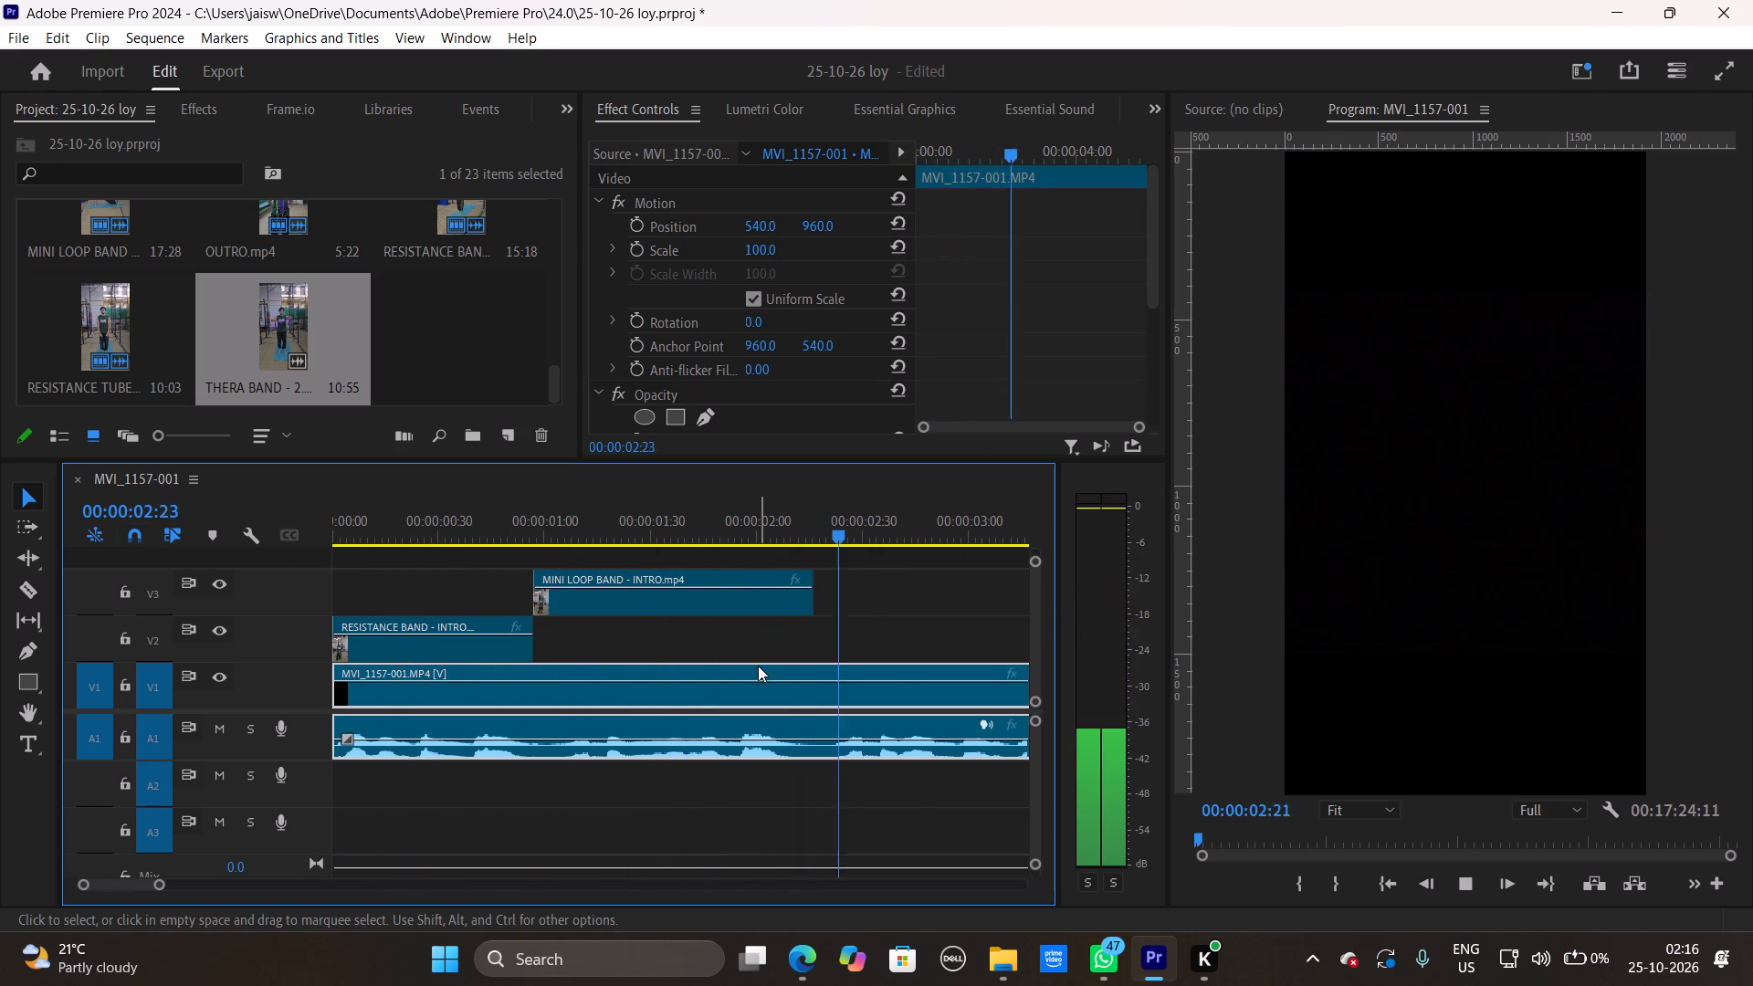
key(space)
Move the THEARA BAND and RESISTANCE TUBE intro videos together to V2, starting just before 00:00:03:00, and play the opening.
drag(161, 887, 351, 897)
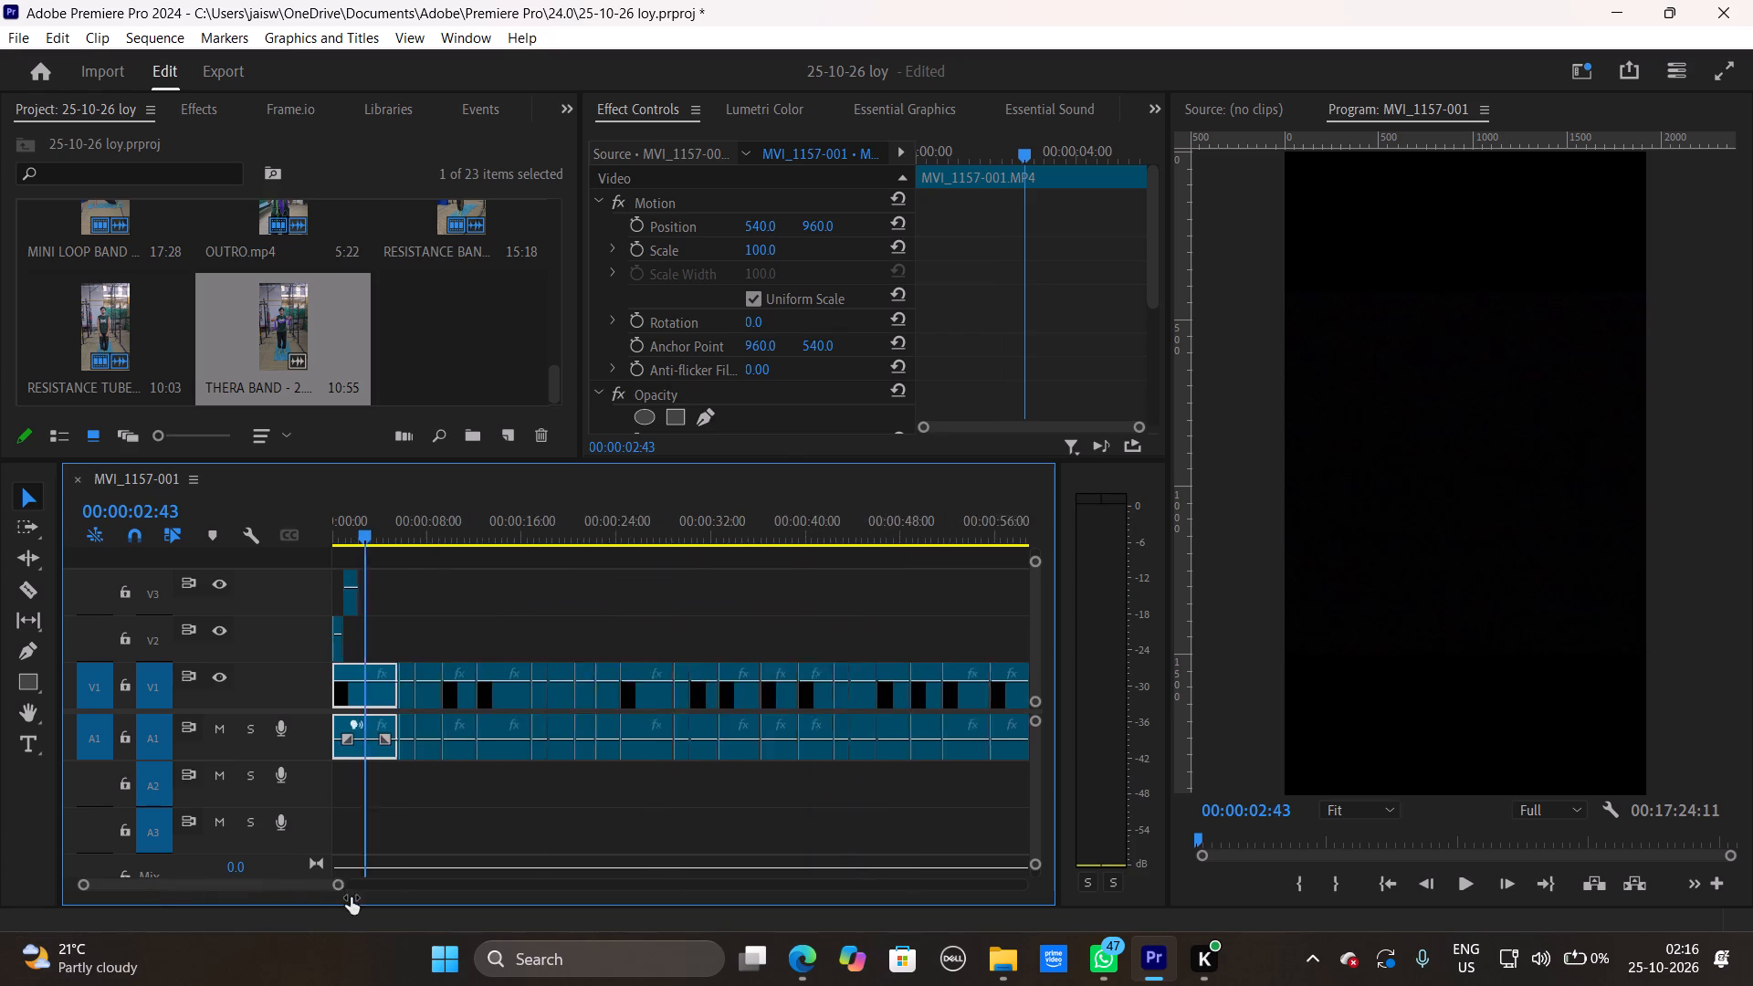
drag(351, 897, 511, 920)
drag(359, 528, 680, 606)
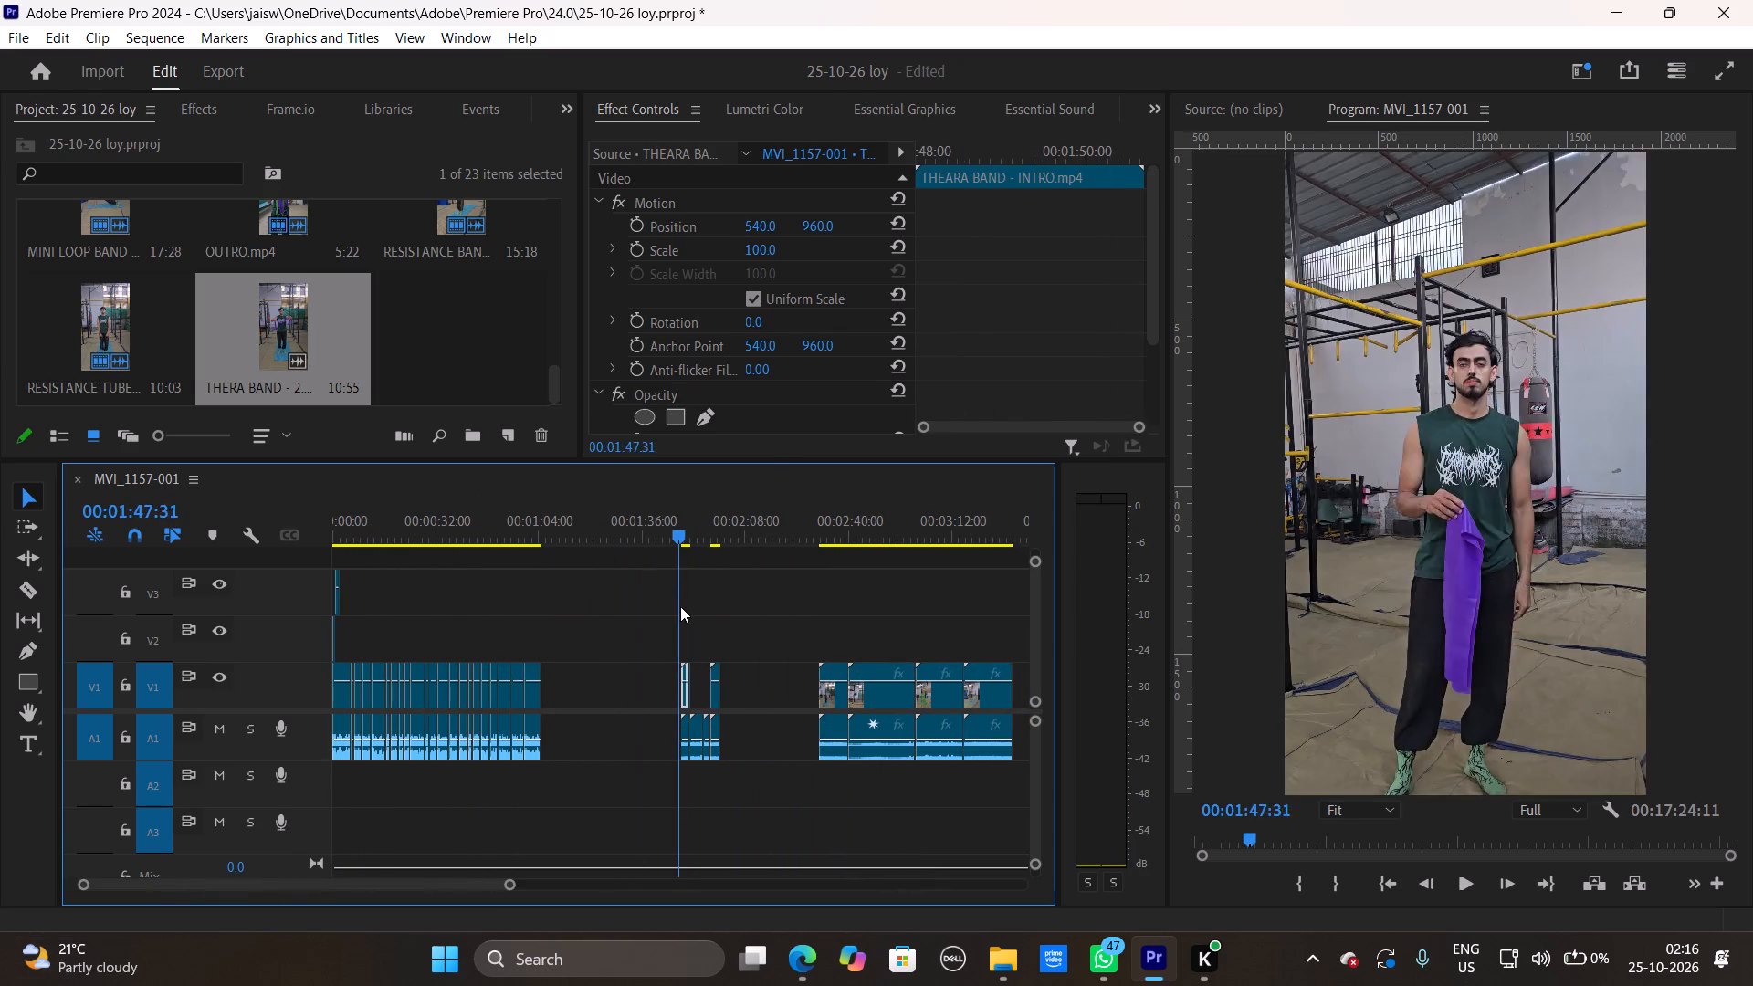
drag(680, 606, 688, 606)
drag(510, 886, 457, 915)
drag(865, 646, 779, 663)
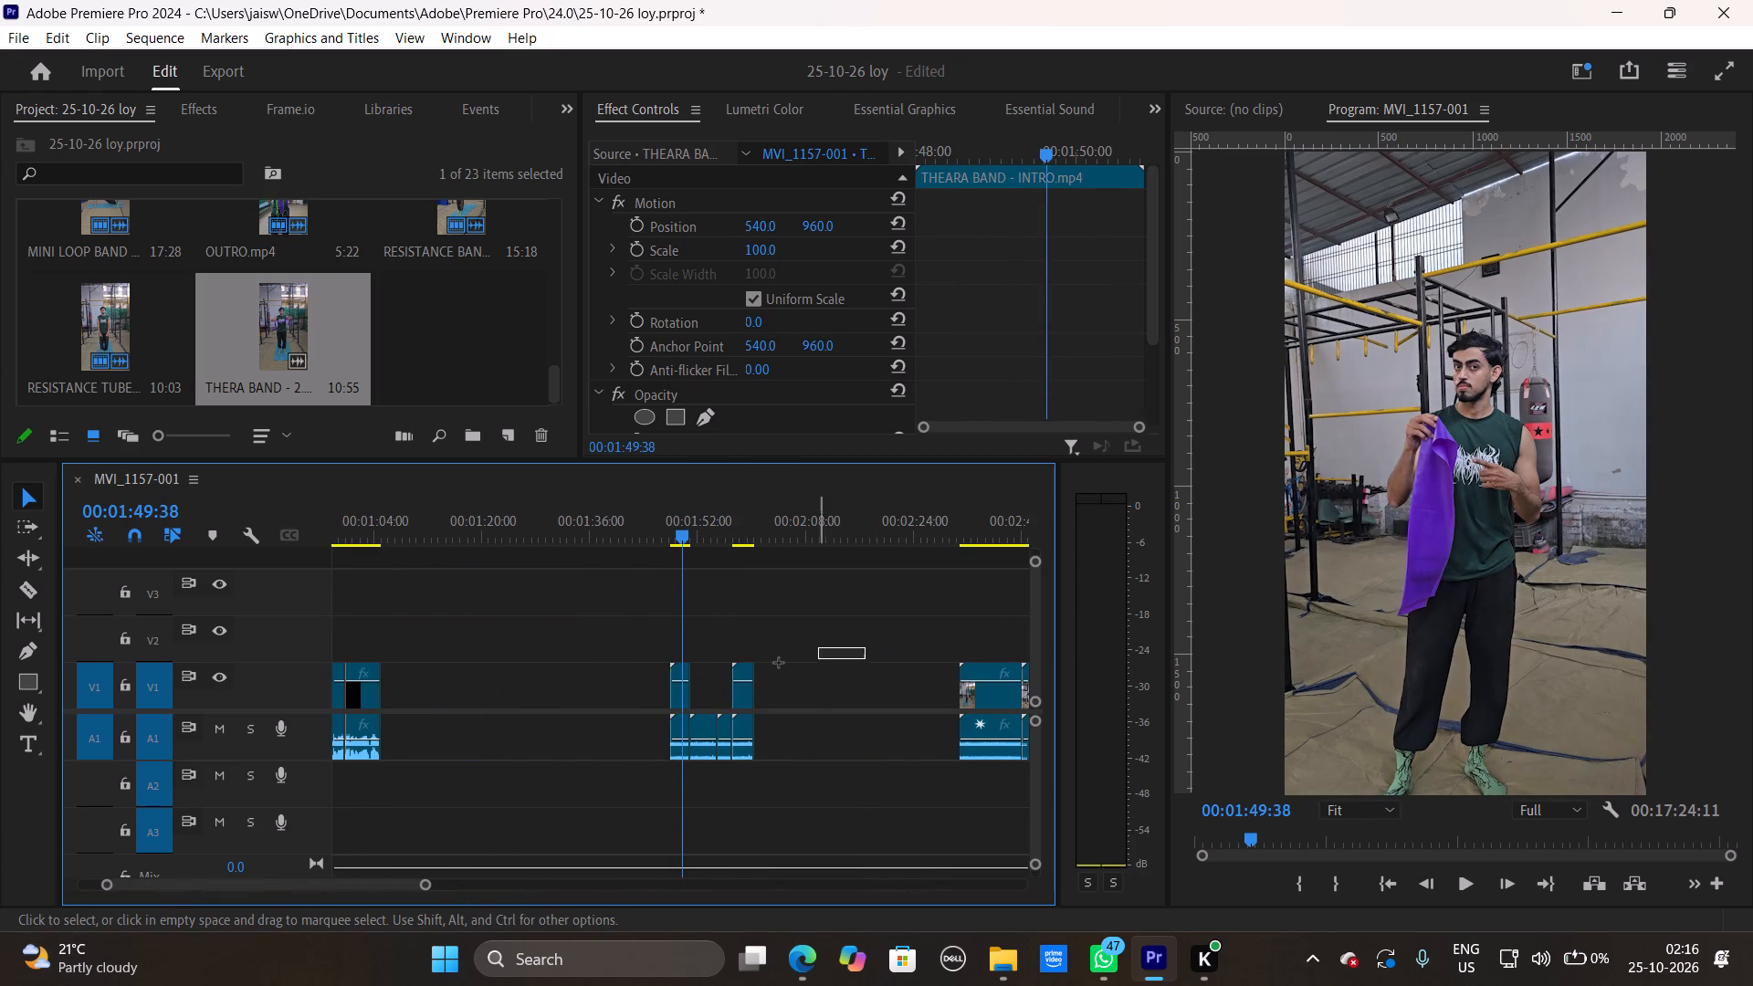
drag(779, 663, 643, 667)
drag(683, 699, 327, 554)
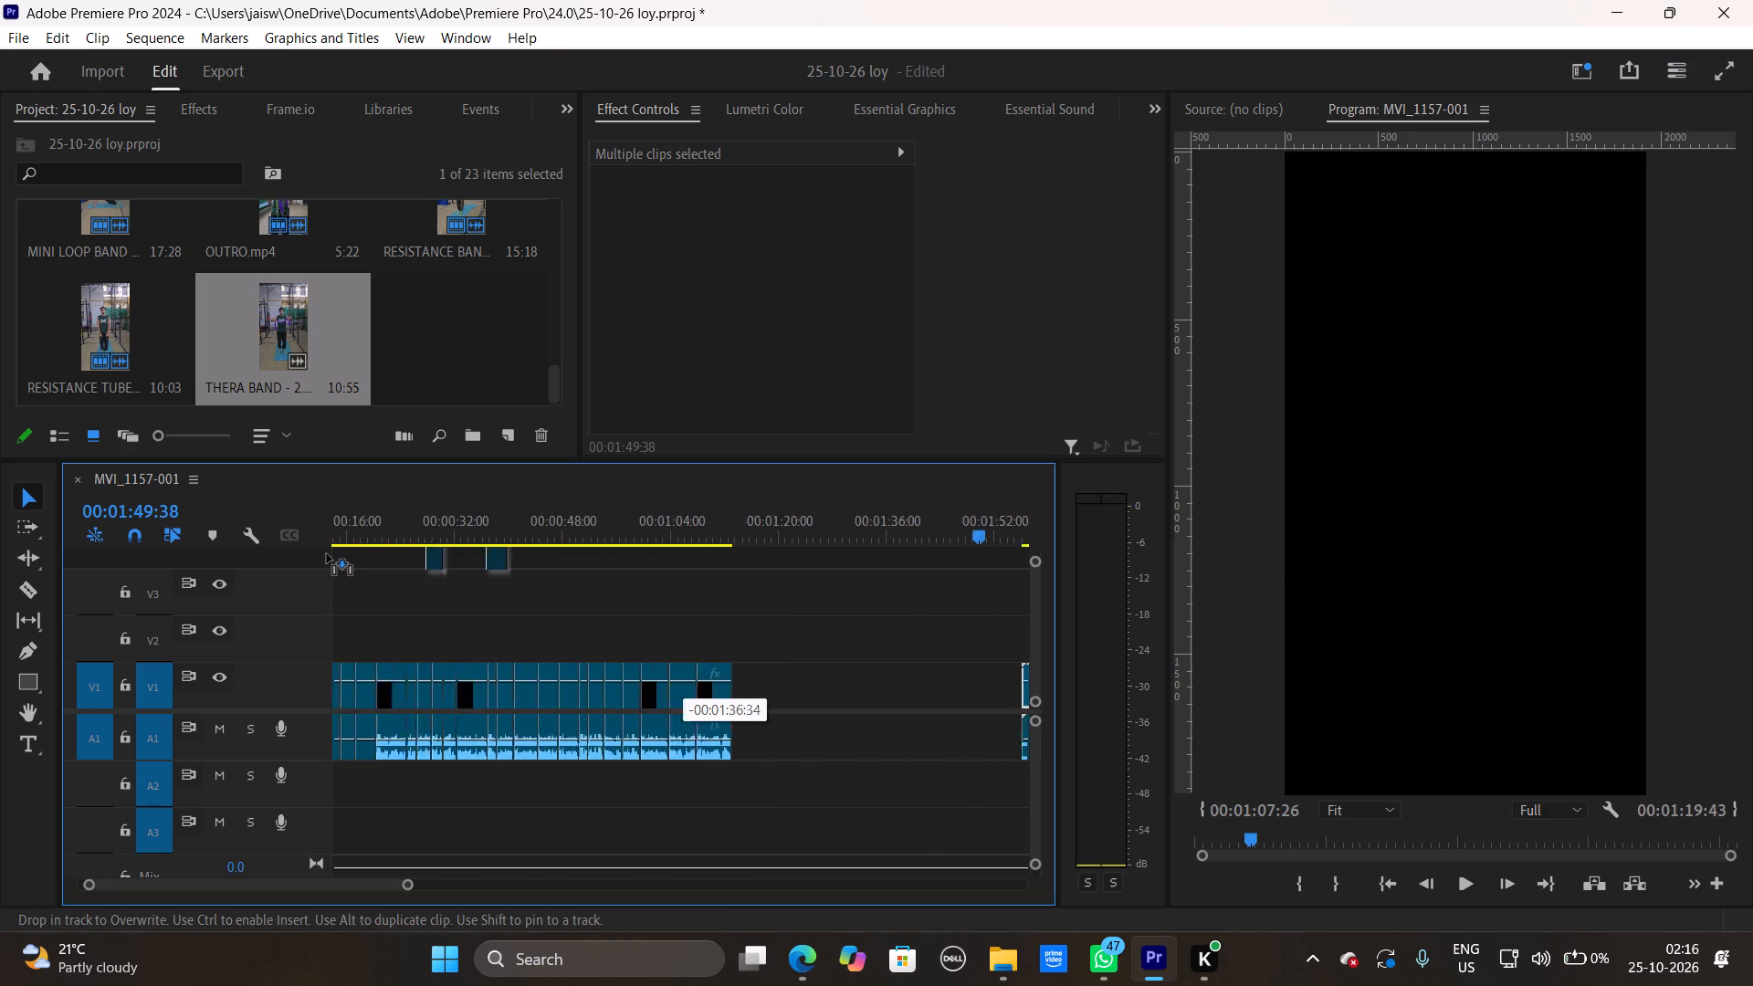
drag(327, 554, 364, 628)
drag(402, 879, 545, 891)
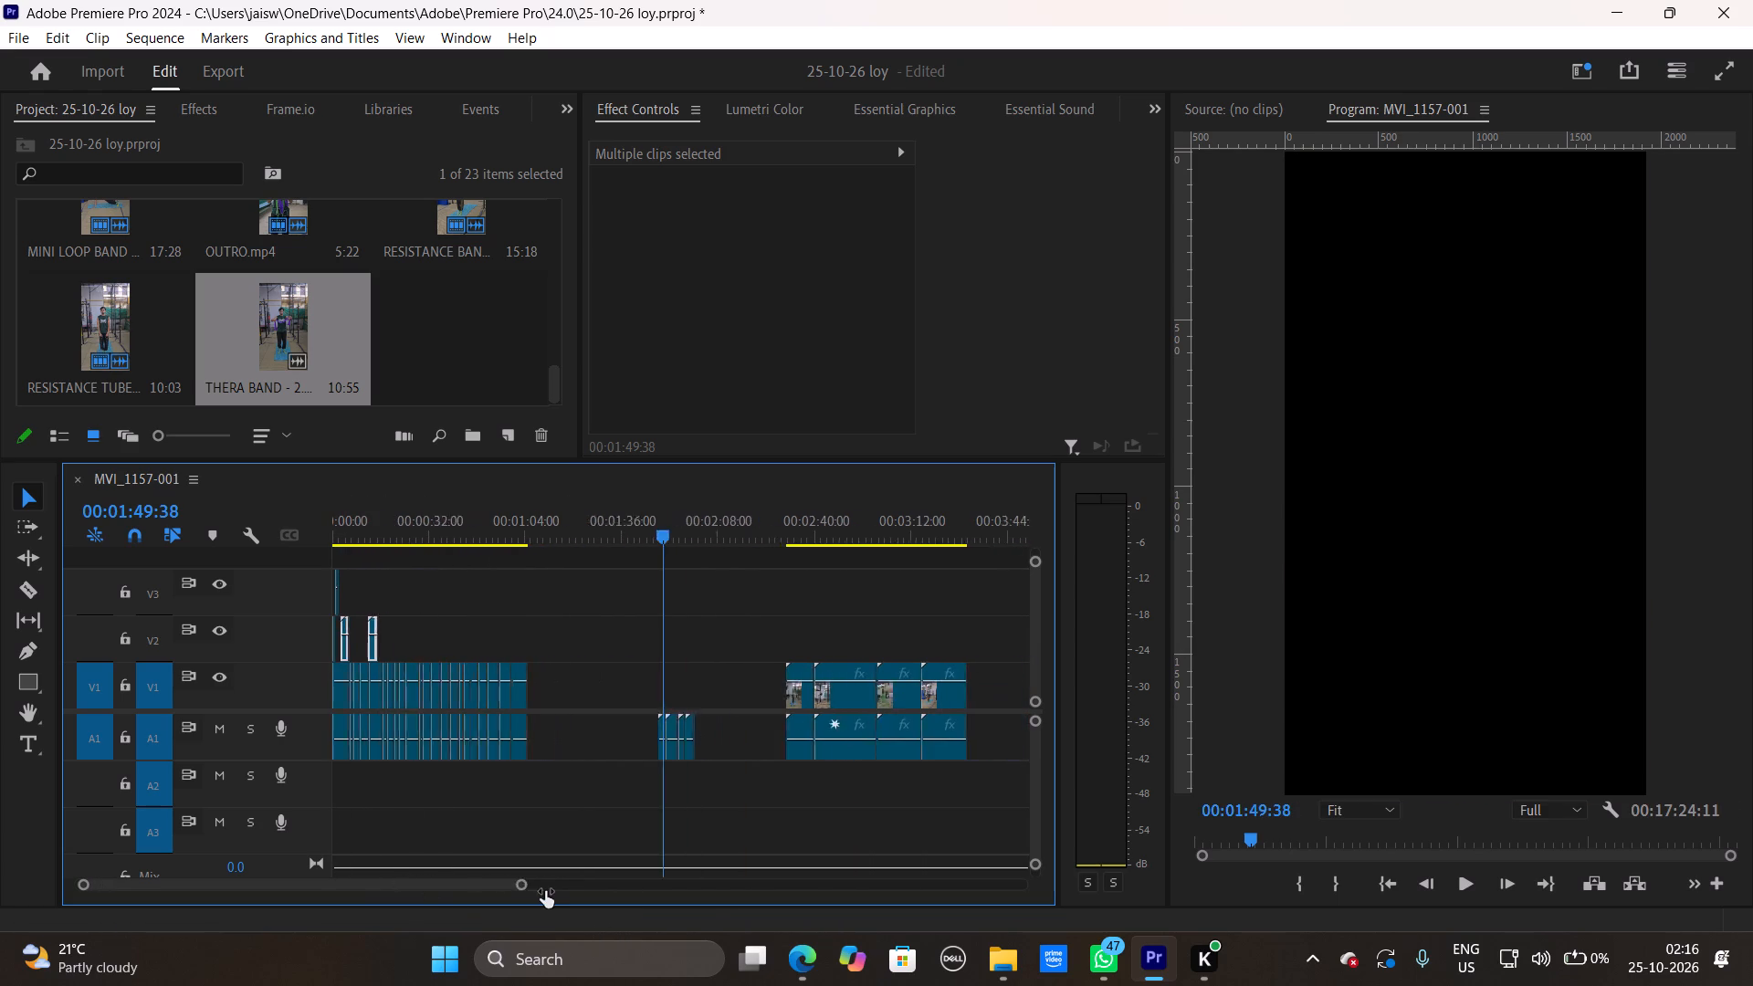
drag(545, 891, 546, 891)
drag(628, 528, 0, 543)
key(space)
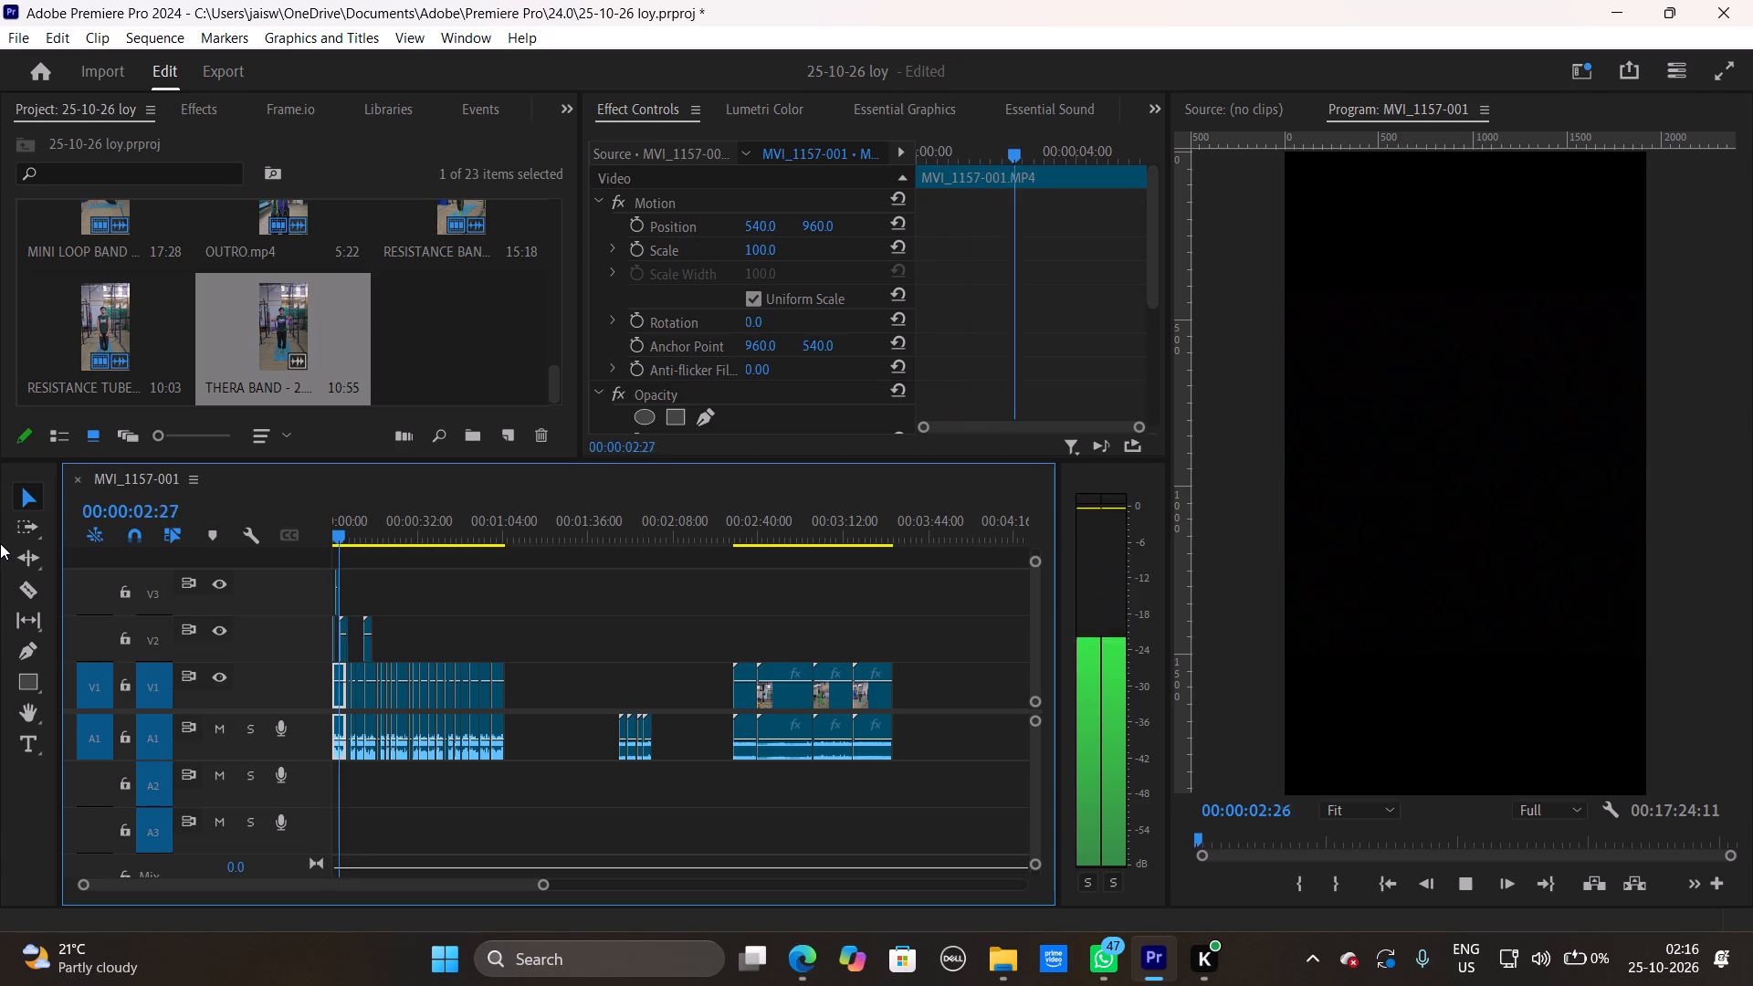
key(space)
Move RESISTANCE TUBE - INTRO.mp4 from V2 to V3, directly after the MINI LOOP BAND - INTRO.mp4 clip.
drag(543, 883, 537, 883)
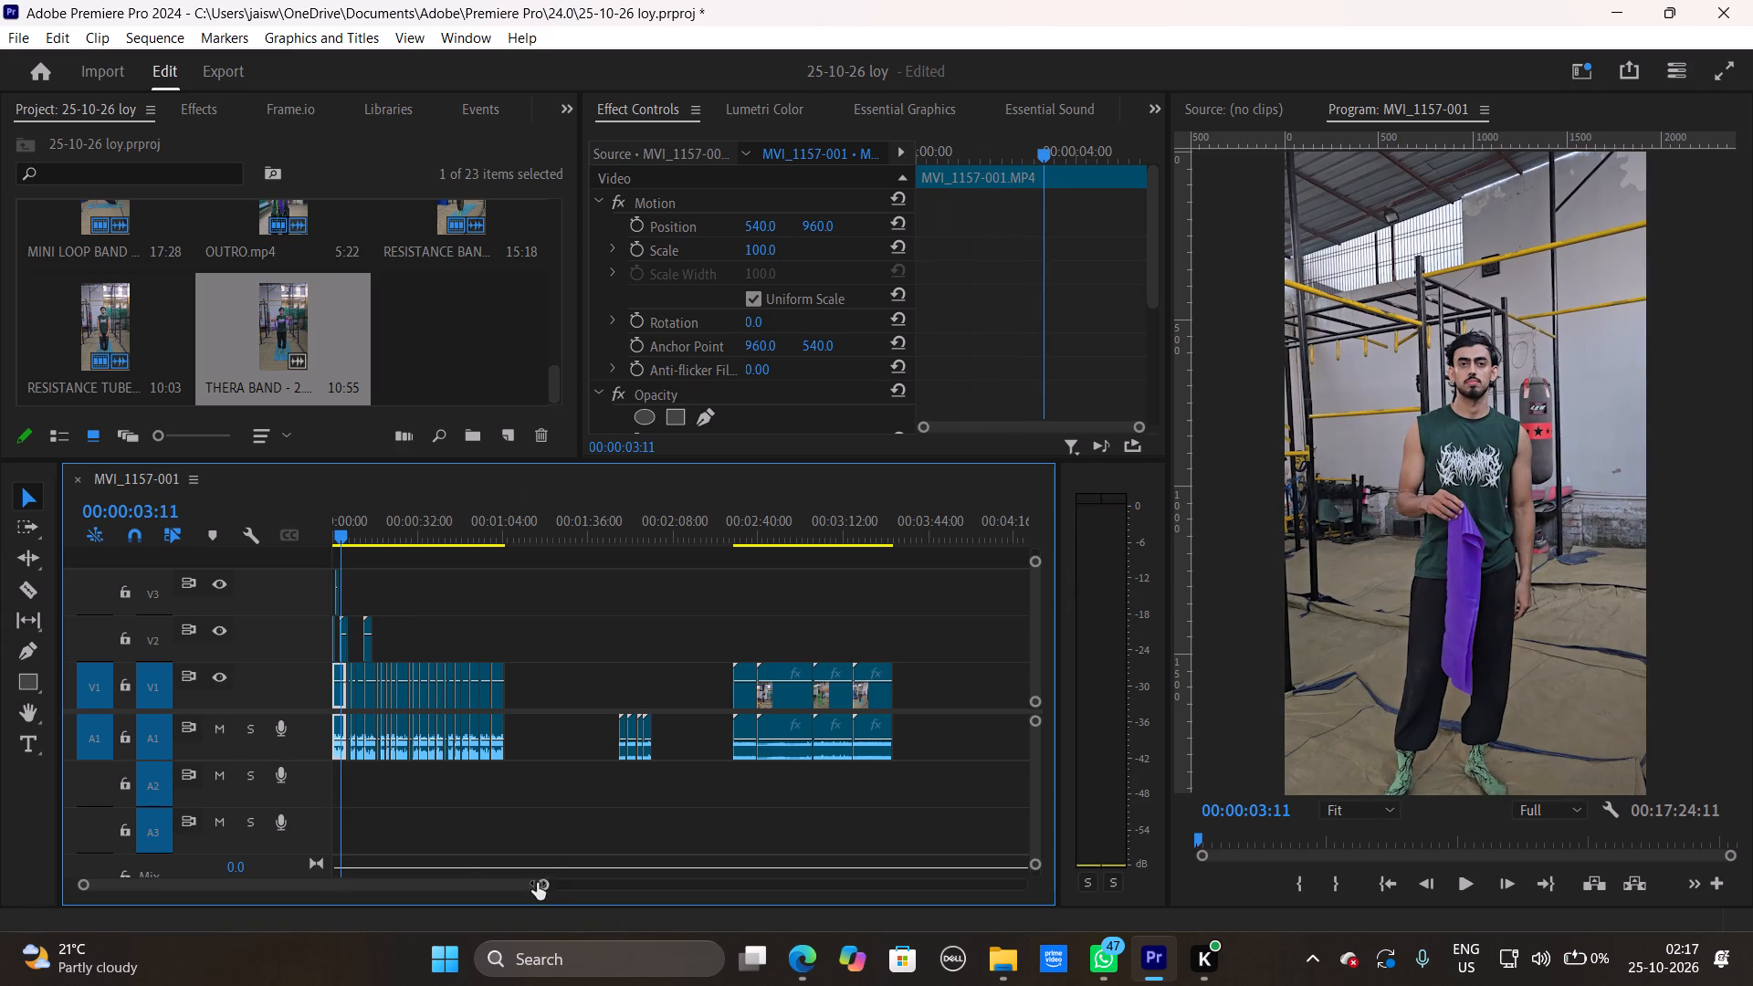
drag(537, 883, 464, 871)
drag(409, 870, 366, 876)
drag(397, 886, 365, 886)
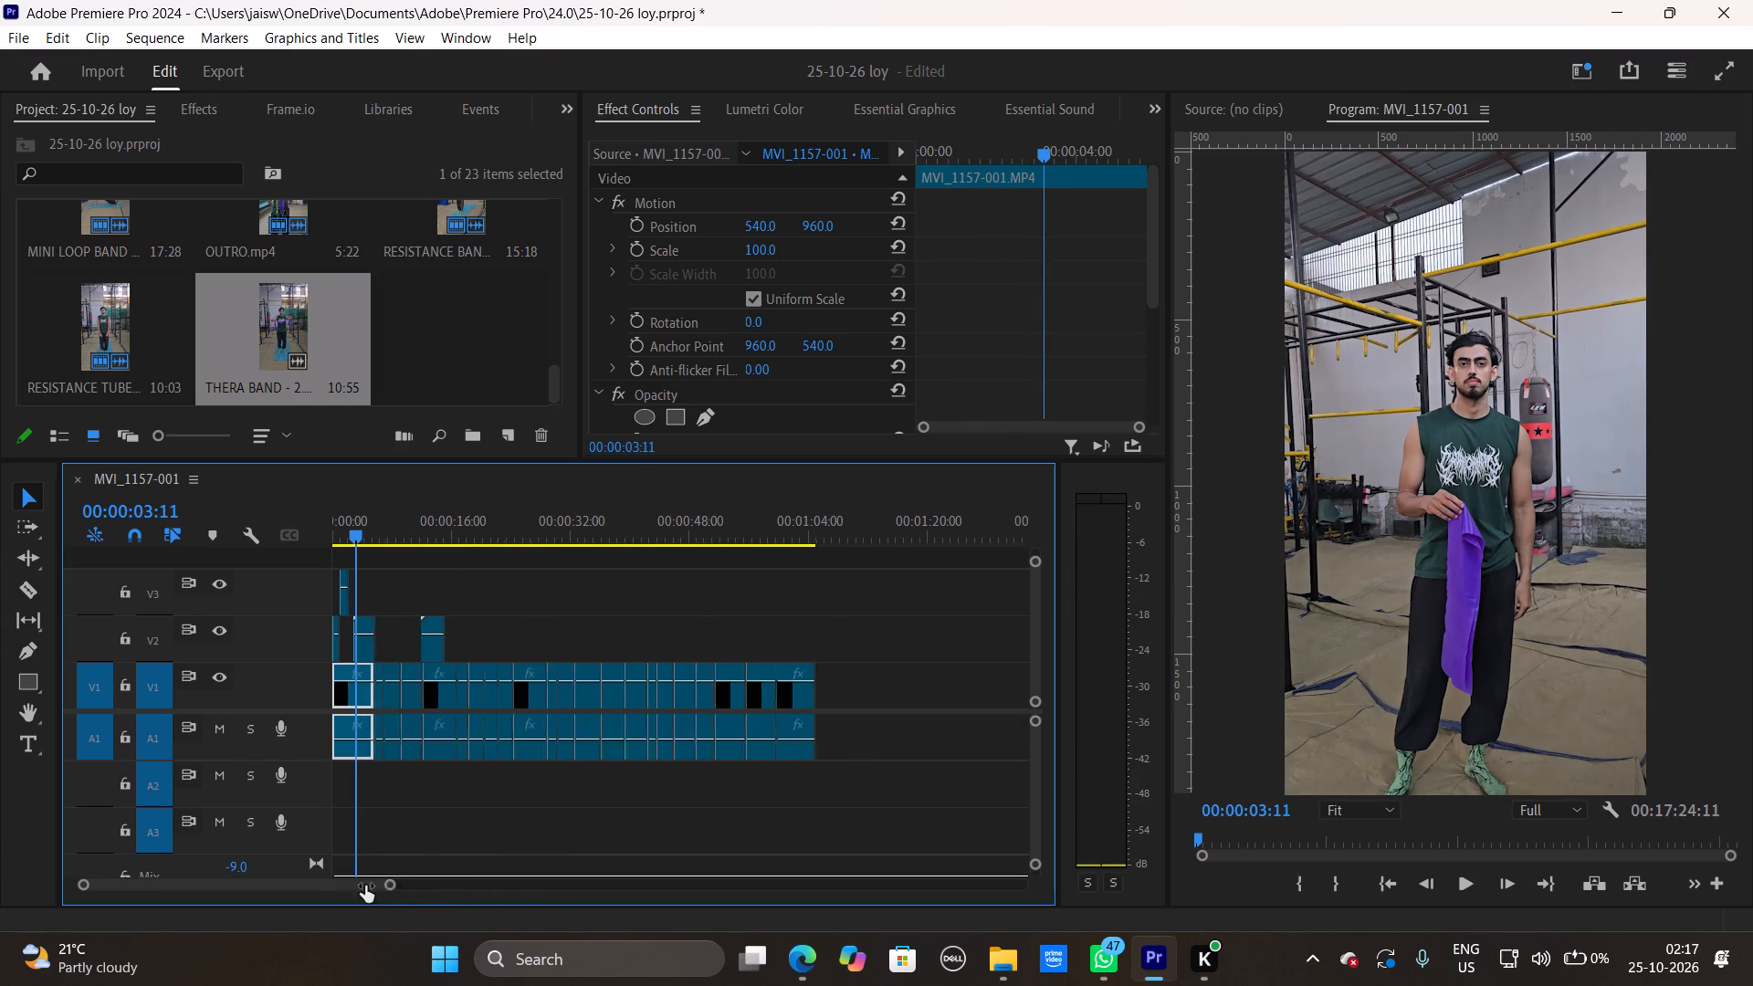
drag(365, 886, 299, 892)
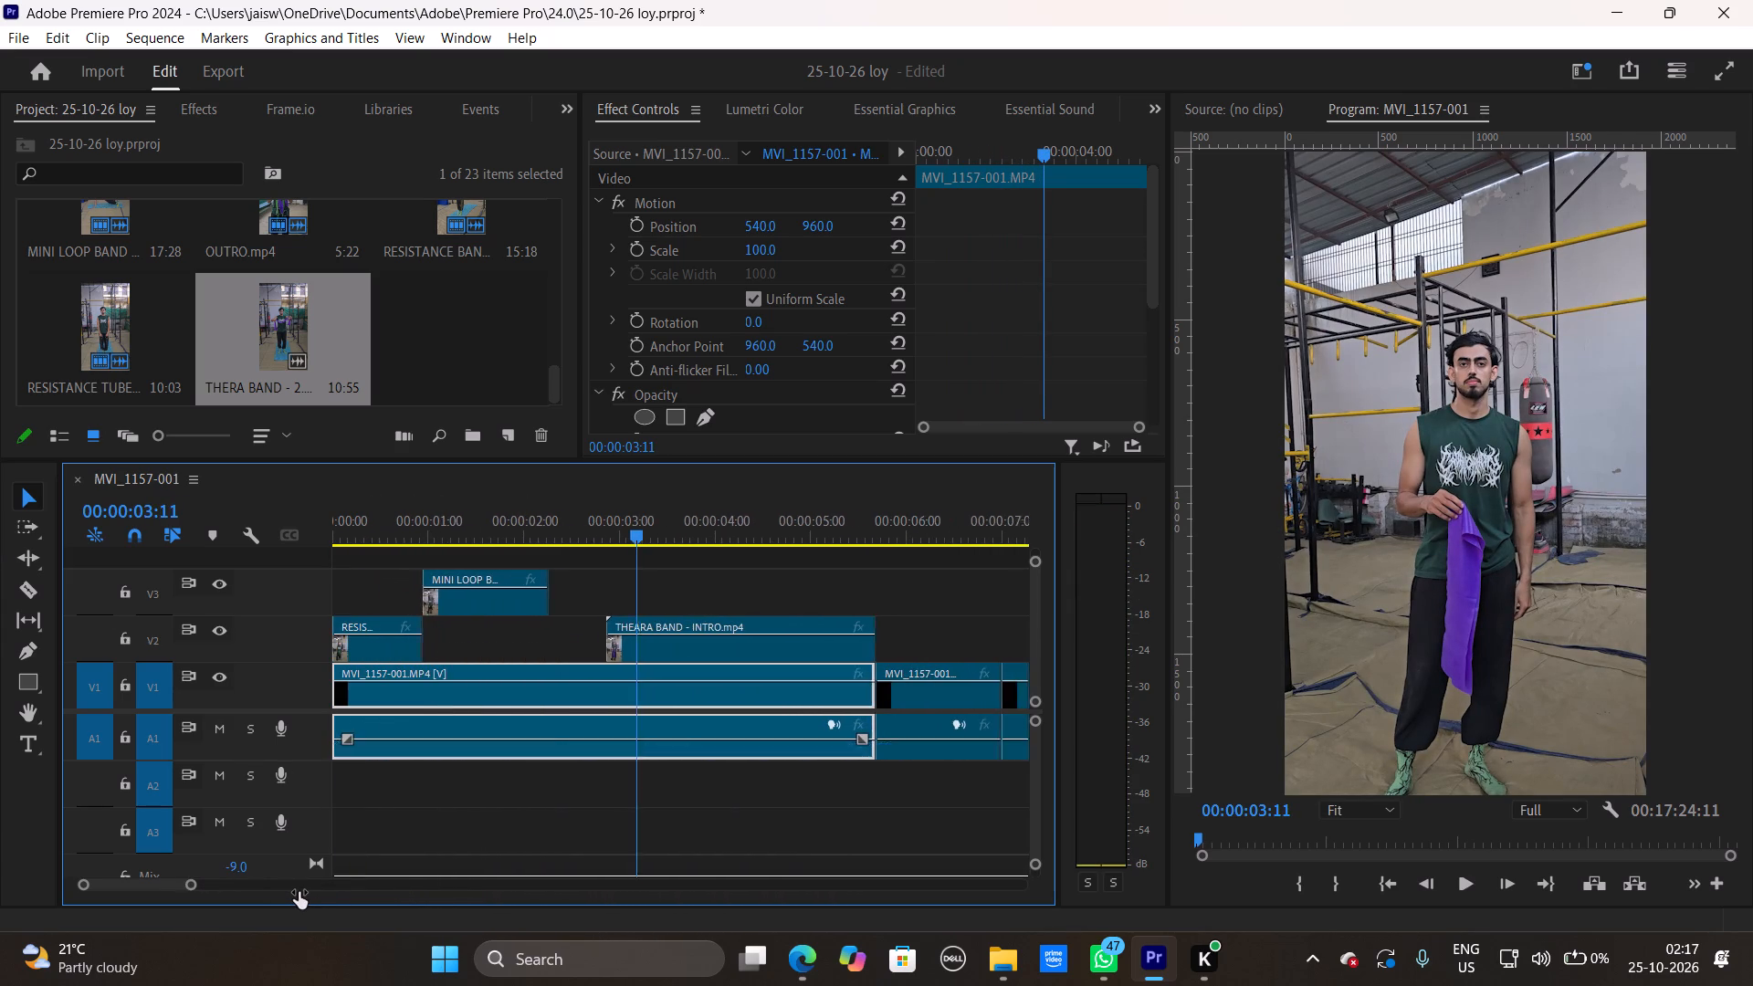
drag(299, 892, 373, 889)
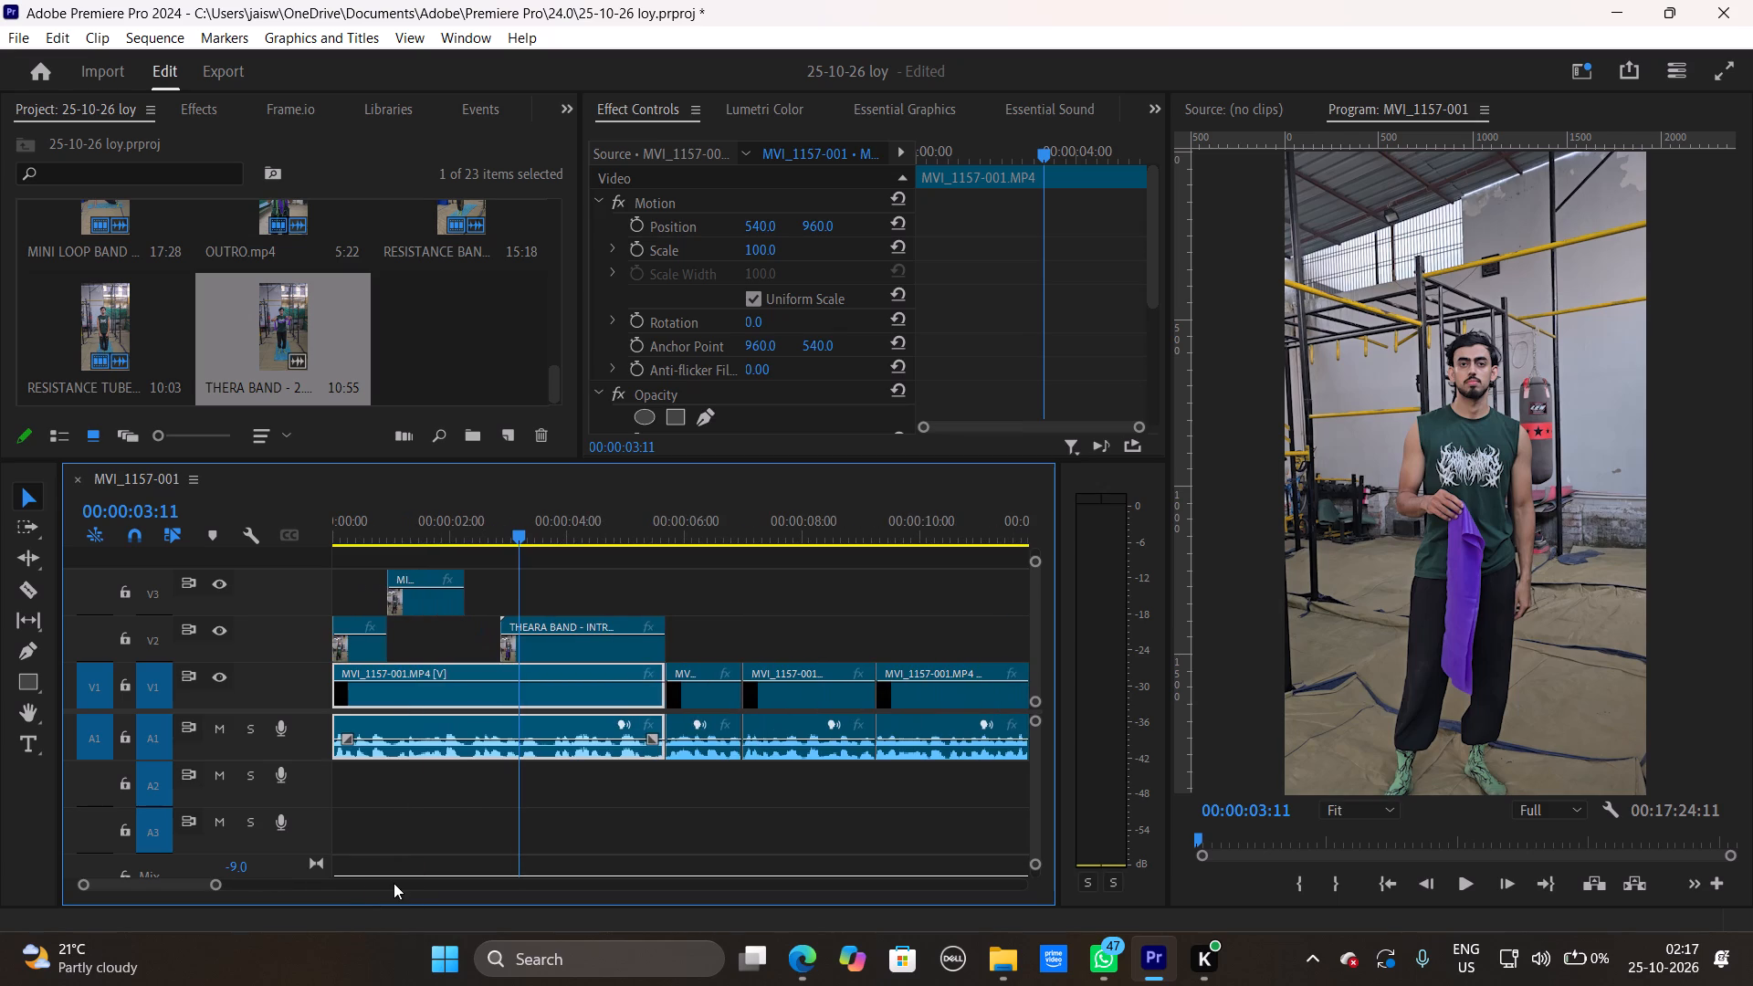
drag(222, 882, 291, 891)
drag(618, 651, 430, 566)
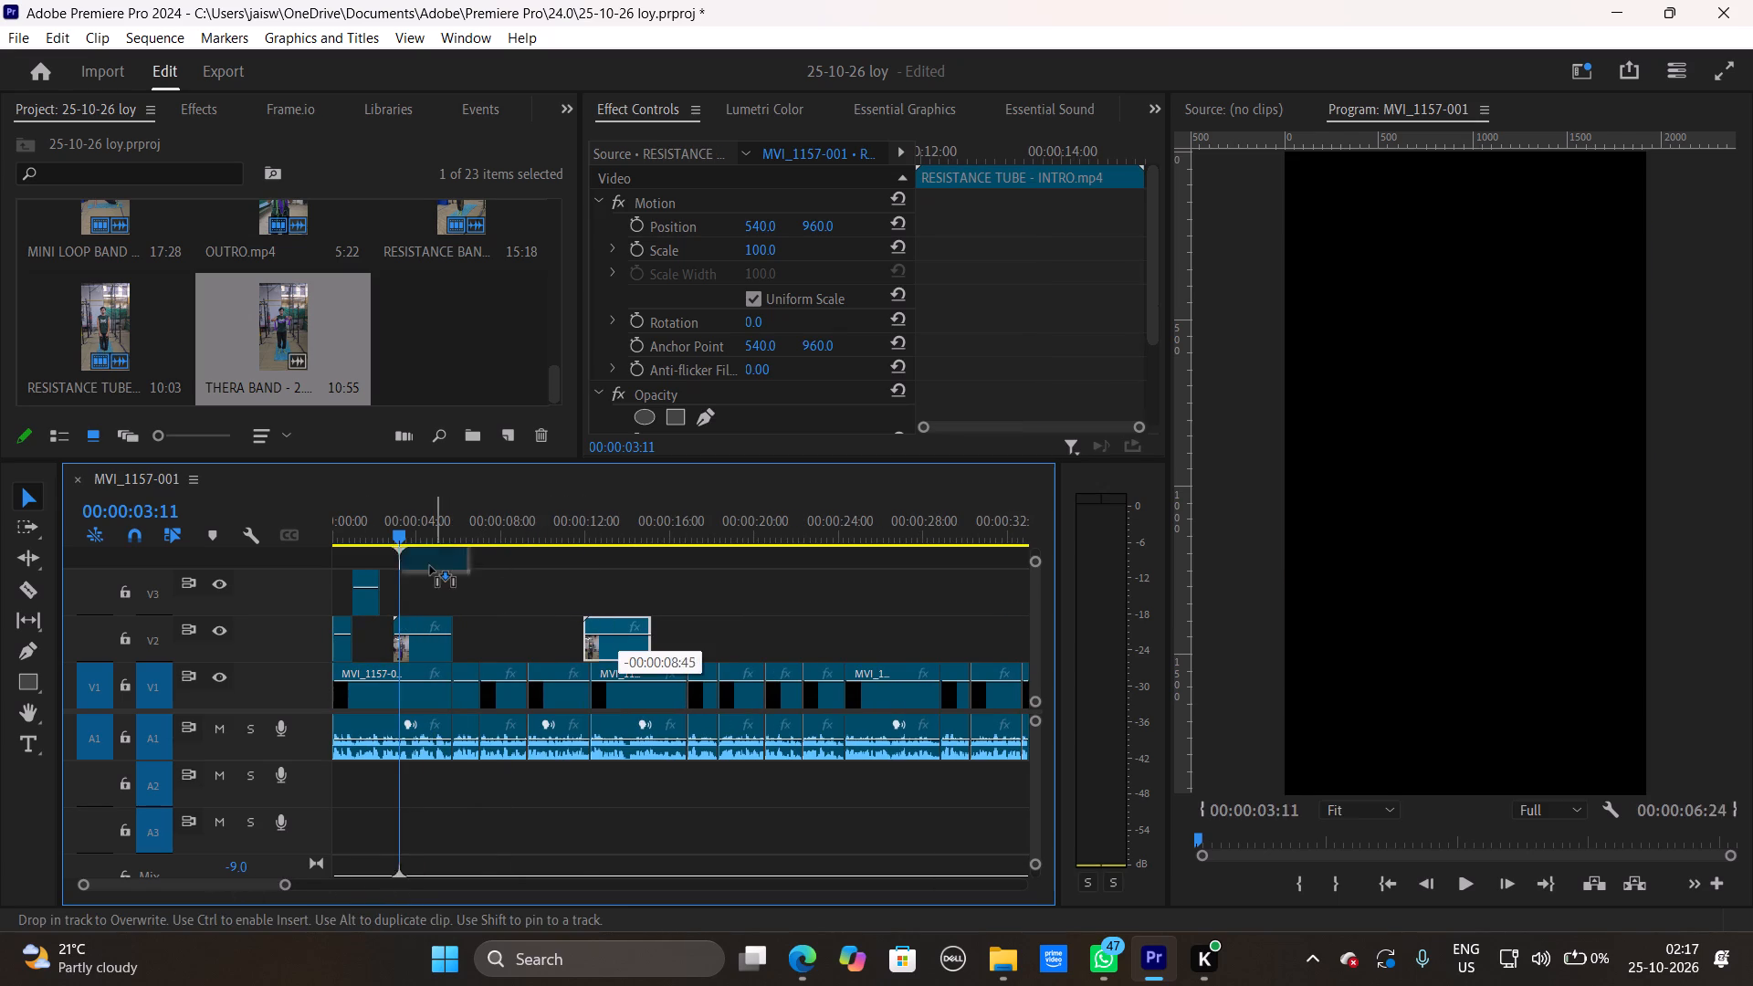
drag(430, 566, 414, 573)
Trim the start of RESISTANCE TUBE - INTRO.mp4 on V3 to 00:00:02:51, shift it back to the MINI LOOP BAND clip's end, and play it.
drag(409, 536, 369, 540)
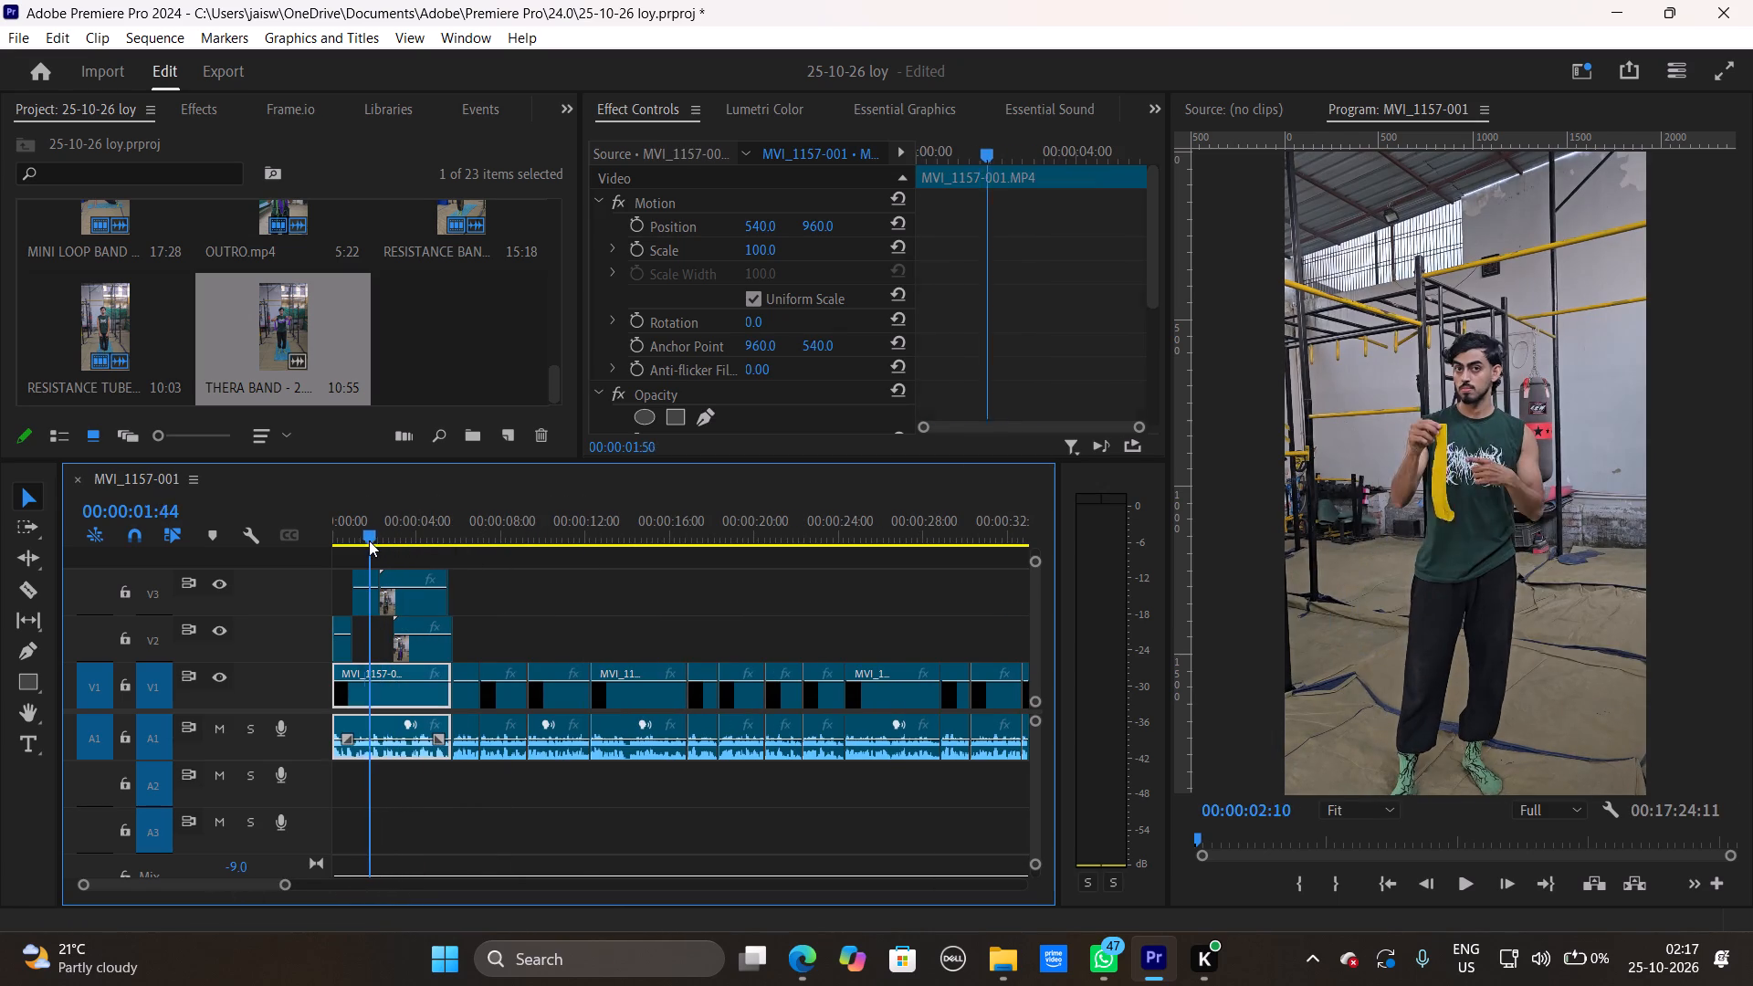
drag(369, 540, 368, 540)
key(space)
key(space)
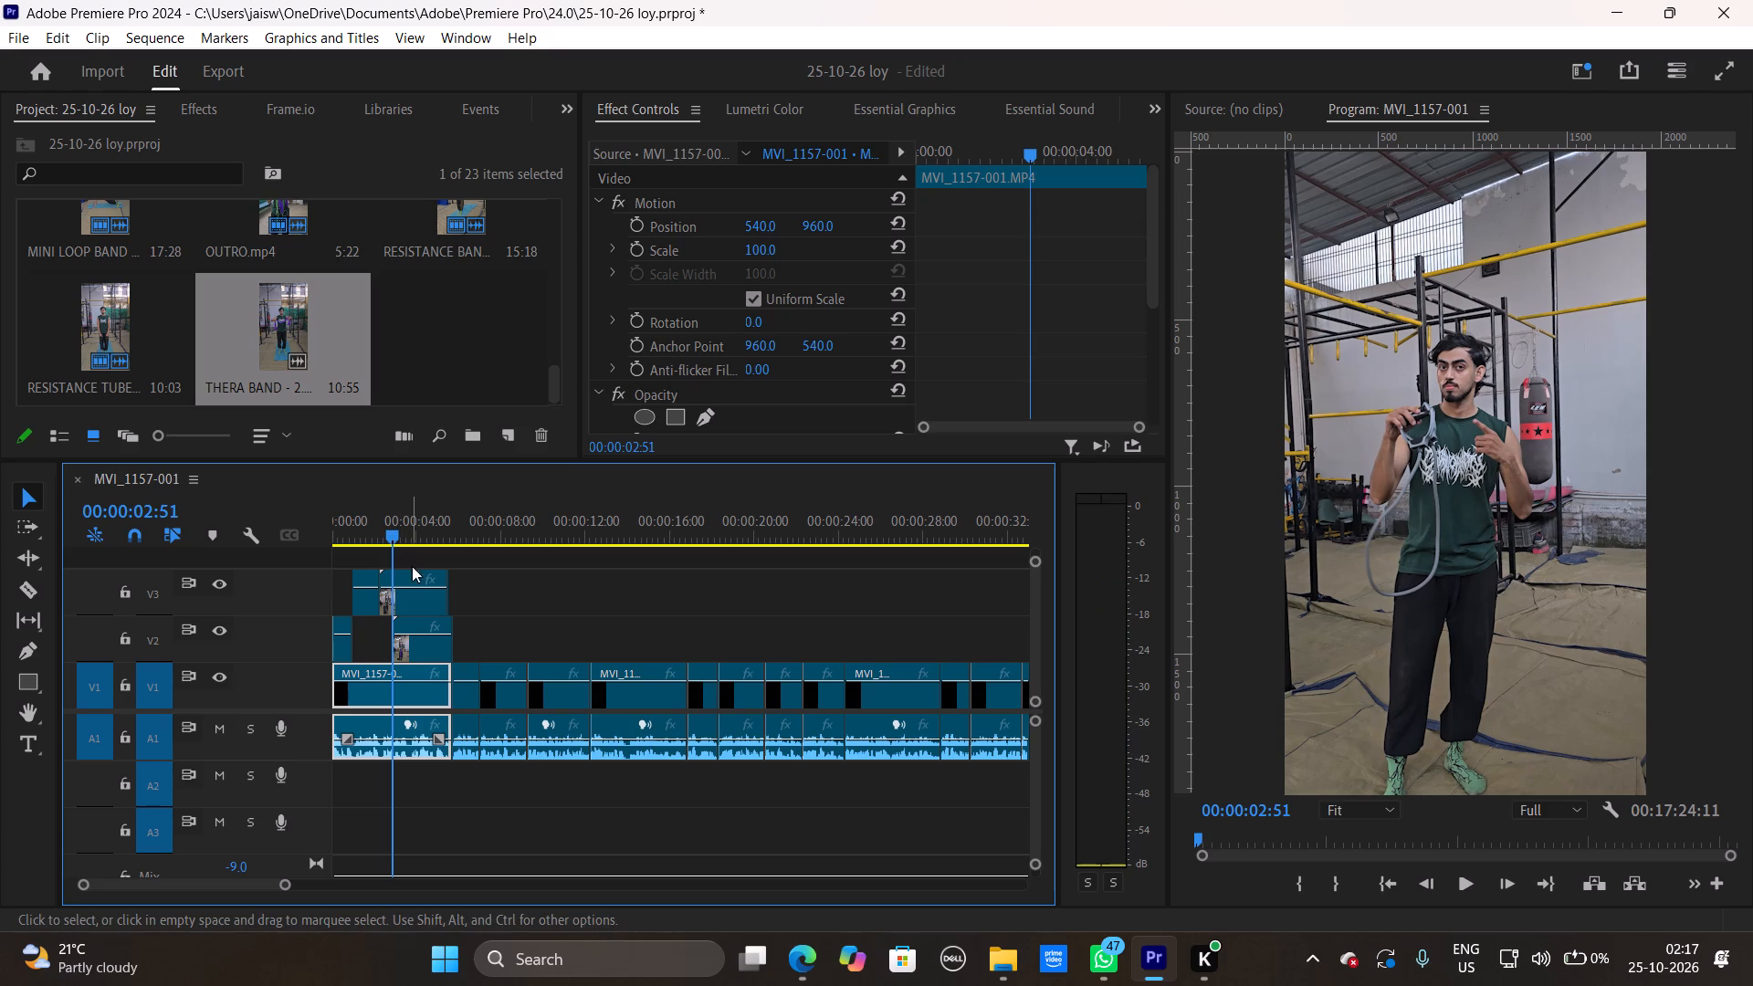
drag(384, 577, 394, 575)
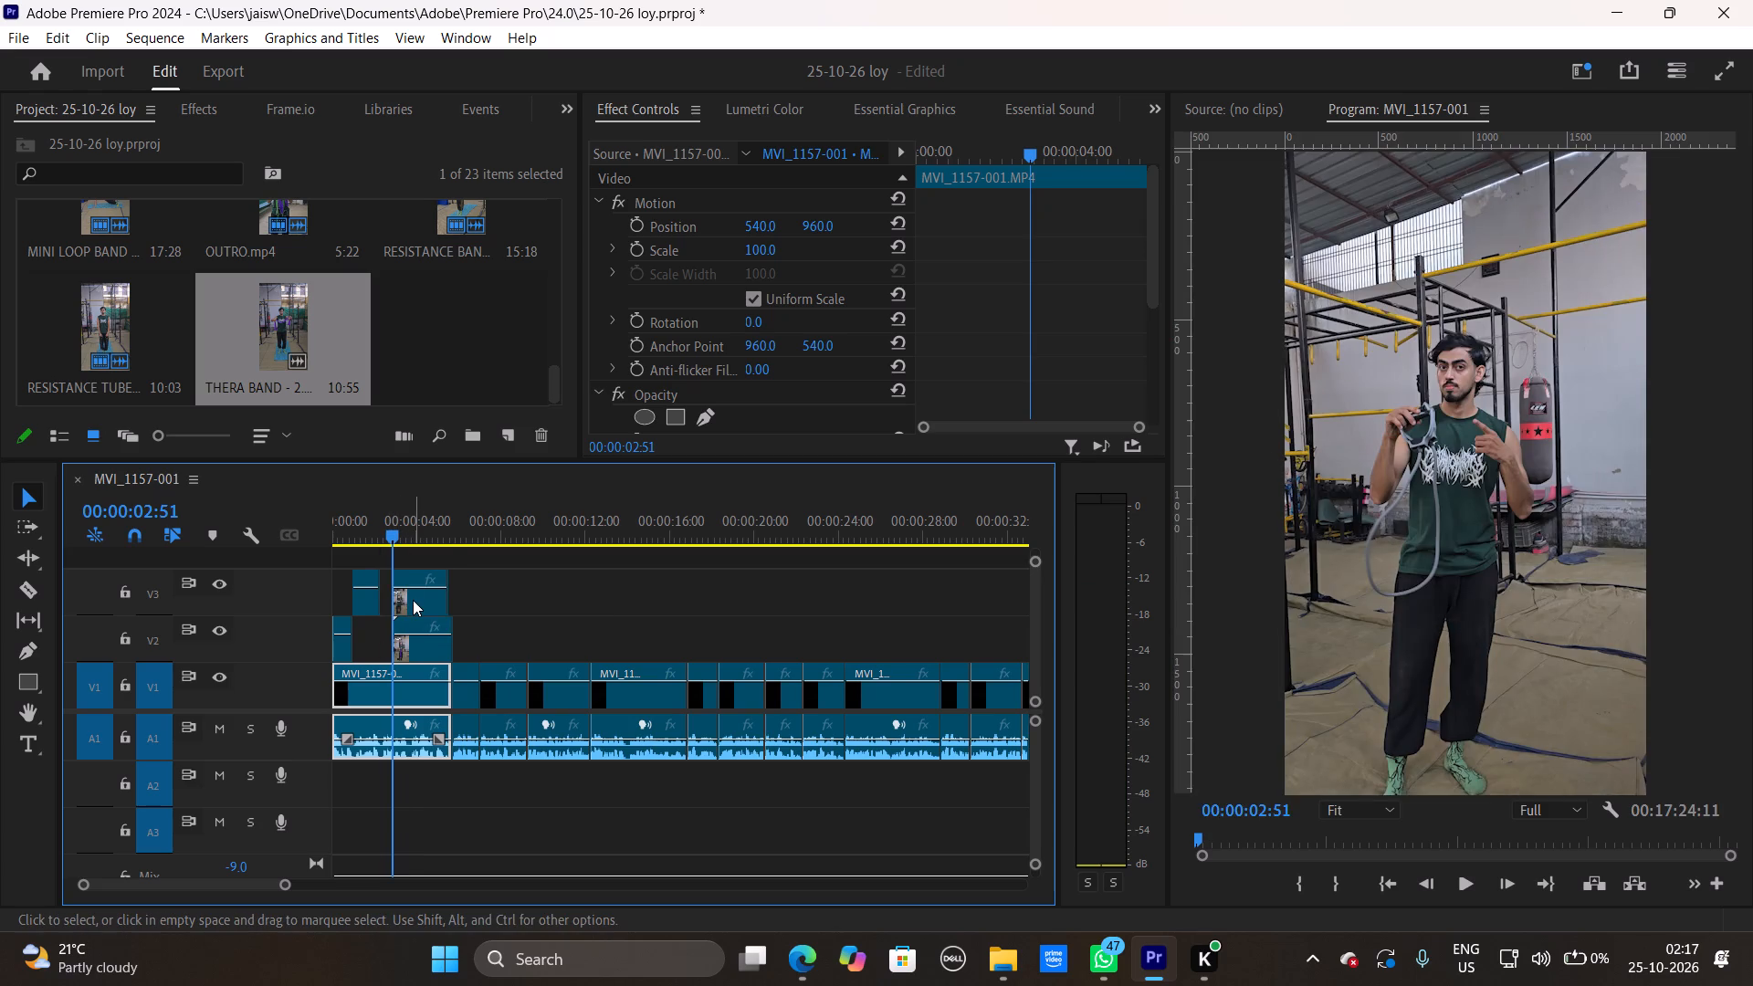
drag(413, 600, 401, 600)
drag(405, 517, 383, 521)
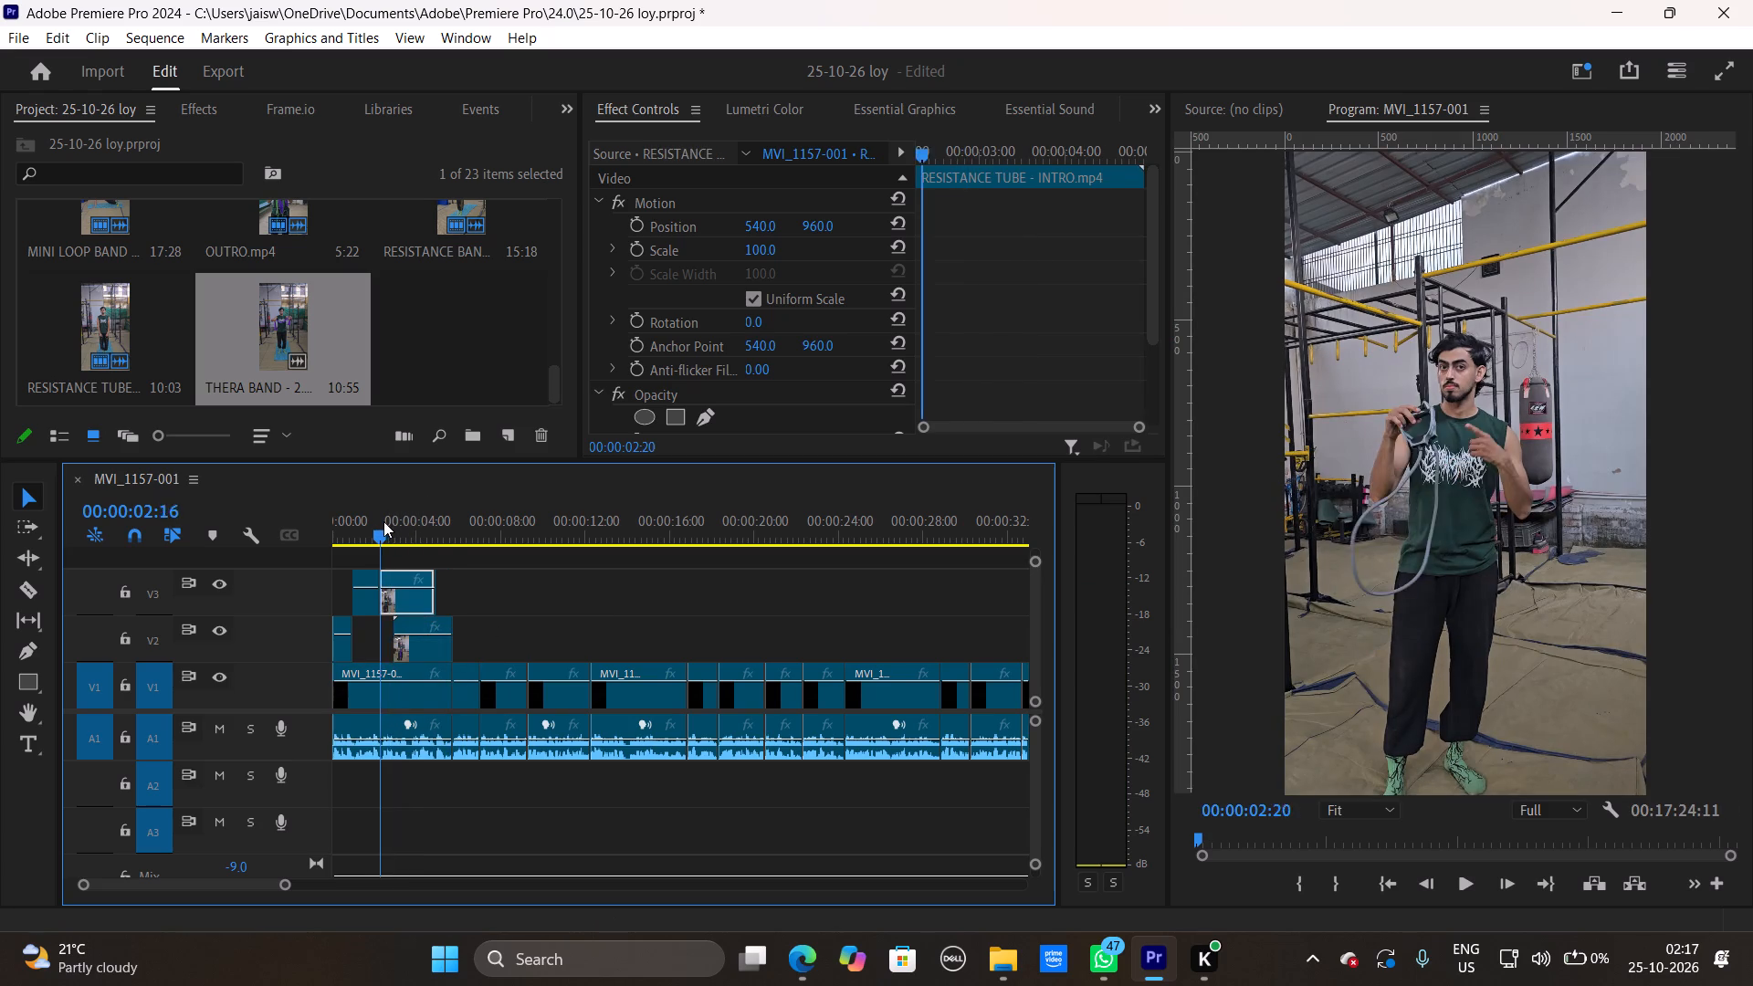
drag(383, 521, 378, 522)
key(space)
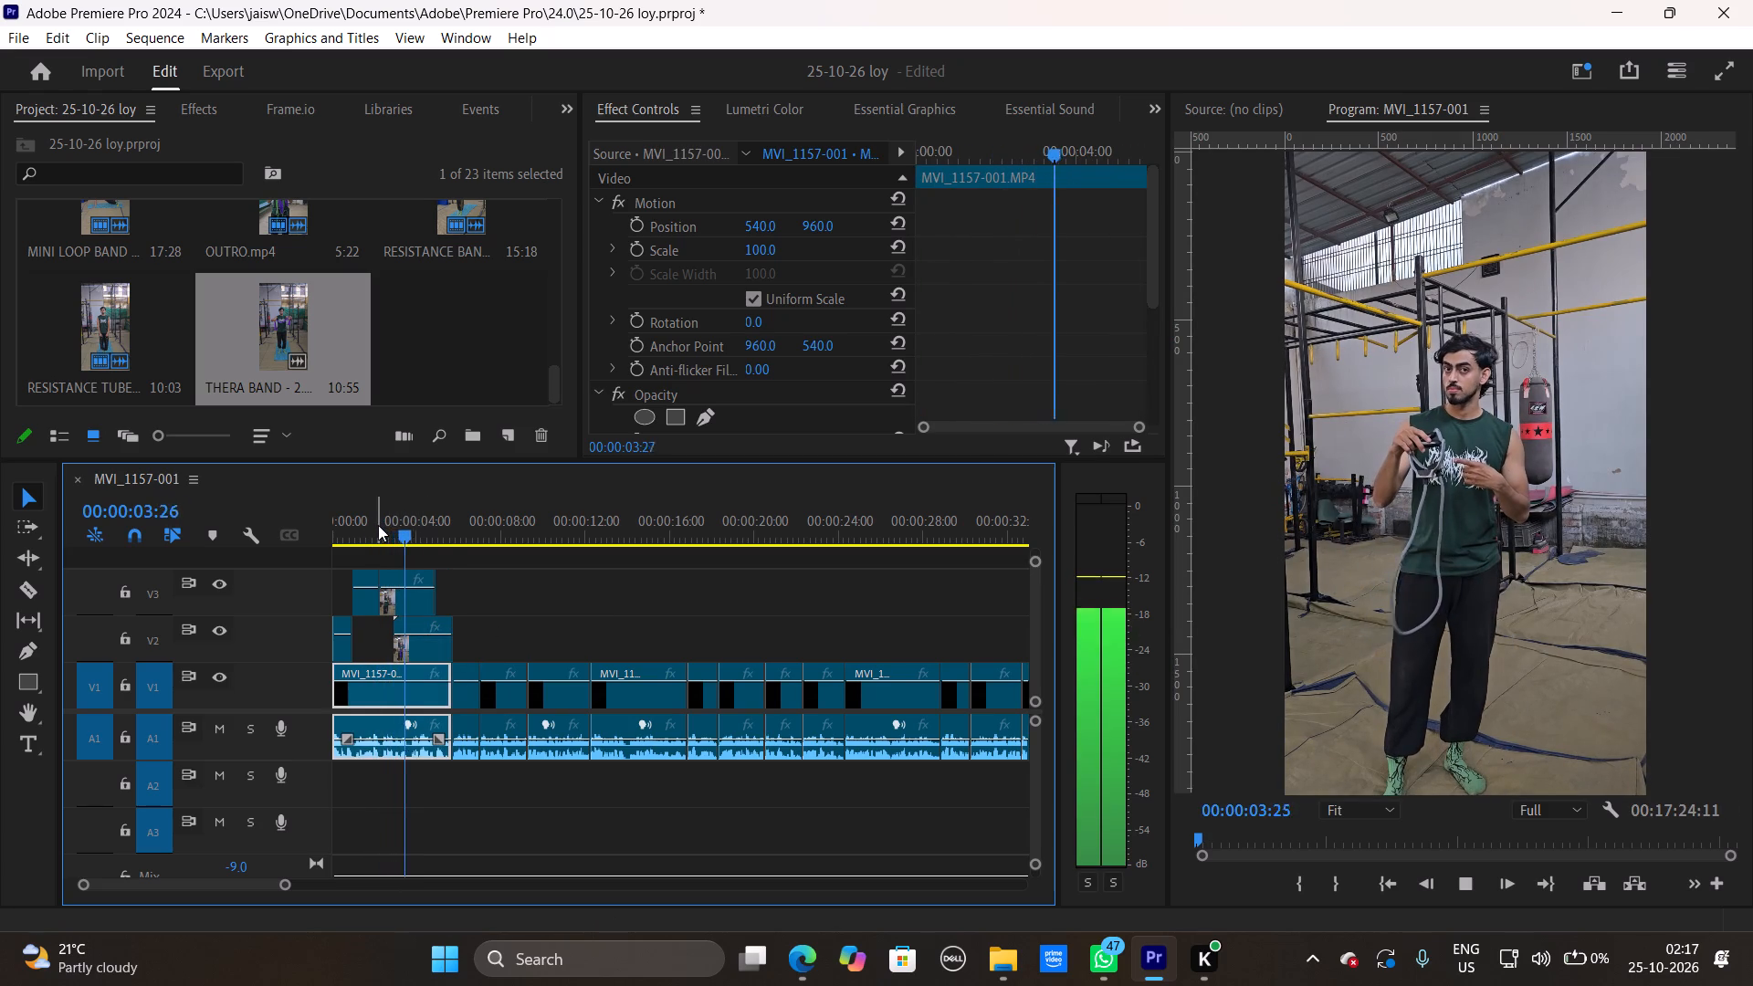
Extend the start of RESISTANCE TUBE - INTRO.mp4 on V3 slightly earlier, shift it back against the MINI LOOP BAND clip's end, and play it.
key(space)
click(406, 531)
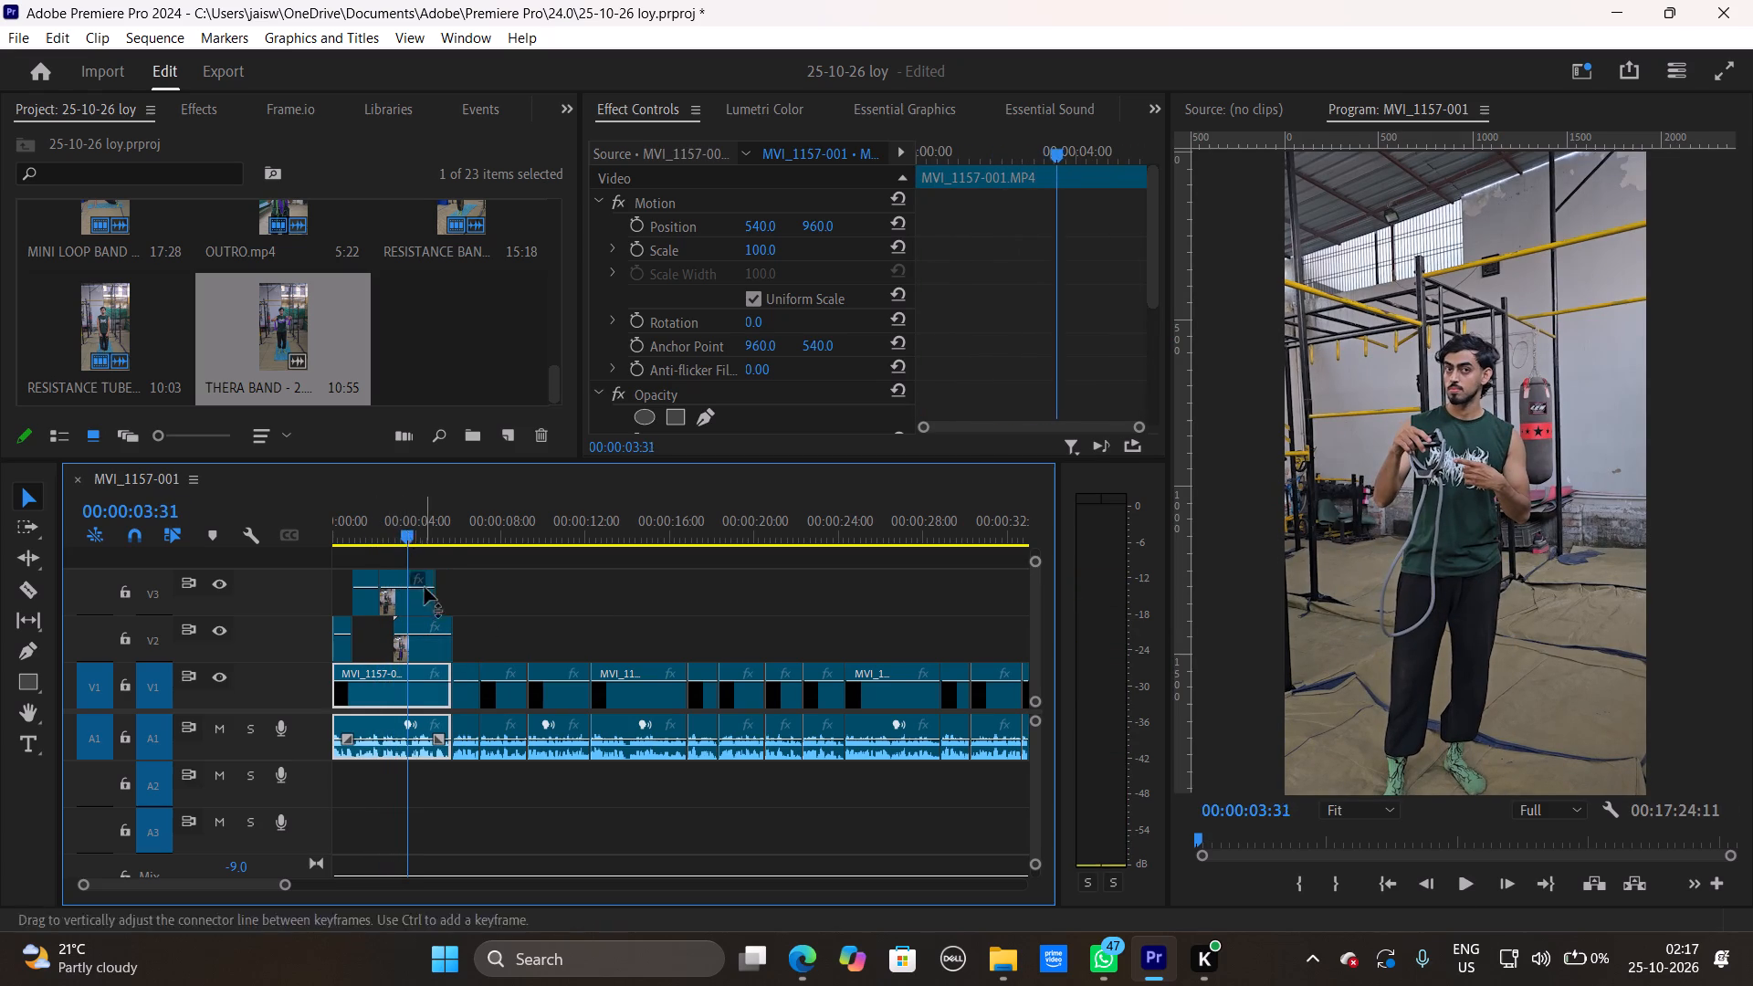
drag(412, 609, 422, 611)
drag(404, 519, 391, 521)
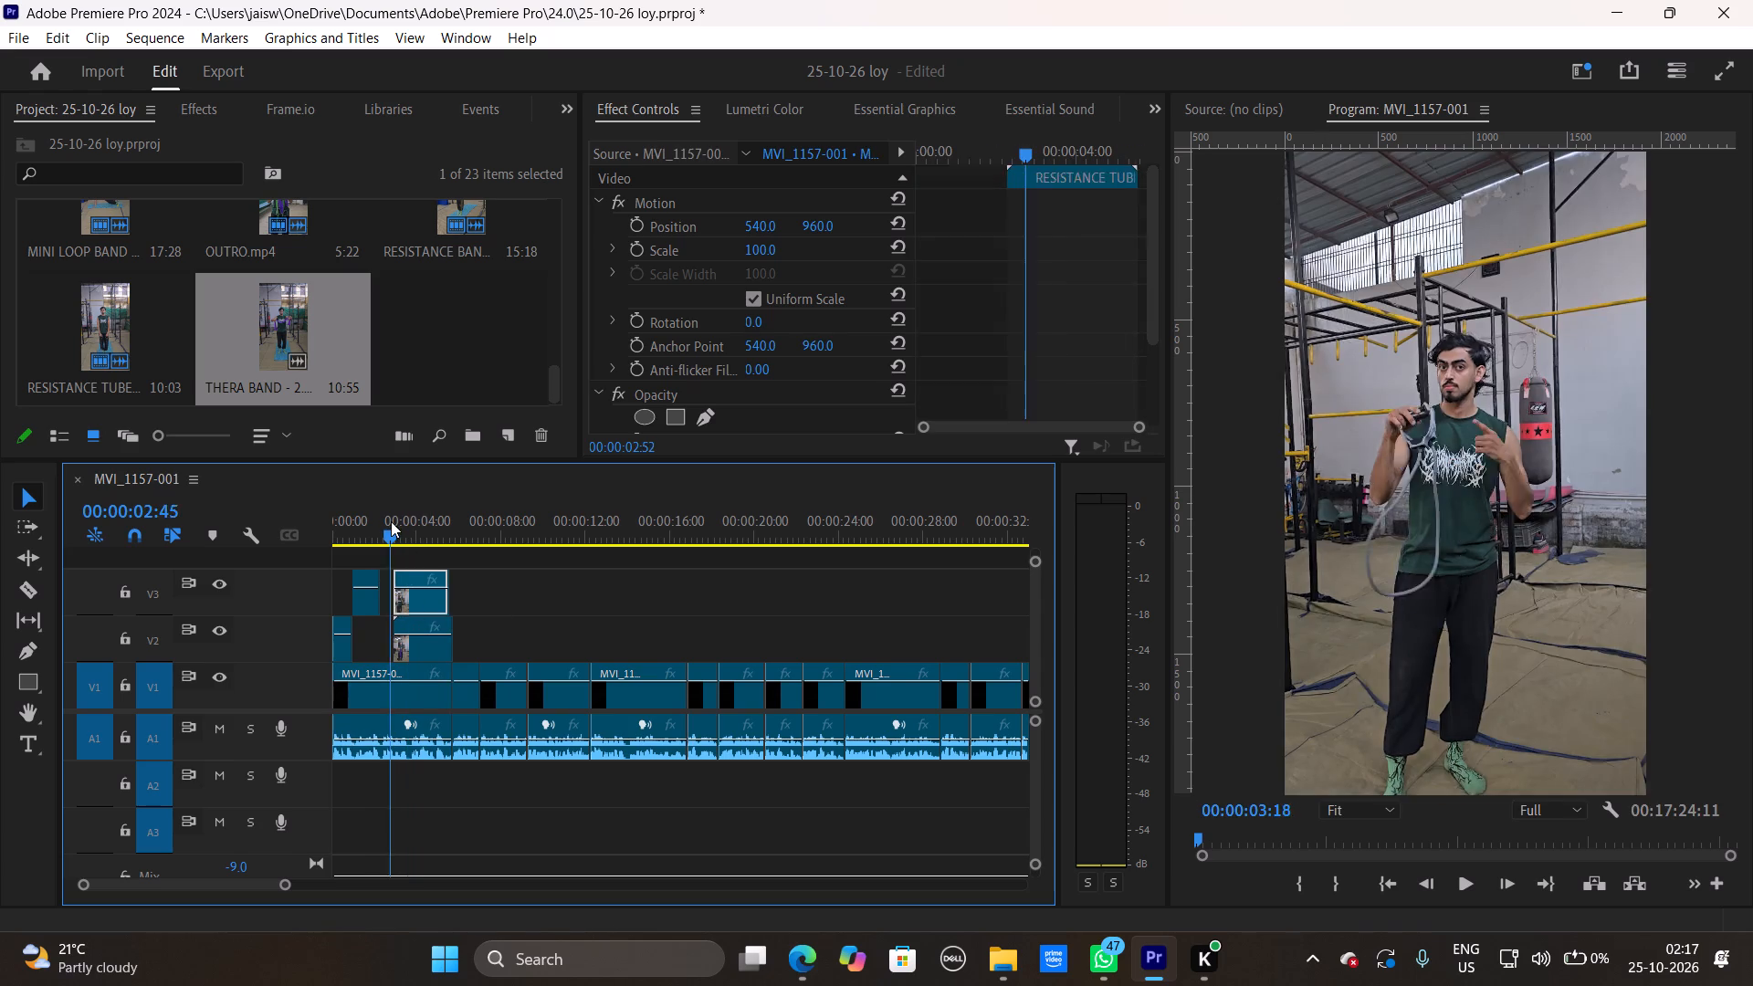
drag(391, 521, 390, 525)
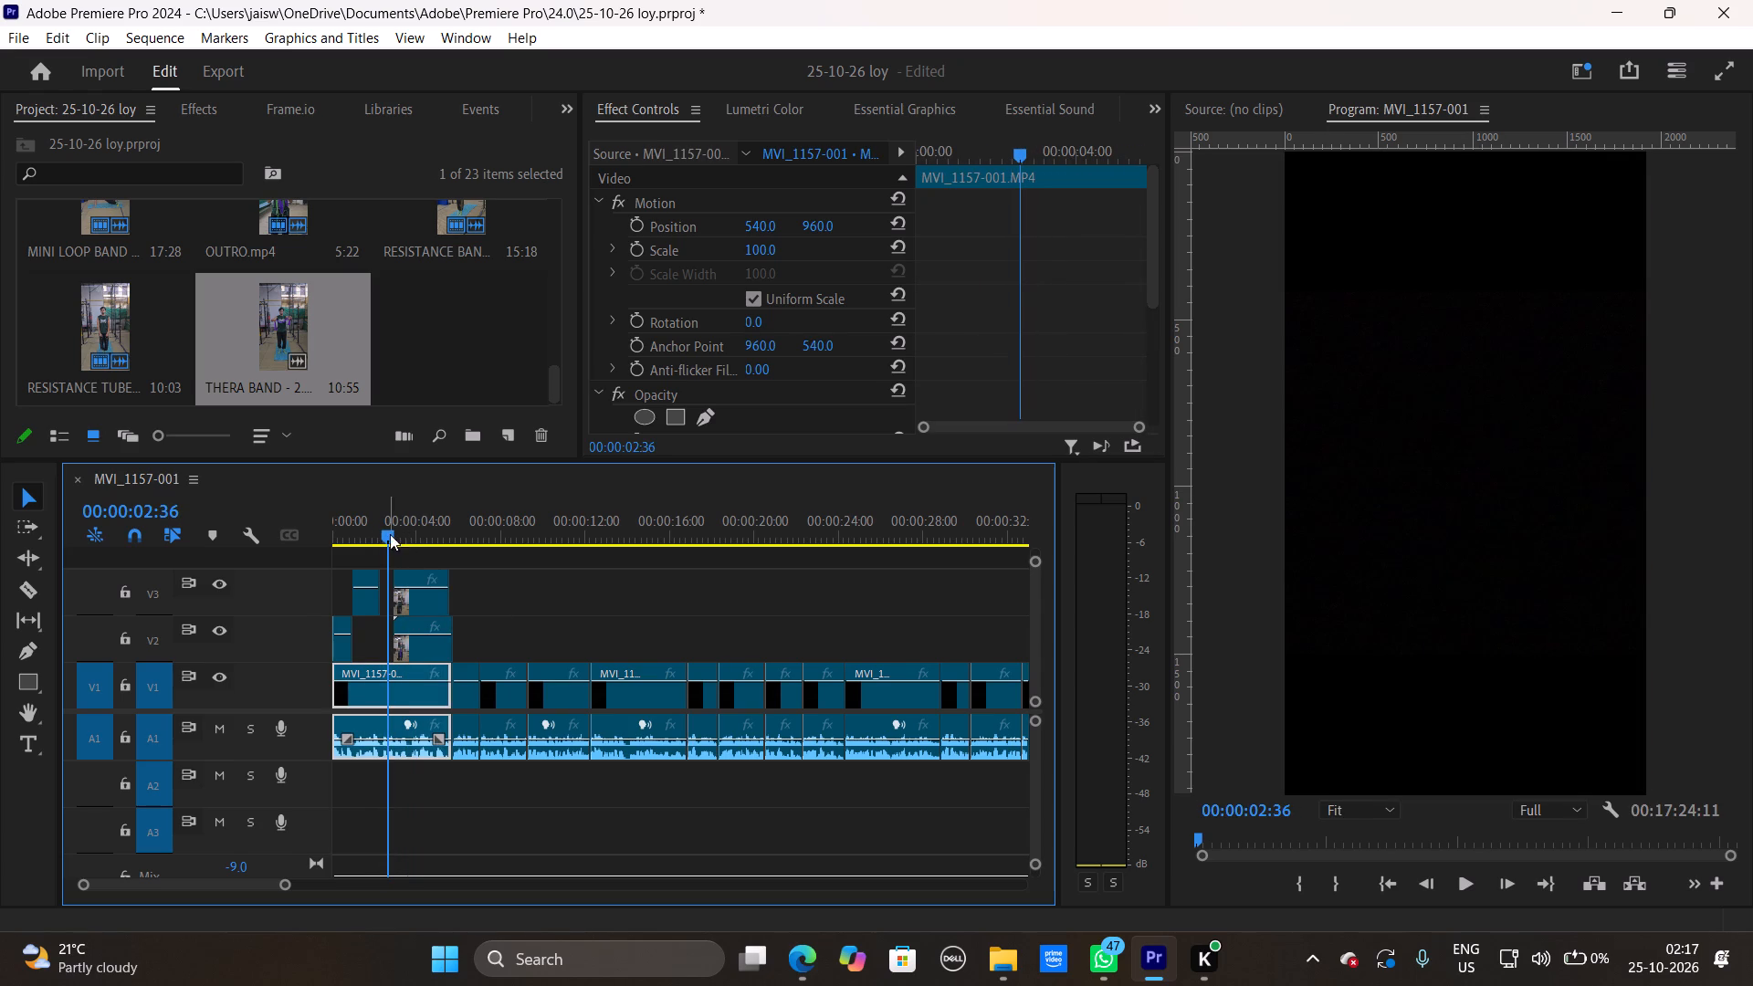
click(397, 569)
drag(400, 509, 397, 509)
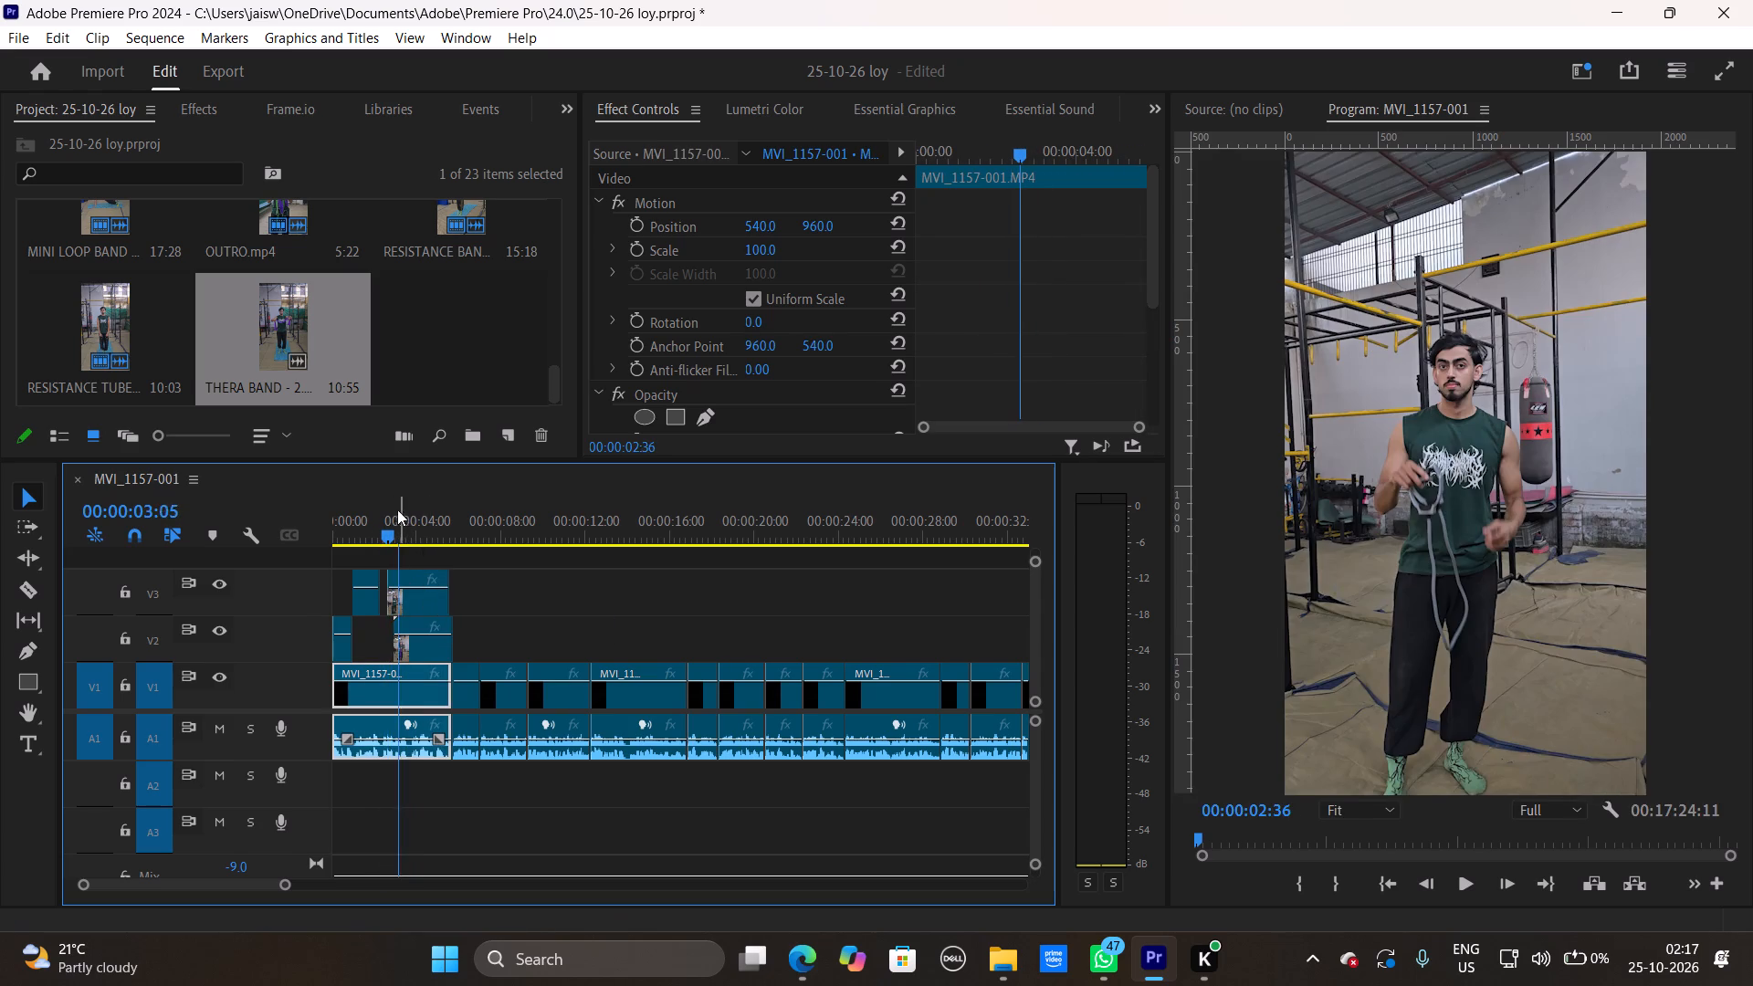
drag(397, 509, 378, 513)
click(423, 606)
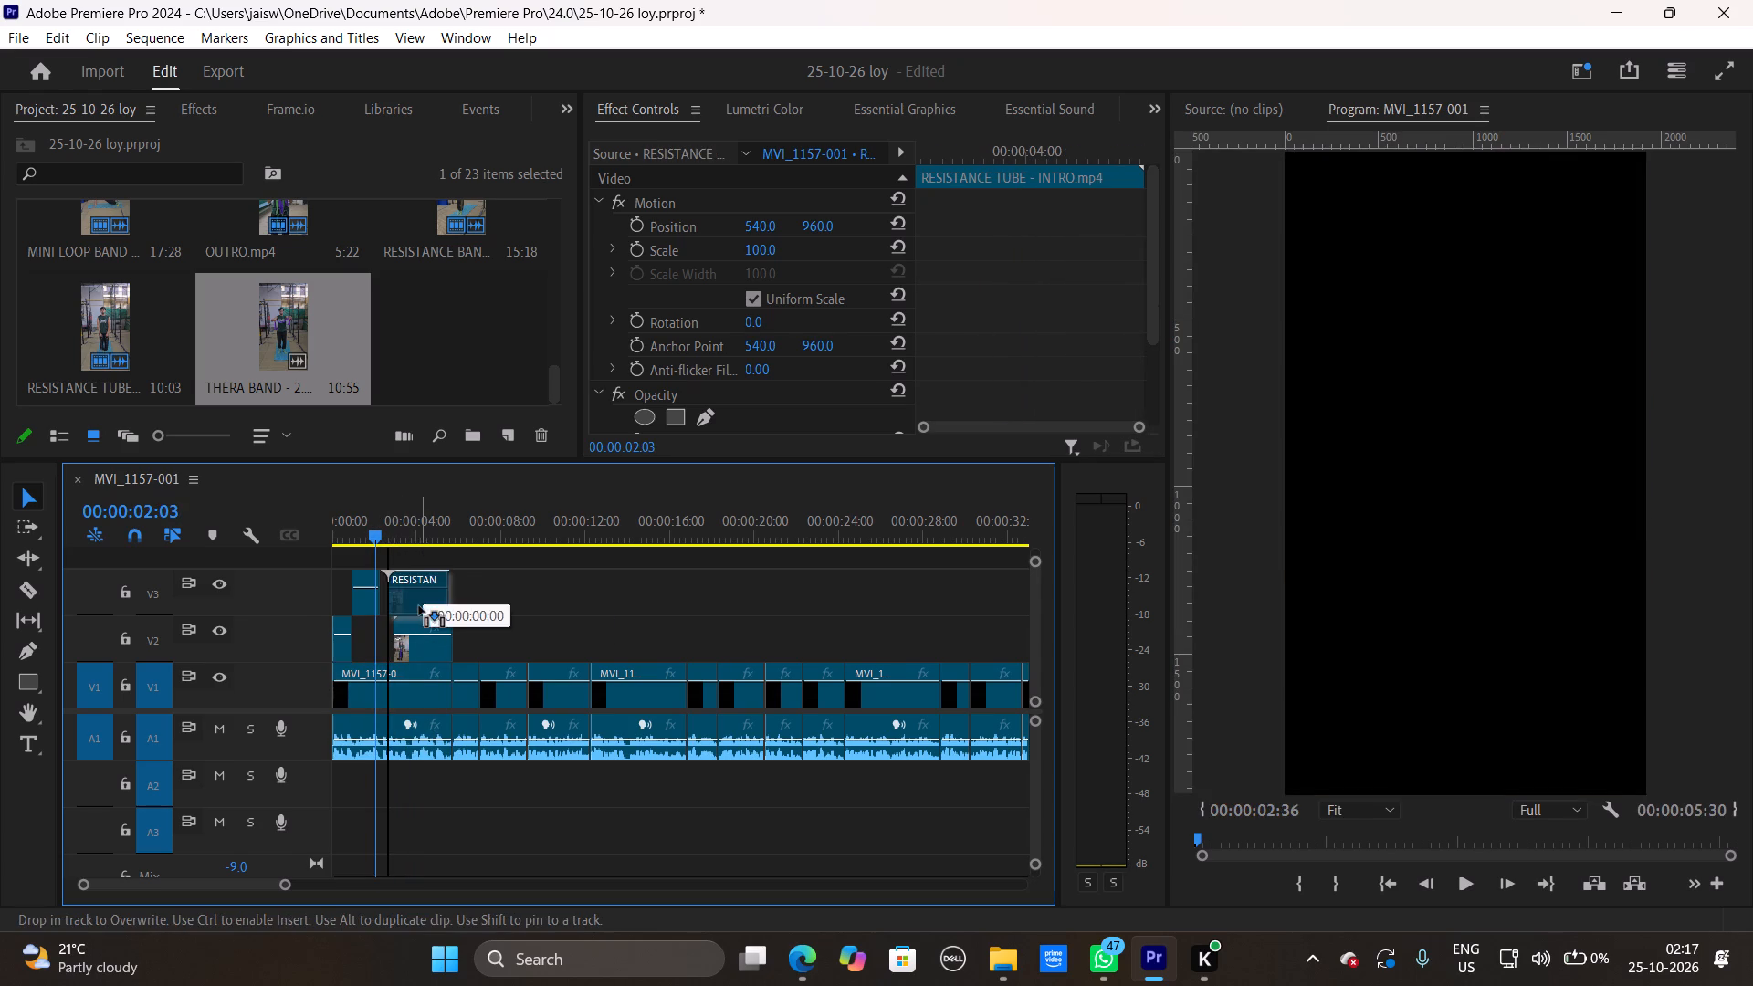
drag(425, 604, 417, 604)
key(space)
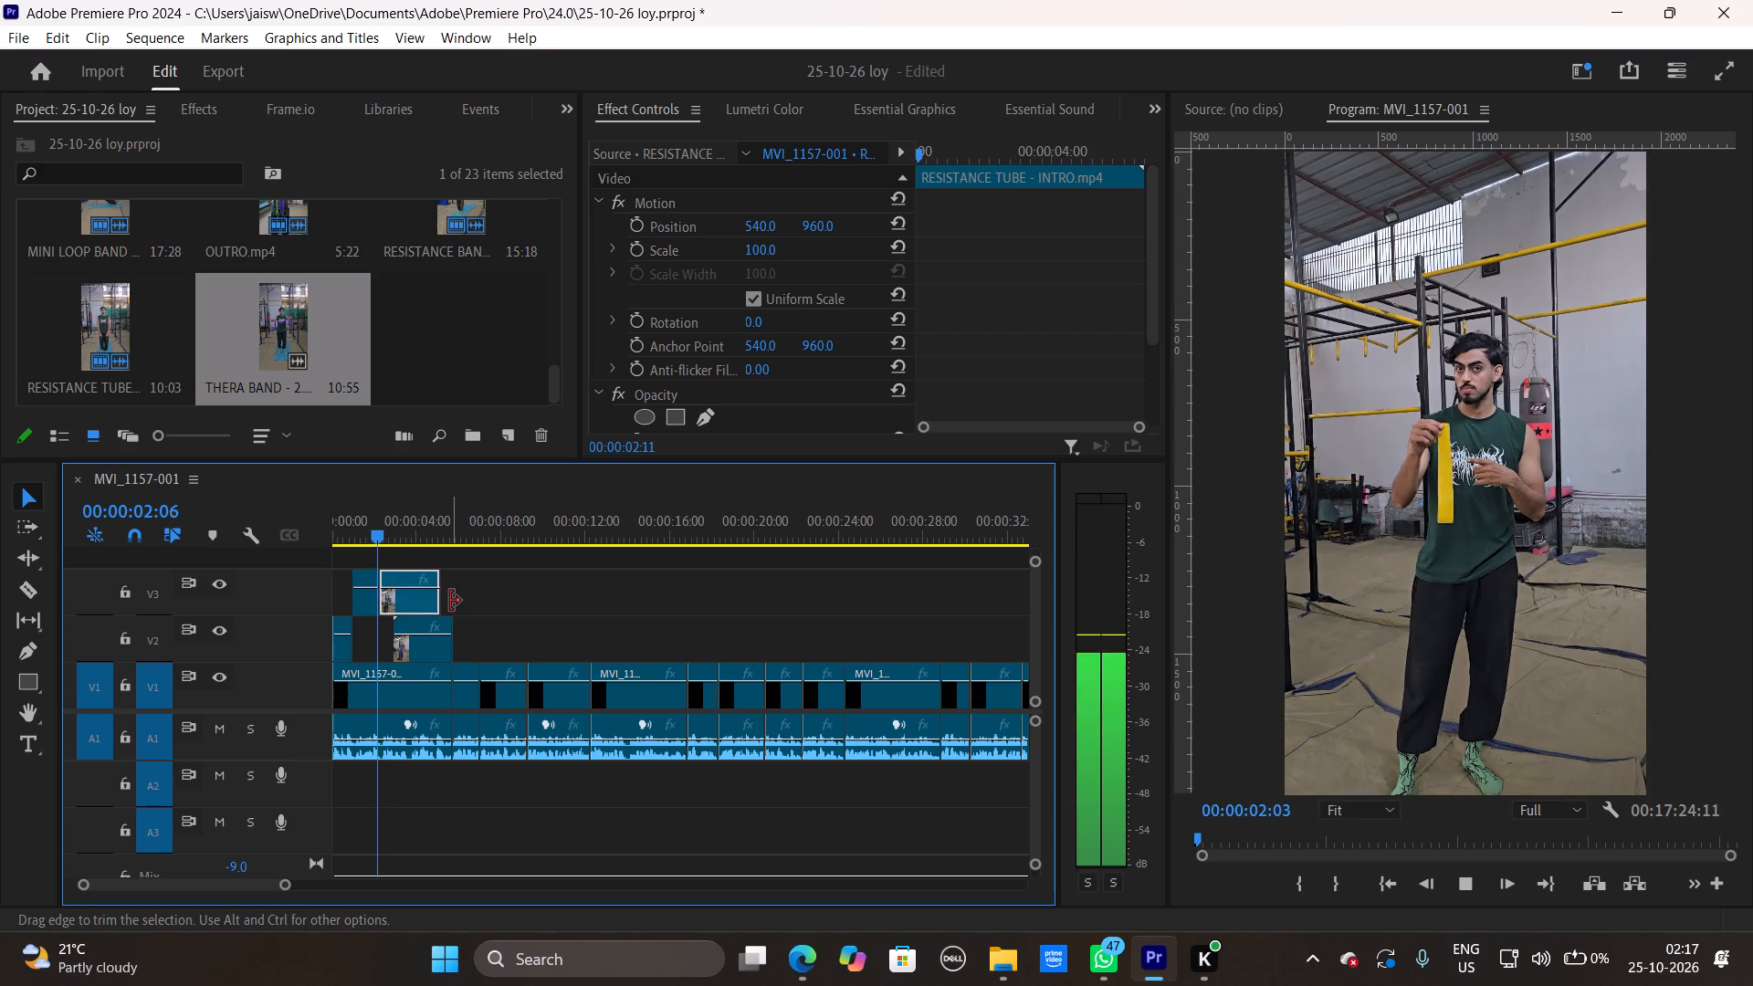
key(space)
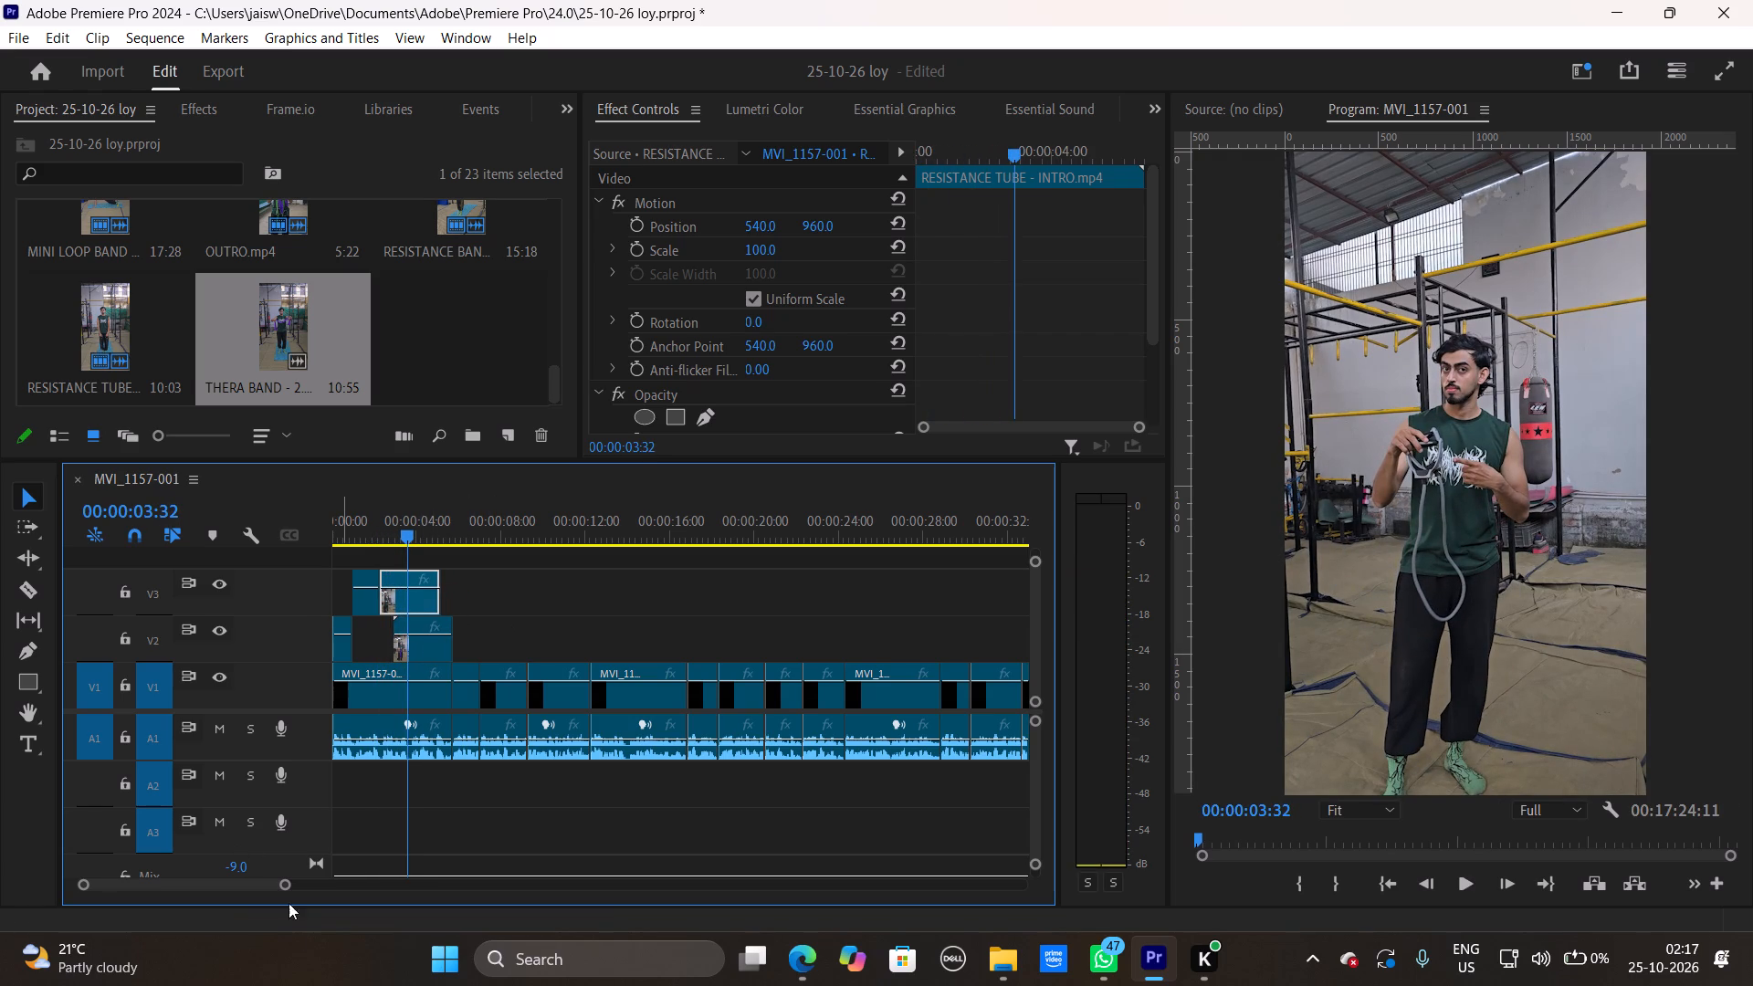
Extend the start of RESISTANCE TUBE - INTRO.mp4 by a few more frames, rejoin it to the MINI LOOP BAND clip's end, and play it.
drag(280, 882, 219, 890)
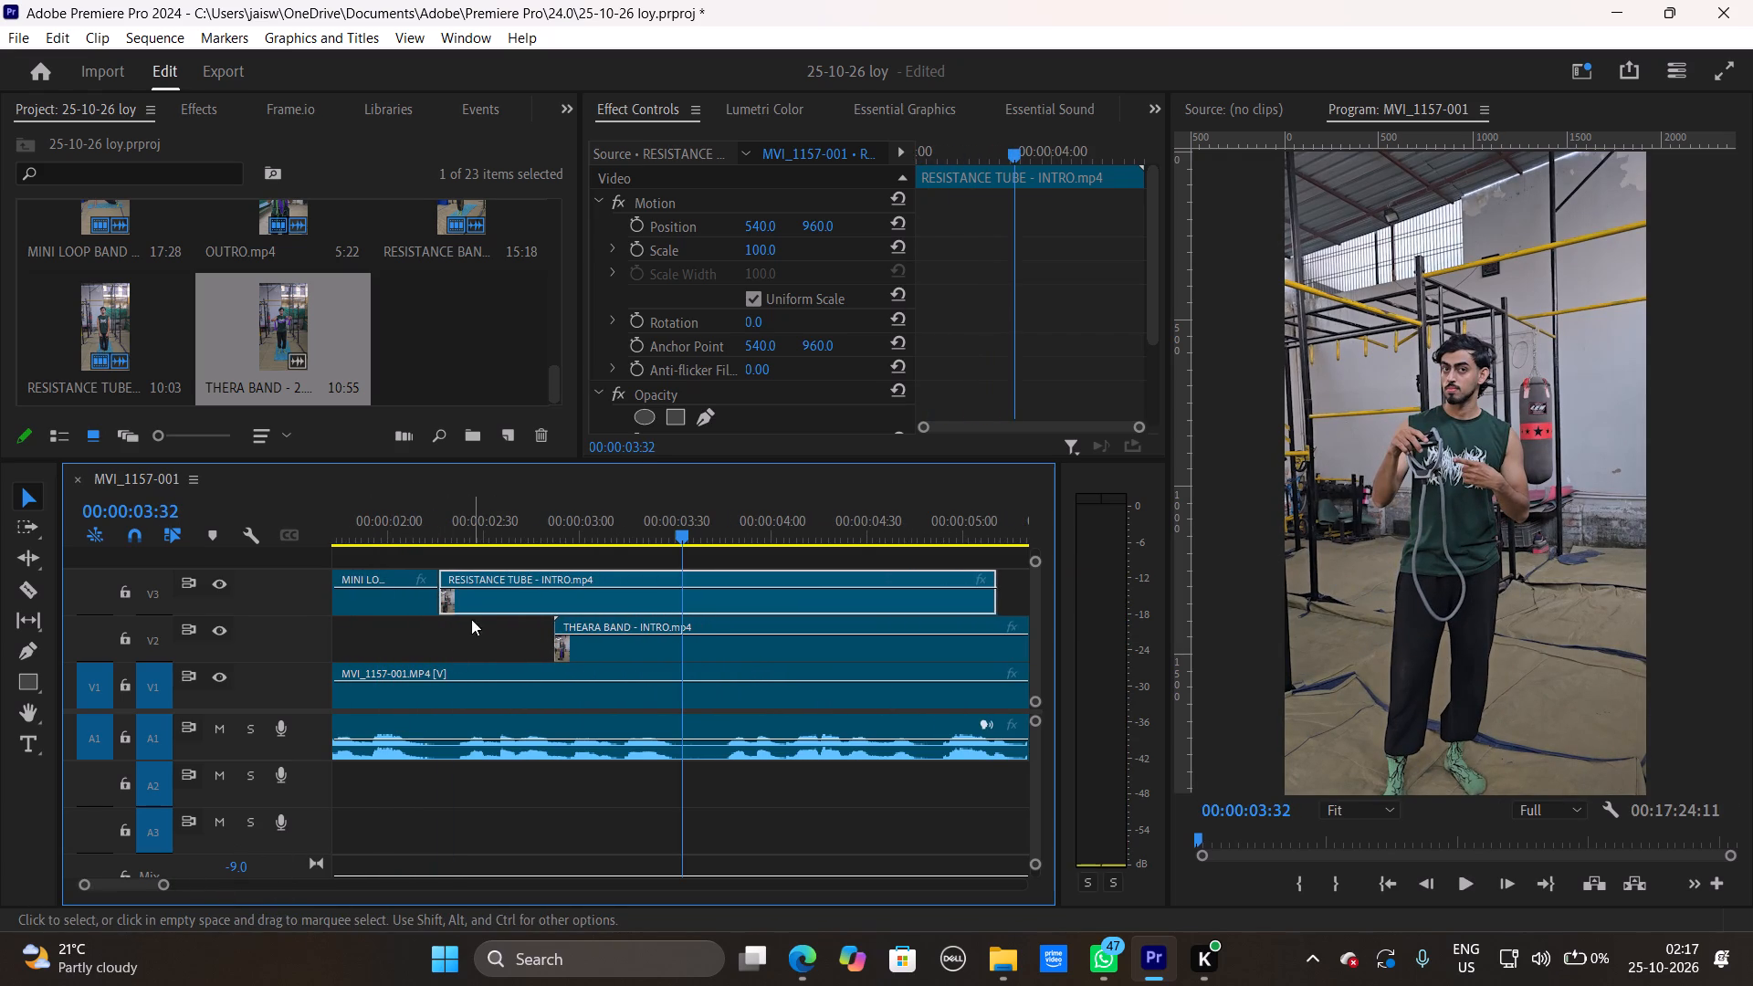
drag(475, 597, 498, 598)
drag(460, 580, 453, 582)
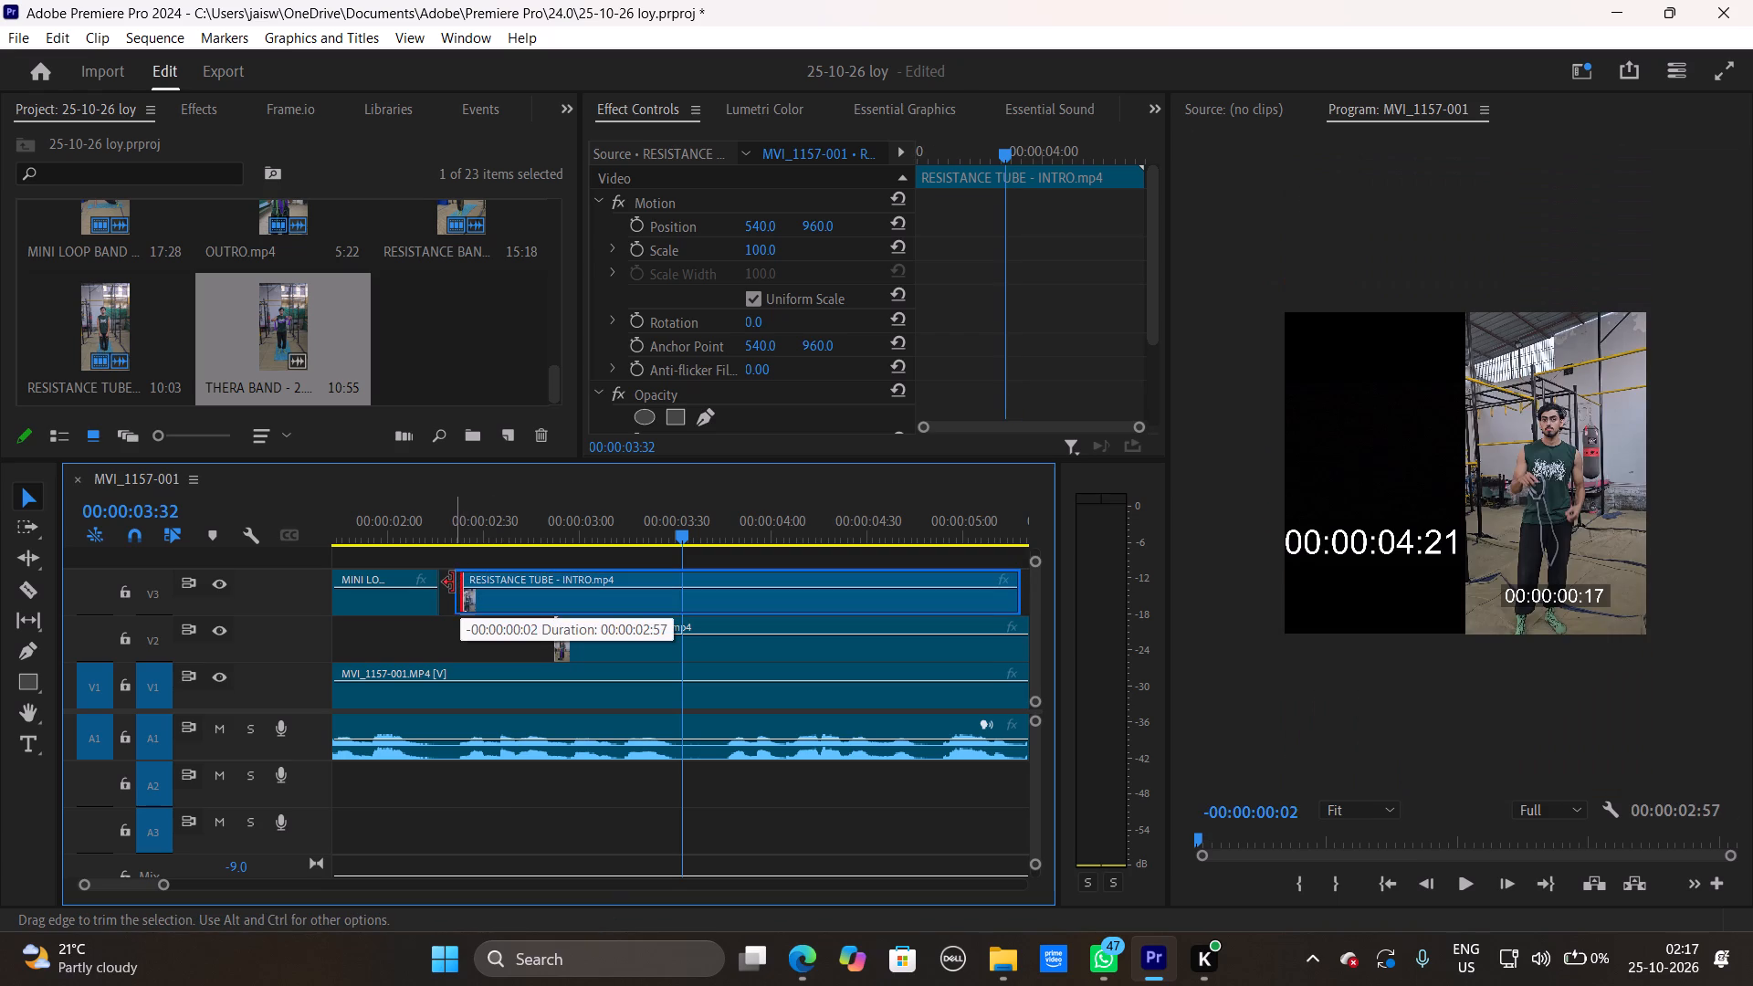
drag(453, 582, 451, 585)
drag(488, 607, 477, 611)
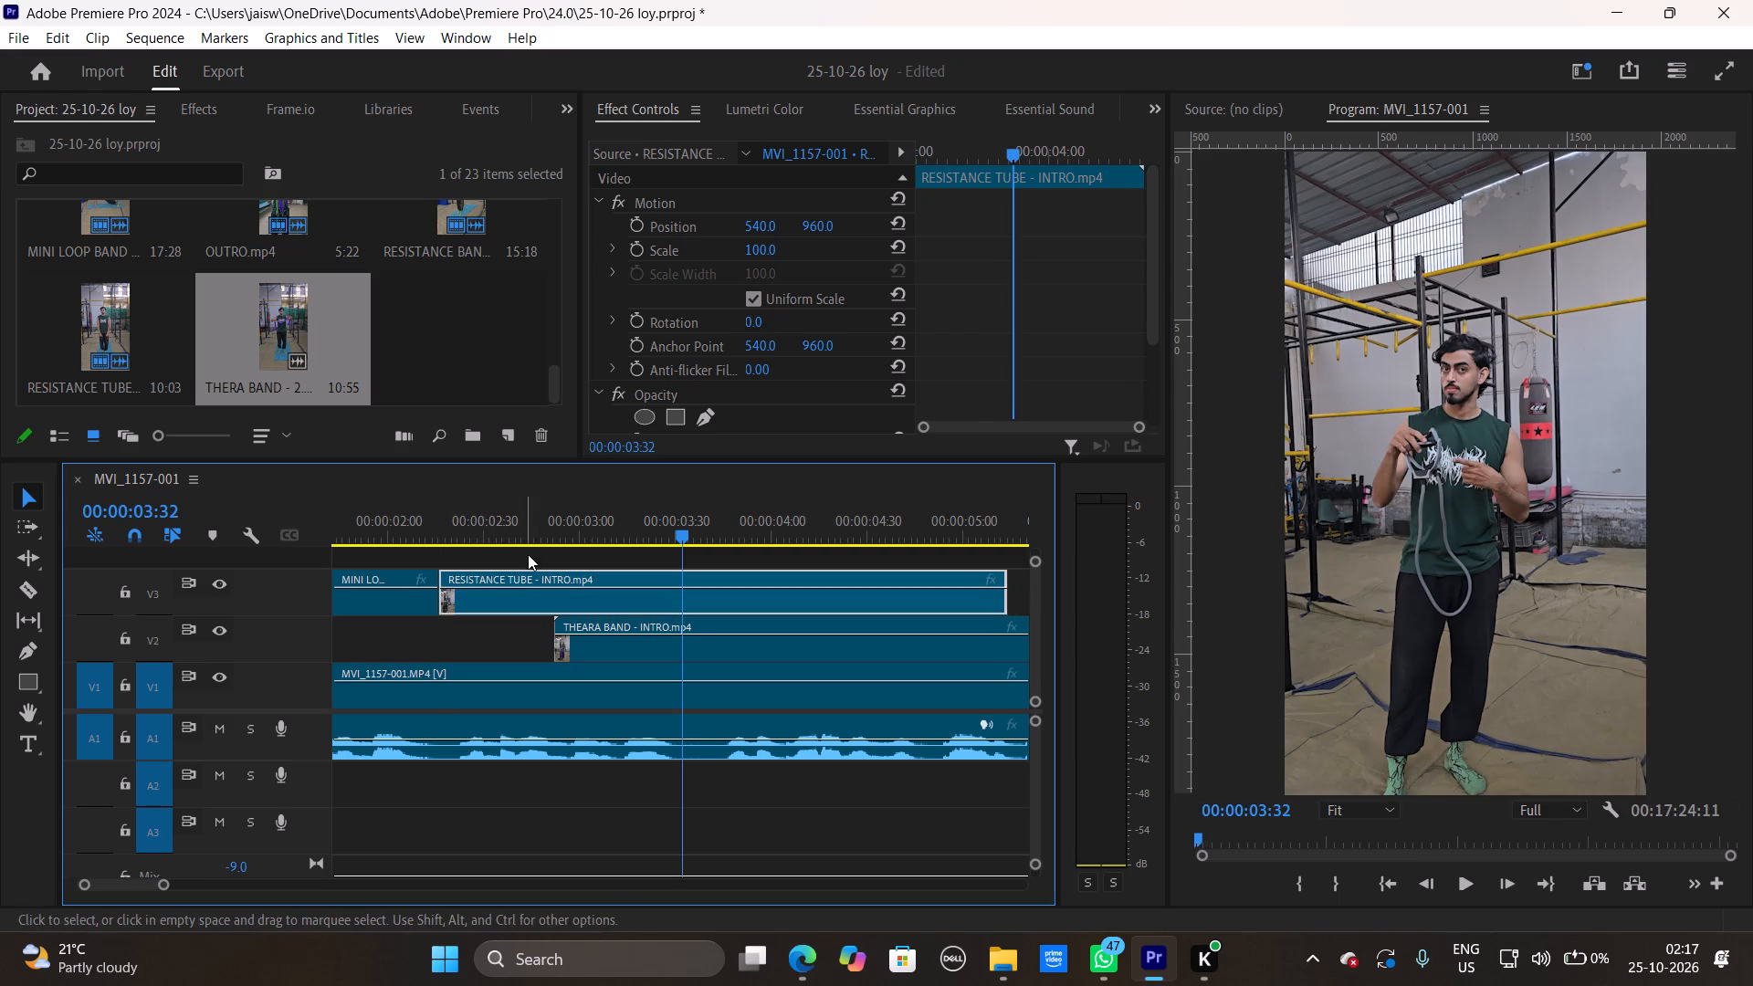
drag(588, 524, 391, 539)
key(space)
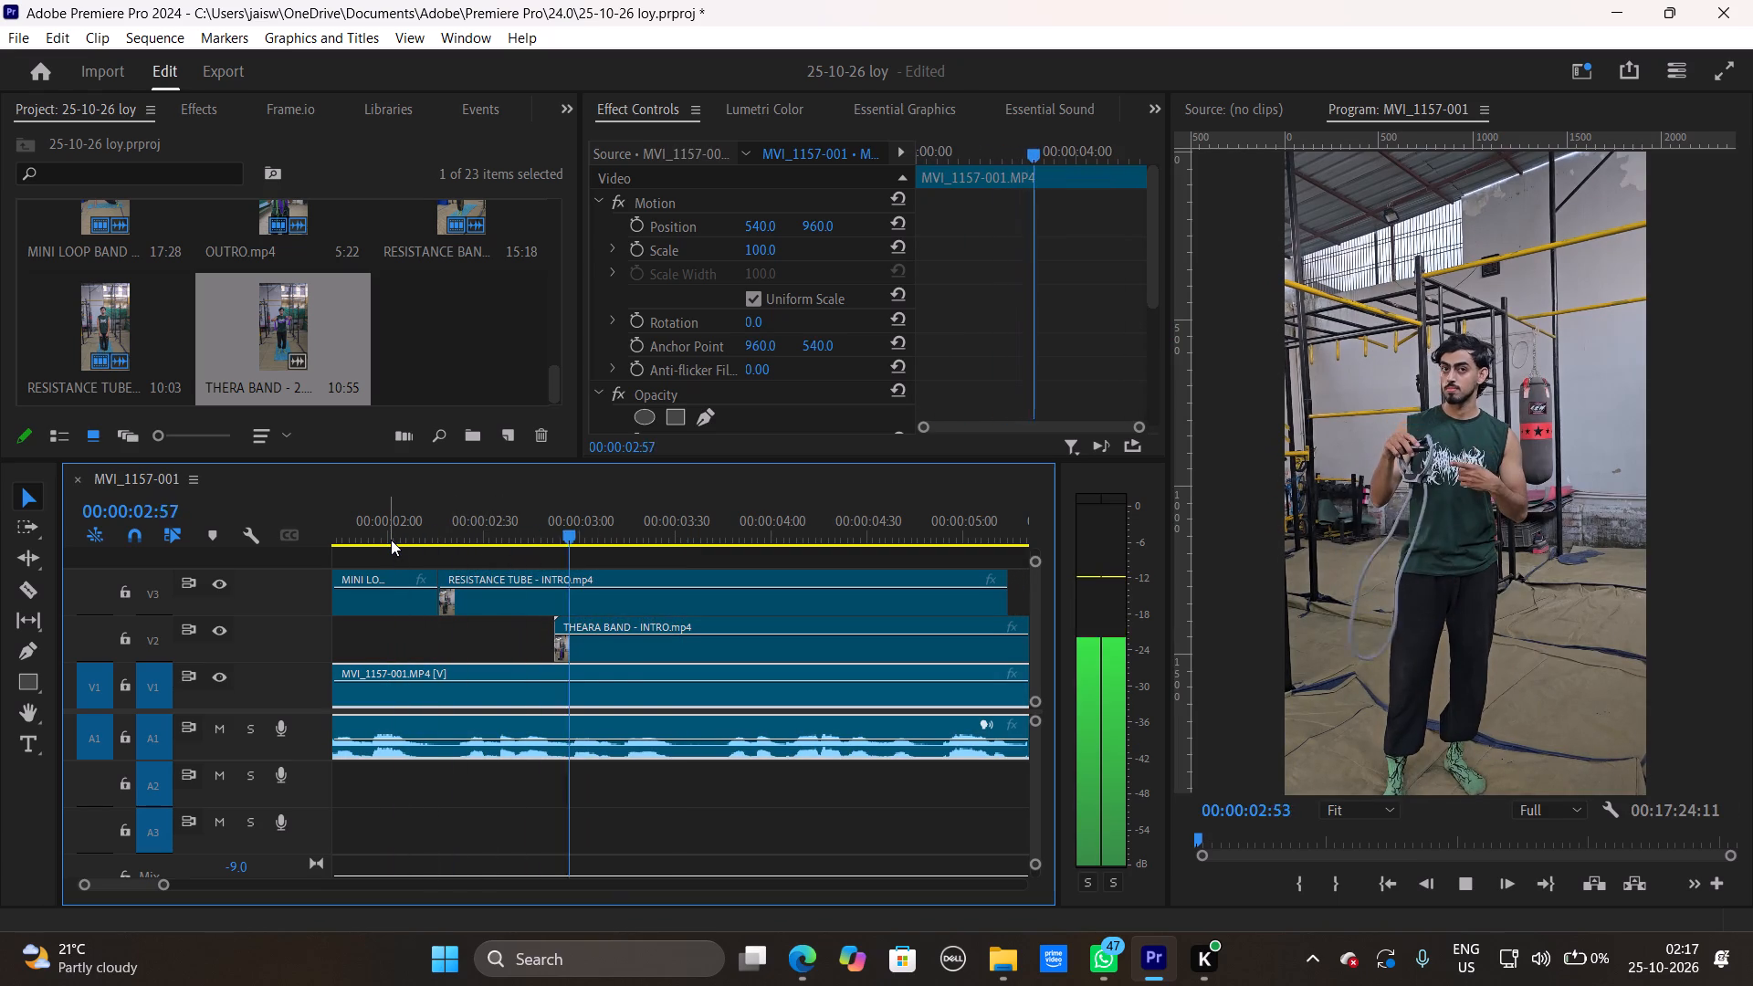
key(space)
Trim the end of RESISTANCE TUBE - INTRO.mp4 on V3 to about 00:00:03:38 and play on past the cut.
drag(999, 575, 691, 601)
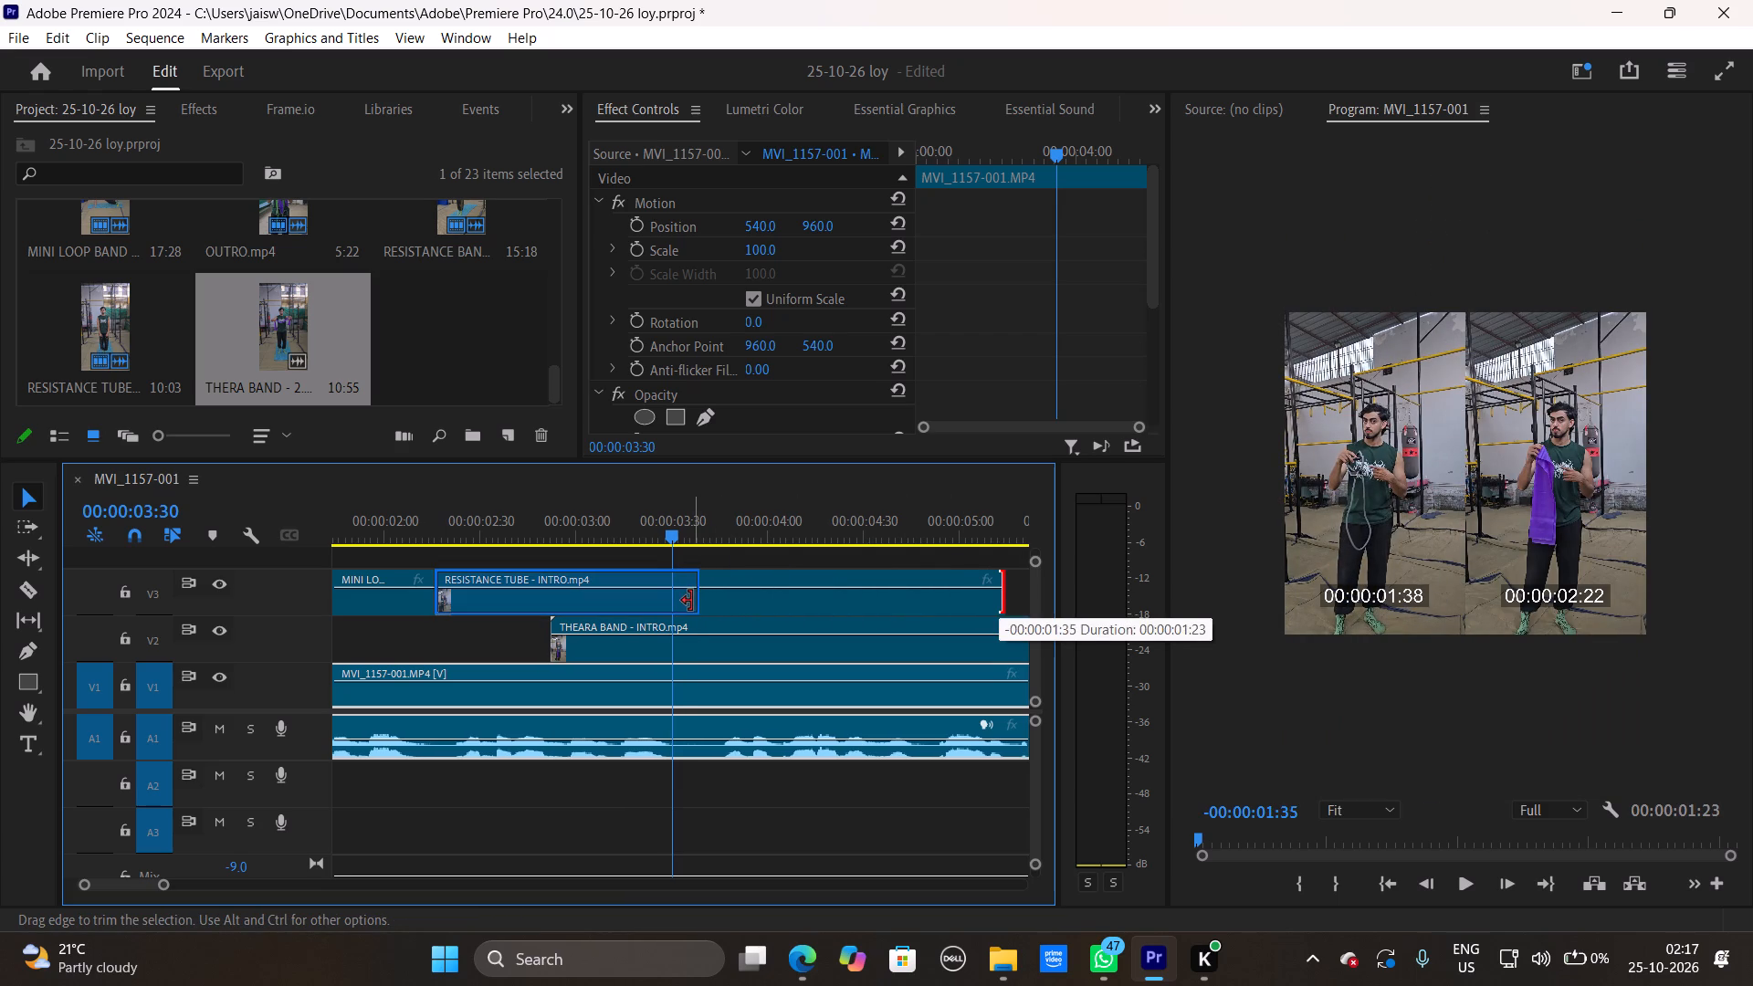
drag(691, 601, 689, 602)
key(space)
key(space)
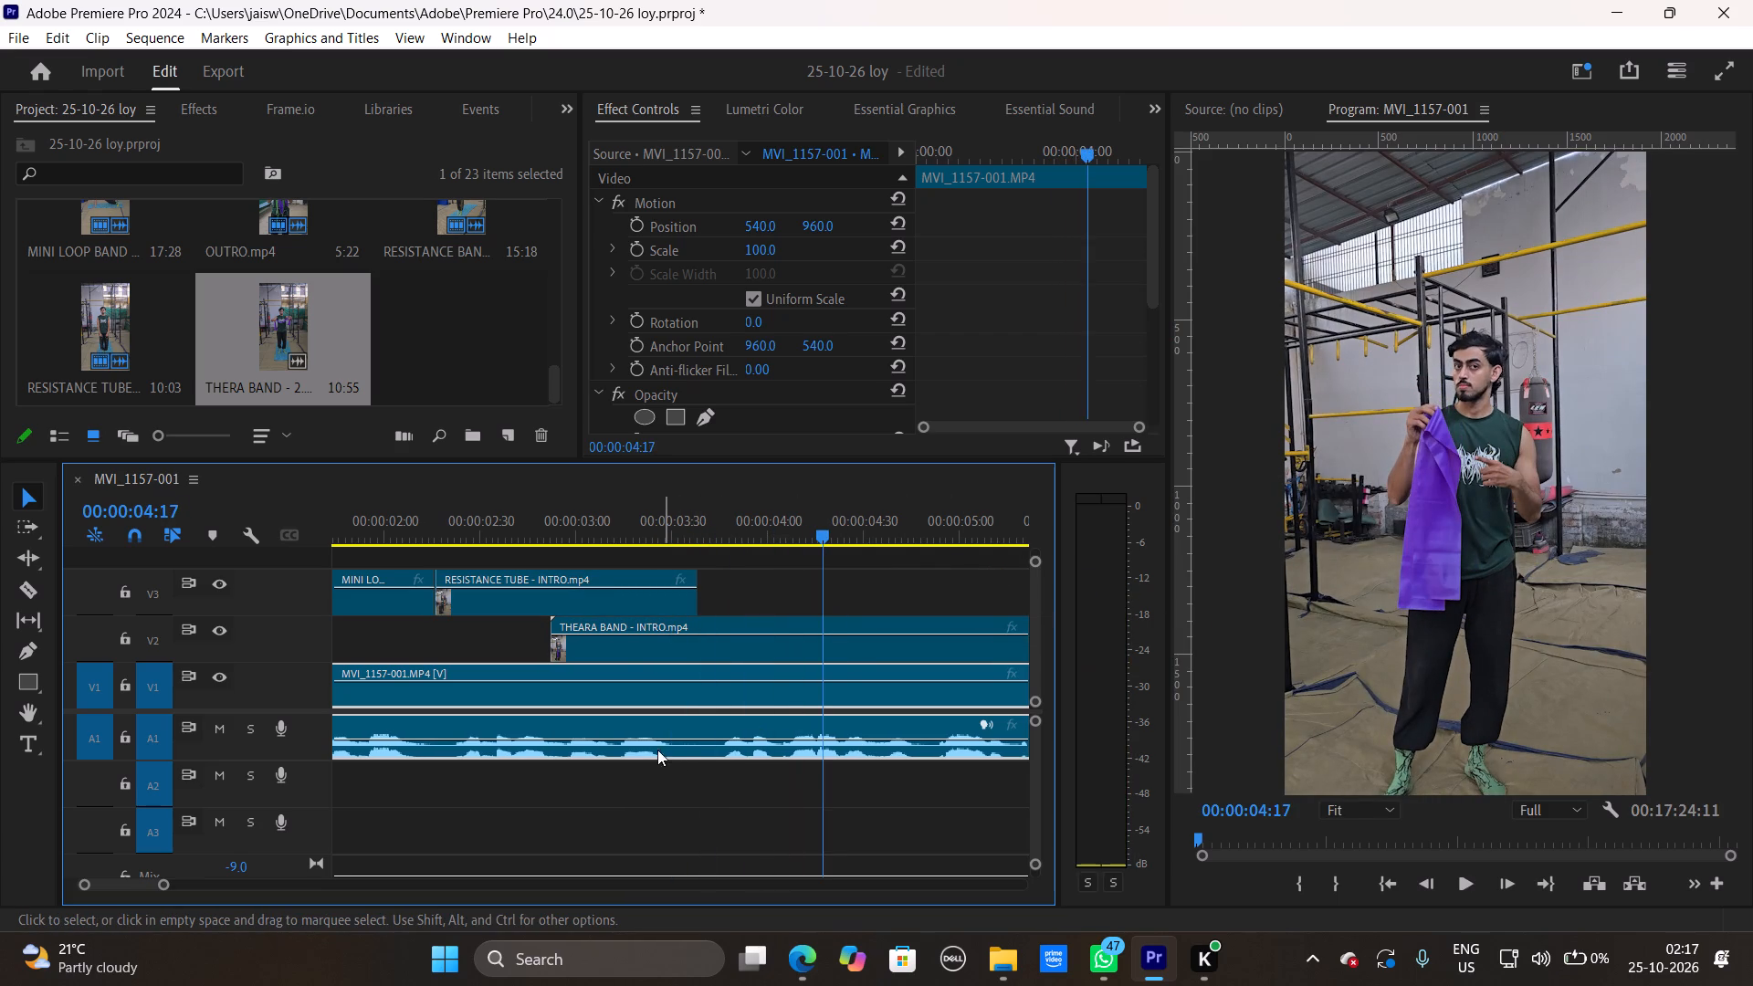
Move THEARA BAND - INTRO.mp4 along V2 to start where the RESISTANCE TUBE clip ends, and play across the cut.
drag(617, 643, 740, 656)
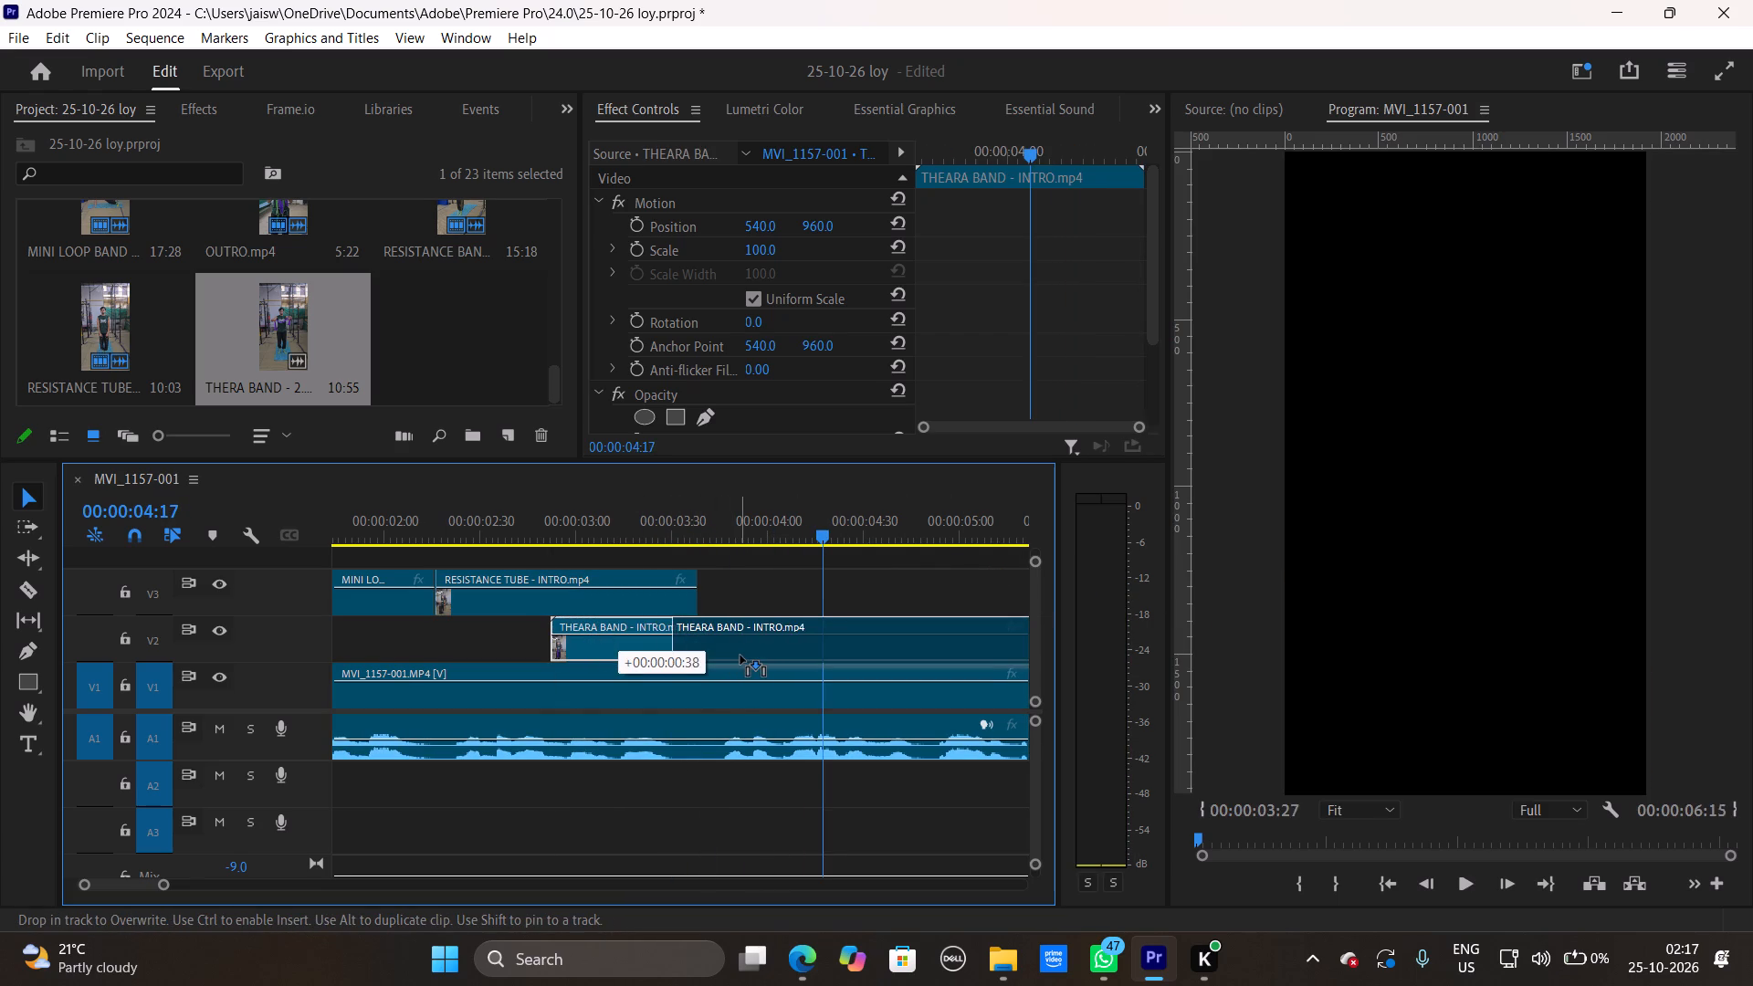
drag(740, 656, 757, 656)
drag(690, 508, 598, 533)
key(space)
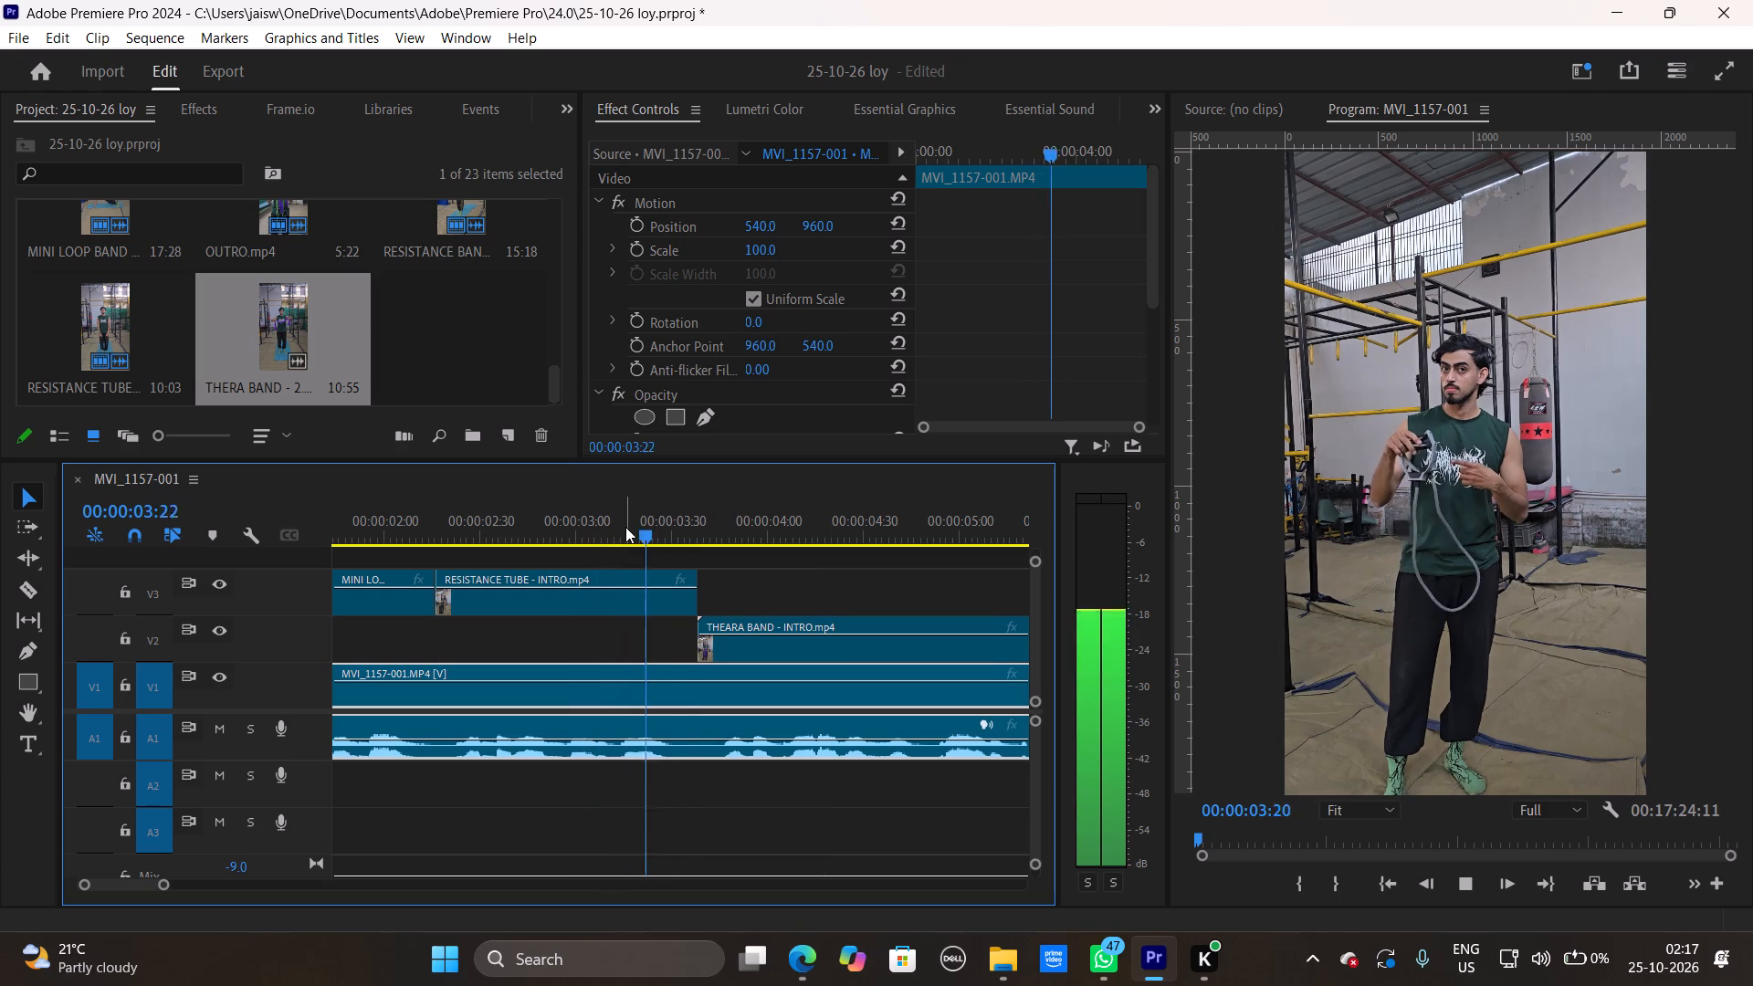
key(space)
key(space)
key(space)
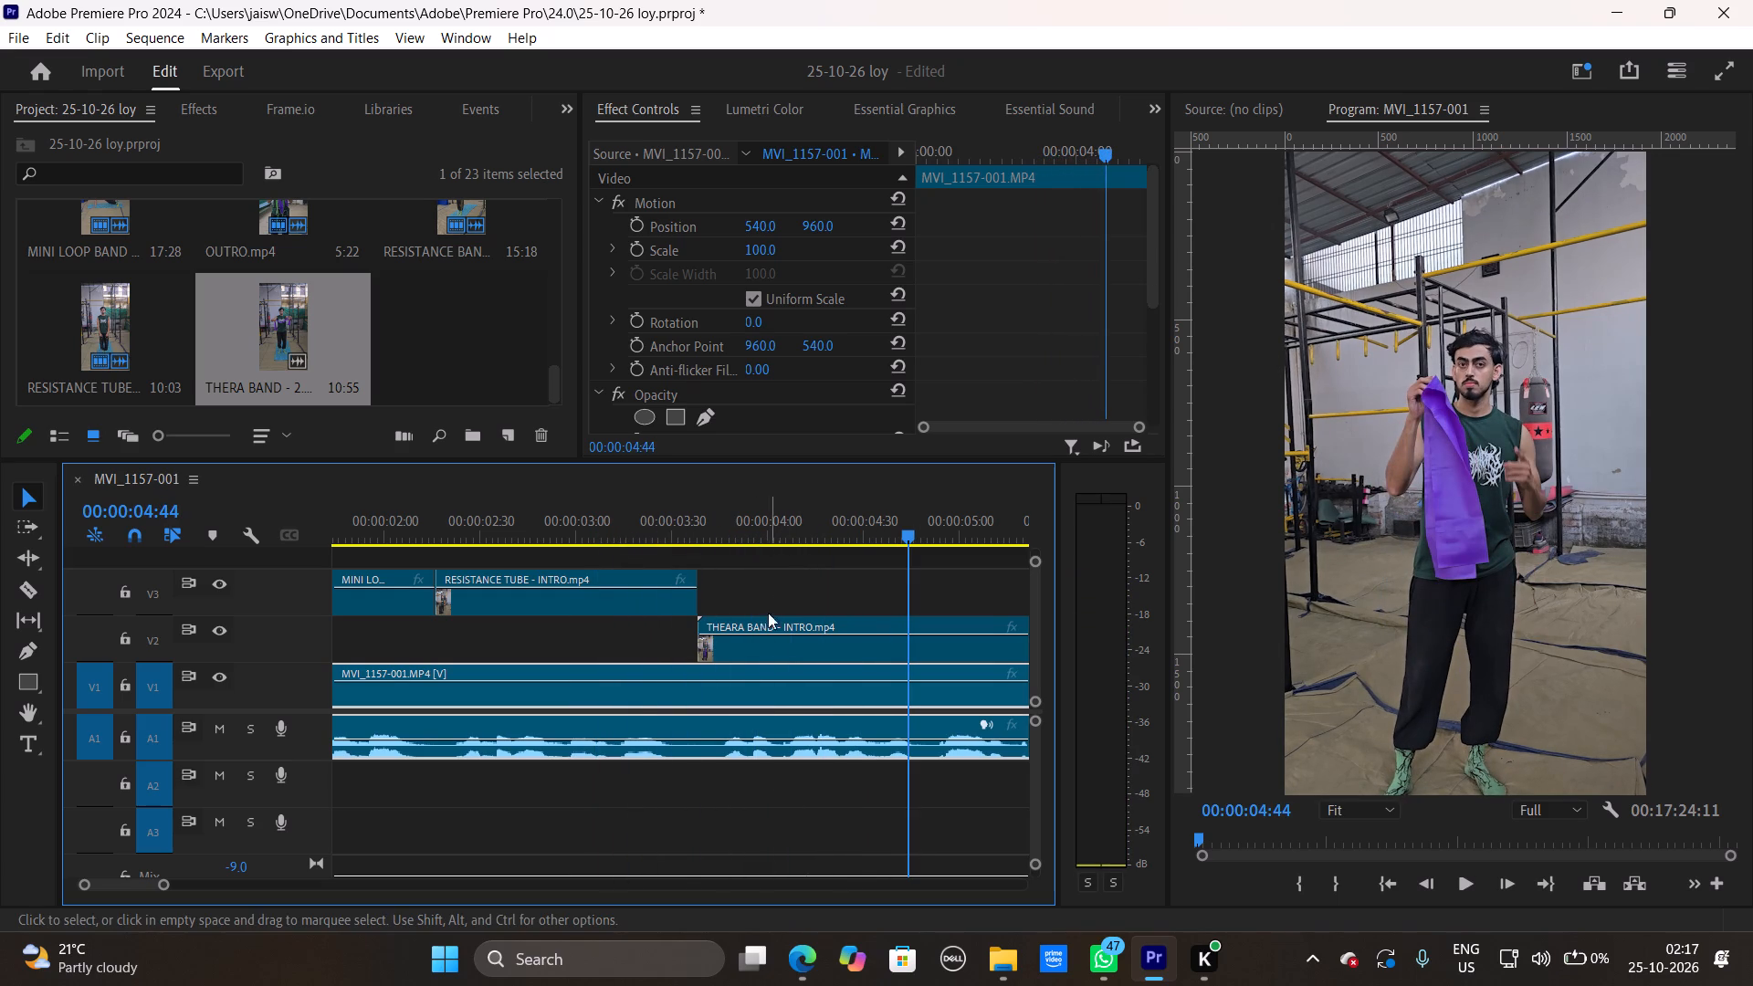
Trim just under a second off the start of THEARA BAND - INTRO.mp4, shift it back to the RESISTANCE TUBE clip's end, and play the transition.
drag(708, 621, 876, 625)
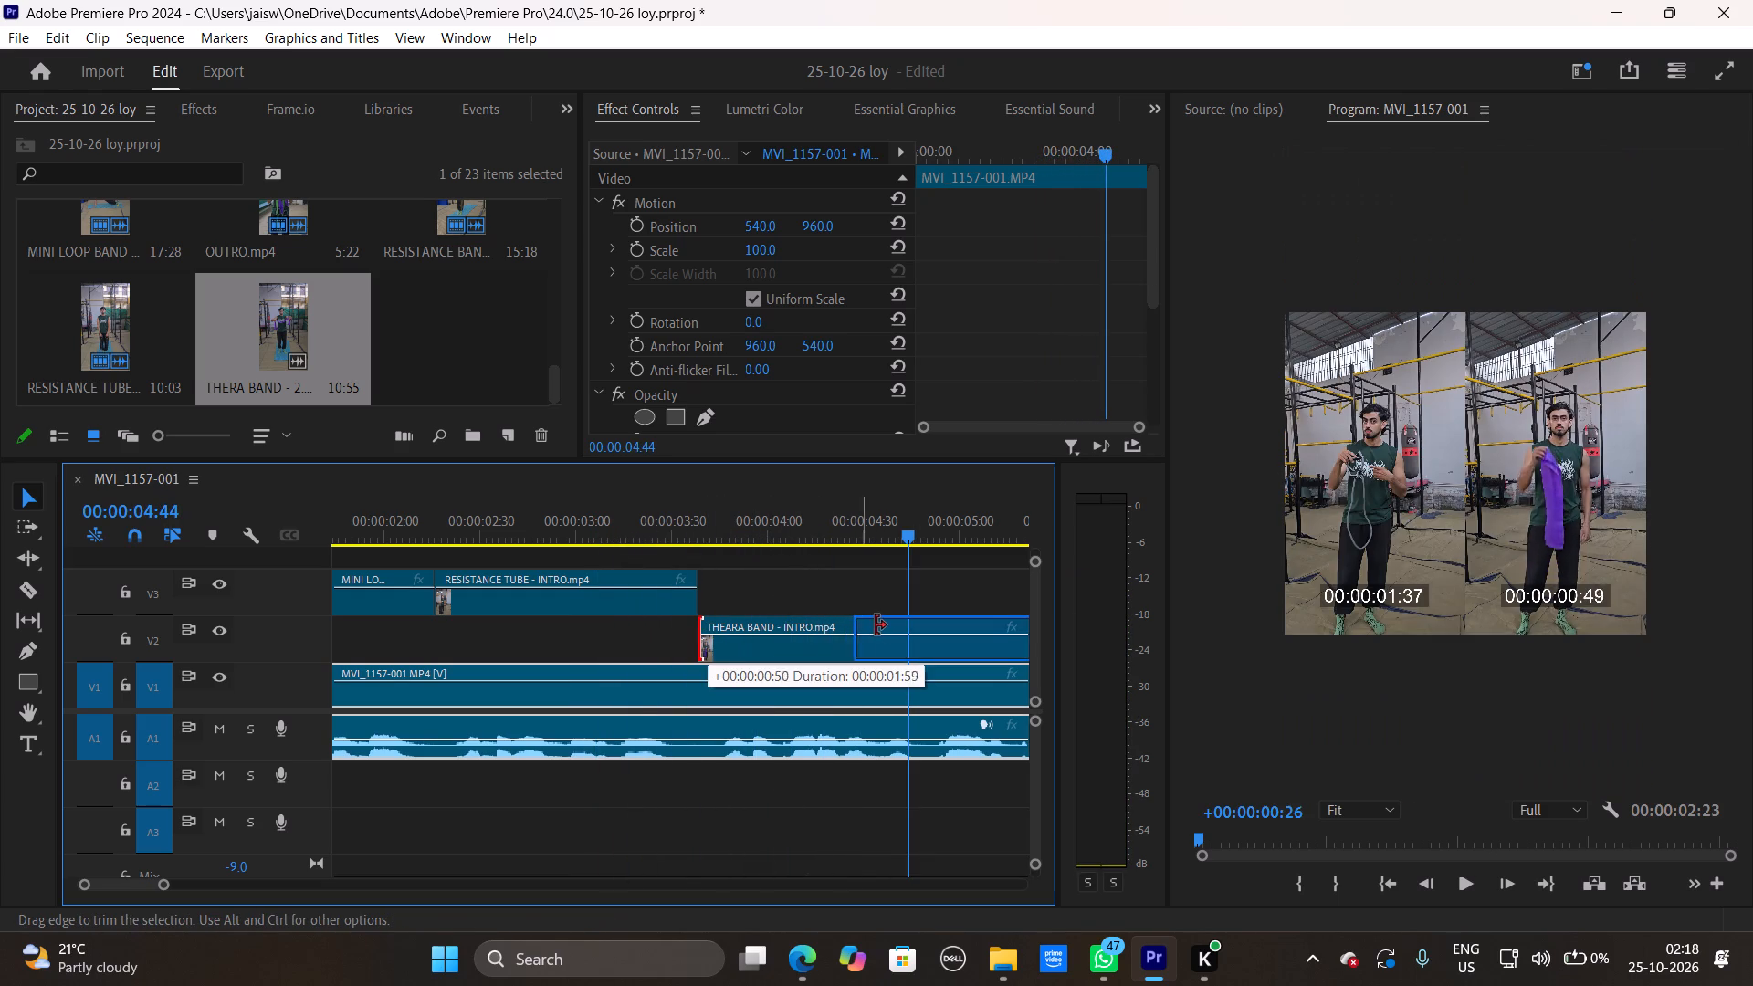
drag(876, 625, 887, 625)
drag(929, 646, 741, 645)
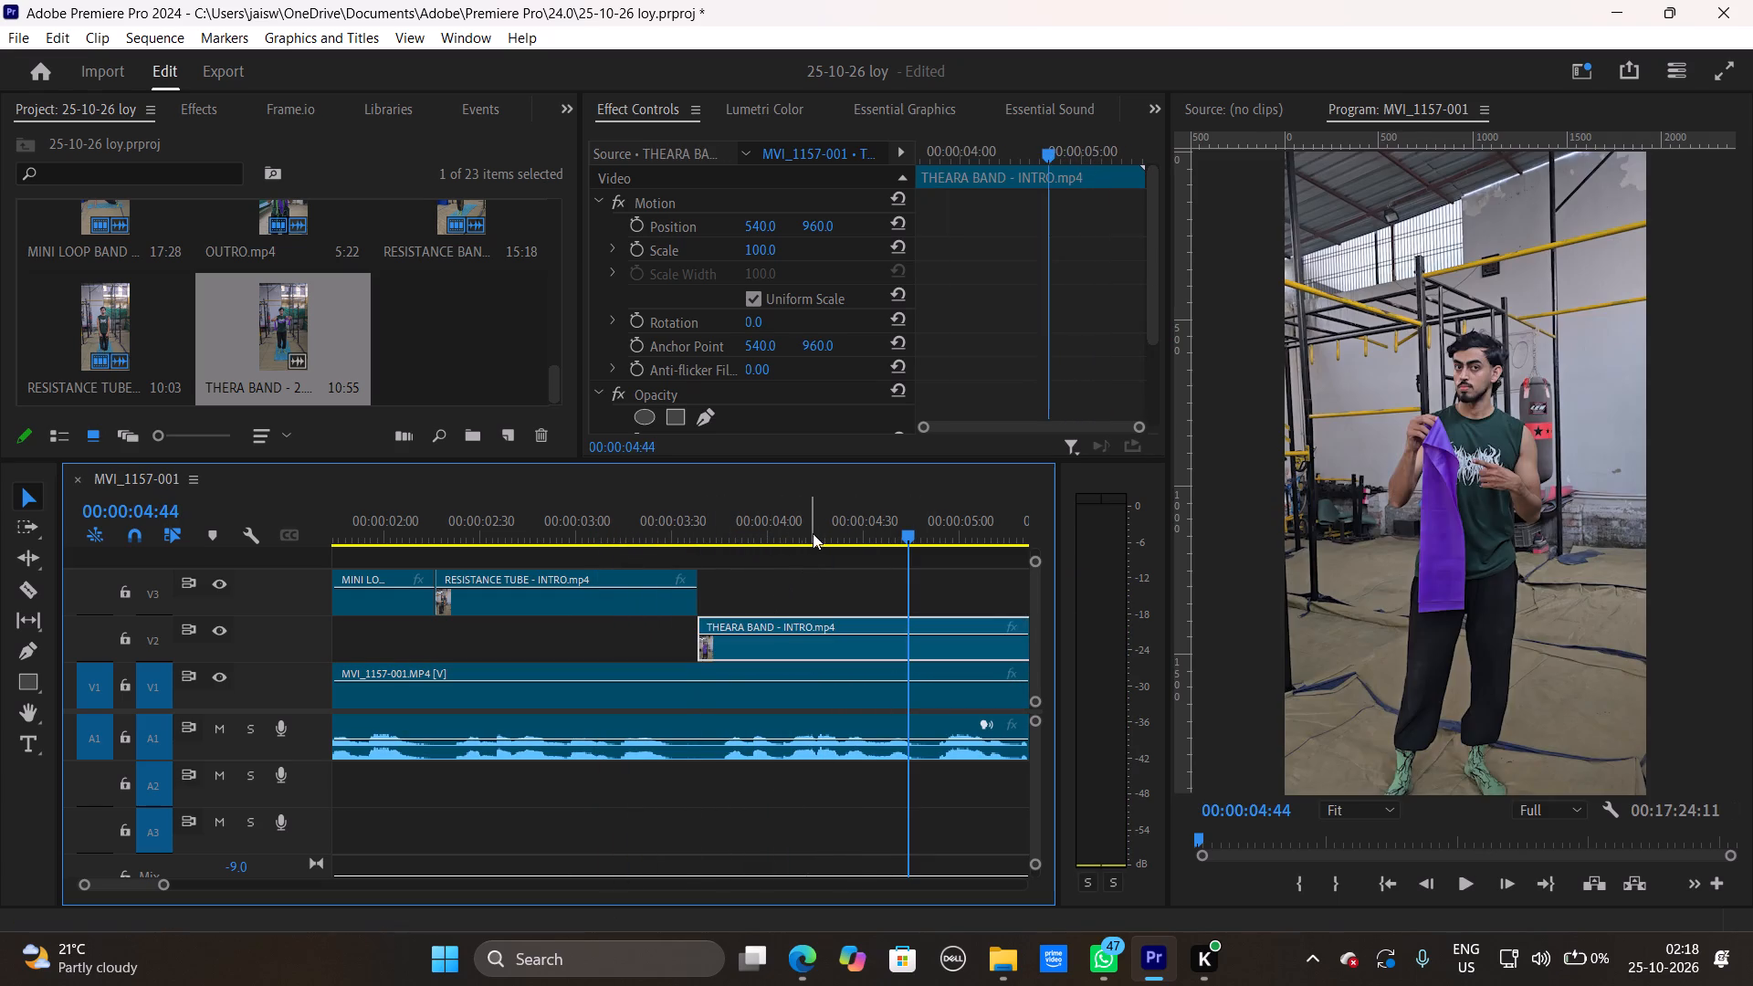
drag(802, 532, 548, 545)
key(space)
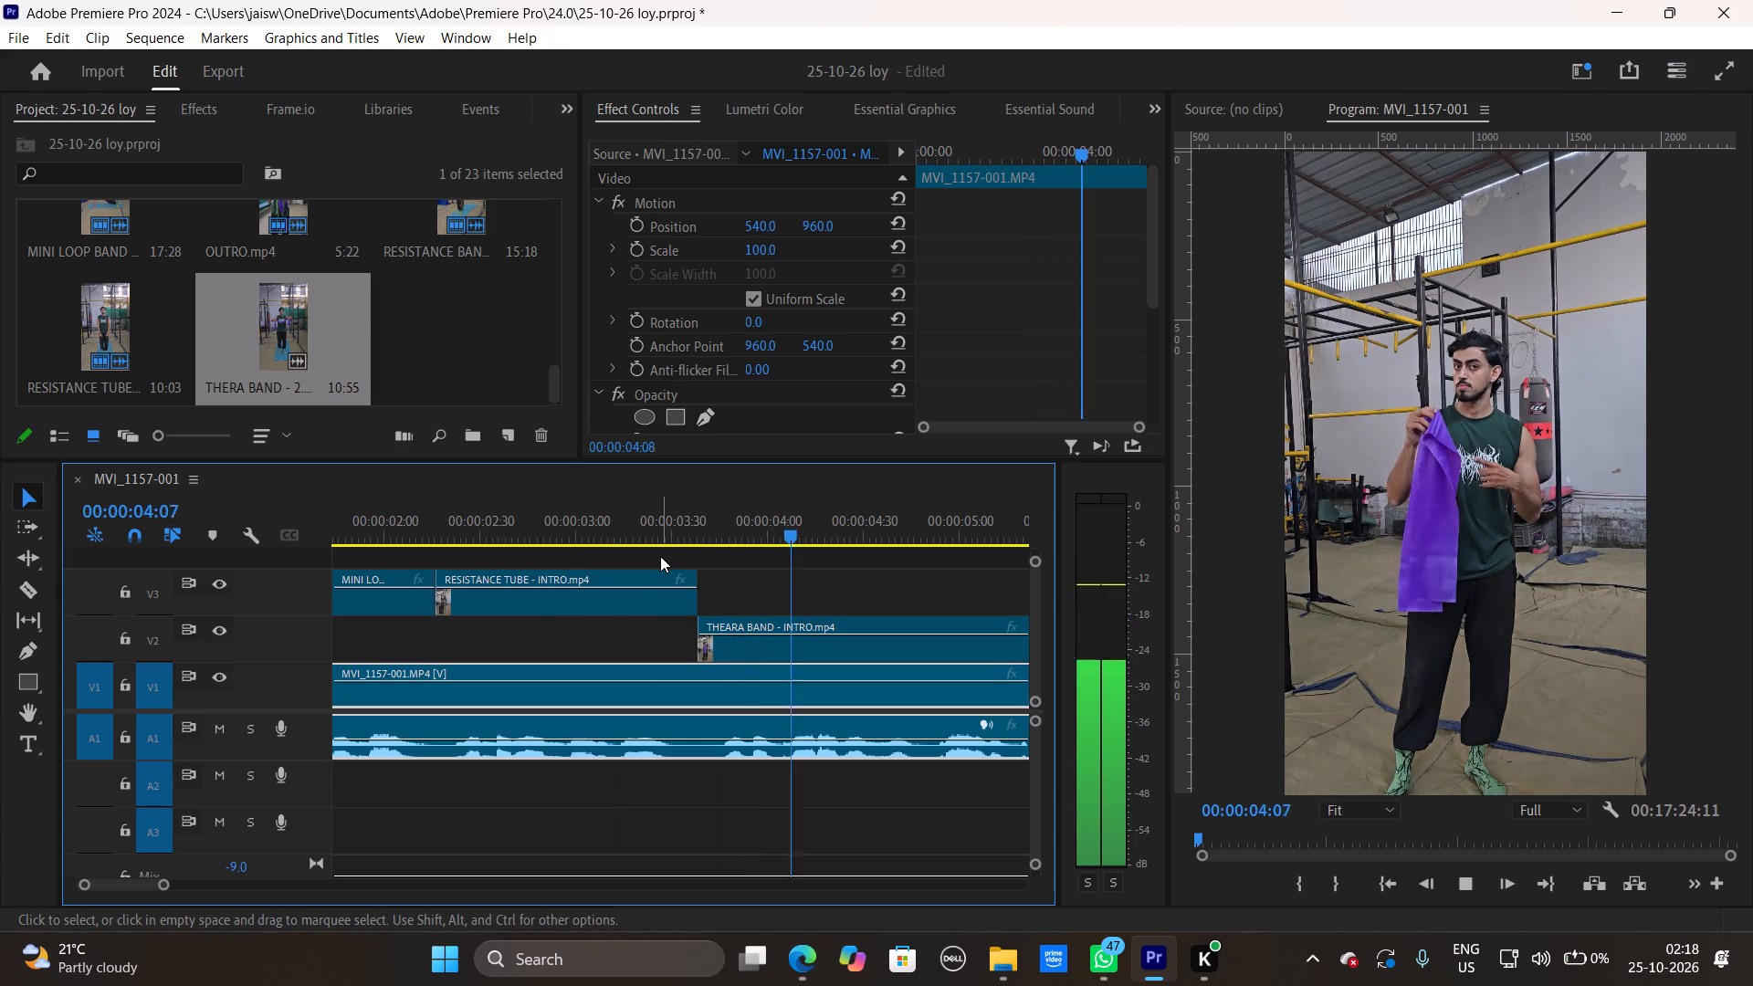
key(space)
drag(818, 519, 563, 576)
key(space)
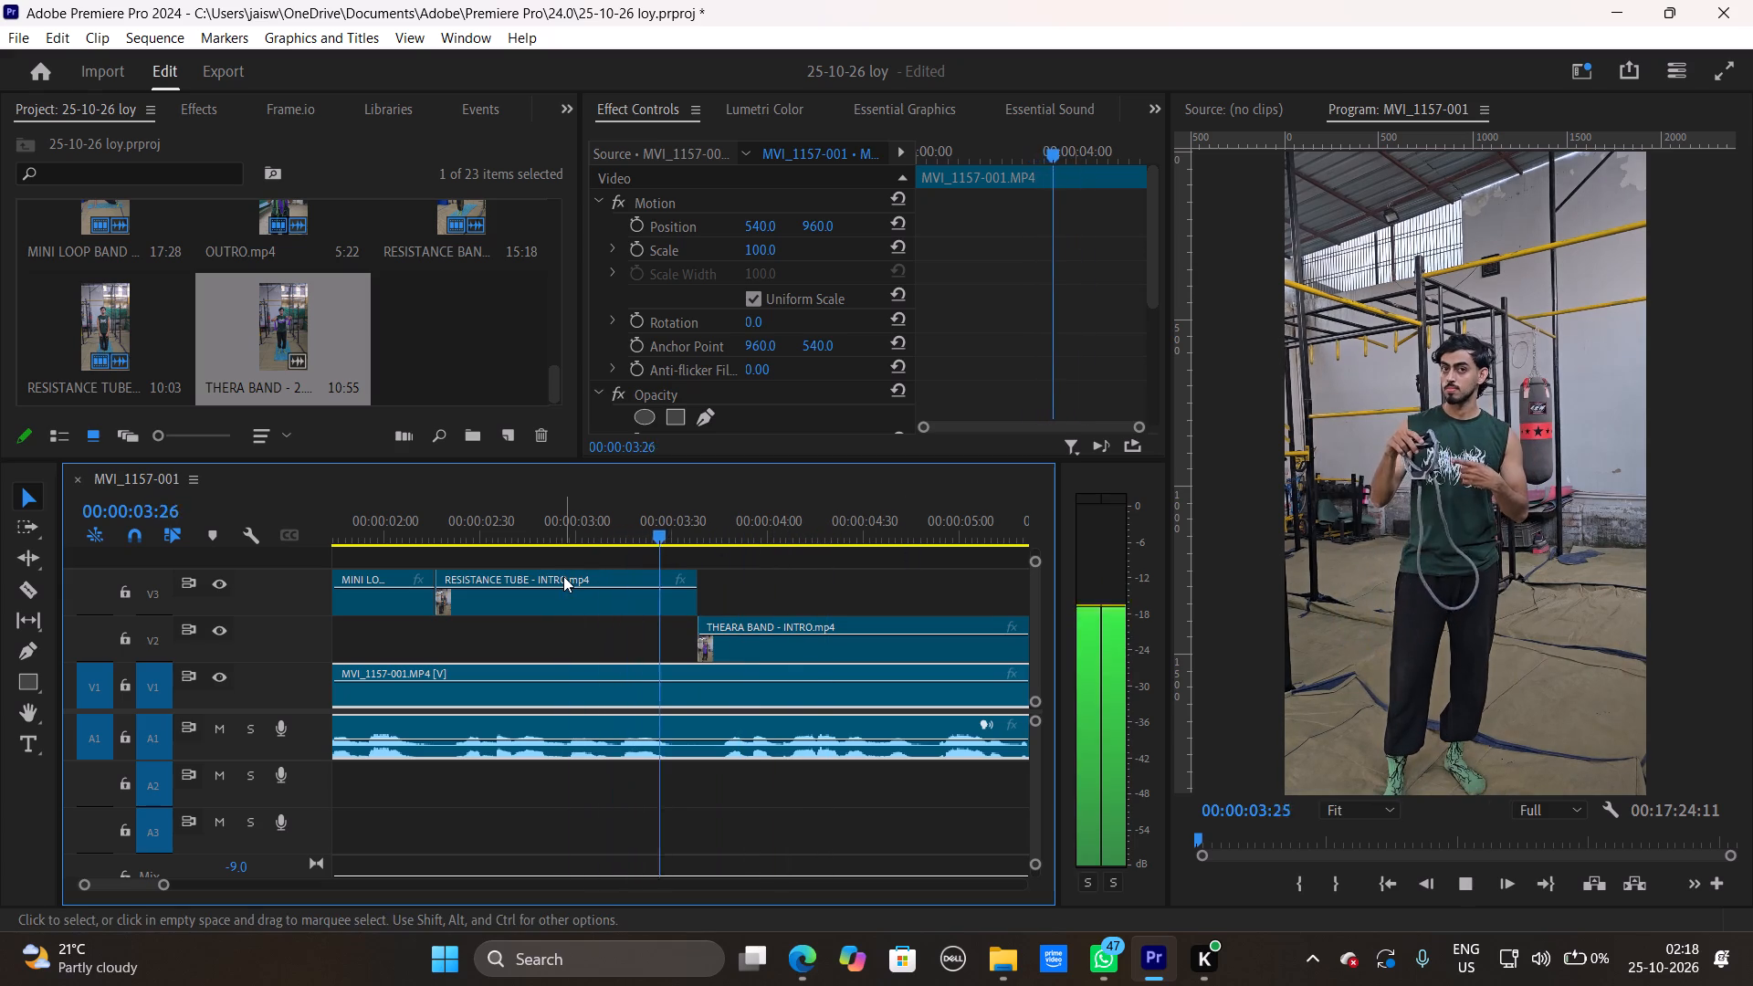
key(space)
Extend the start of THEARA BAND - INTRO.mp4 by a few frames, rejoin it to the RESISTANCE TUBE clip's end, and play through it.
drag(722, 652, 751, 655)
drag(726, 647, 709, 645)
drag(745, 650, 724, 653)
drag(759, 540, 591, 548)
key(space)
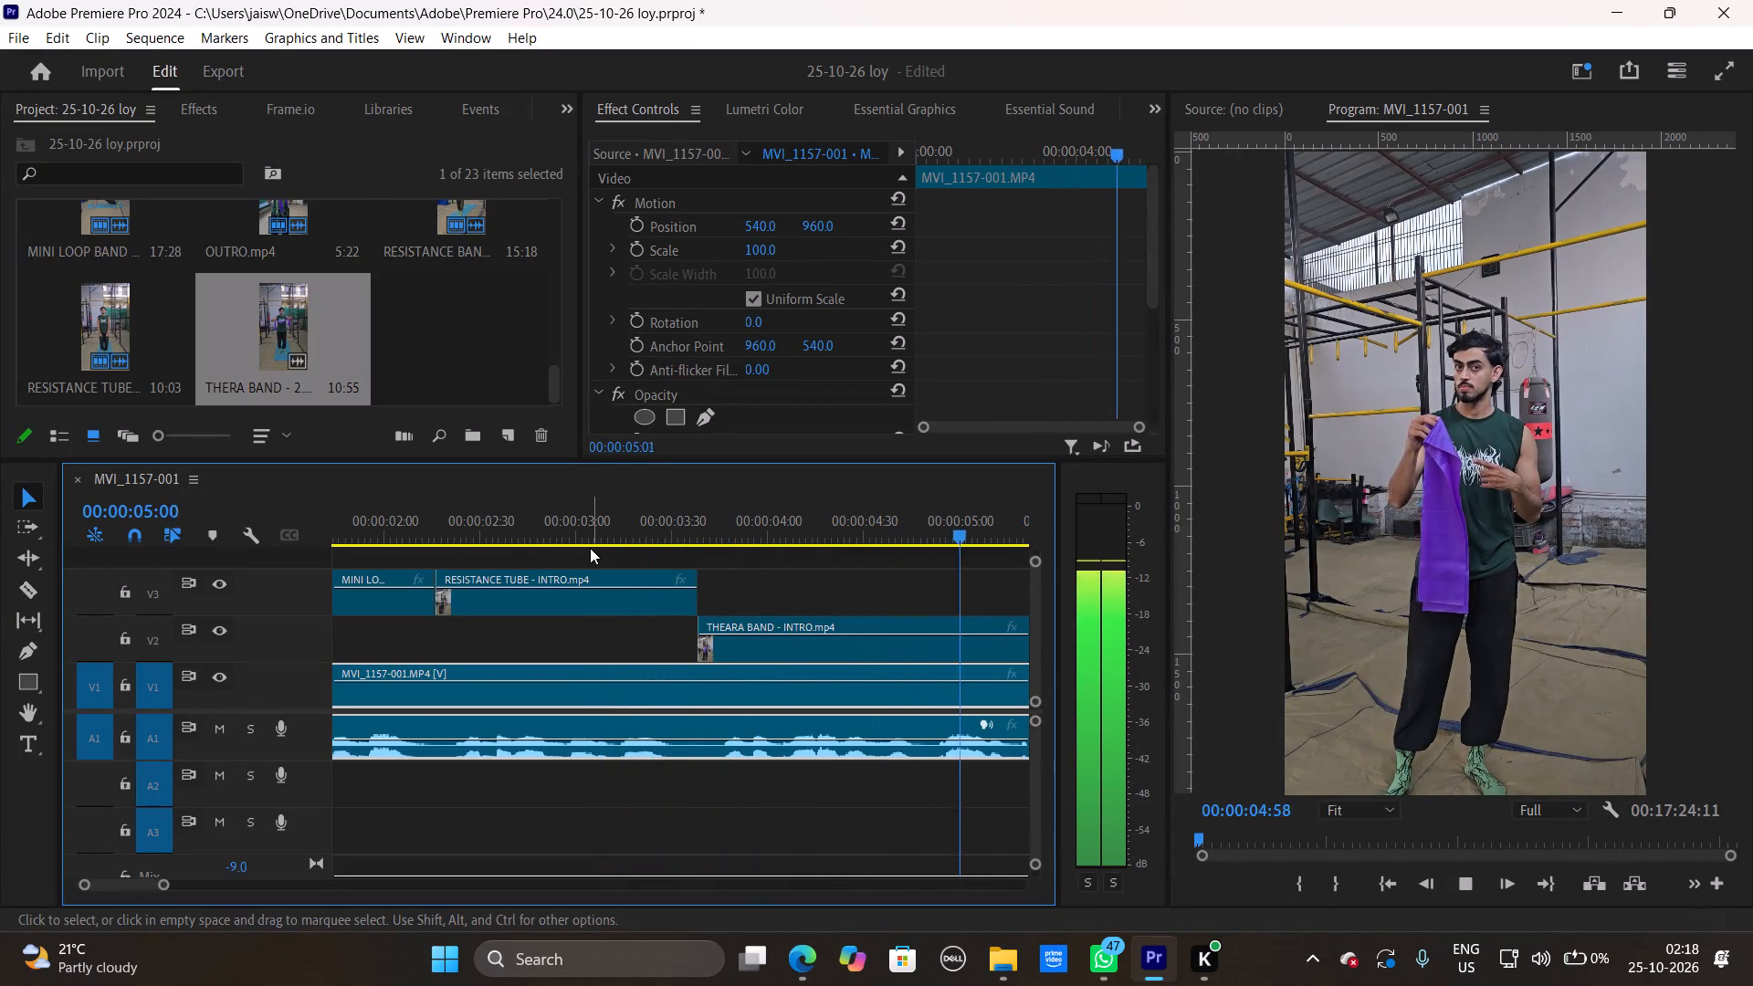
key(space)
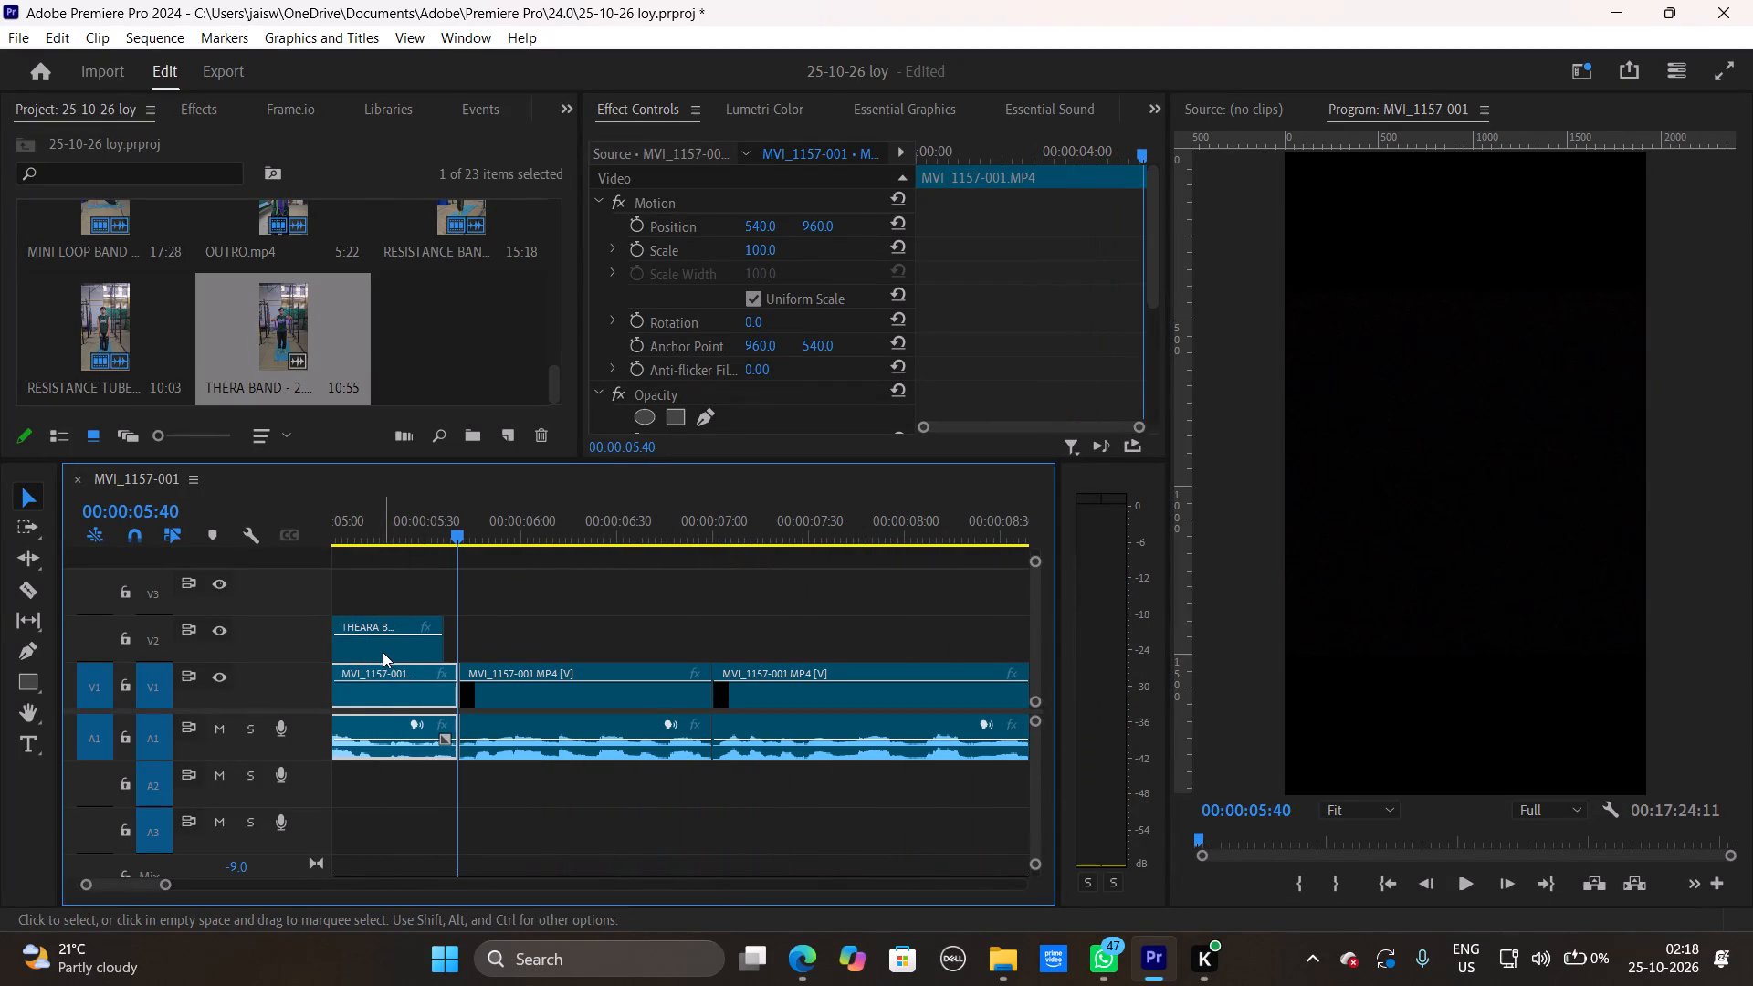
Extend THEARA BAND - INTRO.mp4's start further to cover the first V1 clip's end, rejoin it to the RESISTANCE TUBE clip, and play the opening.
drag(383, 651, 435, 654)
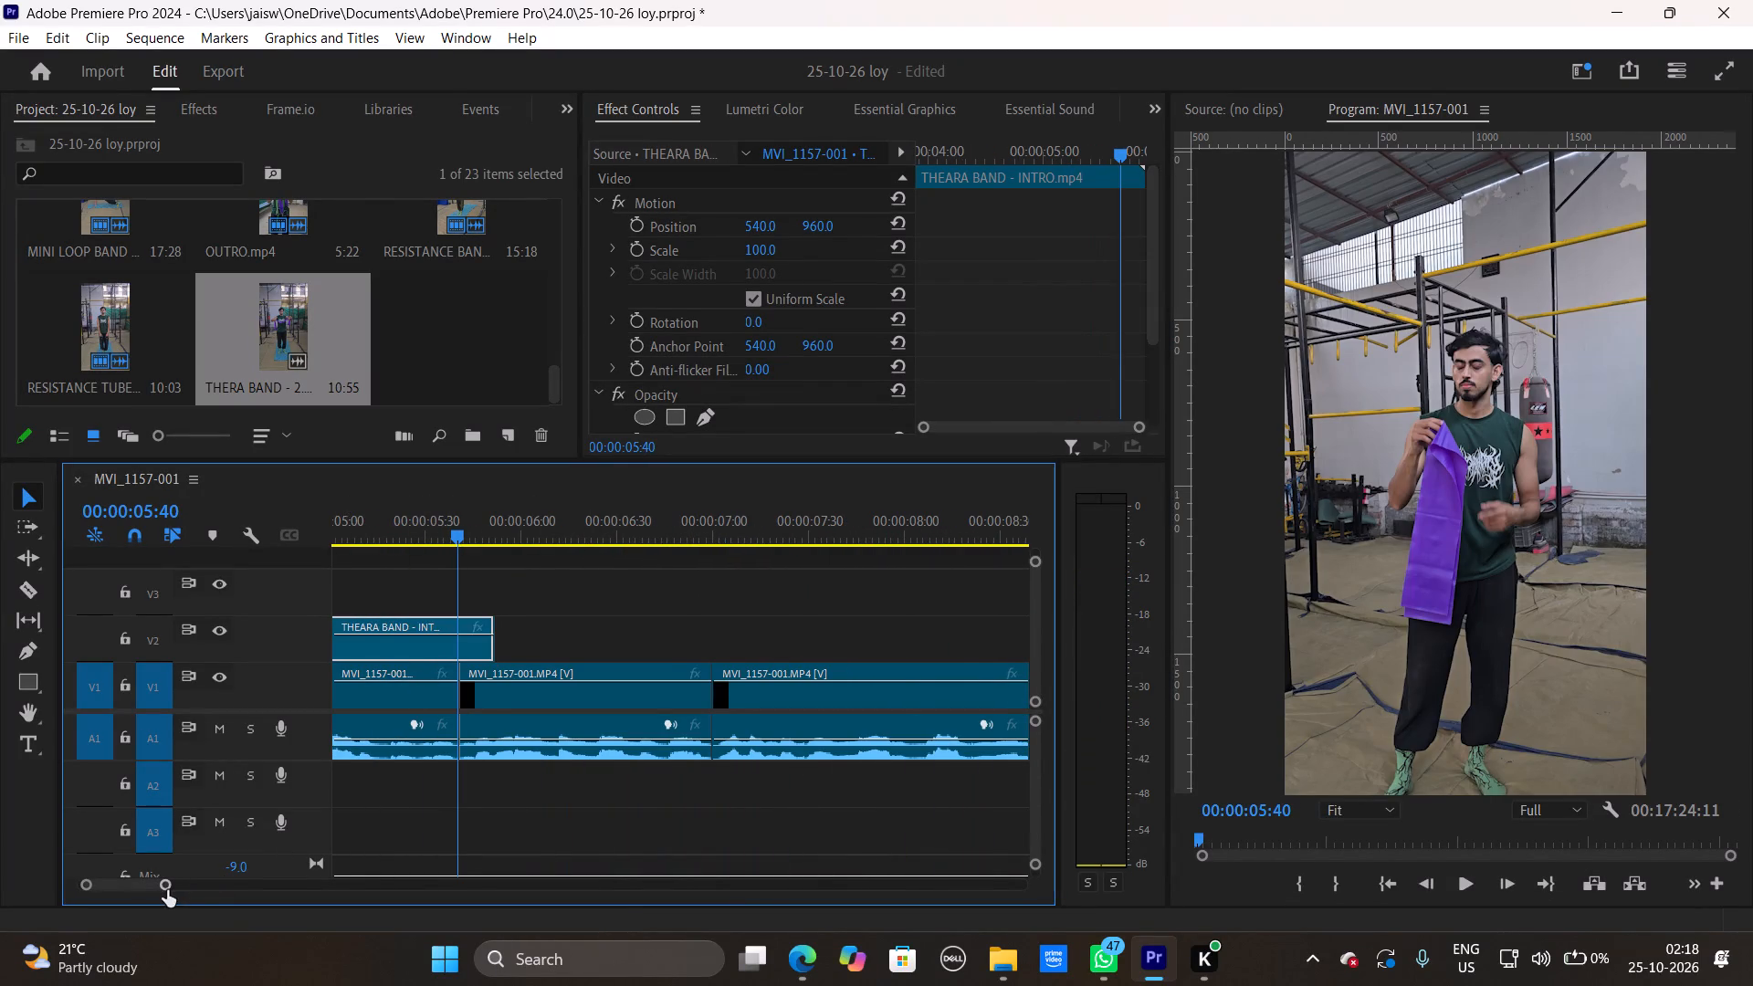
drag(167, 890, 185, 891)
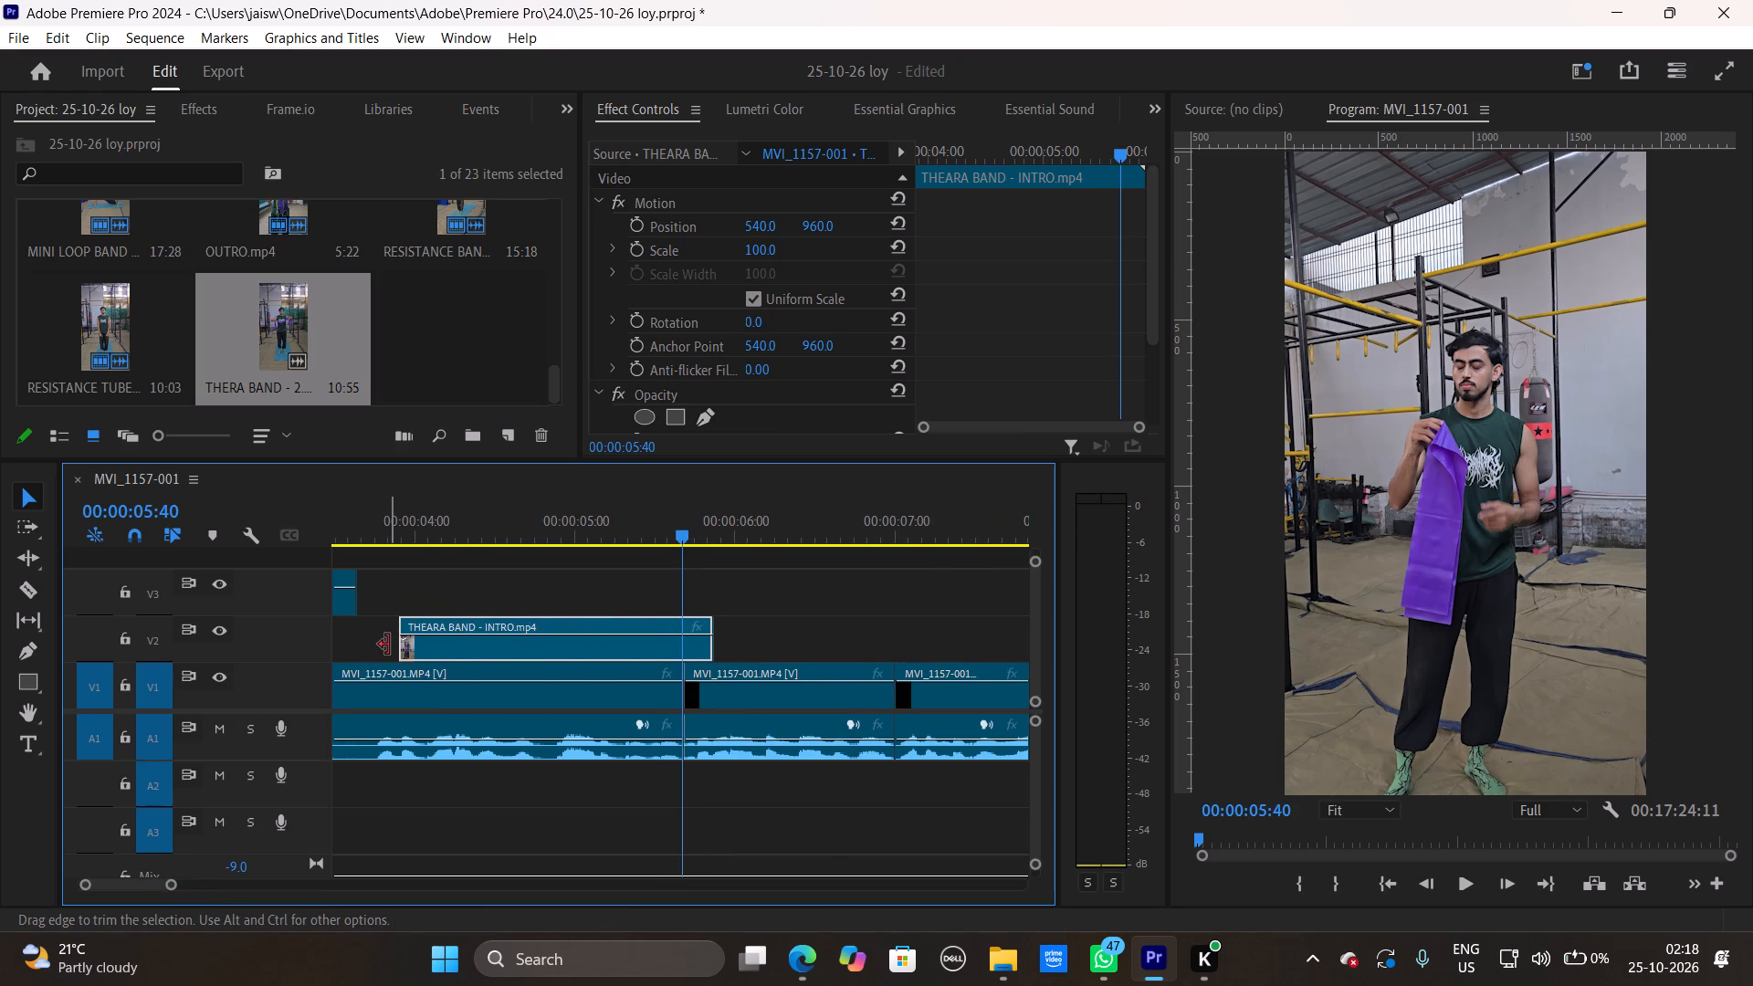
drag(389, 645, 401, 648)
drag(434, 653, 414, 656)
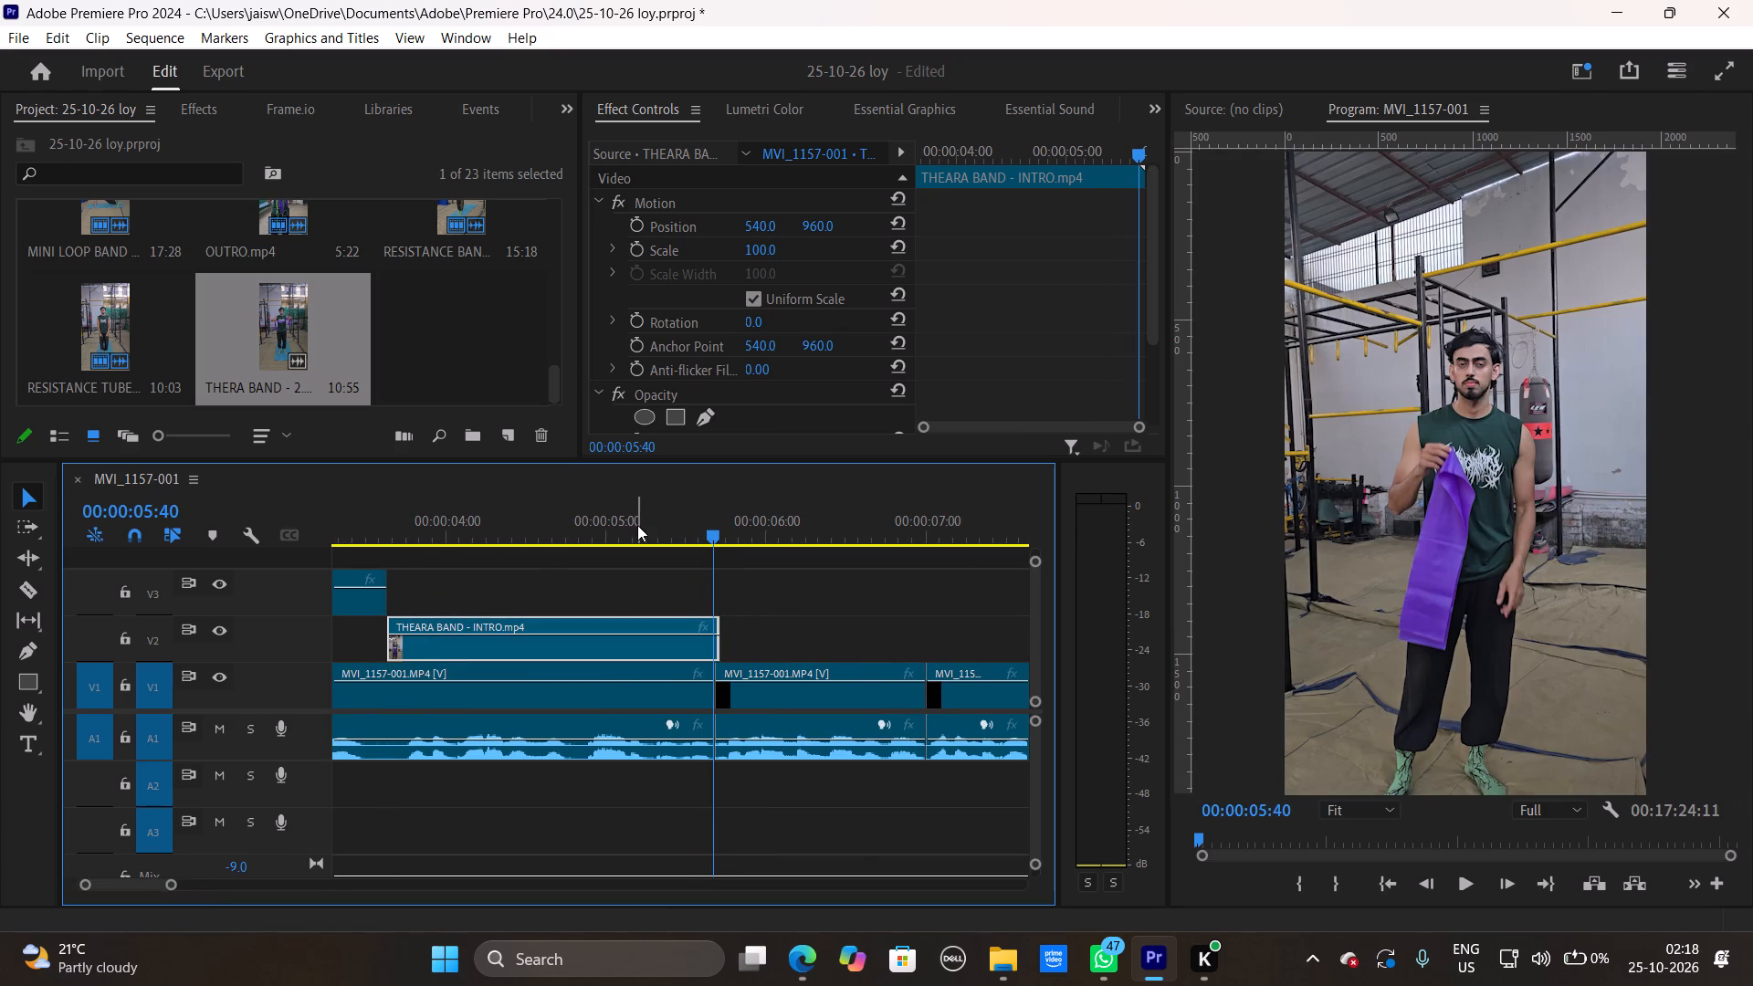
drag(637, 525, 432, 540)
drag(415, 530, 313, 560)
key(space)
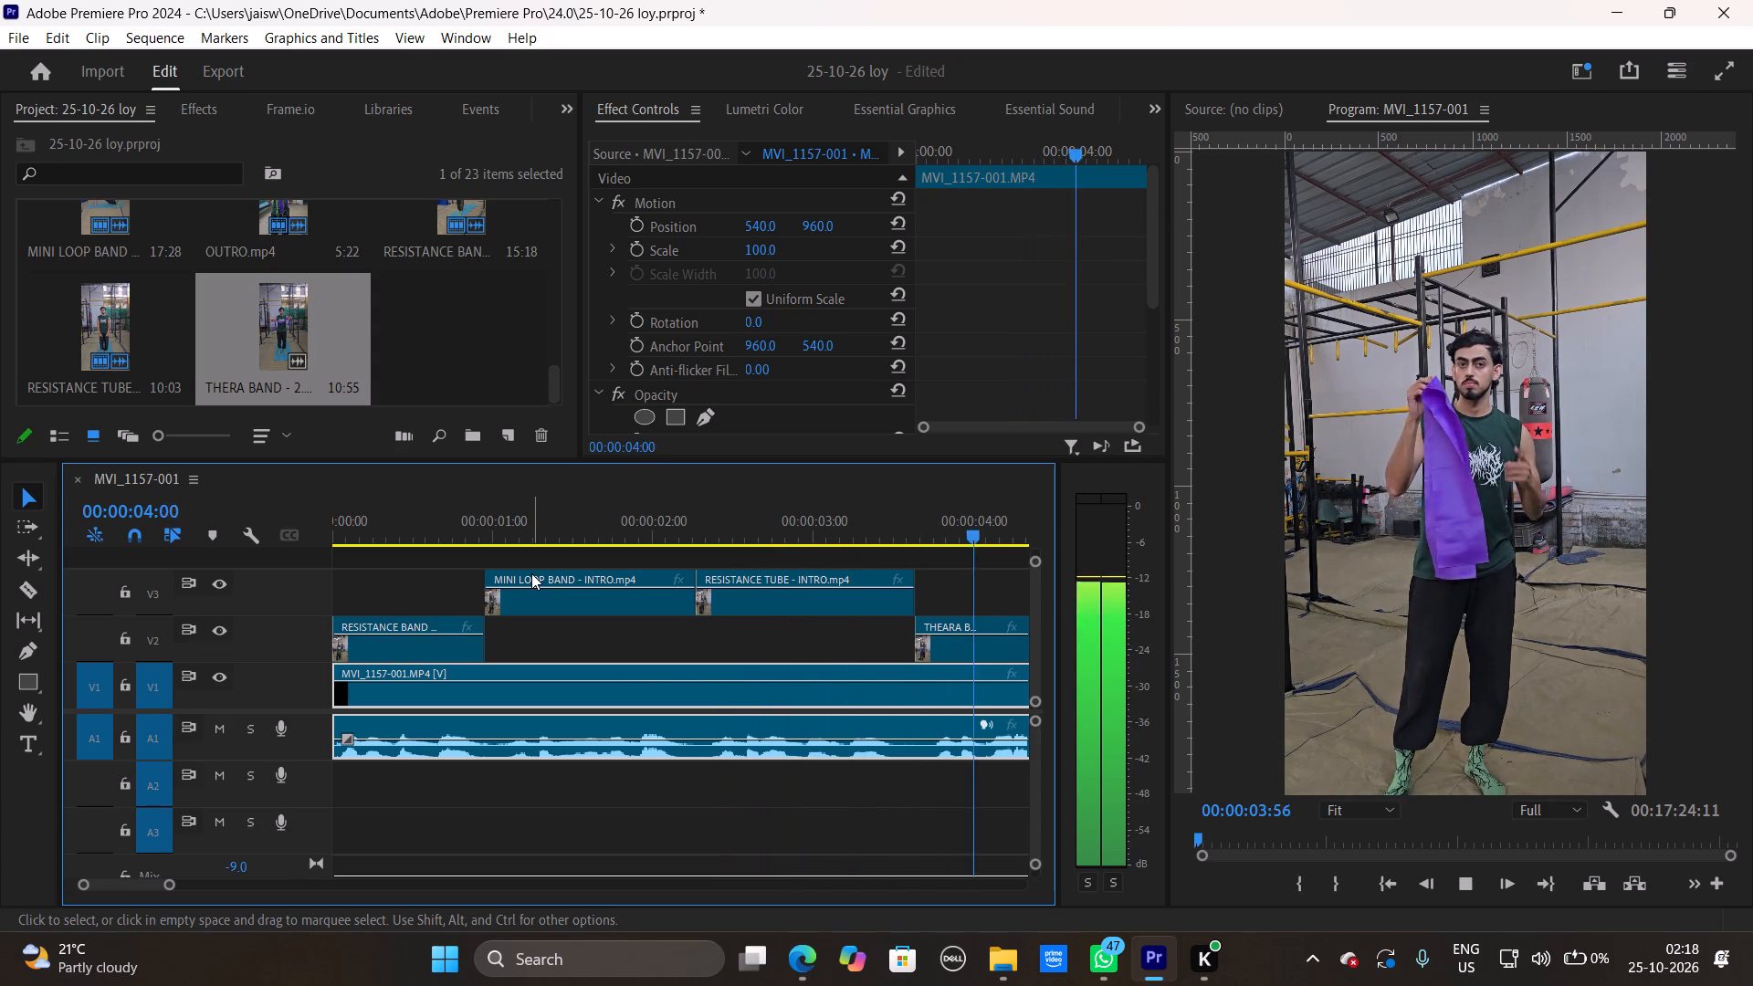
key(space)
key(space)
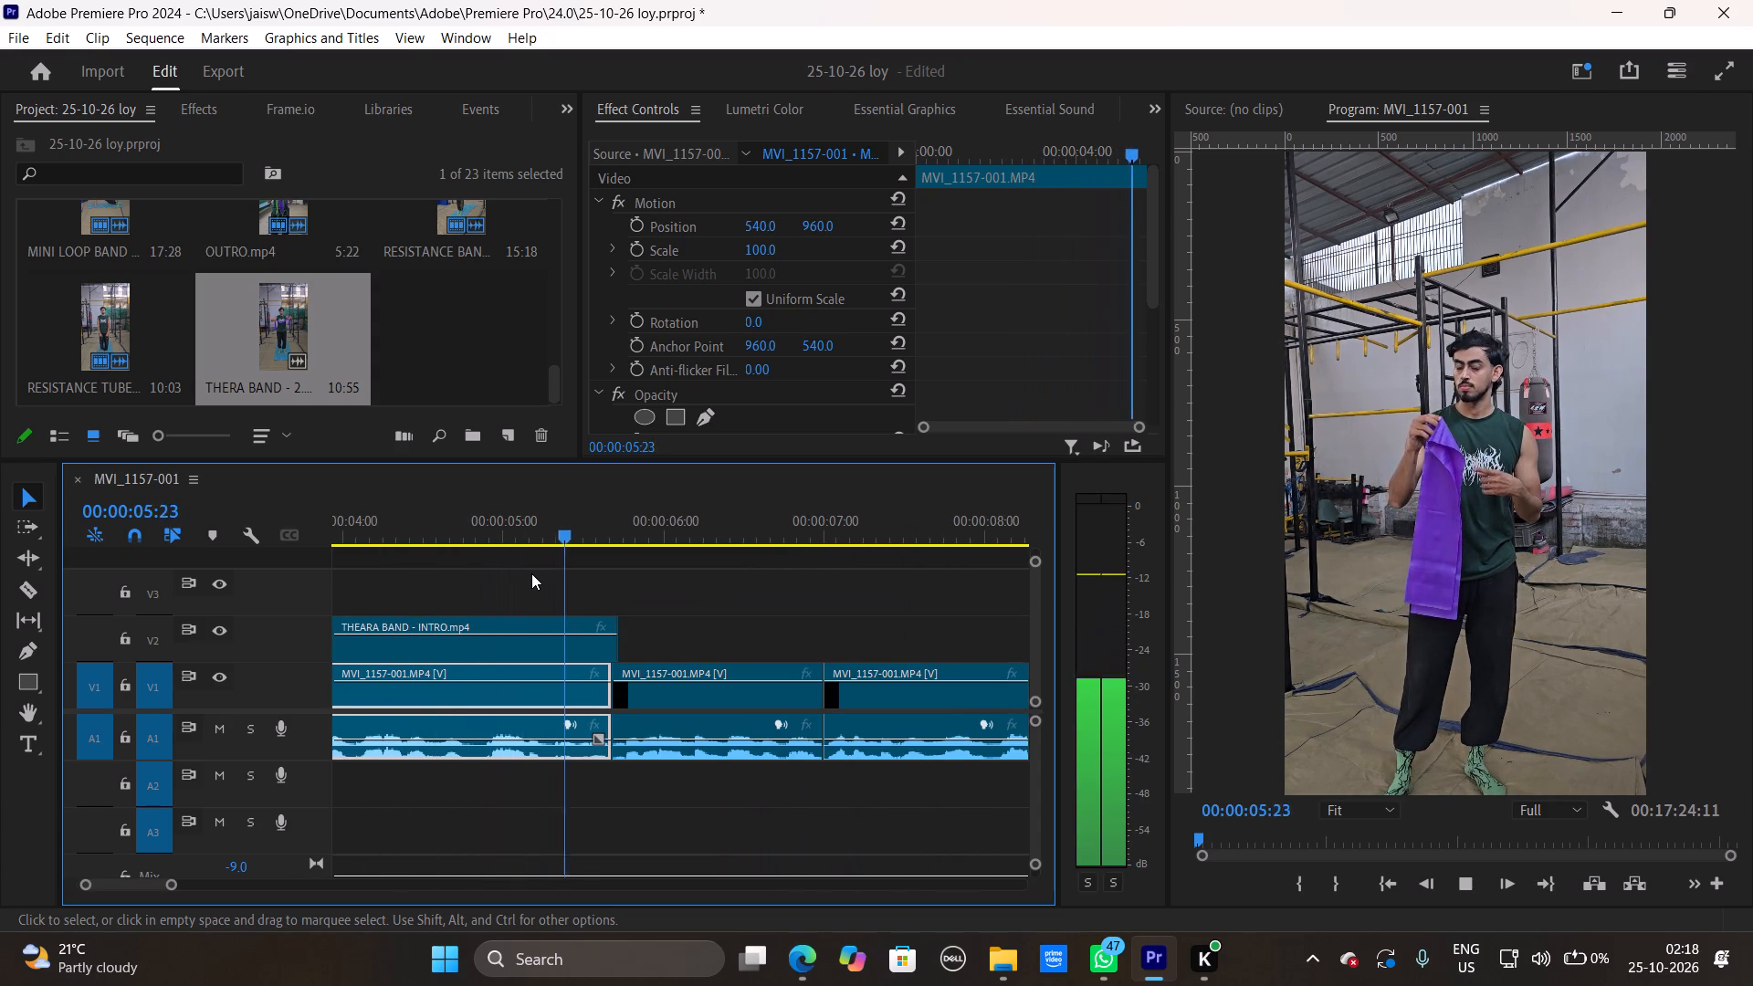
key(space)
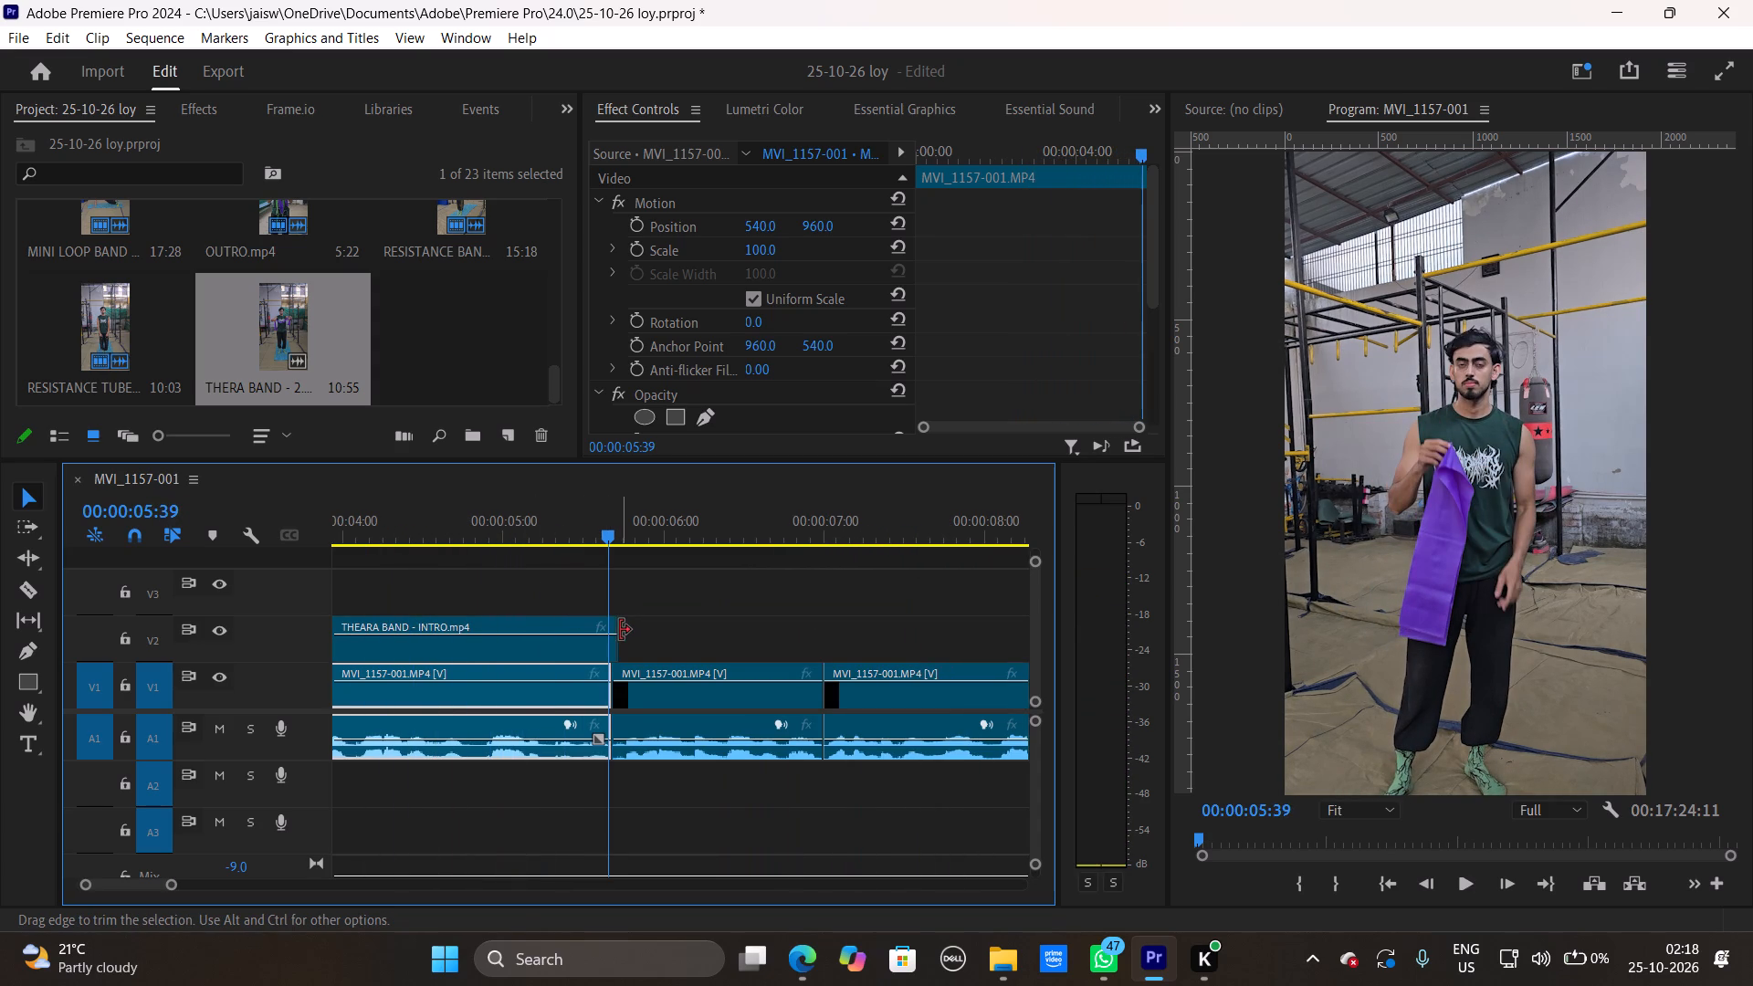
Trim the end of THEARA BAND - INTRO.mp4 on V2 to the first V1 clip's end, and play the opening from the sequence start.
drag(620, 630, 611, 631)
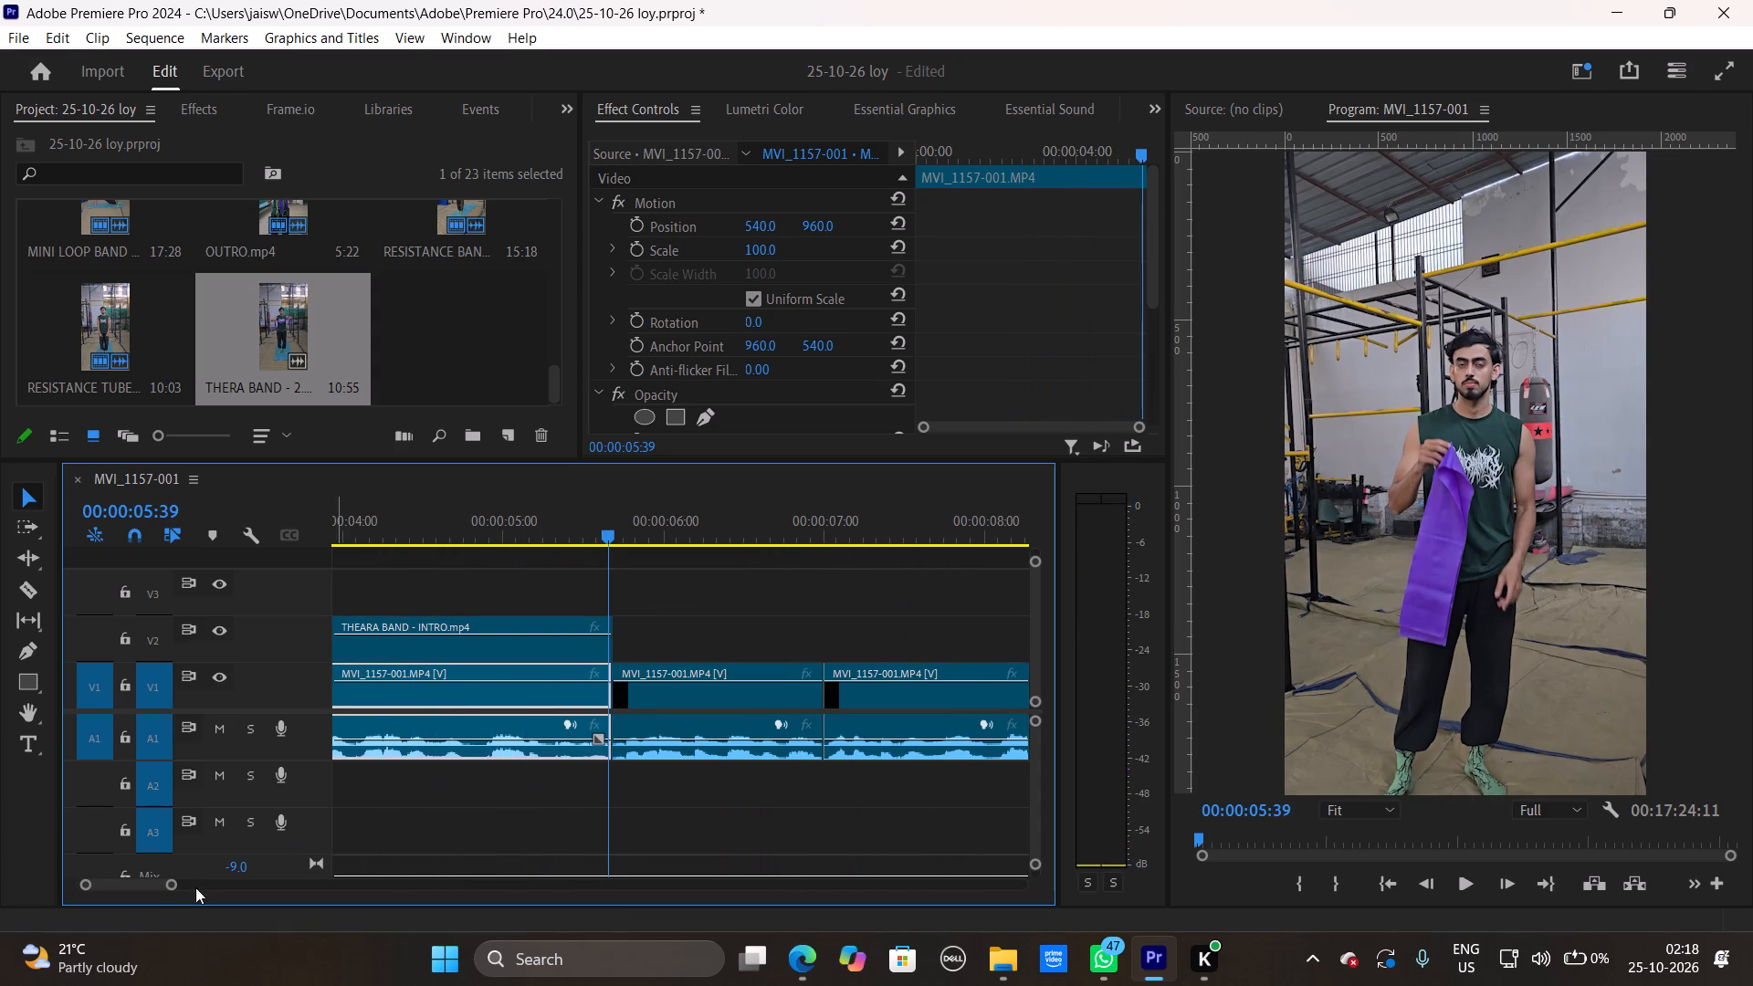
drag(166, 884, 216, 888)
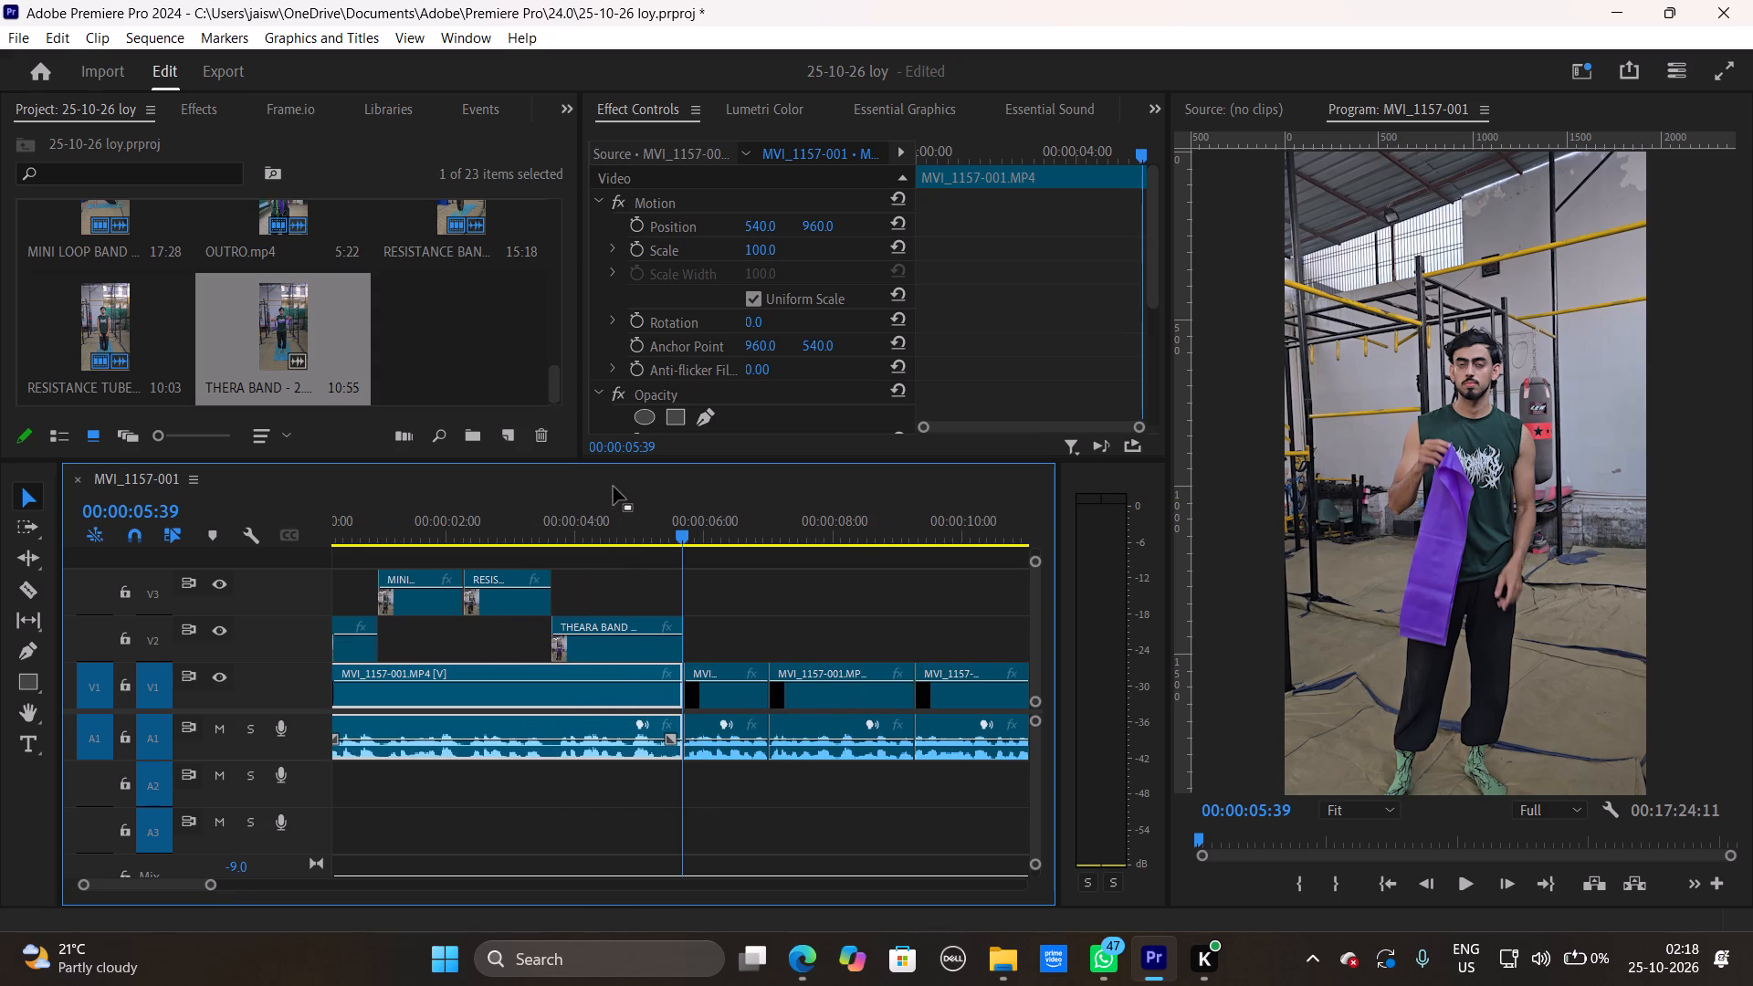
drag(606, 509, 282, 535)
key(space)
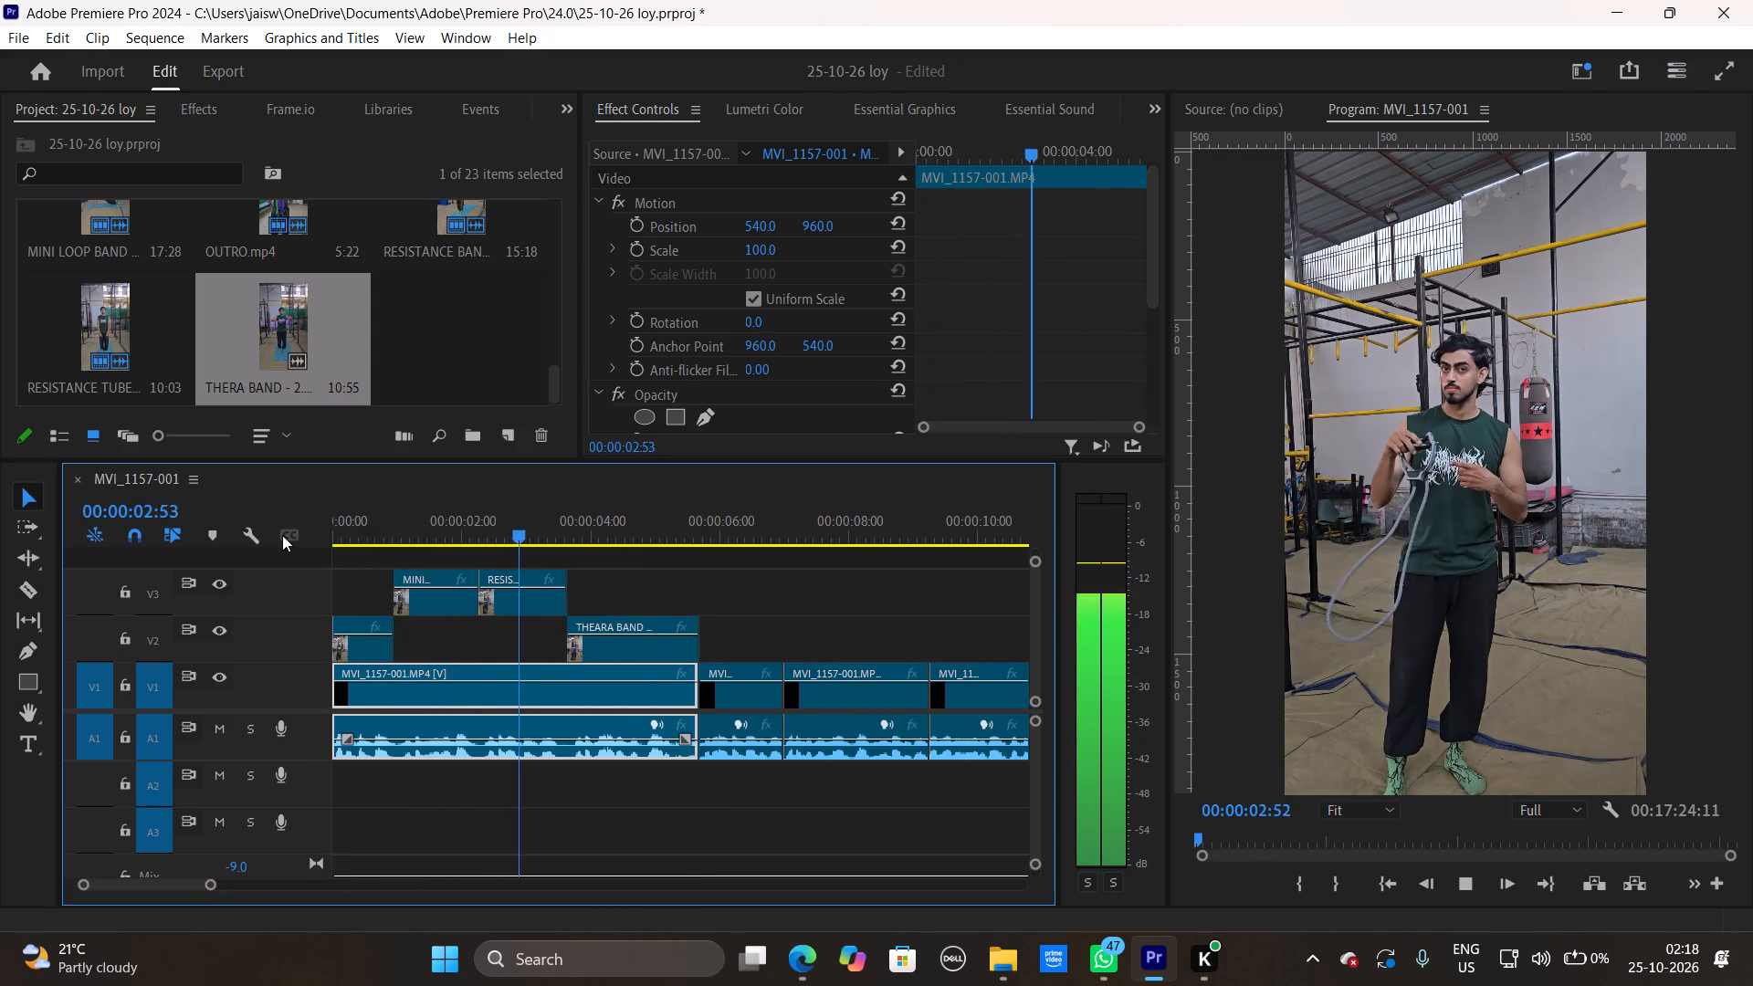
key(space)
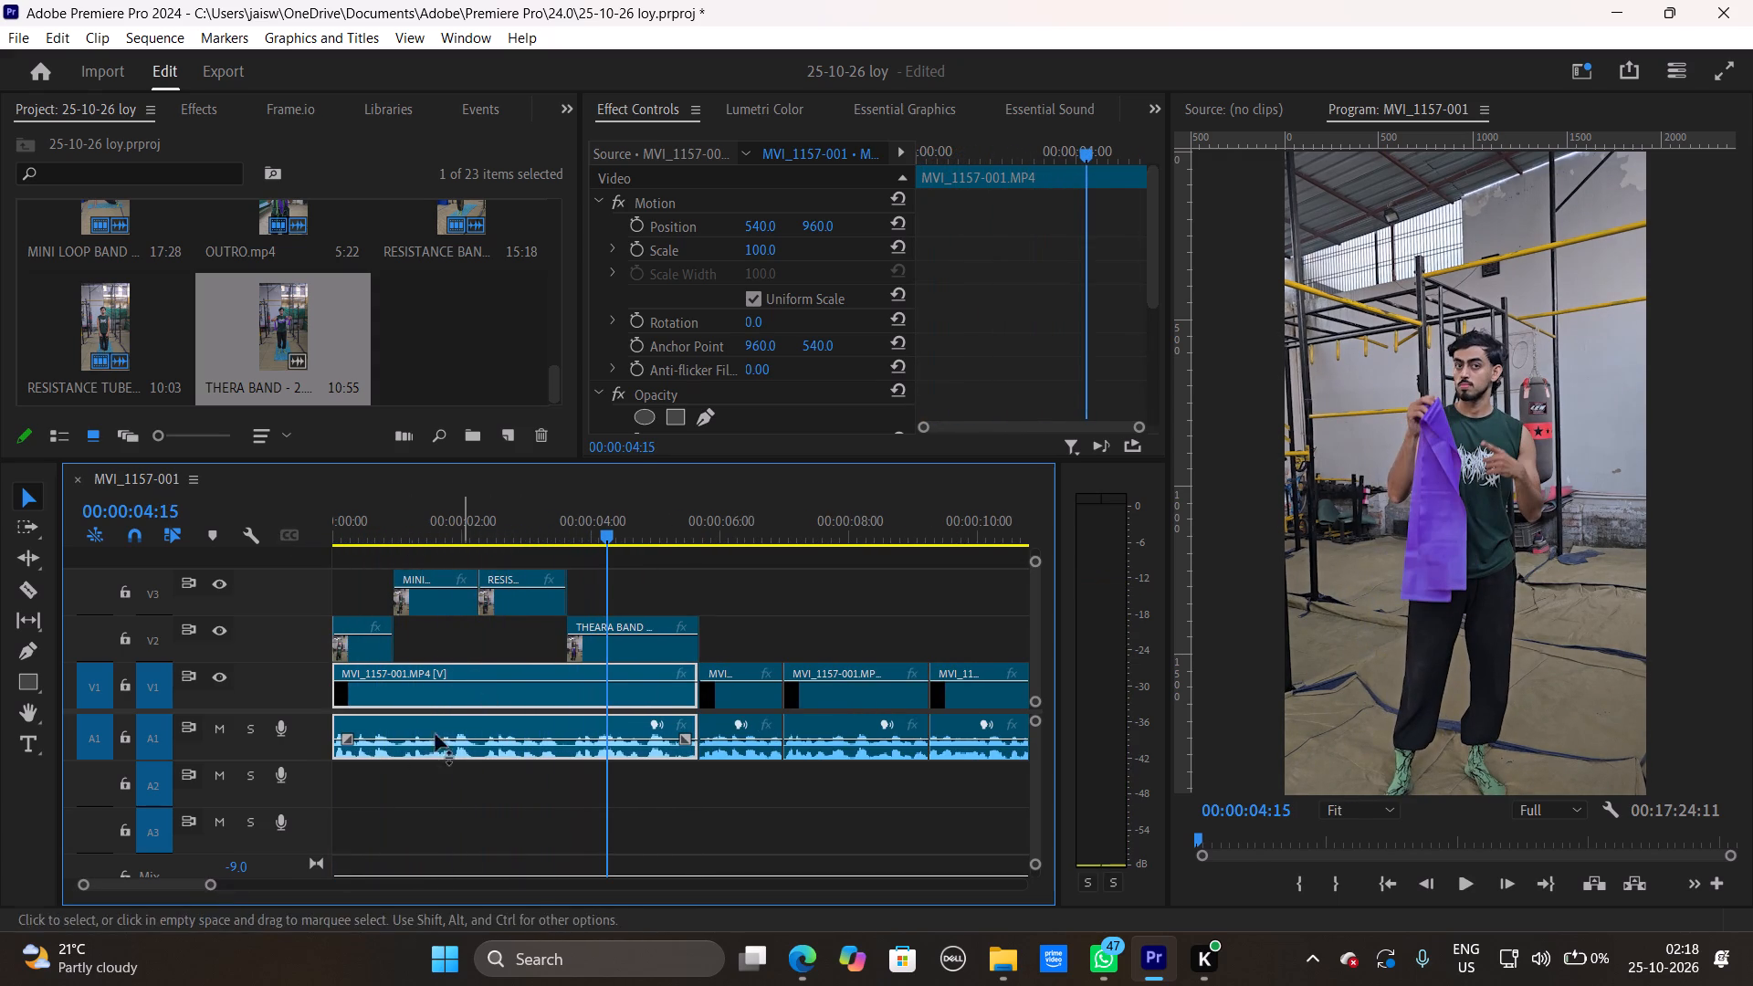
drag(214, 887, 187, 895)
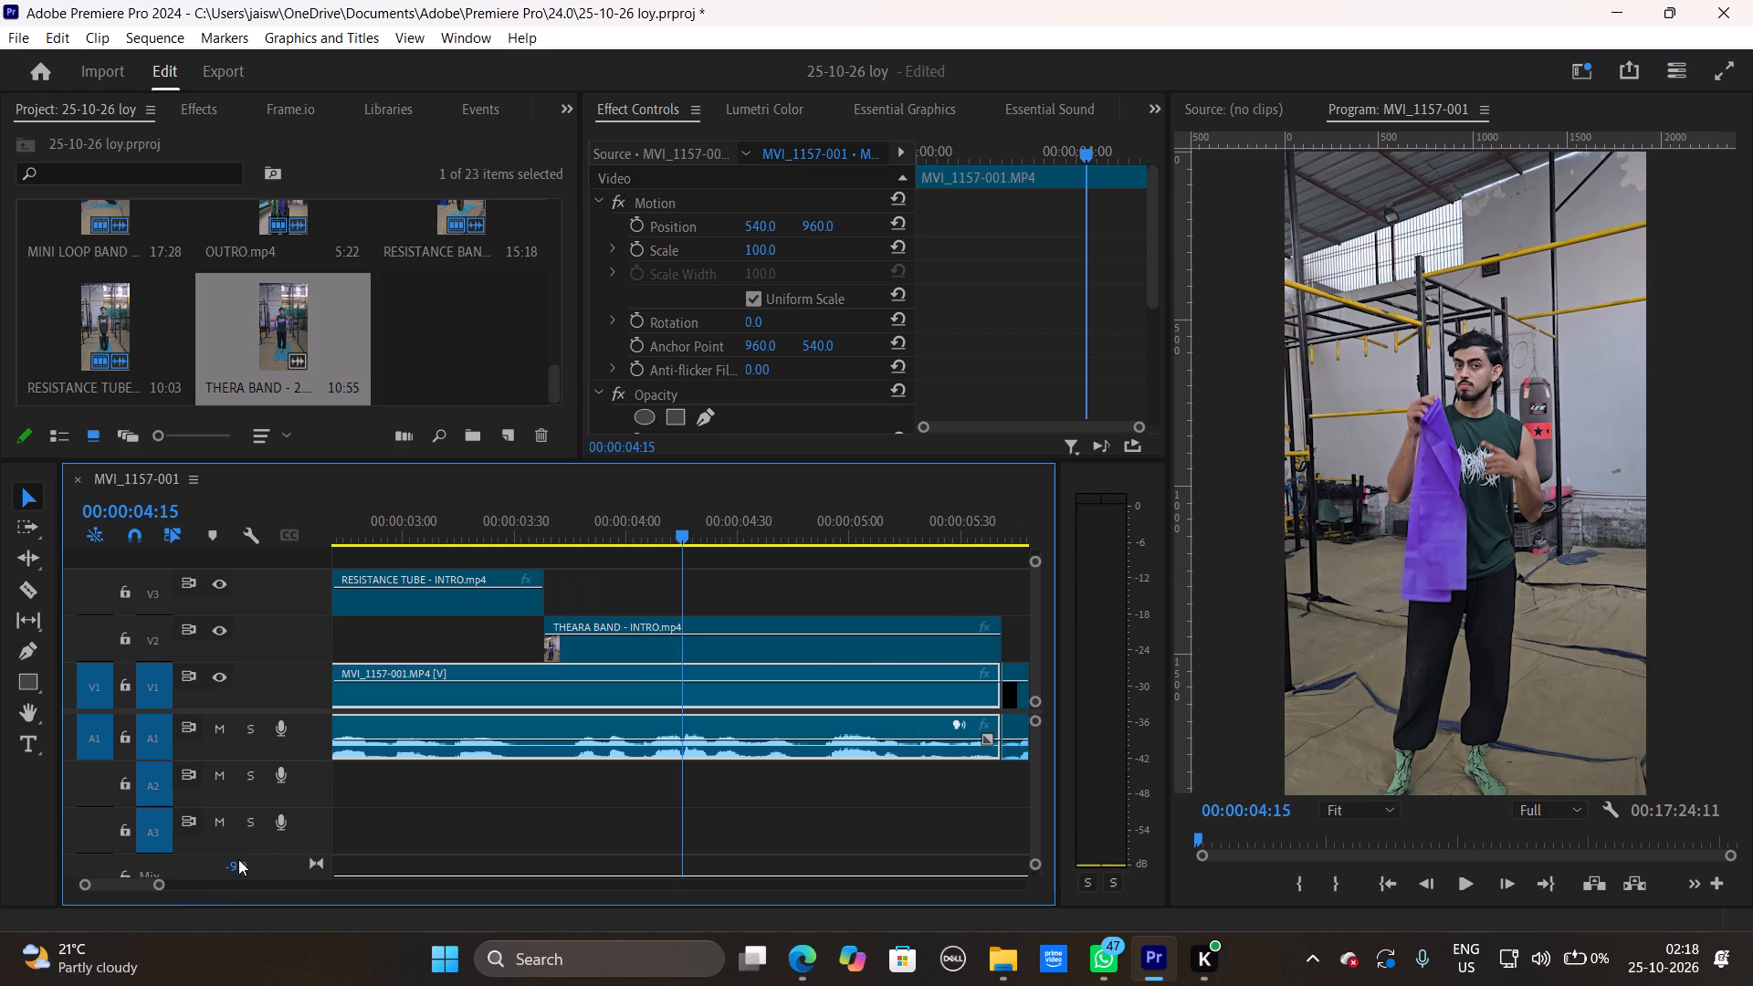
key(space)
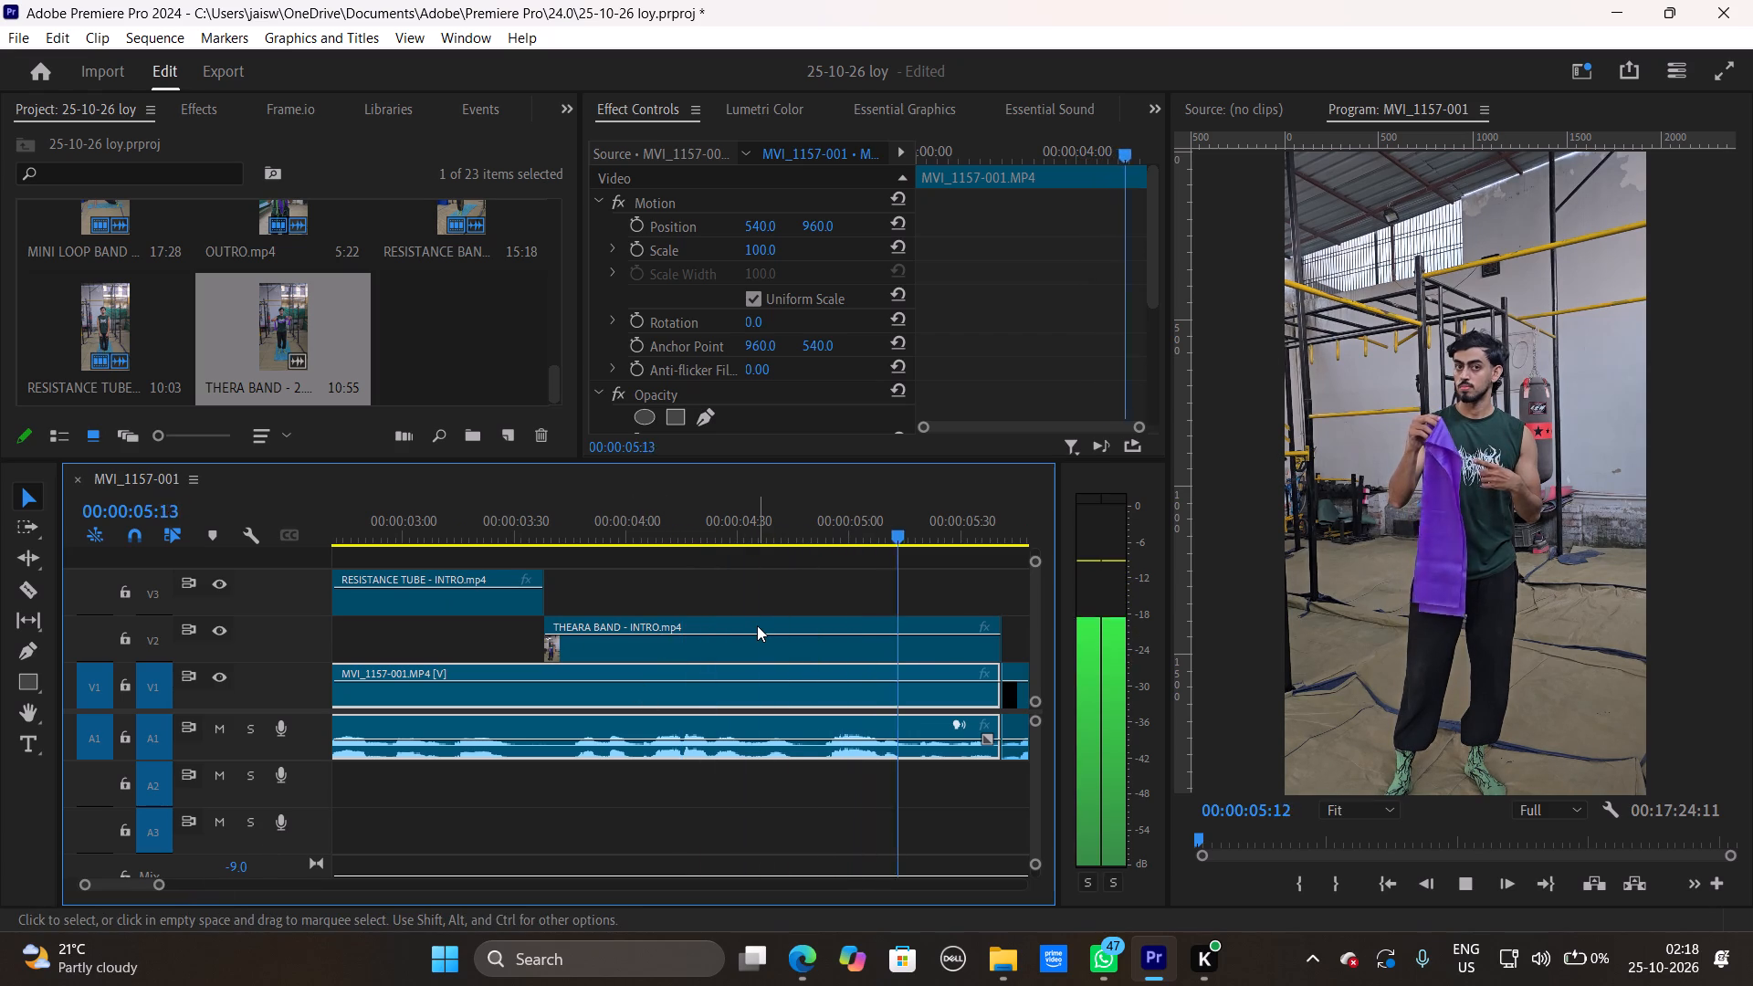
key(space)
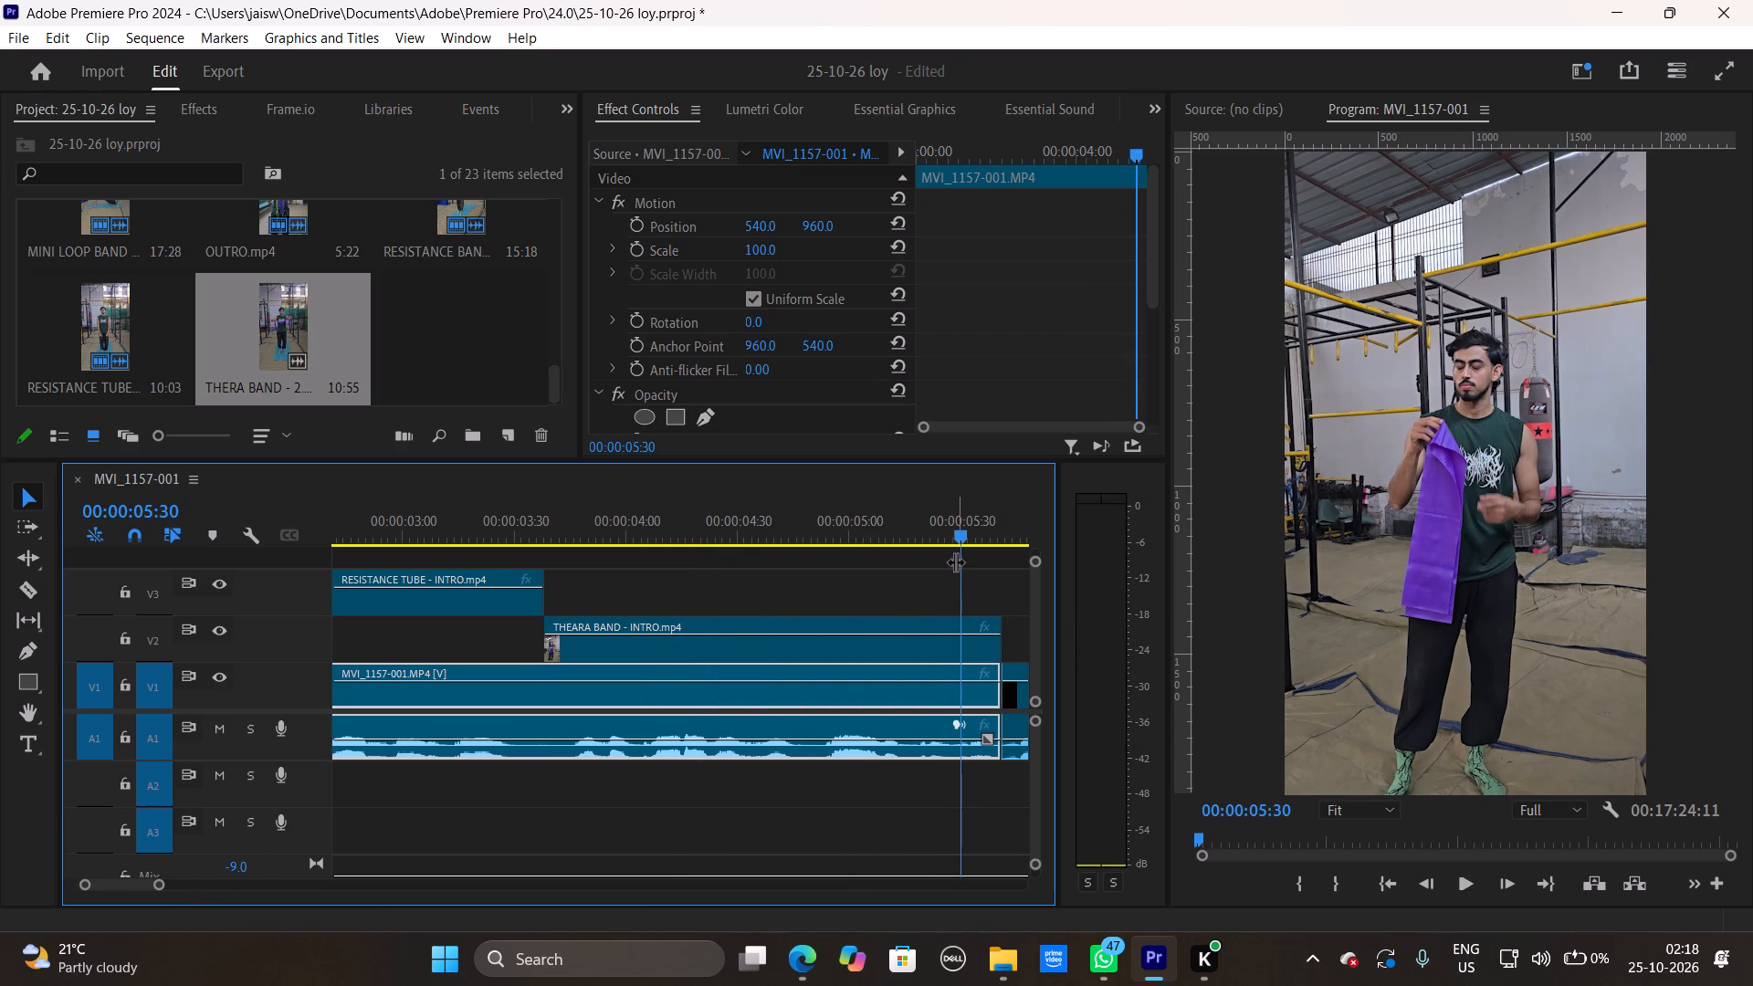
Trim the end of THEARA BAND - INTRO.mp4 on V2 back to 00:00:05:14, and play the transition from the RESISTANCE TUBE clip.
drag(957, 538, 897, 547)
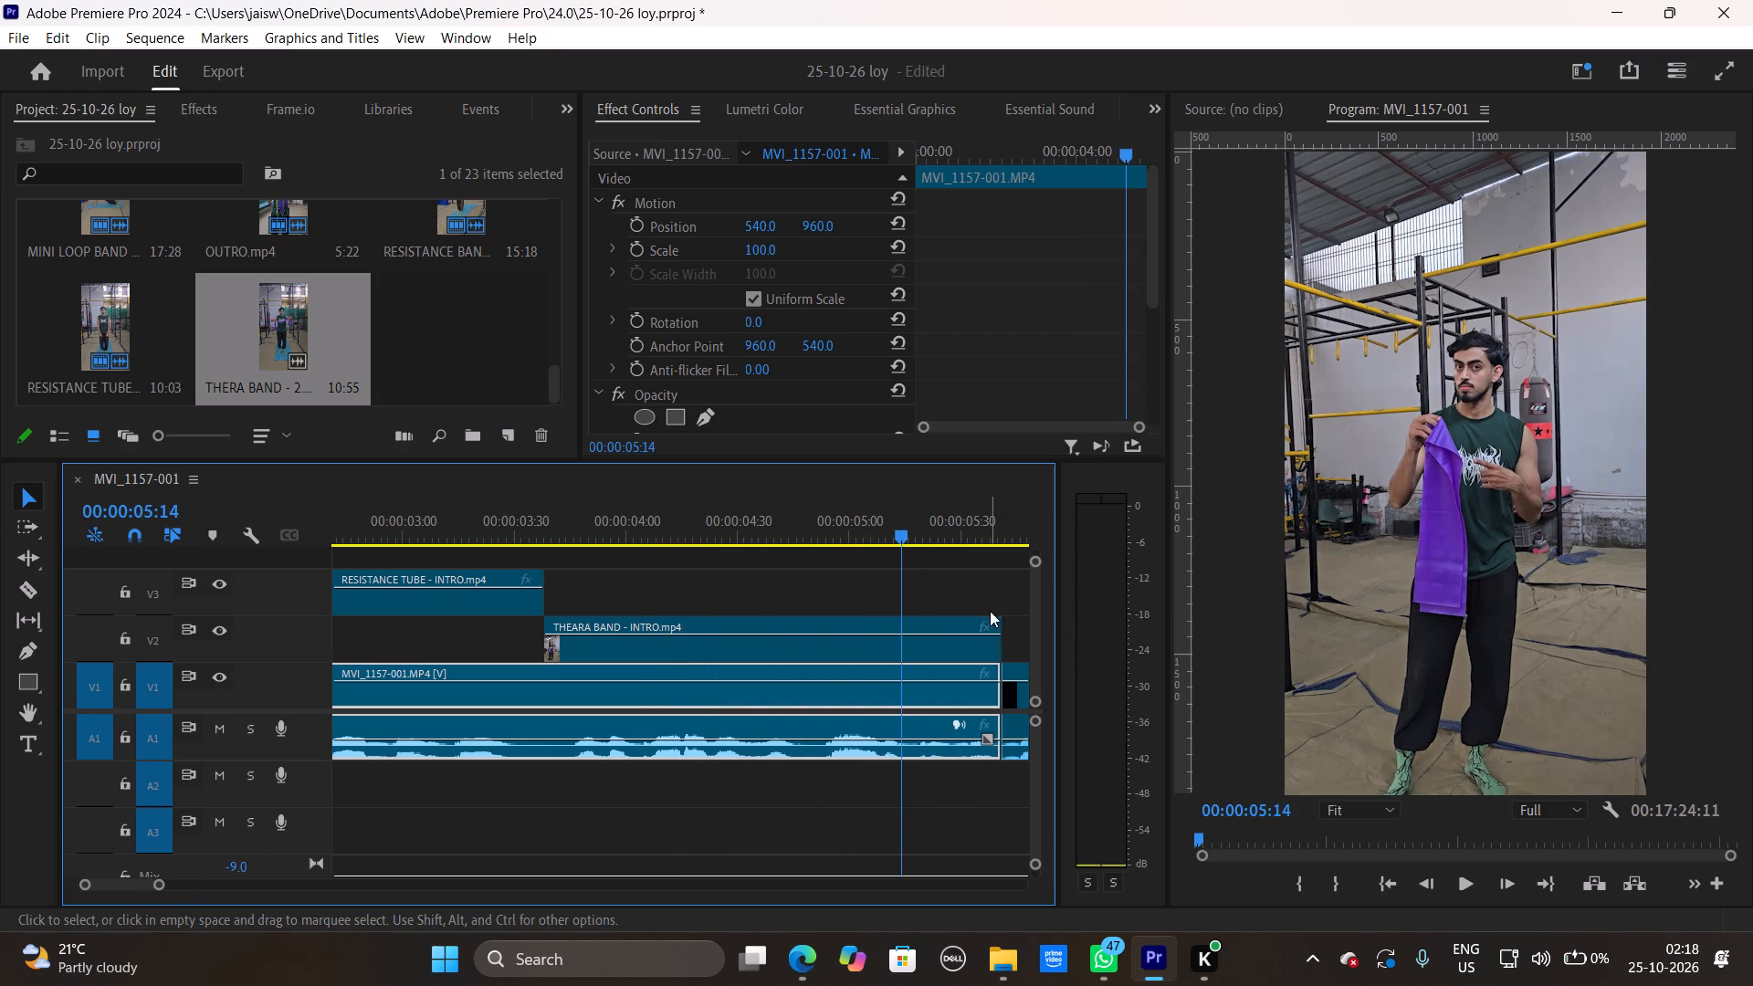
drag(998, 627, 901, 625)
drag(891, 528, 454, 609)
key(space)
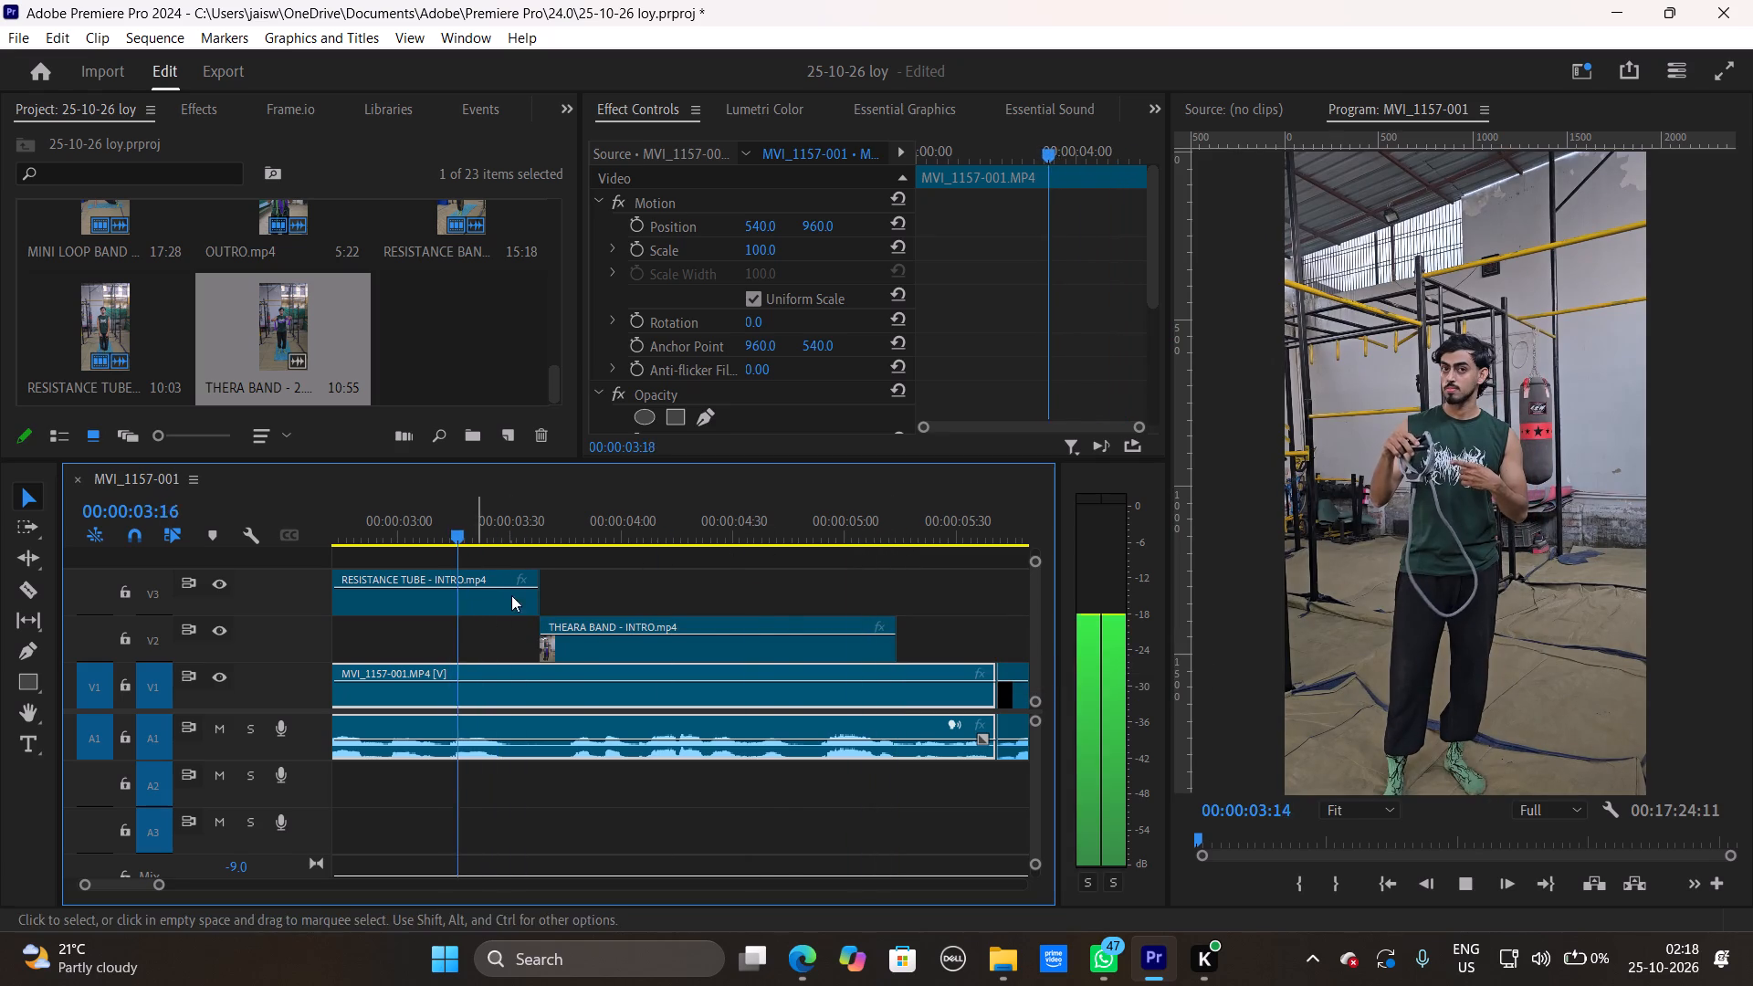
key(space)
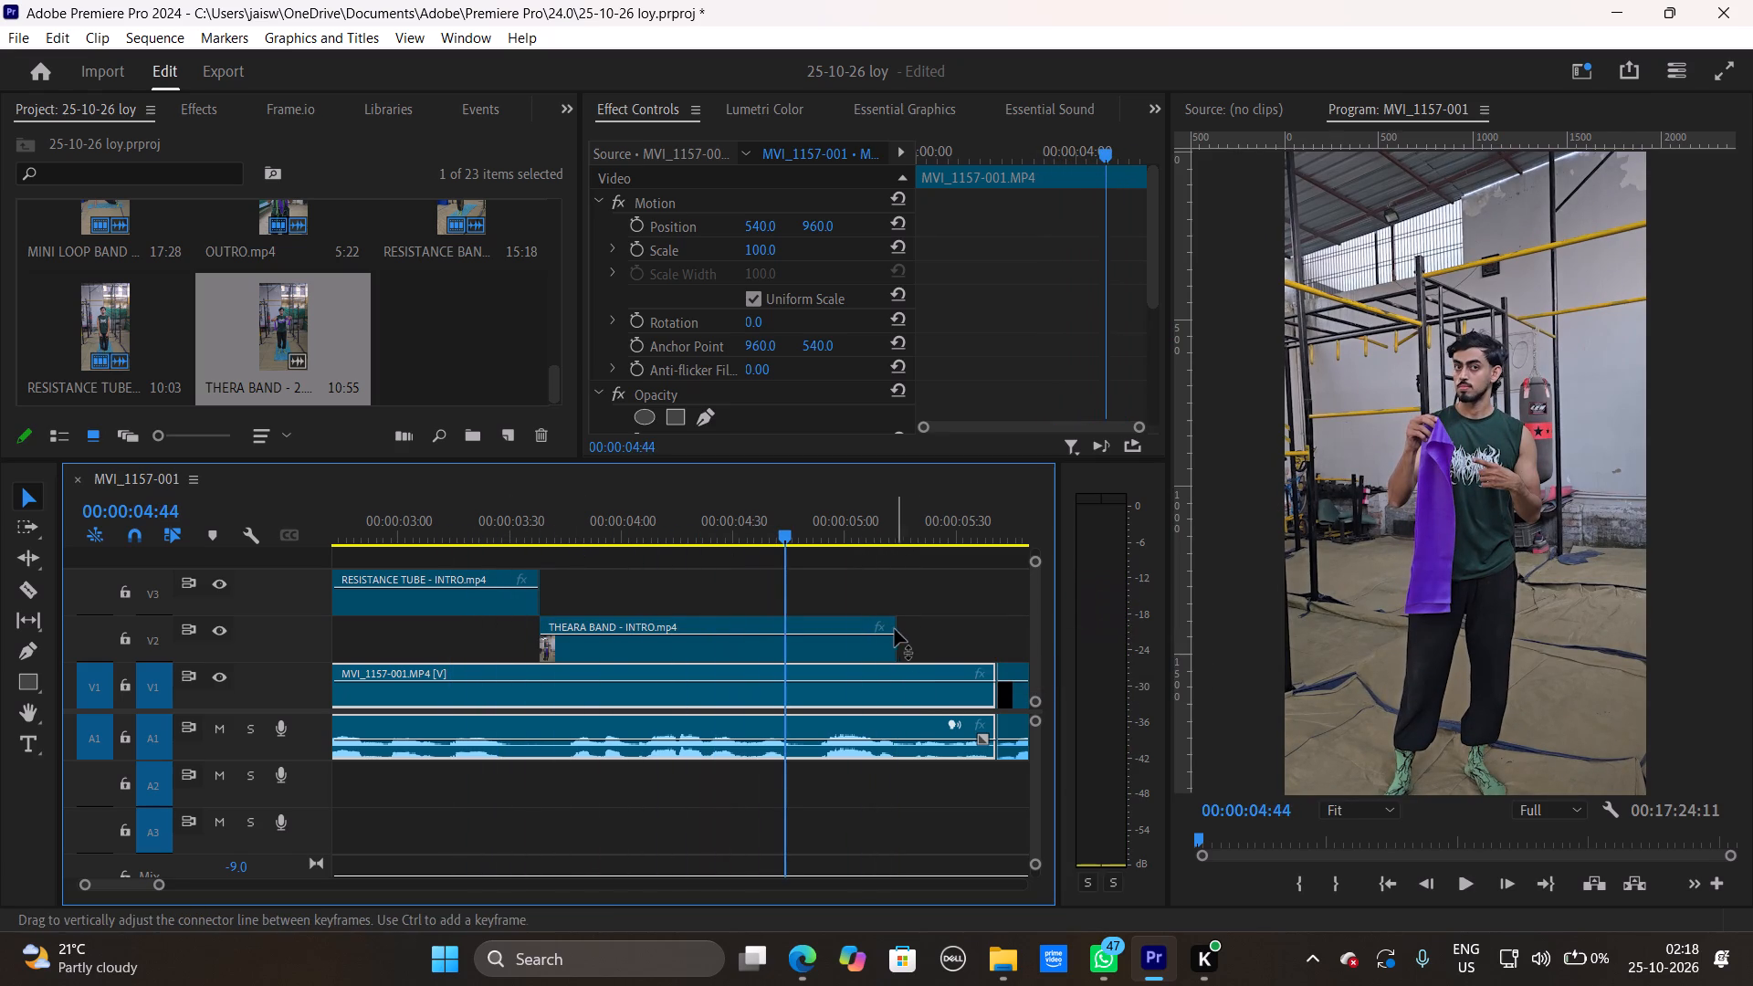
Show the Time Remapping speed line on THEARA BAND - INTRO.mp4 and add a speed keyframe just after 00:00:04:44 with the Pen tool.
right_click(884, 629)
click(971, 687)
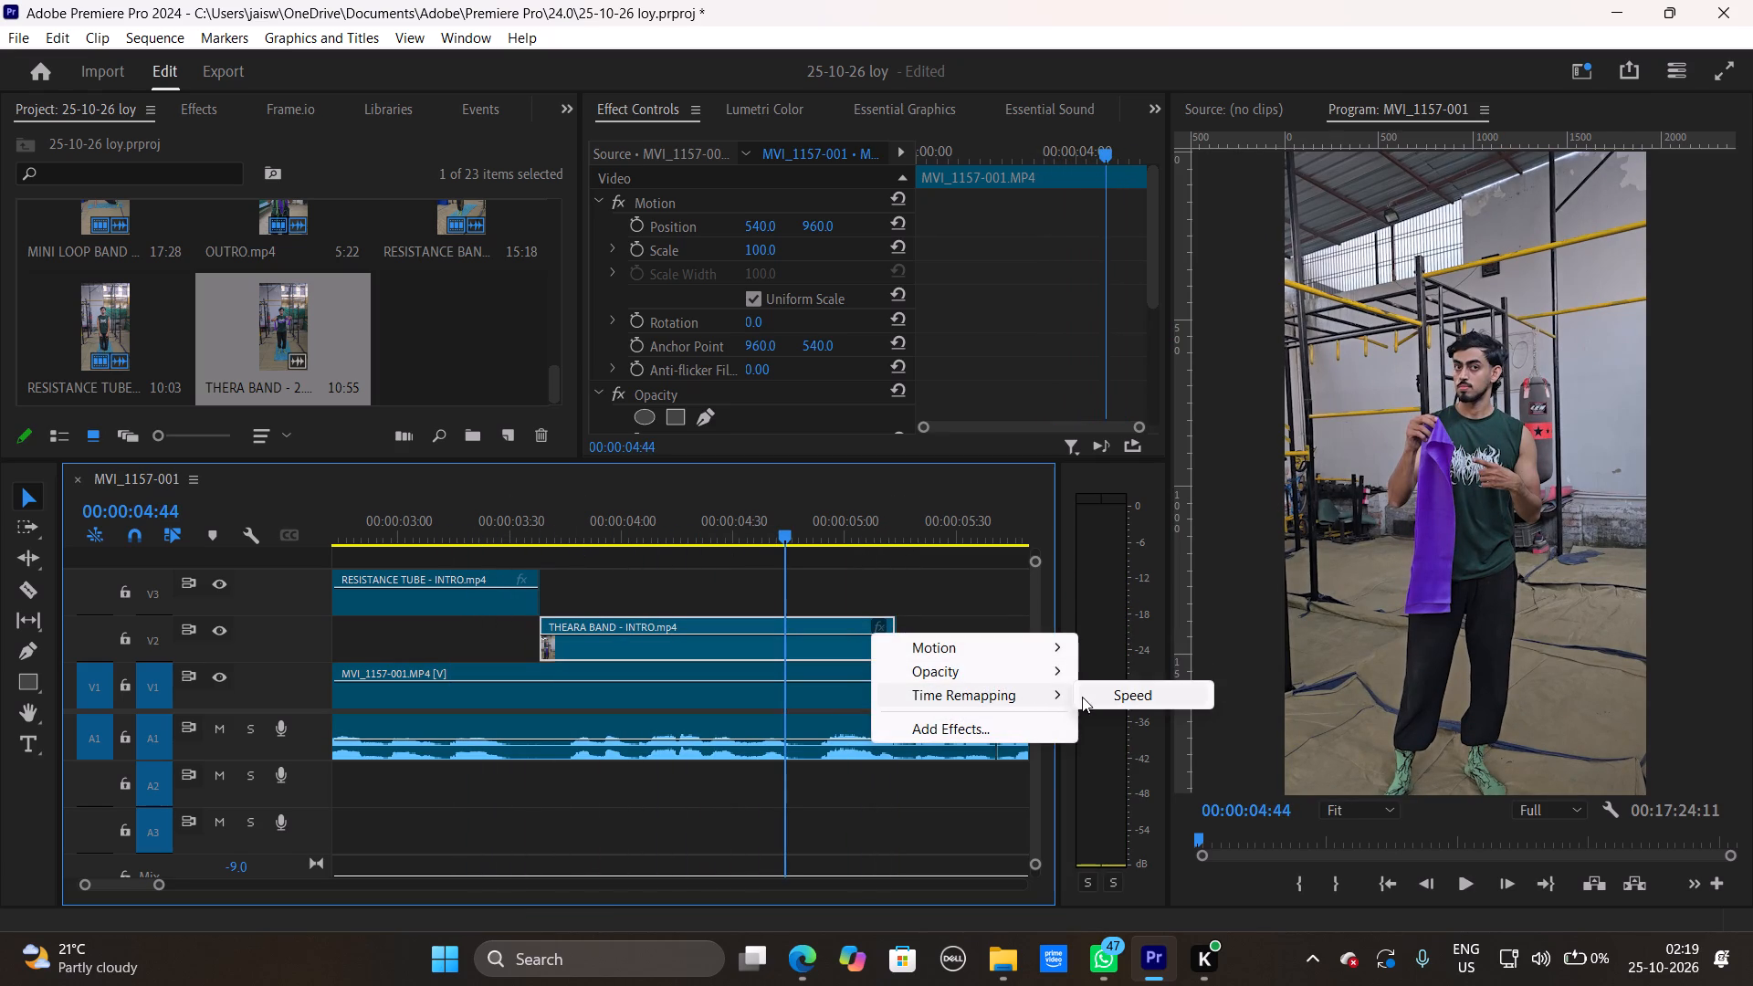
click(1082, 697)
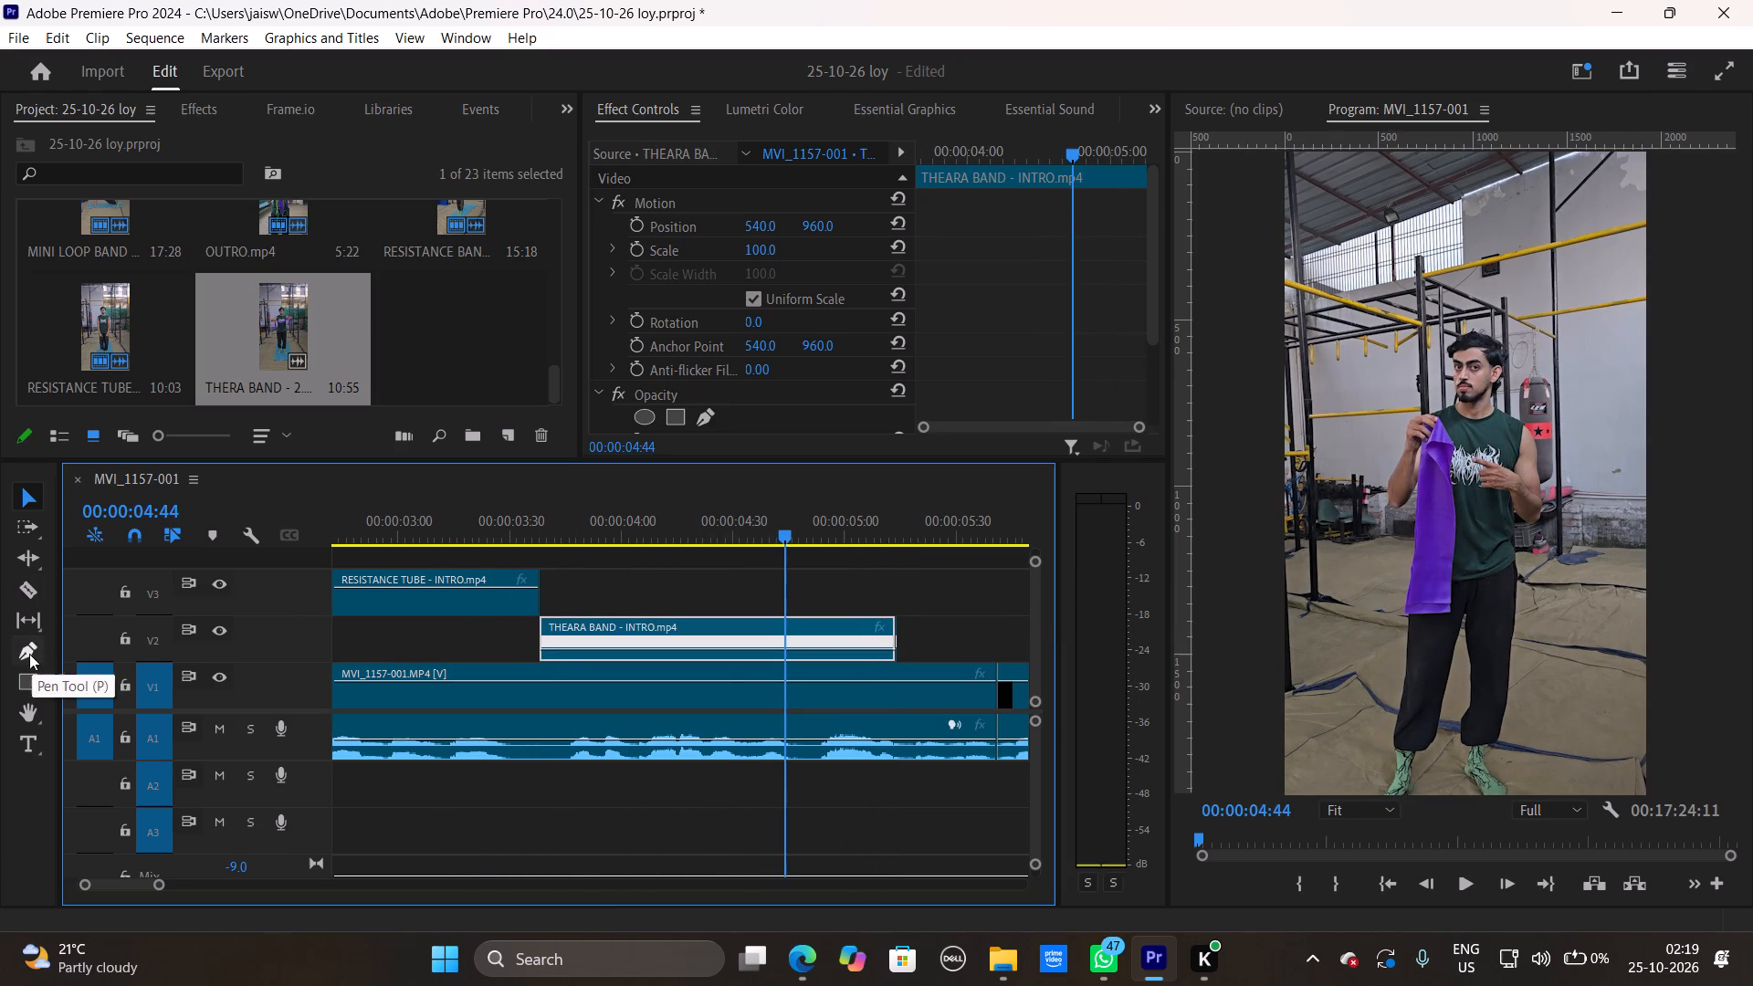
click(28, 653)
click(805, 645)
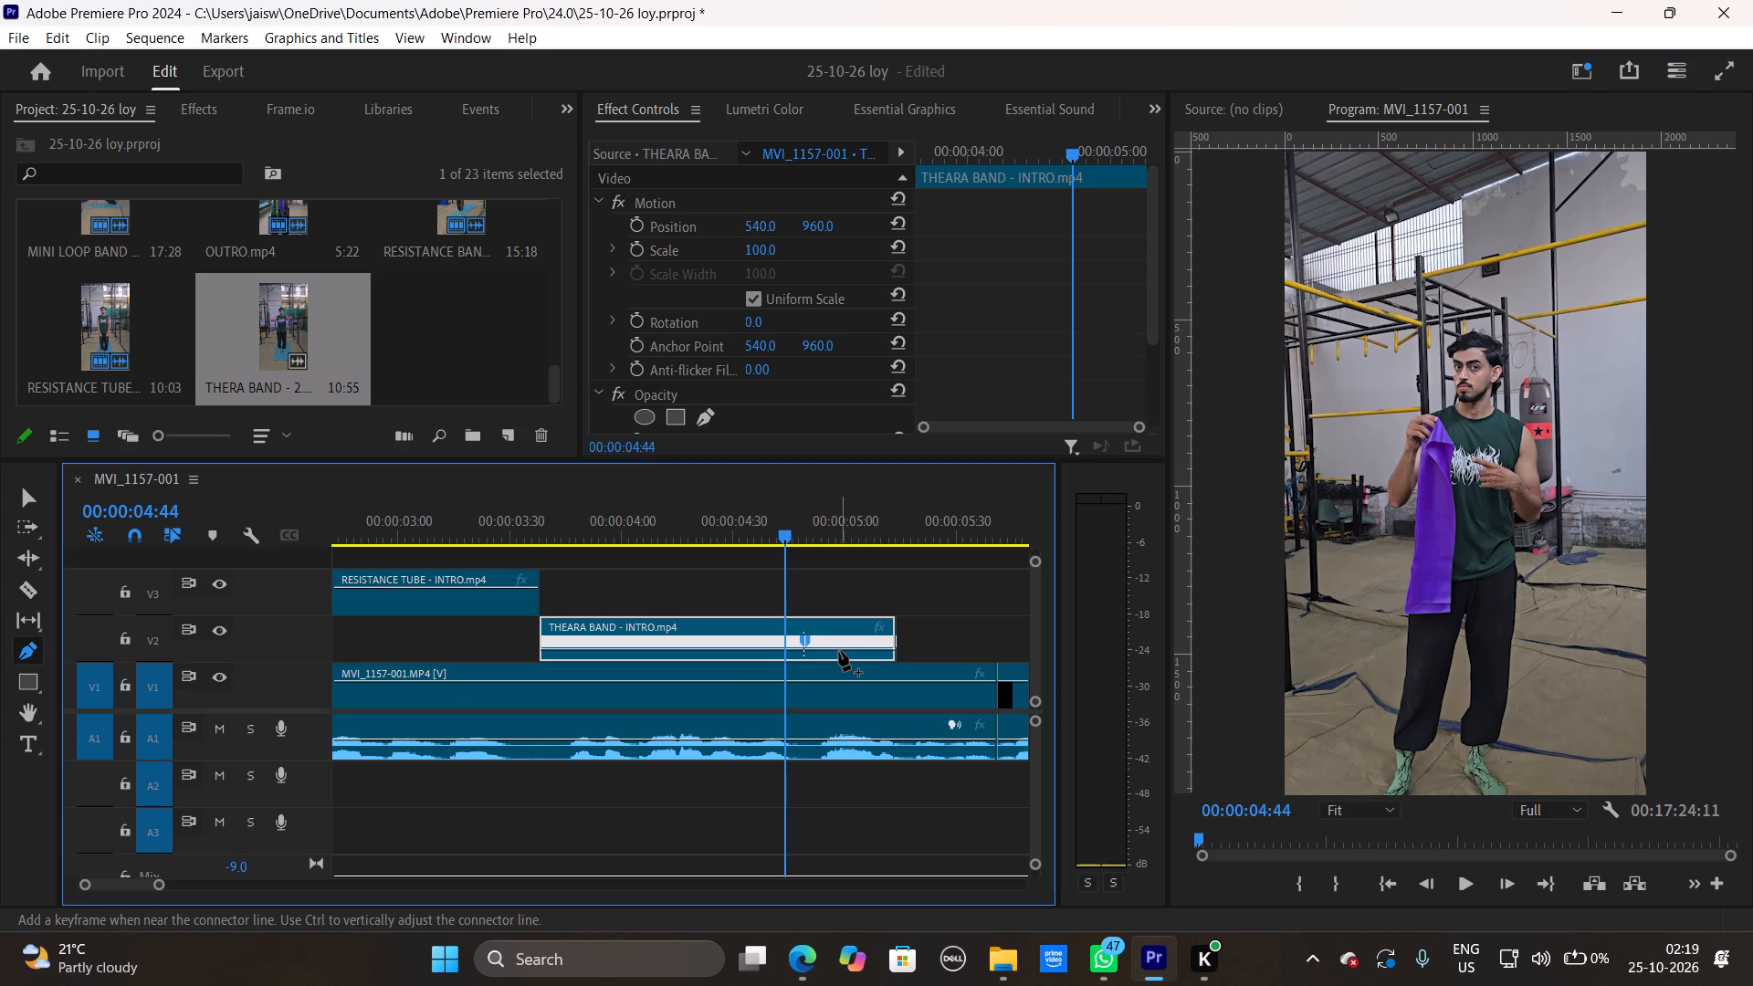
click(36, 496)
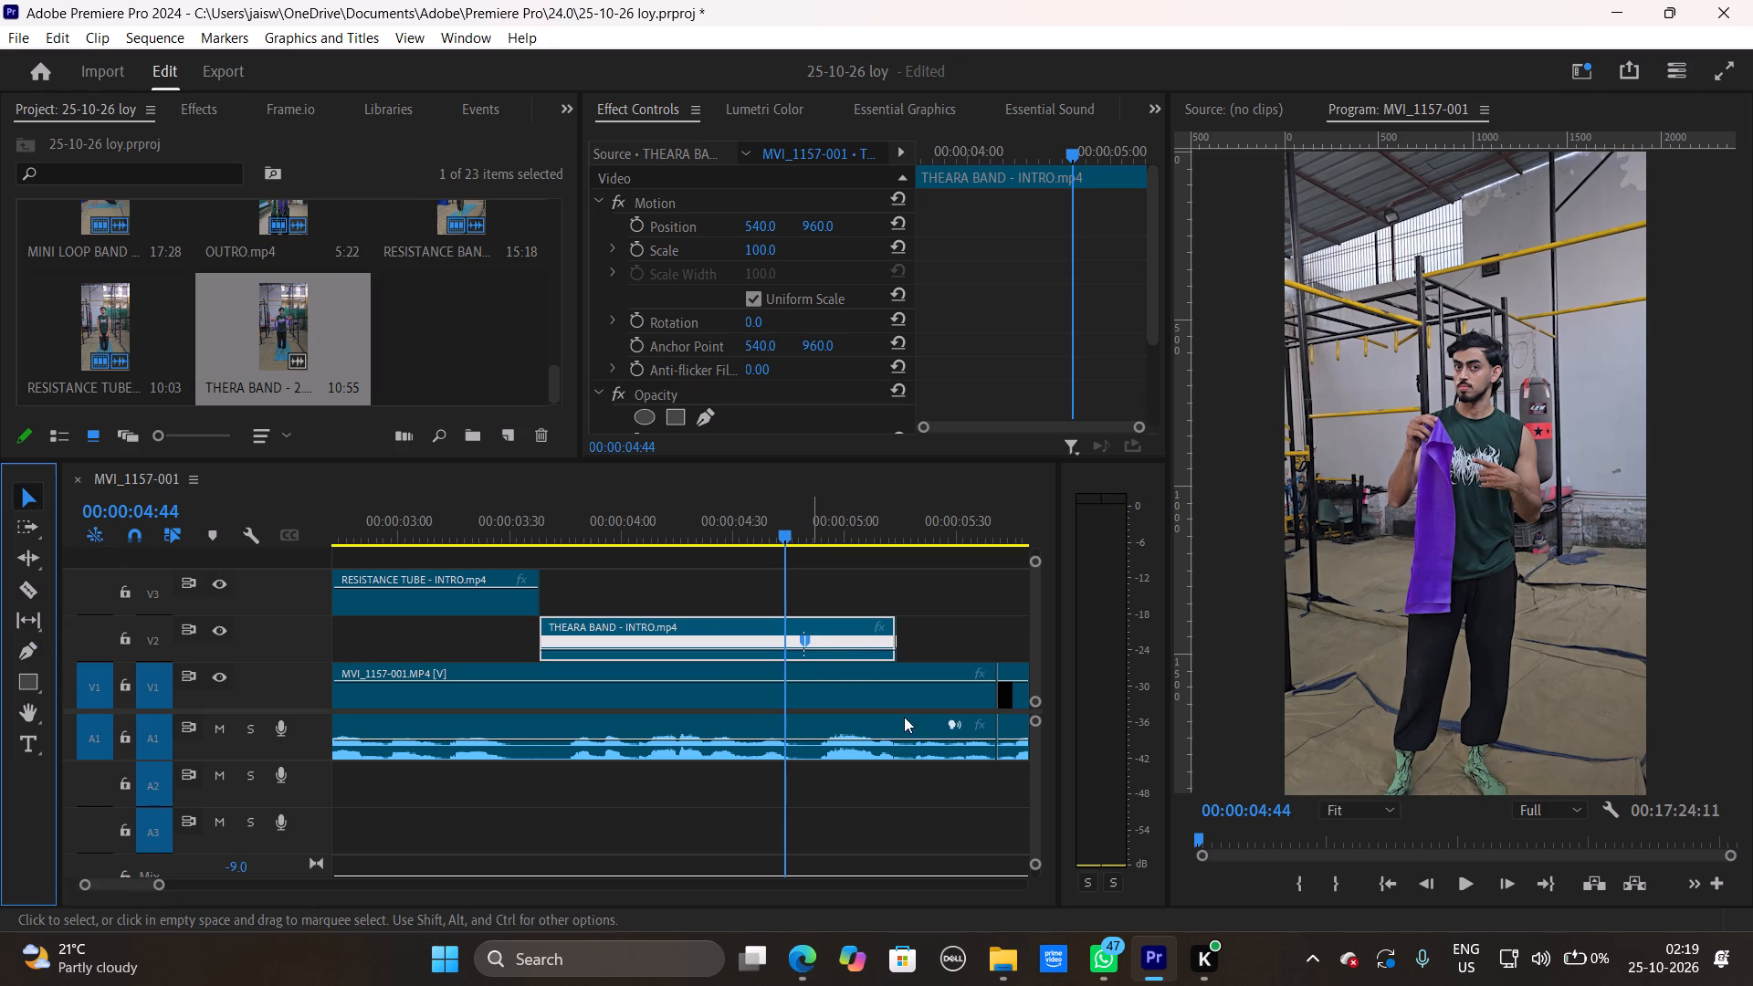
Slow THEARA BAND - INTRO.mp4 after its speed keyframe, trim its end to the first V1 clip's end, and play the slowed part.
click(854, 644)
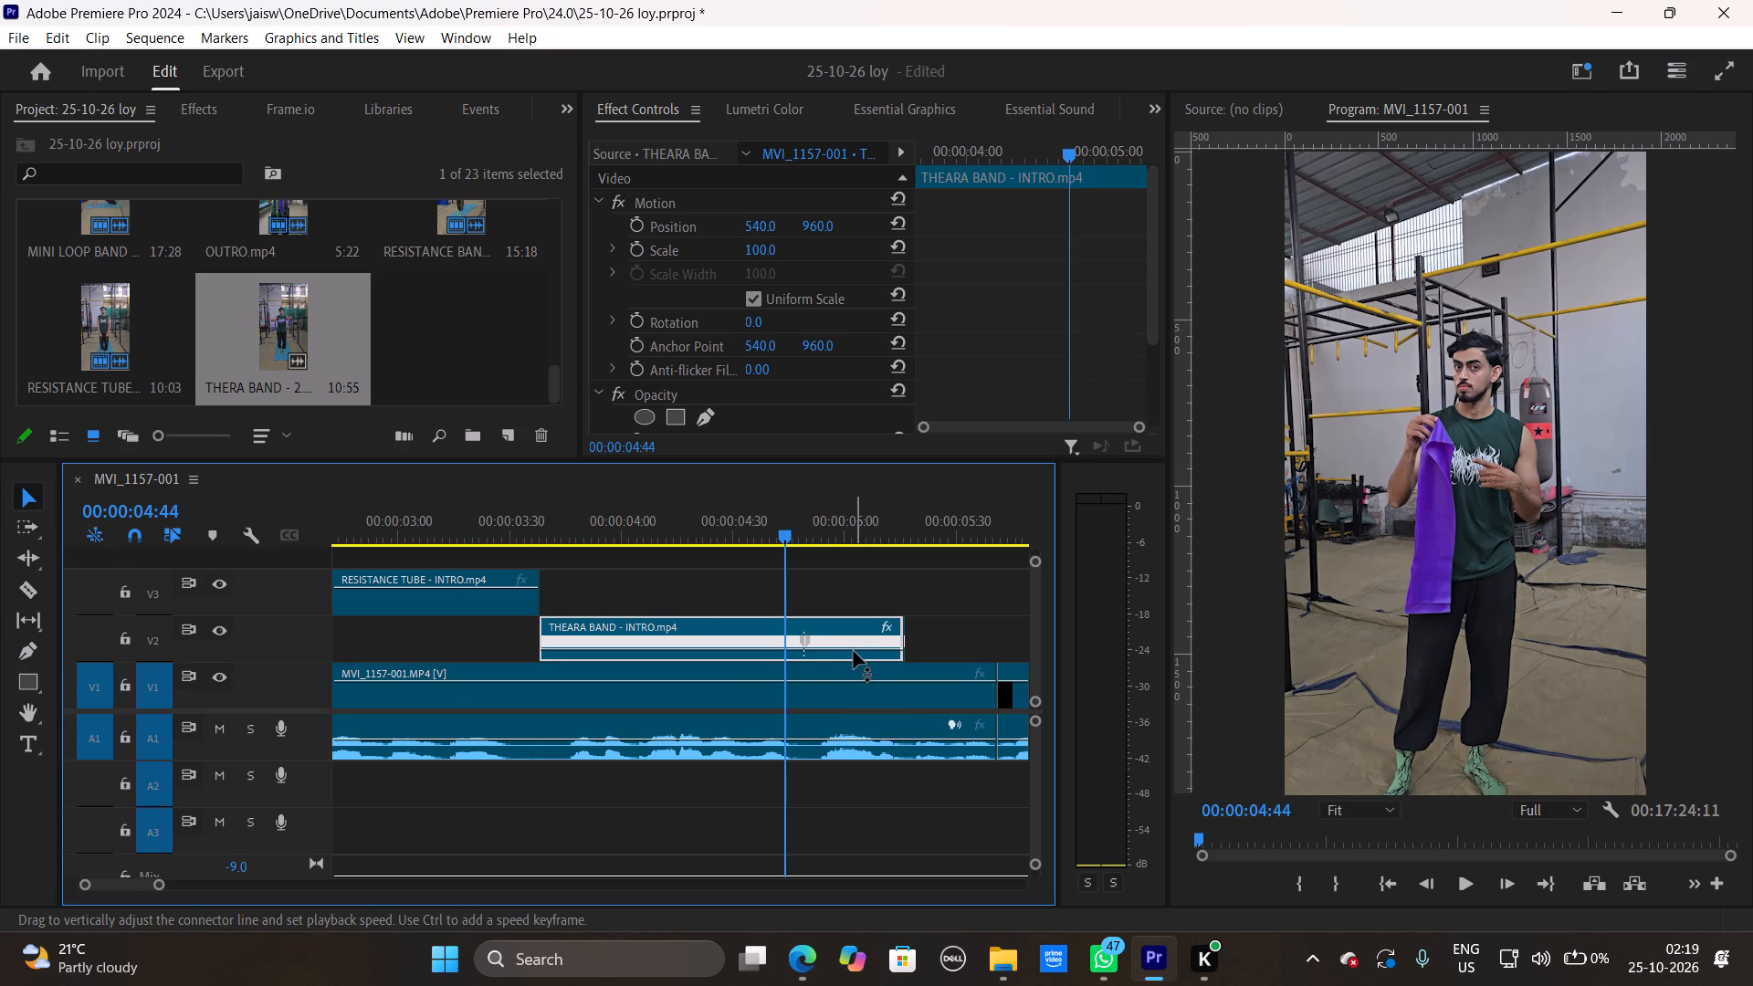
drag(859, 648, 861, 678)
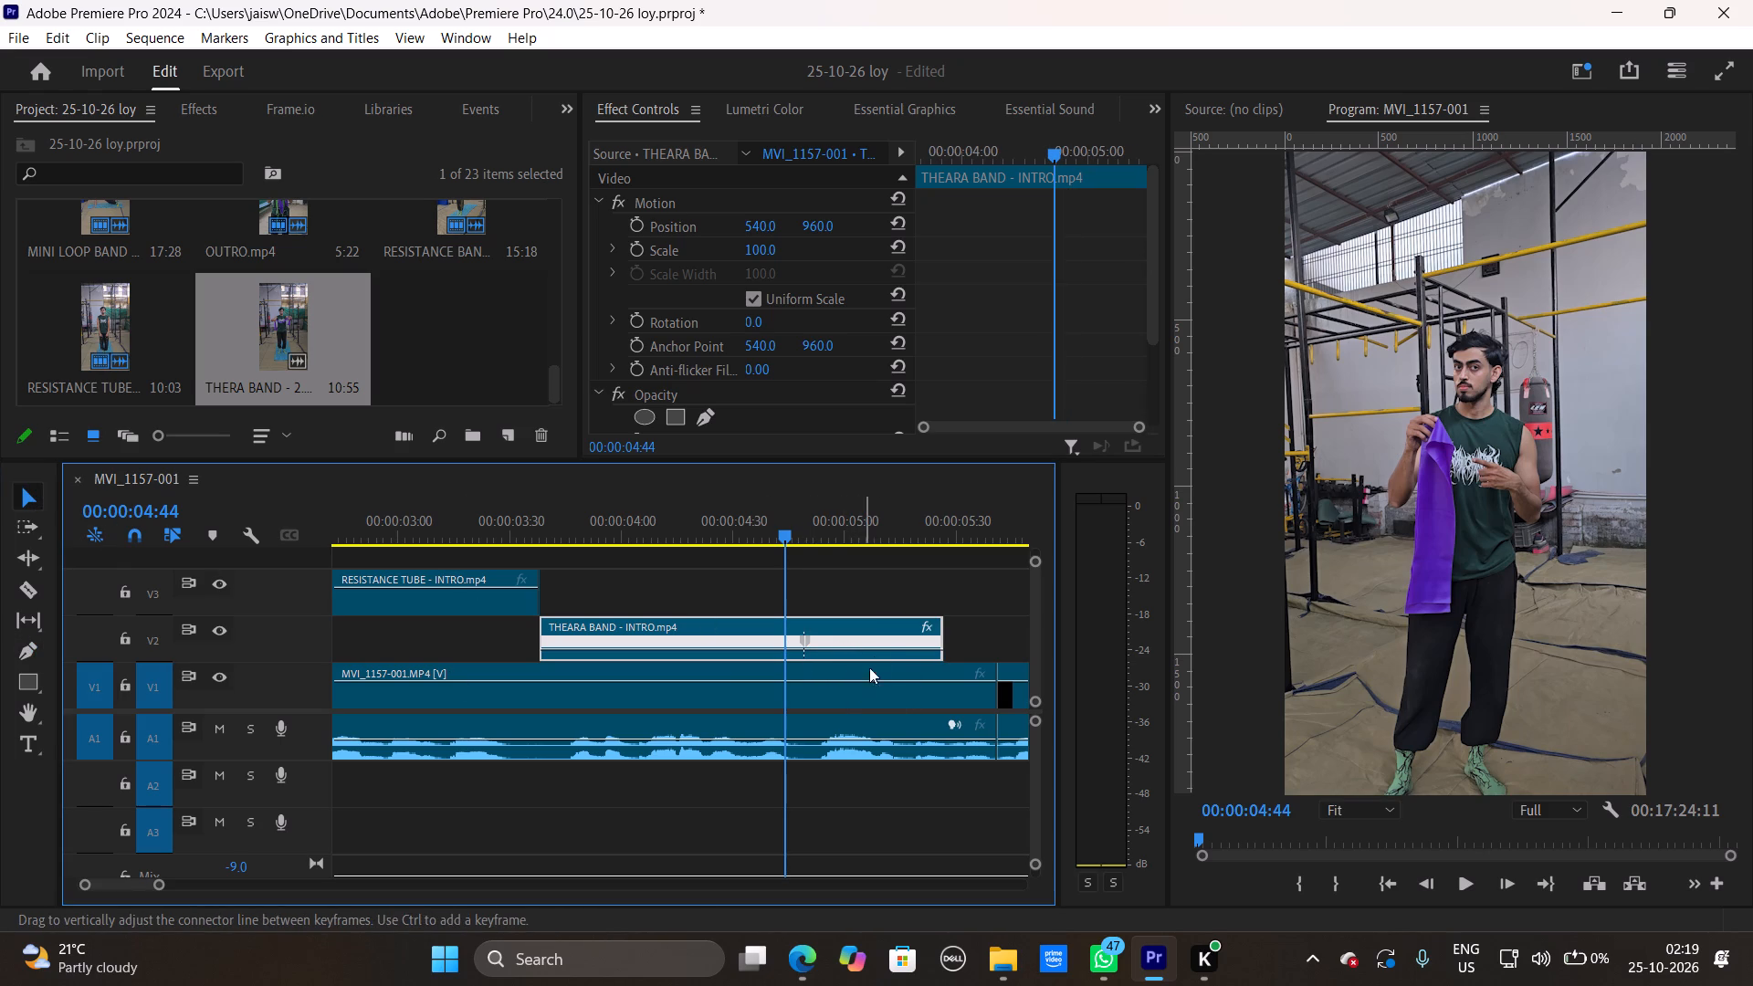
drag(876, 647, 877, 677)
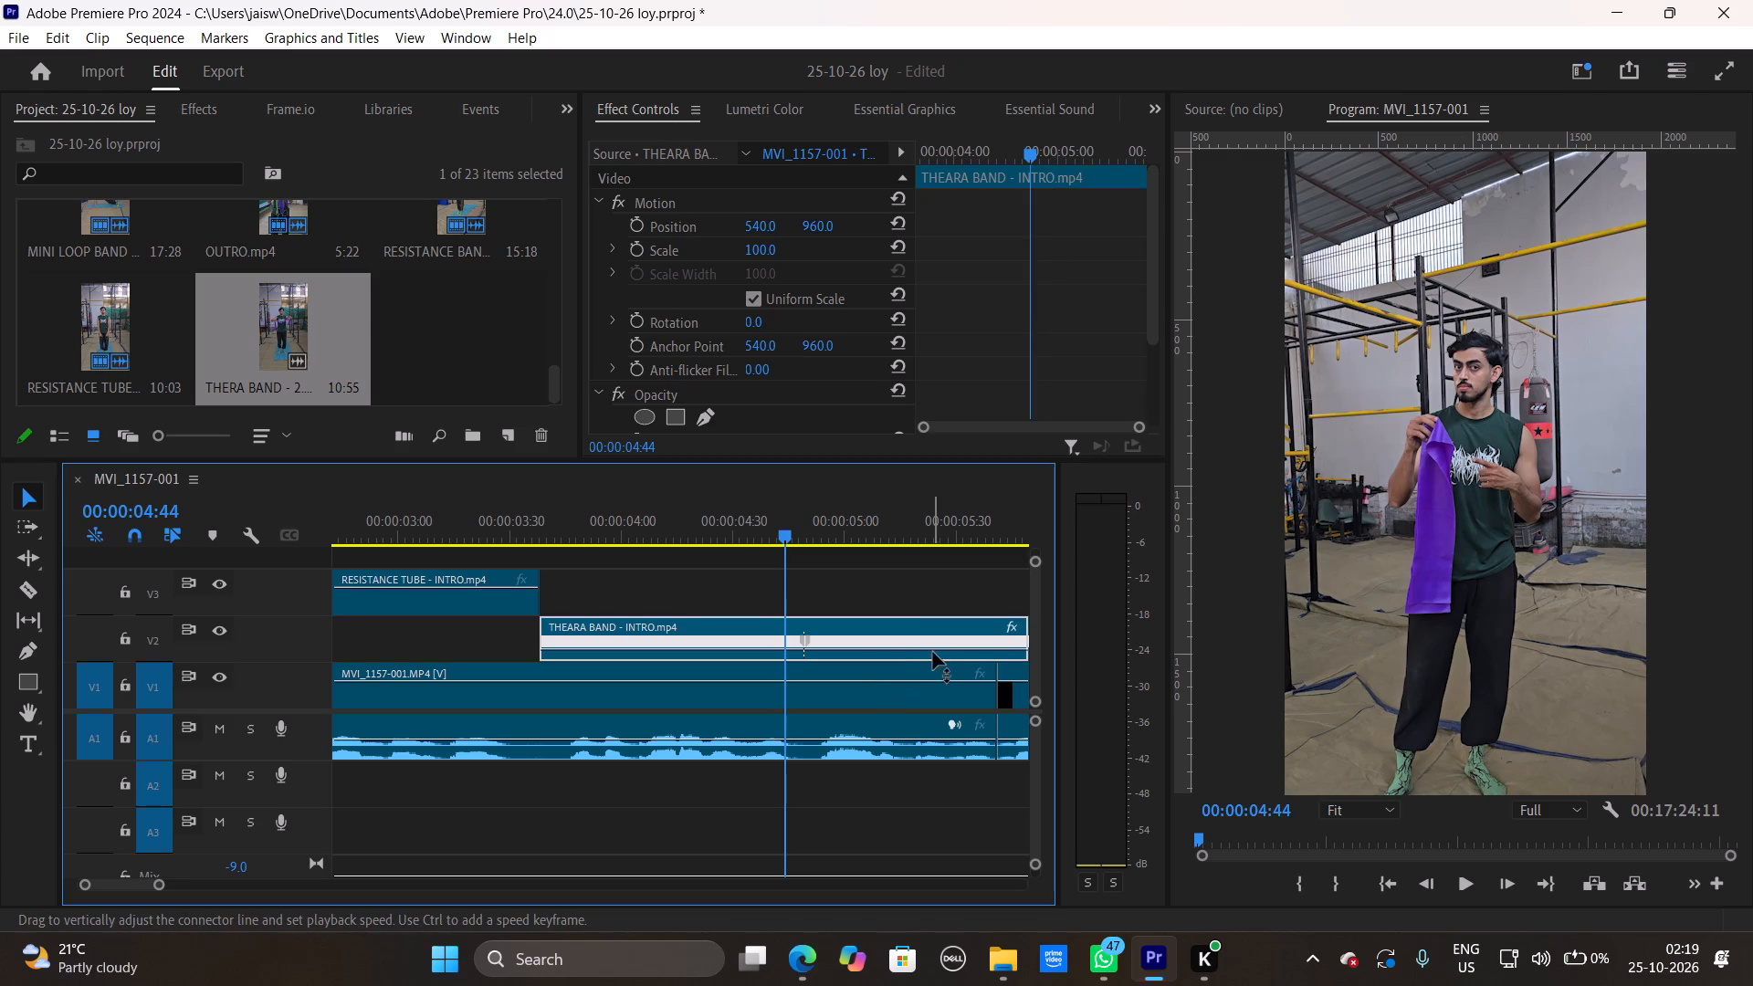
drag(940, 650, 956, 645)
drag(946, 645, 957, 640)
drag(996, 637, 1004, 636)
drag(1004, 636, 891, 636)
key(space)
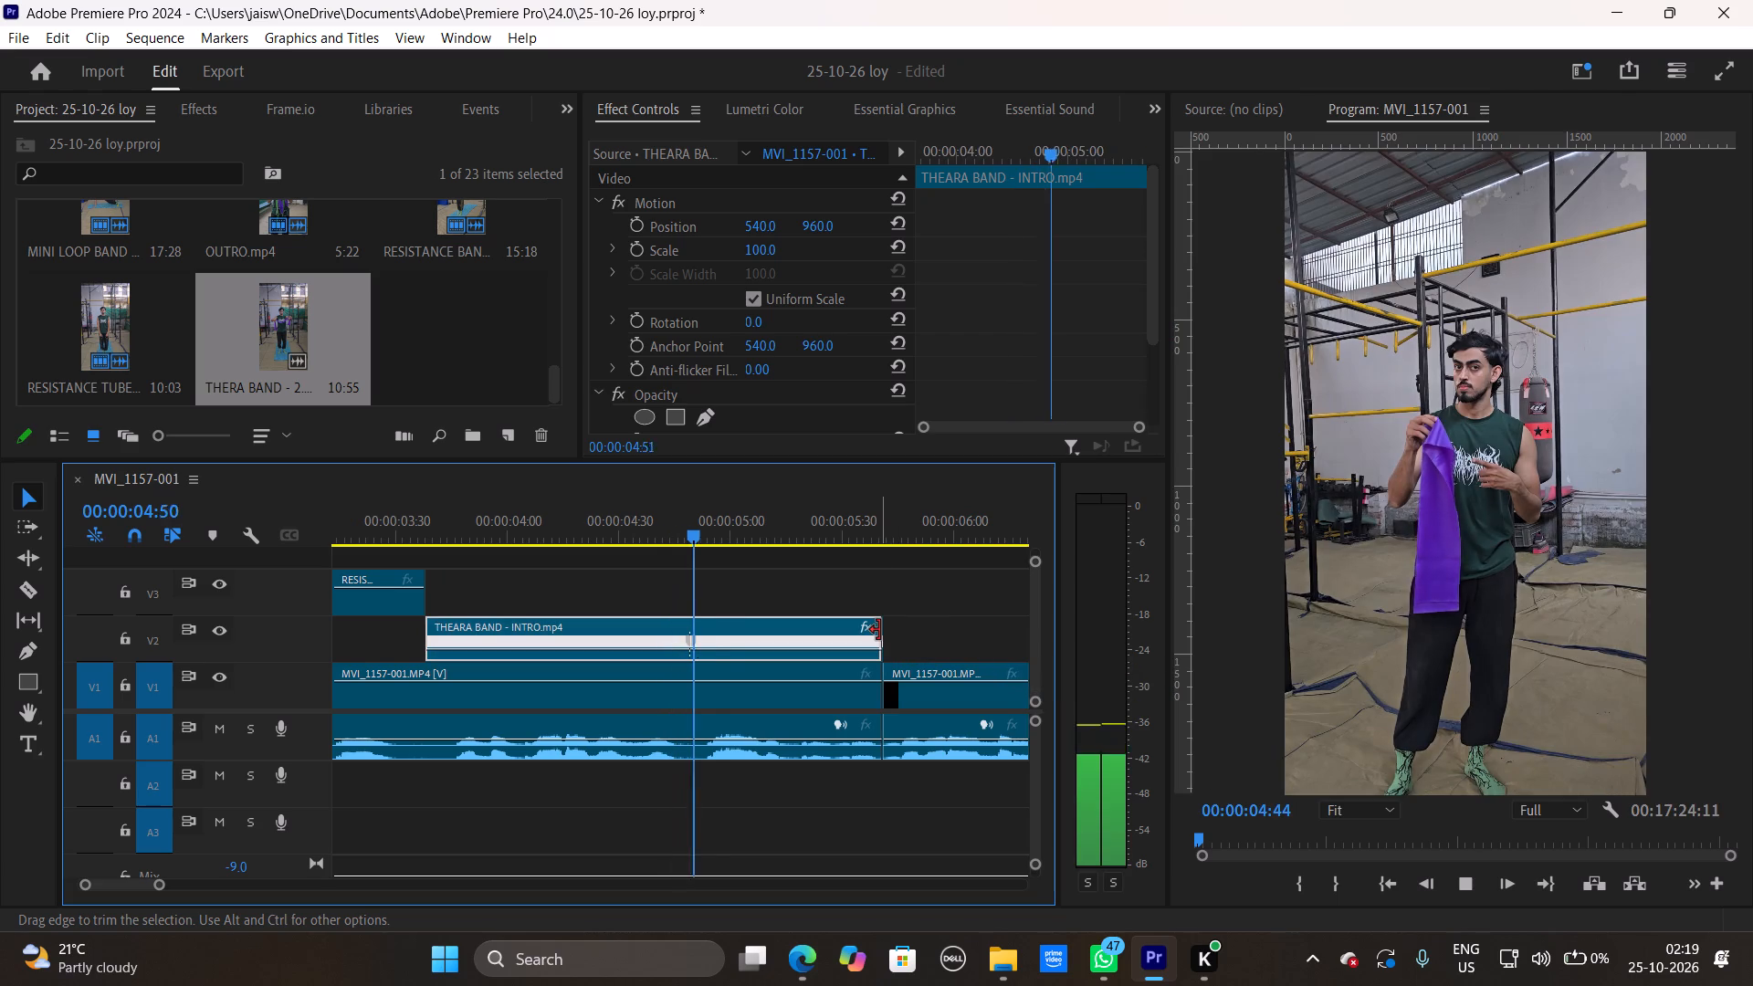
key(space)
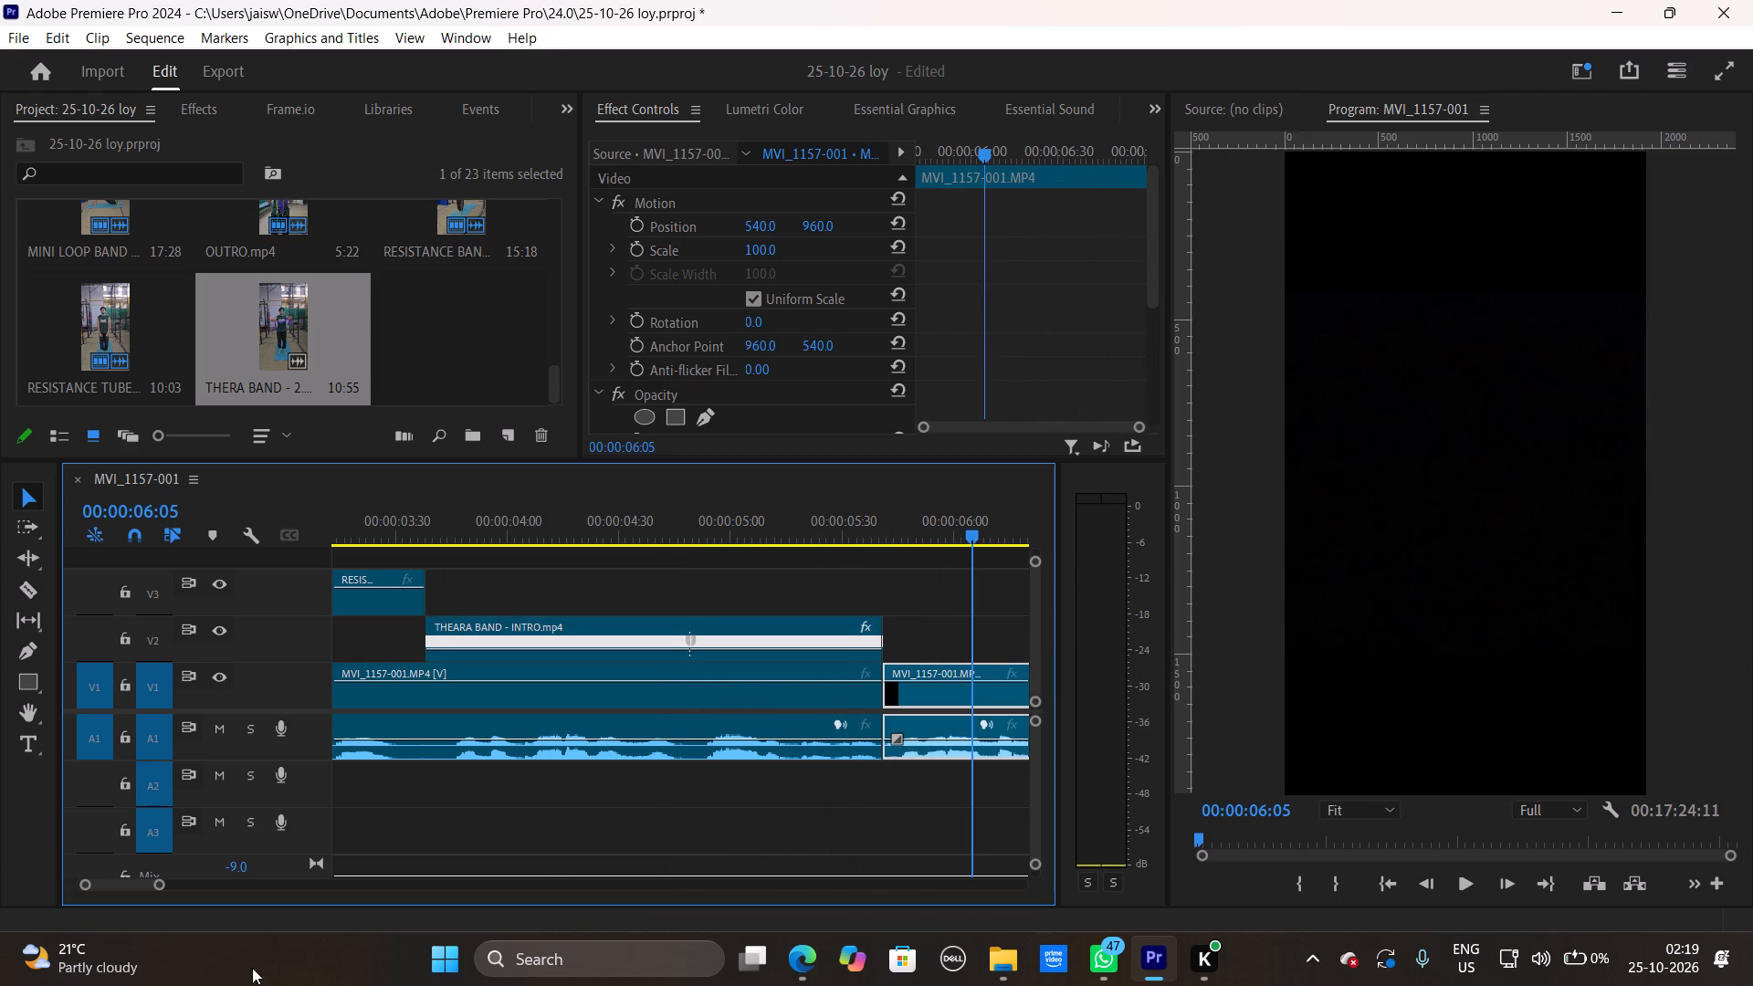
Play the opening and following voice-over from the sequence start to 00:00:16:46 to find the next section point.
drag(161, 887, 283, 888)
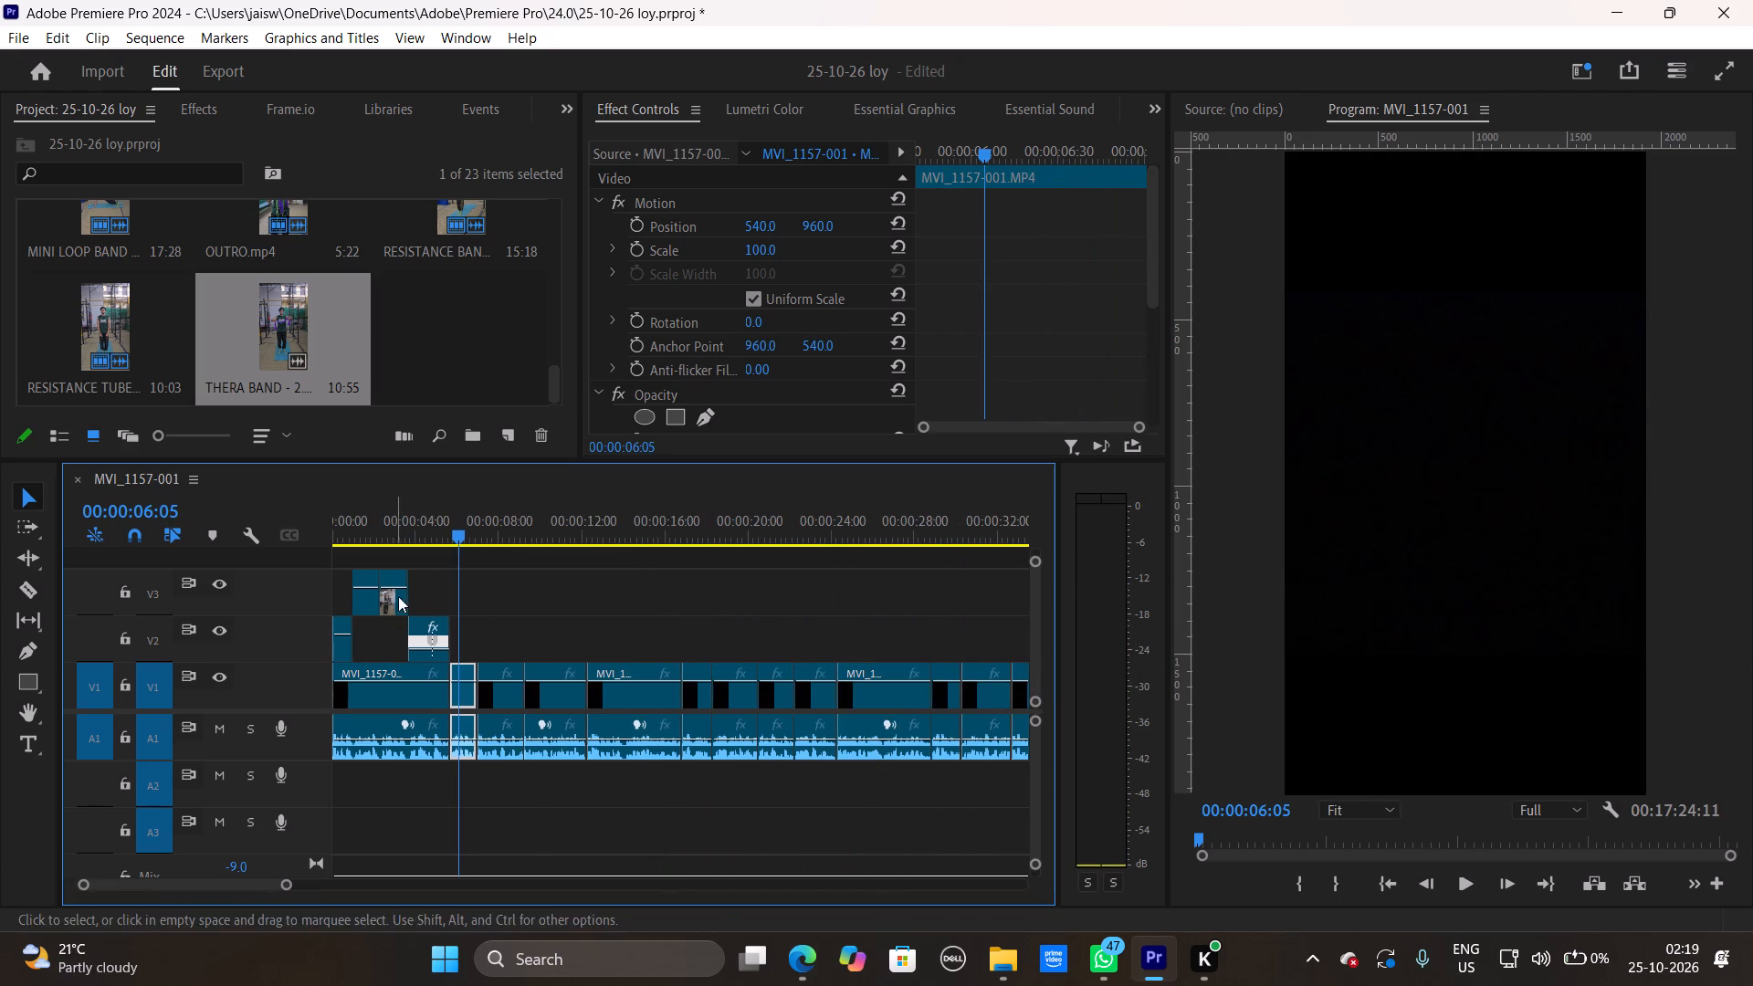
drag(427, 537, 225, 578)
key(space)
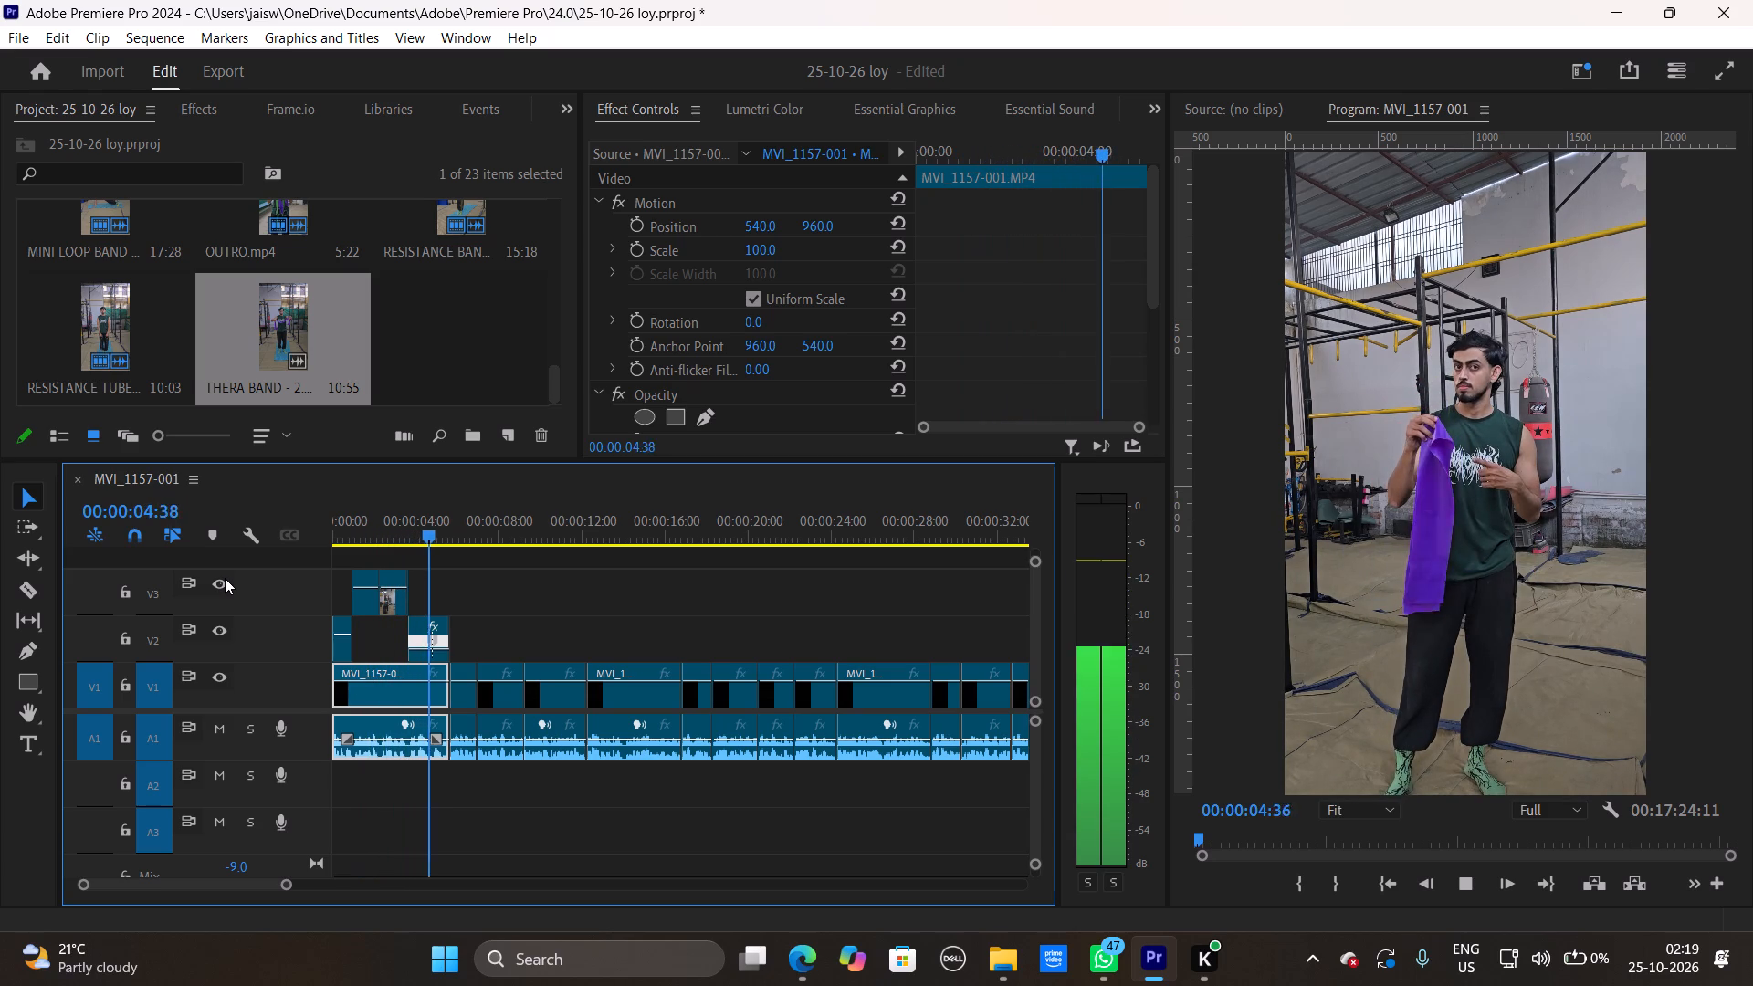
key(space)
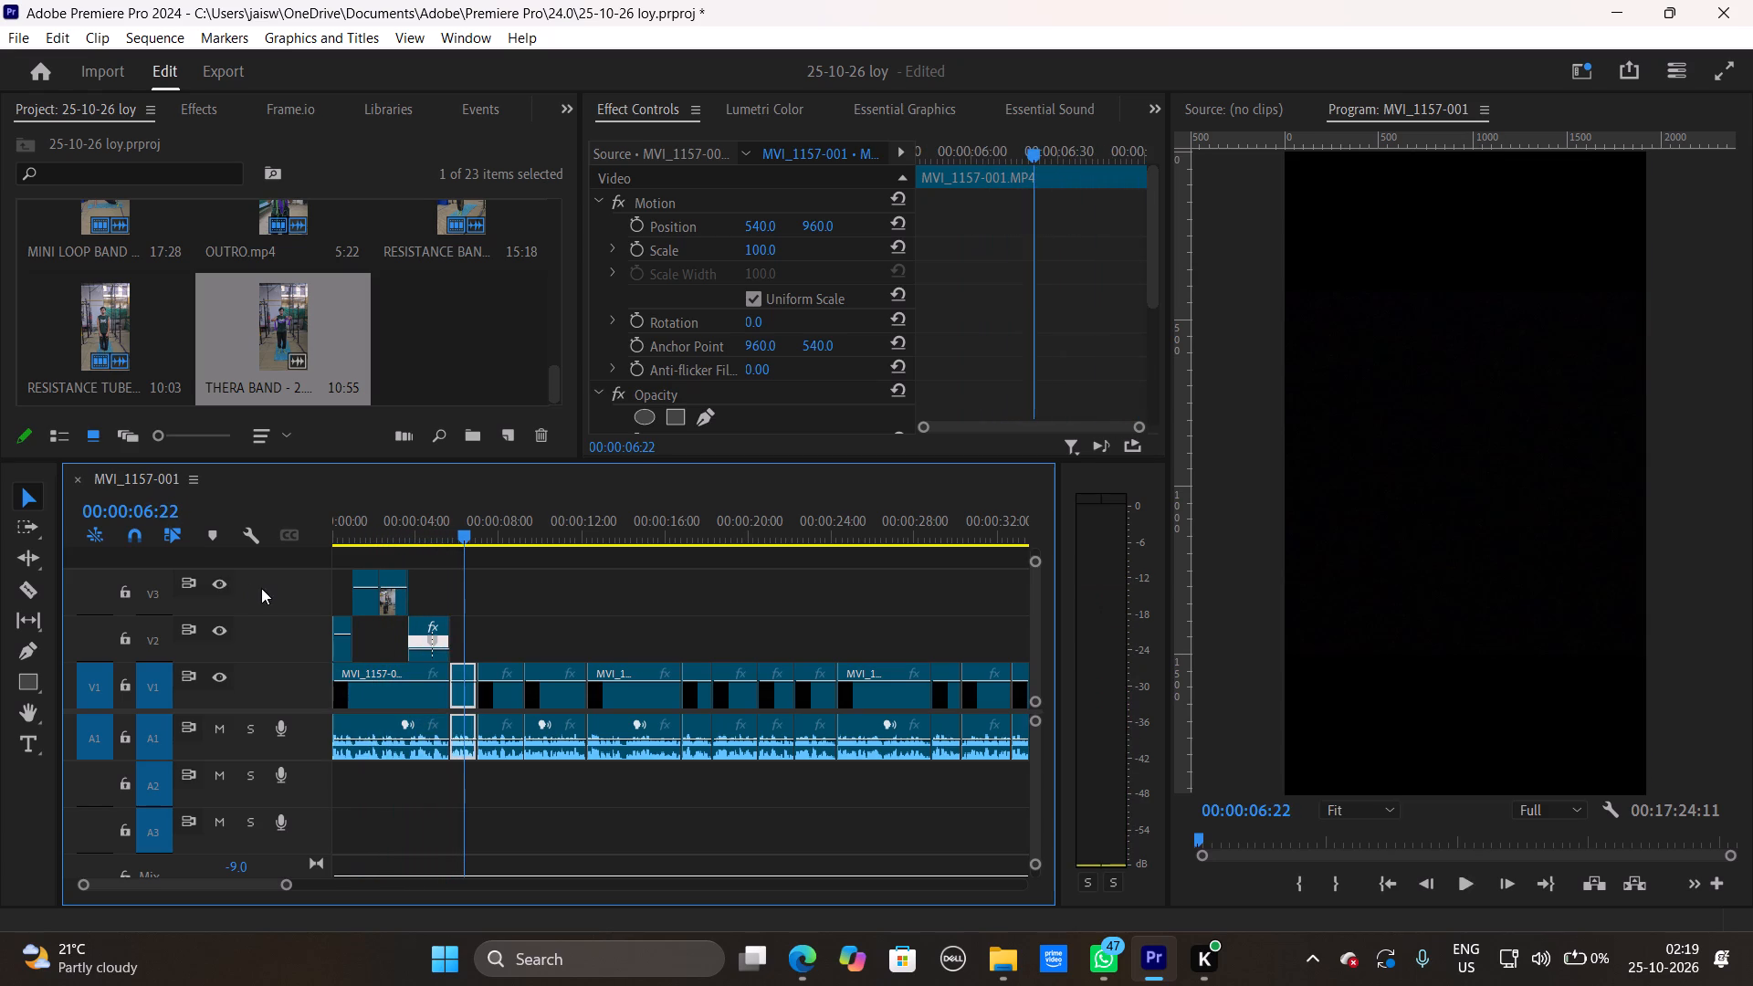
key(space)
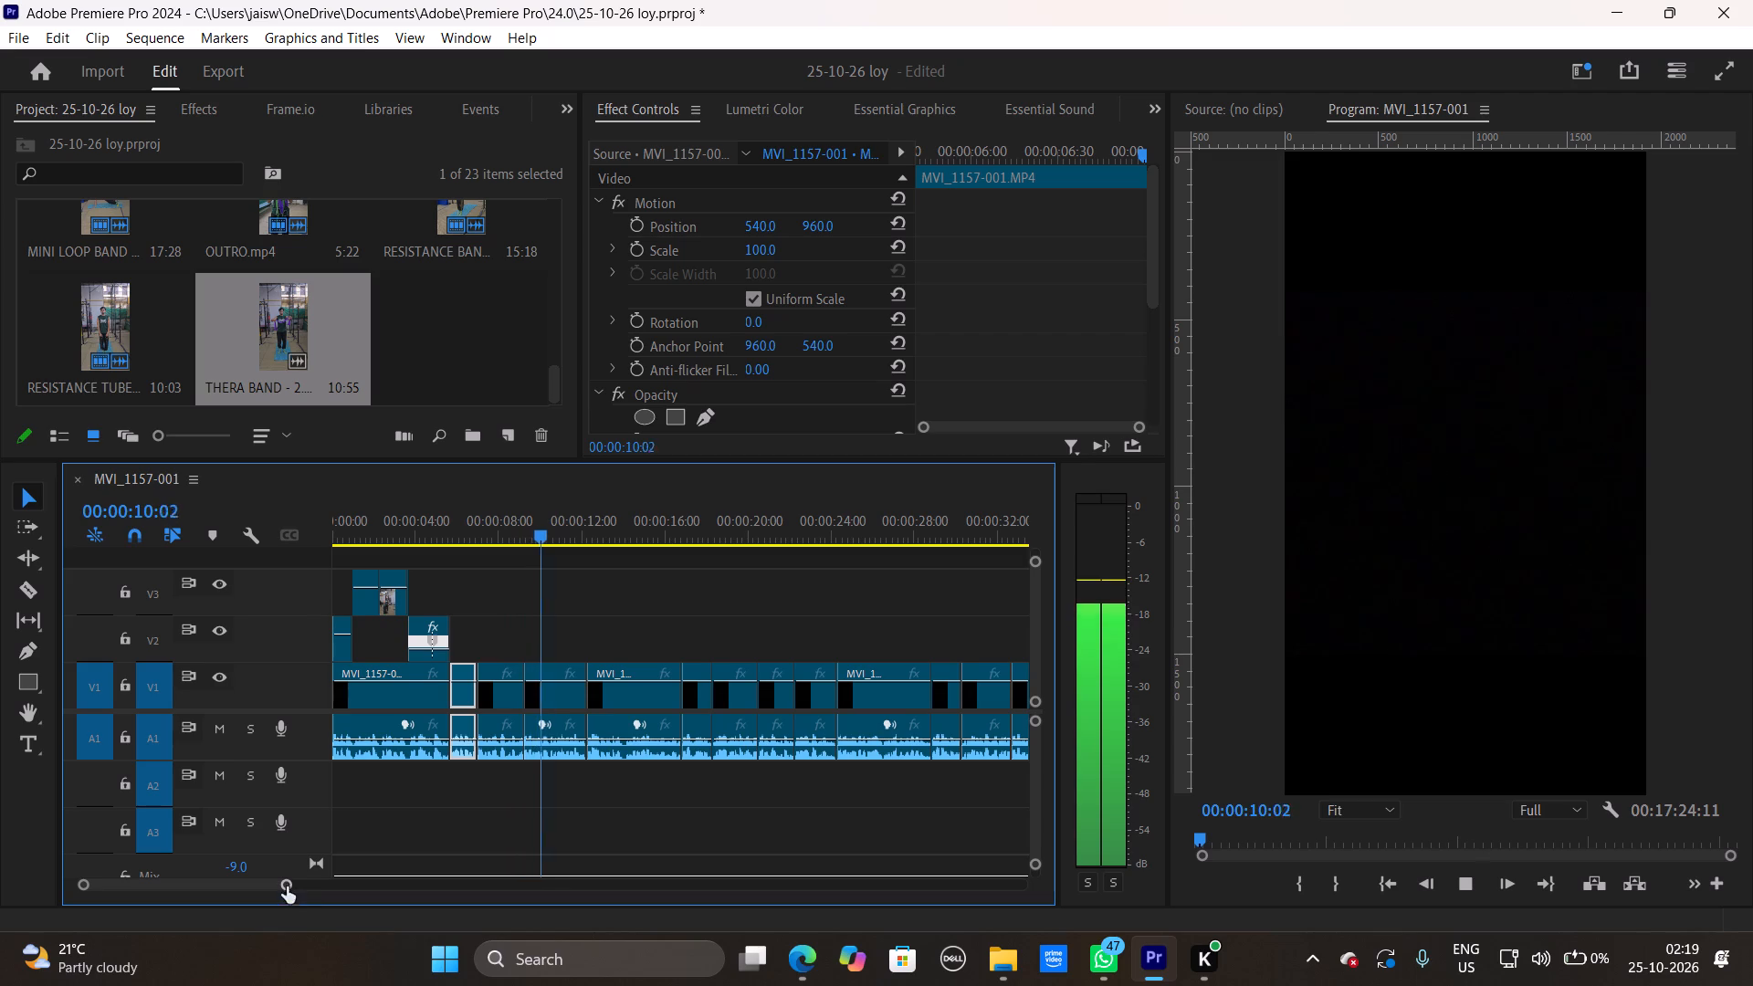
drag(287, 884, 495, 876)
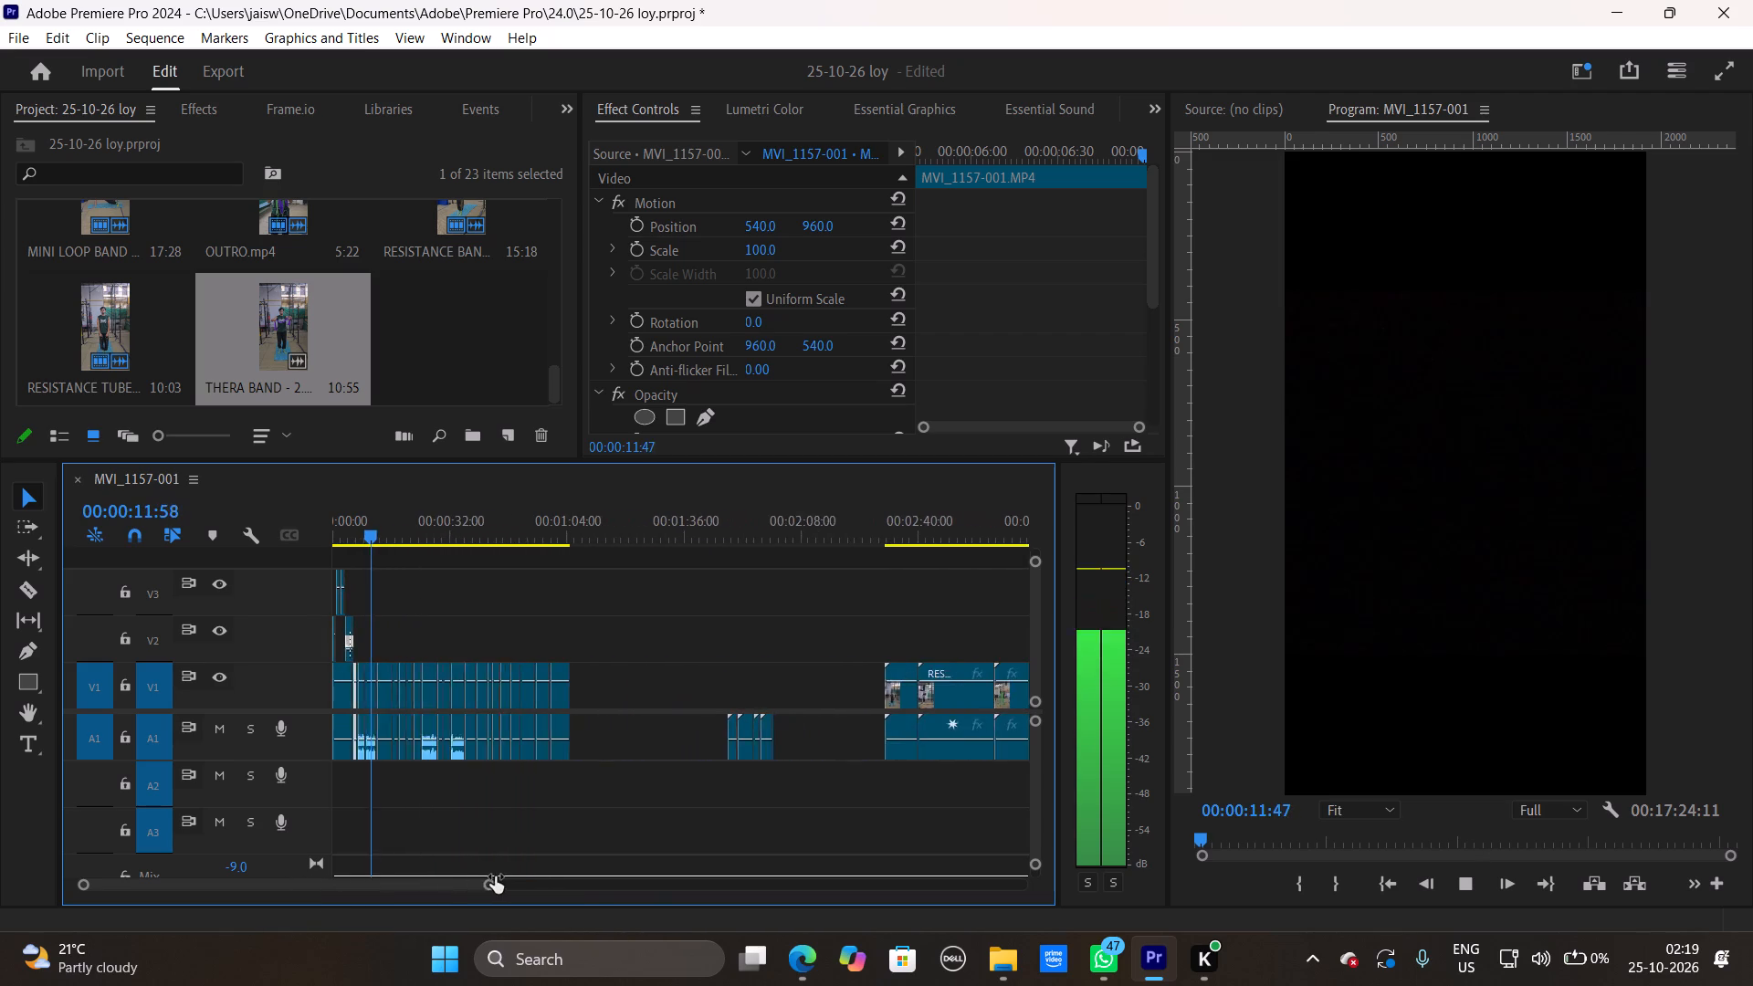
drag(495, 876, 557, 874)
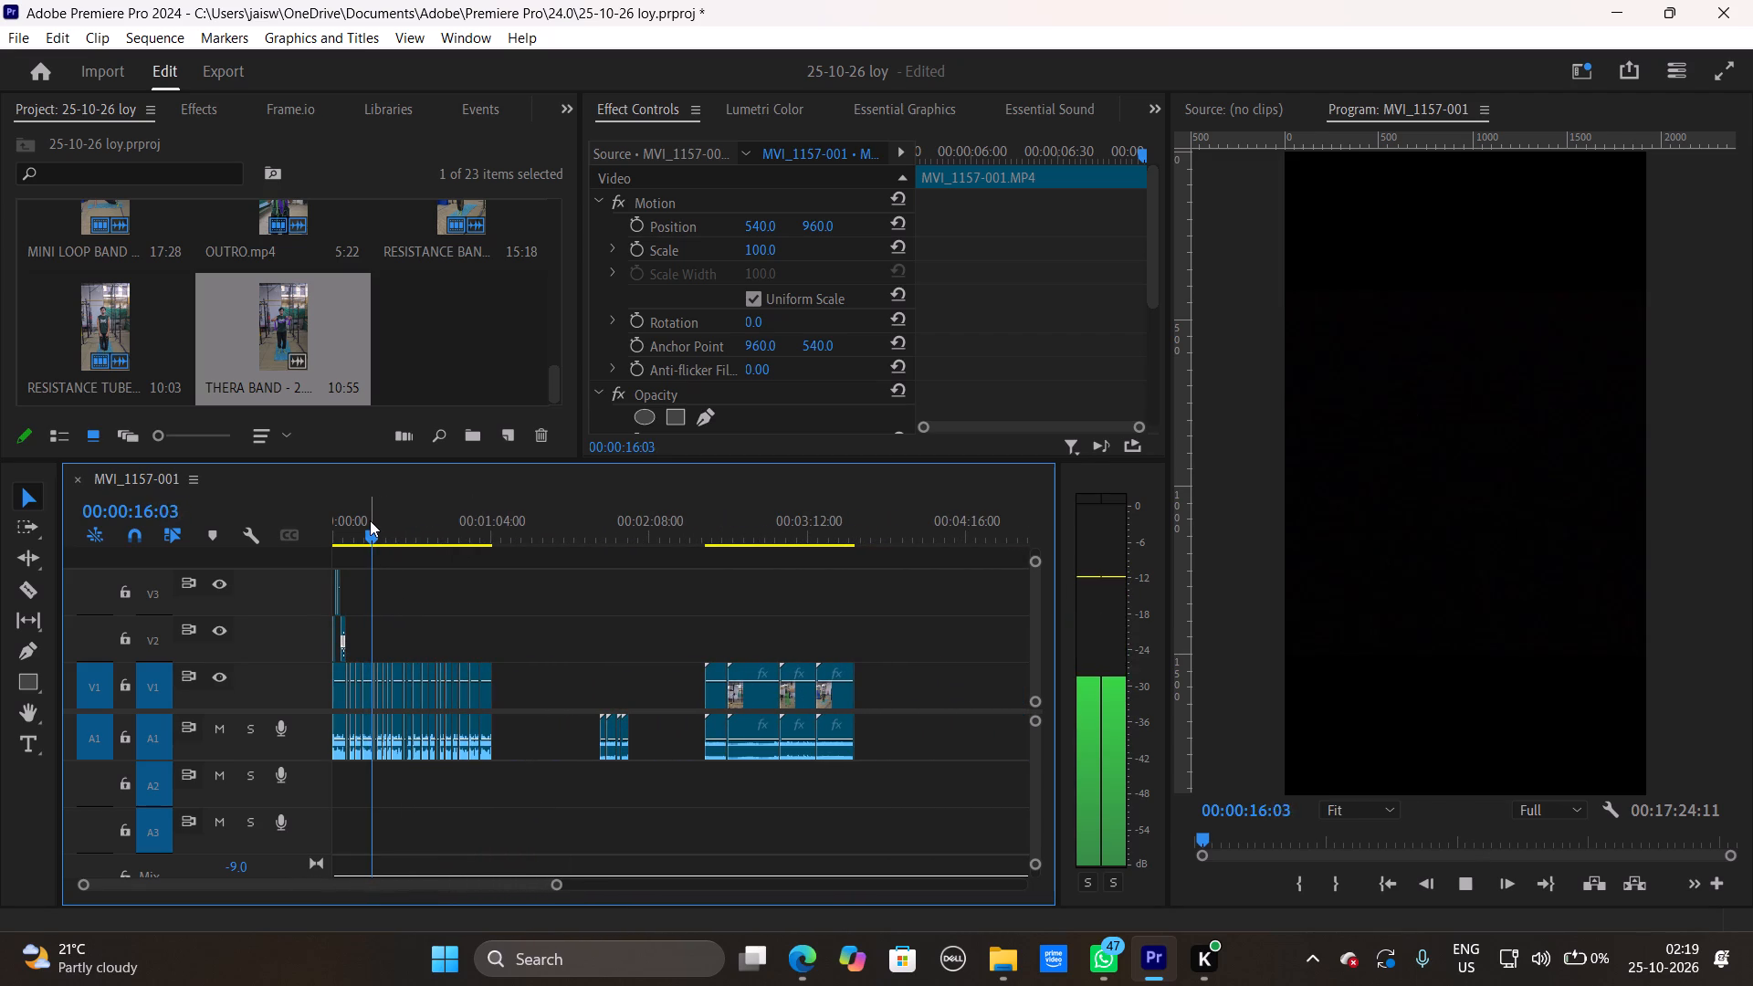
key(space)
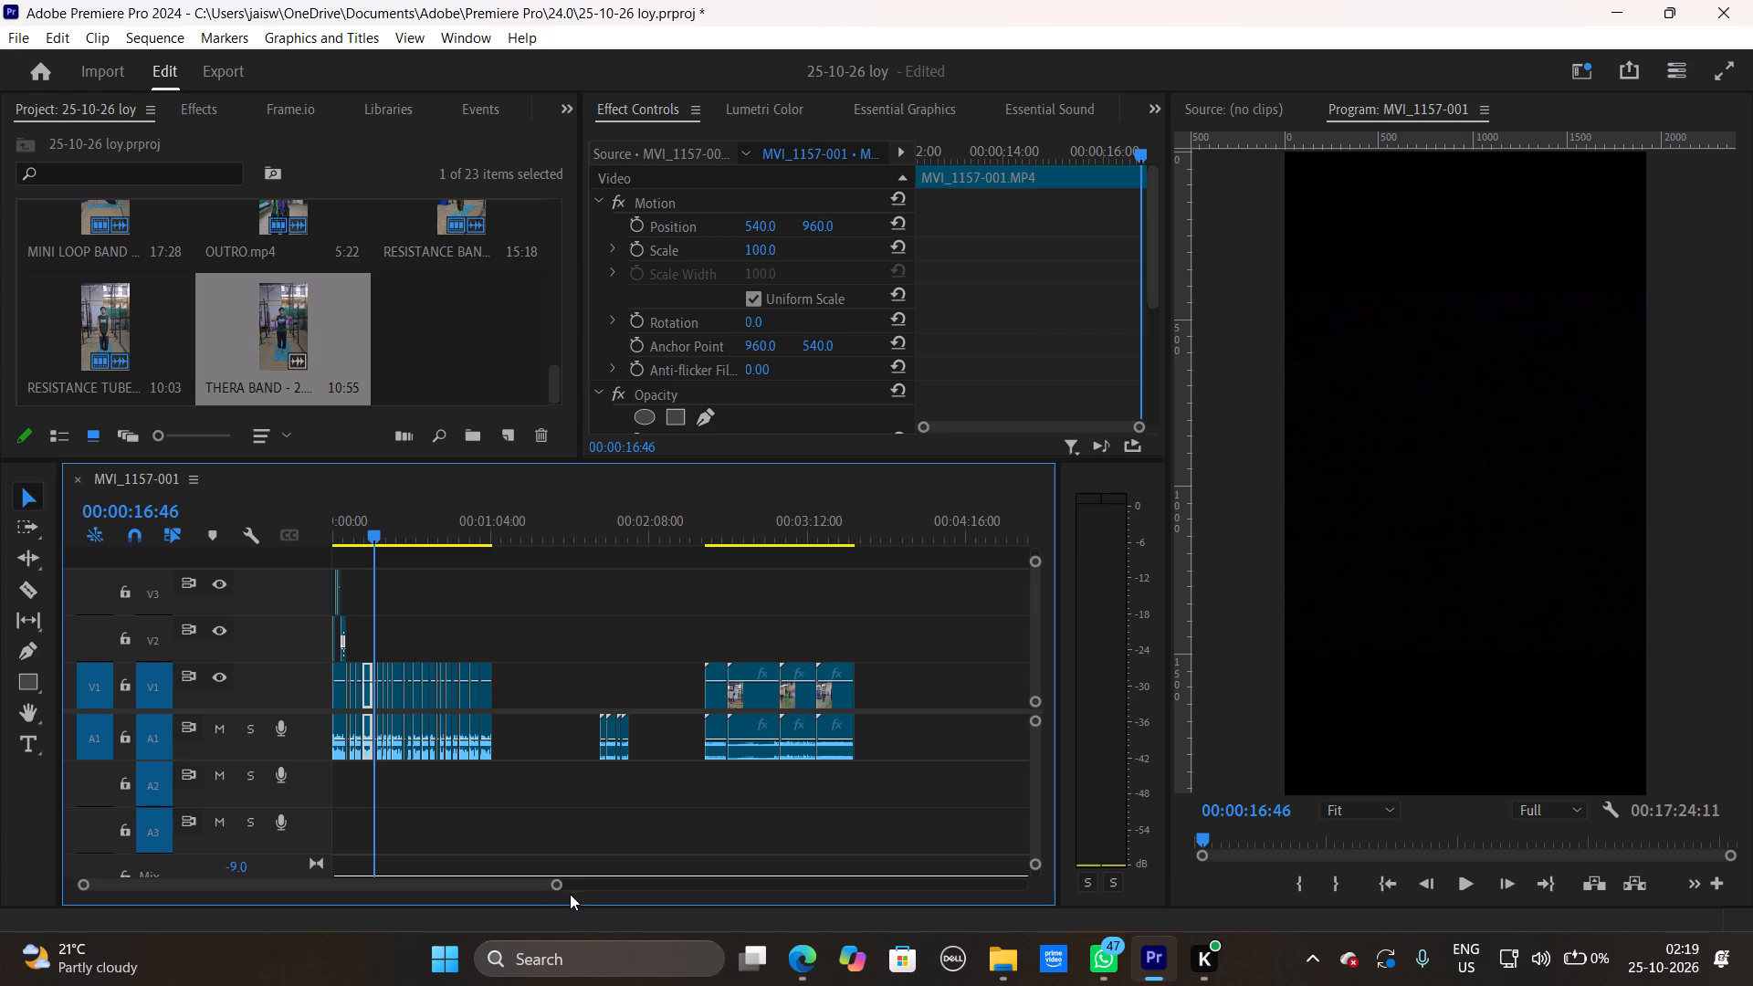
Mark the V1 clip at 00:00:16:46, add a white unnamed comment marker to the sequence there, and play on briefly.
drag(558, 886, 379, 899)
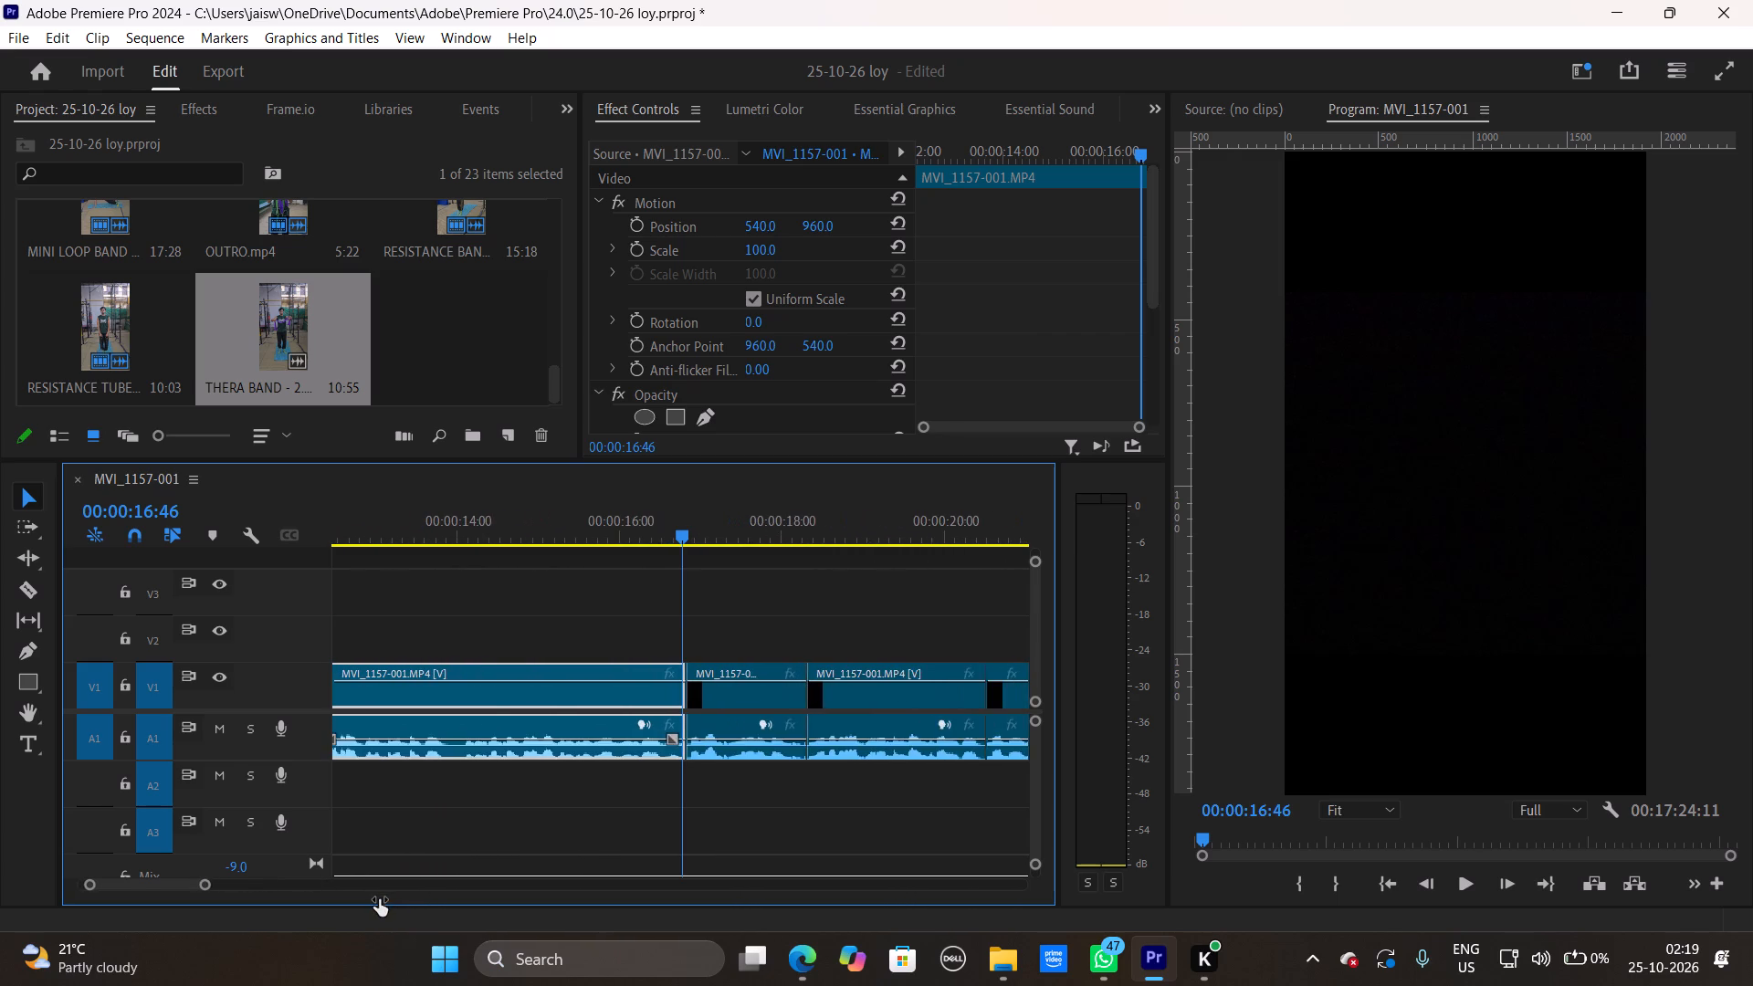
drag(379, 899, 351, 902)
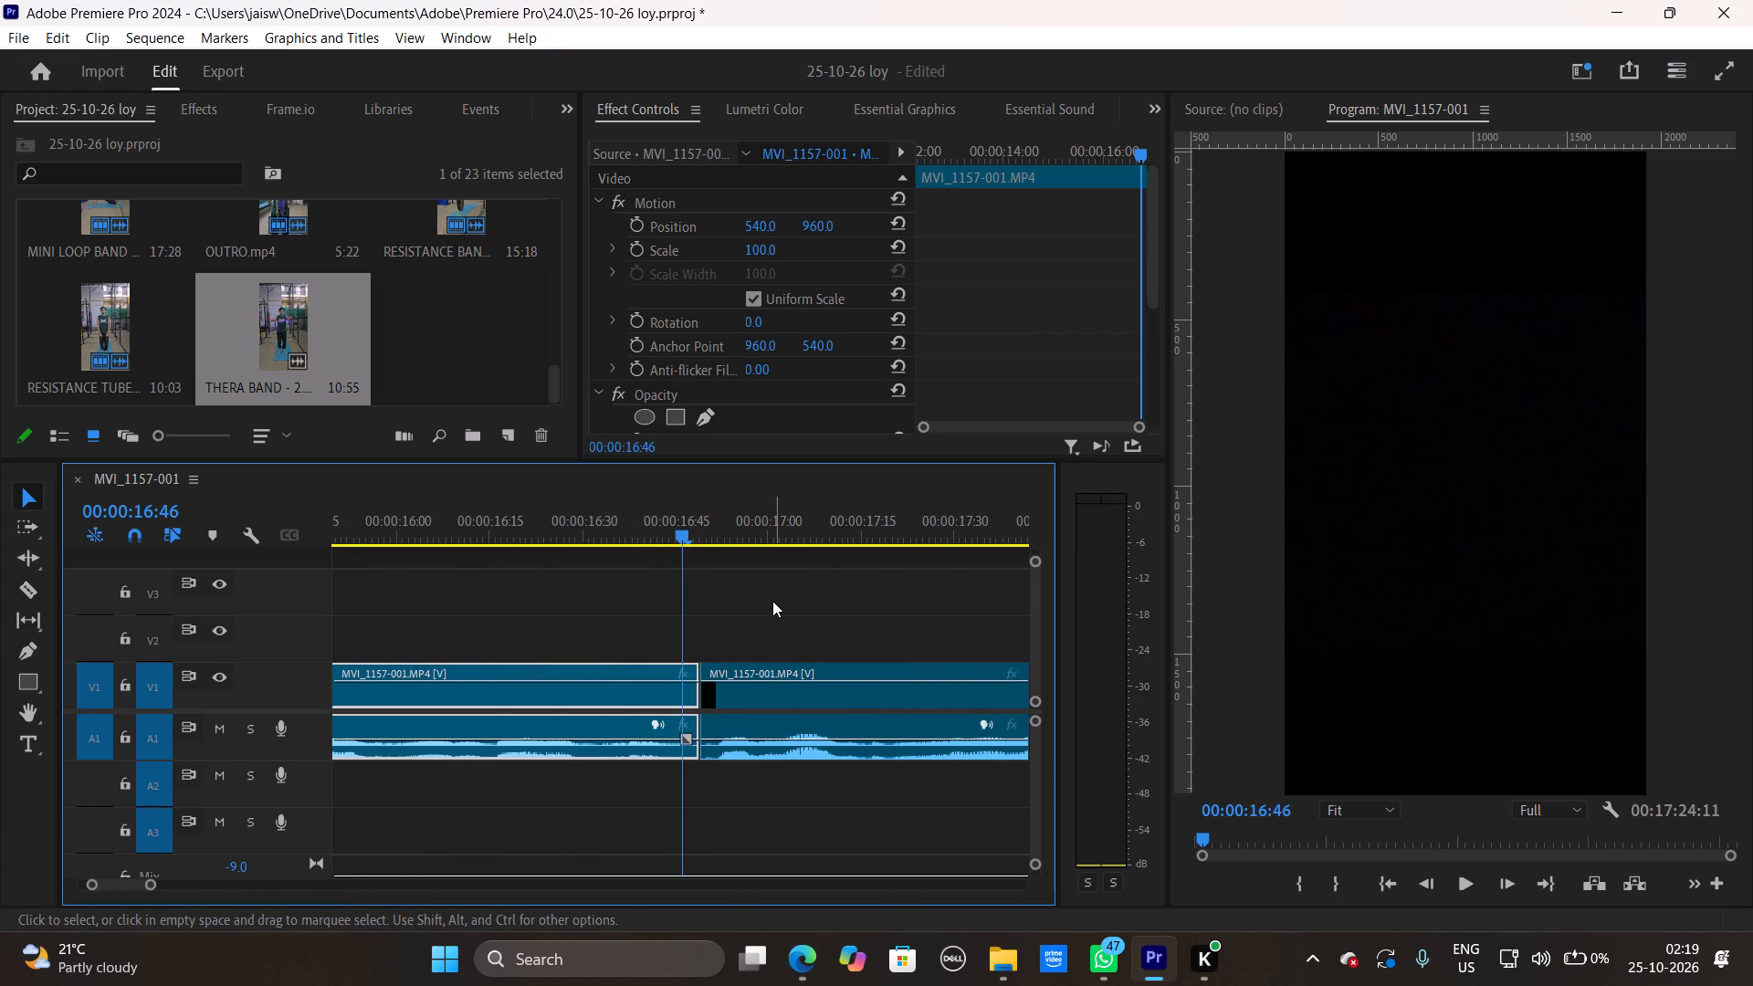
key(m)
click(794, 593)
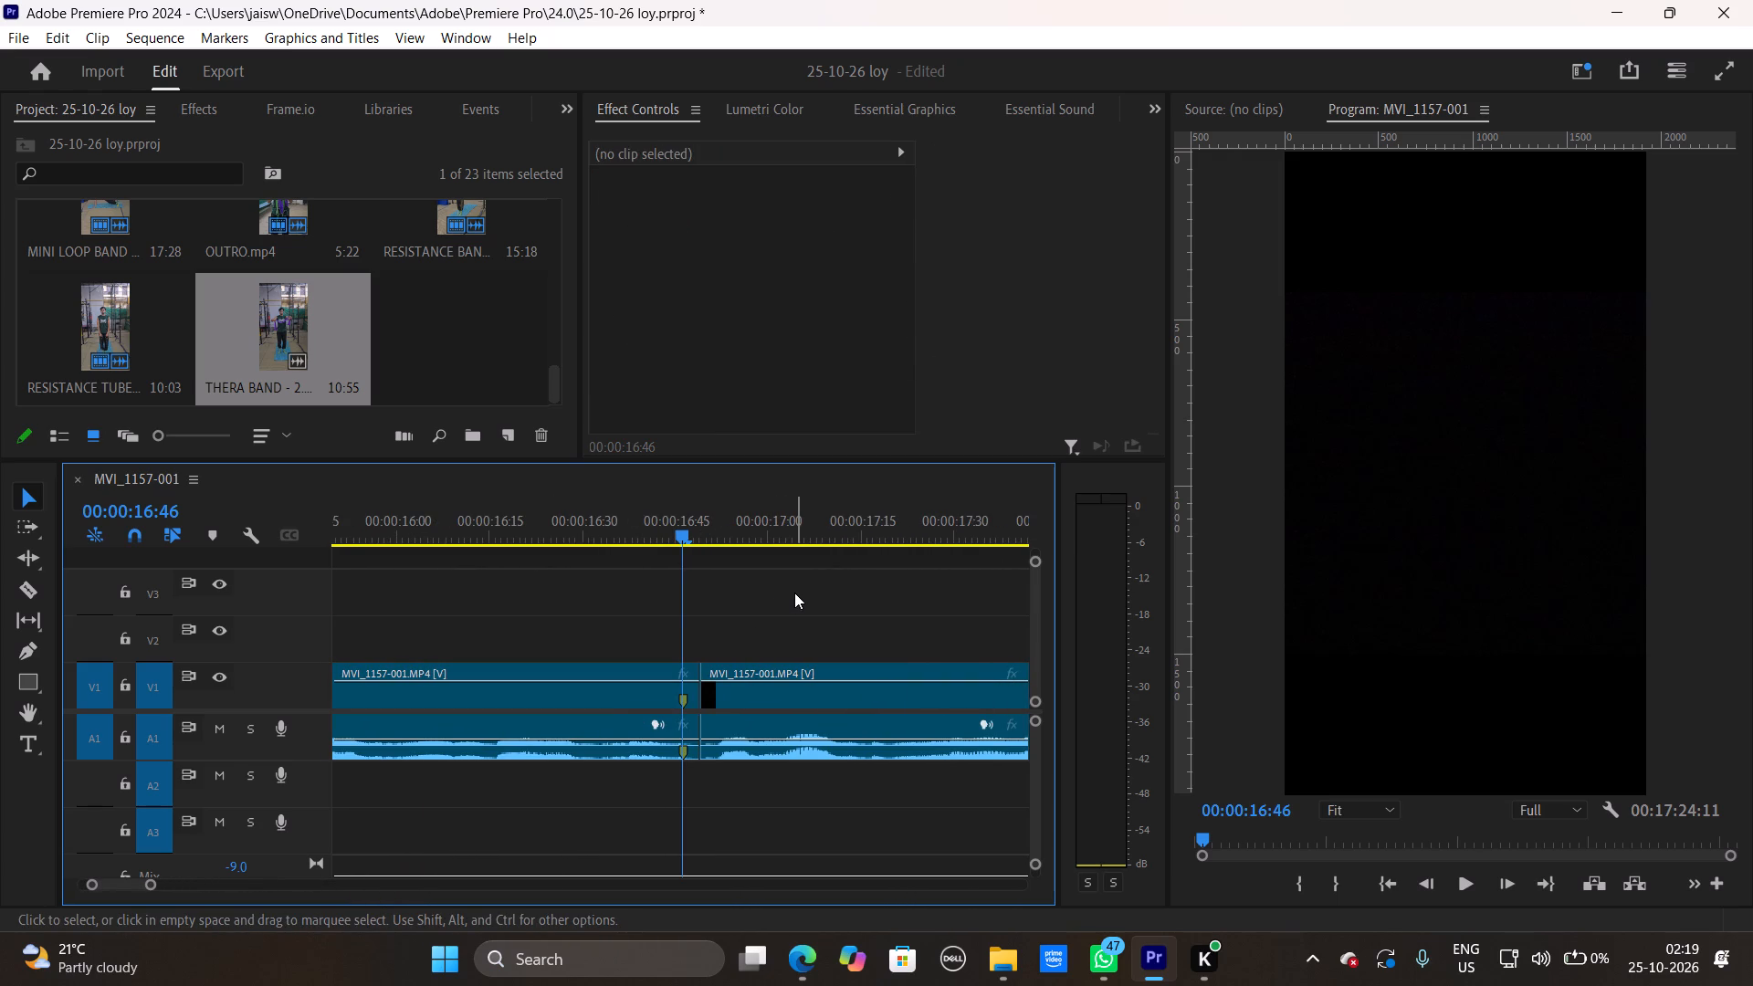
text(mm)
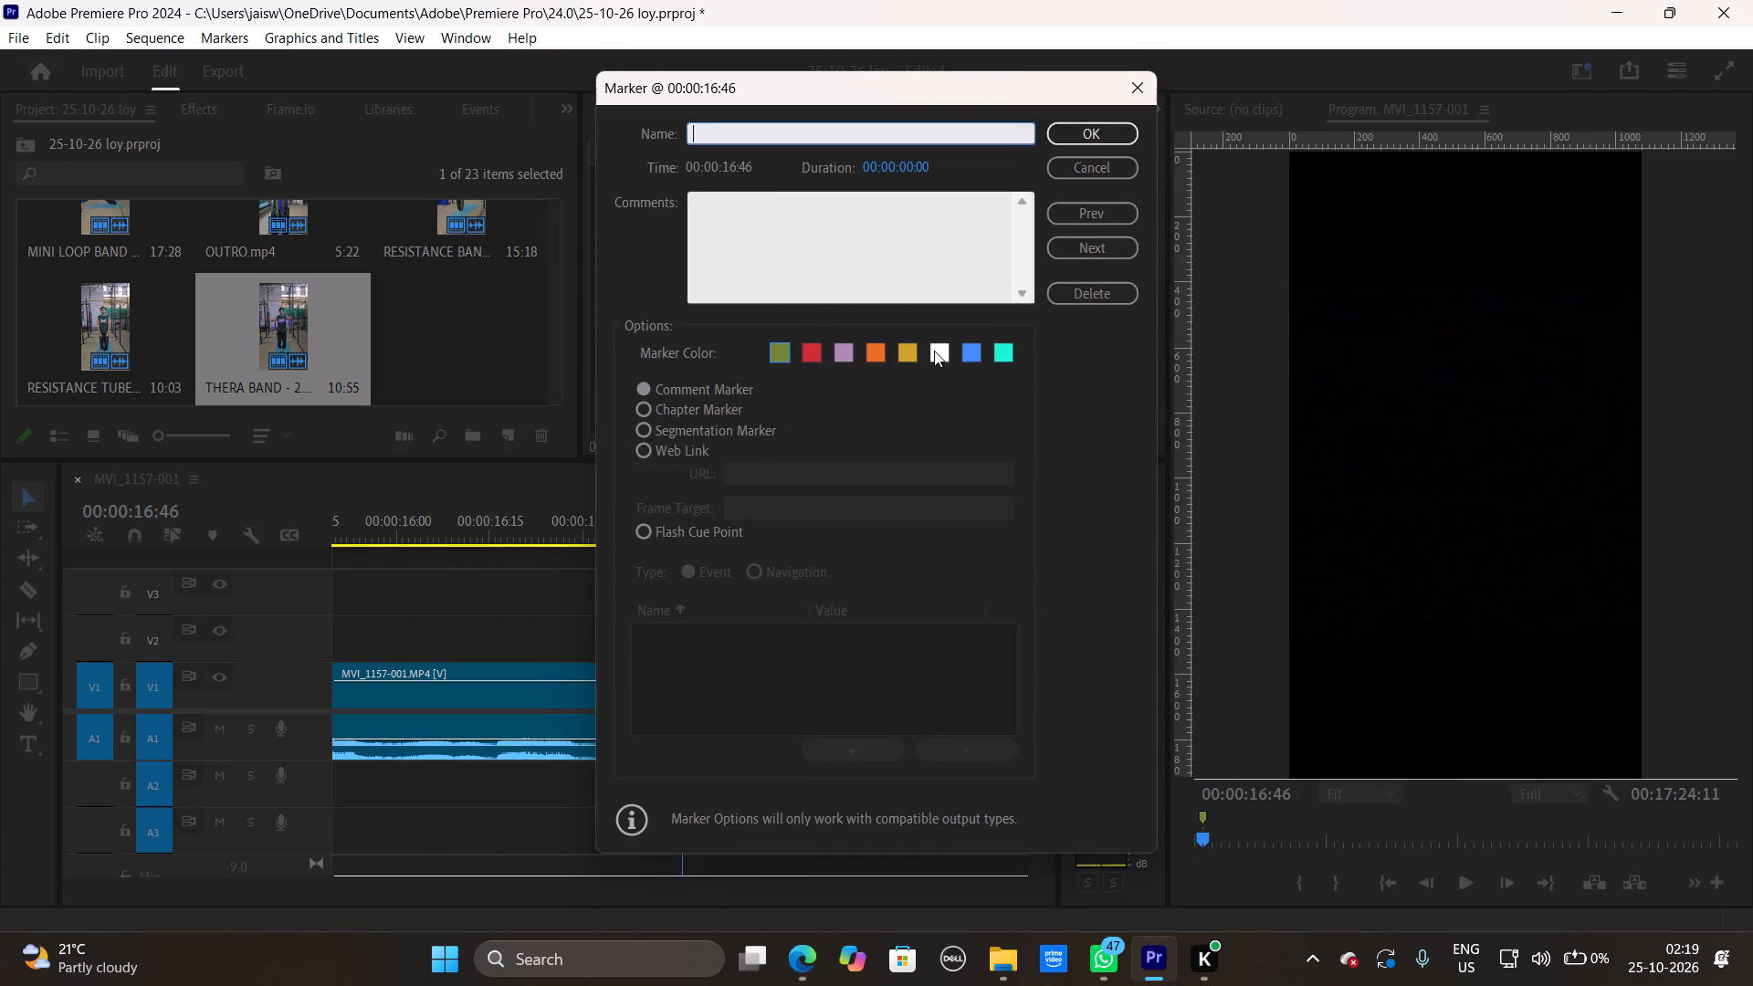
click(934, 351)
click(1098, 125)
key(space)
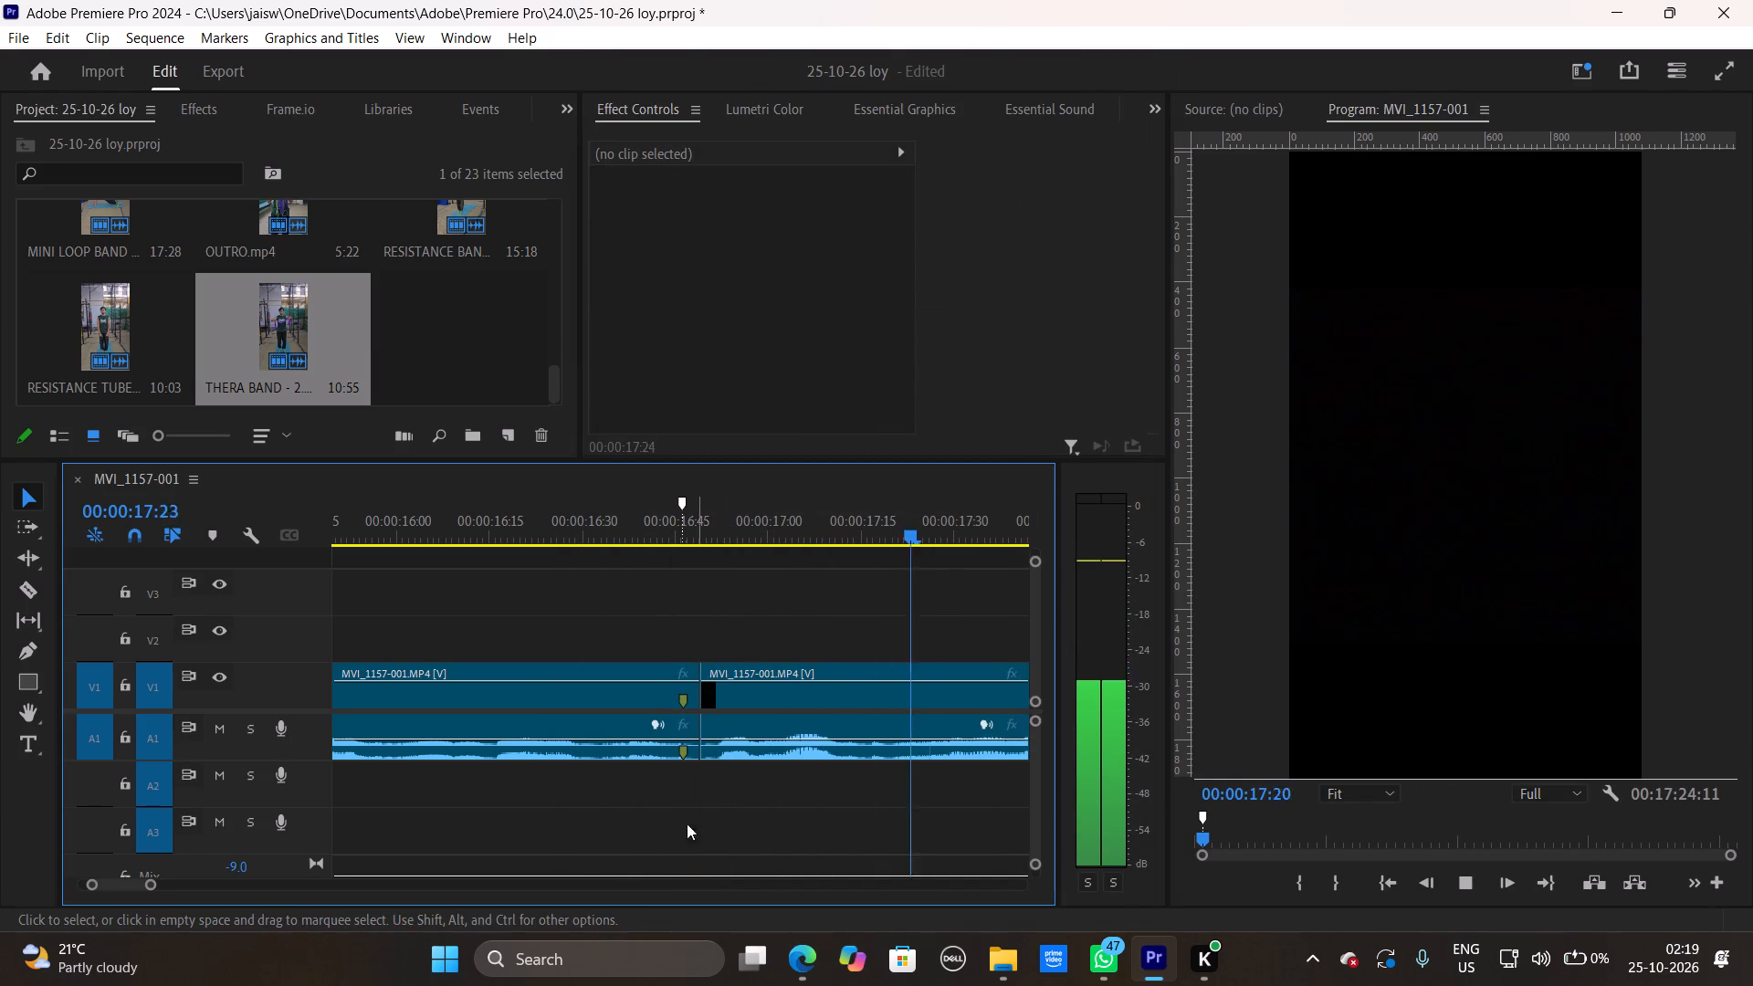
key(space)
Unlink the video and audio of the four RESISTANCE BAND clips parked around 00:02:48 on V1 and A1.
drag(153, 883, 272, 877)
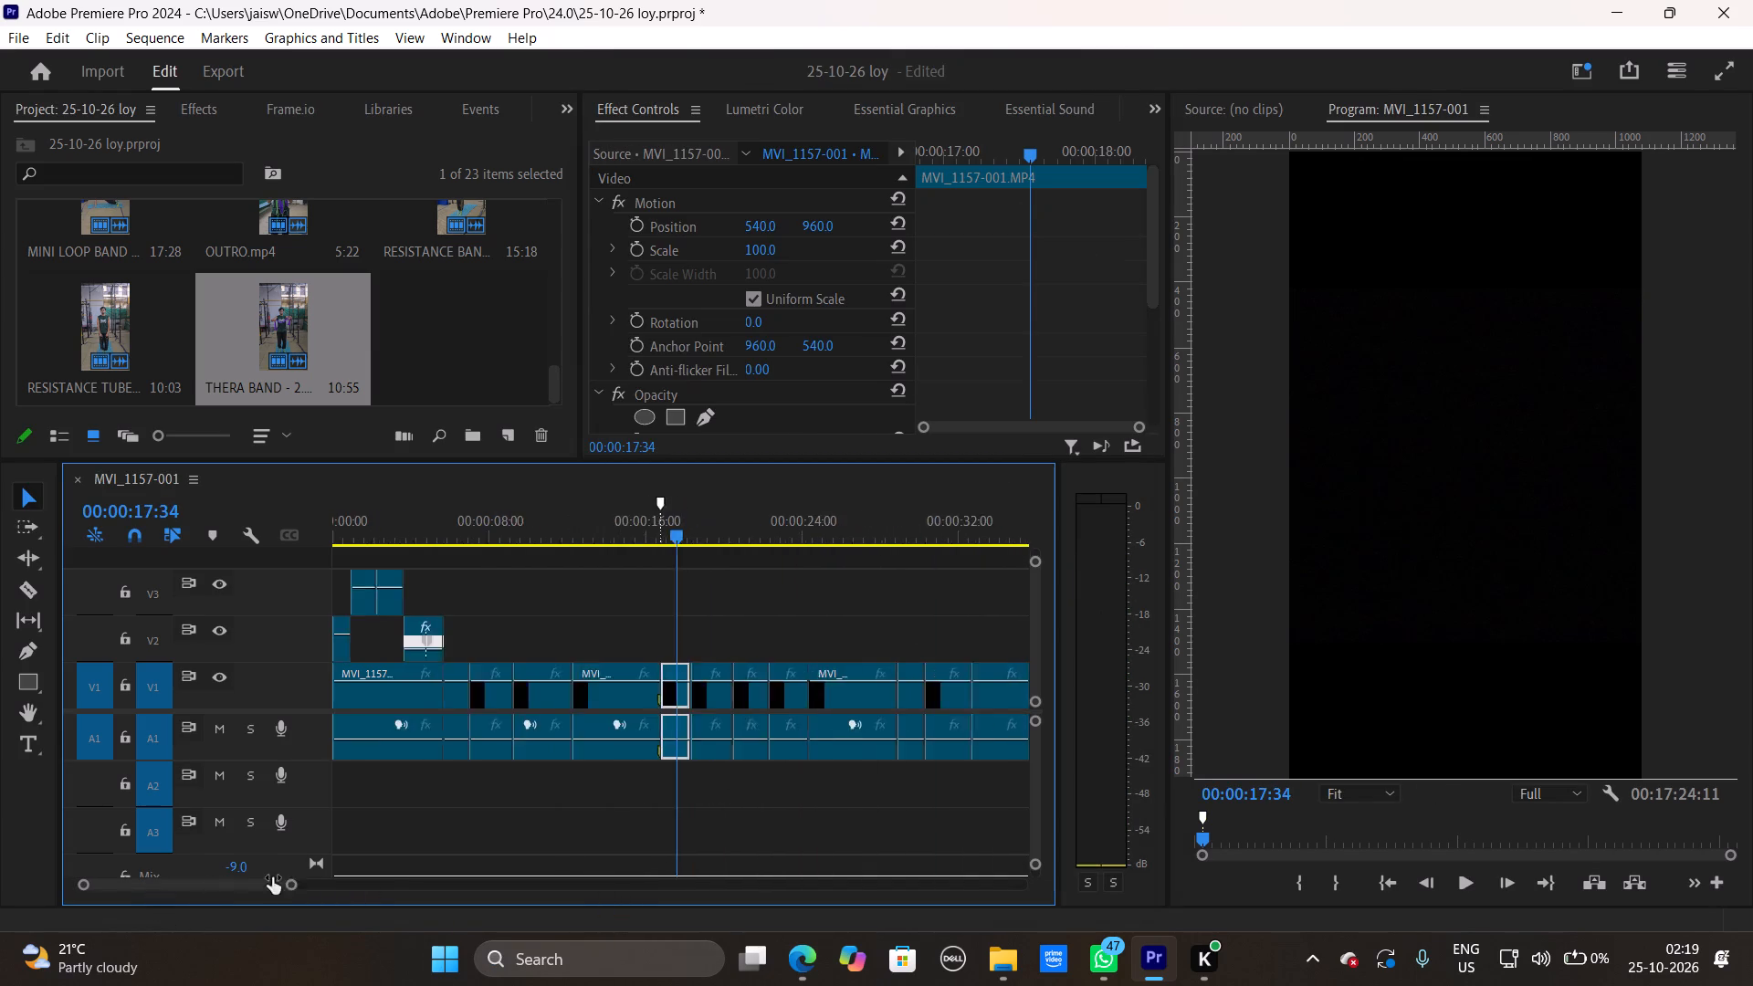
drag(272, 877, 512, 893)
drag(383, 525, 763, 582)
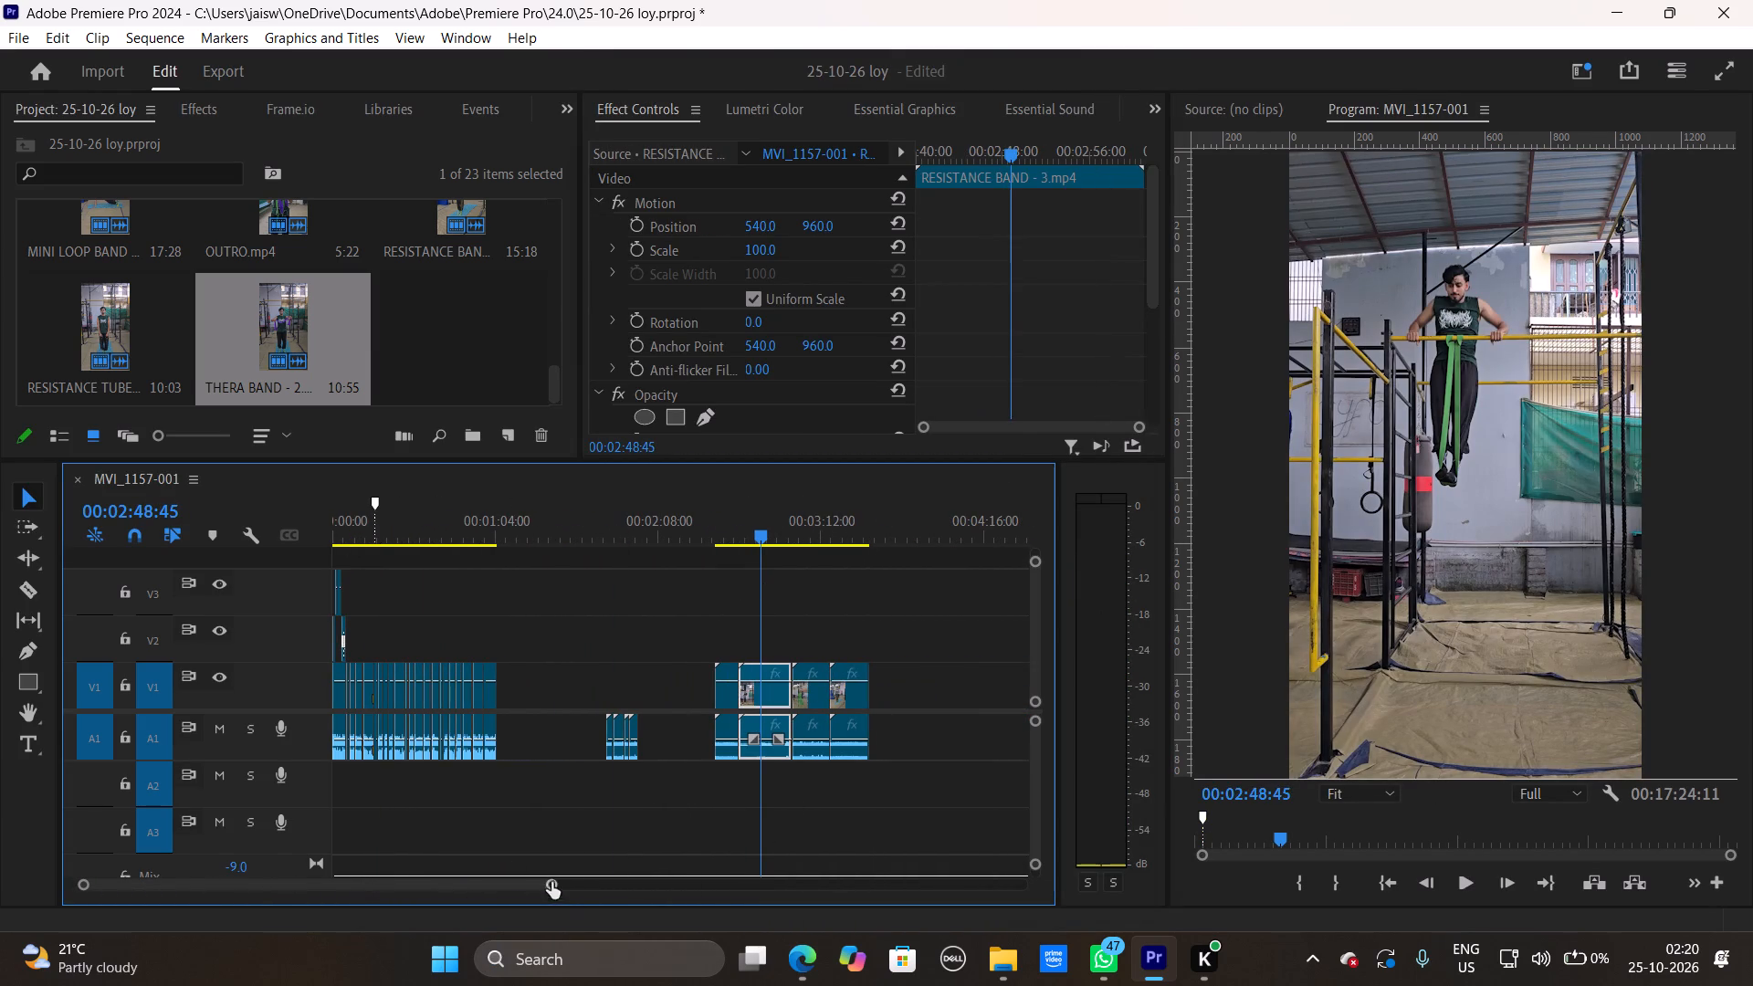
drag(550, 882, 539, 883)
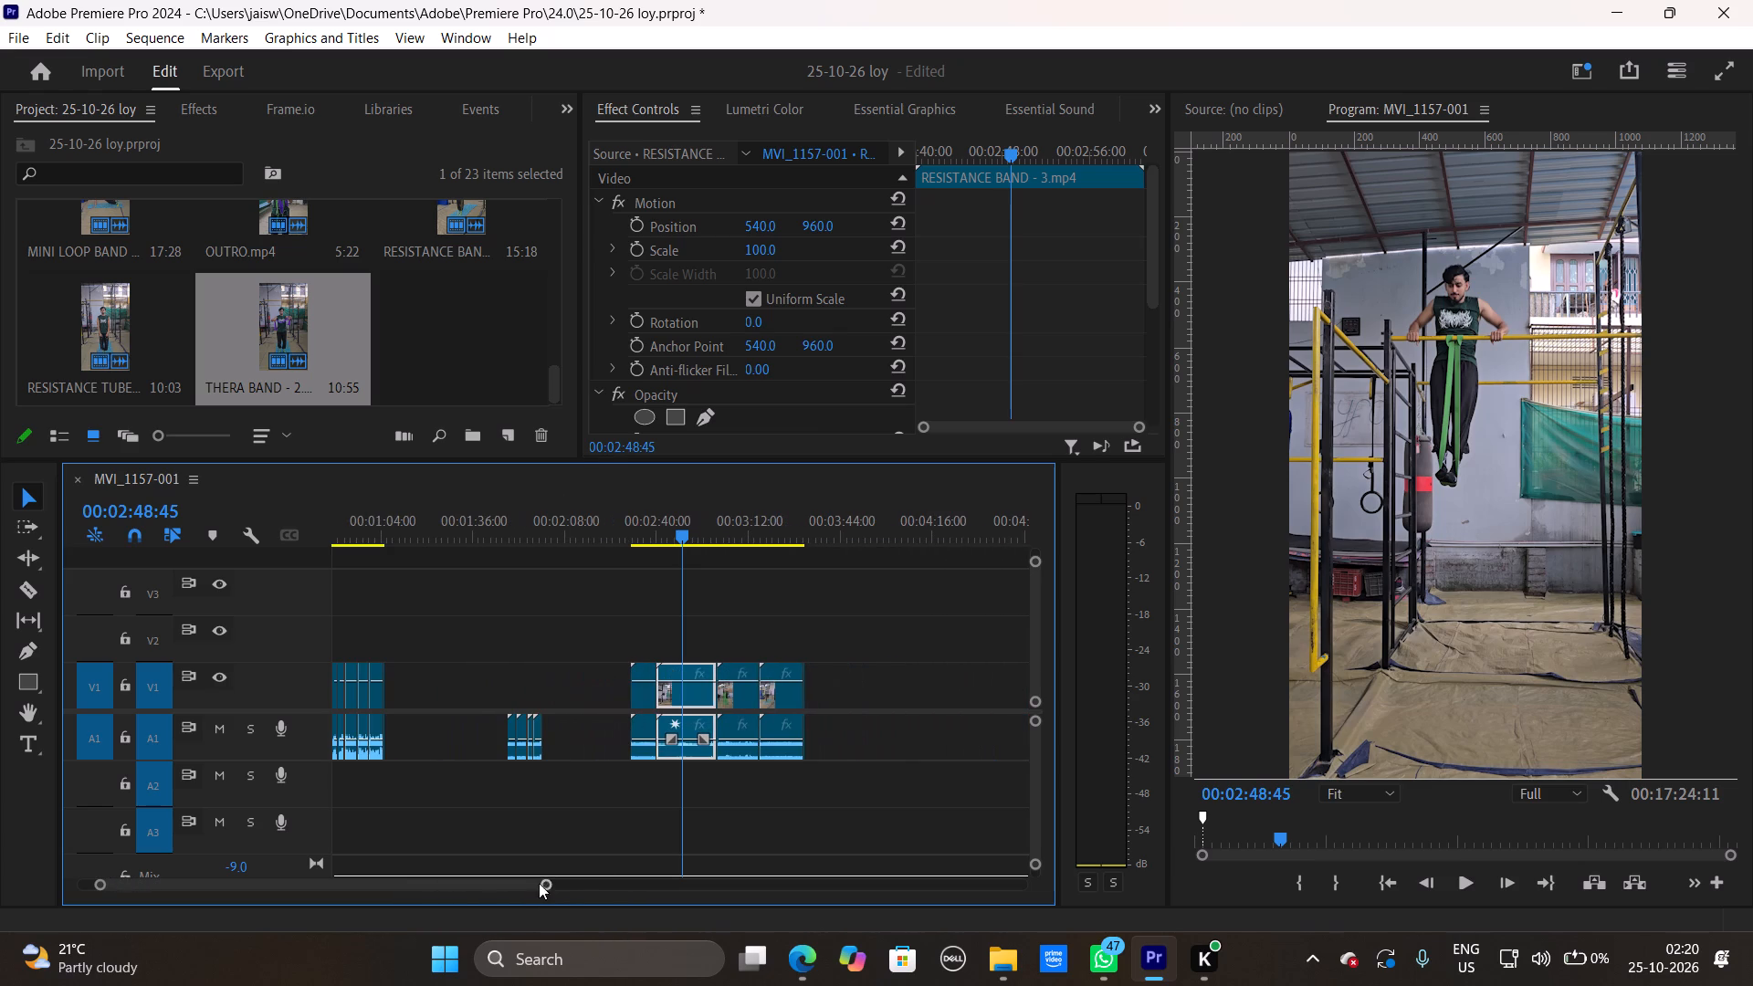
drag(886, 659, 635, 687)
right_click(639, 689)
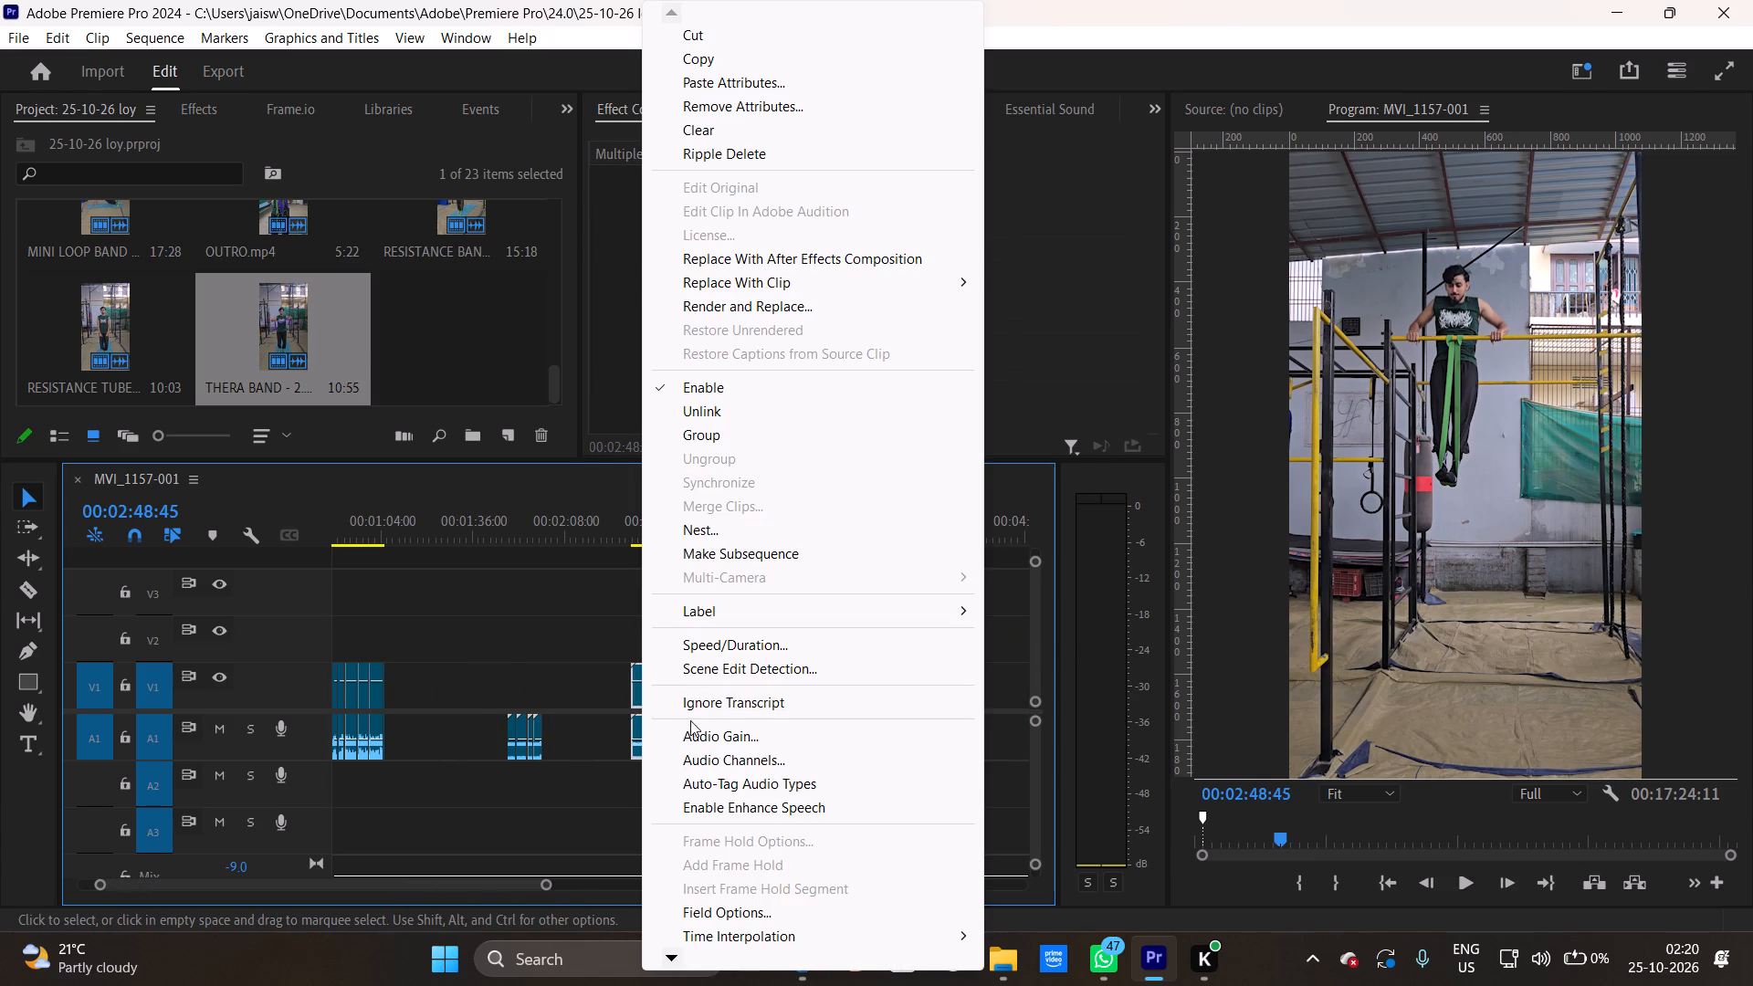
click(734, 406)
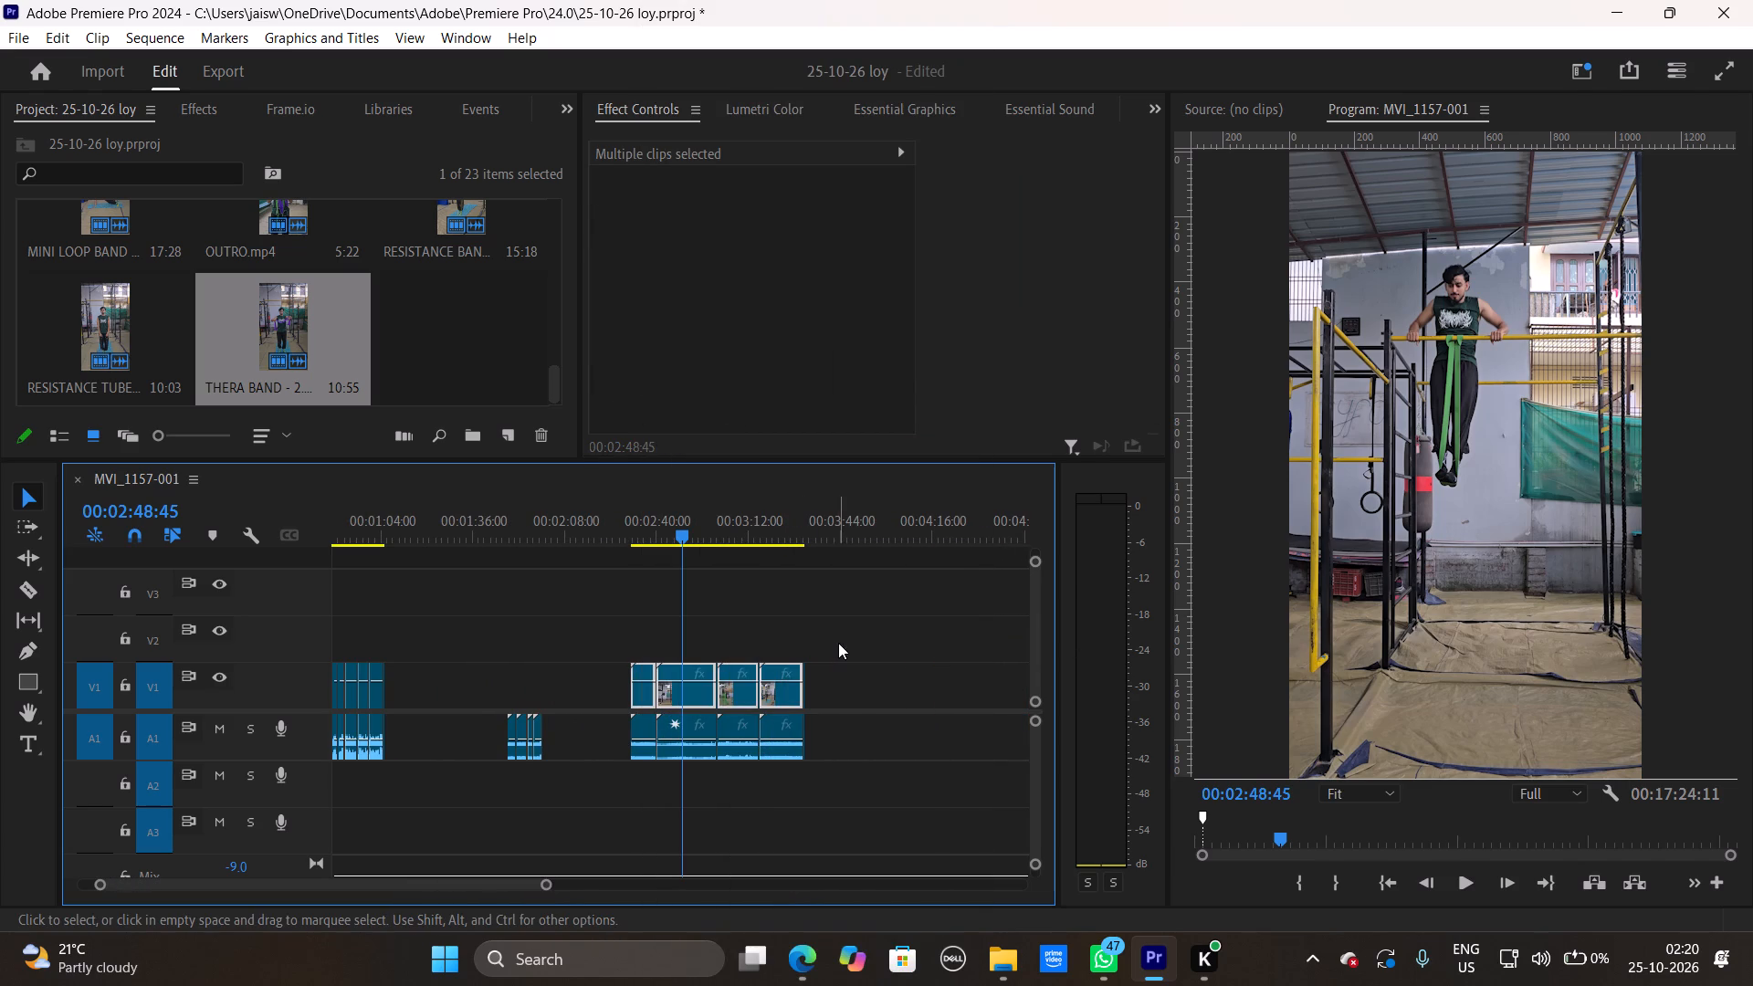
Move only the video of the four RESISTANCE BAND clips to V3 above the voice-over, starting at about 00:00:12.
drag(839, 643, 626, 672)
drag(646, 692, 331, 581)
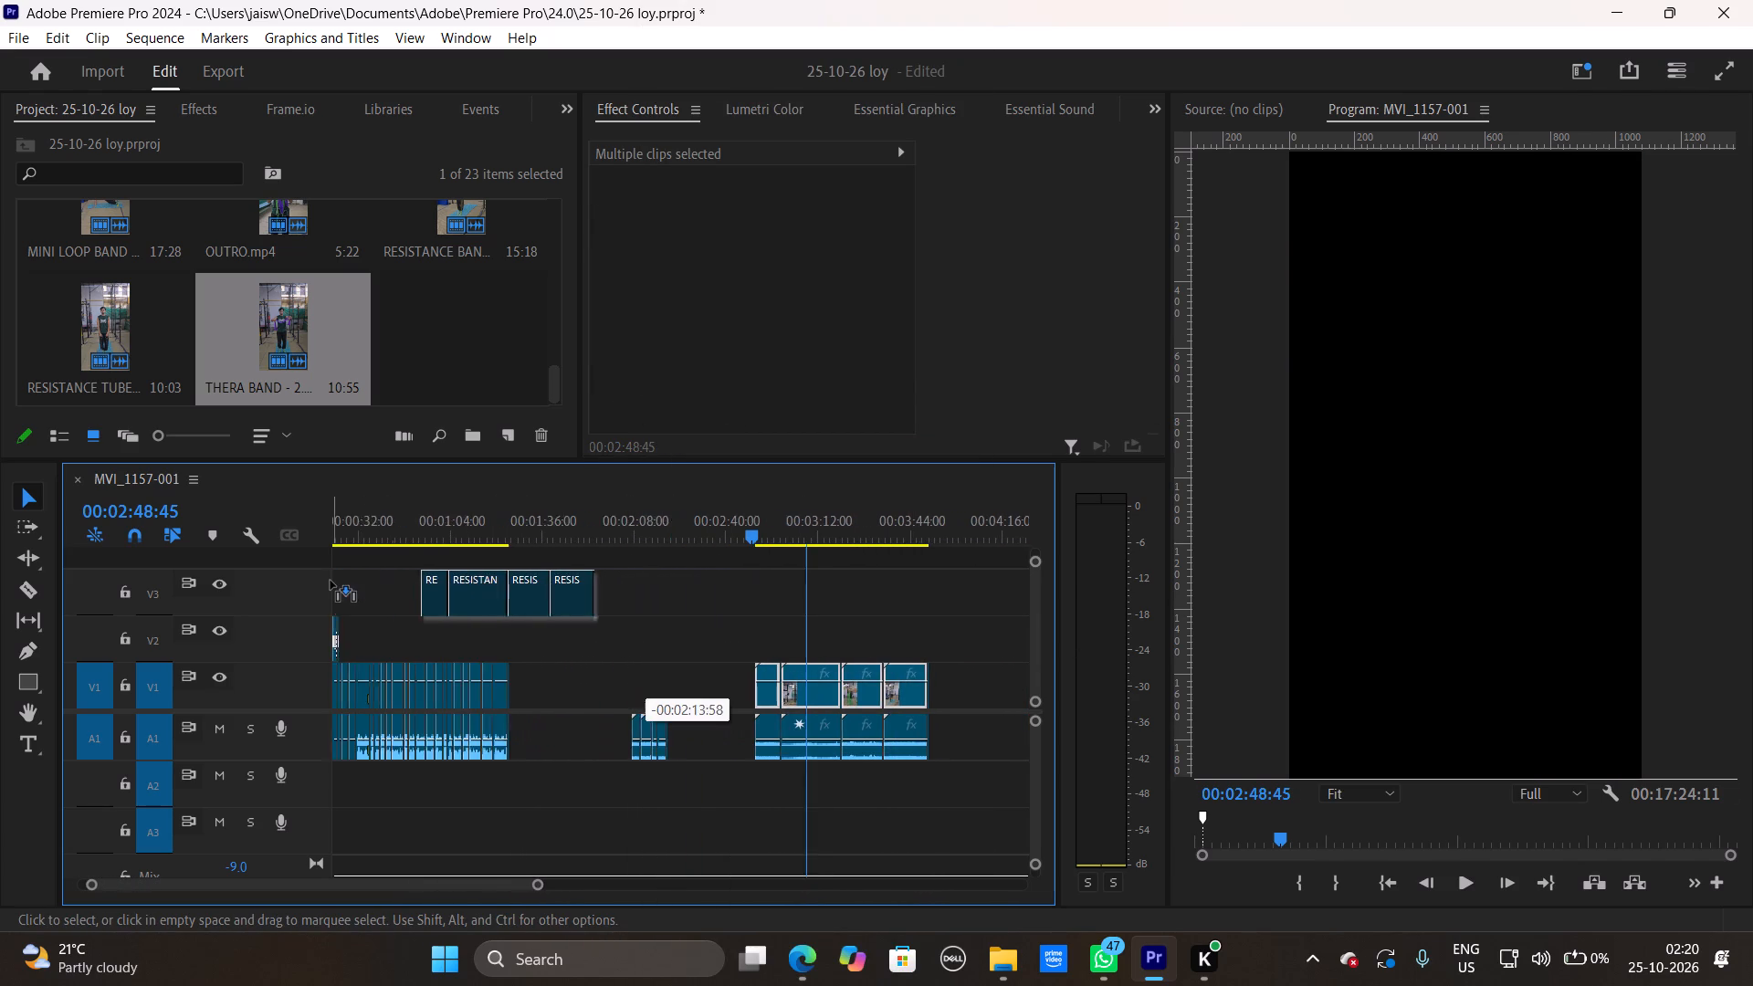
drag(331, 581, 382, 571)
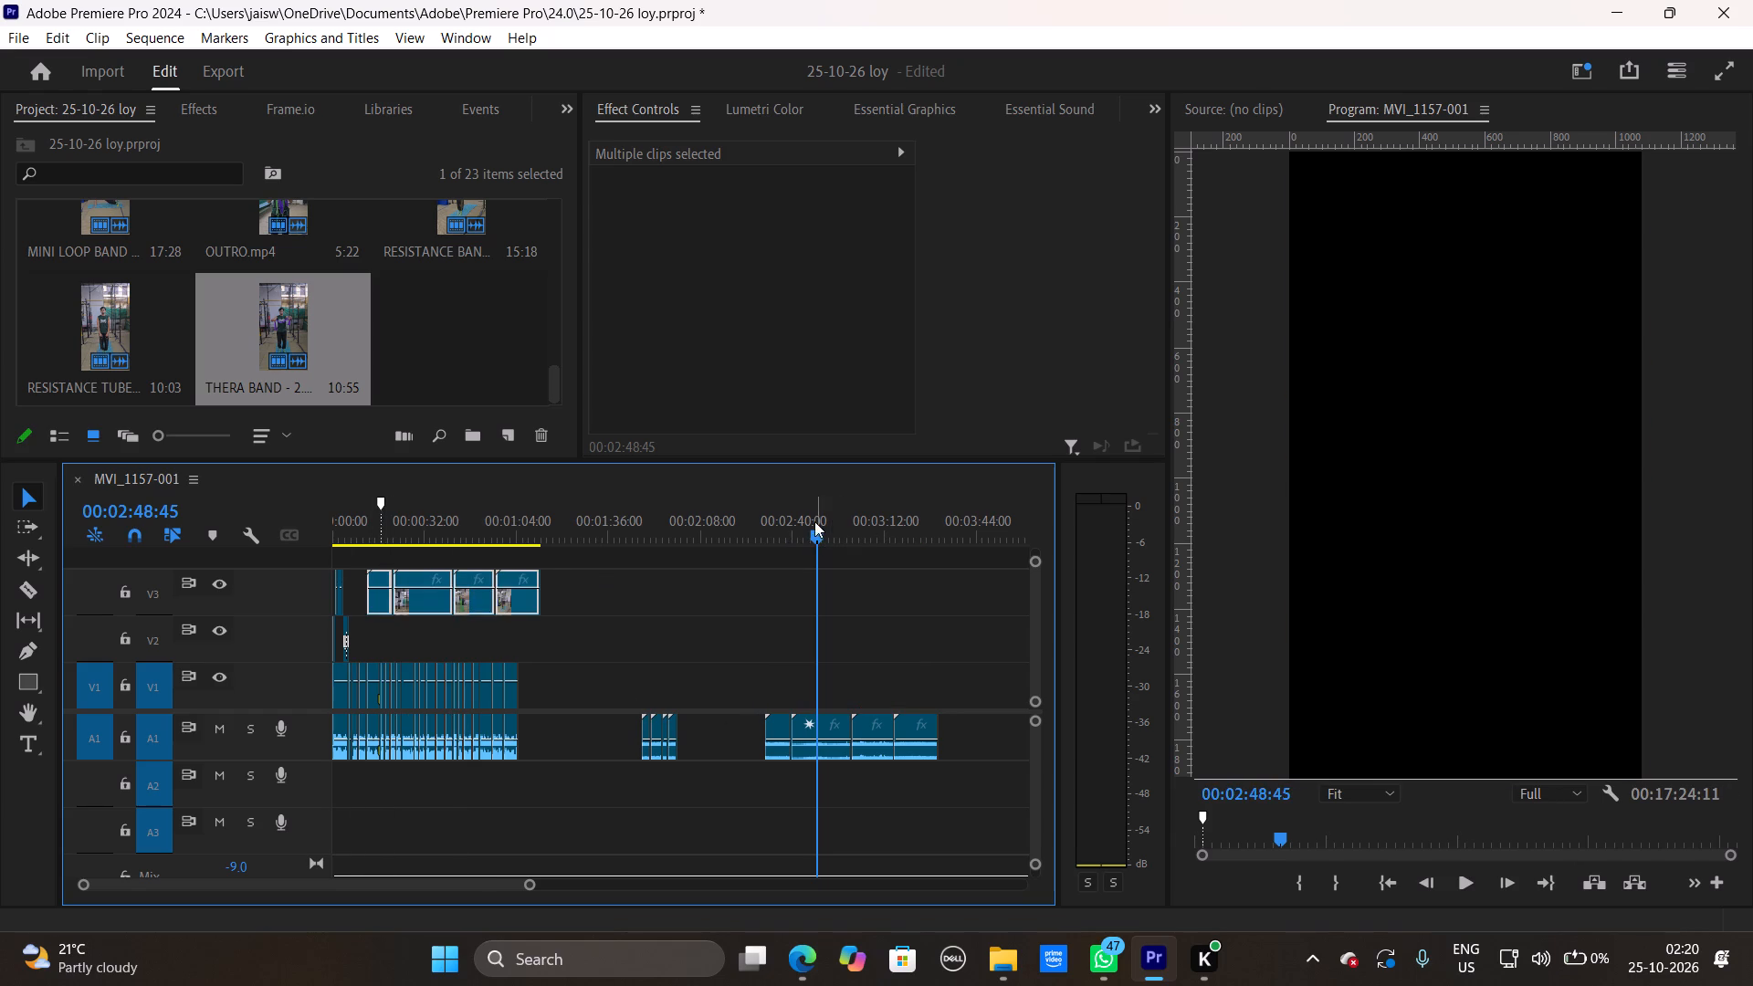
Play the voice-over after the opening and scrub through the RESISTANCE BAND clips on V3 to about 00:00:29.
drag(814, 521, 356, 570)
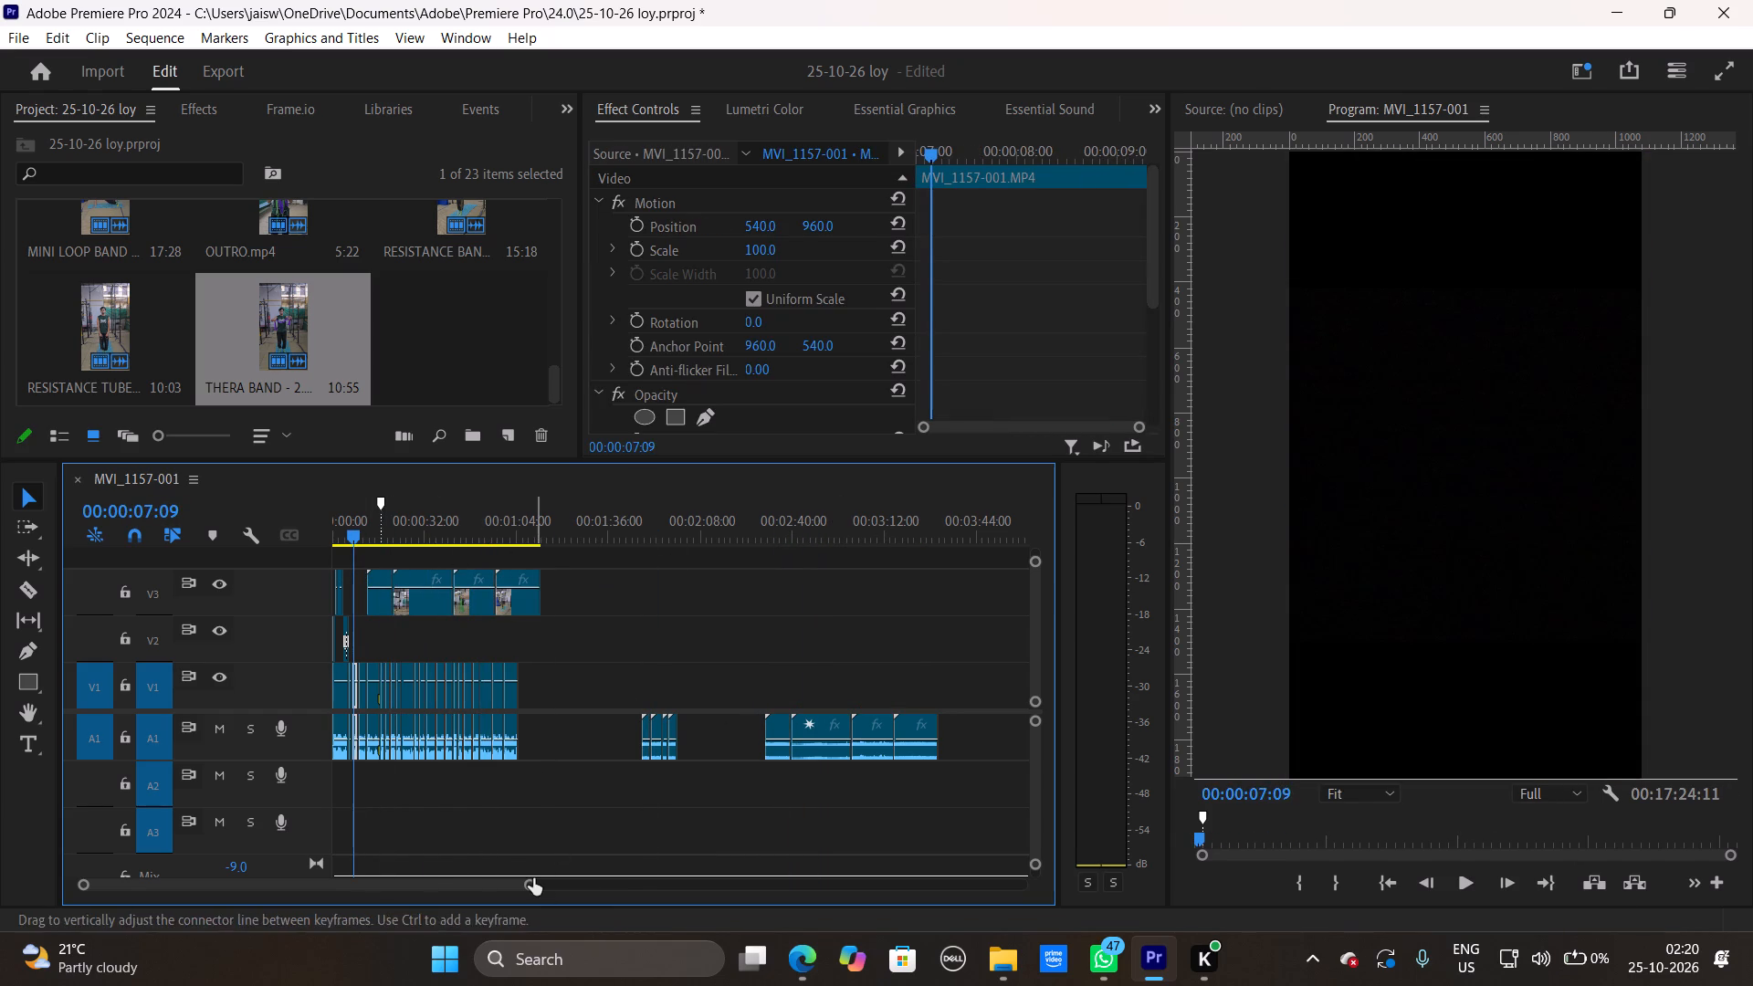
drag(533, 881, 422, 907)
drag(447, 534, 420, 542)
key(space)
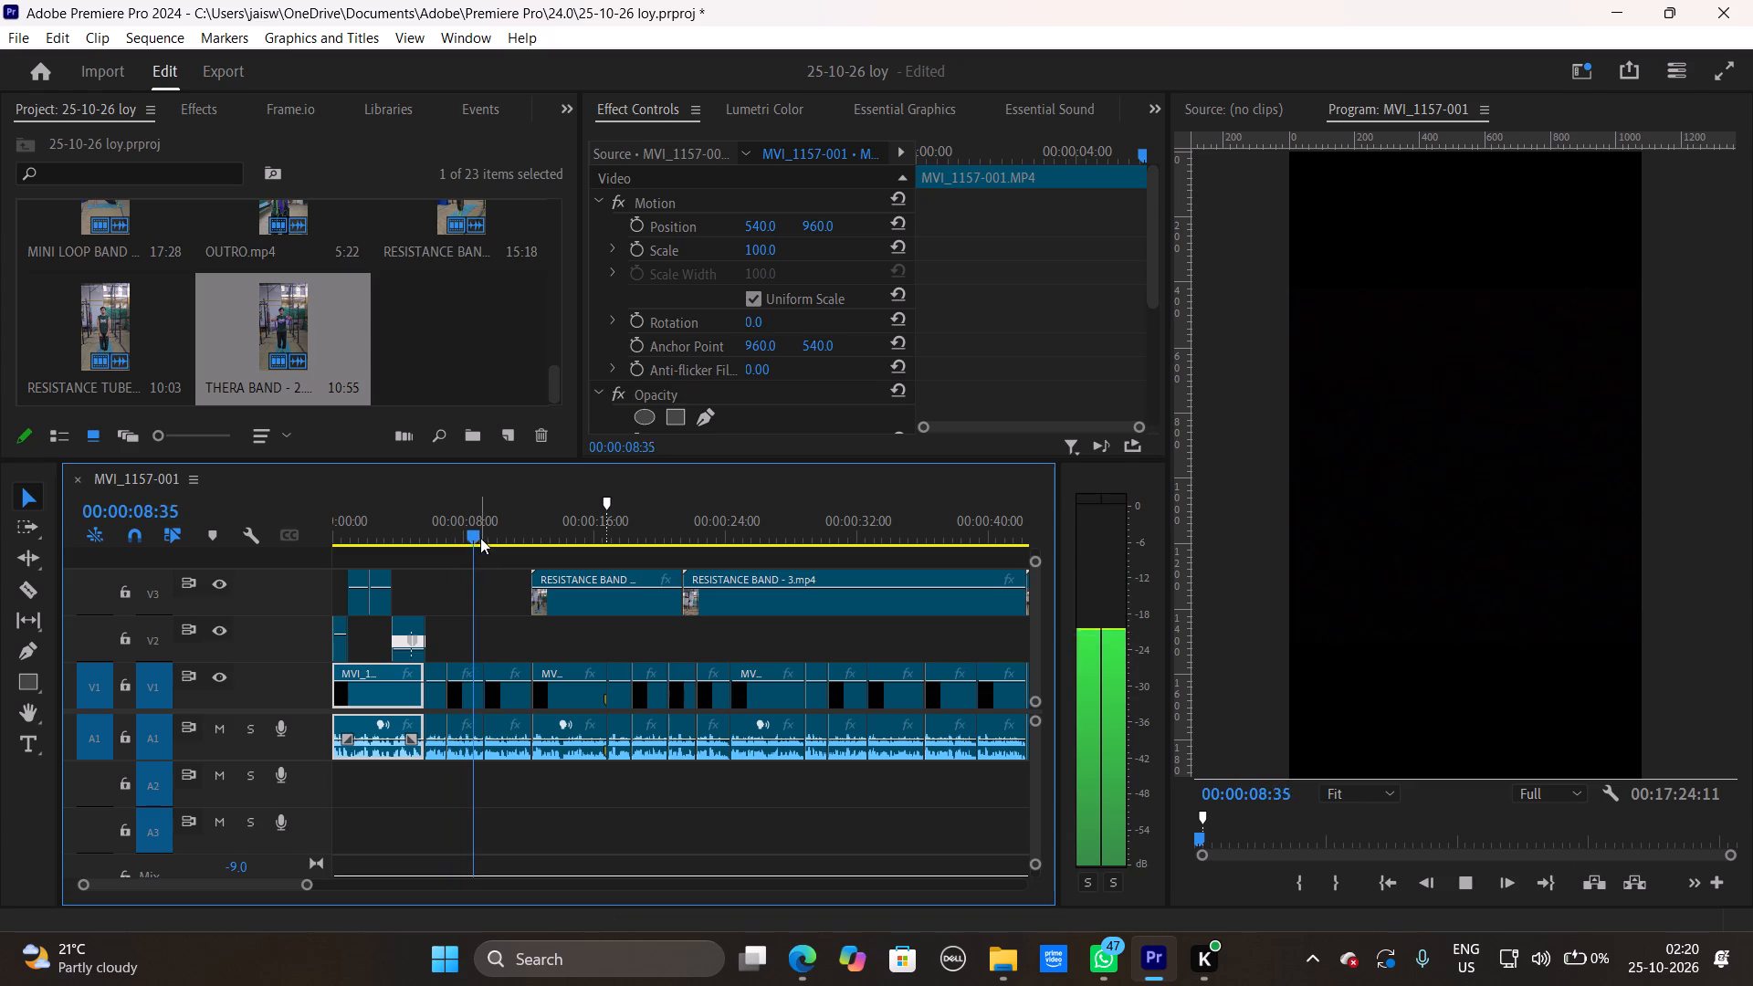
drag(509, 536, 542, 543)
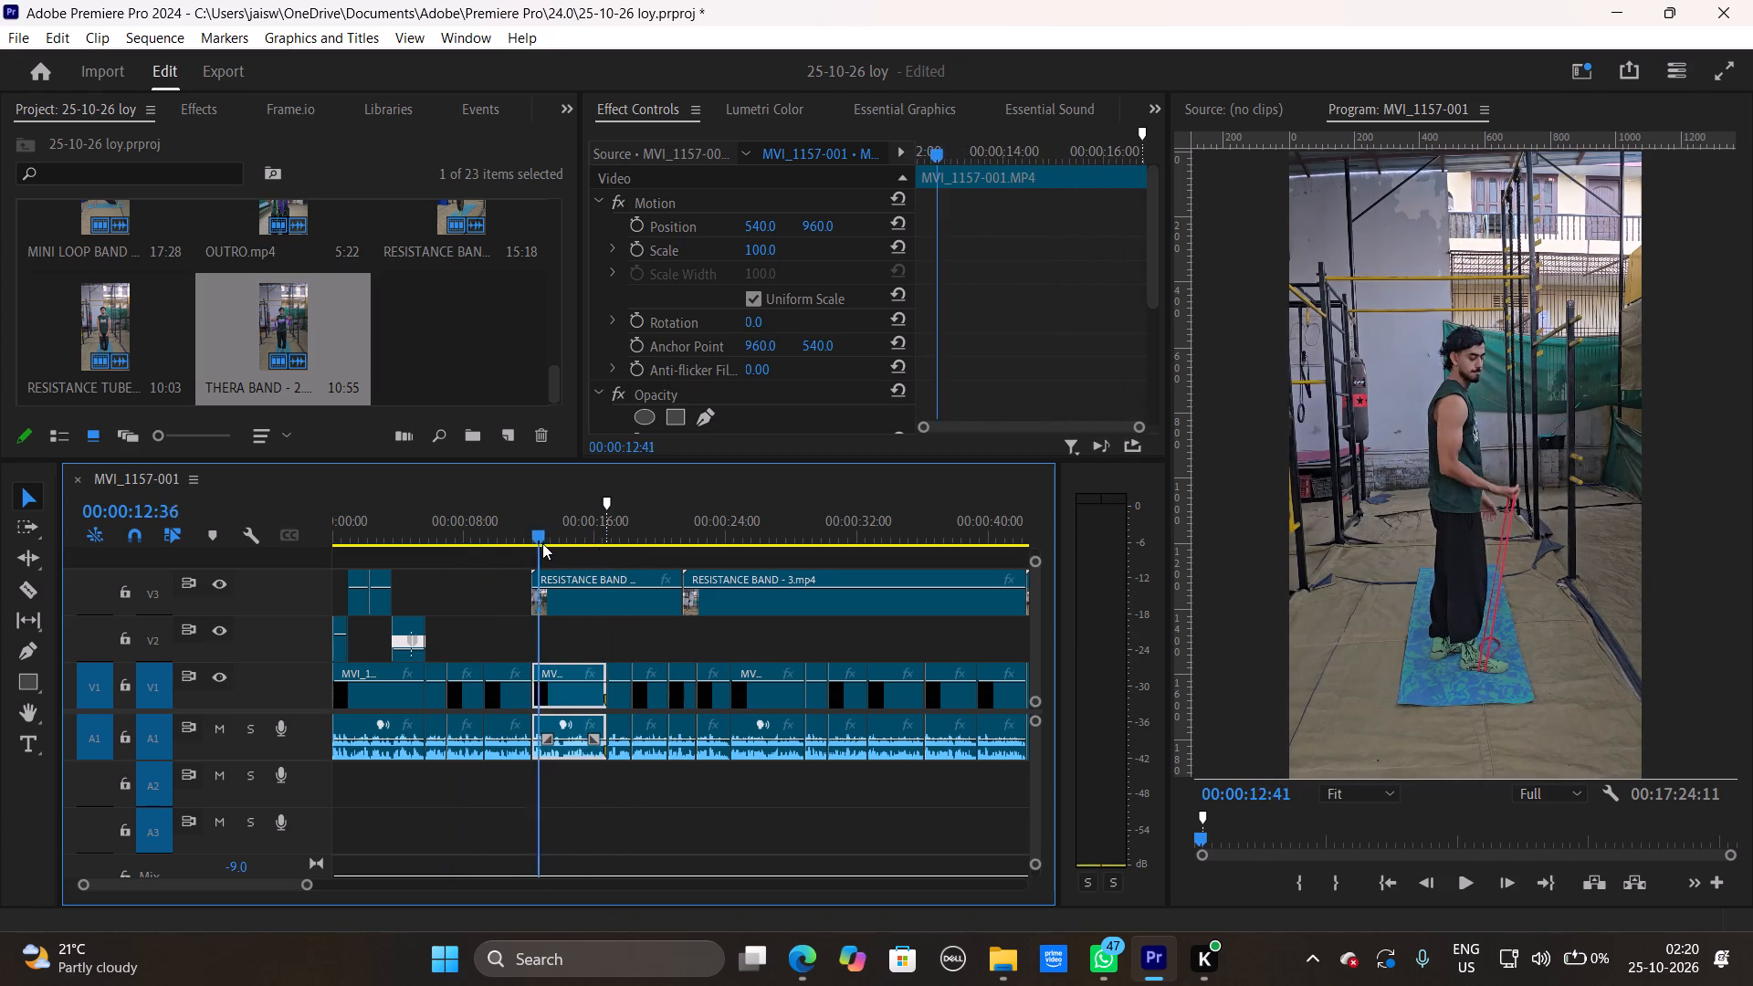
drag(542, 543, 817, 530)
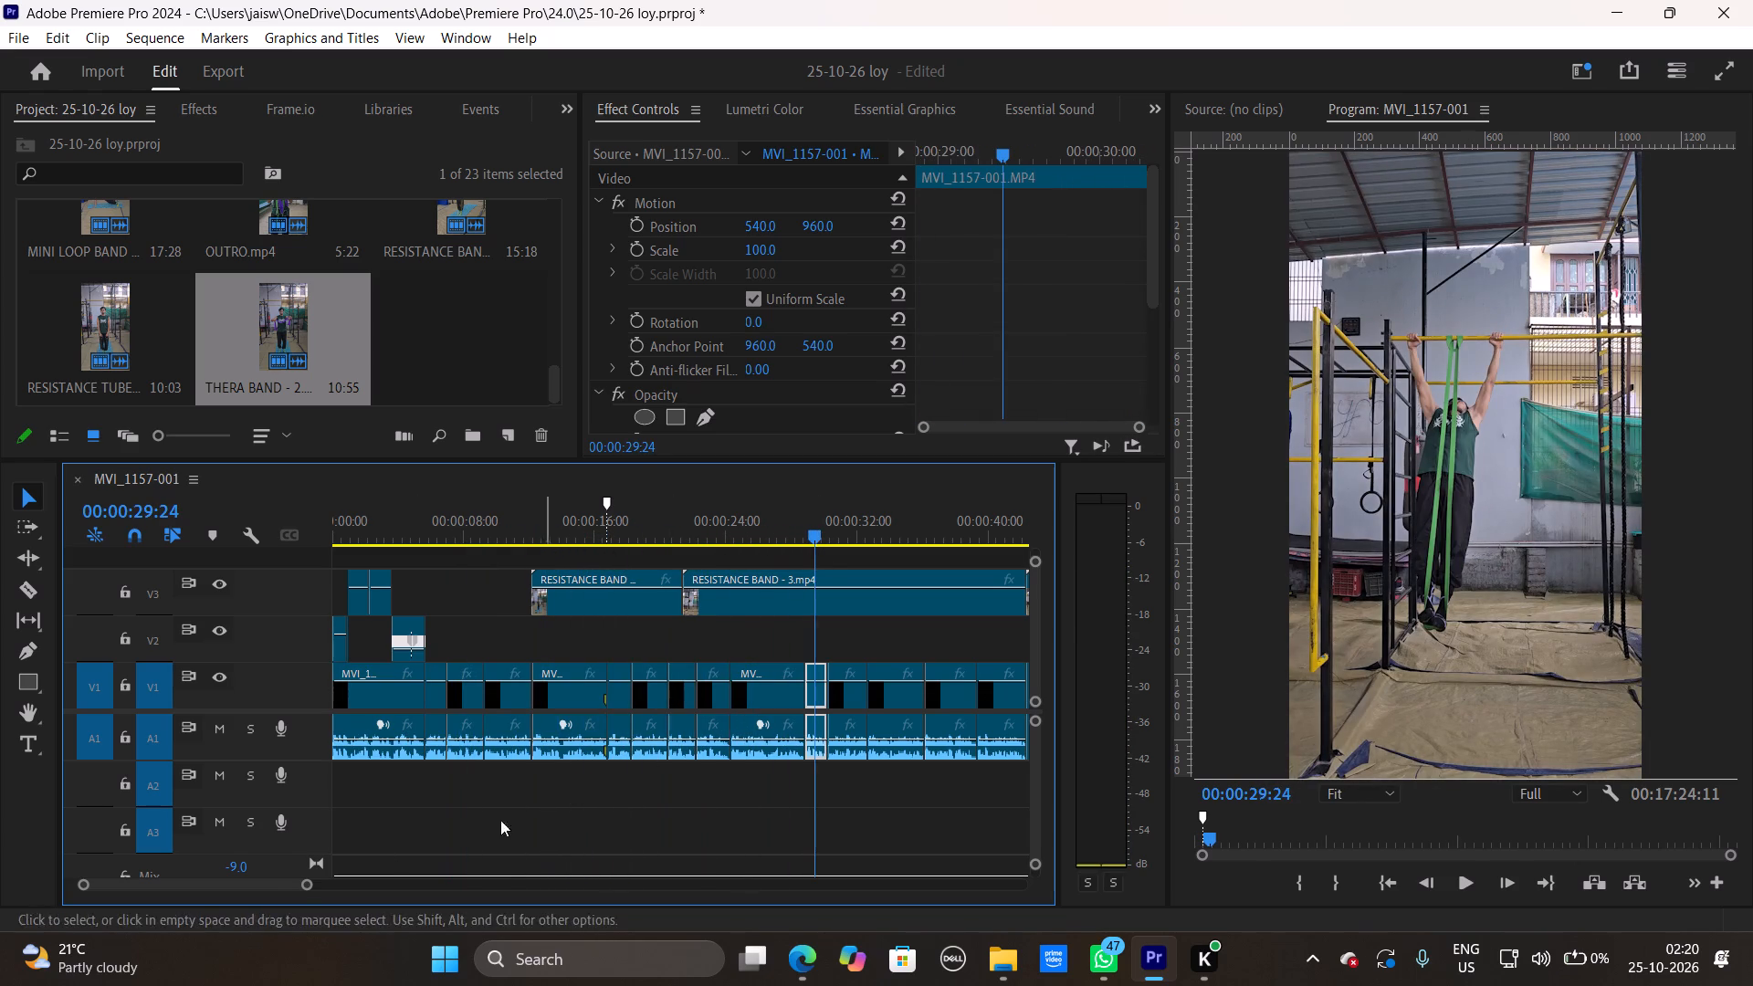
Scrub the RESISTANCE BAND clips on V3 and move the first two past the voice-over's end, starting at about 00:01:15.
drag(306, 885, 421, 876)
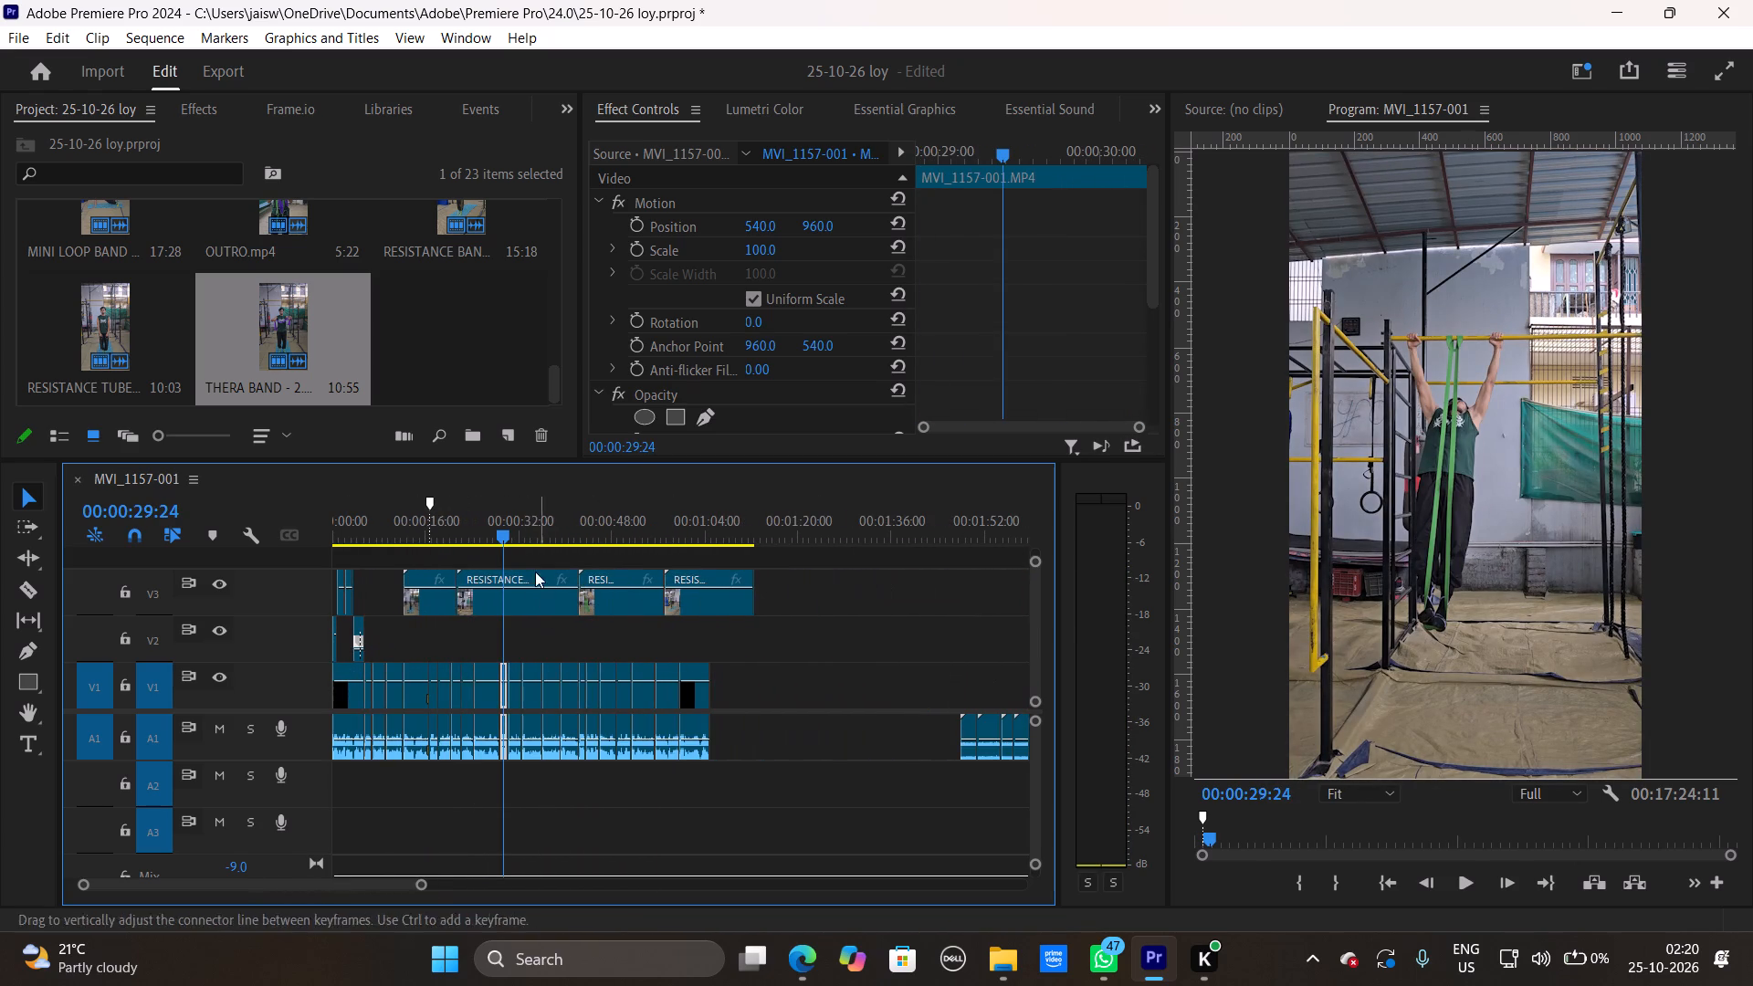
drag(525, 516, 626, 531)
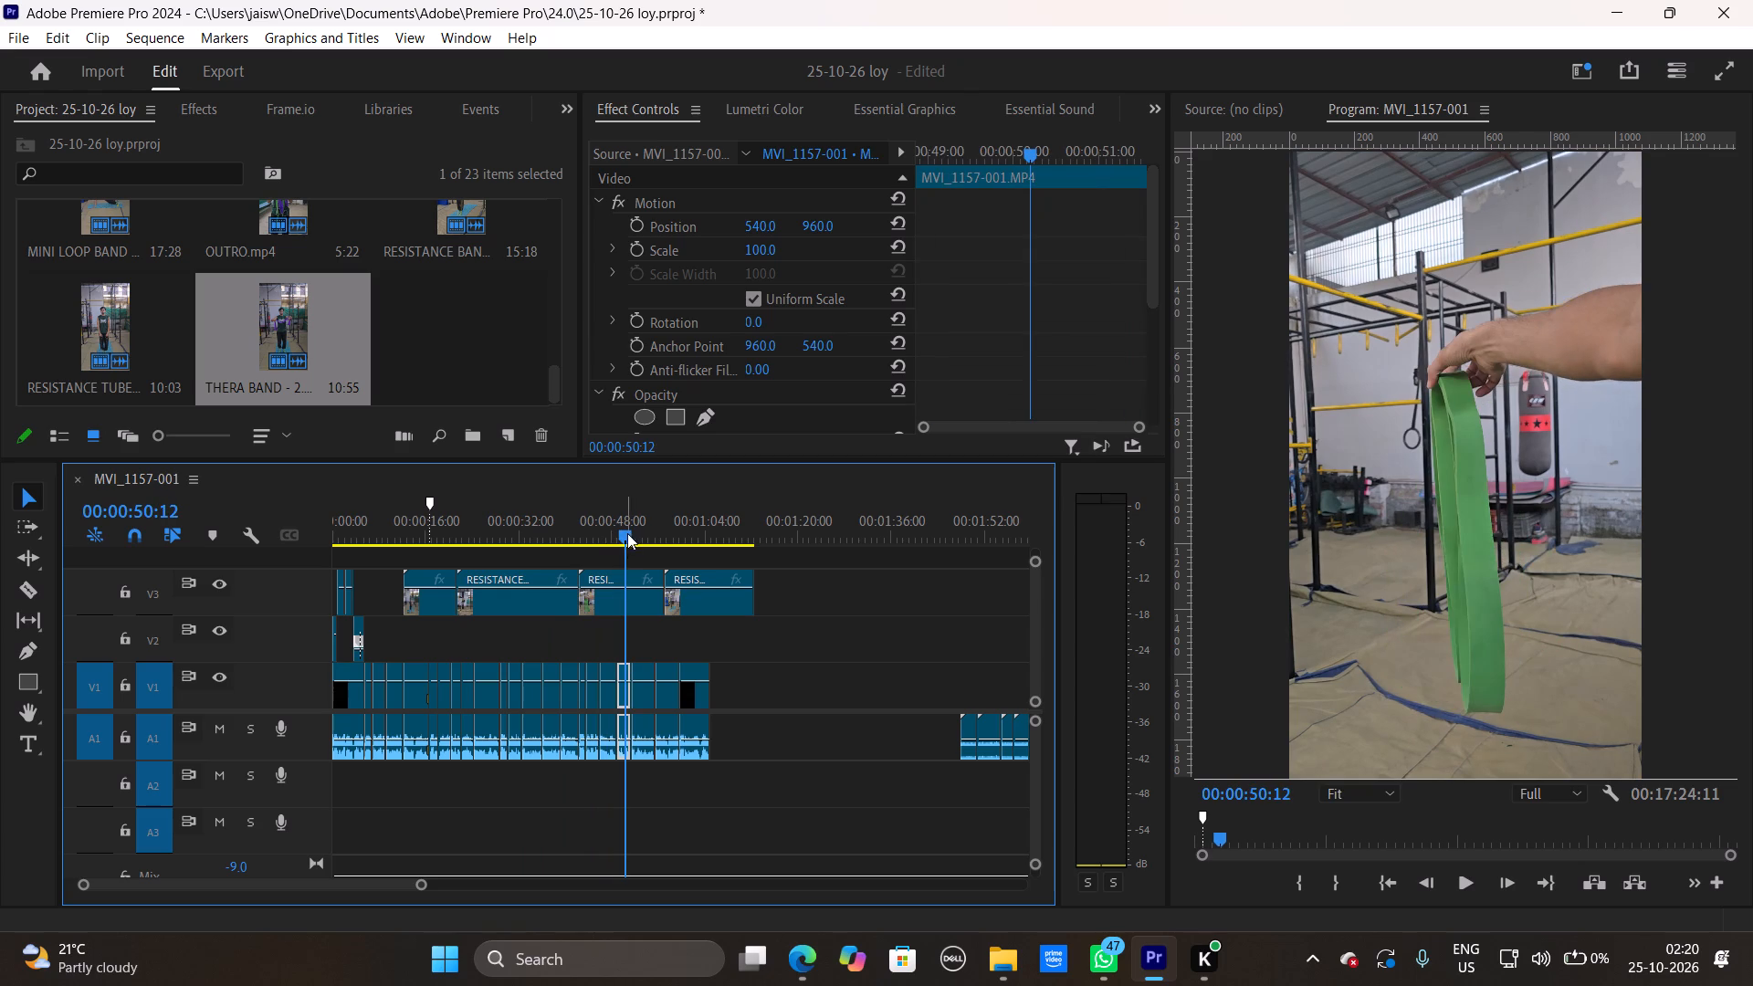
drag(633, 518, 692, 539)
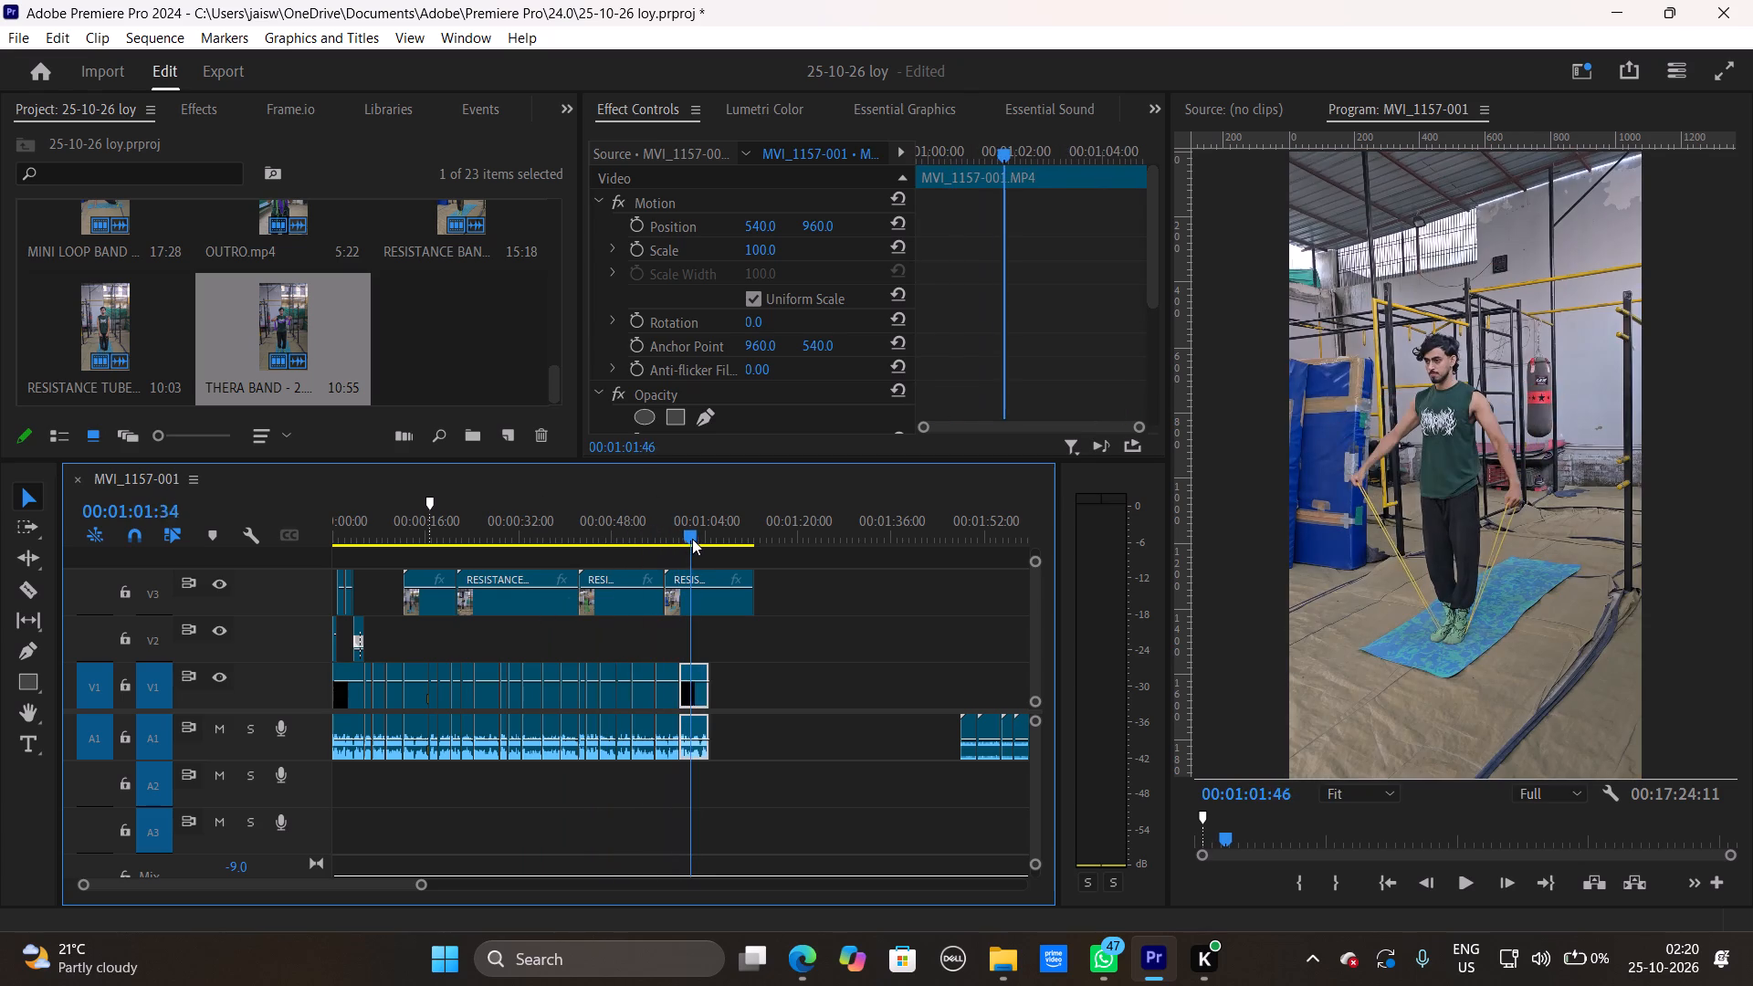
drag(692, 539, 674, 541)
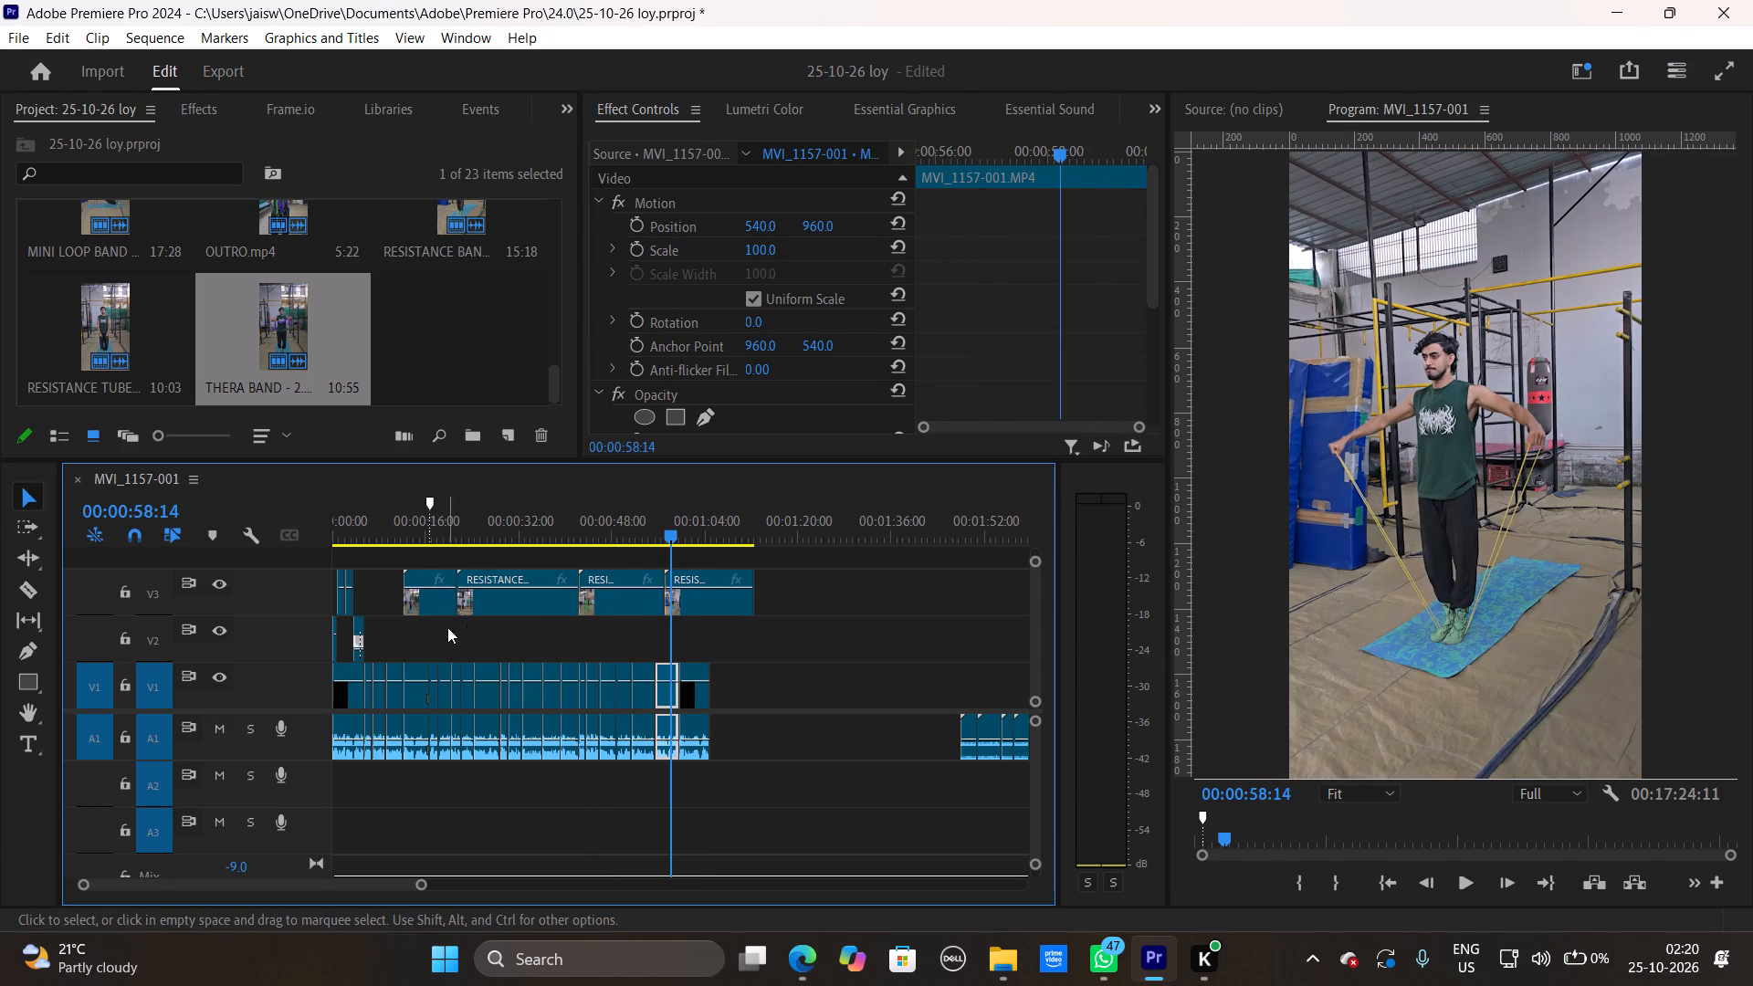
drag(513, 626, 425, 606)
drag(426, 601, 649, 601)
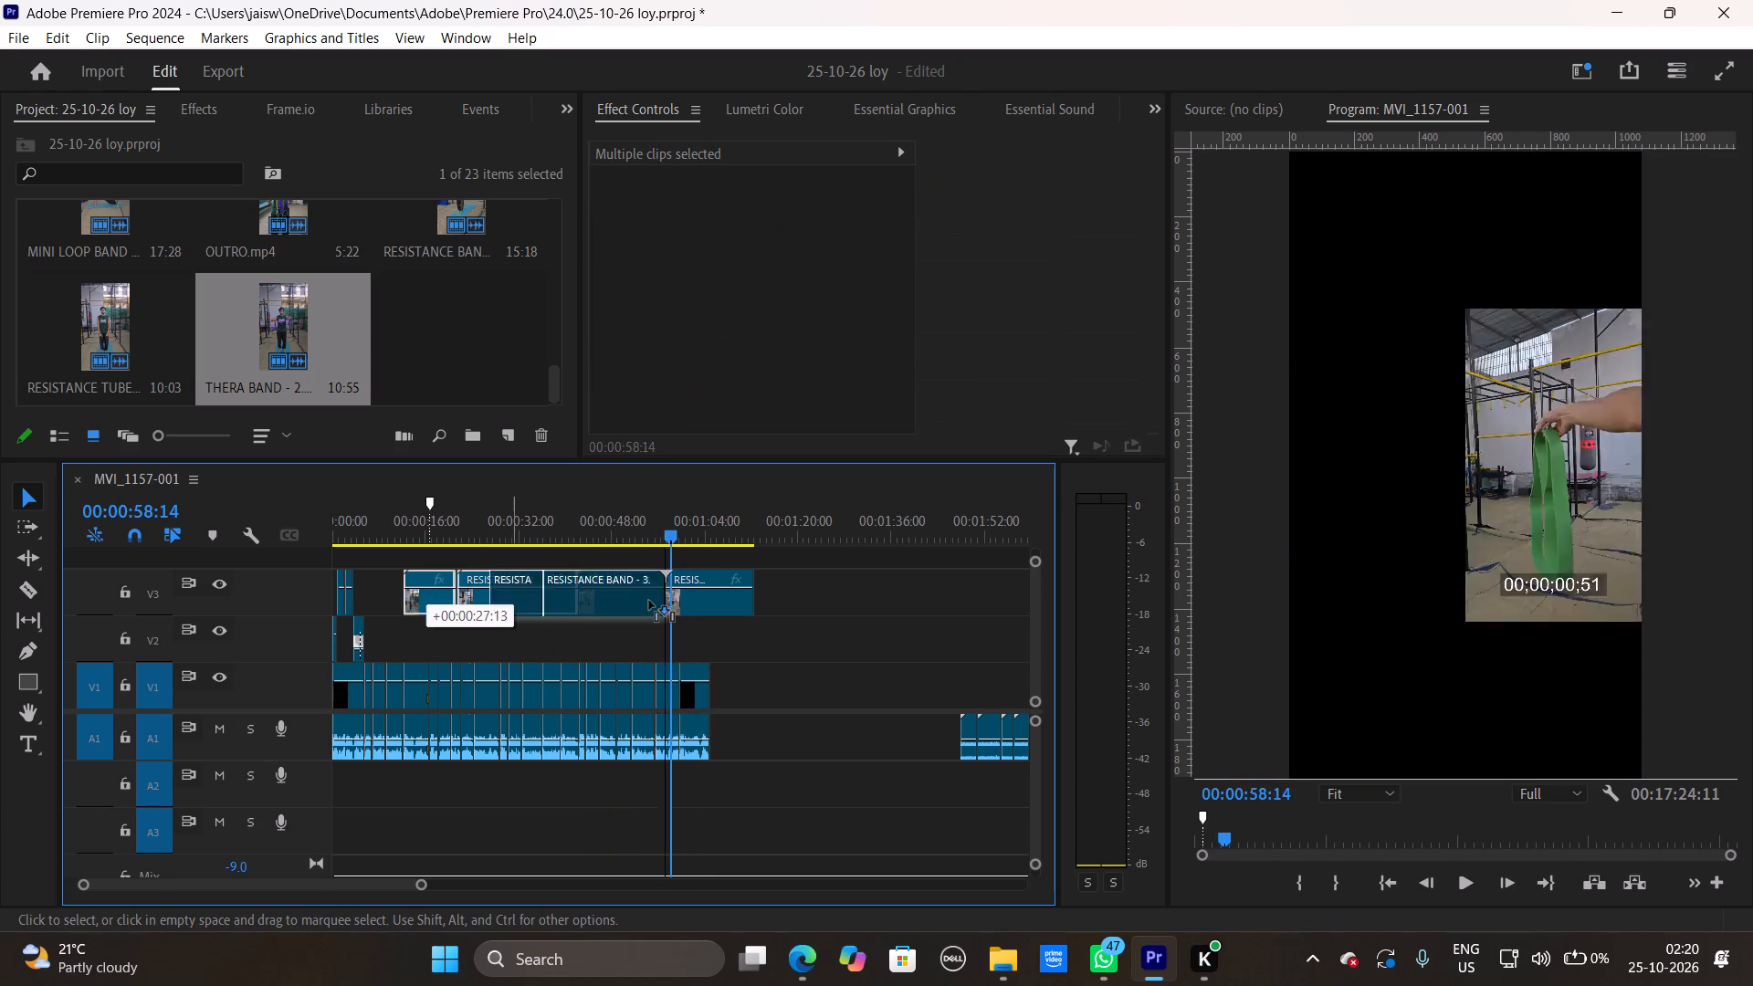
drag(649, 601, 791, 602)
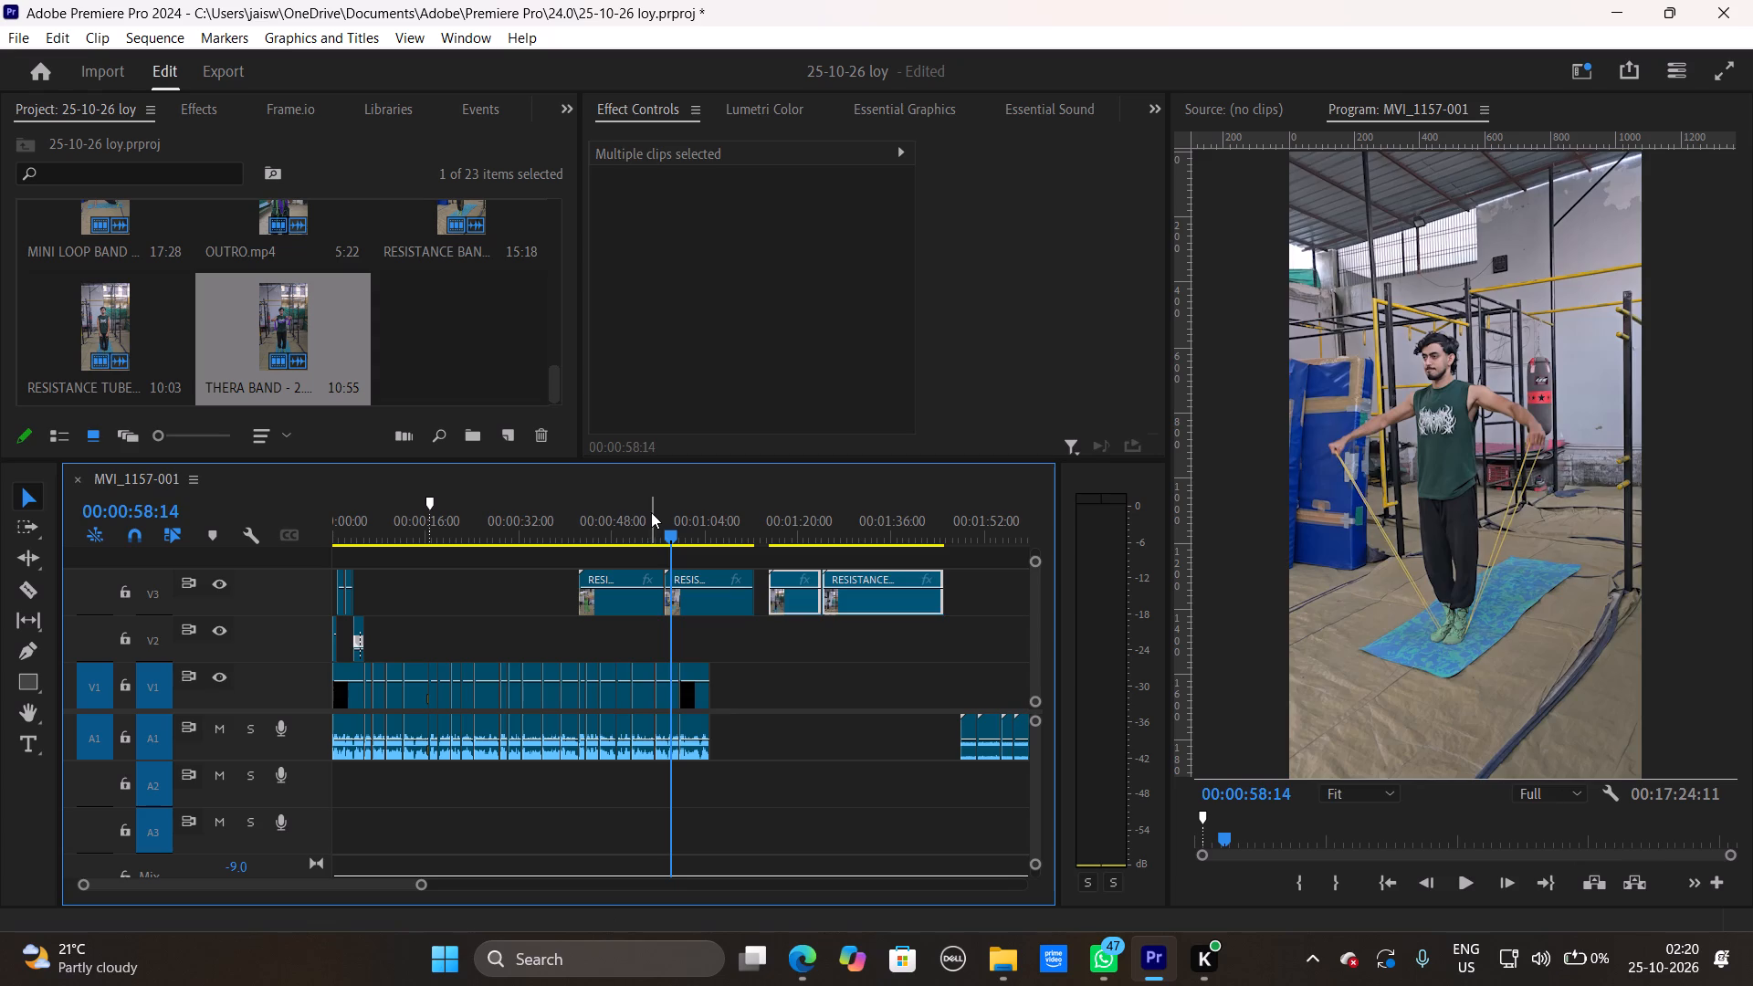
Move RESISTANCE BAND - FOOTAGE.mp4 on V3 to follow the intro clips, starting at 00:00:05:41.
drag(650, 516, 623, 529)
drag(625, 608, 442, 595)
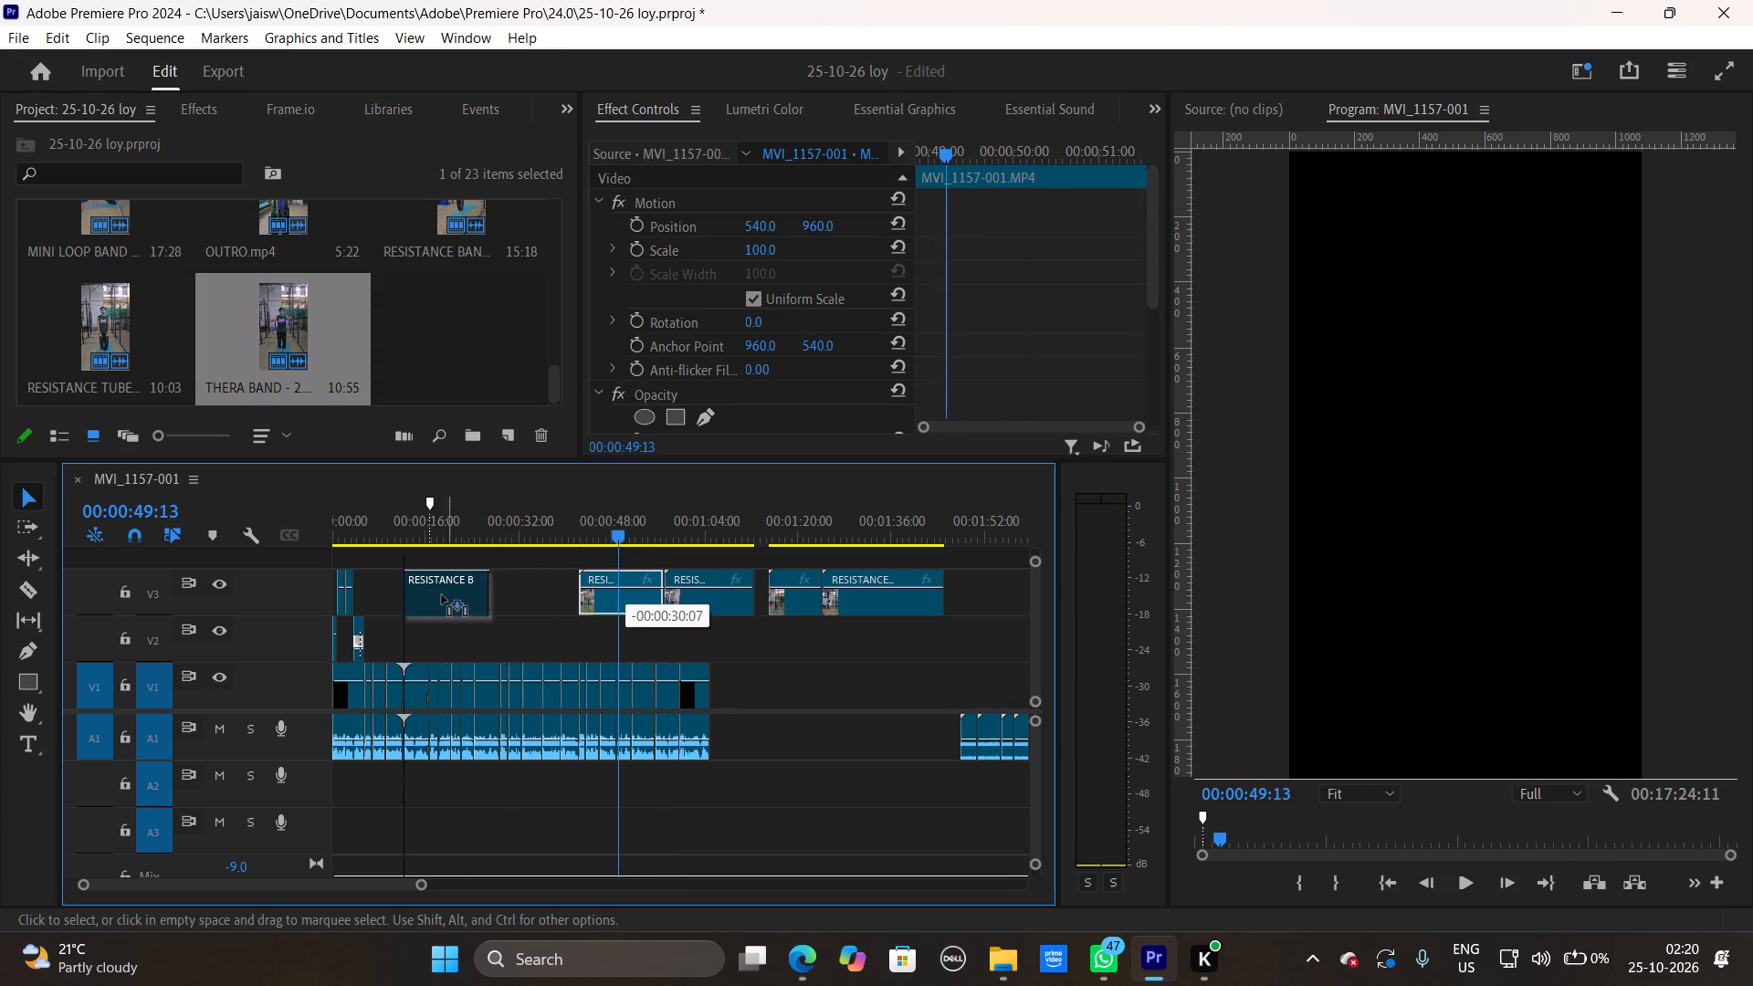
drag(442, 595, 405, 598)
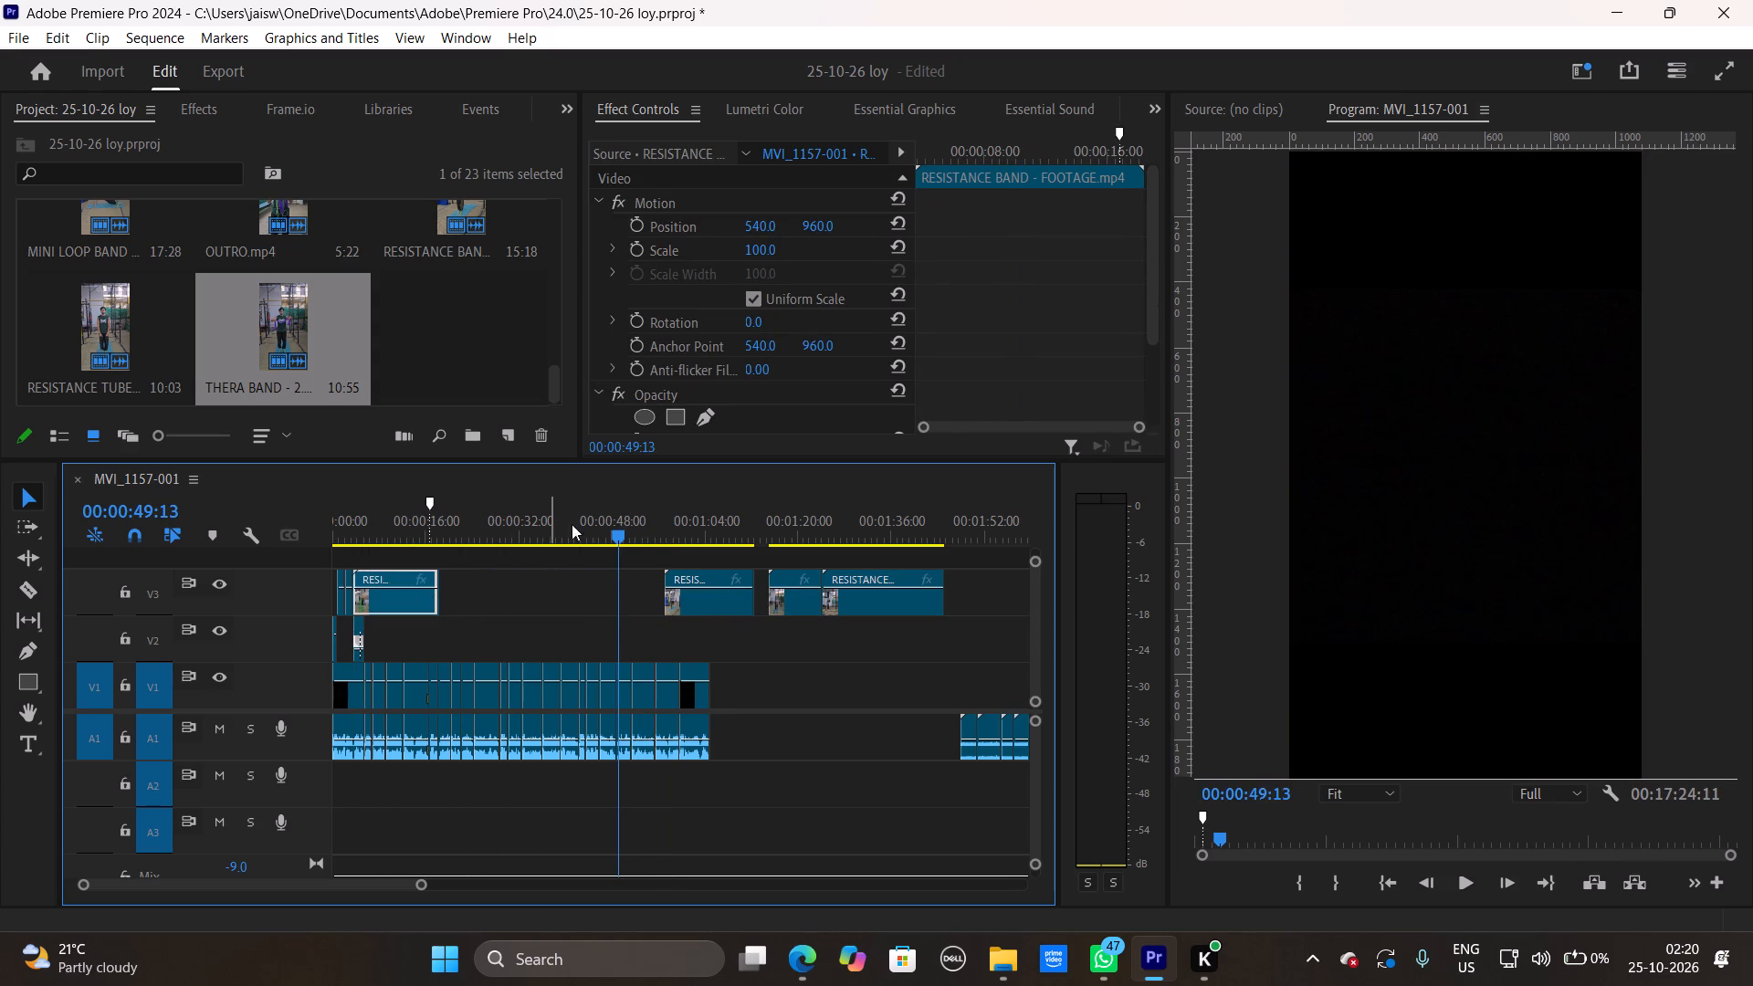
drag(592, 524, 362, 550)
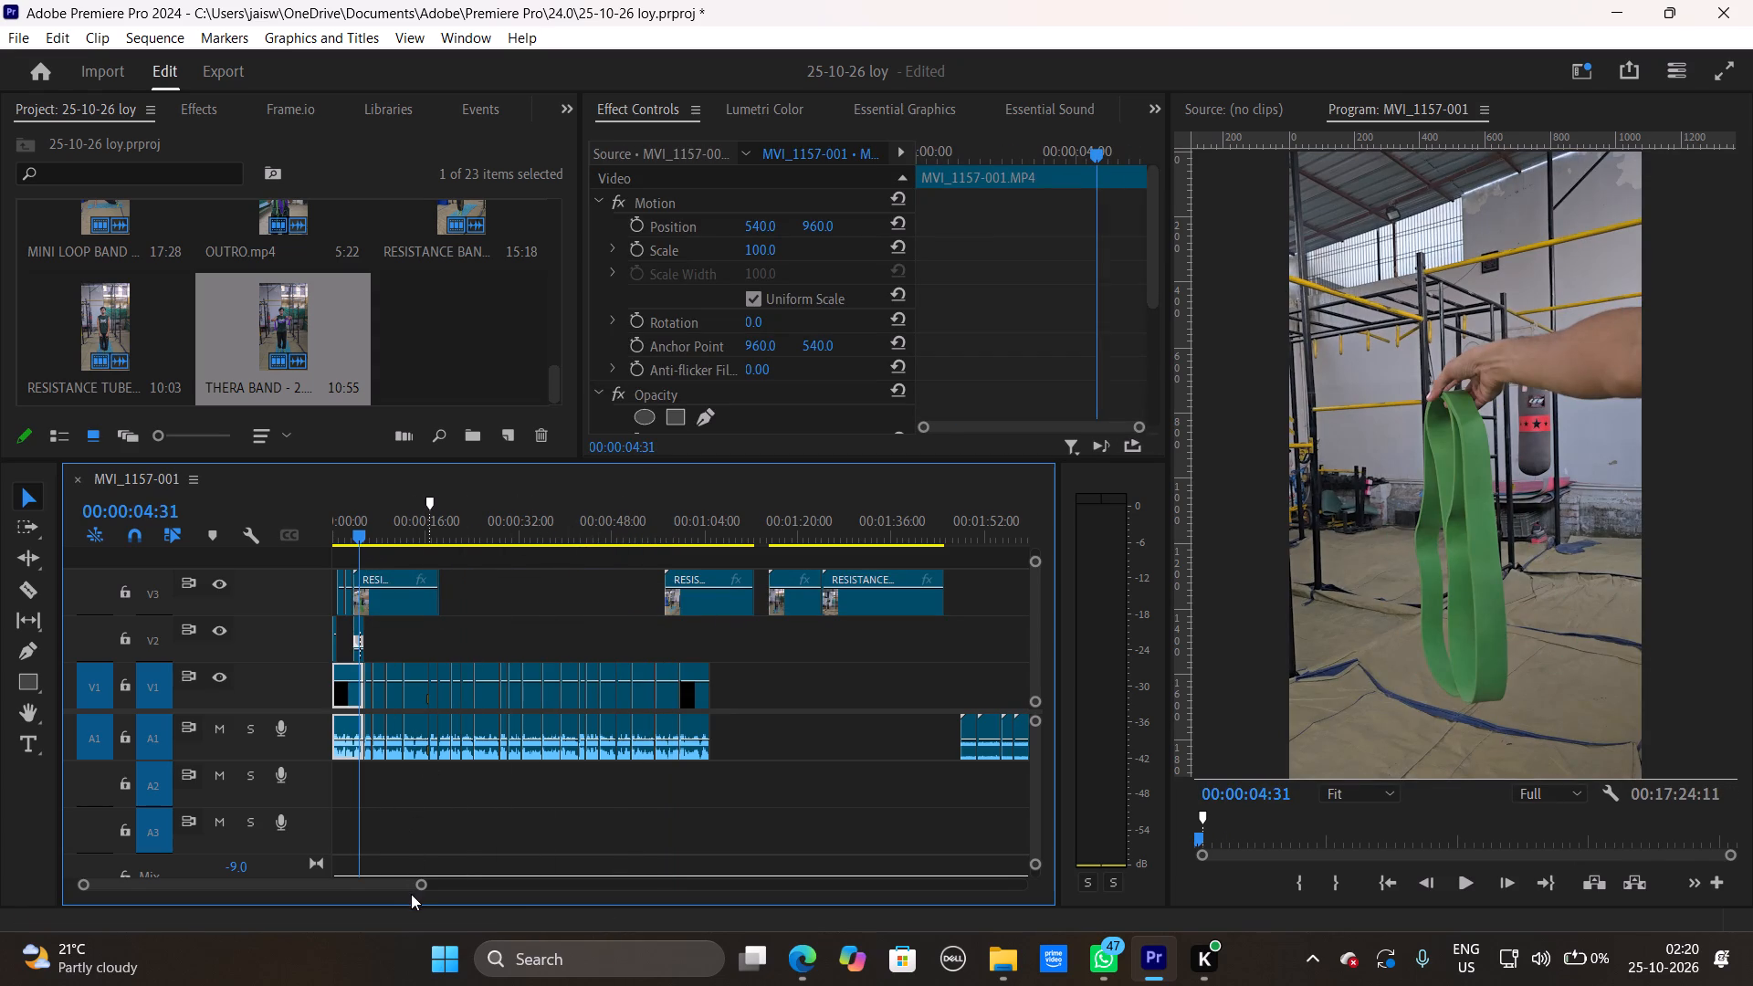
drag(421, 887, 326, 892)
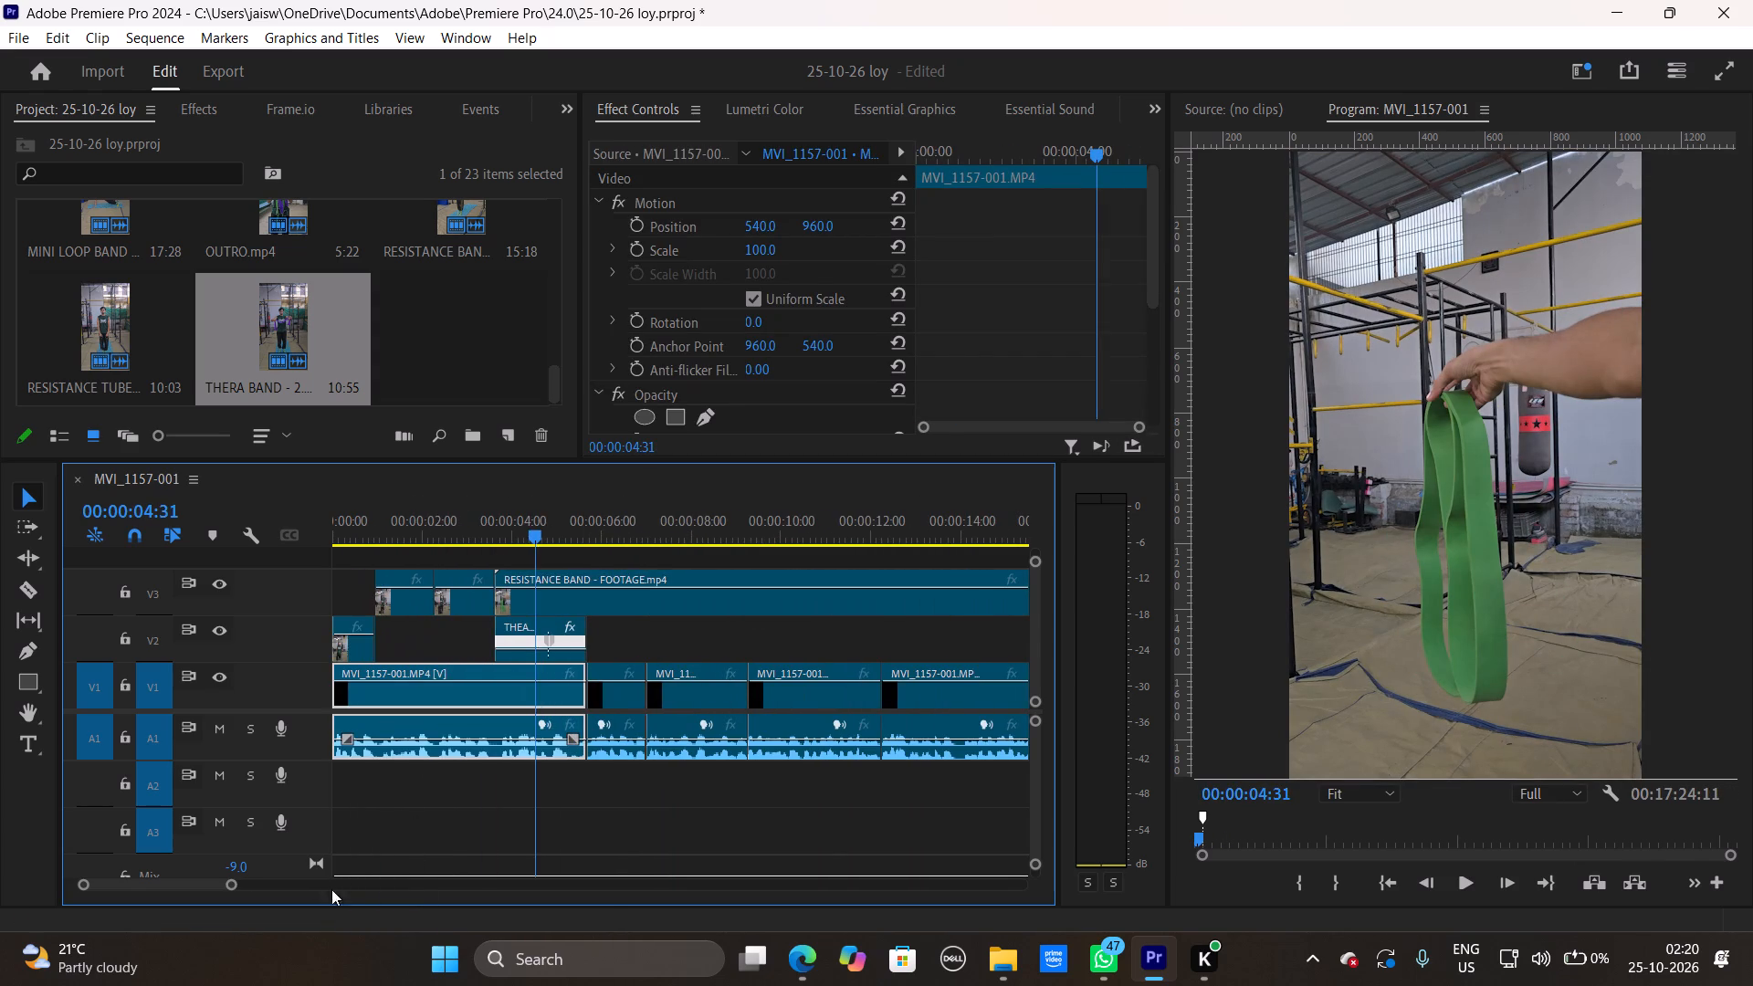
drag(507, 573, 605, 572)
Play the voice-over, trim the end of RESISTANCE BAND - FOOTAGE.mp4 to the V1 cut at about 00:00:07, and play it back.
key(space)
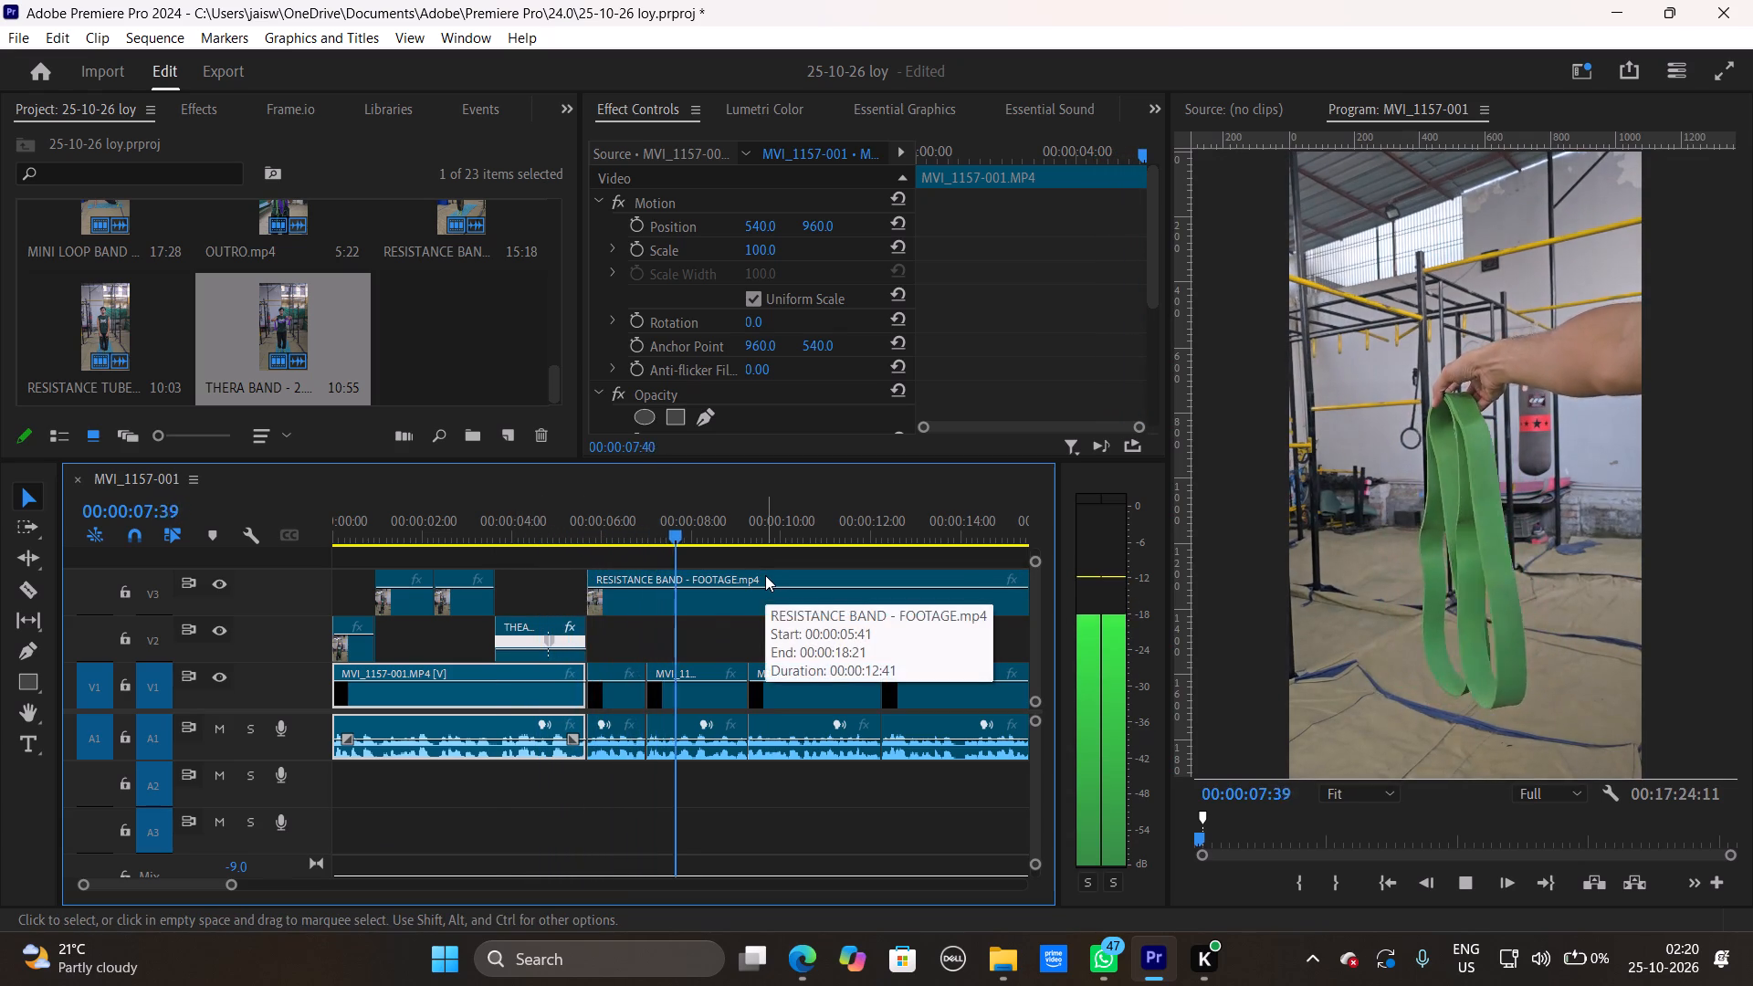
key(space)
key(space)
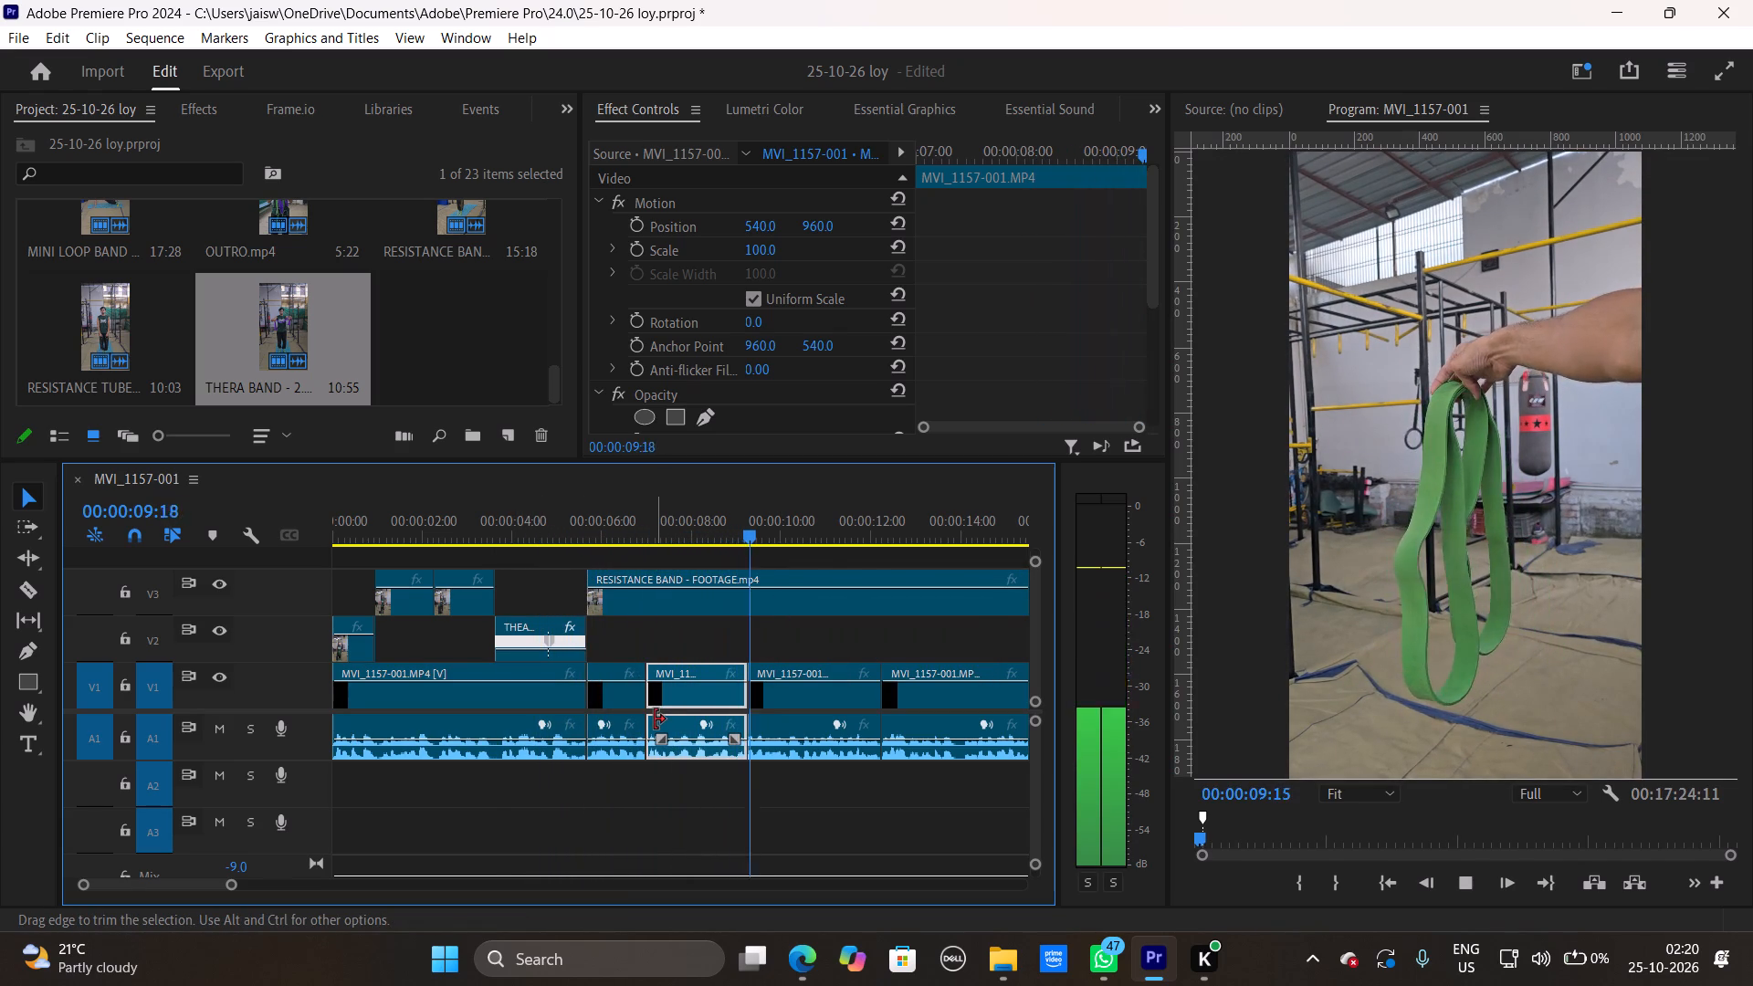
drag(232, 882, 259, 880)
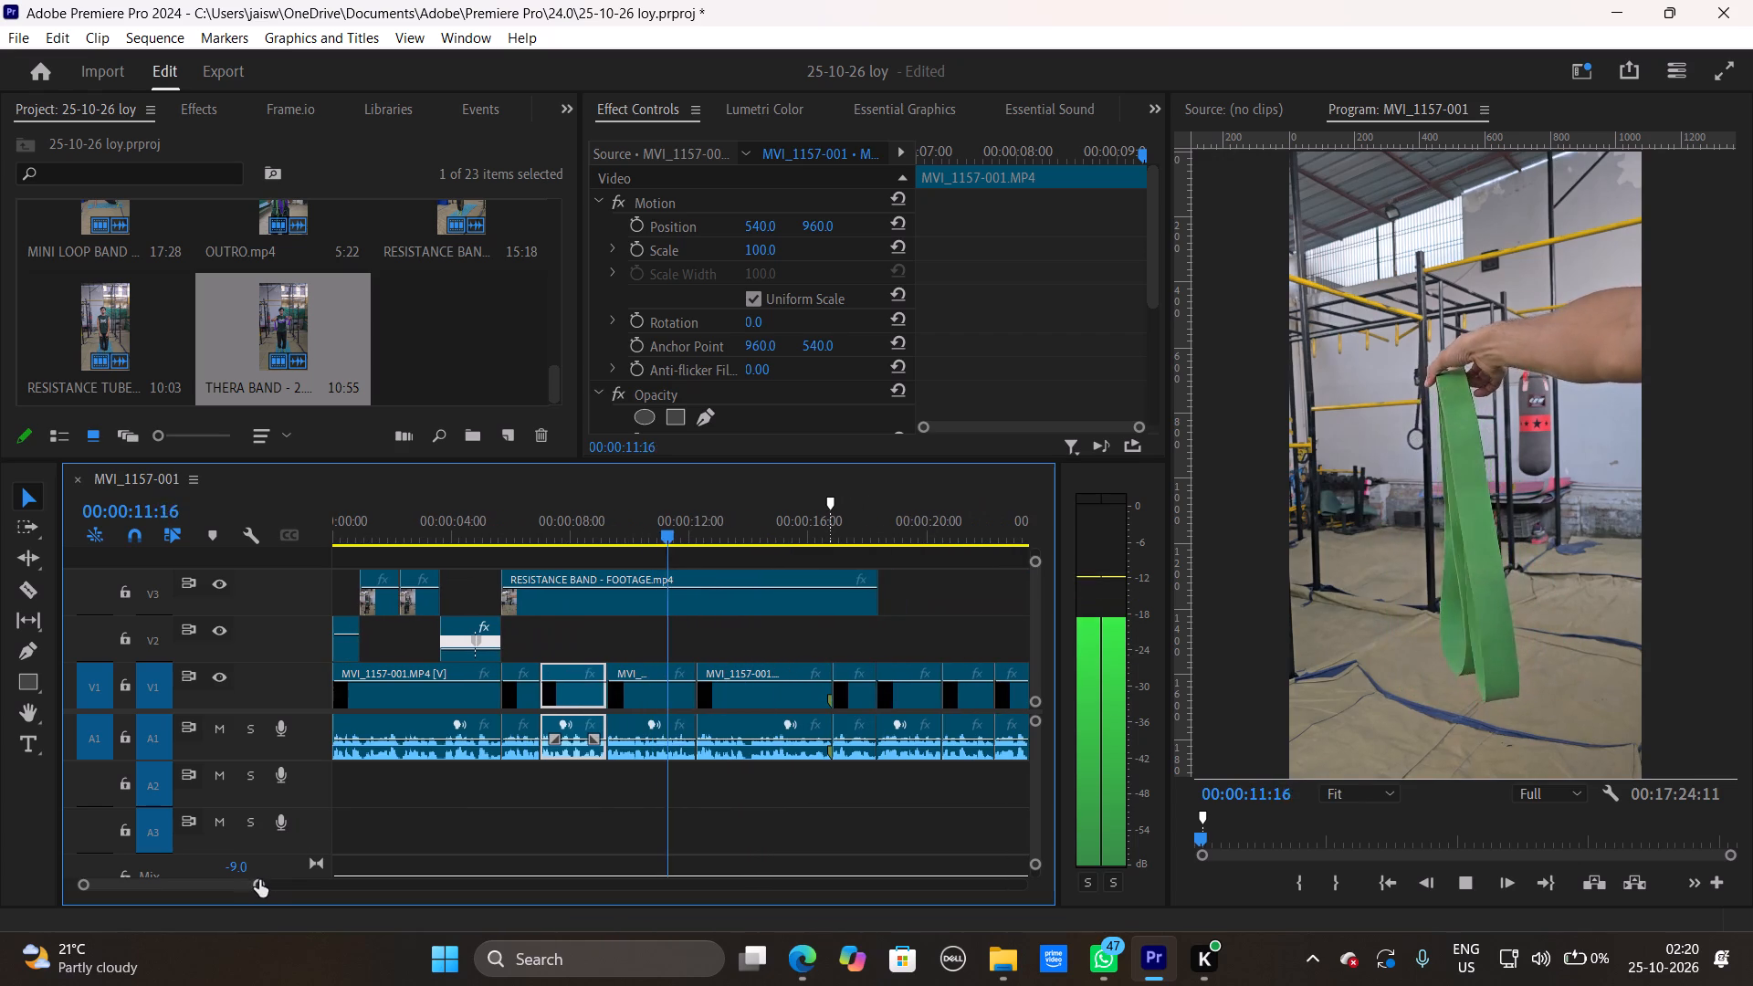
key(space)
drag(713, 508, 605, 523)
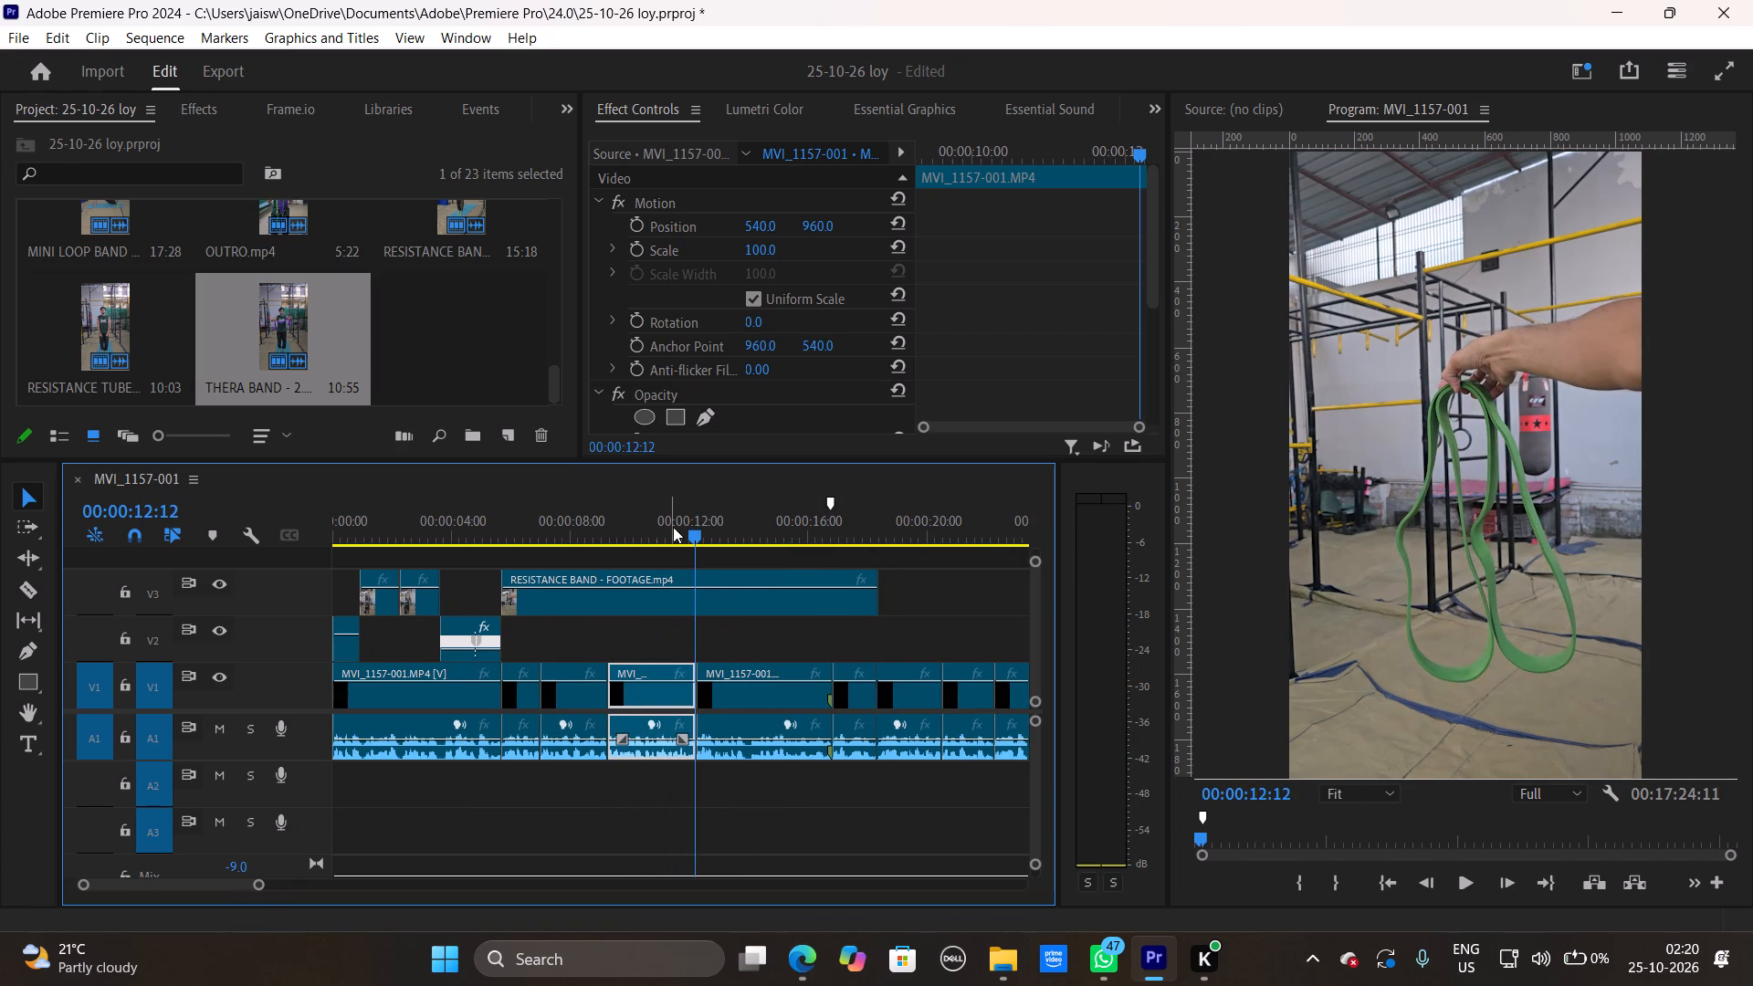
drag(677, 527, 492, 550)
key(space)
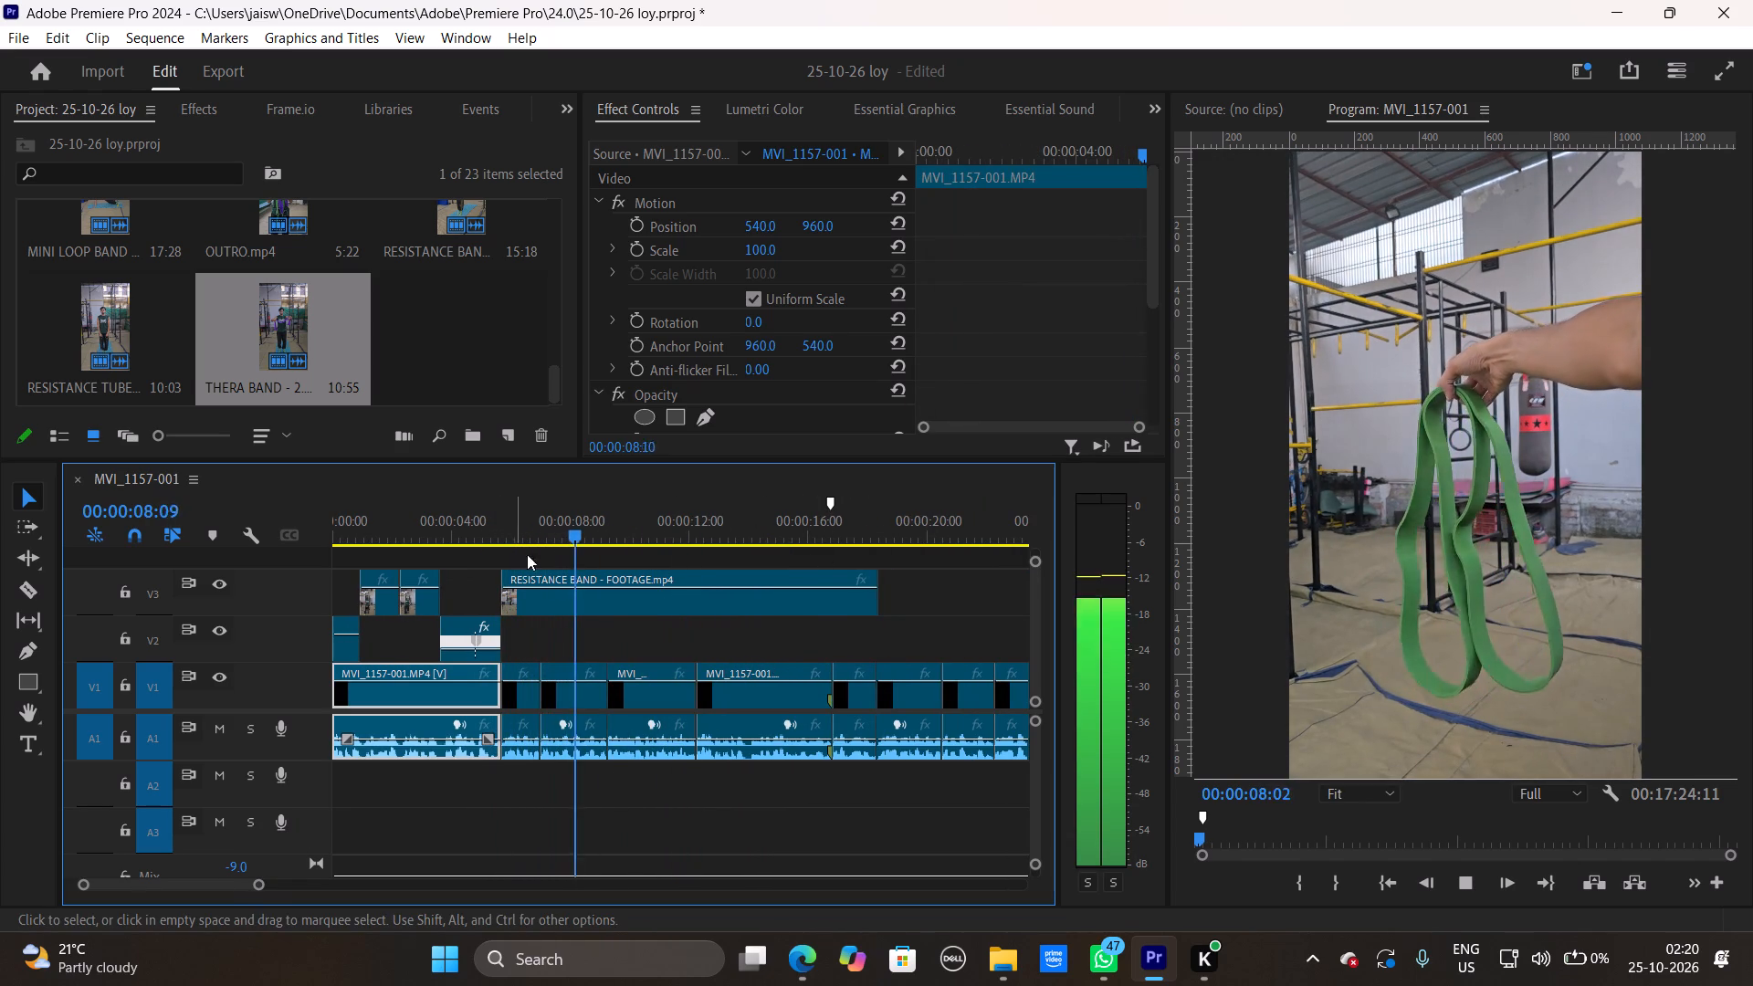
key(space)
drag(881, 579, 544, 609)
drag(576, 519, 508, 532)
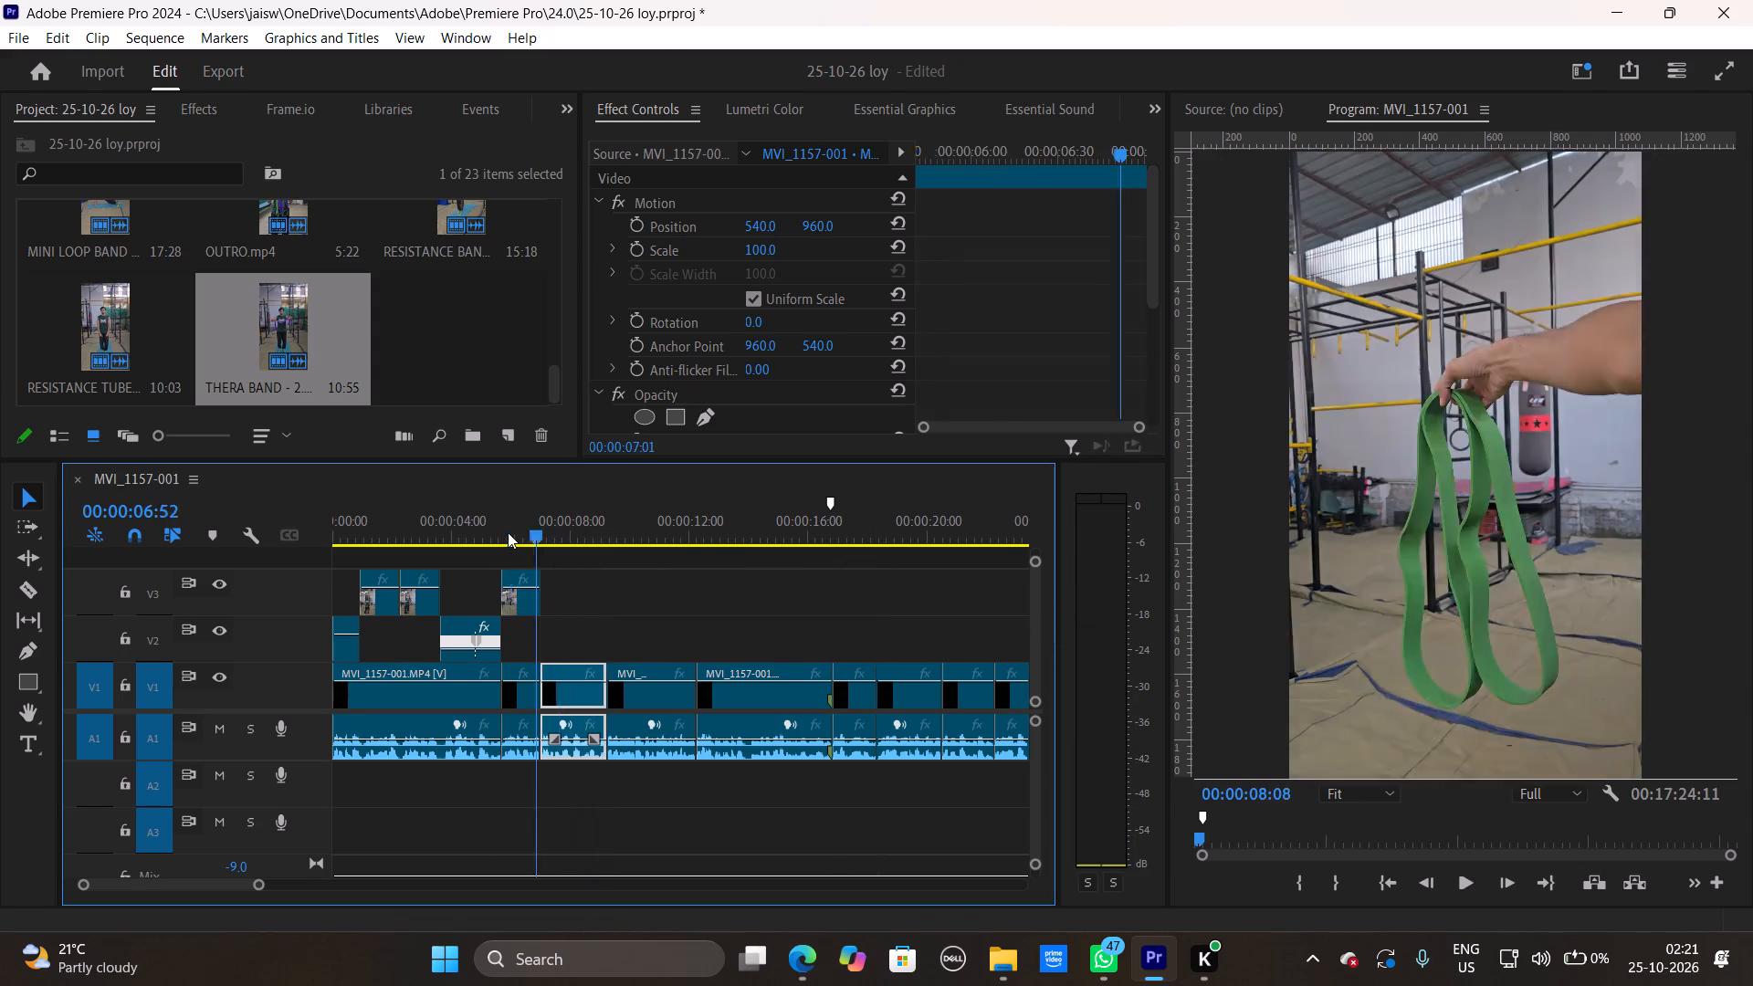
drag(508, 532, 488, 534)
key(space)
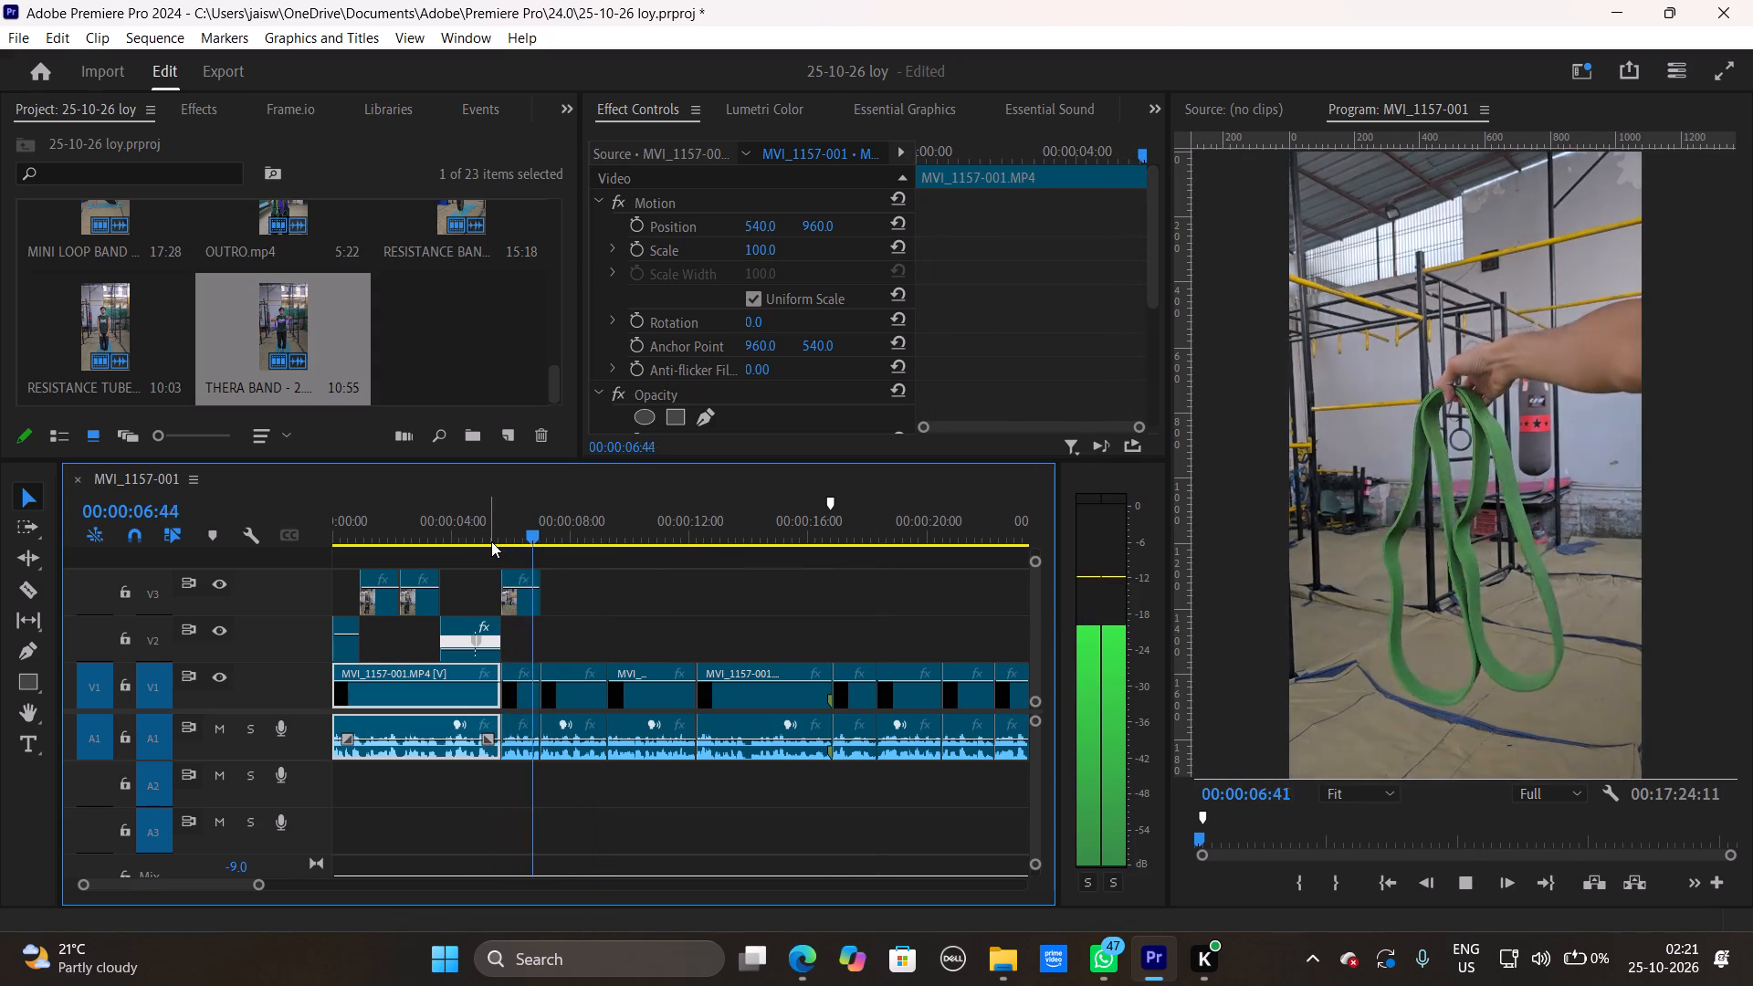
key(space)
key(space)
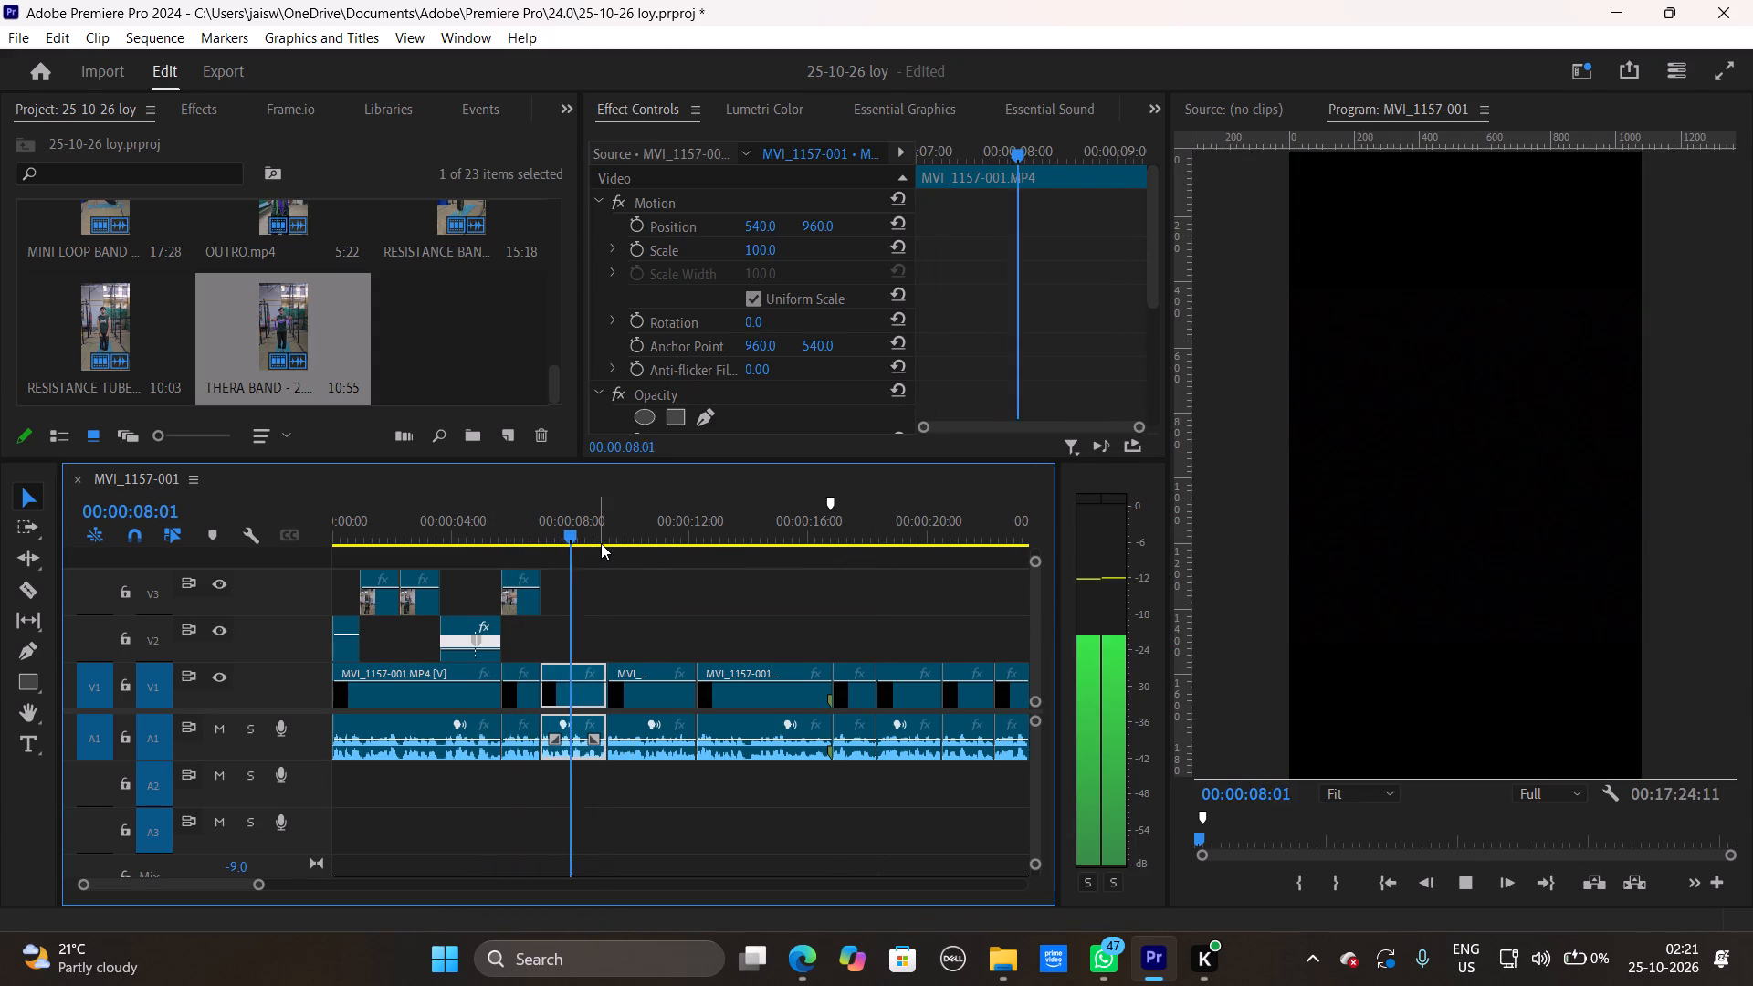
key(space)
Scrub the remaining RESISTANCE BAND clips and move RESISTANCE BAND - 3.mp4 on V3 to start at about 00:00:09.
drag(257, 886, 385, 881)
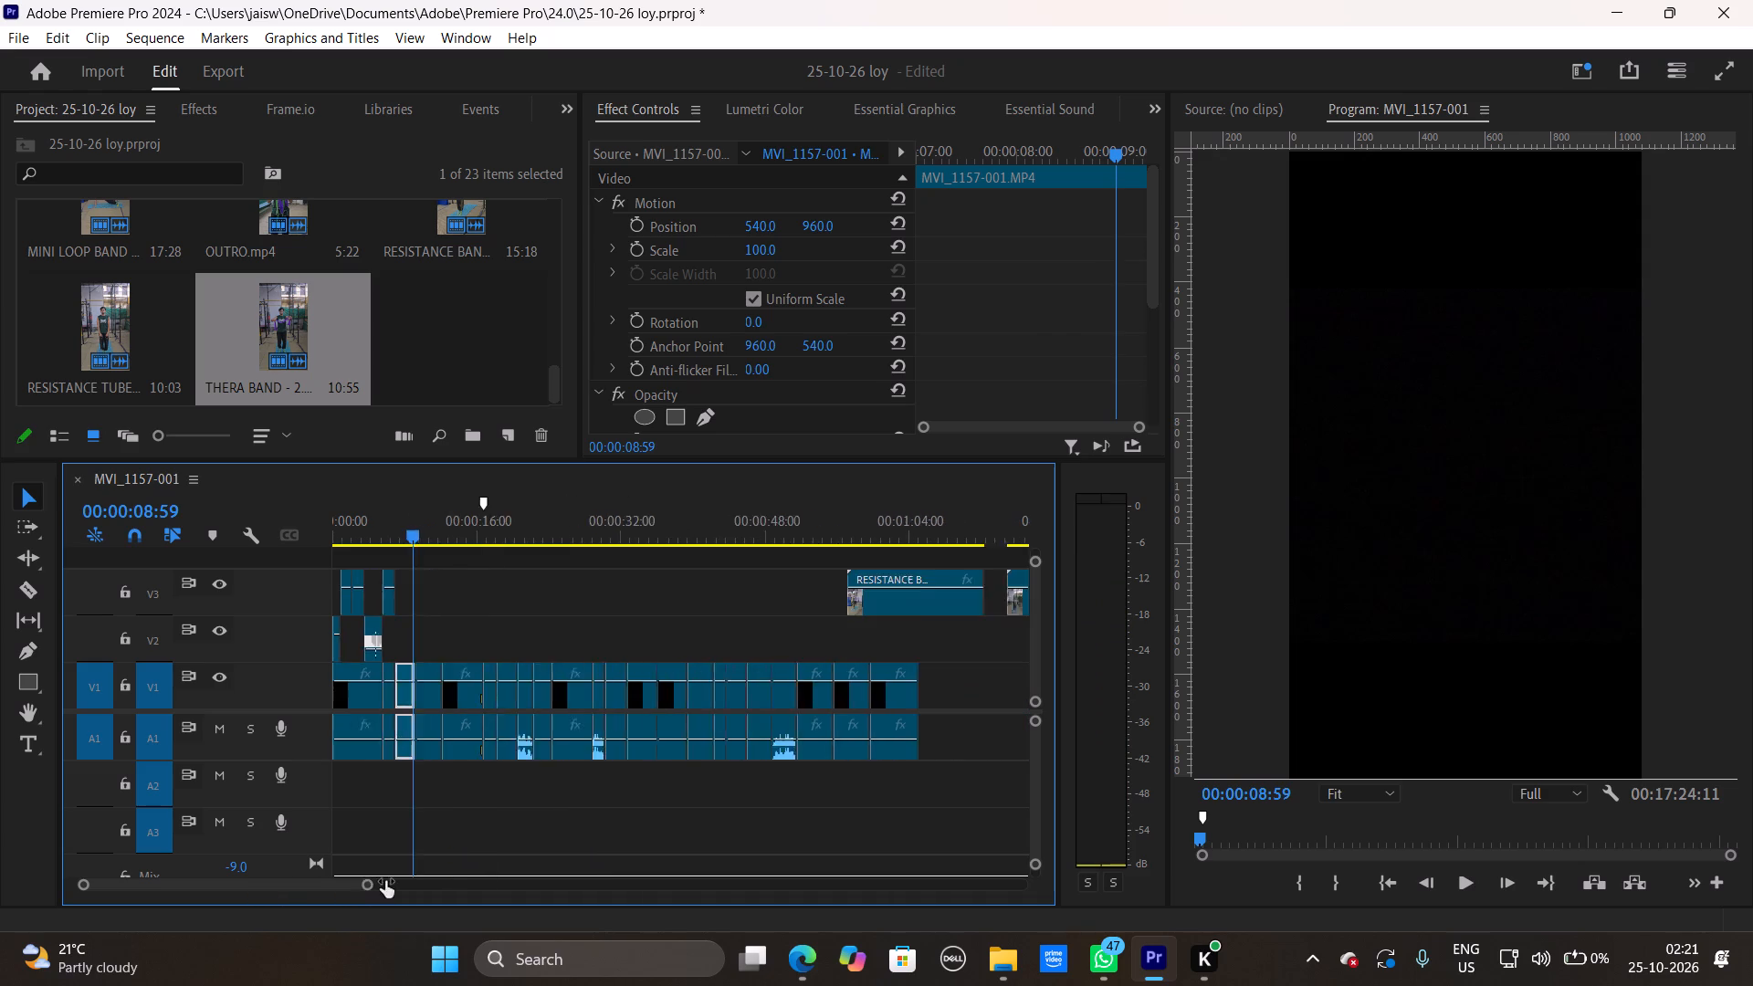
drag(385, 881, 446, 875)
drag(386, 523, 585, 531)
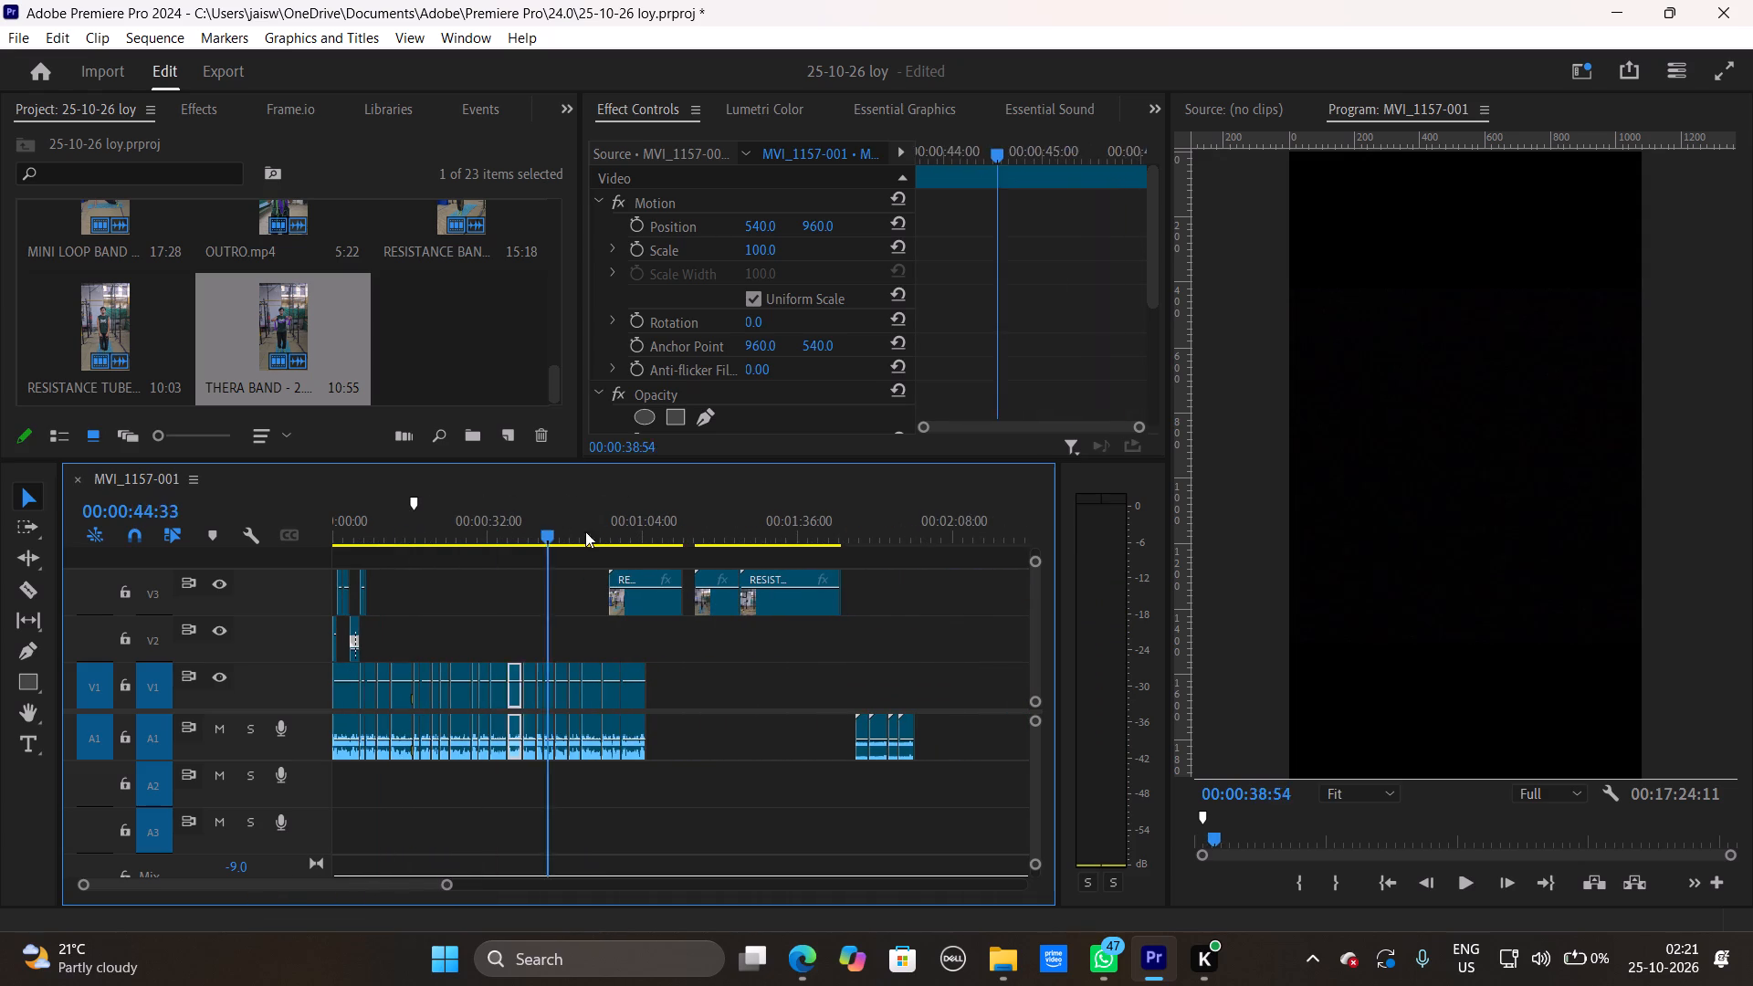
drag(585, 531, 725, 531)
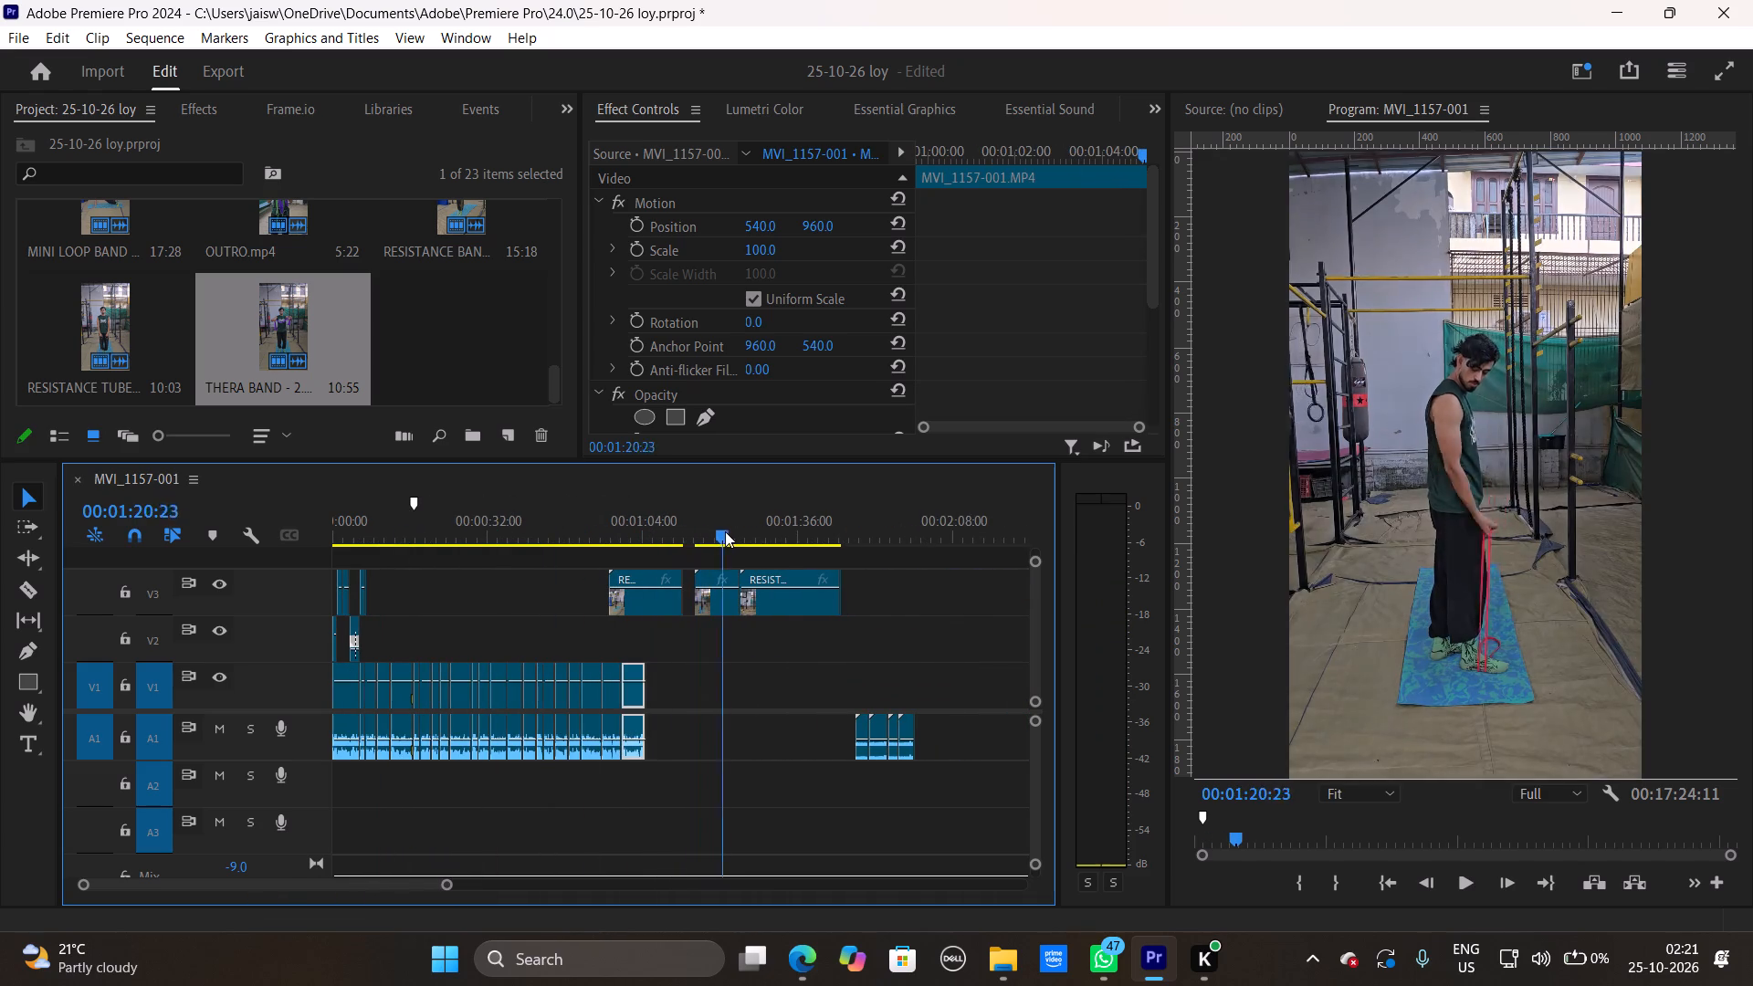
drag(725, 531, 794, 537)
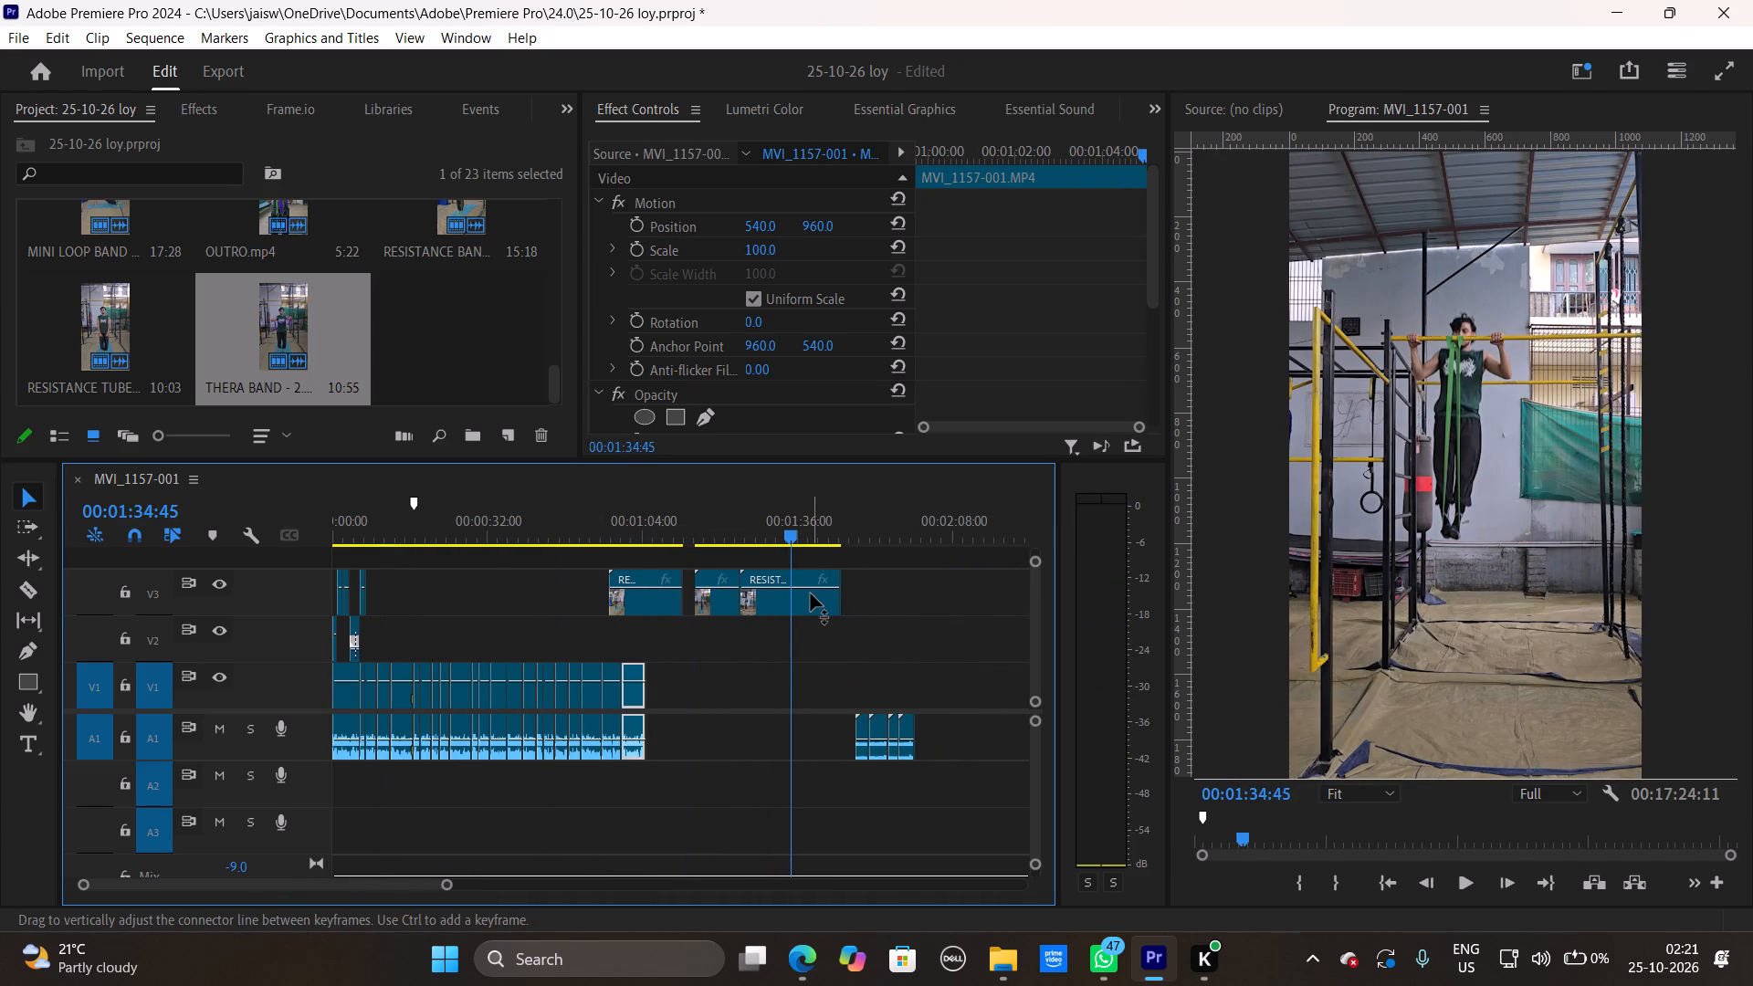
drag(811, 593, 824, 479)
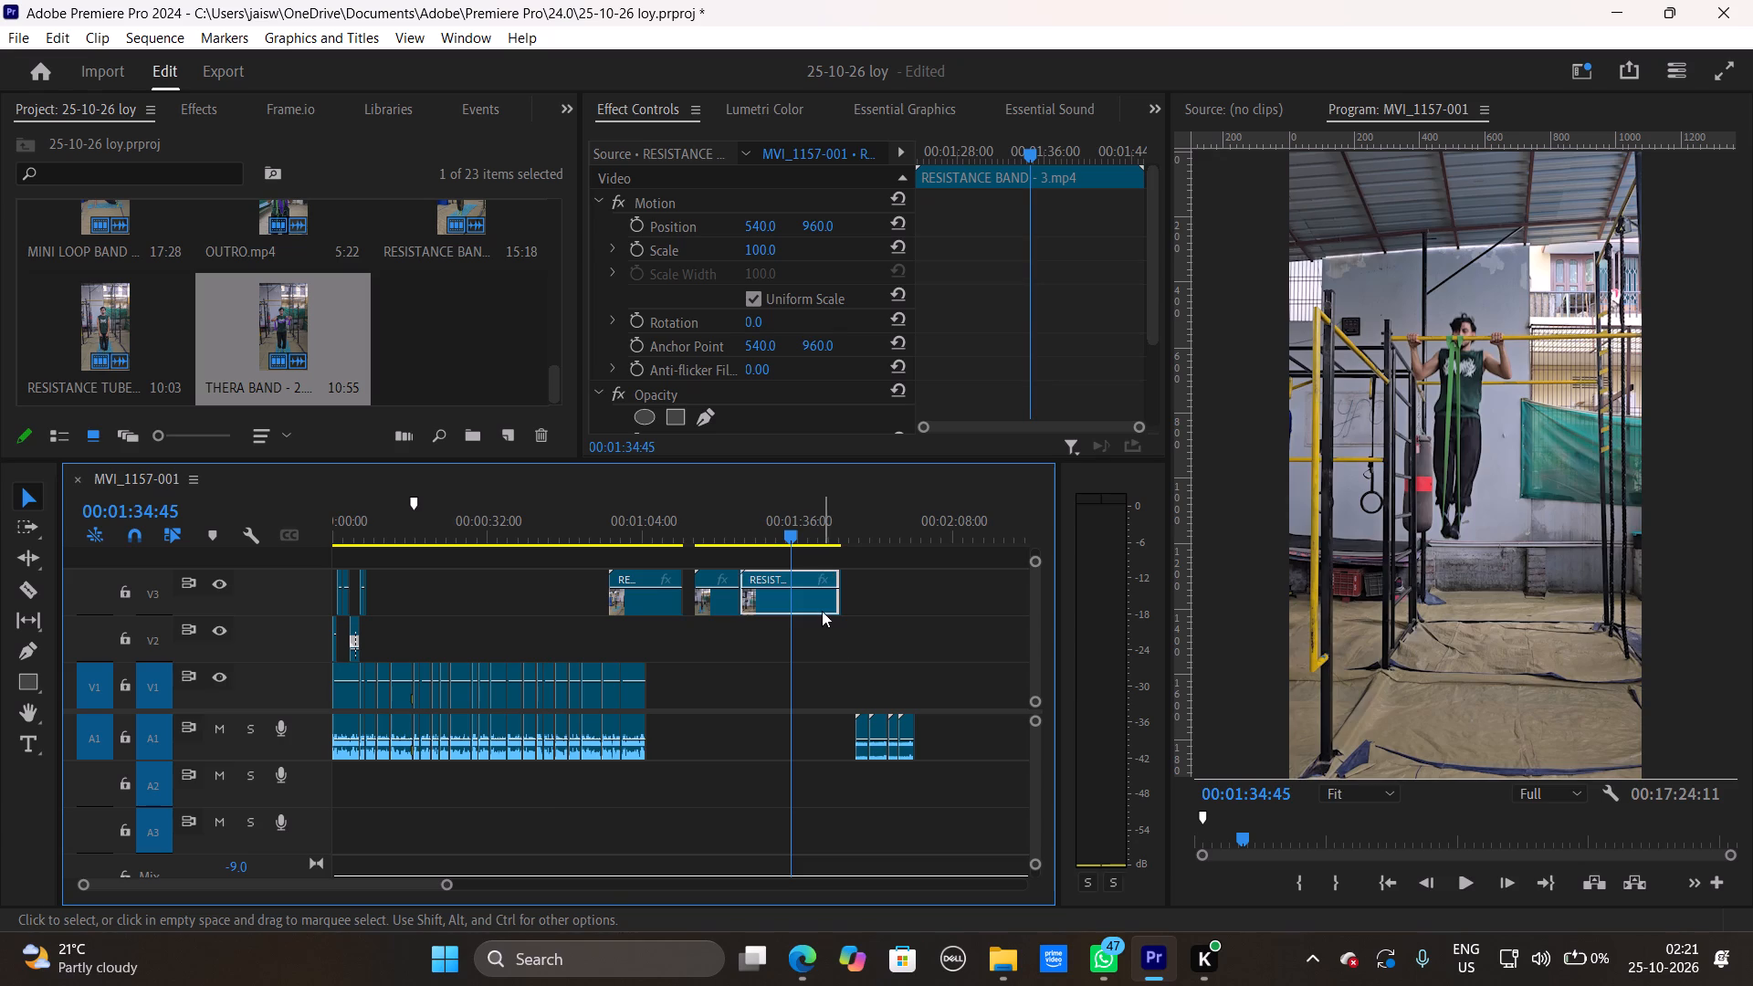
drag(822, 611, 459, 581)
Trim the start of RESISTANCE BAND - 3.mp4 to about 00:00:13, and move the clip against the footage clip's end at about 00:00:07.
drag(769, 529, 766, 530)
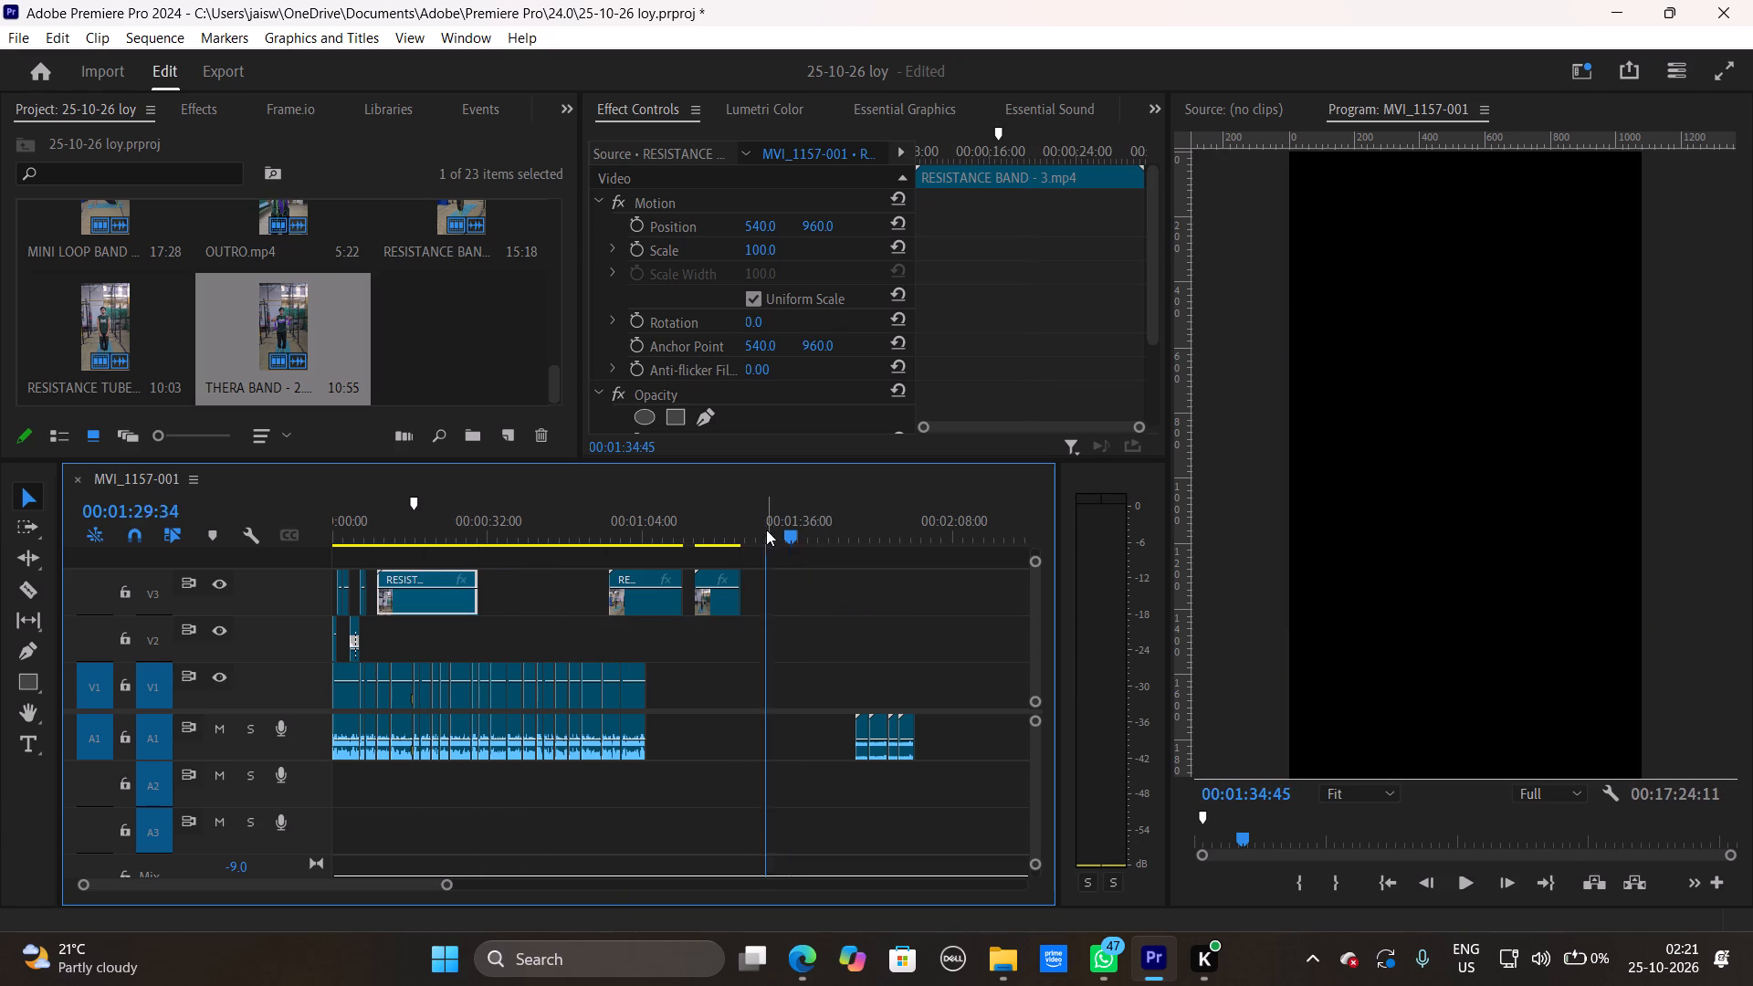
drag(766, 530, 383, 540)
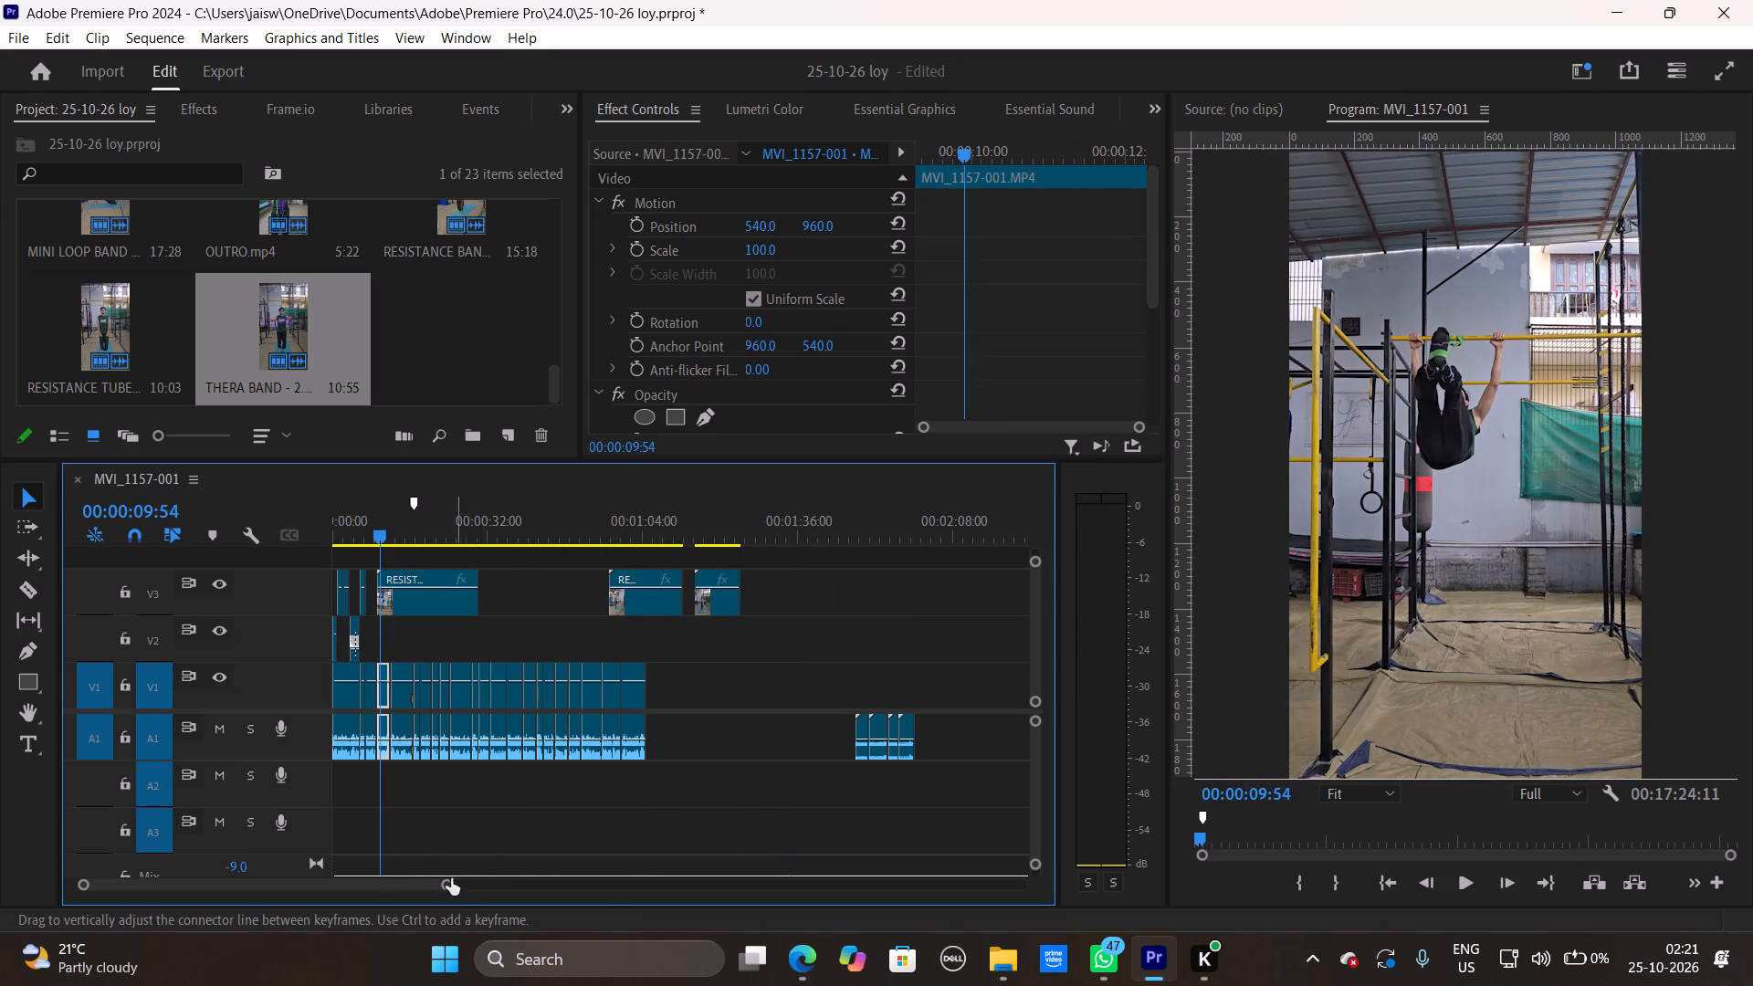
drag(442, 885, 336, 882)
drag(695, 523, 768, 530)
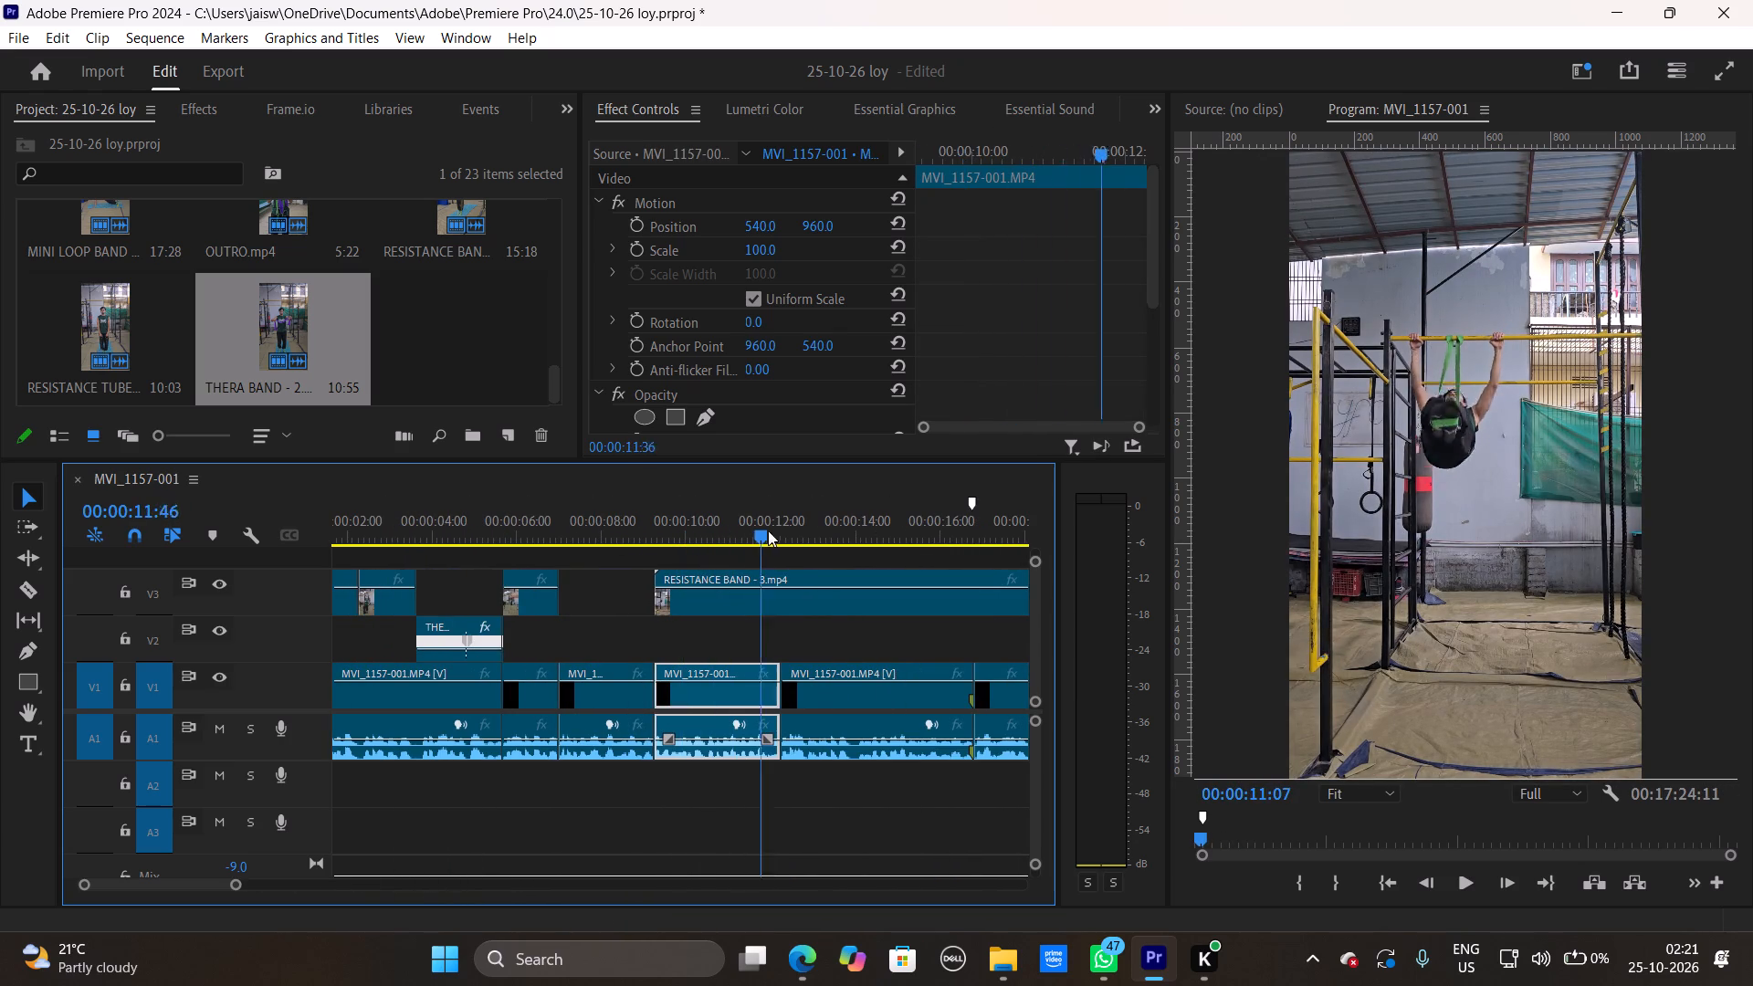
drag(768, 530, 847, 531)
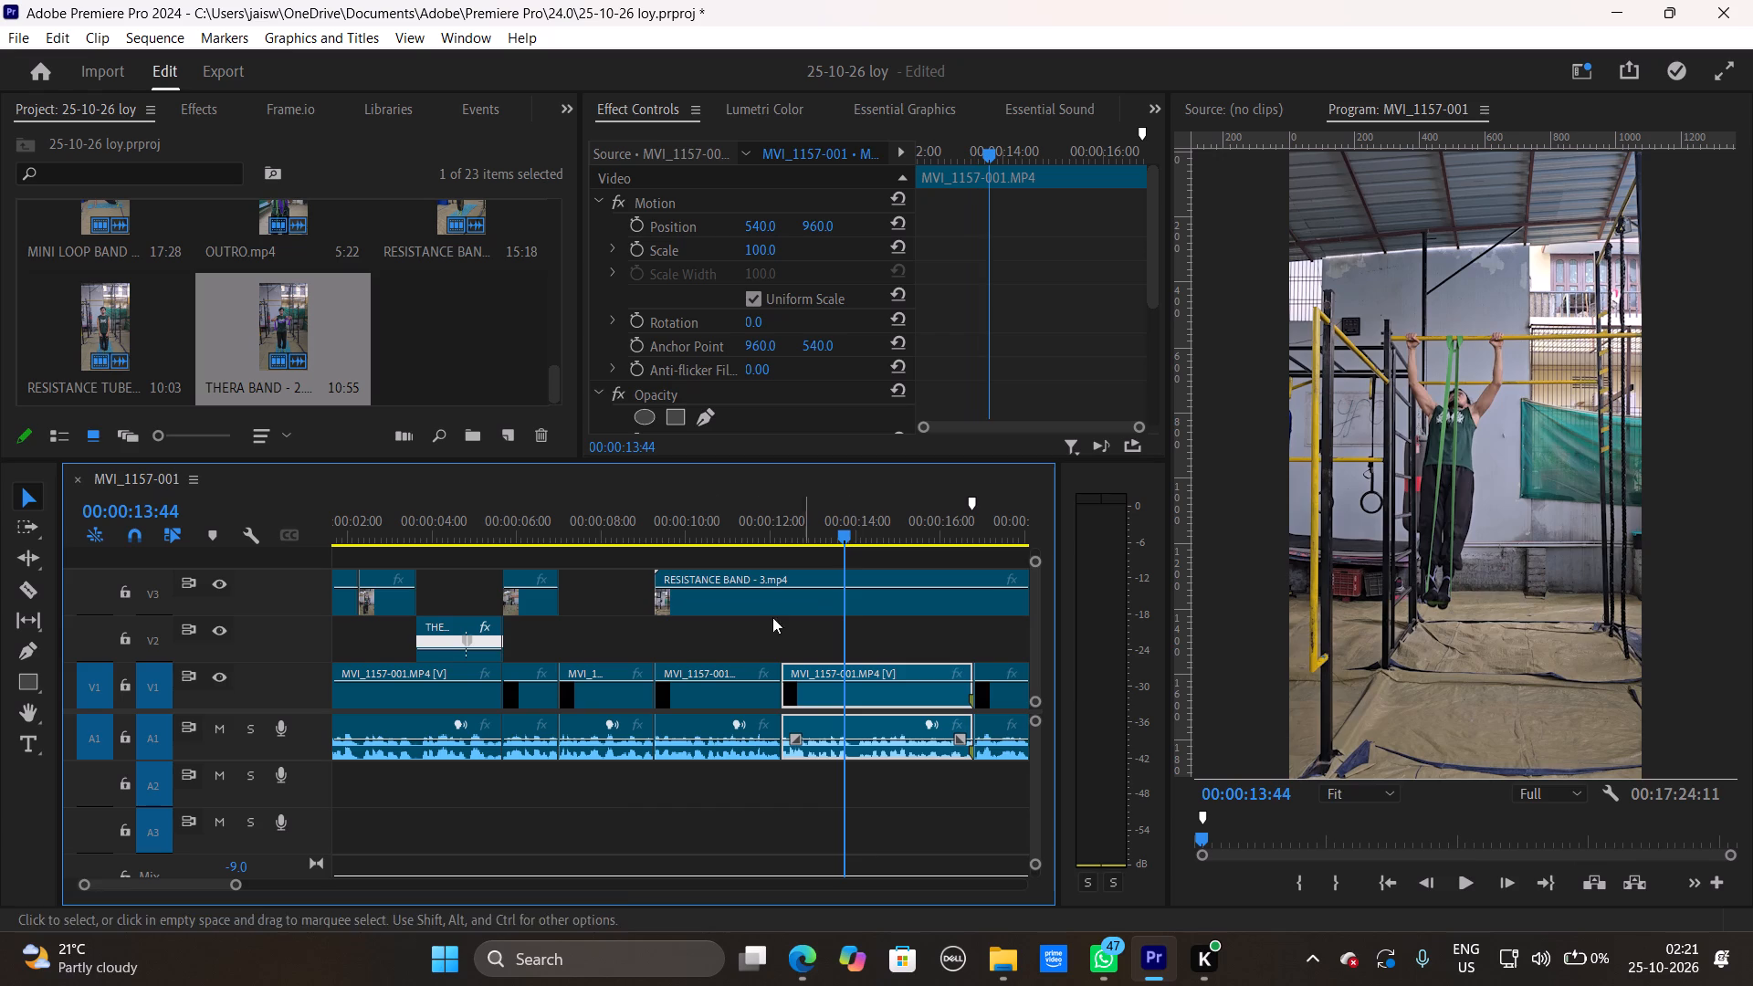
drag(836, 530, 775, 530)
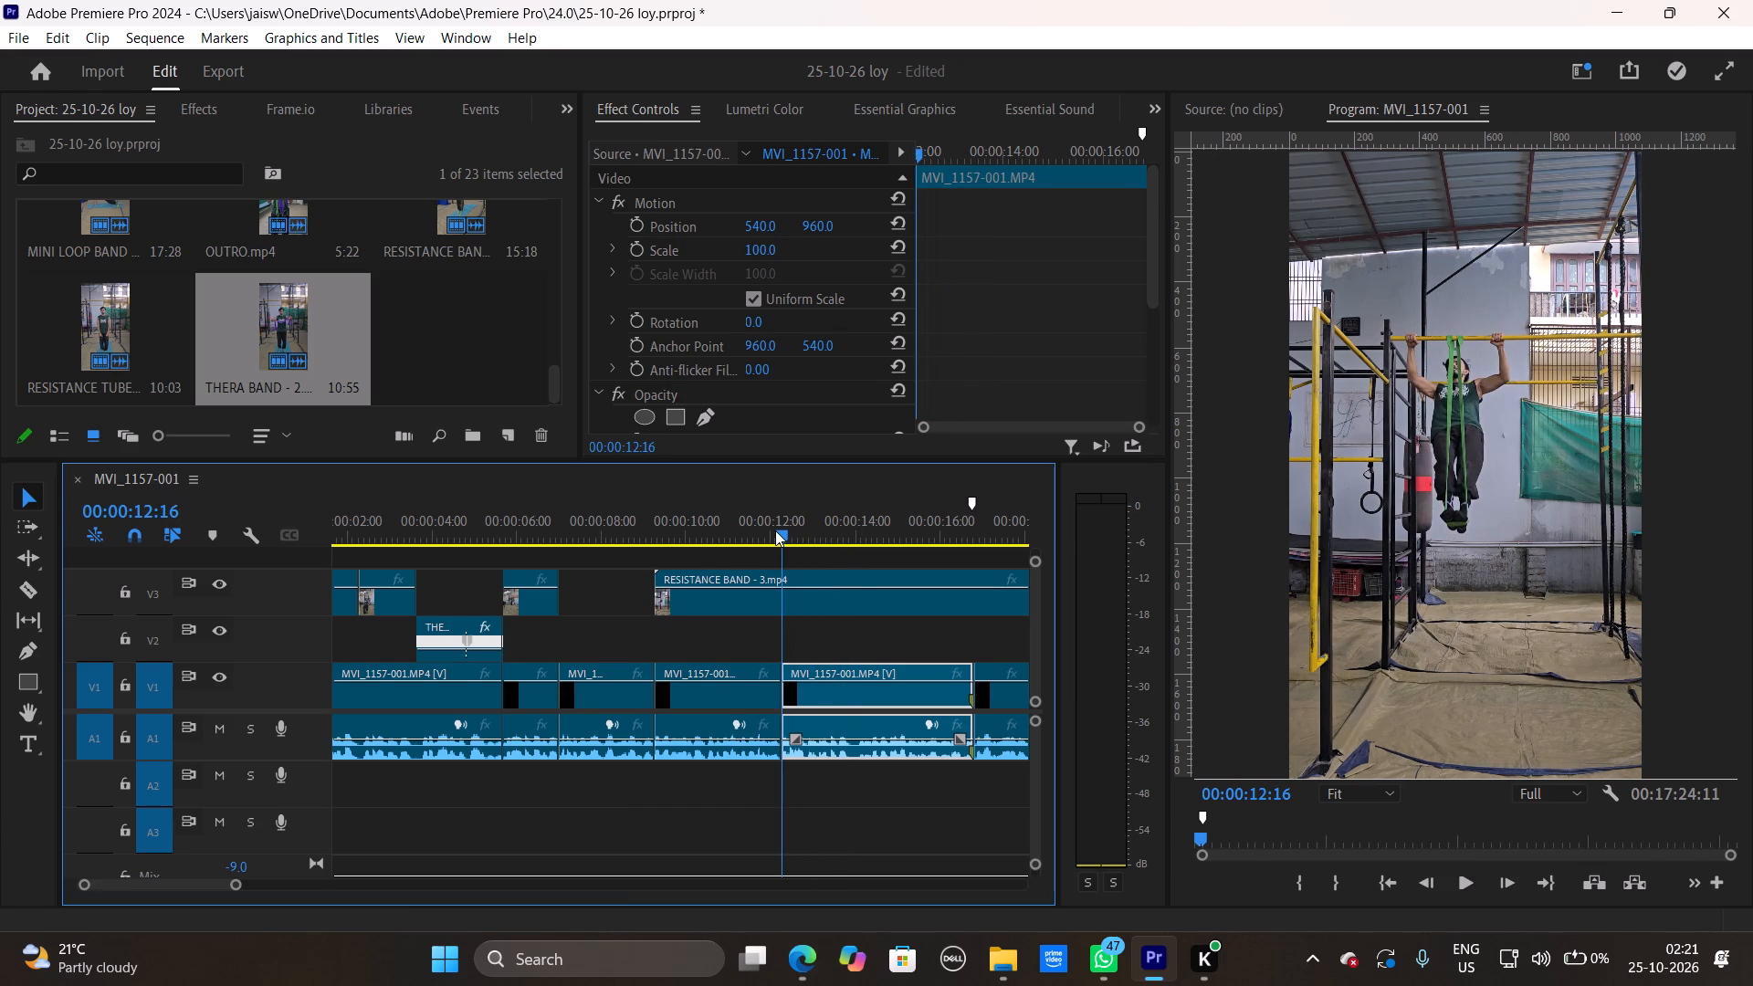
drag(775, 530, 749, 530)
drag(743, 530, 805, 534)
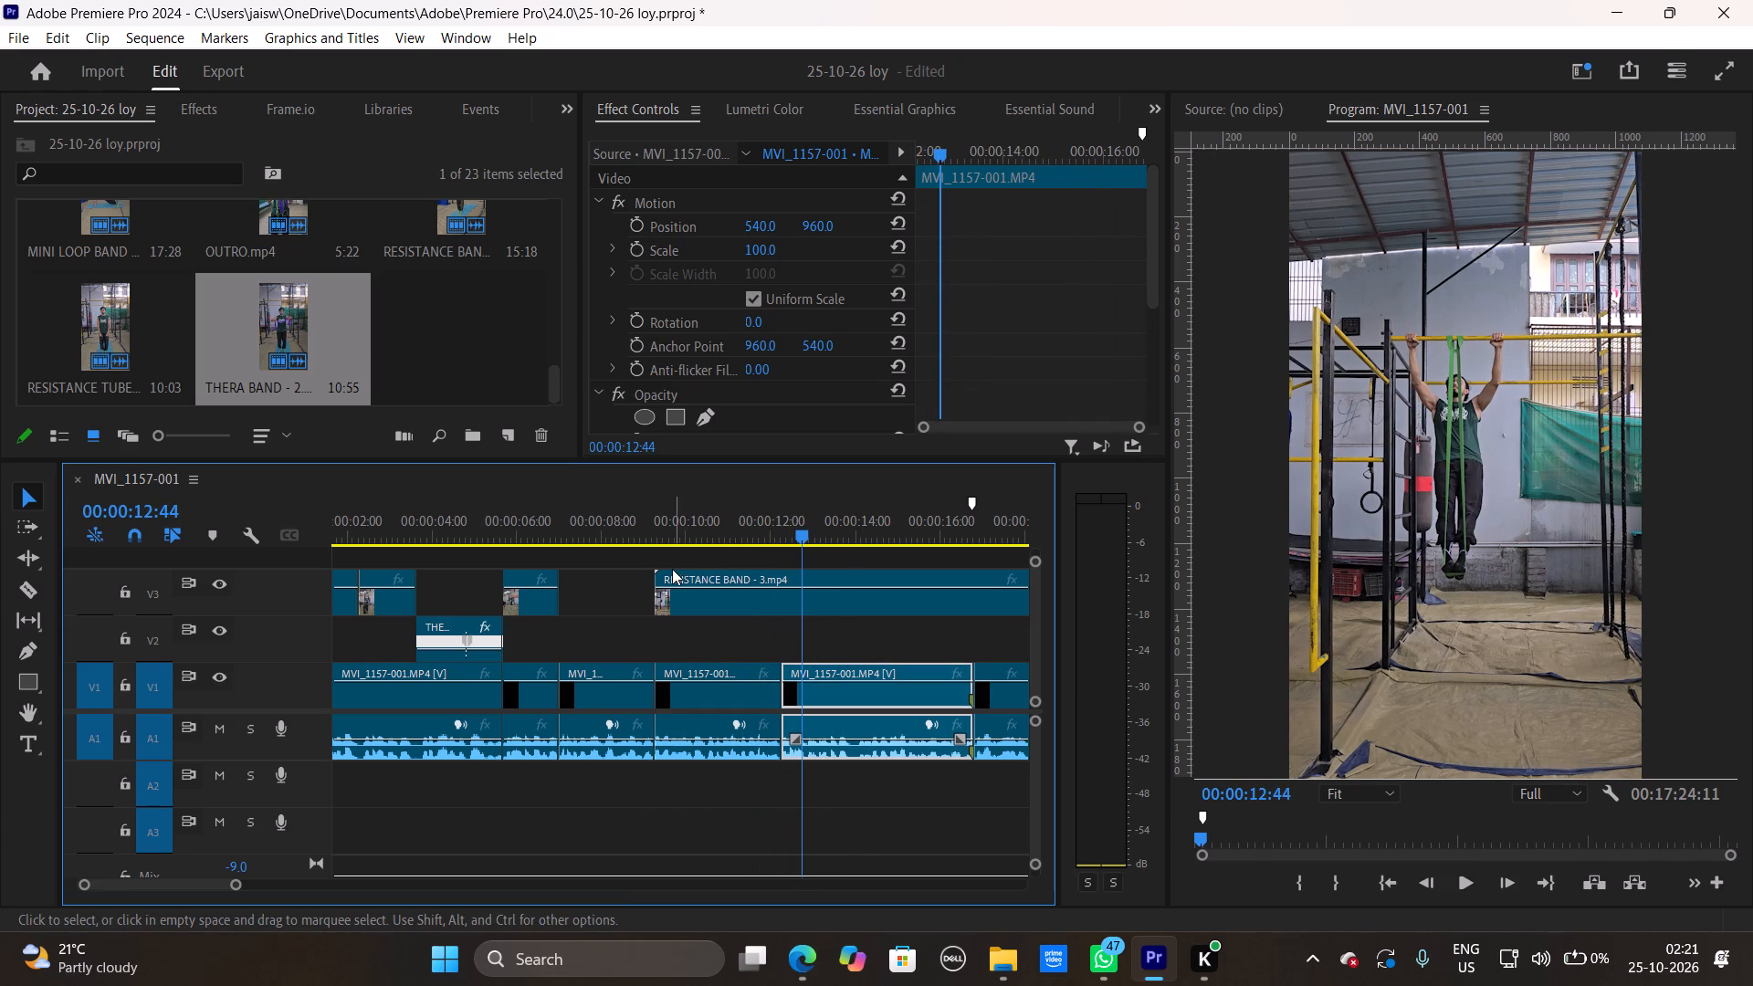
drag(664, 569, 821, 573)
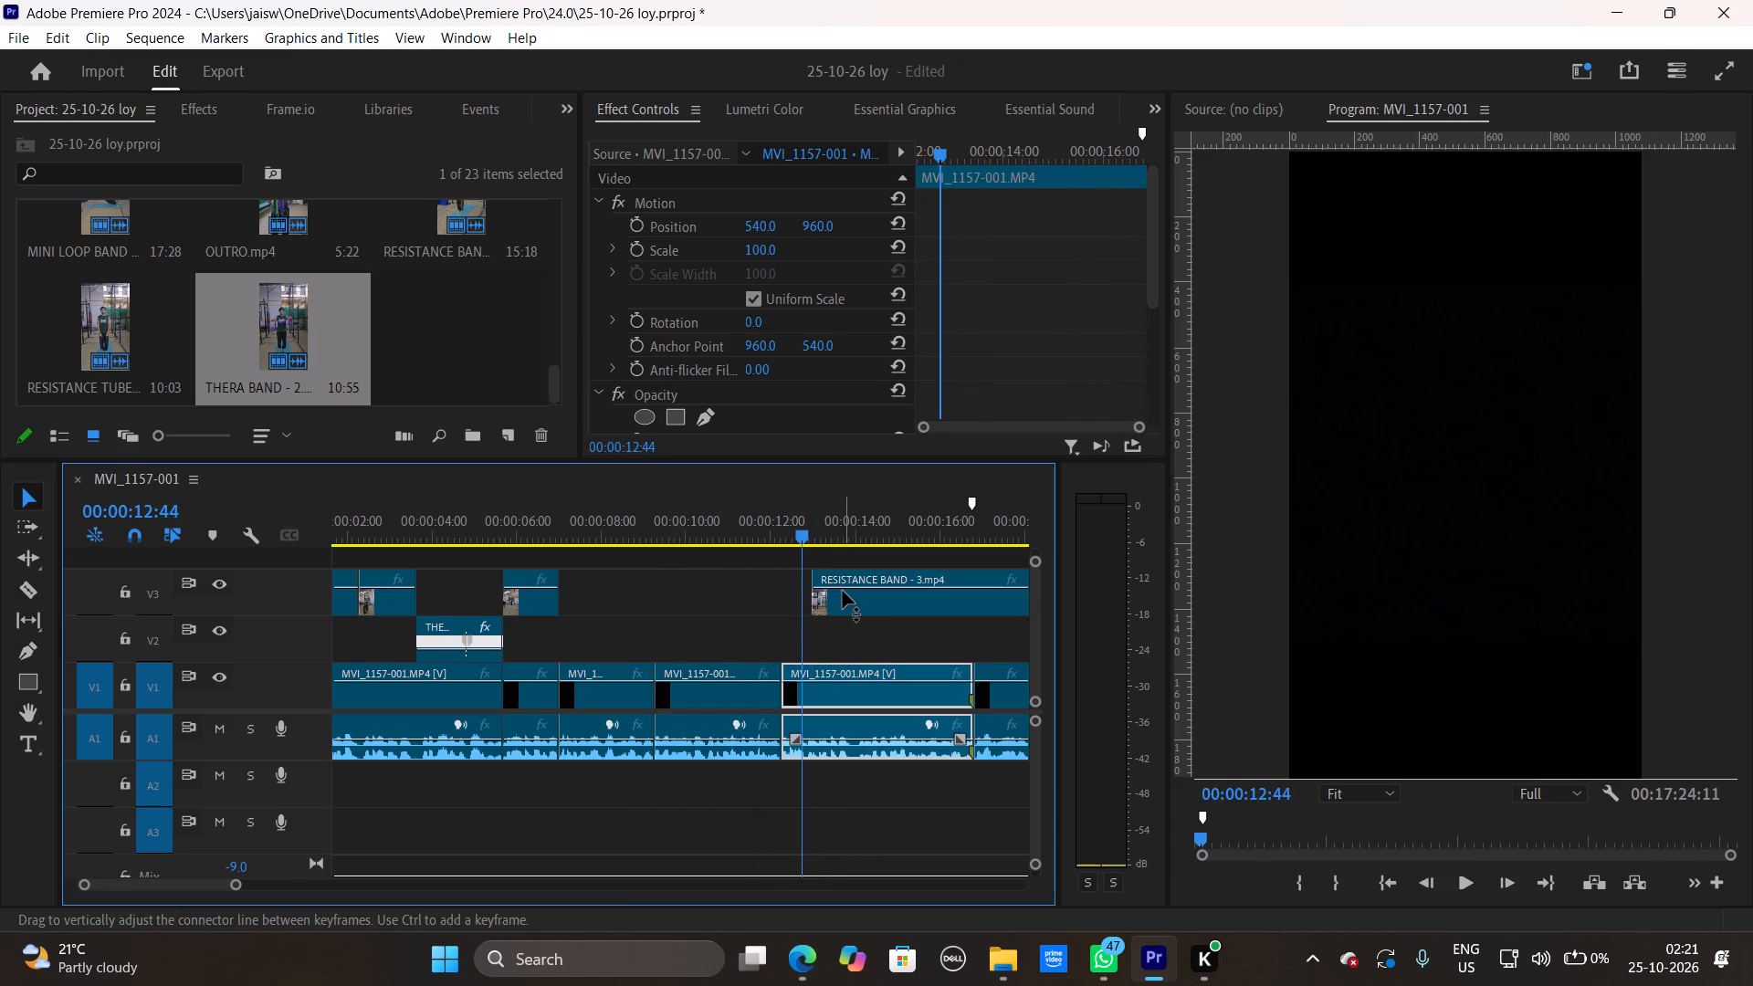
drag(852, 603, 597, 590)
Trim the end of RESISTANCE BAND - 3.mp4 on V3 to 00:00:09:14, matching the V1 cut, and play the voice-over on from there.
drag(749, 520, 548, 531)
key(space)
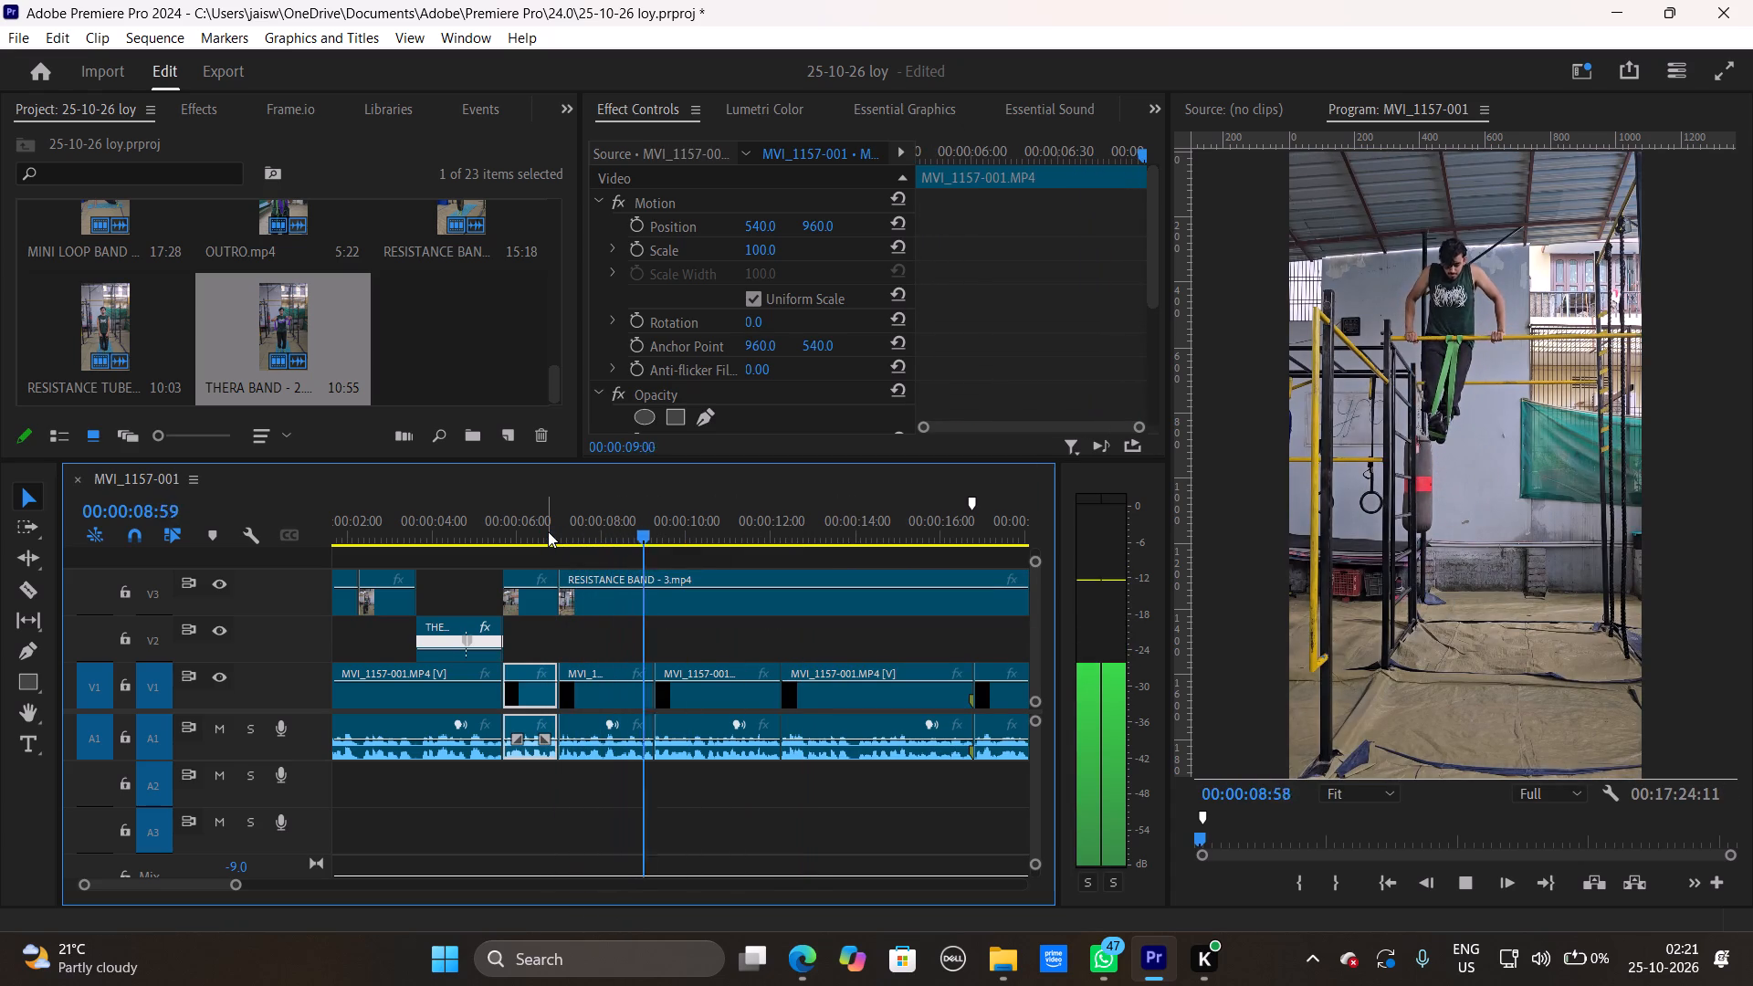
key(space)
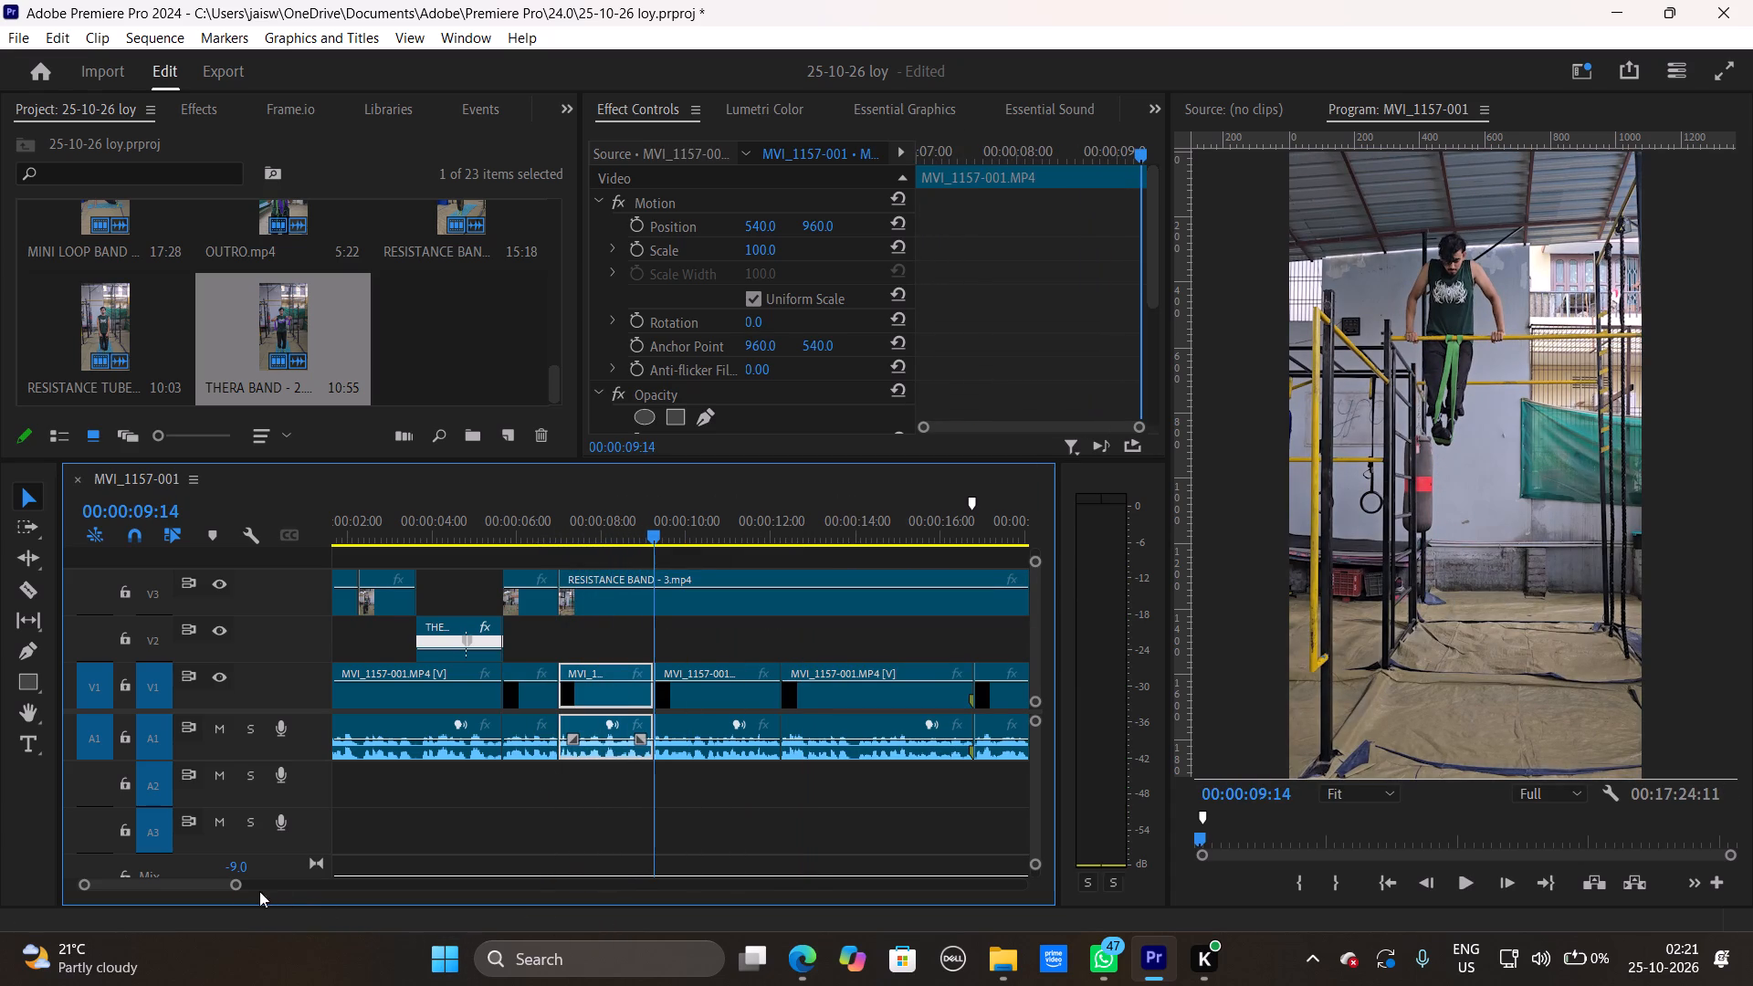
drag(236, 888, 284, 889)
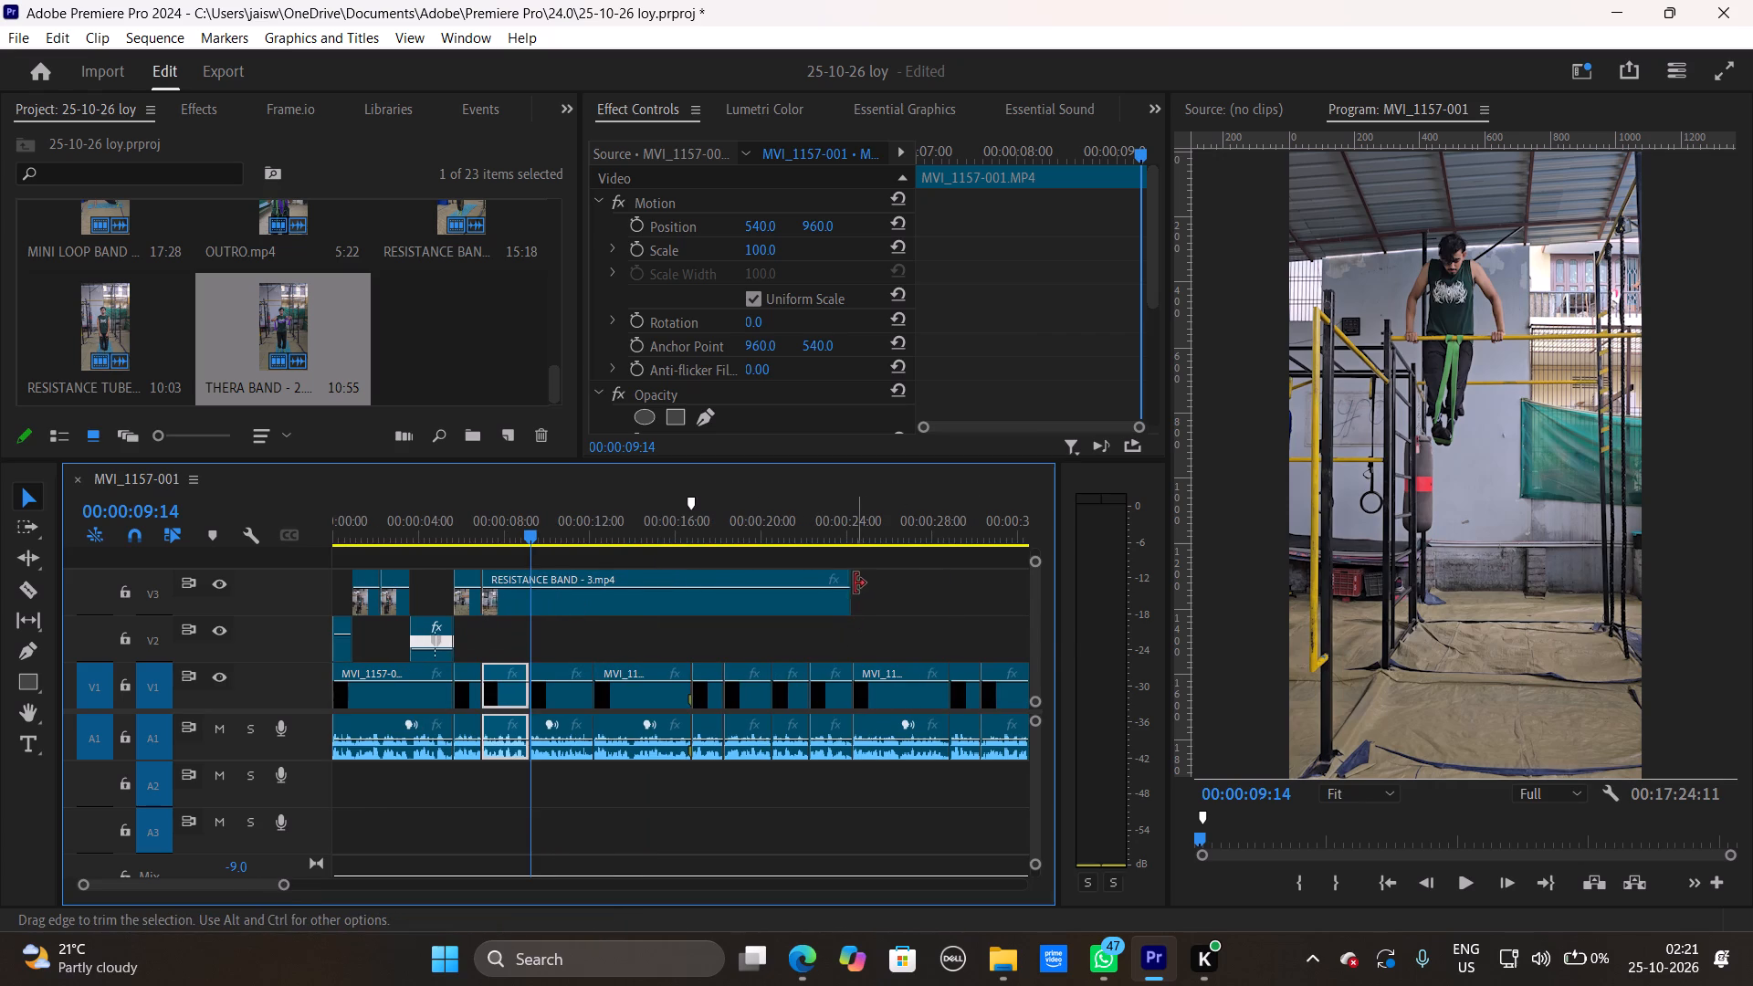
drag(854, 582, 537, 587)
key(space)
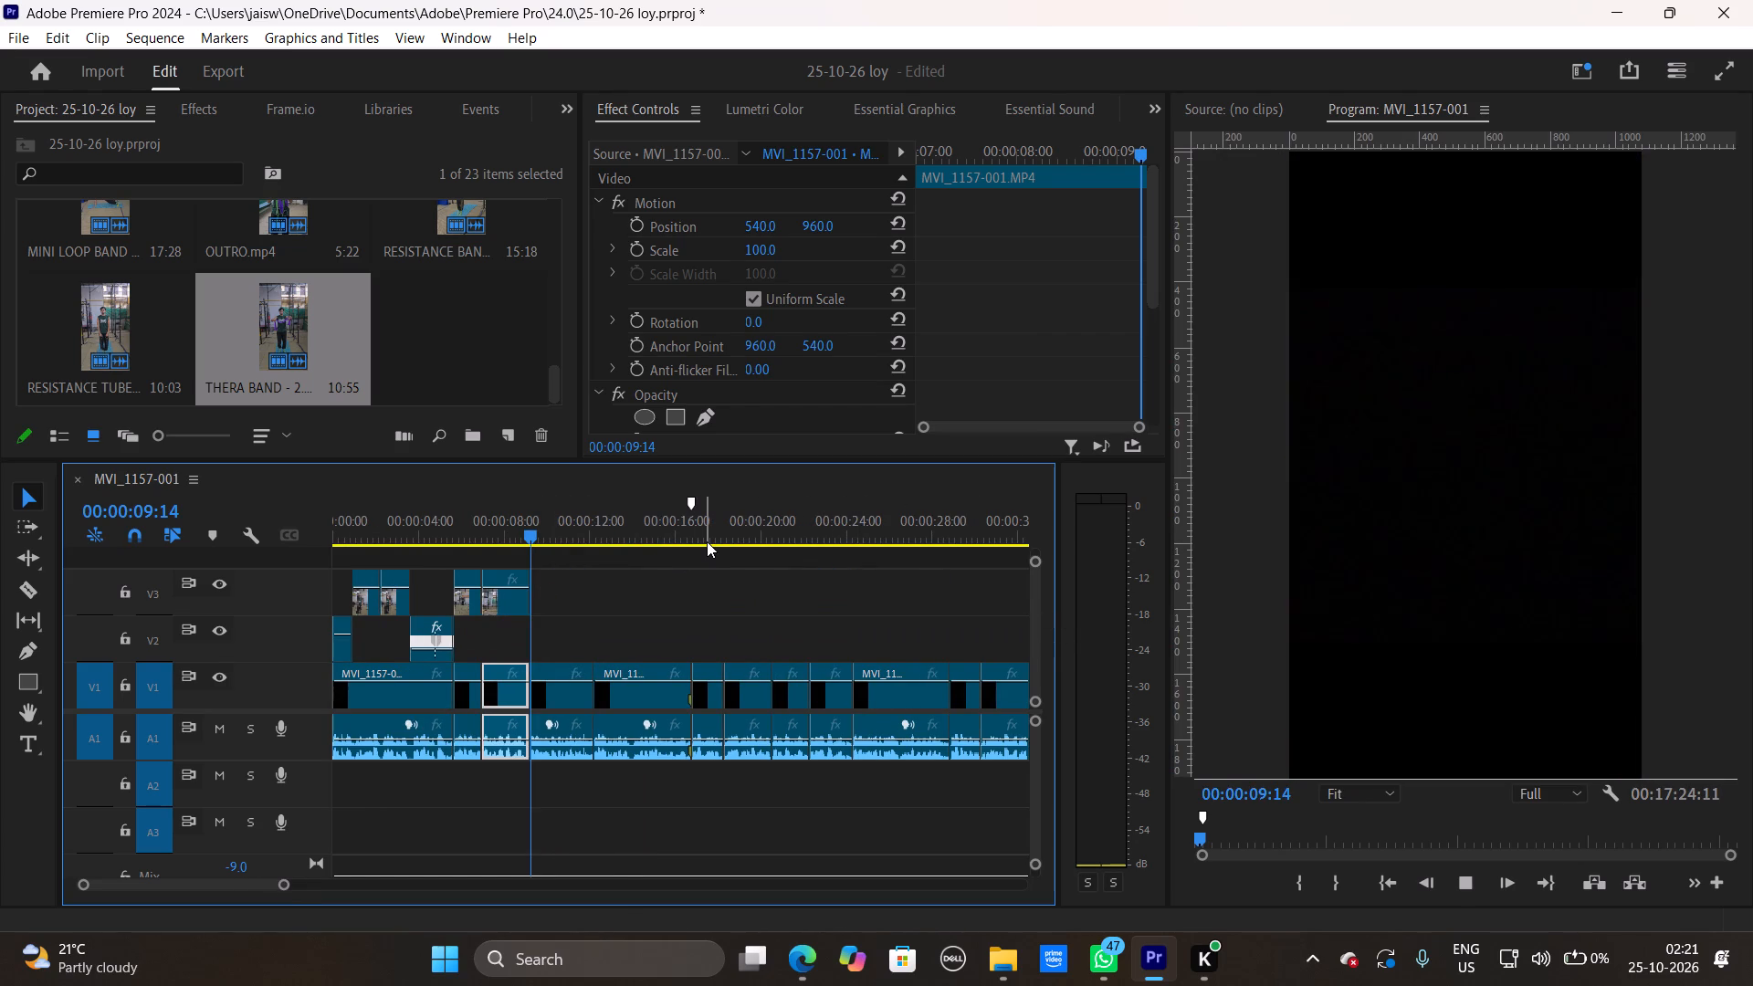
key(space)
drag(286, 885, 321, 885)
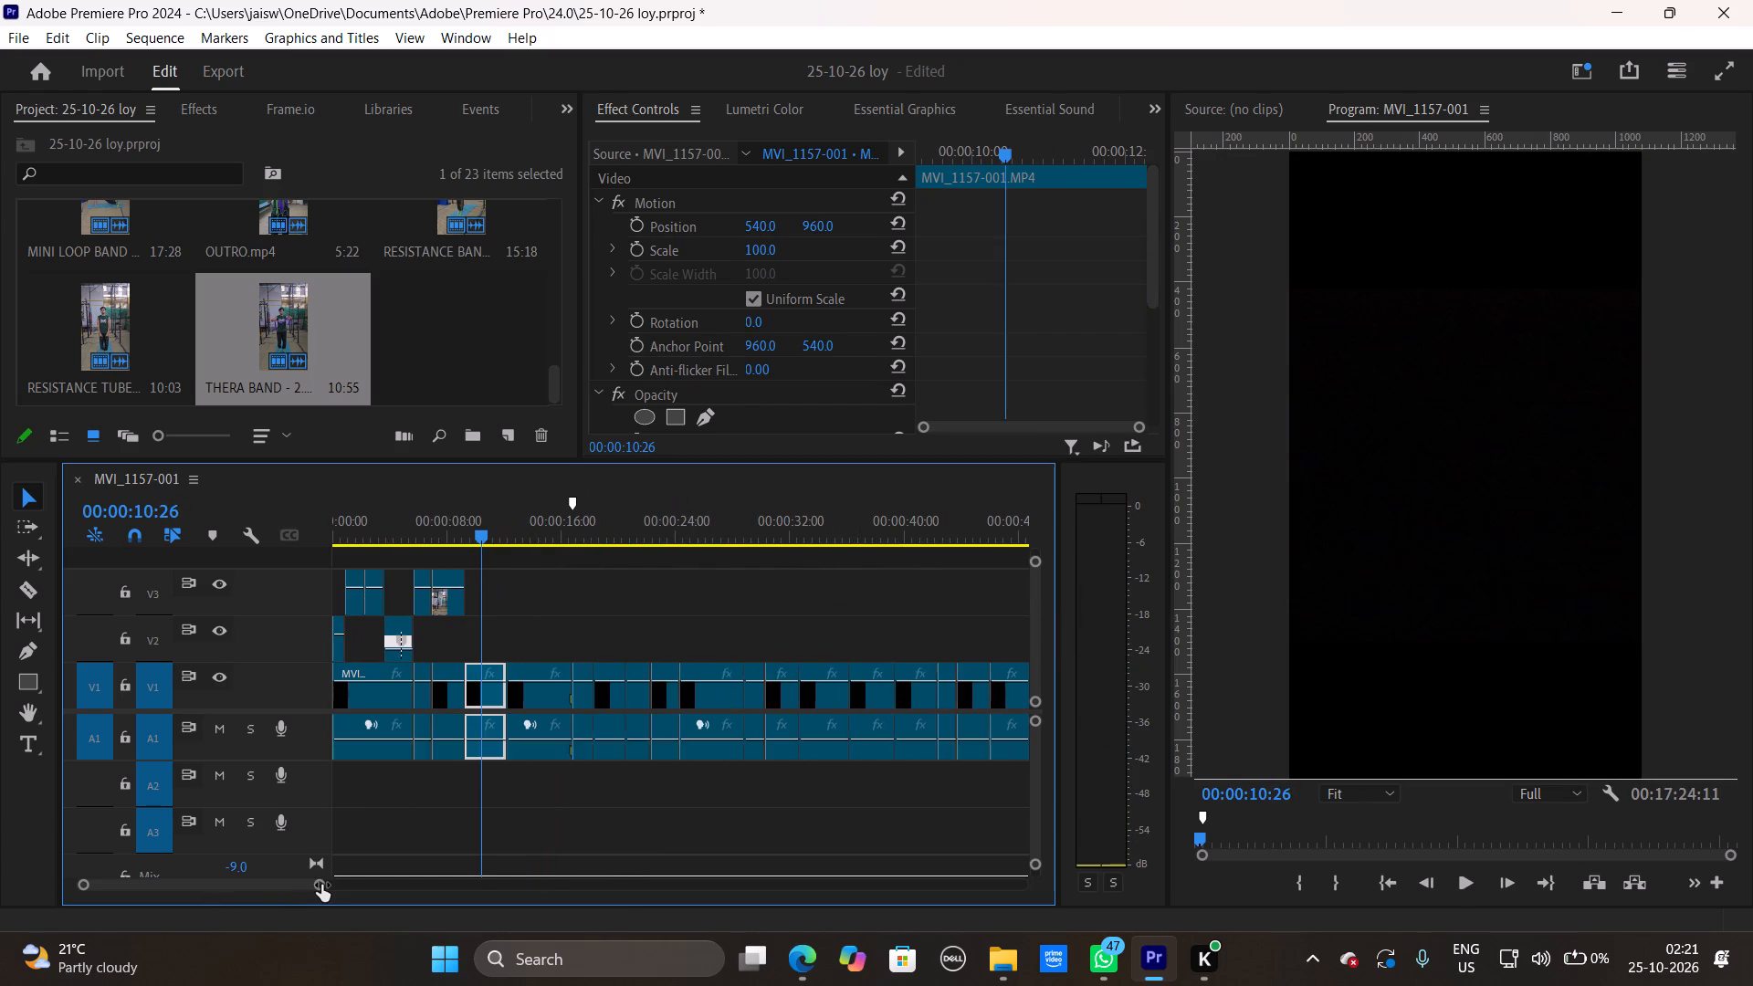
Move RESISTANCE BAND - 3.mp4 on V3 to the V1 cut at about 00:00:12, extend its end to the cut at about 00:00:17, and play it.
drag(321, 885, 322, 885)
key(space)
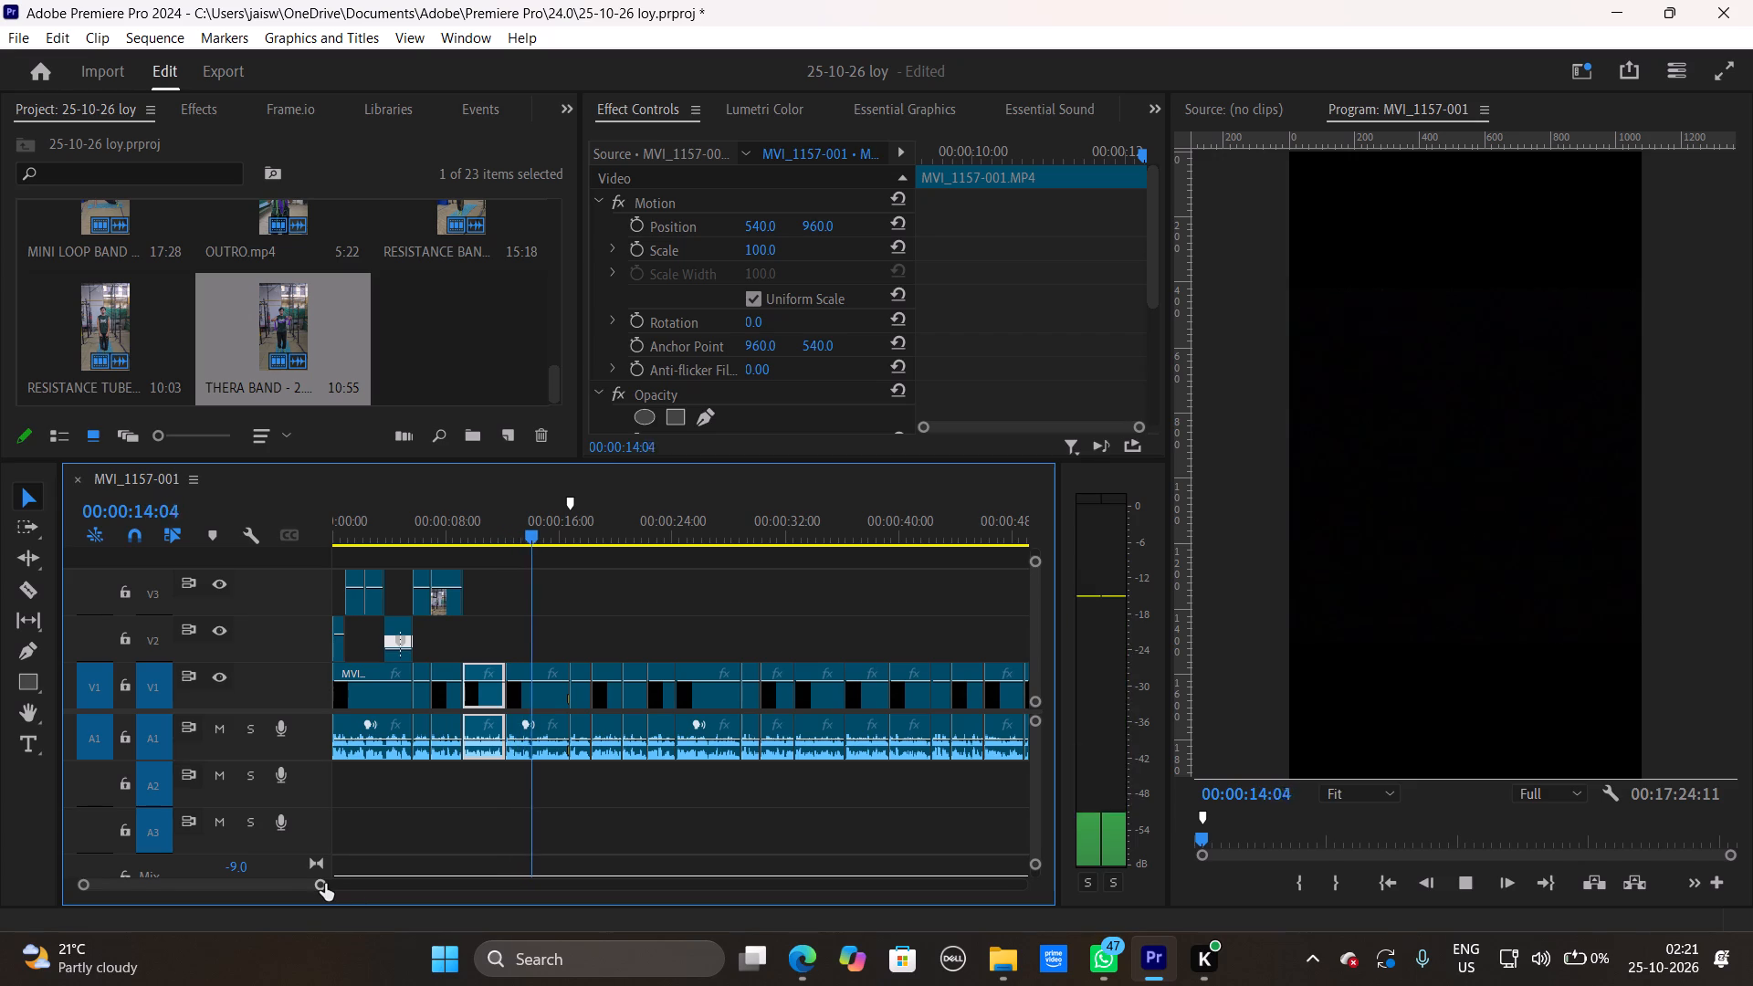
key(space)
click(325, 884)
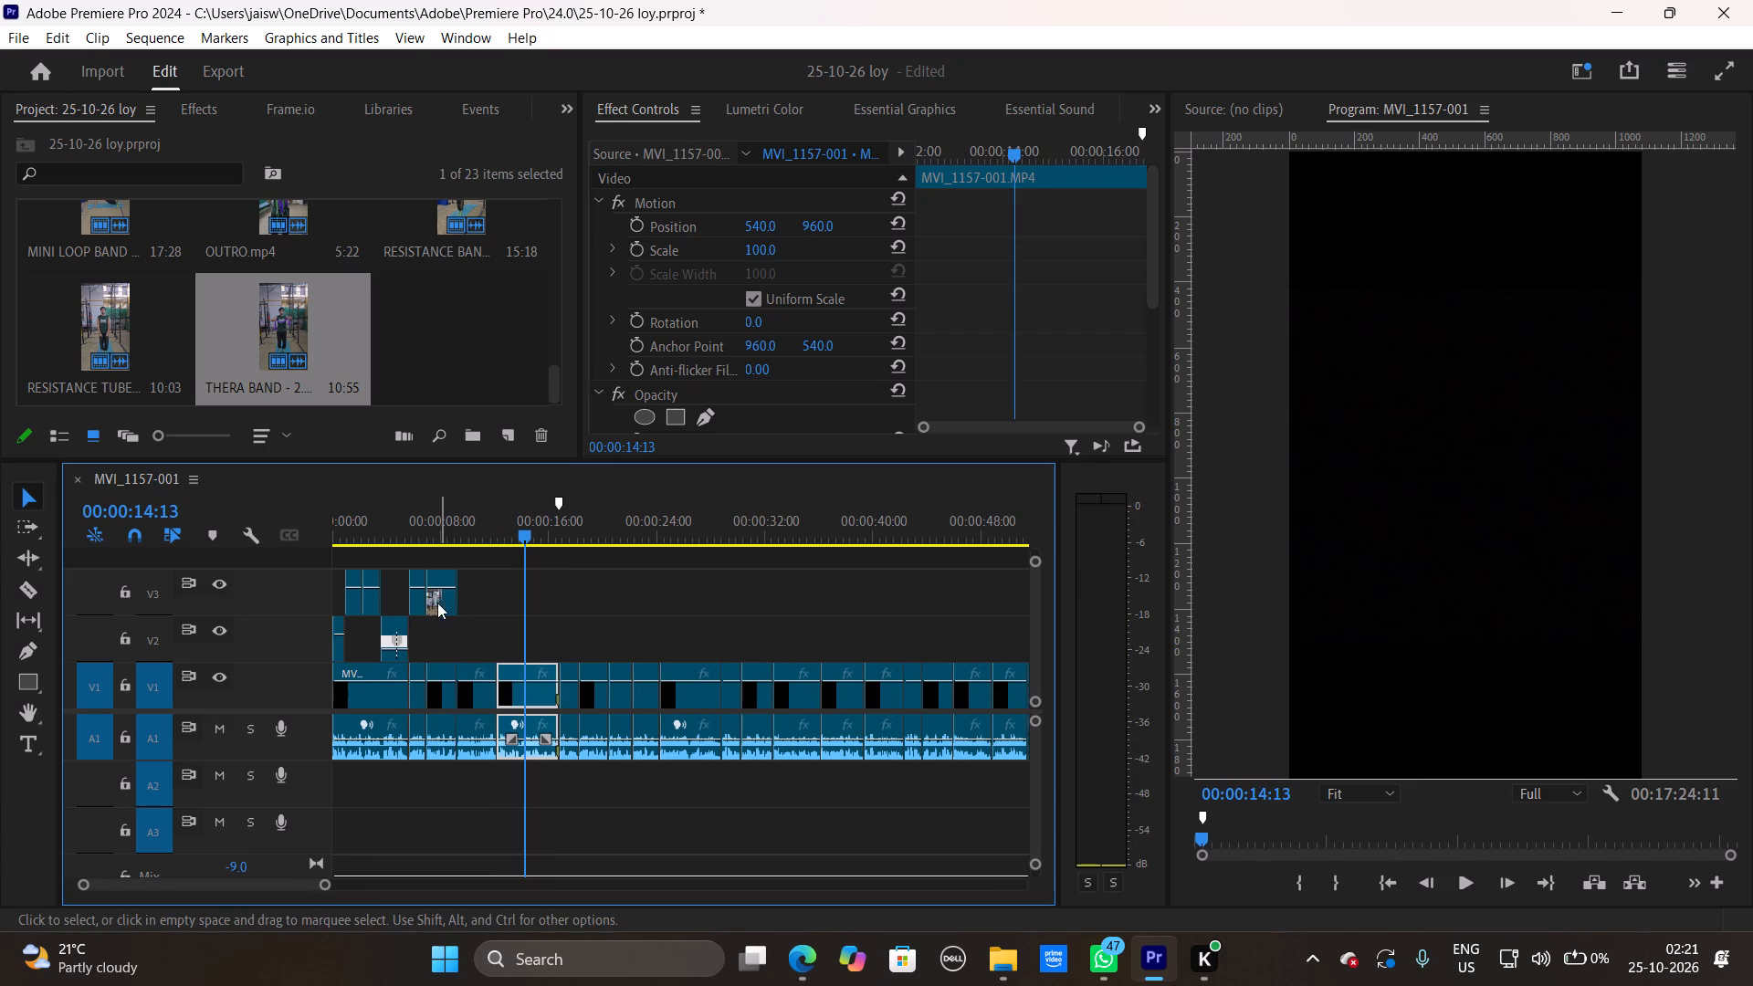
drag(444, 604, 509, 614)
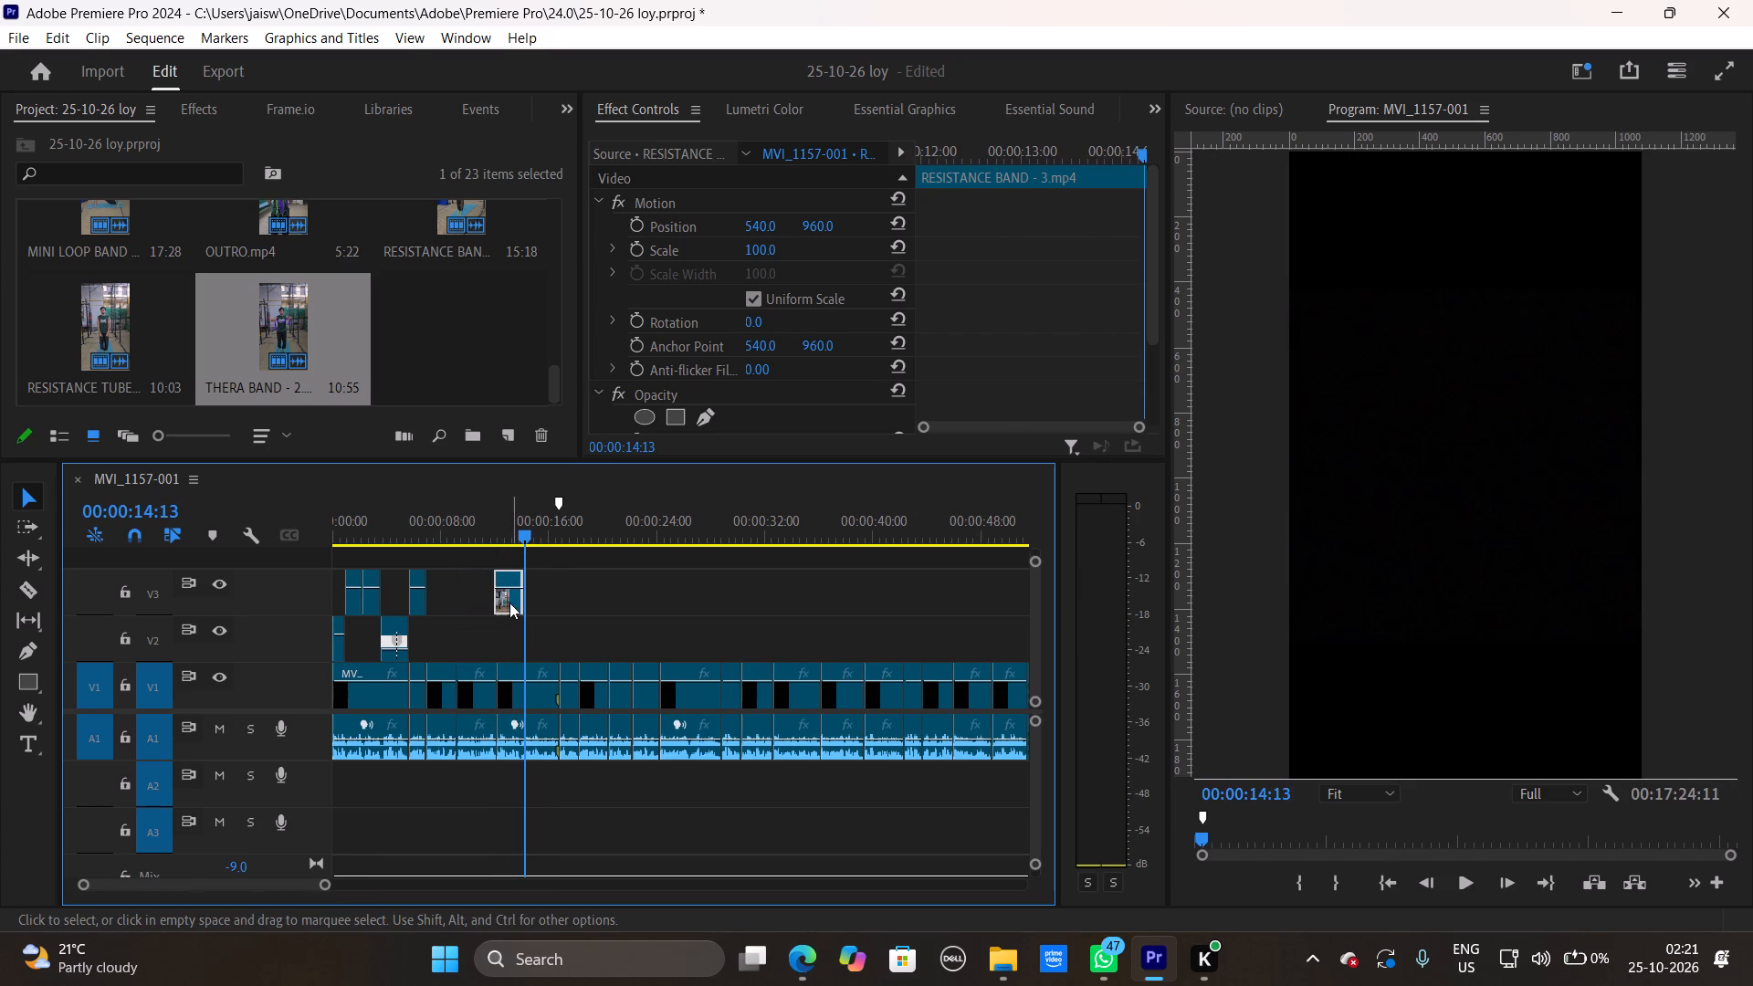
drag(509, 602, 520, 602)
drag(537, 594, 567, 594)
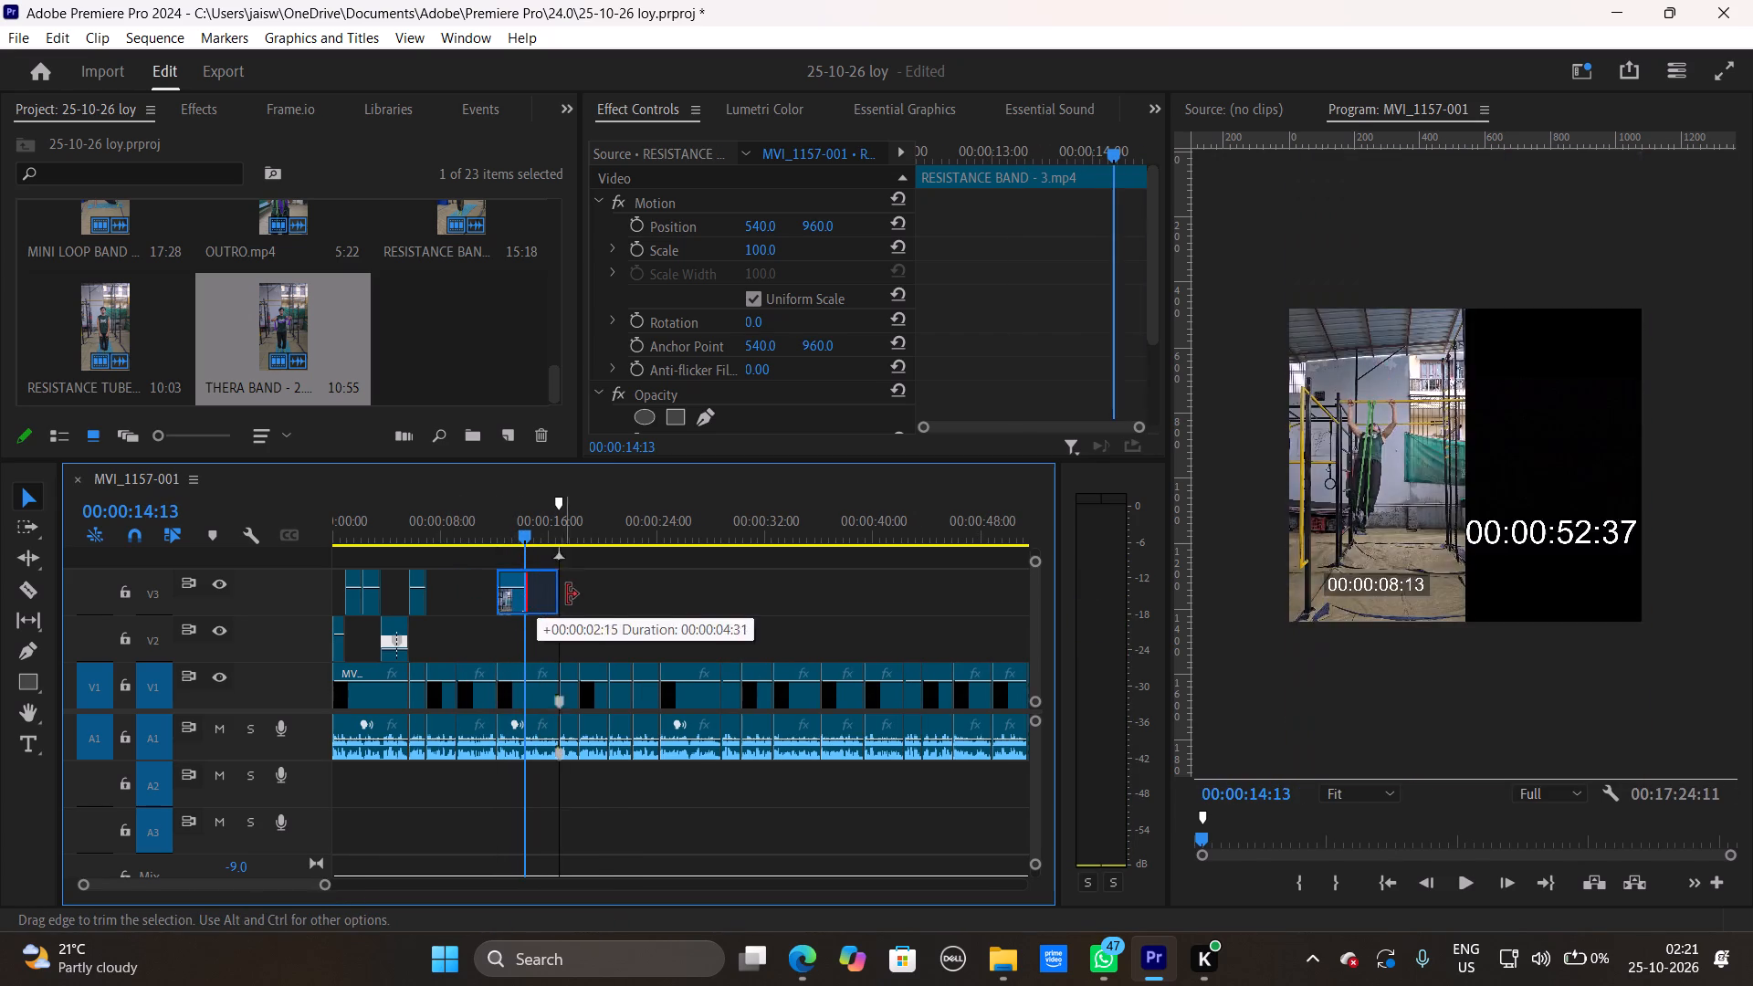
drag(567, 594, 568, 594)
key(space)
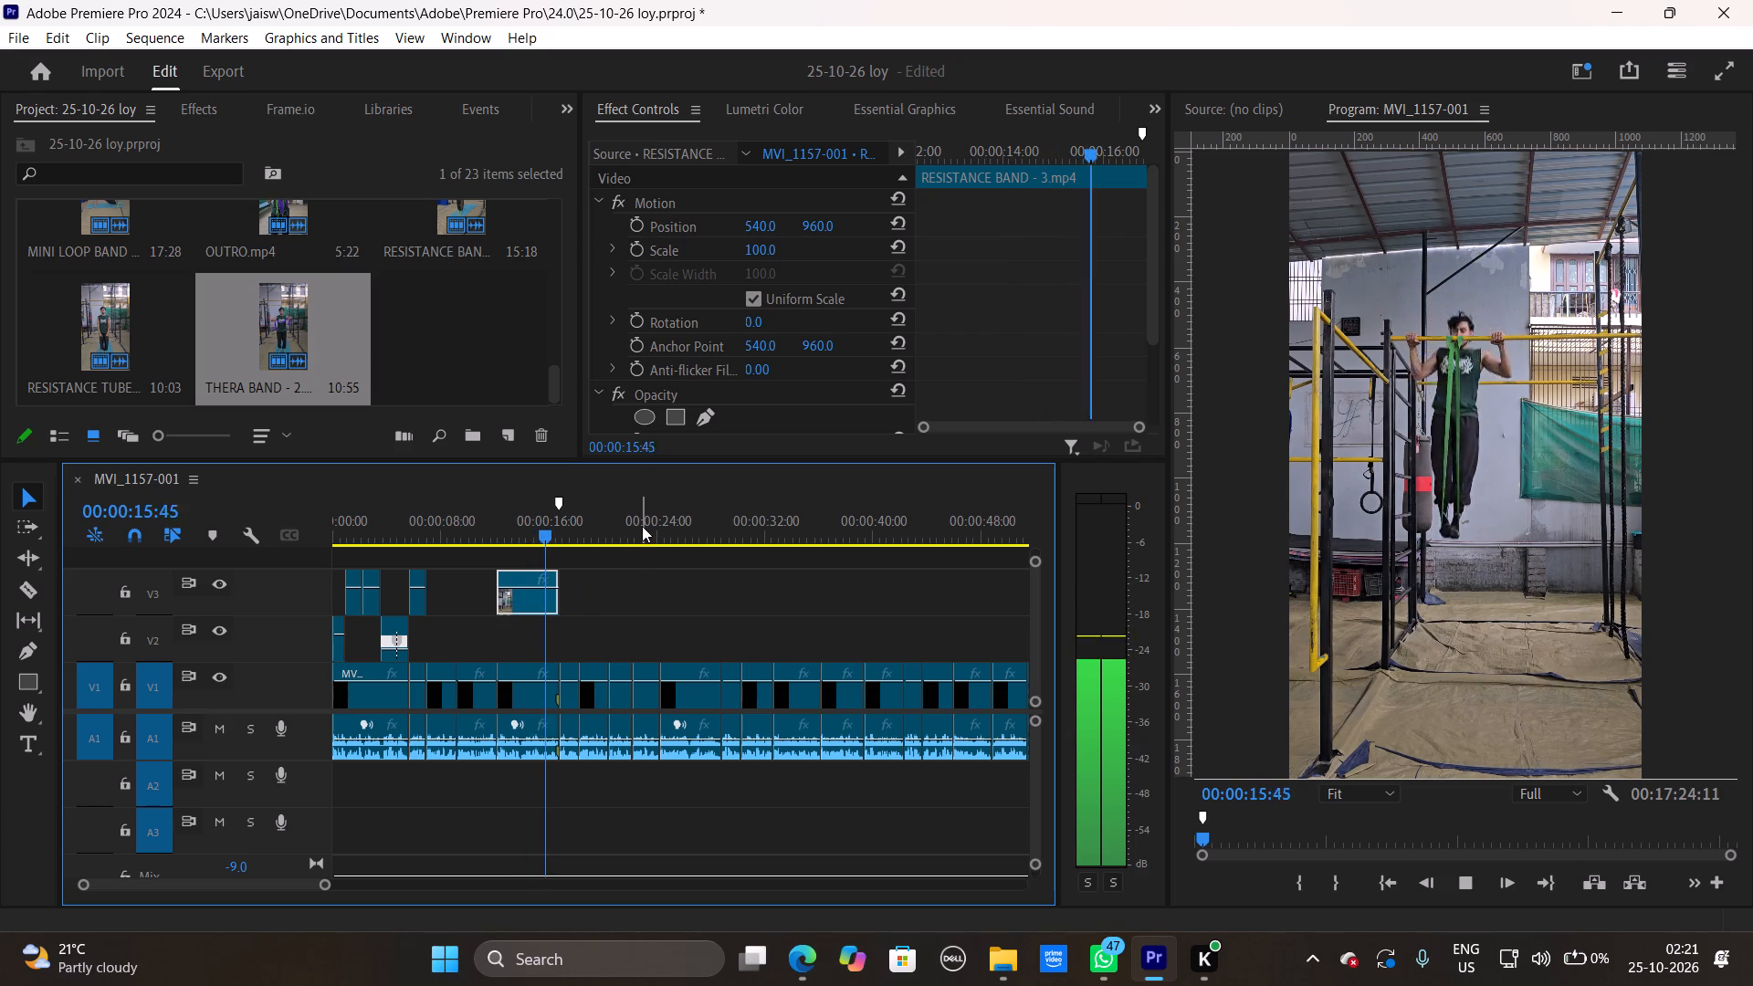
key(space)
key(space)
key(space)
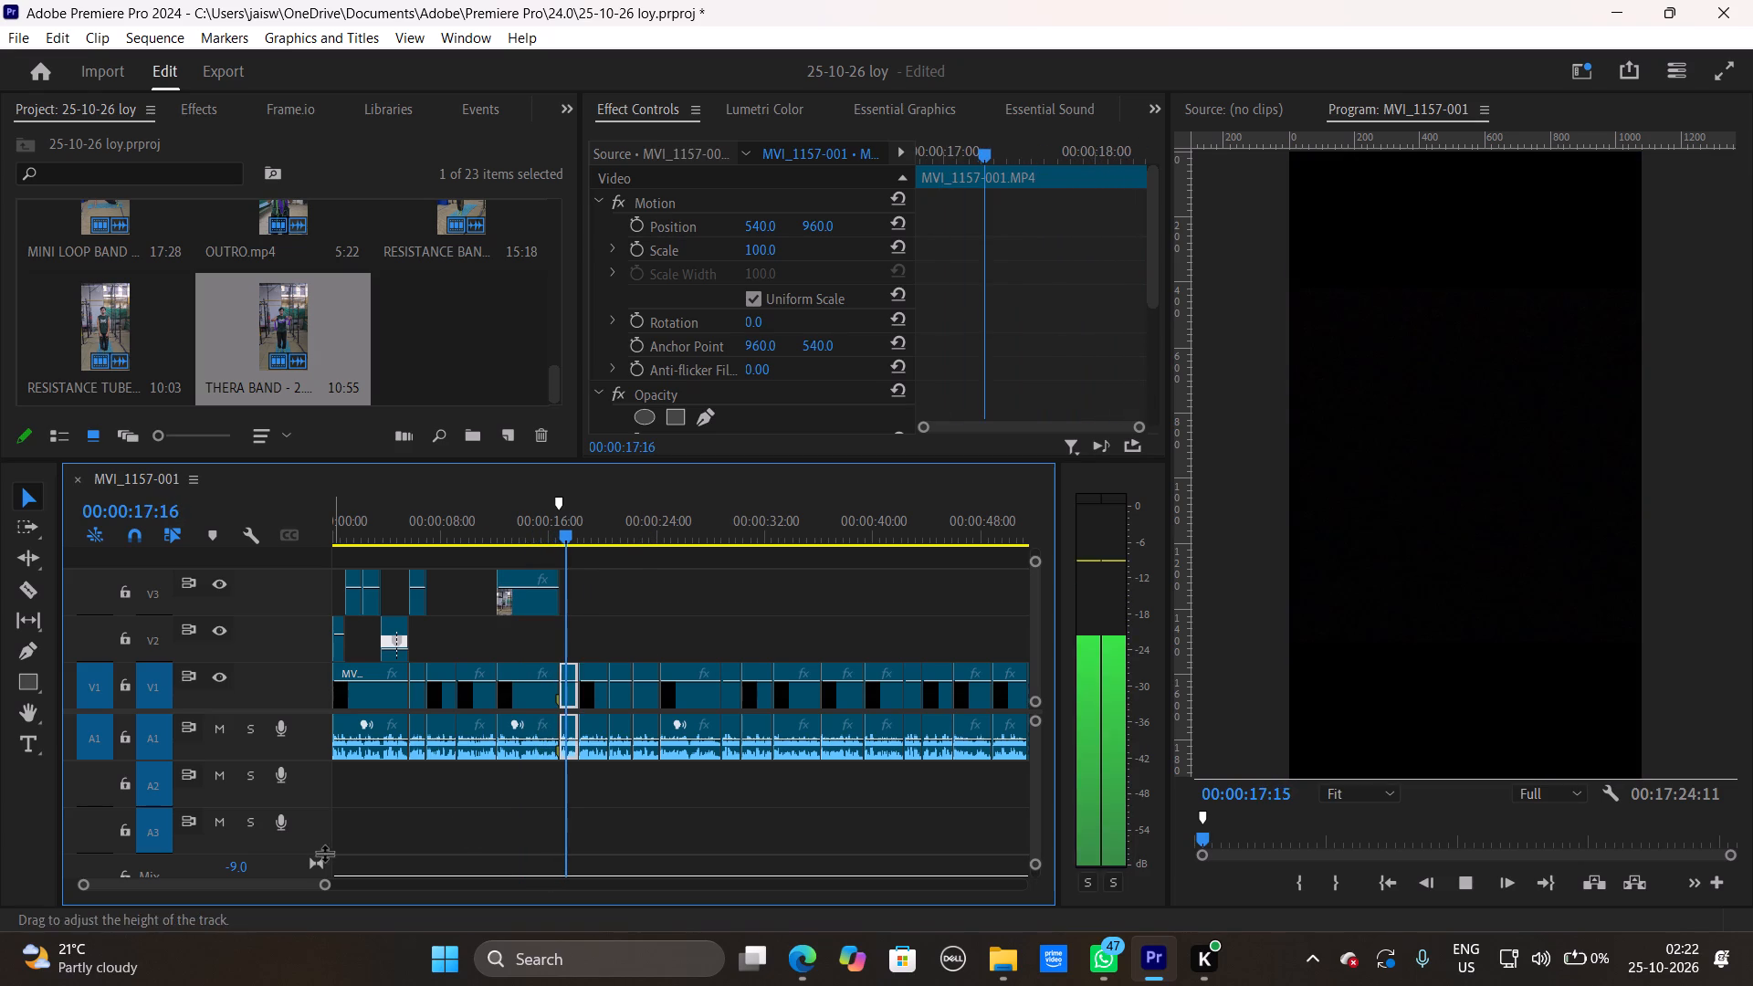
Scrub through RESISTANCE BAND - 1.mp4 and RESISTANCE BAND - 2.mp4 on V3 to review footage for the uncovered voice-over.
drag(326, 887, 406, 900)
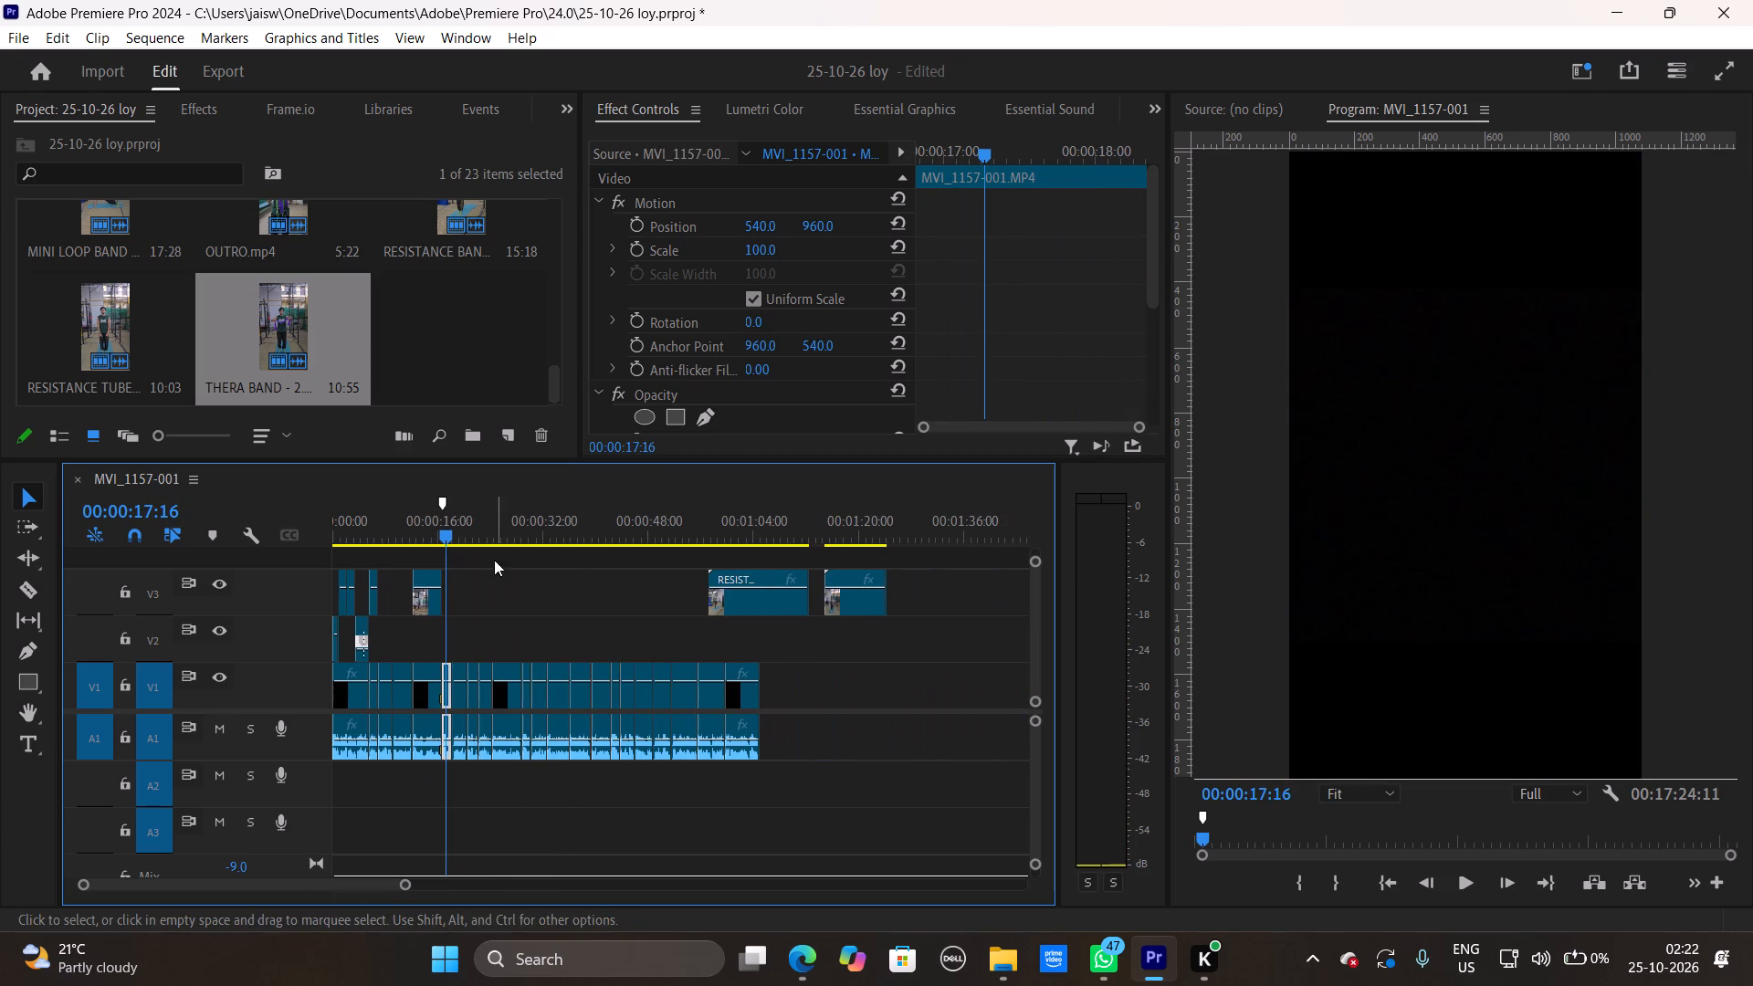
drag(460, 520, 794, 547)
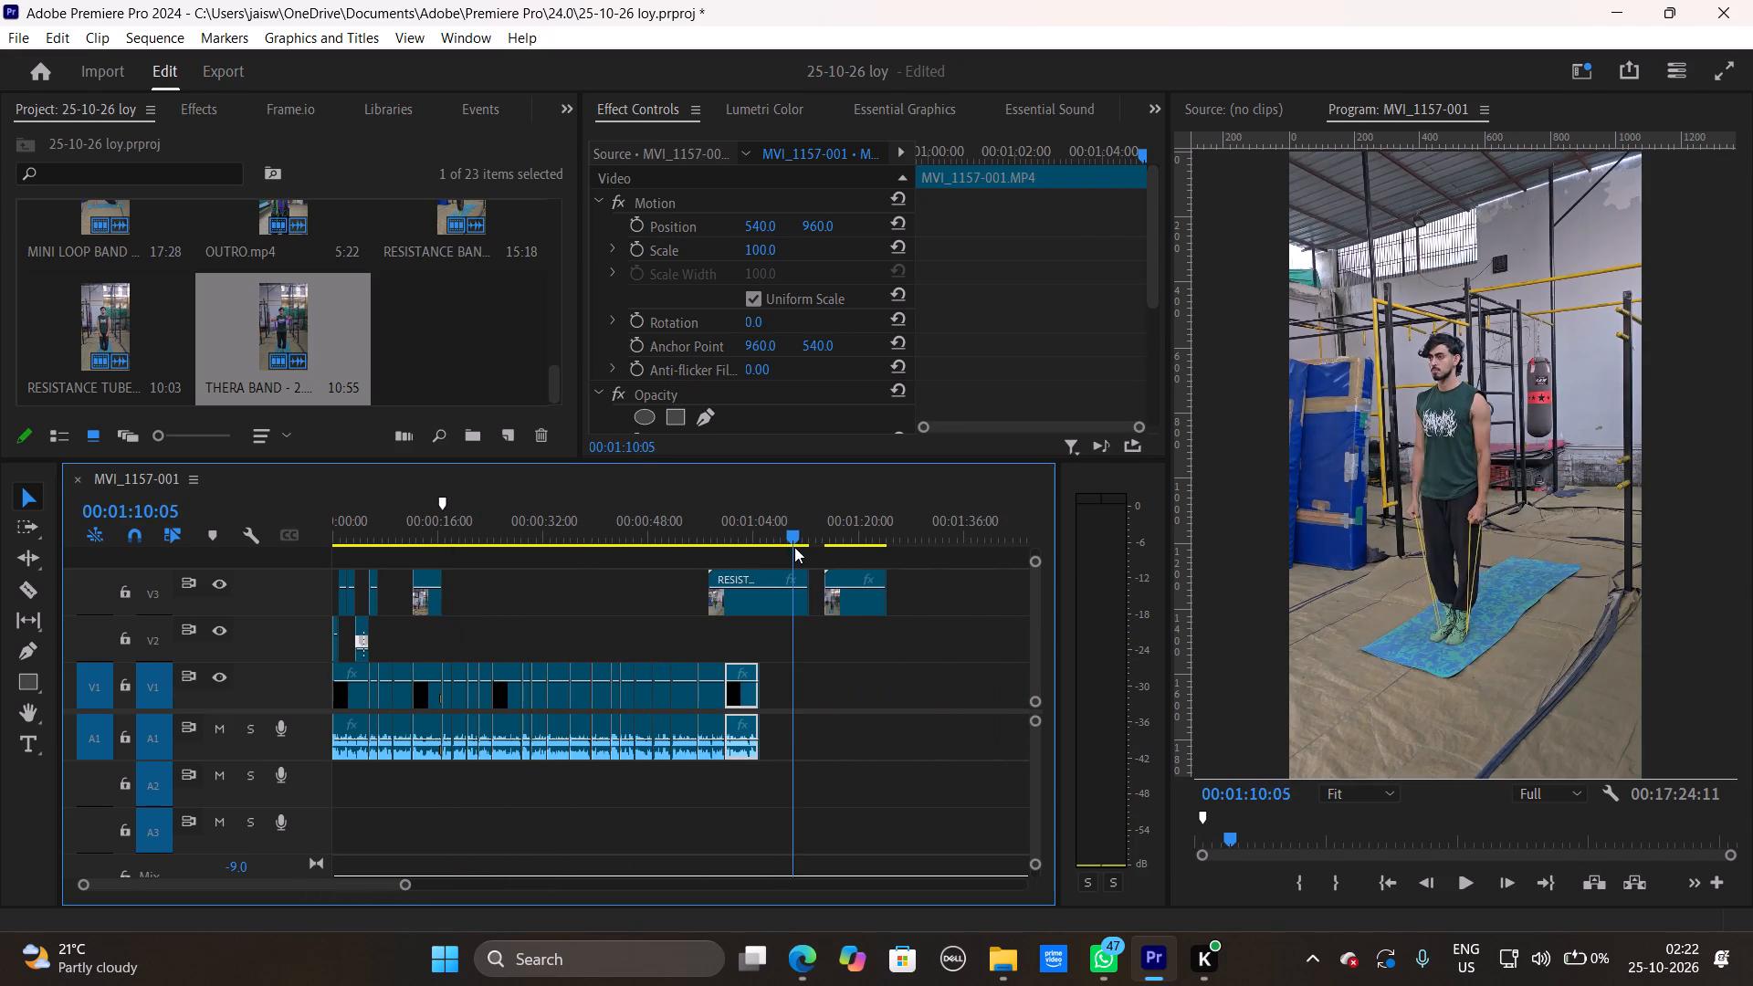
drag(794, 547, 773, 527)
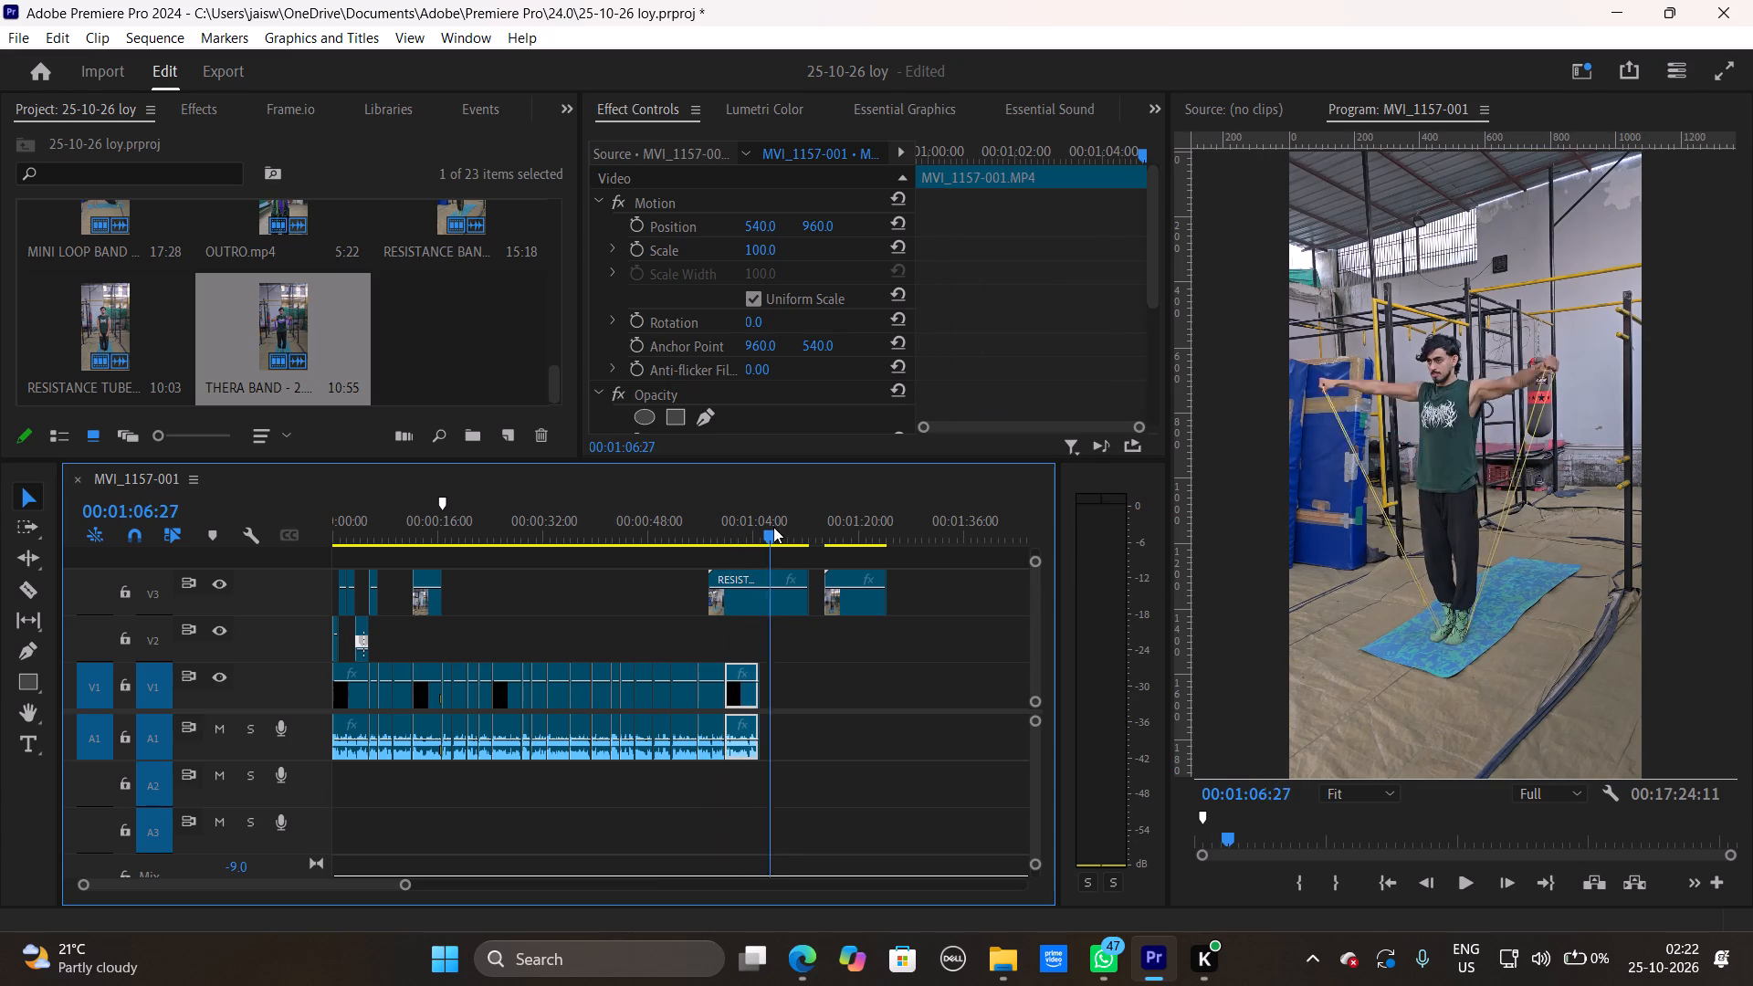
drag(773, 527, 777, 526)
drag(407, 882, 330, 884)
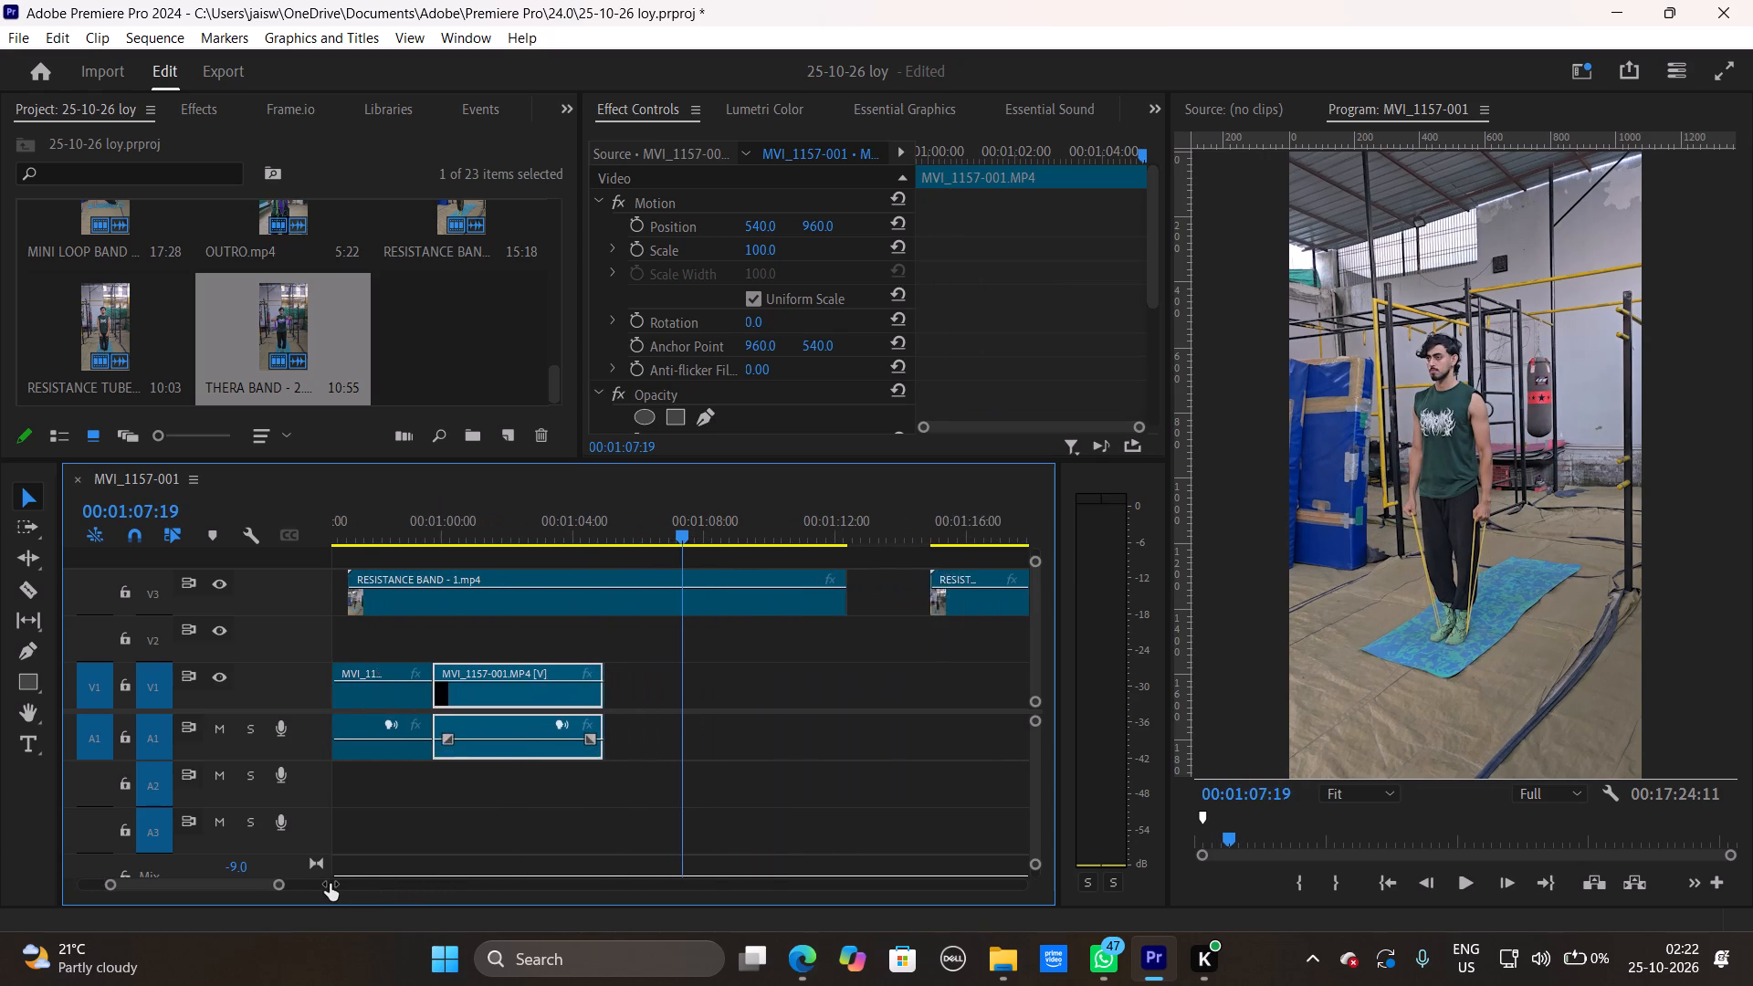
drag(330, 884, 349, 881)
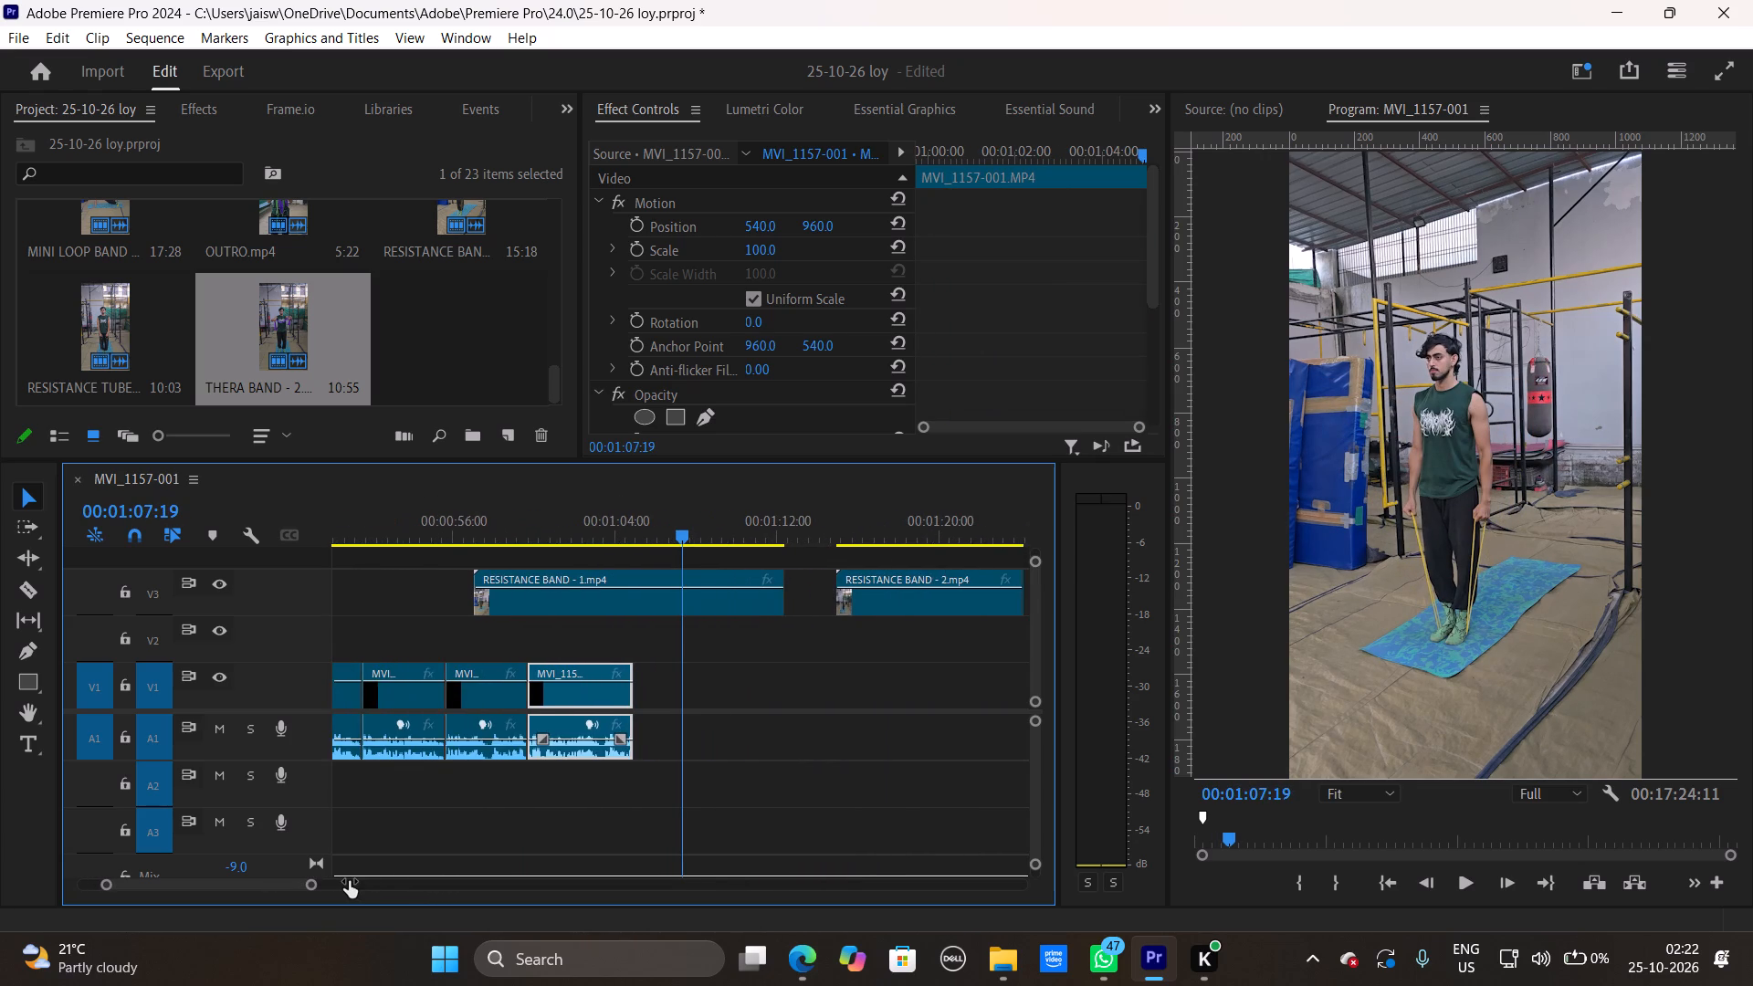
drag(349, 881, 357, 868)
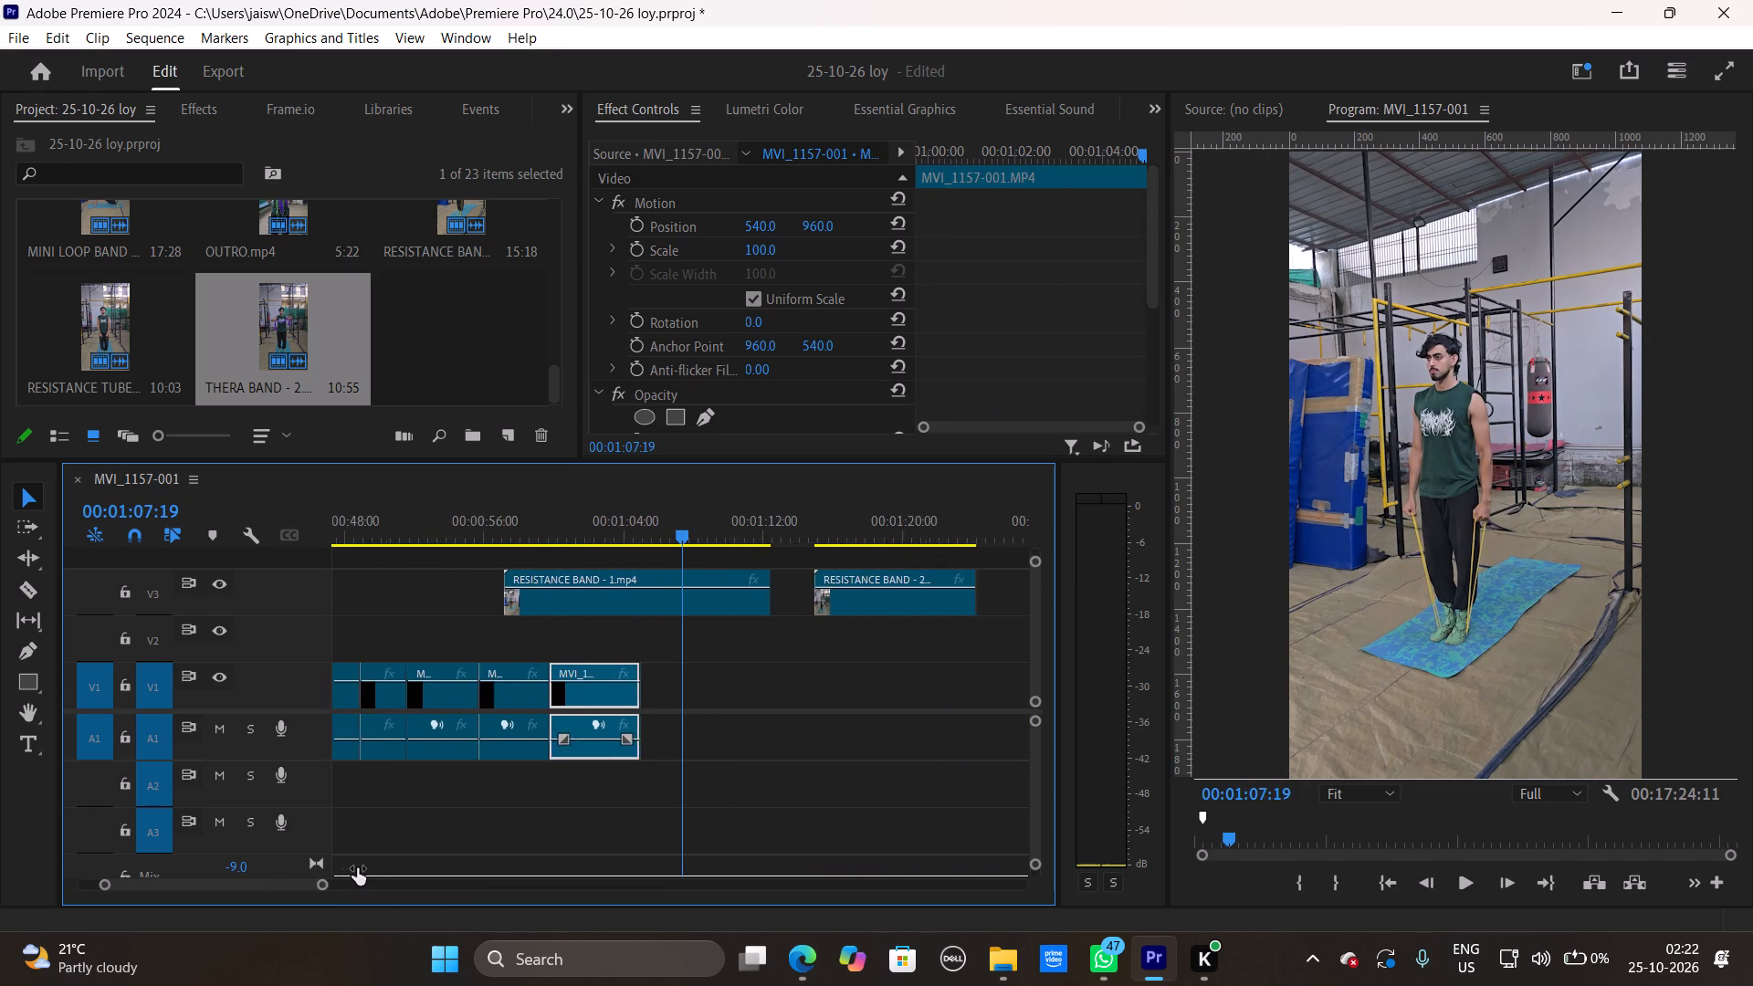
drag(357, 868, 444, 863)
drag(656, 527, 364, 541)
key(space)
key(space)
drag(380, 526, 617, 539)
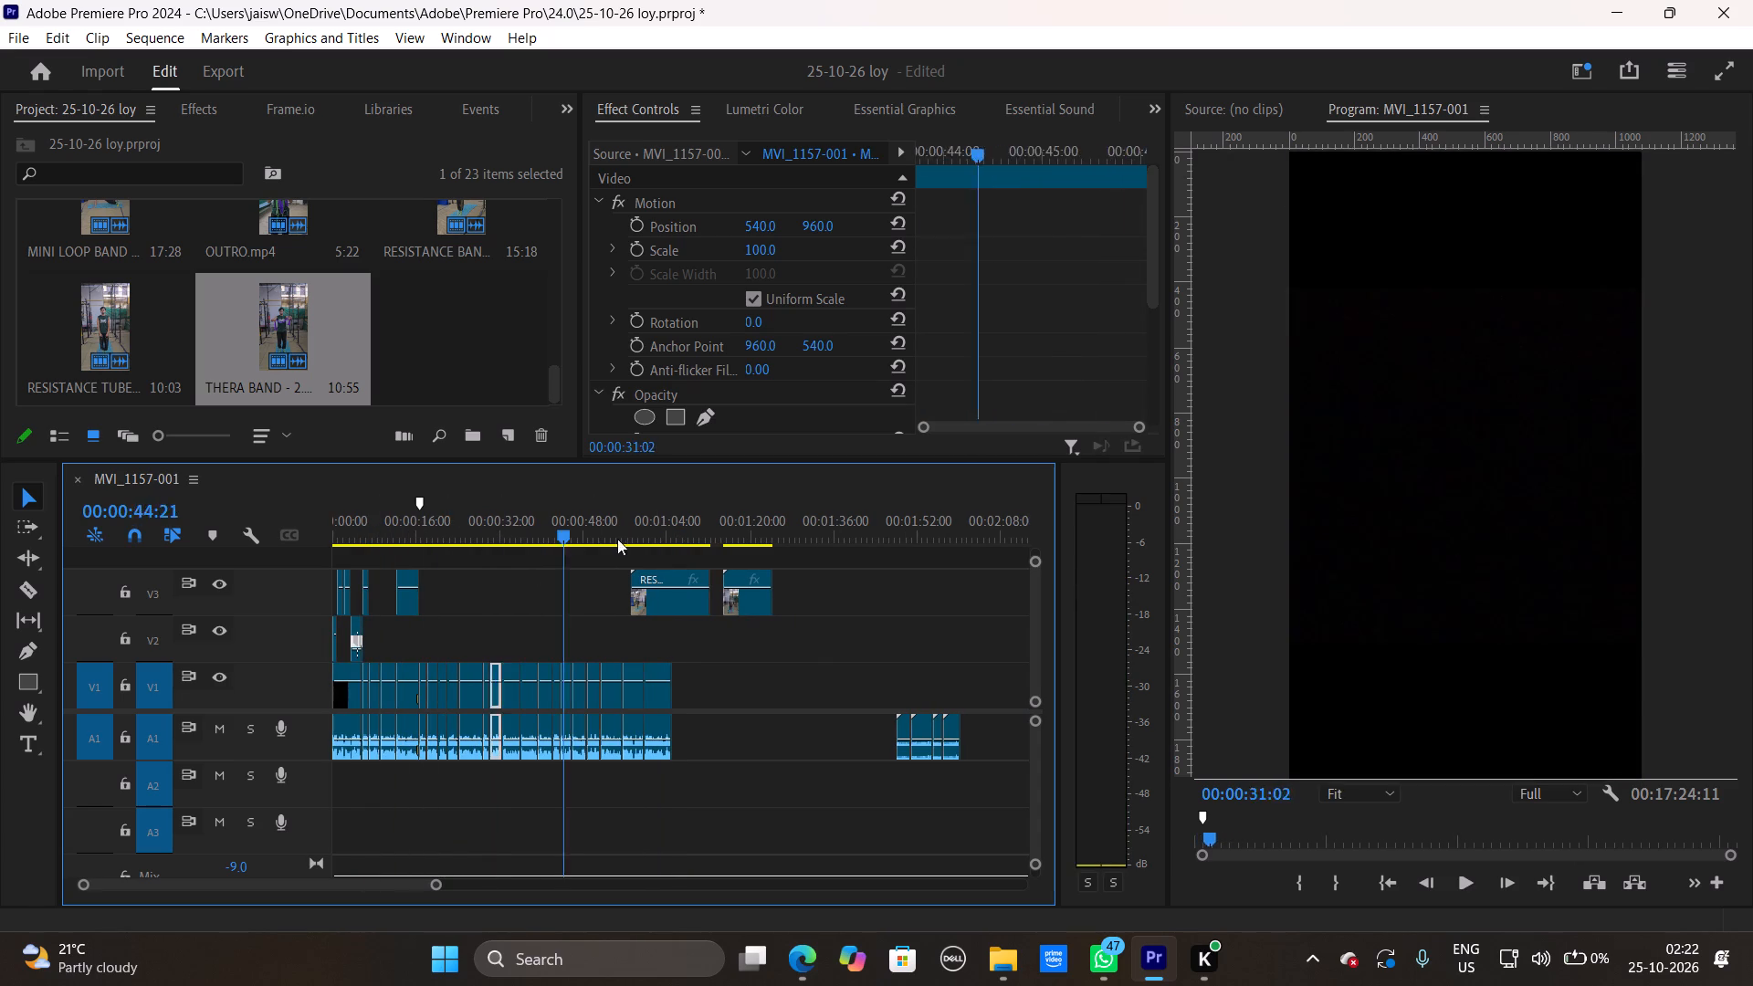
drag(617, 539, 746, 548)
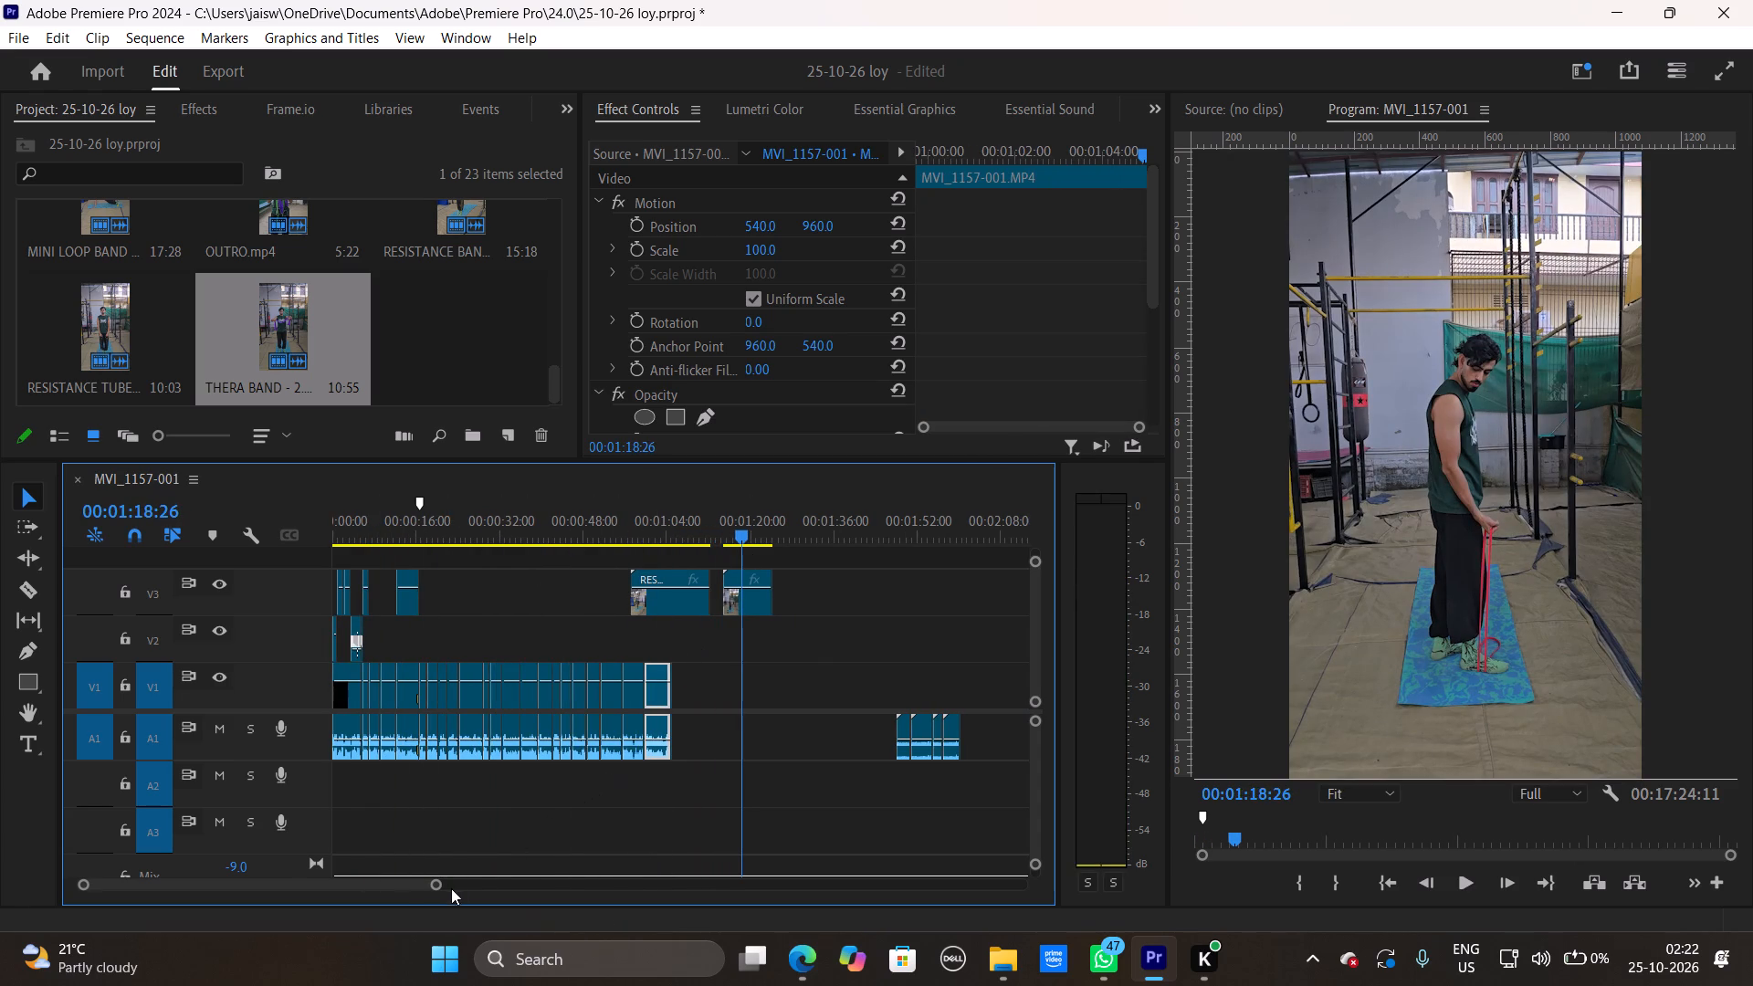
drag(440, 888, 484, 886)
drag(632, 534, 389, 555)
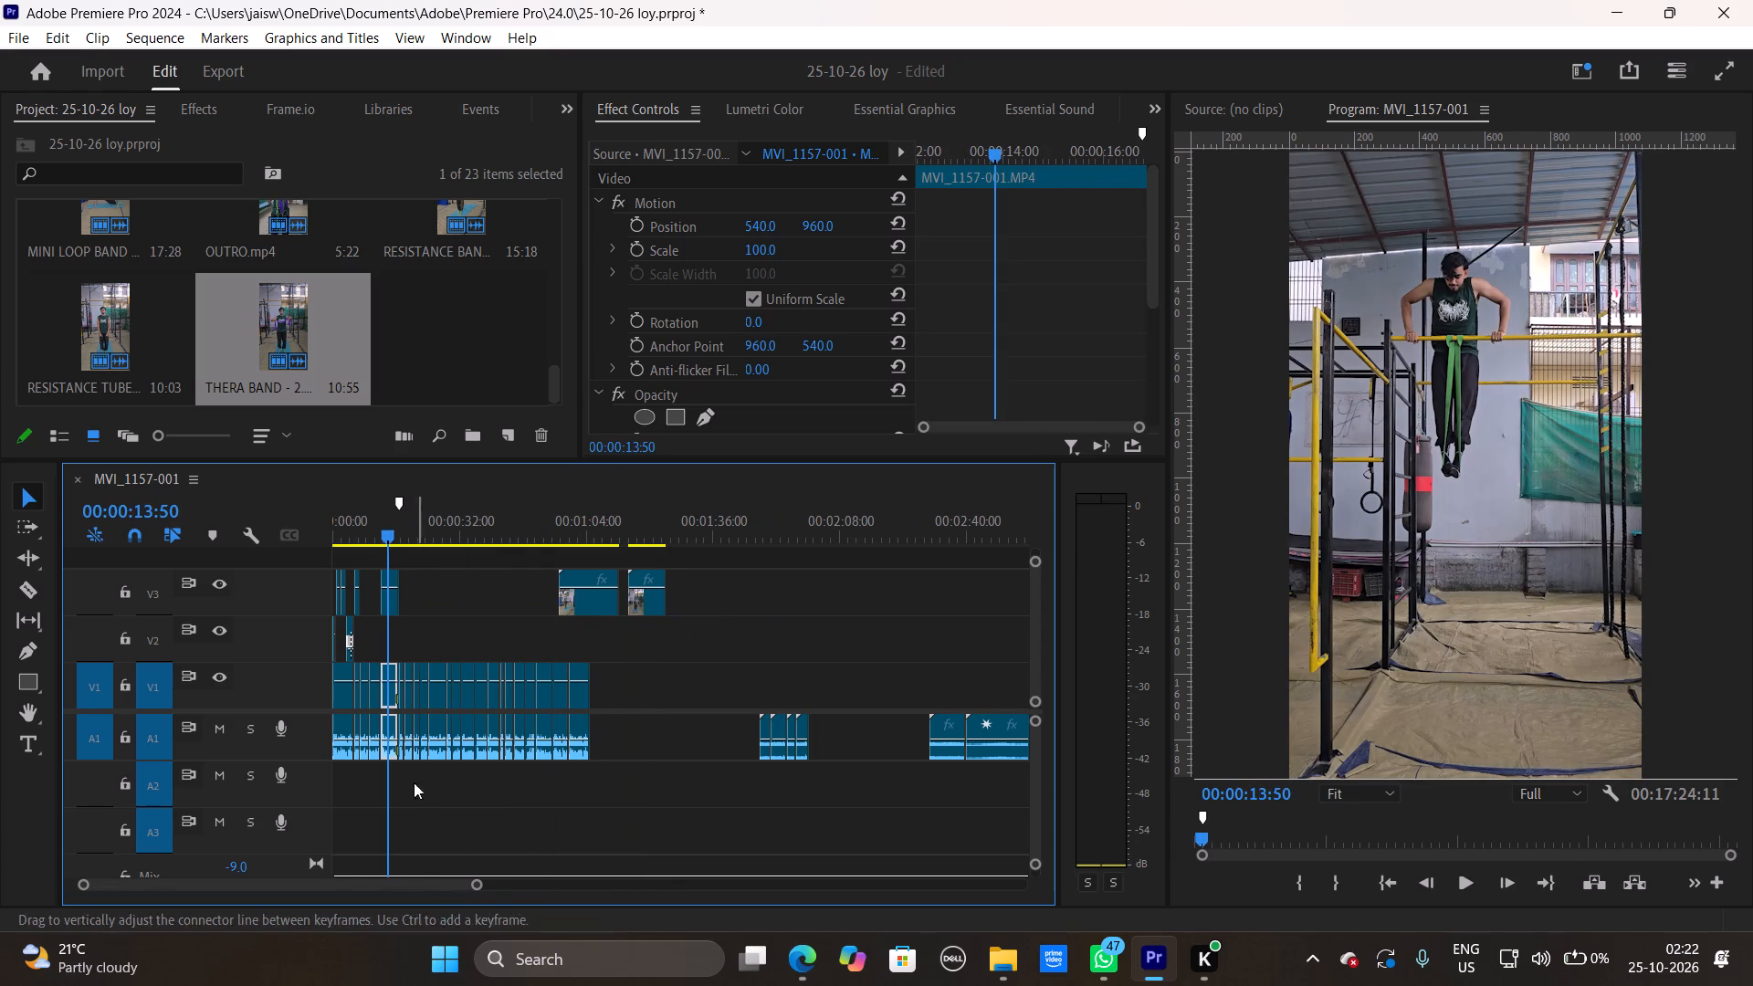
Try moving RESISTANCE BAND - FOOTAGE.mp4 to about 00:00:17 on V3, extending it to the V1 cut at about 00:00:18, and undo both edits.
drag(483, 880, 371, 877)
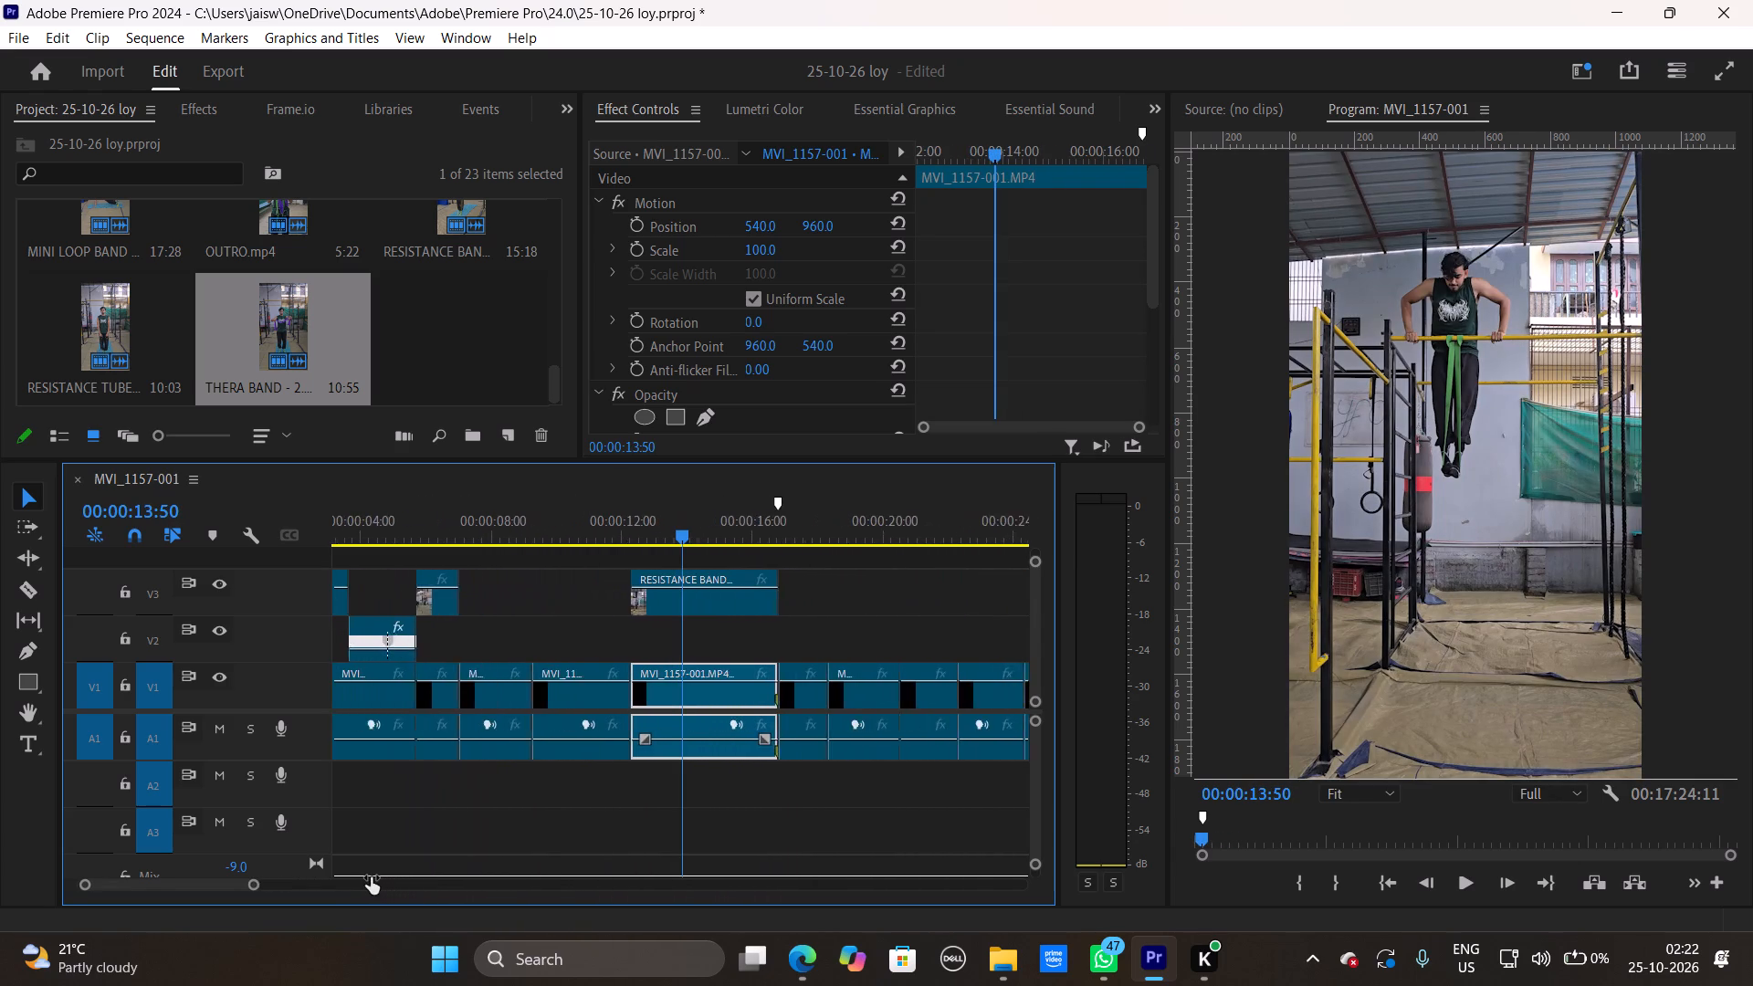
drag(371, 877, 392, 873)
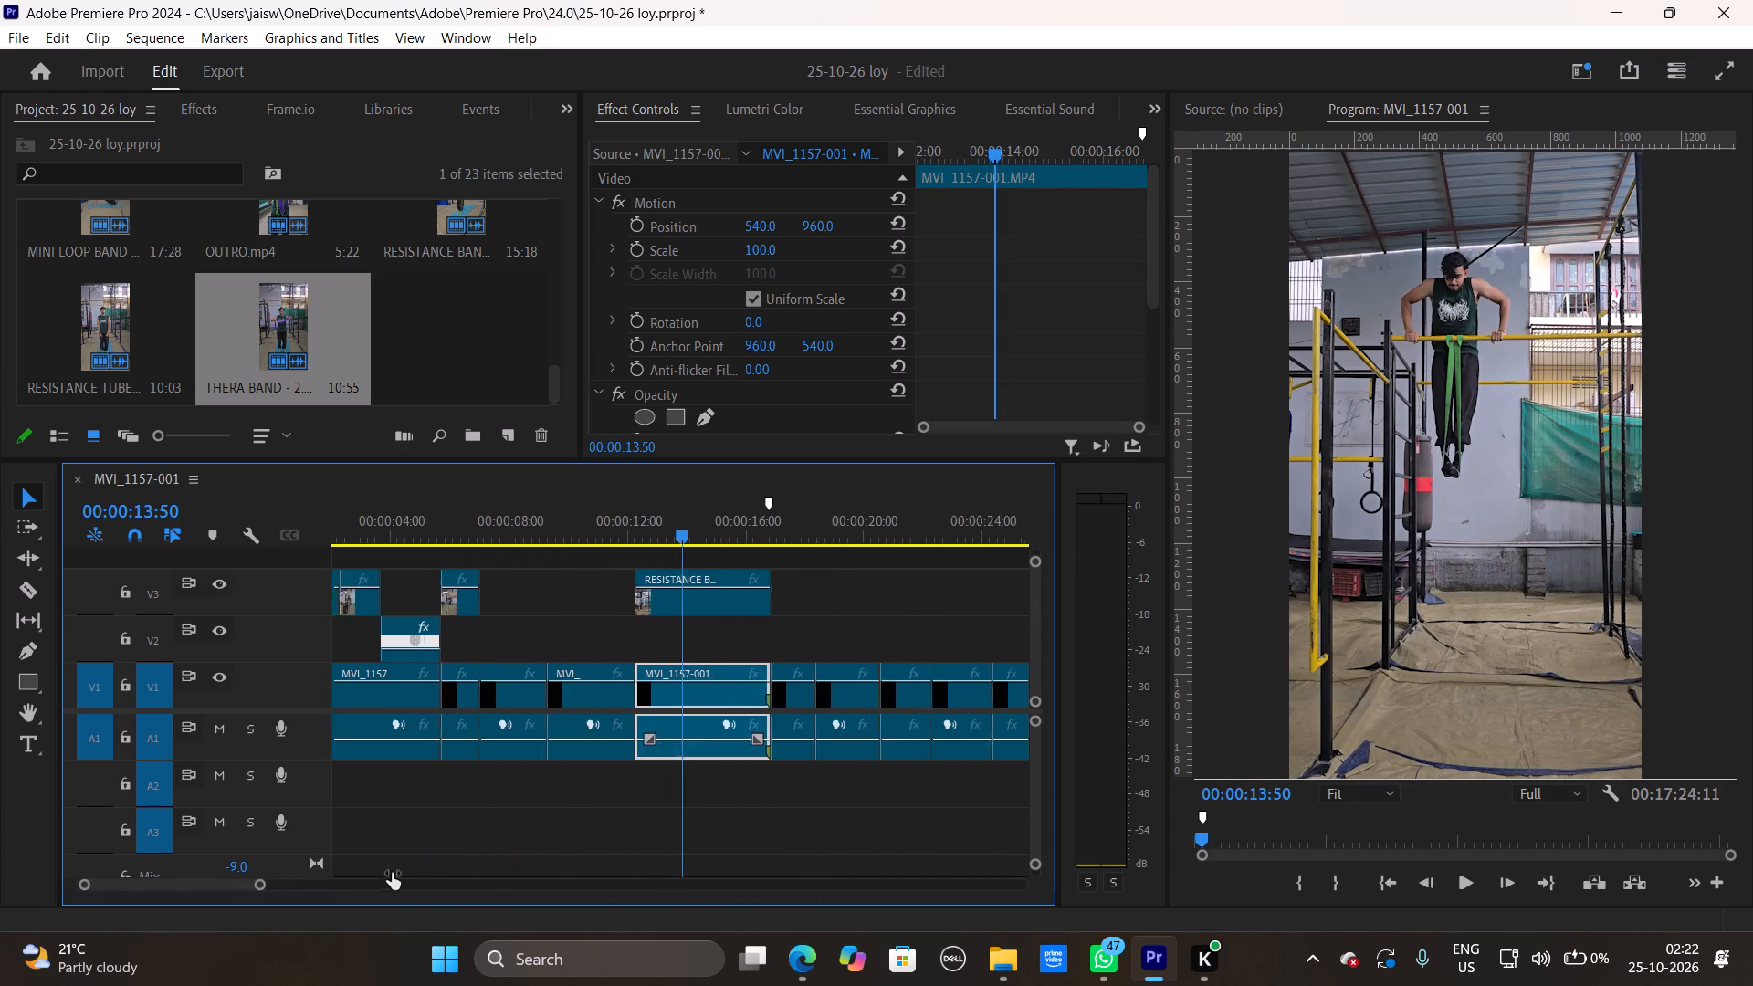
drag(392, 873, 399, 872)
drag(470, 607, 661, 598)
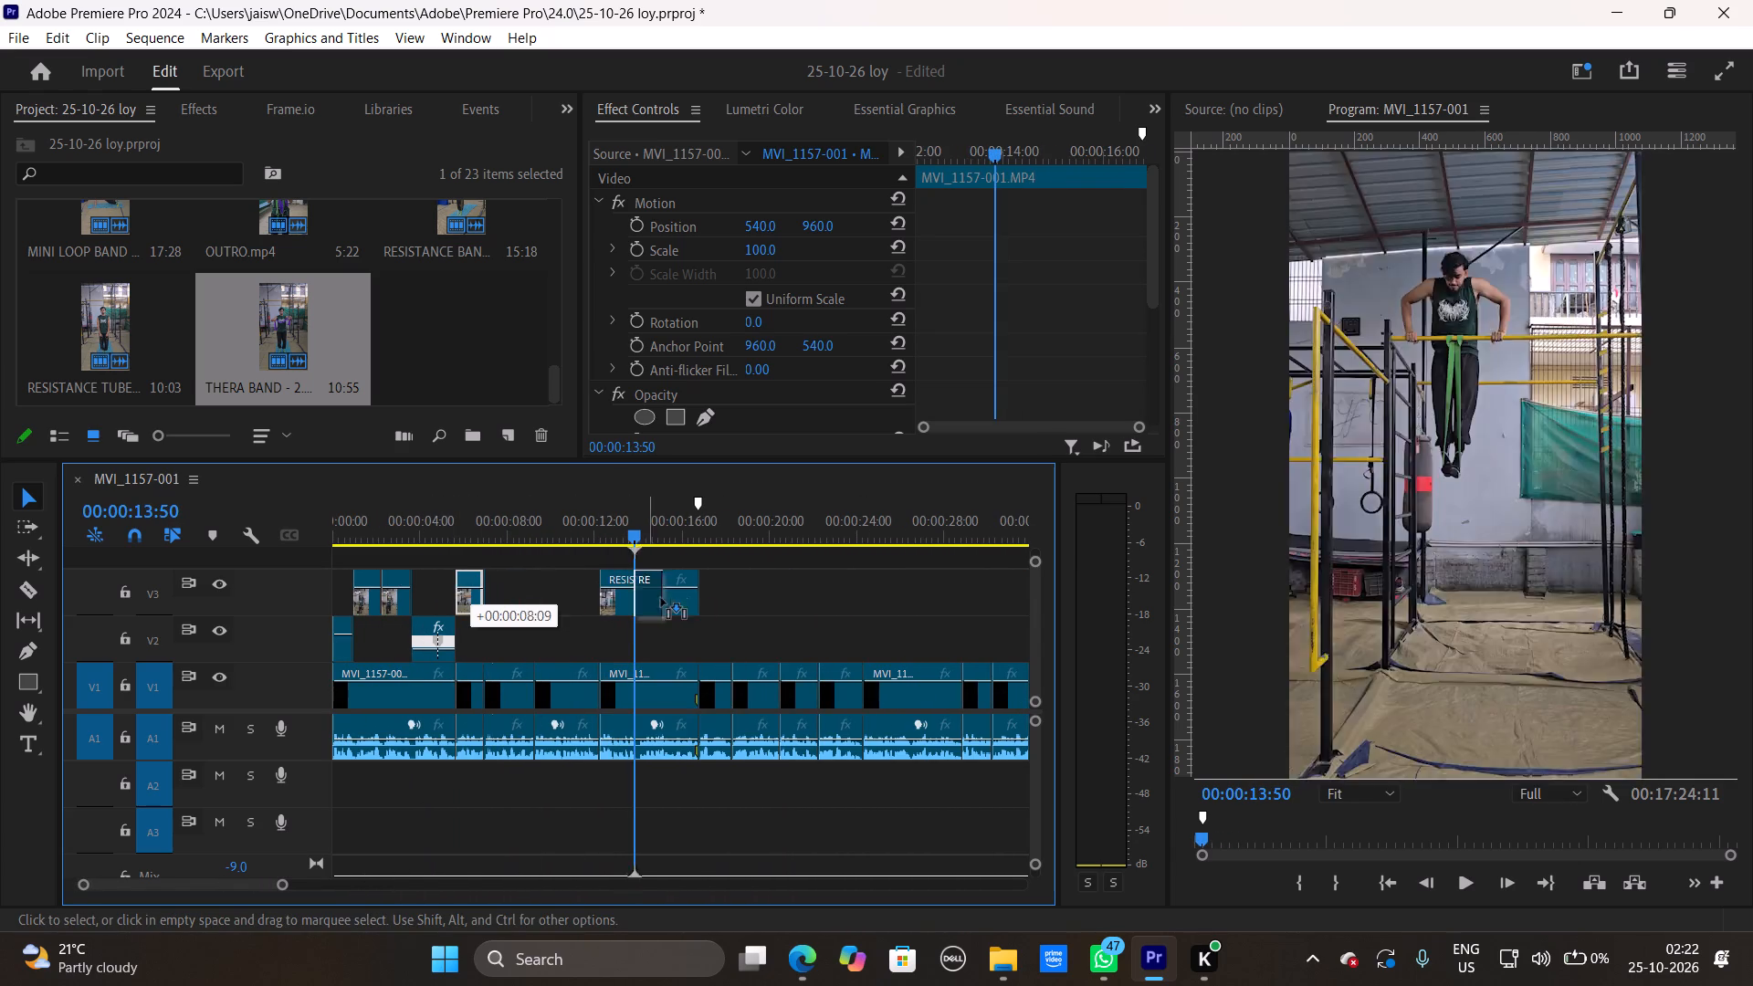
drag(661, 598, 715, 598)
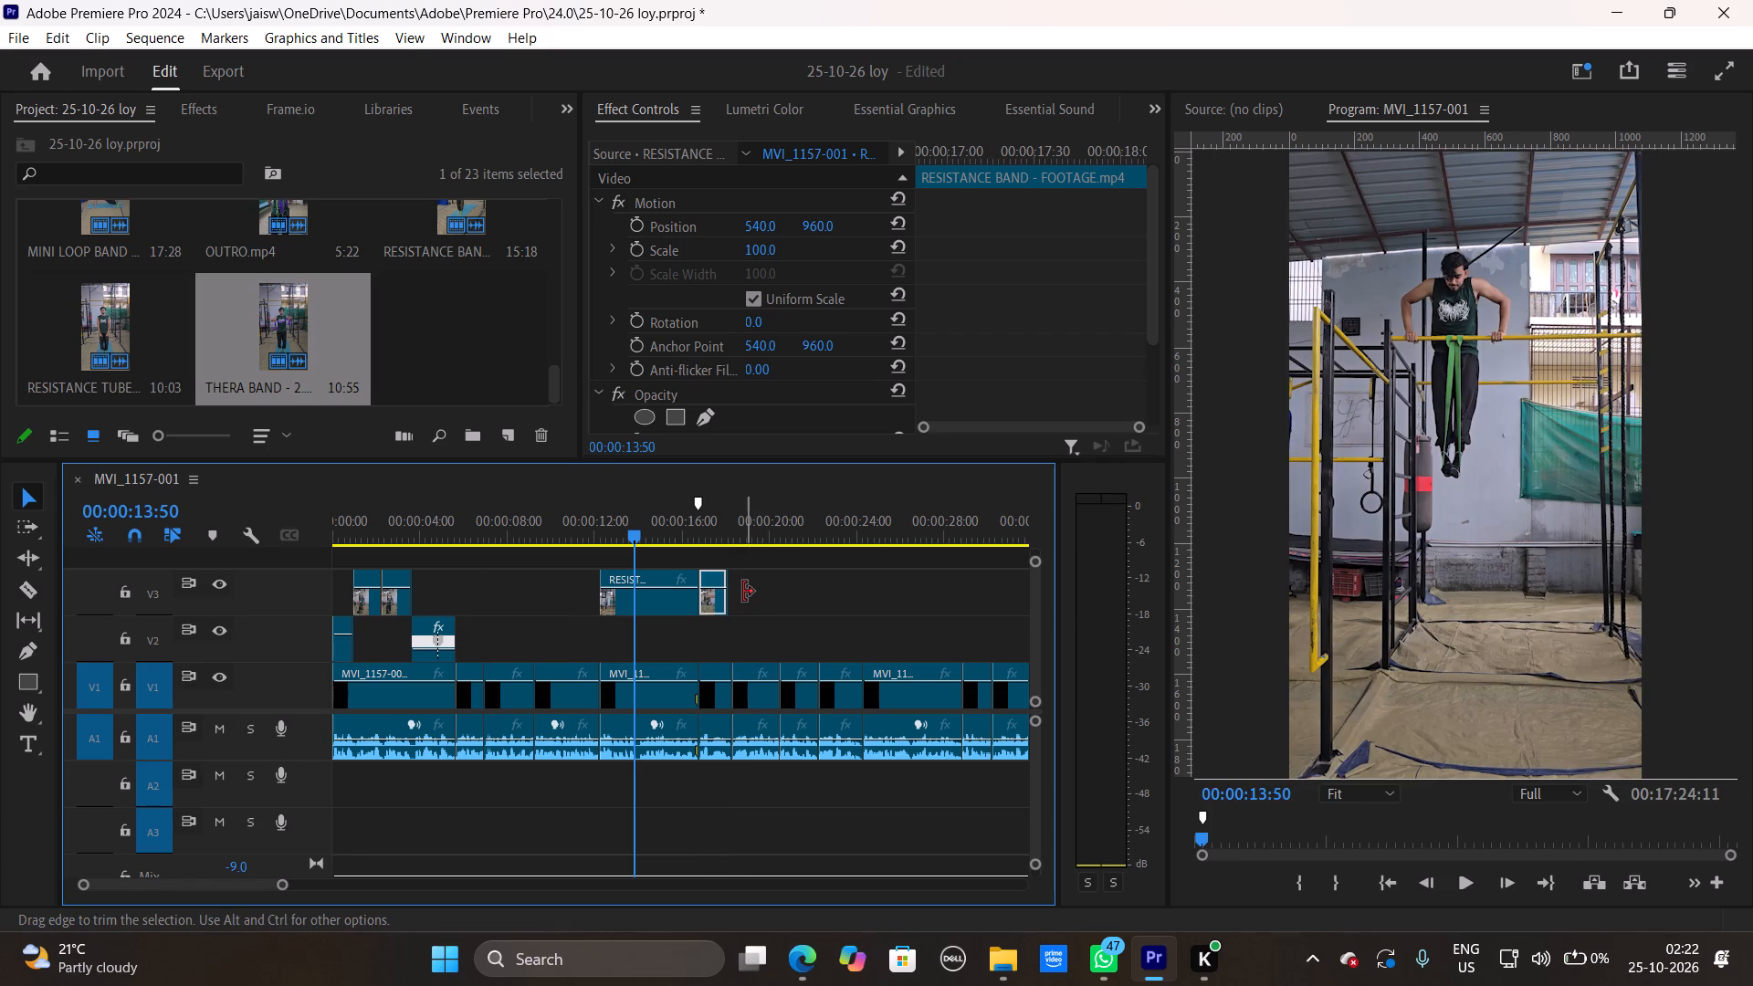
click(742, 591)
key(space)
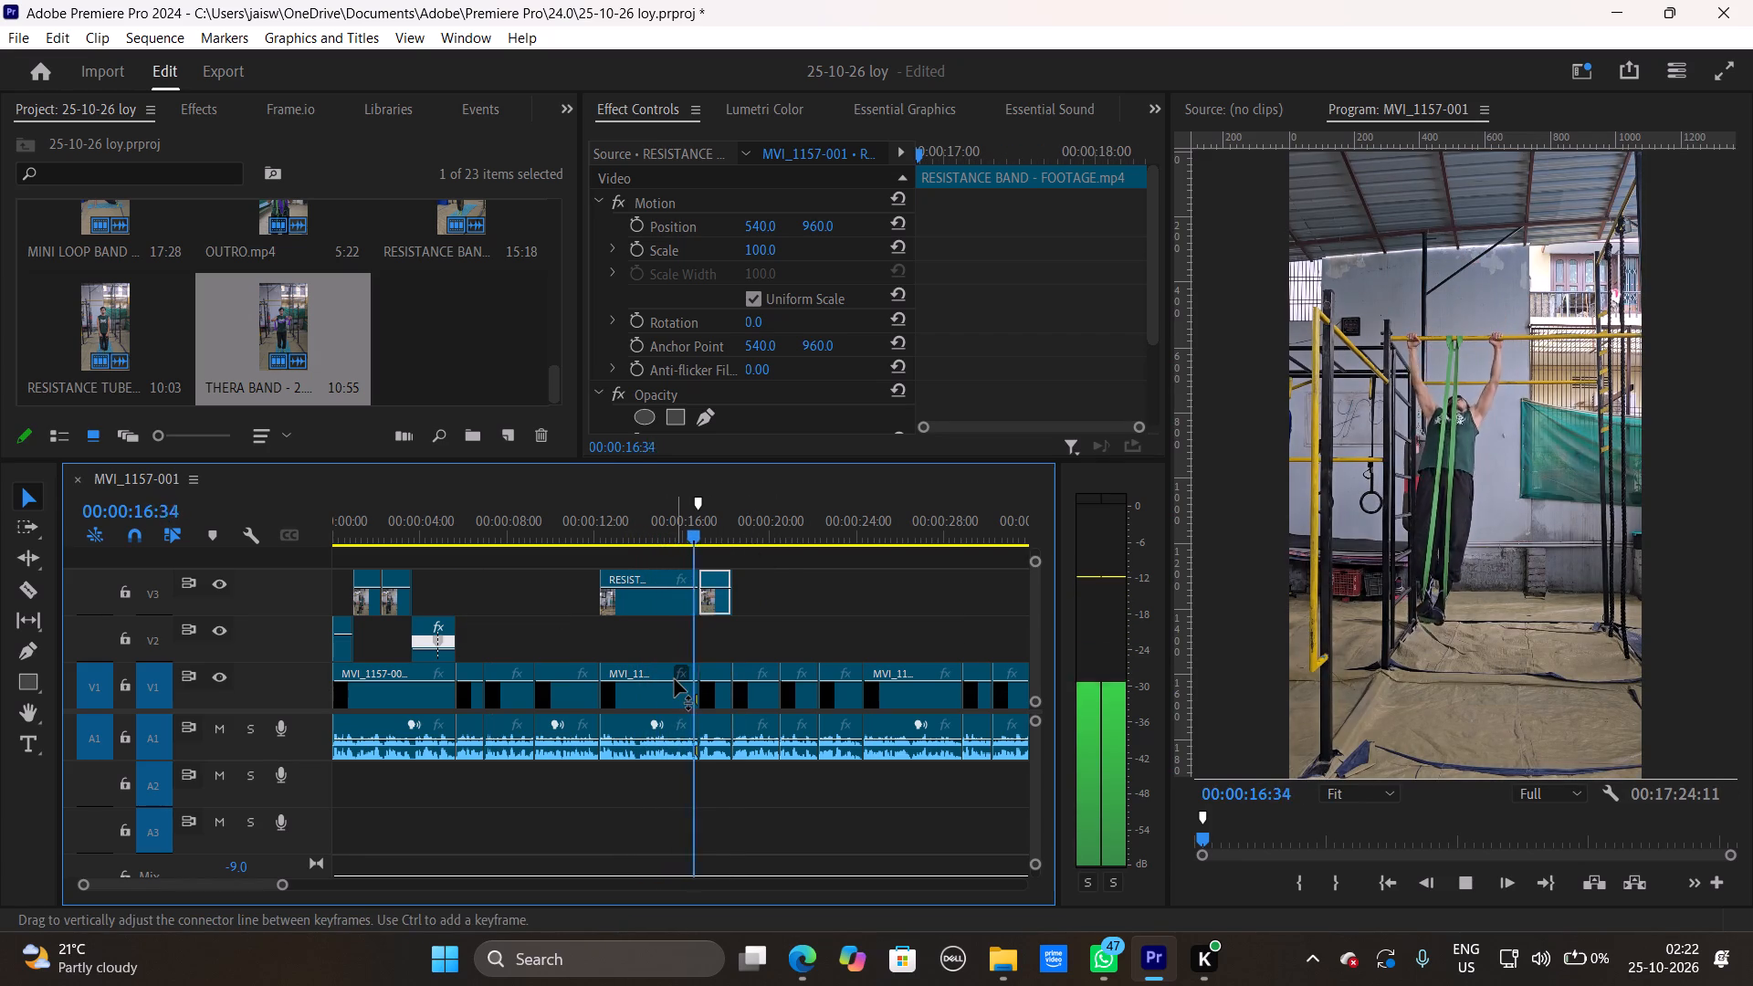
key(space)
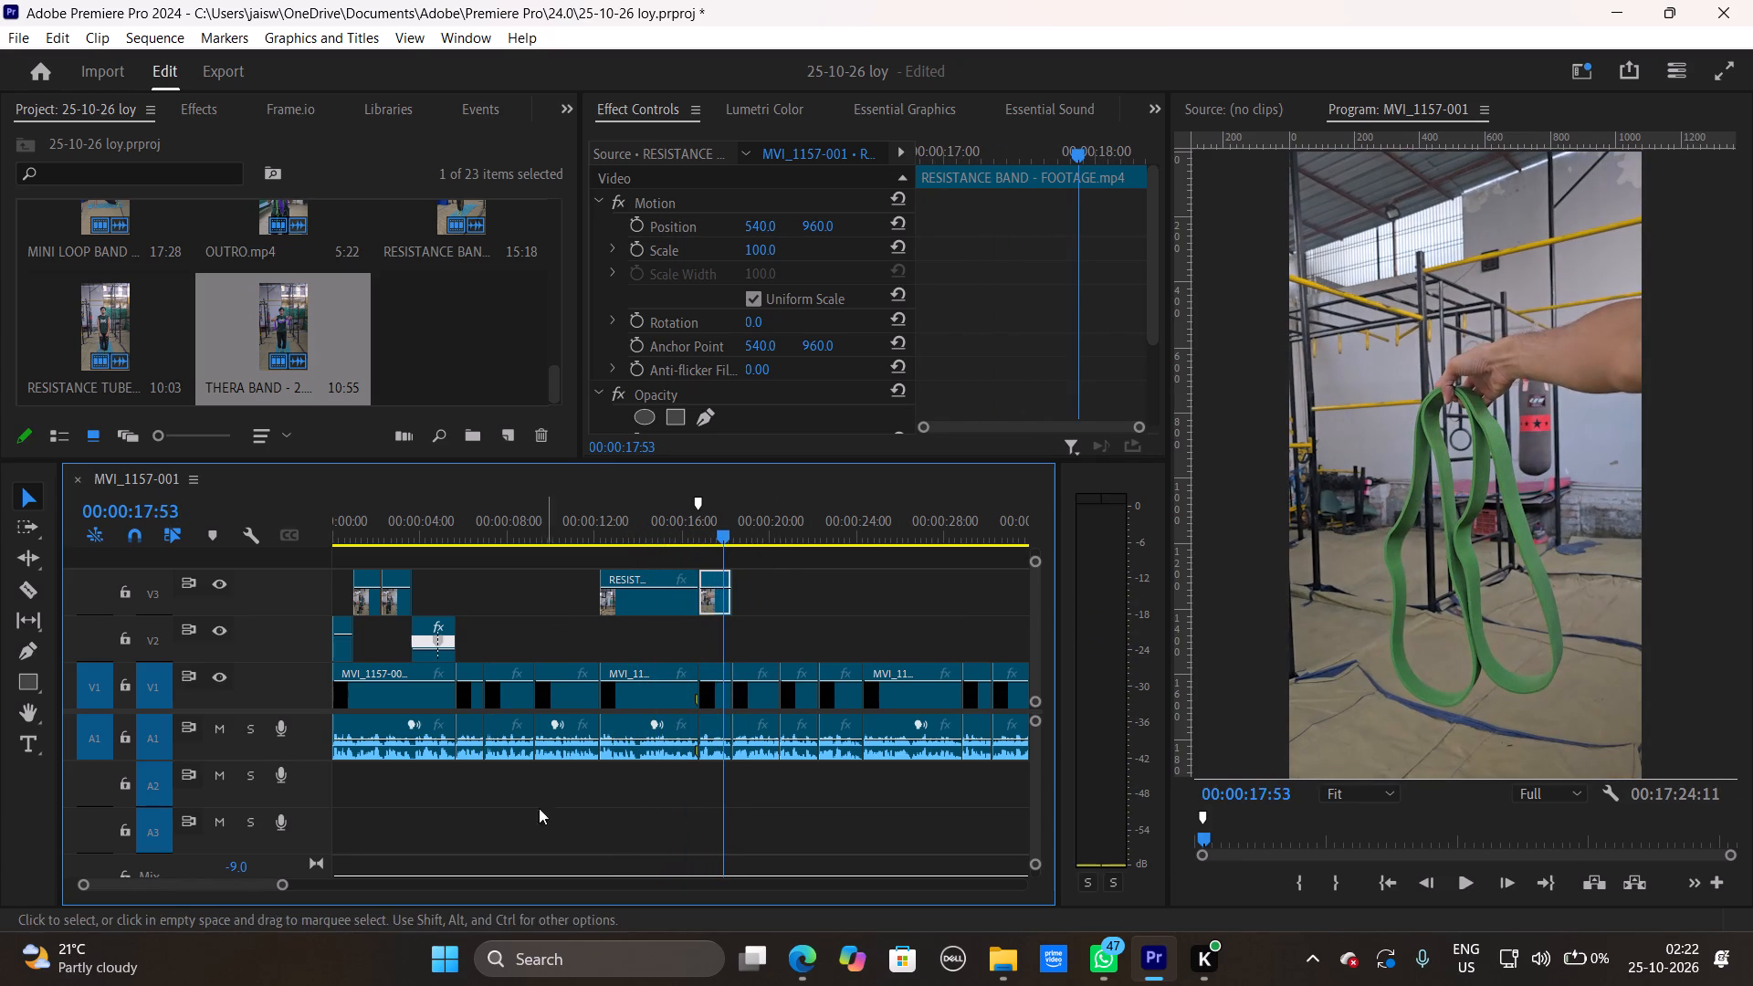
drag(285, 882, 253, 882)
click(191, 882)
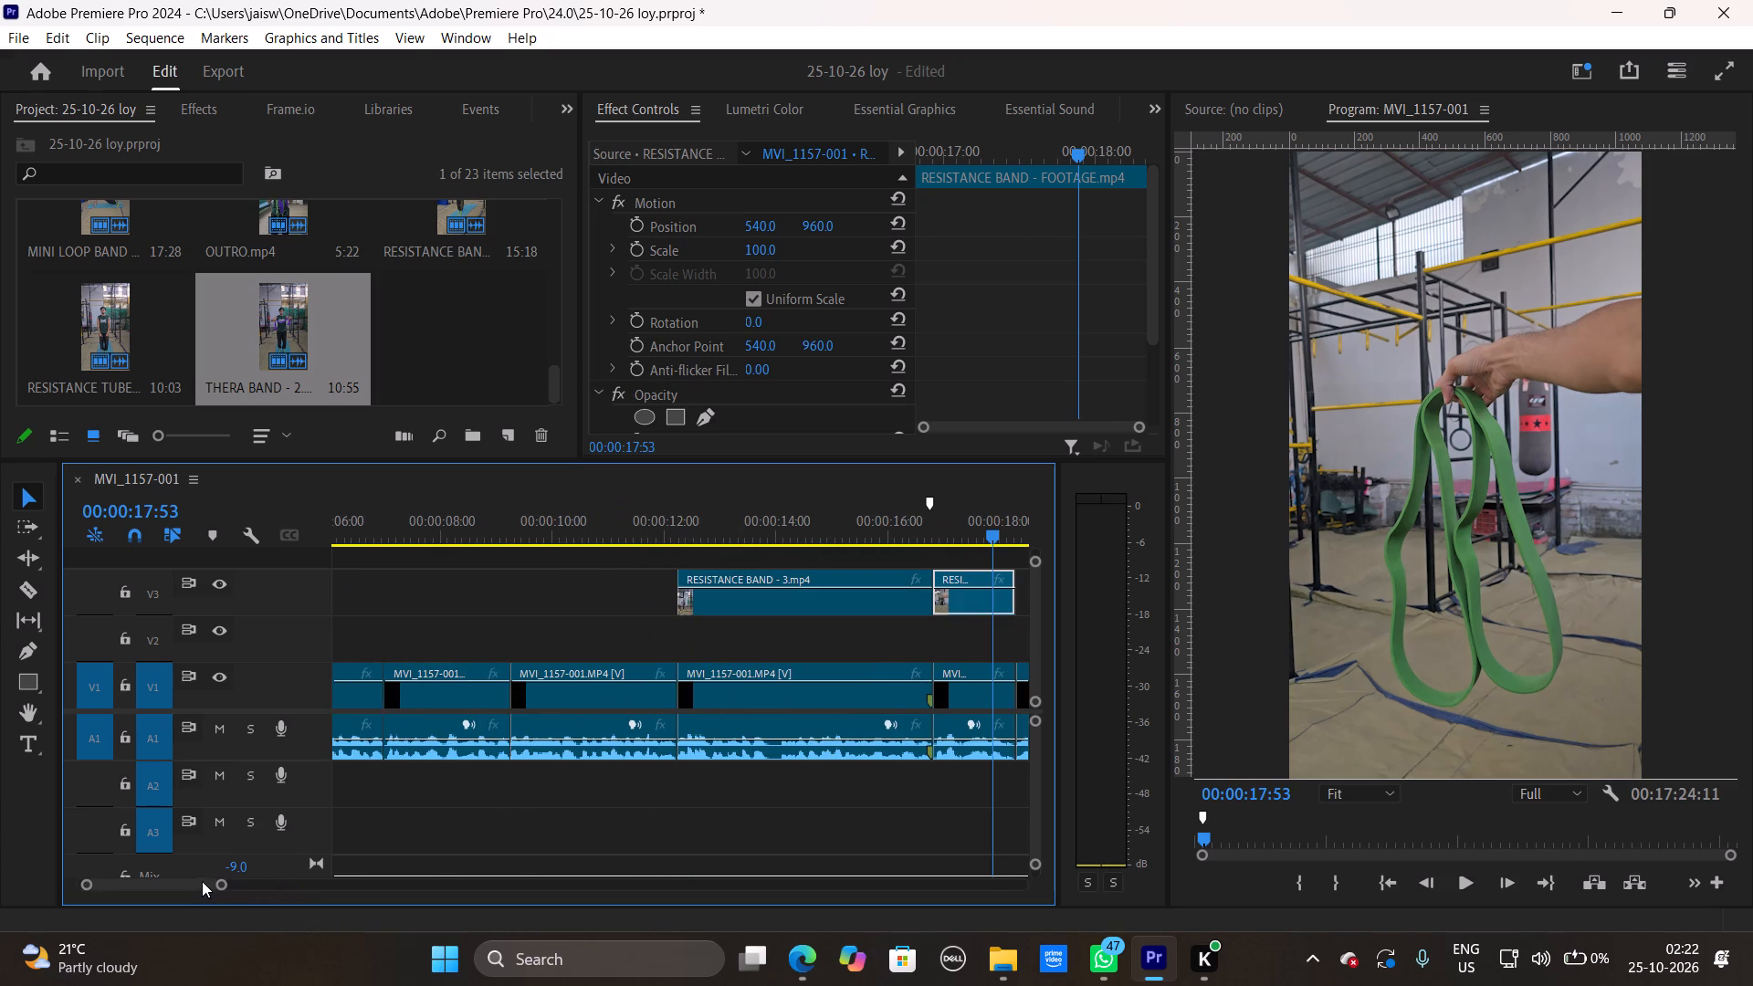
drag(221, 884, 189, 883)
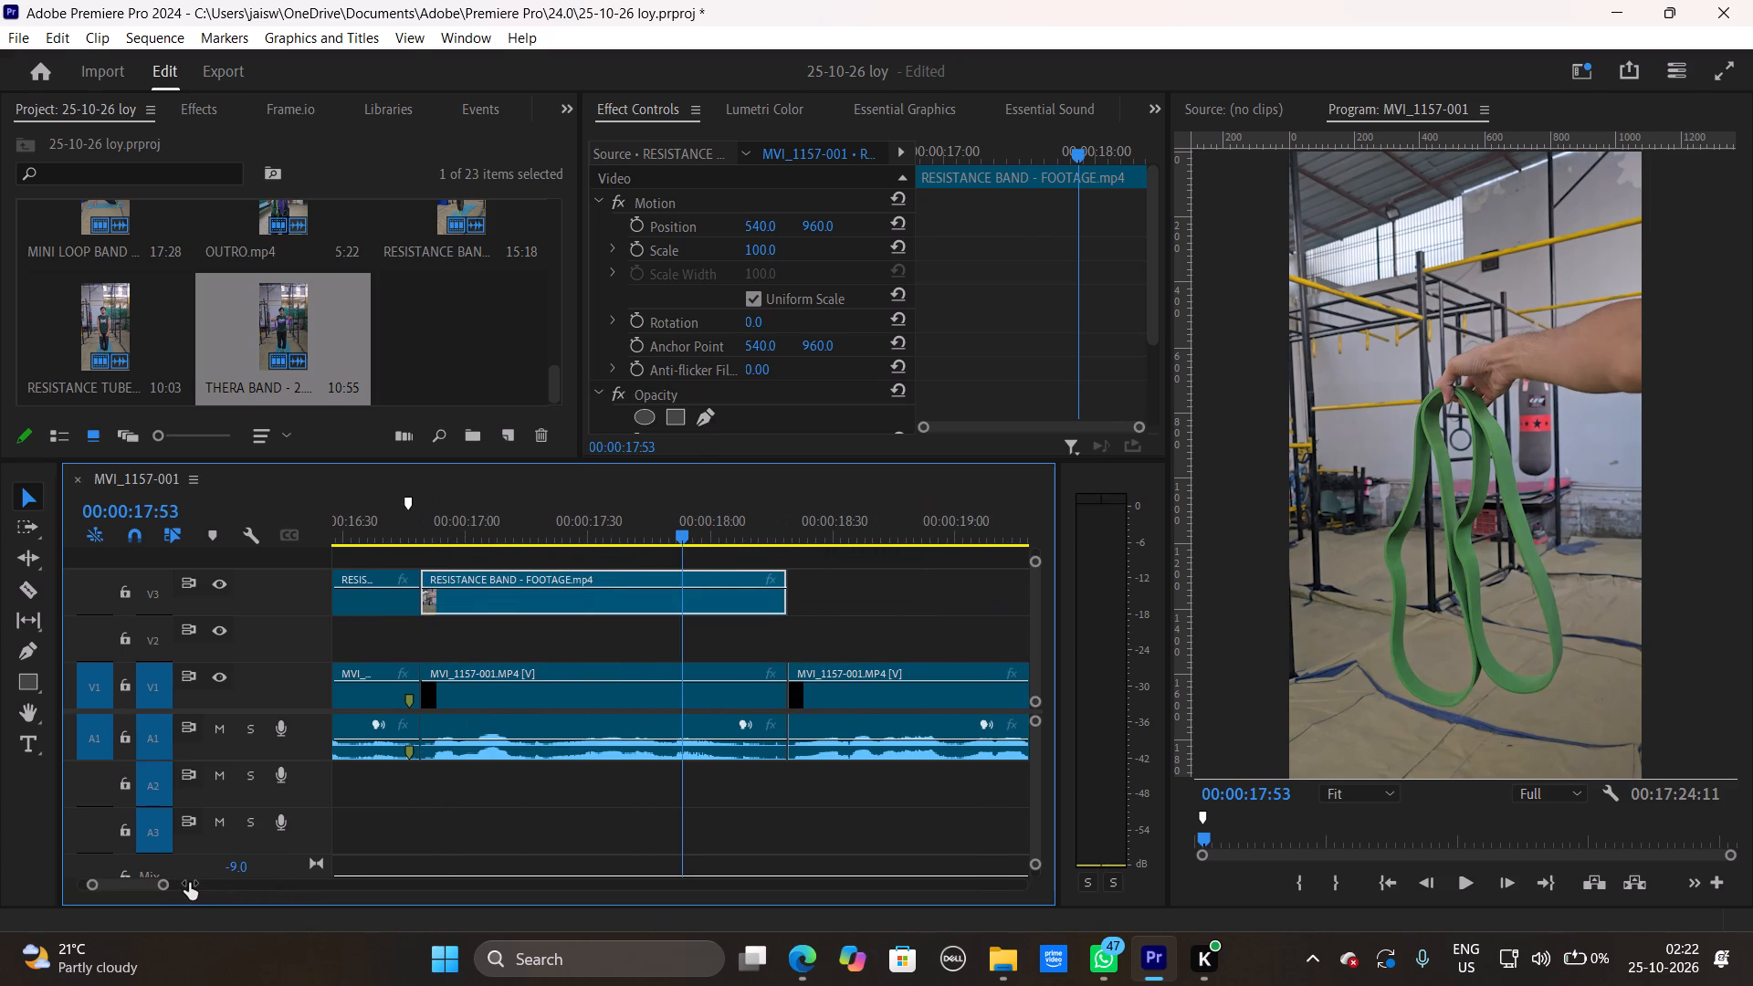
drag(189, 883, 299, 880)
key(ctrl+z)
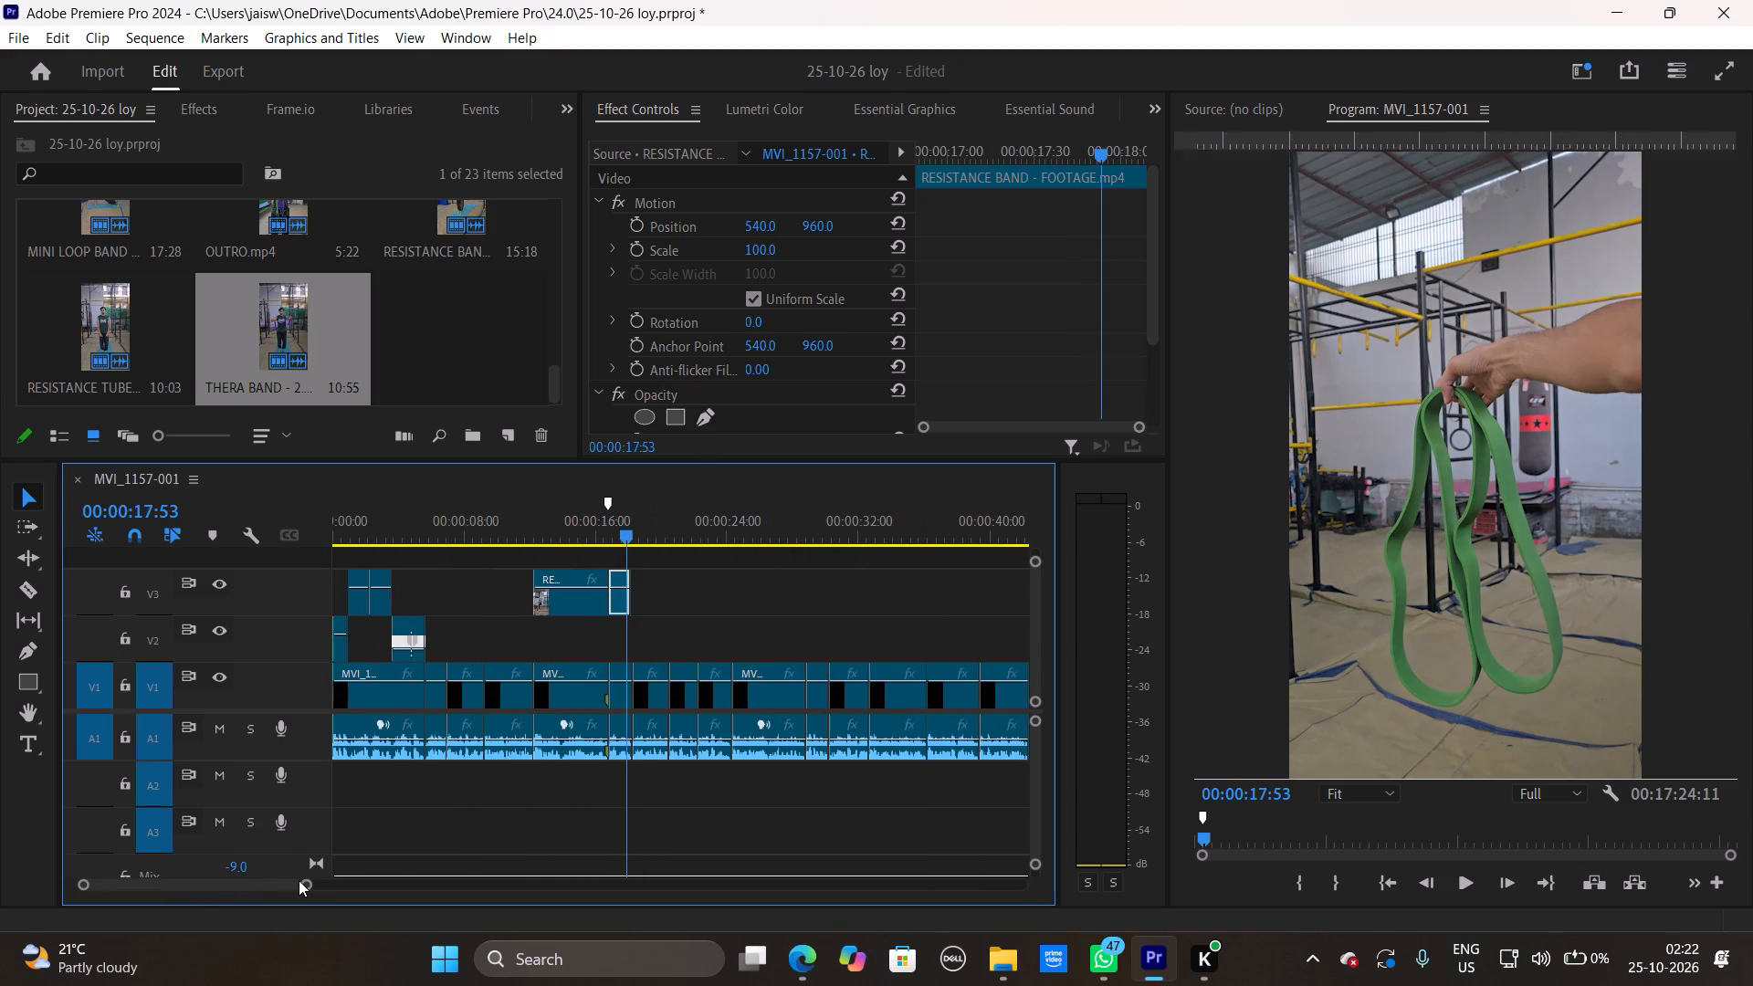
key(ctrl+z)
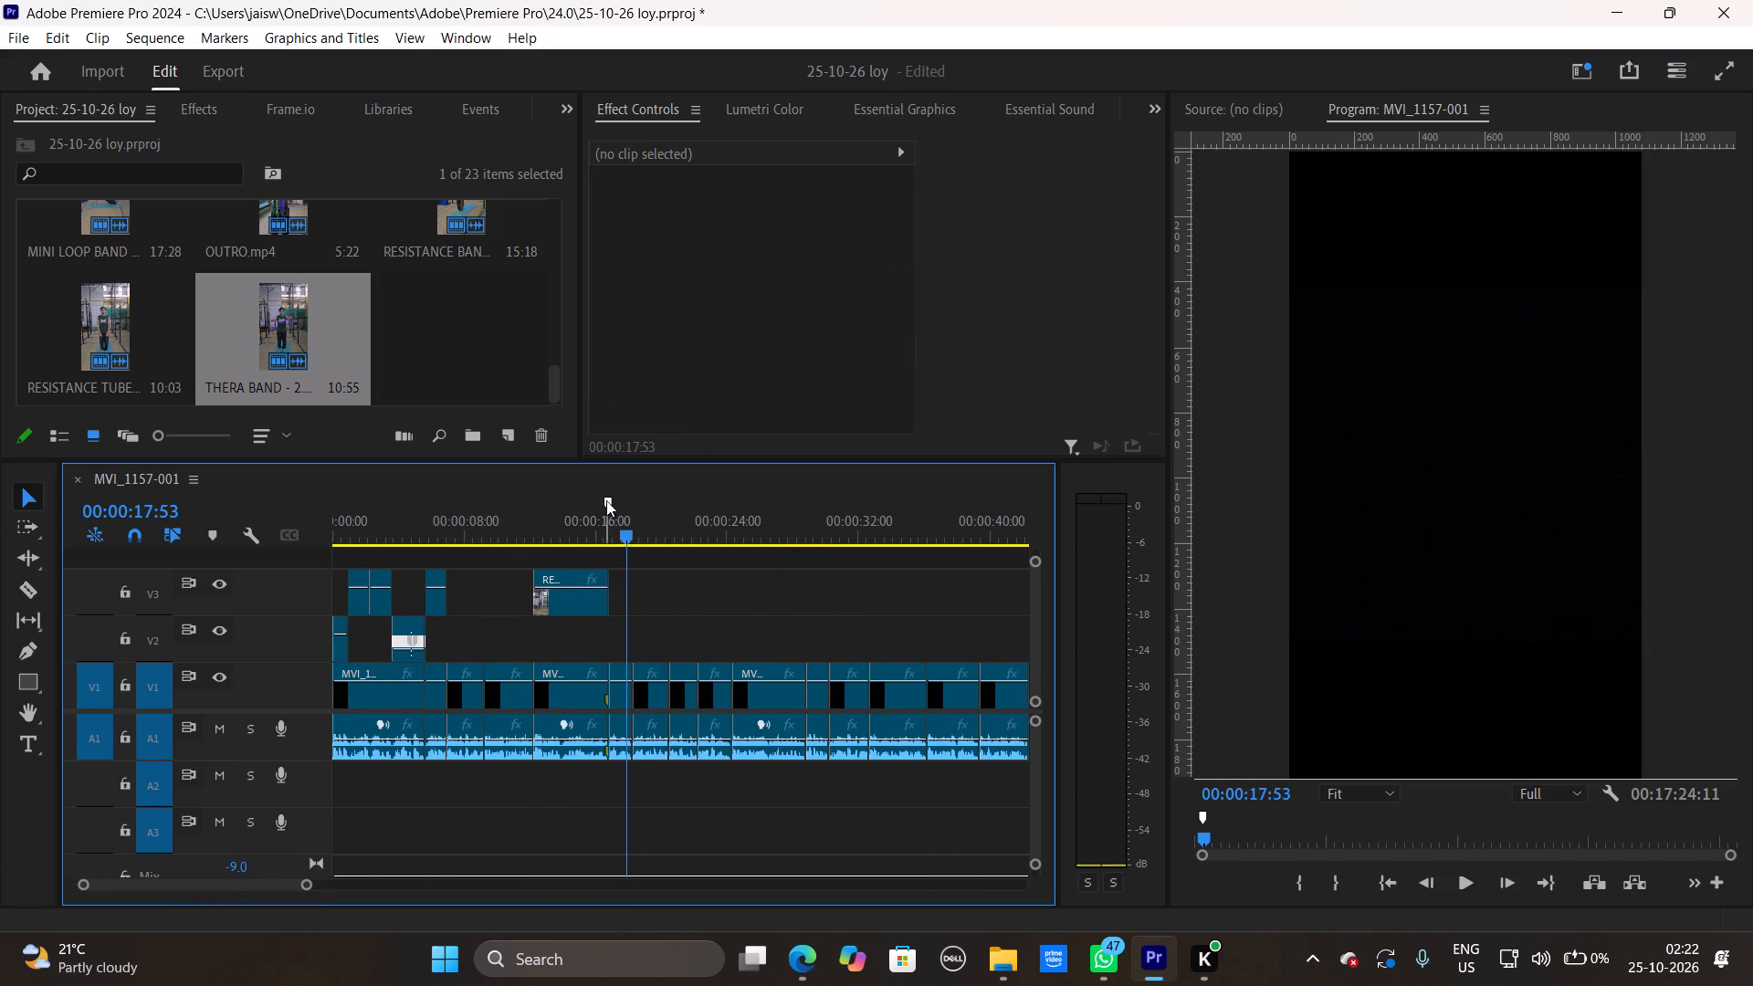
Play the voice-over from 00:00:05:41, and trim the start of RESISTANCE BAND - 1.mp4 on V3 to about 00:01:05.
drag(606, 498, 435, 514)
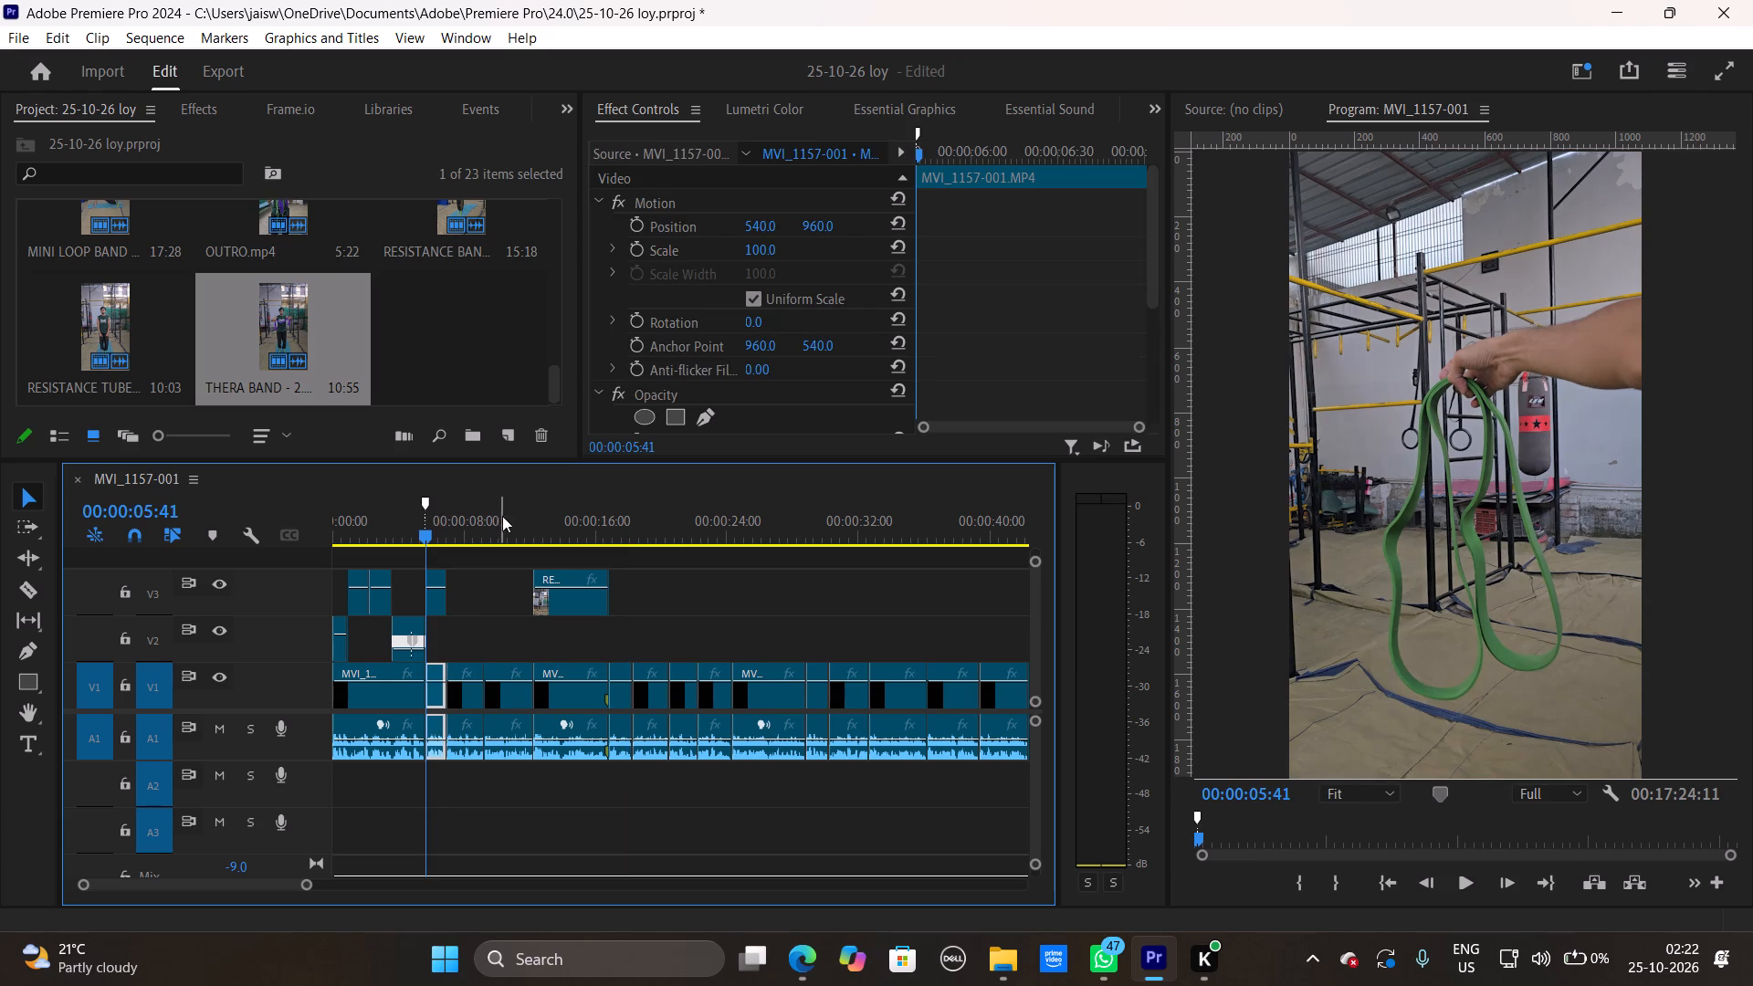
key(ctrl+z)
key(space)
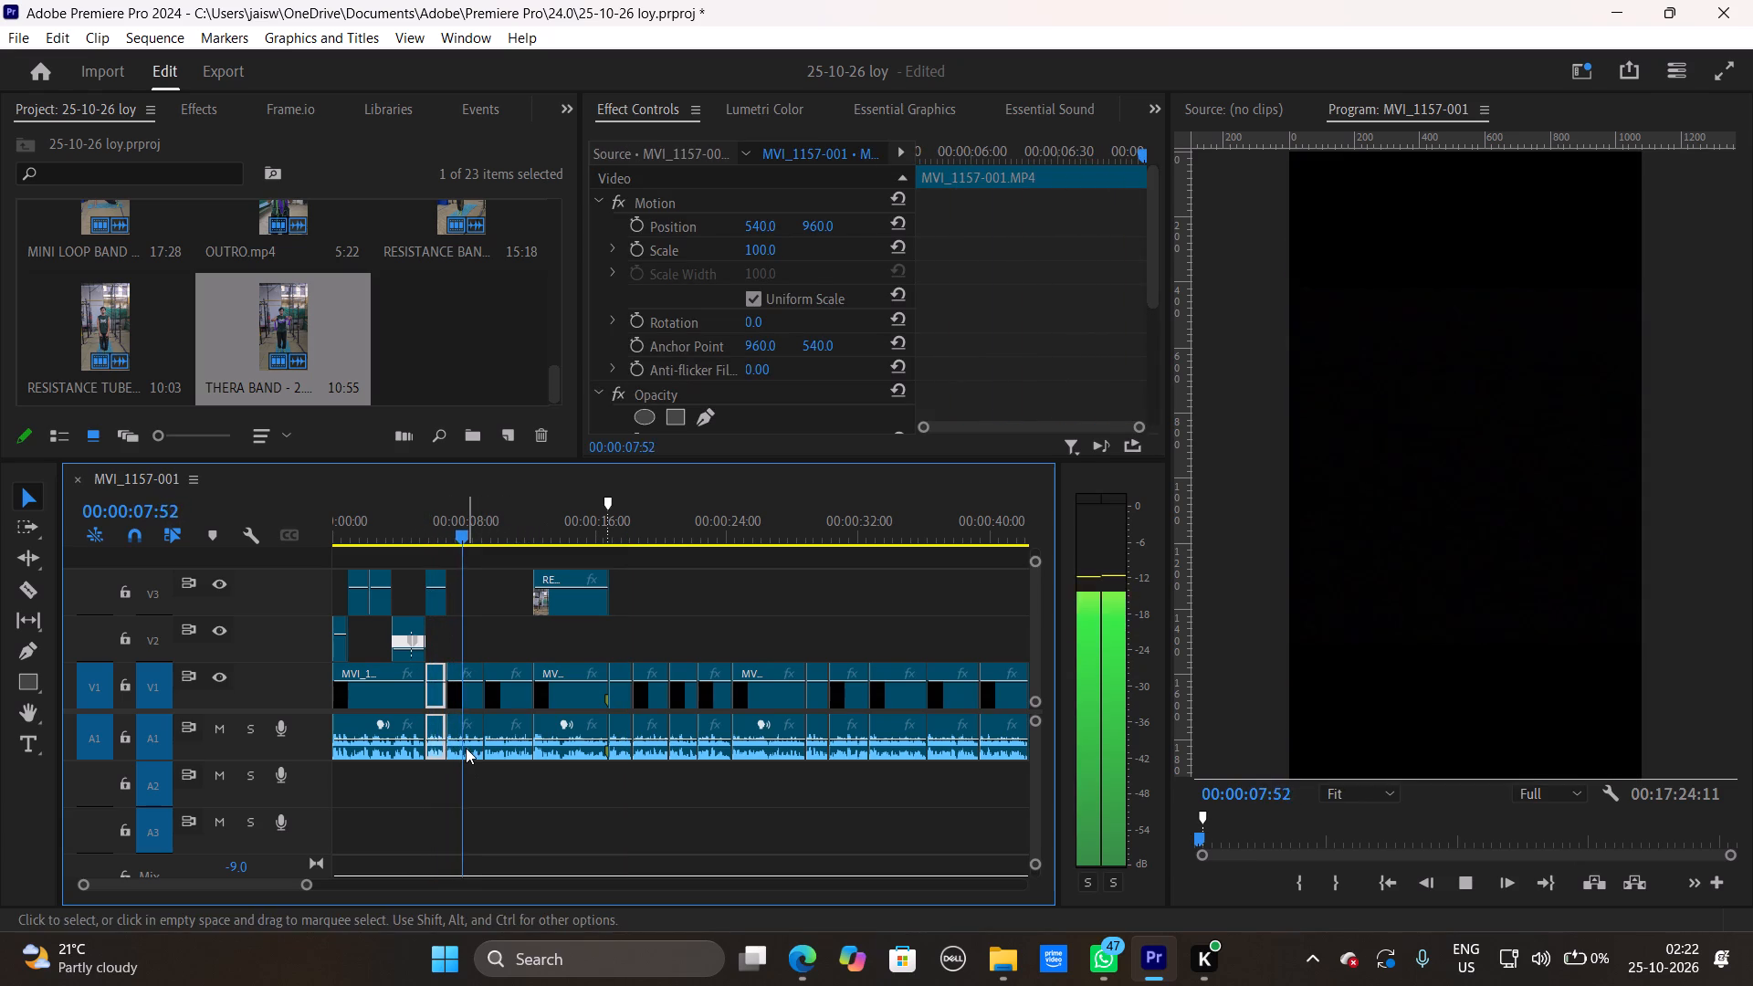
key(space)
drag(304, 888, 423, 885)
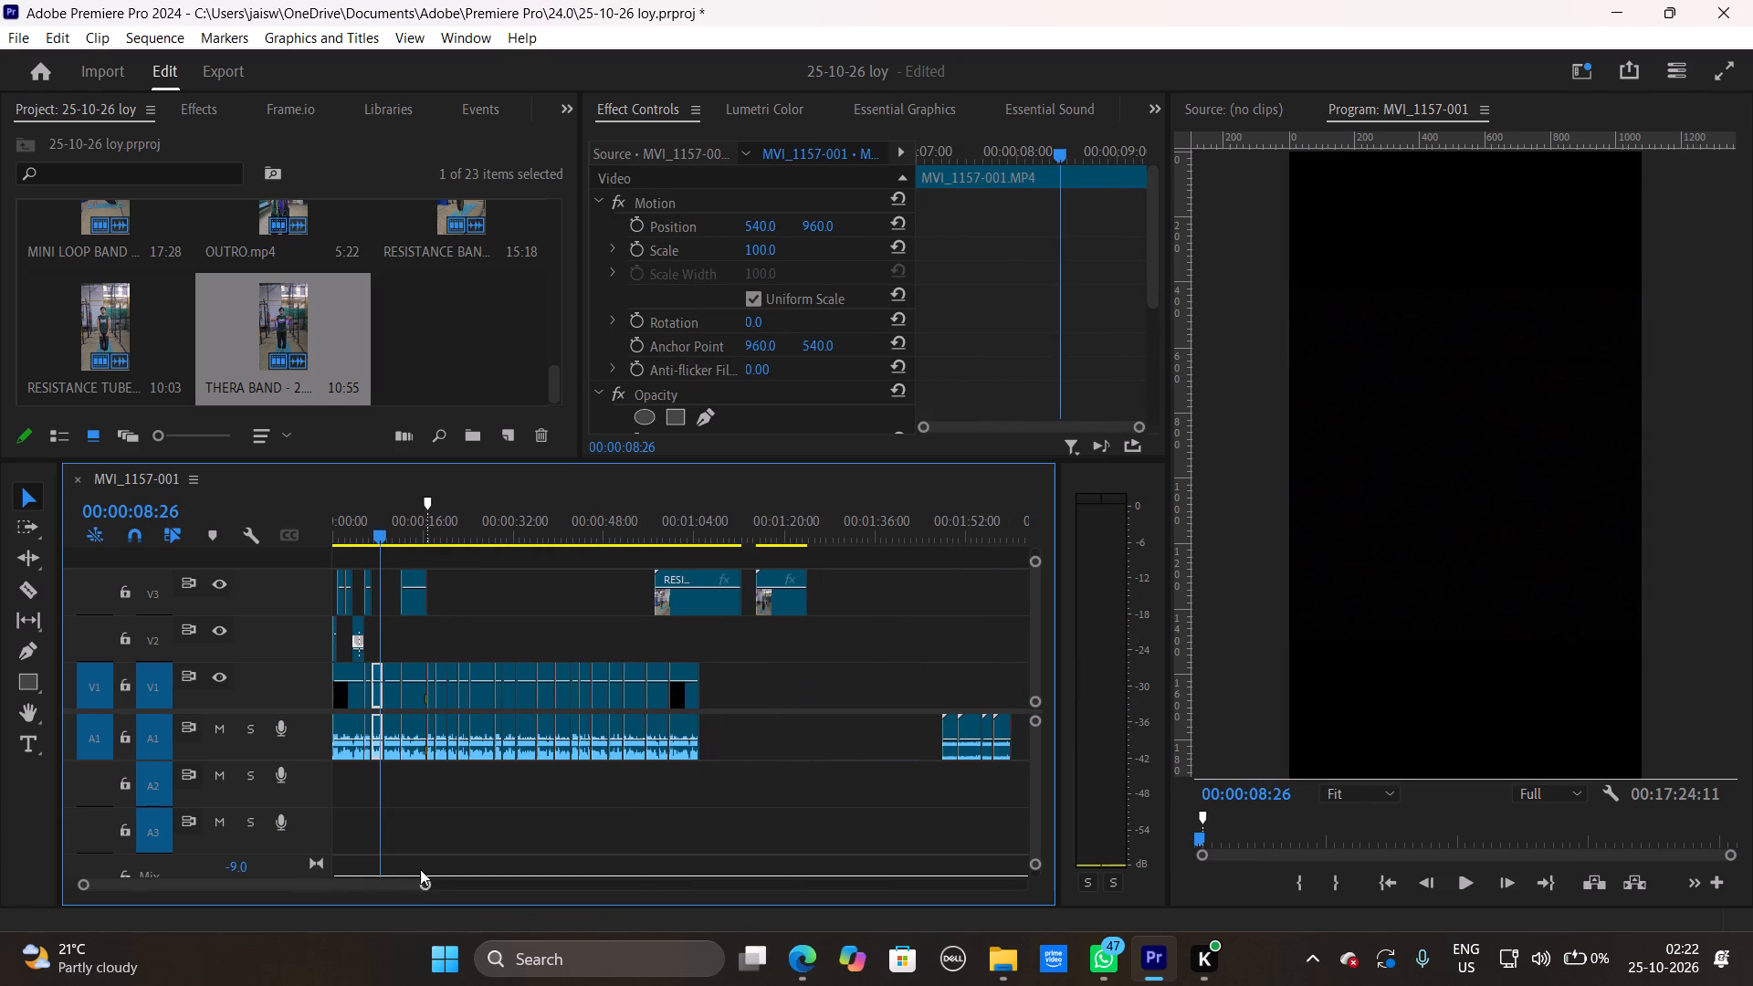
drag(397, 528, 705, 522)
drag(661, 575, 694, 577)
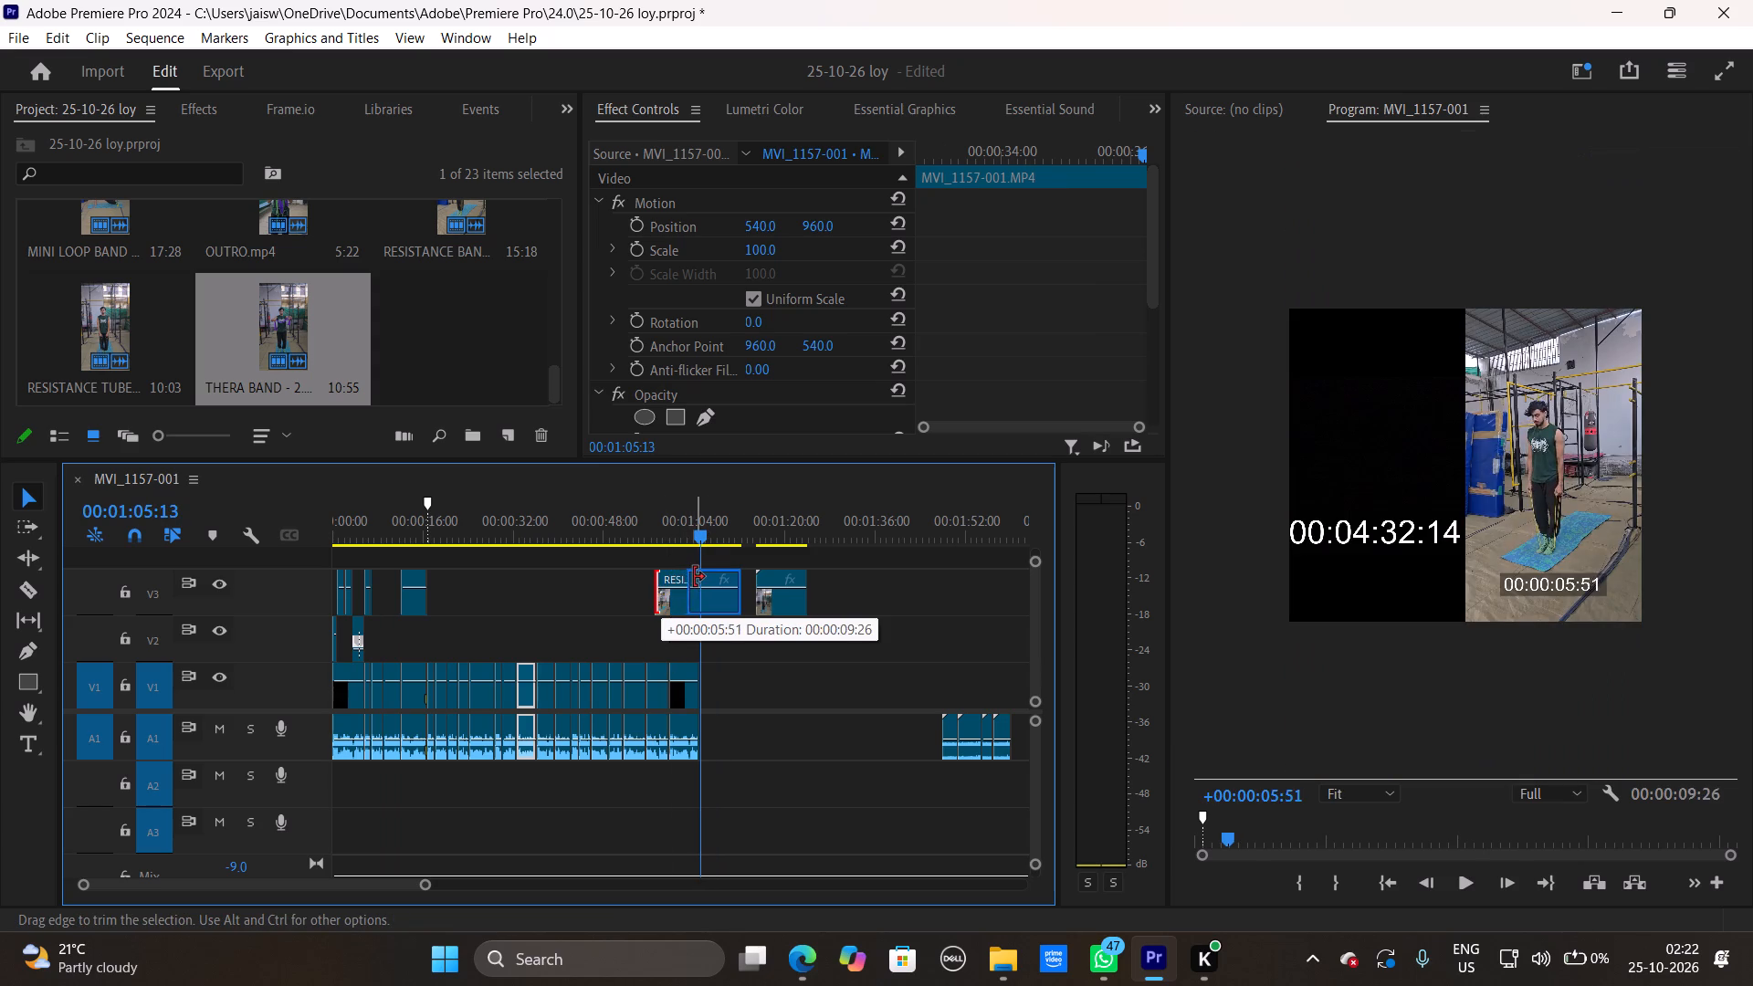
drag(694, 577, 698, 577)
Move RESISTANCE BAND - 1.mp4 to V4 at about 00:00:07, trim its end to the start of RESISTANCE BAND - 3.mp4, and play it back.
drag(727, 600, 411, 551)
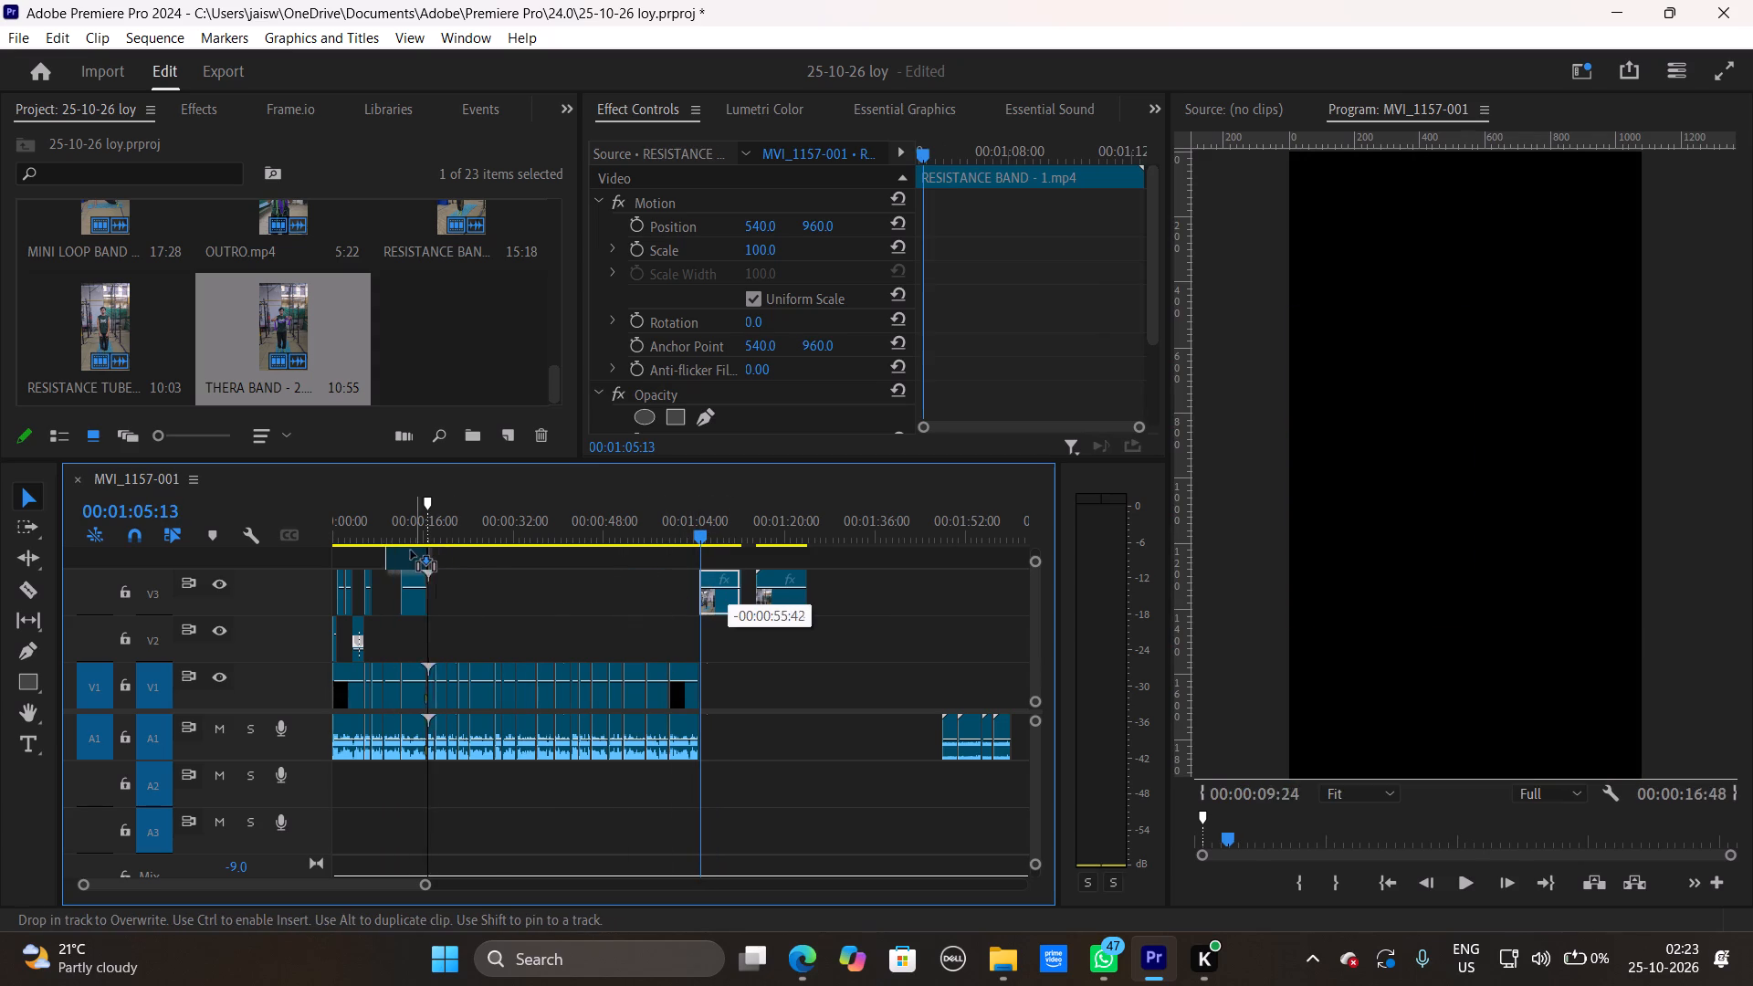
drag(411, 551, 401, 551)
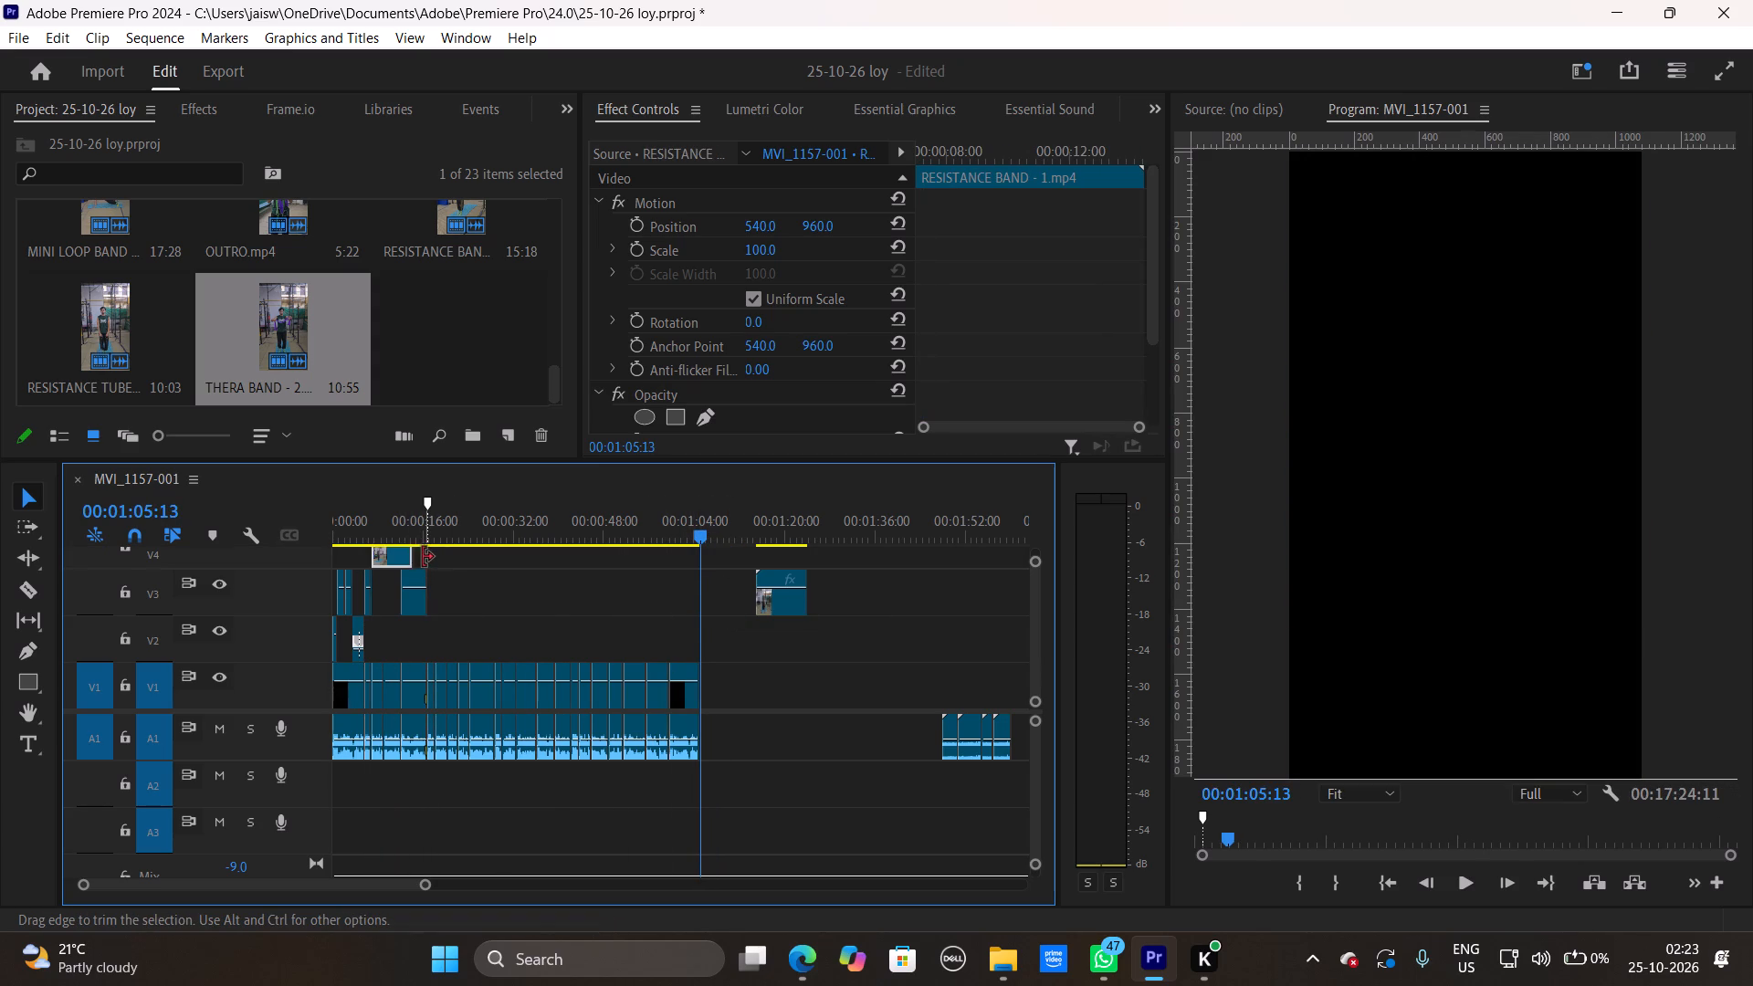
drag(418, 558, 404, 556)
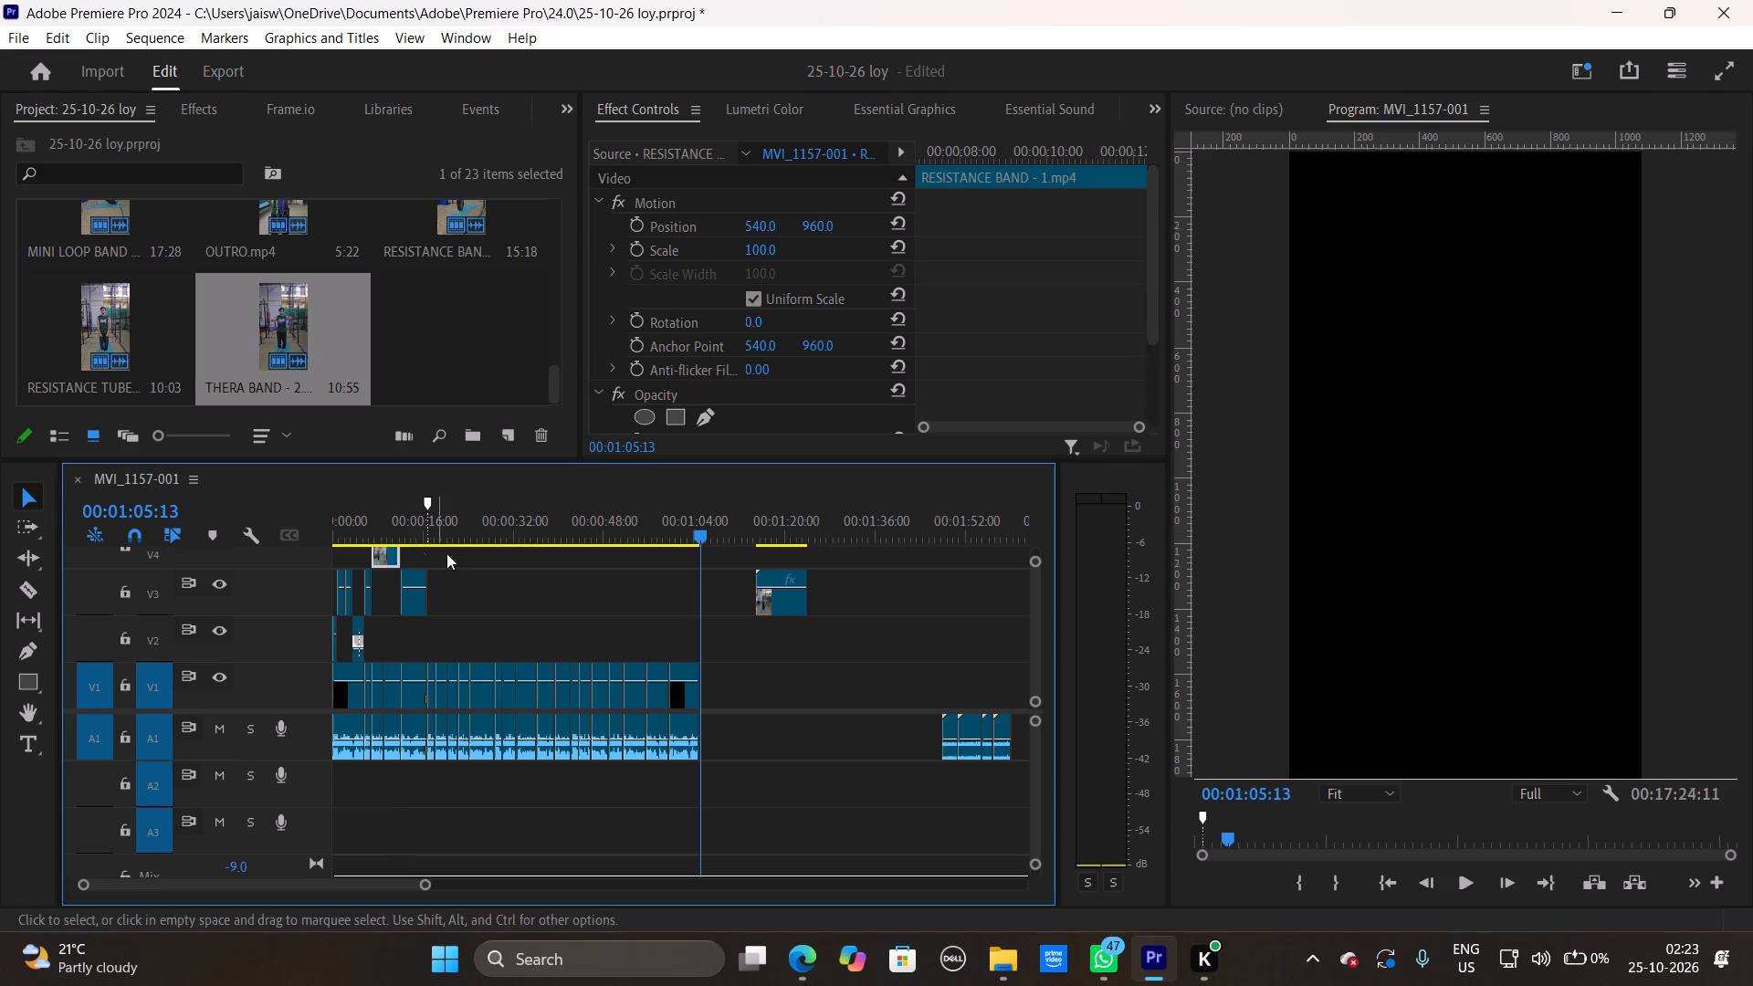
drag(524, 533, 369, 526)
key(space)
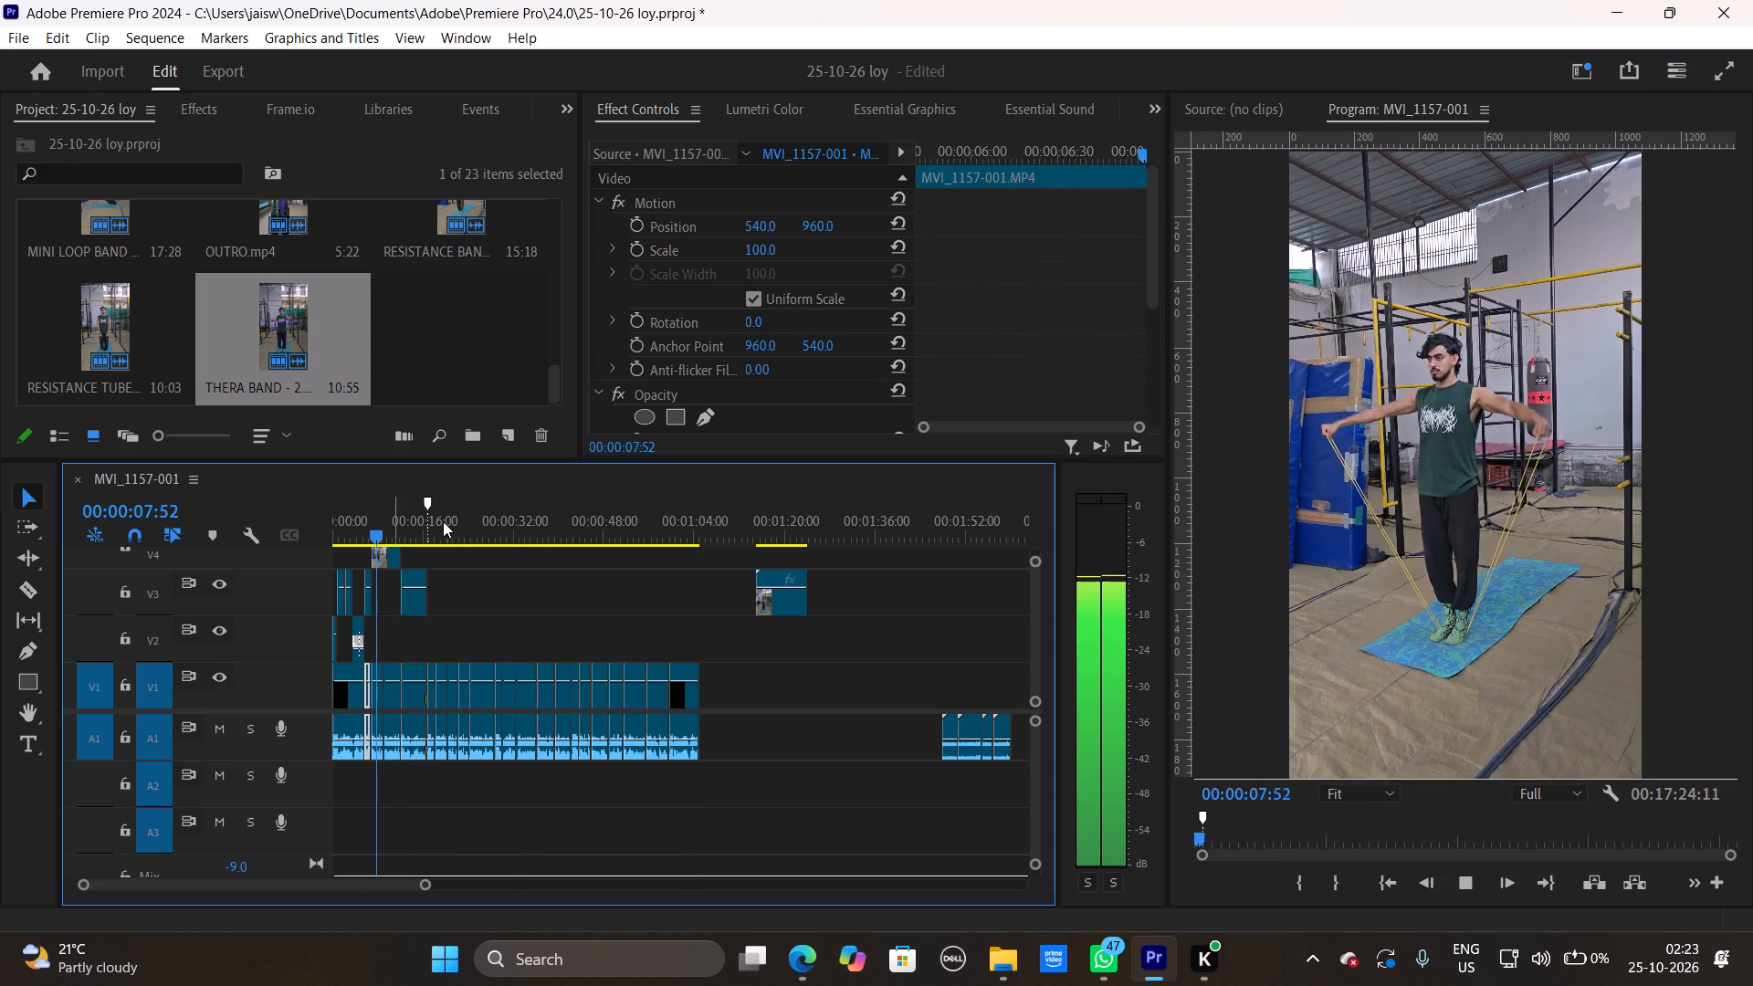
key(space)
drag(421, 882, 336, 876)
key(space)
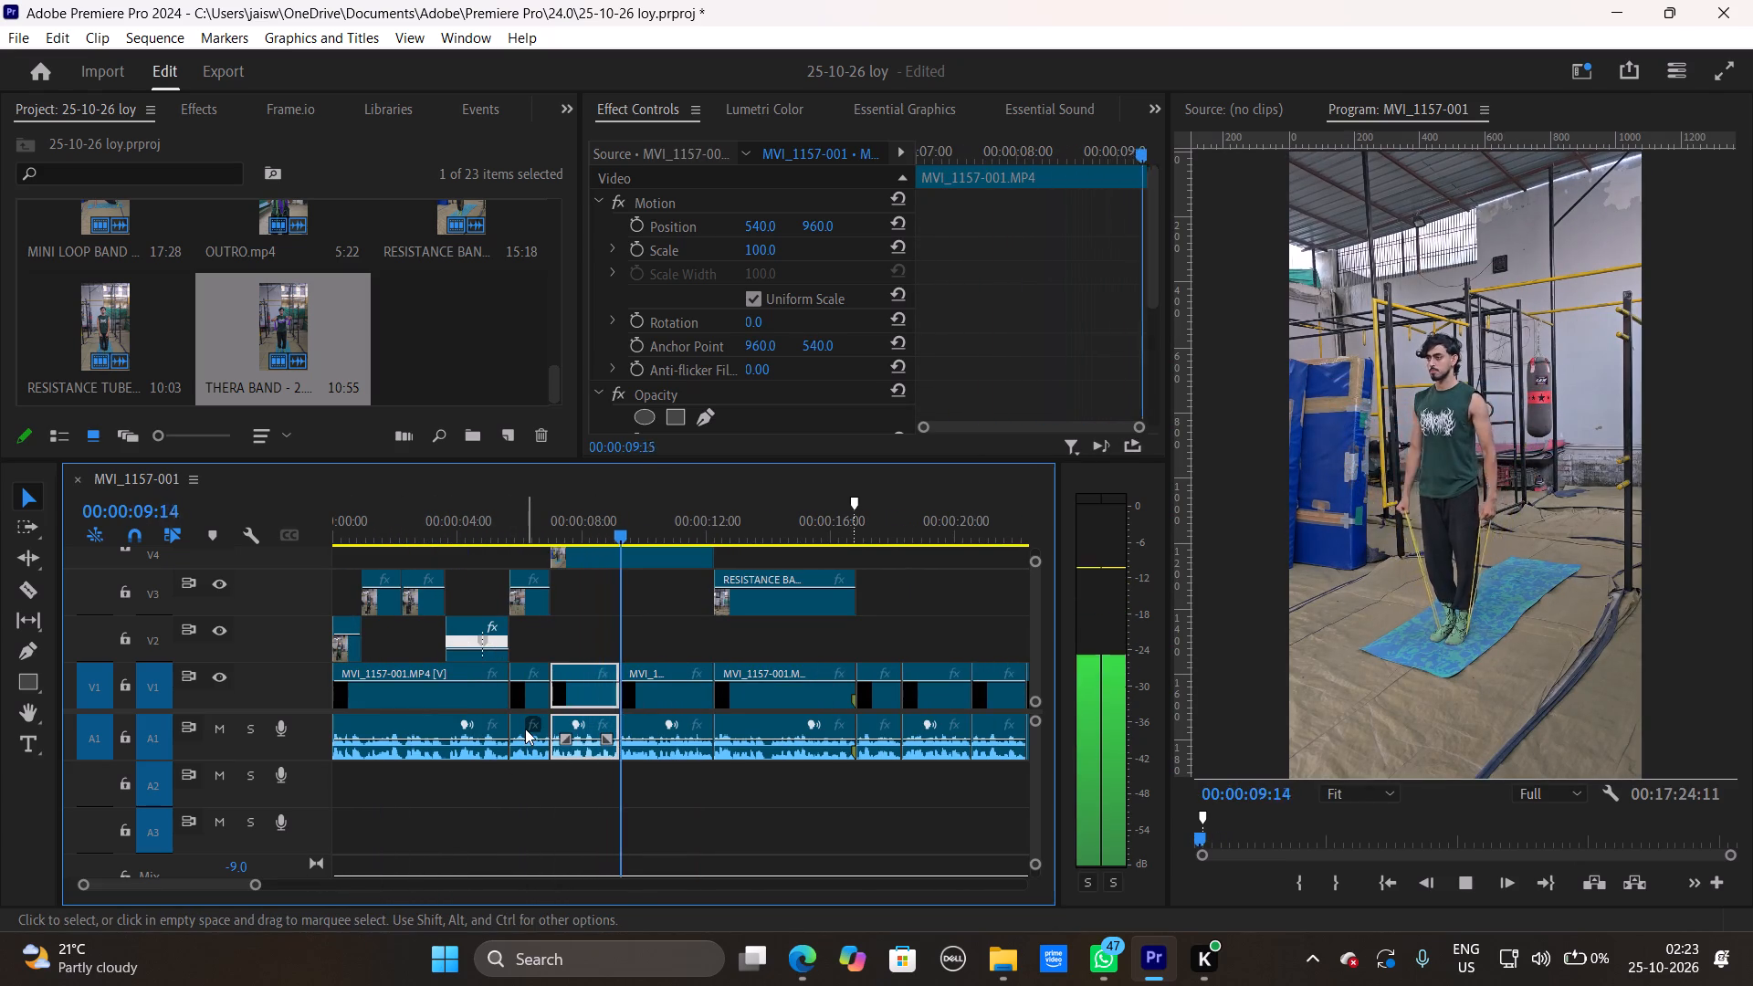
key(space)
key(space)
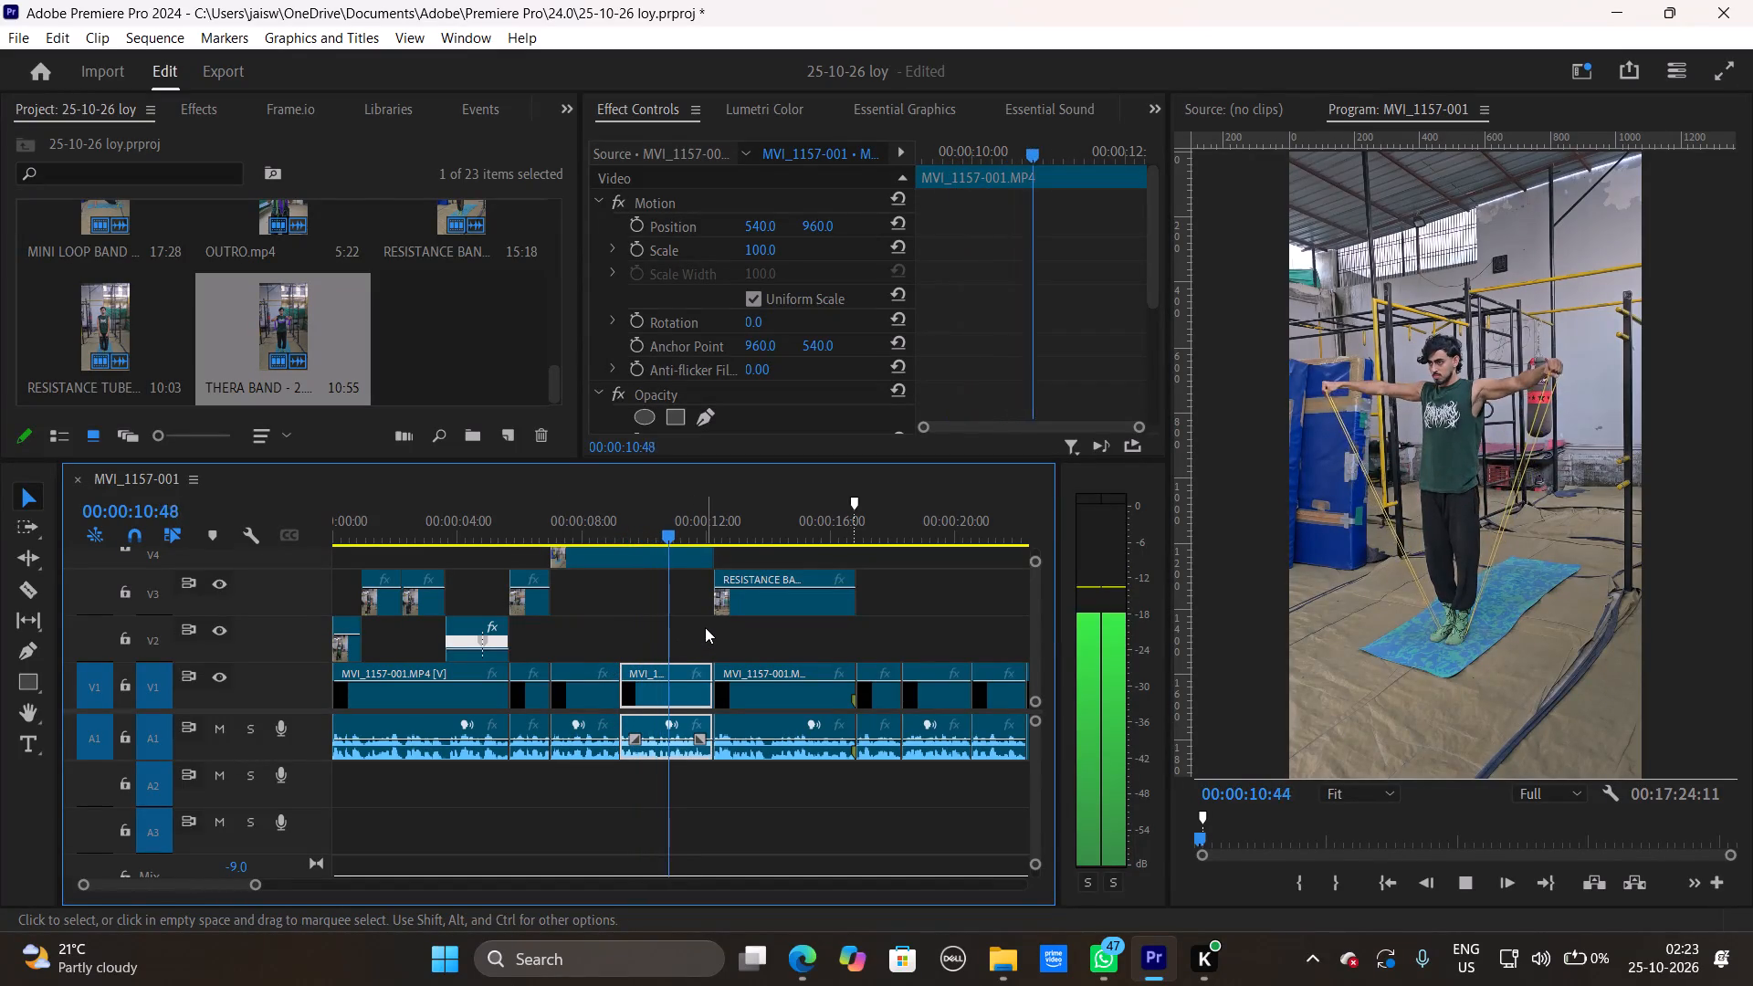
Trim the start of RESISTANCE BAND - 1.mp4 on V4 to about 00:00:07:44, and shift it back to begin at about 00:00:07.
key(space)
drag(676, 530, 577, 540)
click(541, 542)
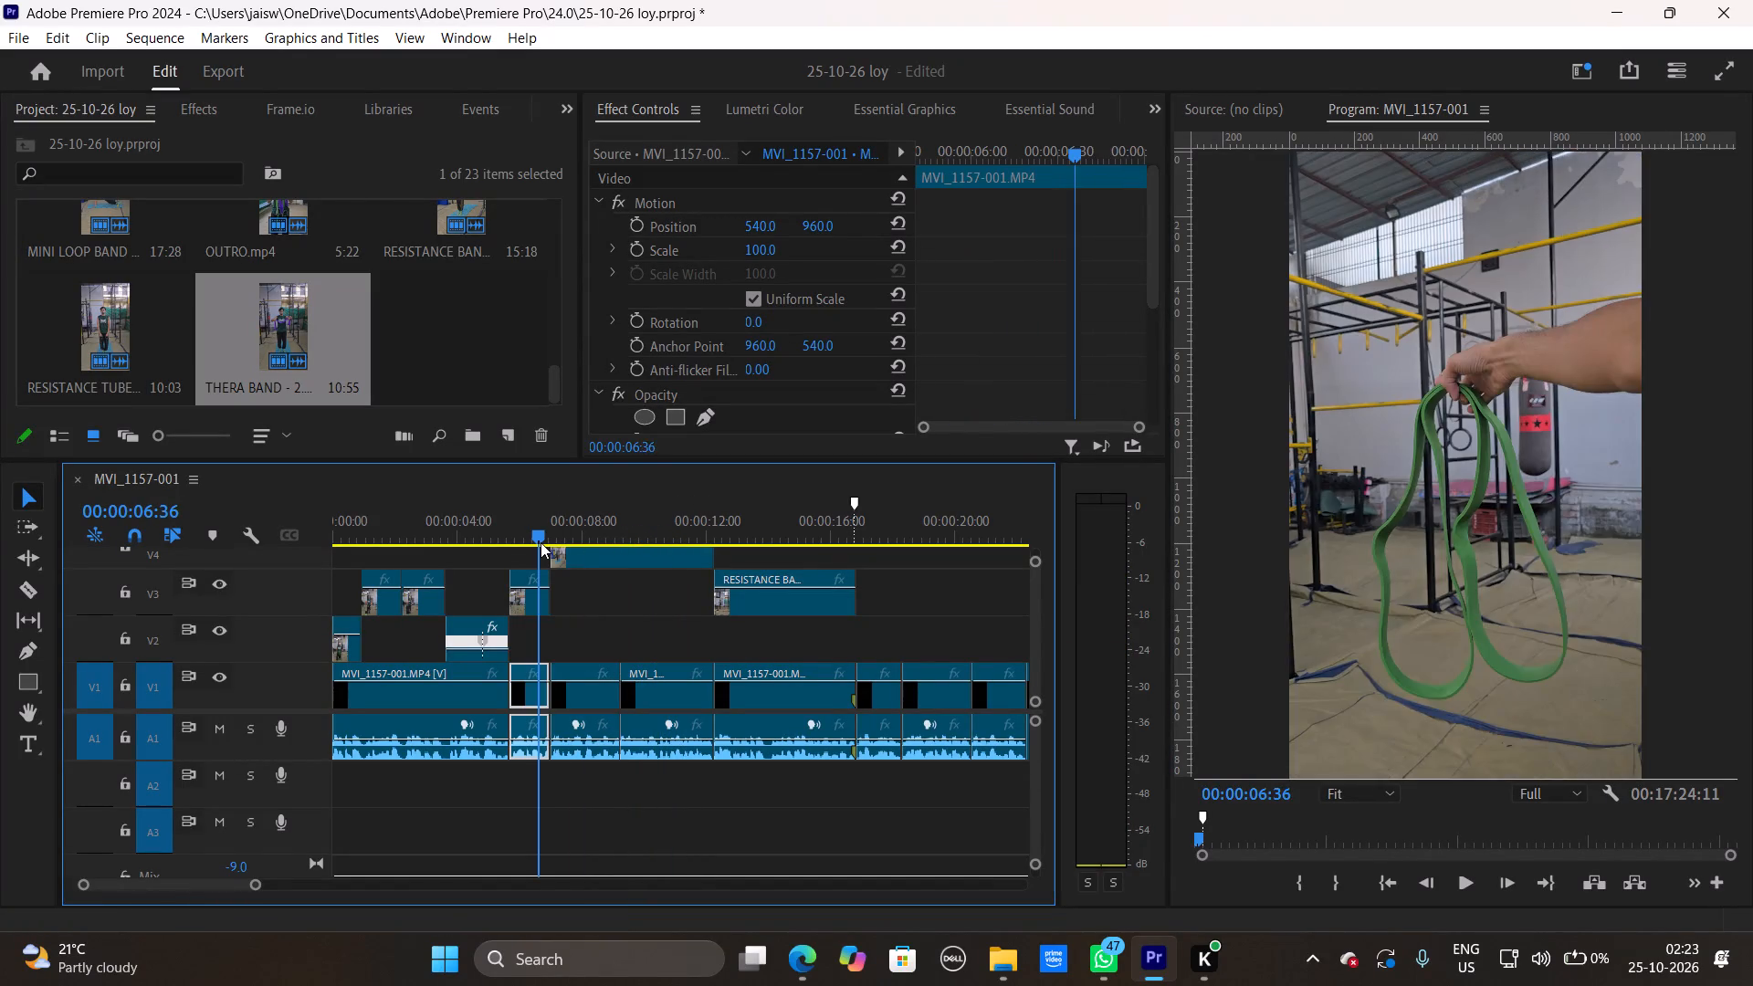
key(space)
key(space)
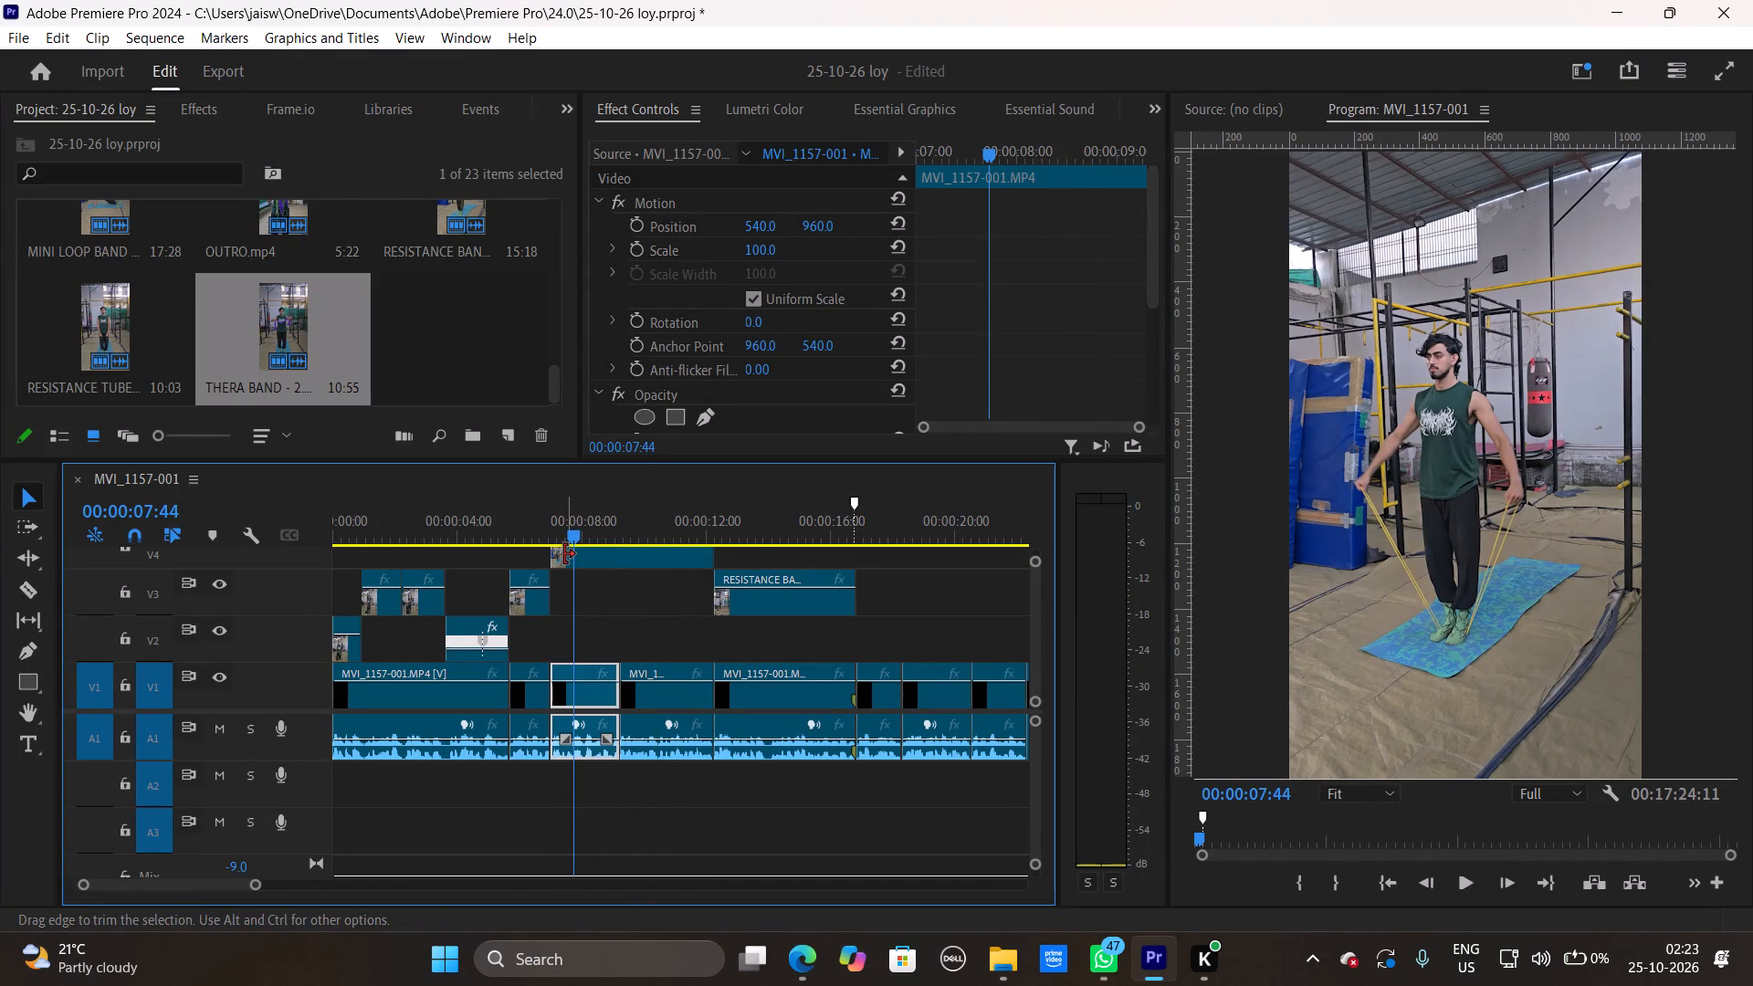
drag(564, 554, 593, 554)
drag(614, 561, 587, 558)
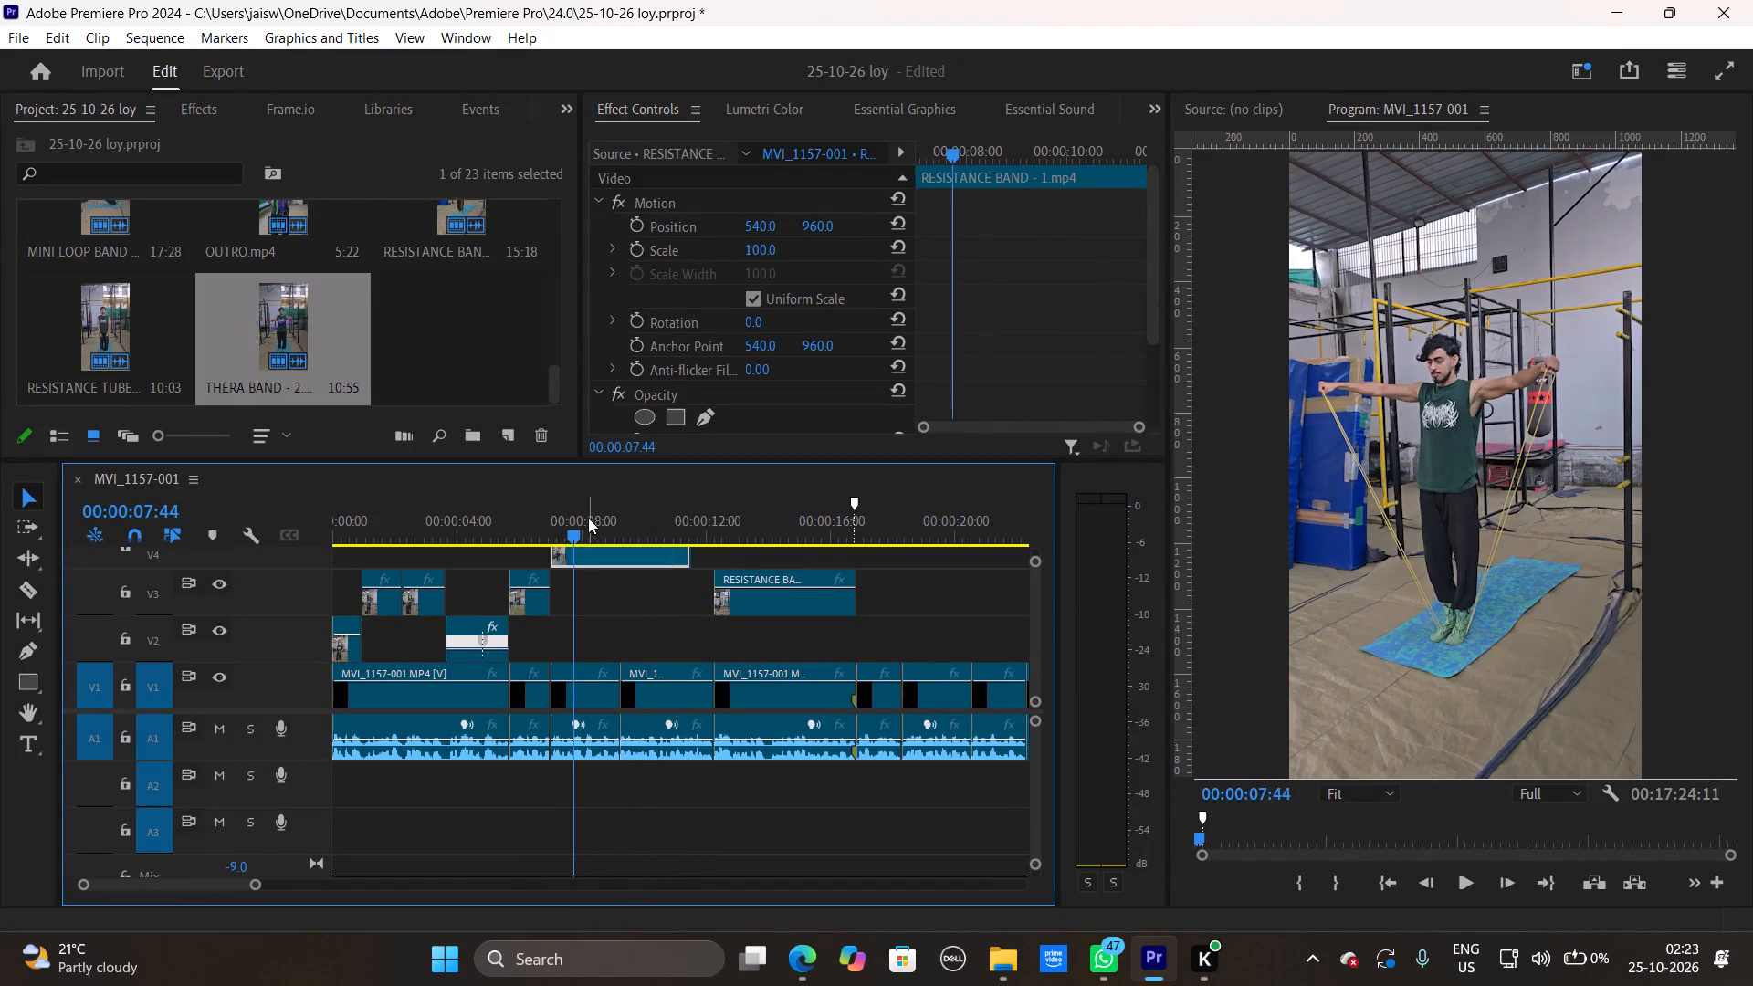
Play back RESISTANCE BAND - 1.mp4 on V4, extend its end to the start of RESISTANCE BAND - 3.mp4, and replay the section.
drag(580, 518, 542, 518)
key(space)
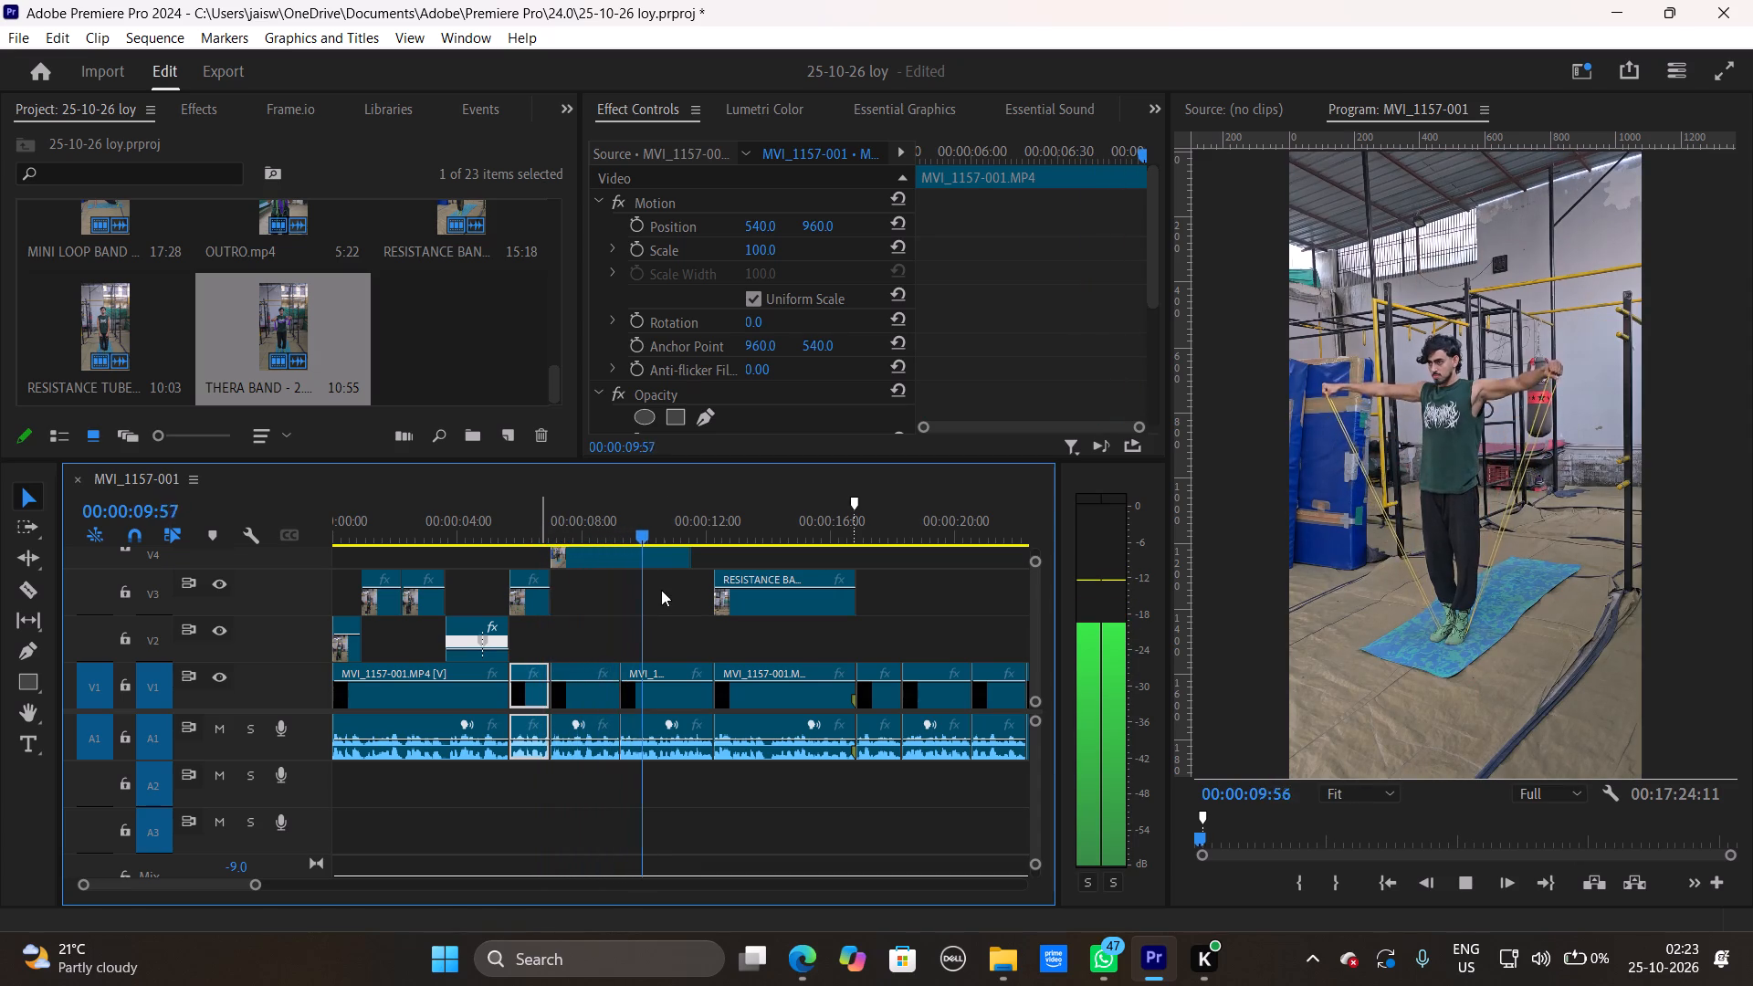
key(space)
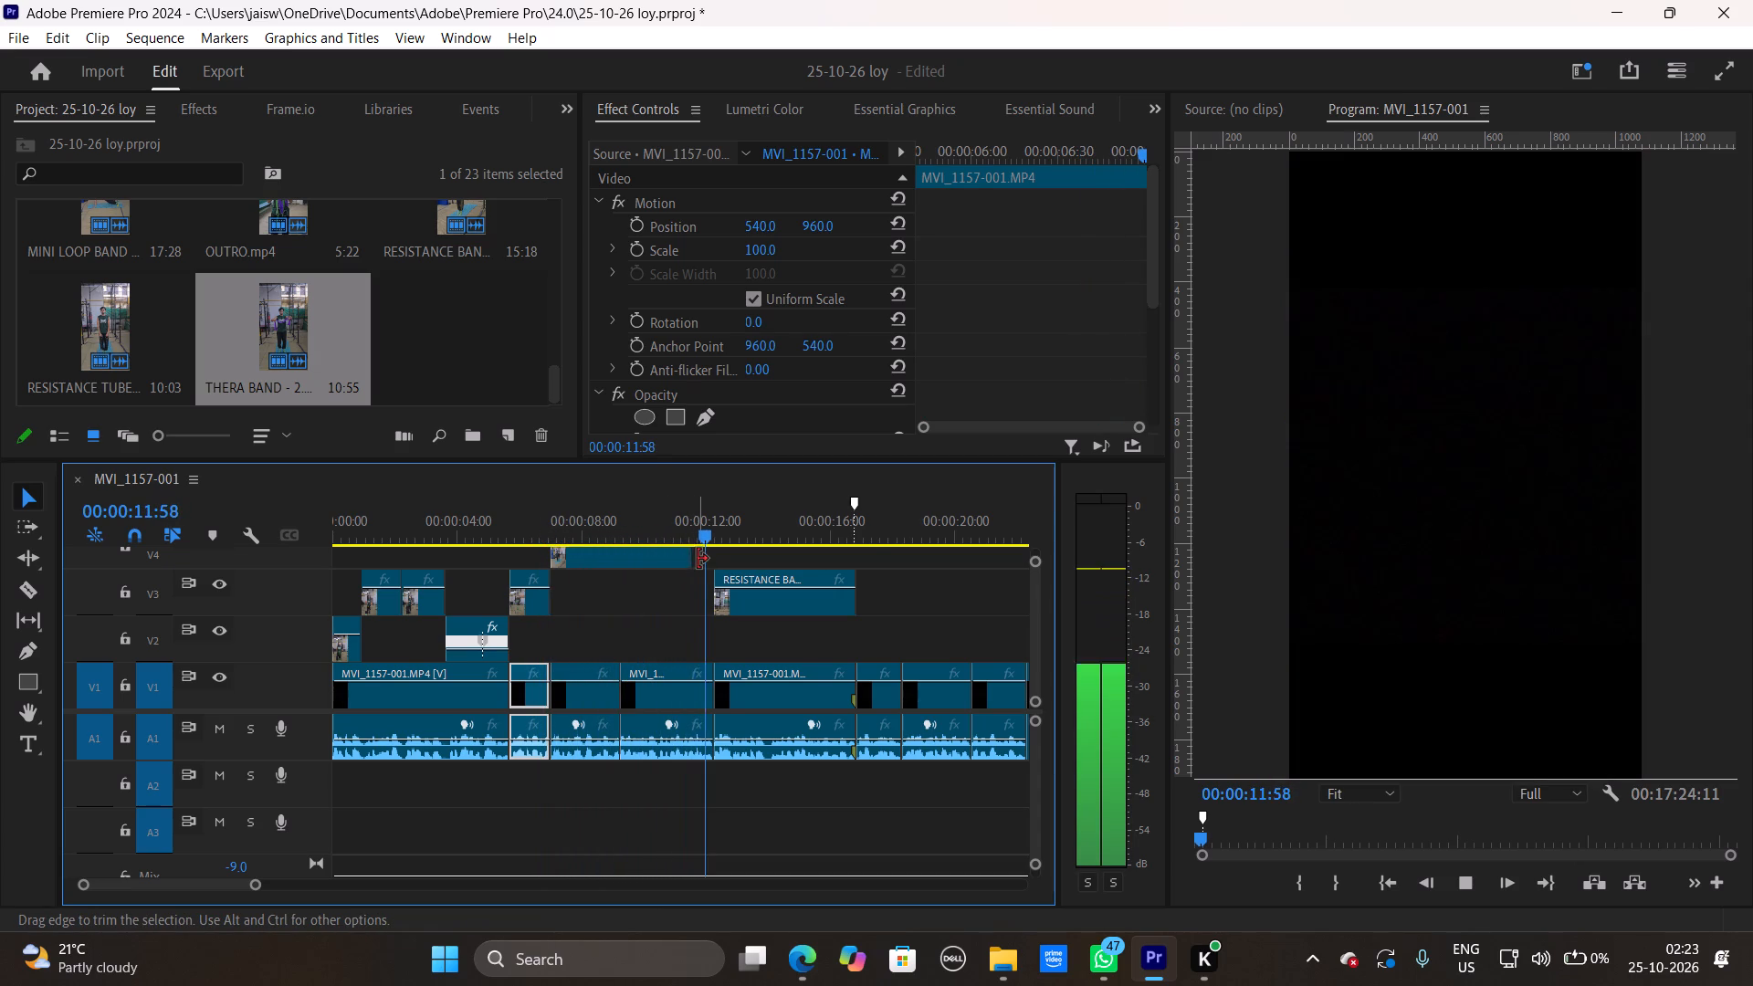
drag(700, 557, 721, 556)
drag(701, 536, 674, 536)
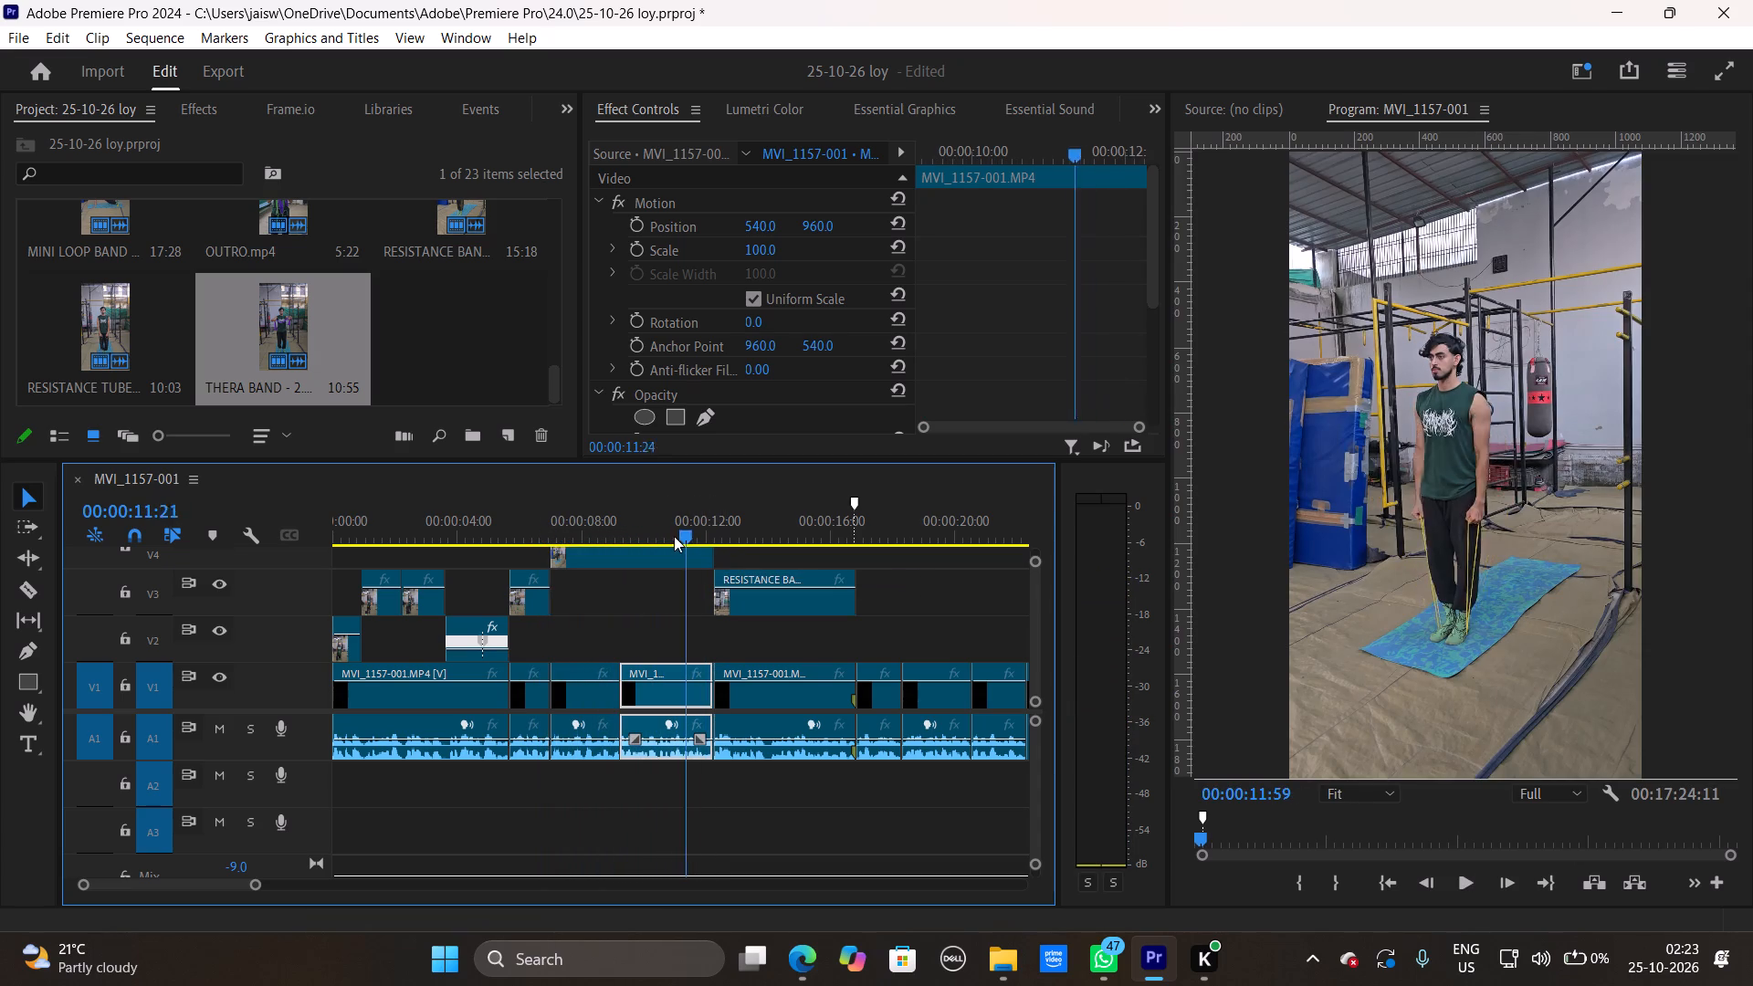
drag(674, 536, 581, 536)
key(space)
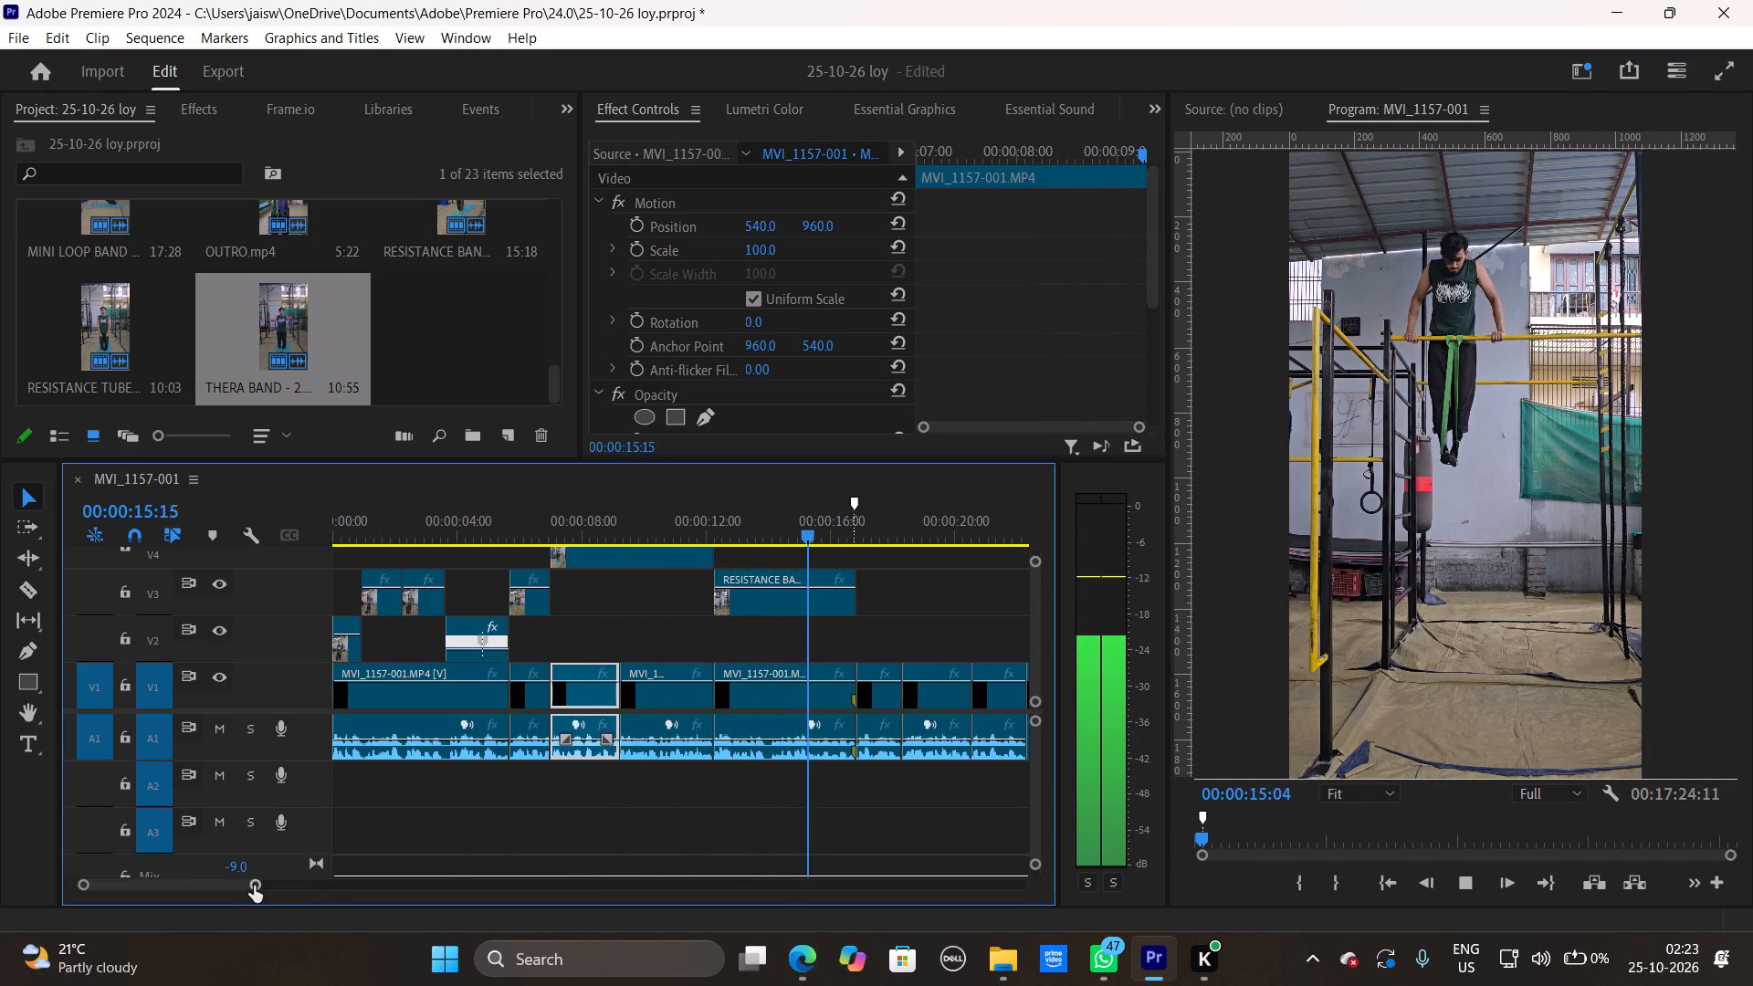
Move RESISTANCE BAND - 2.mp4 from V3 past the voice-over's end to V4 at 00:00:16:42.
drag(254, 886, 286, 886)
key(space)
drag(288, 886, 307, 886)
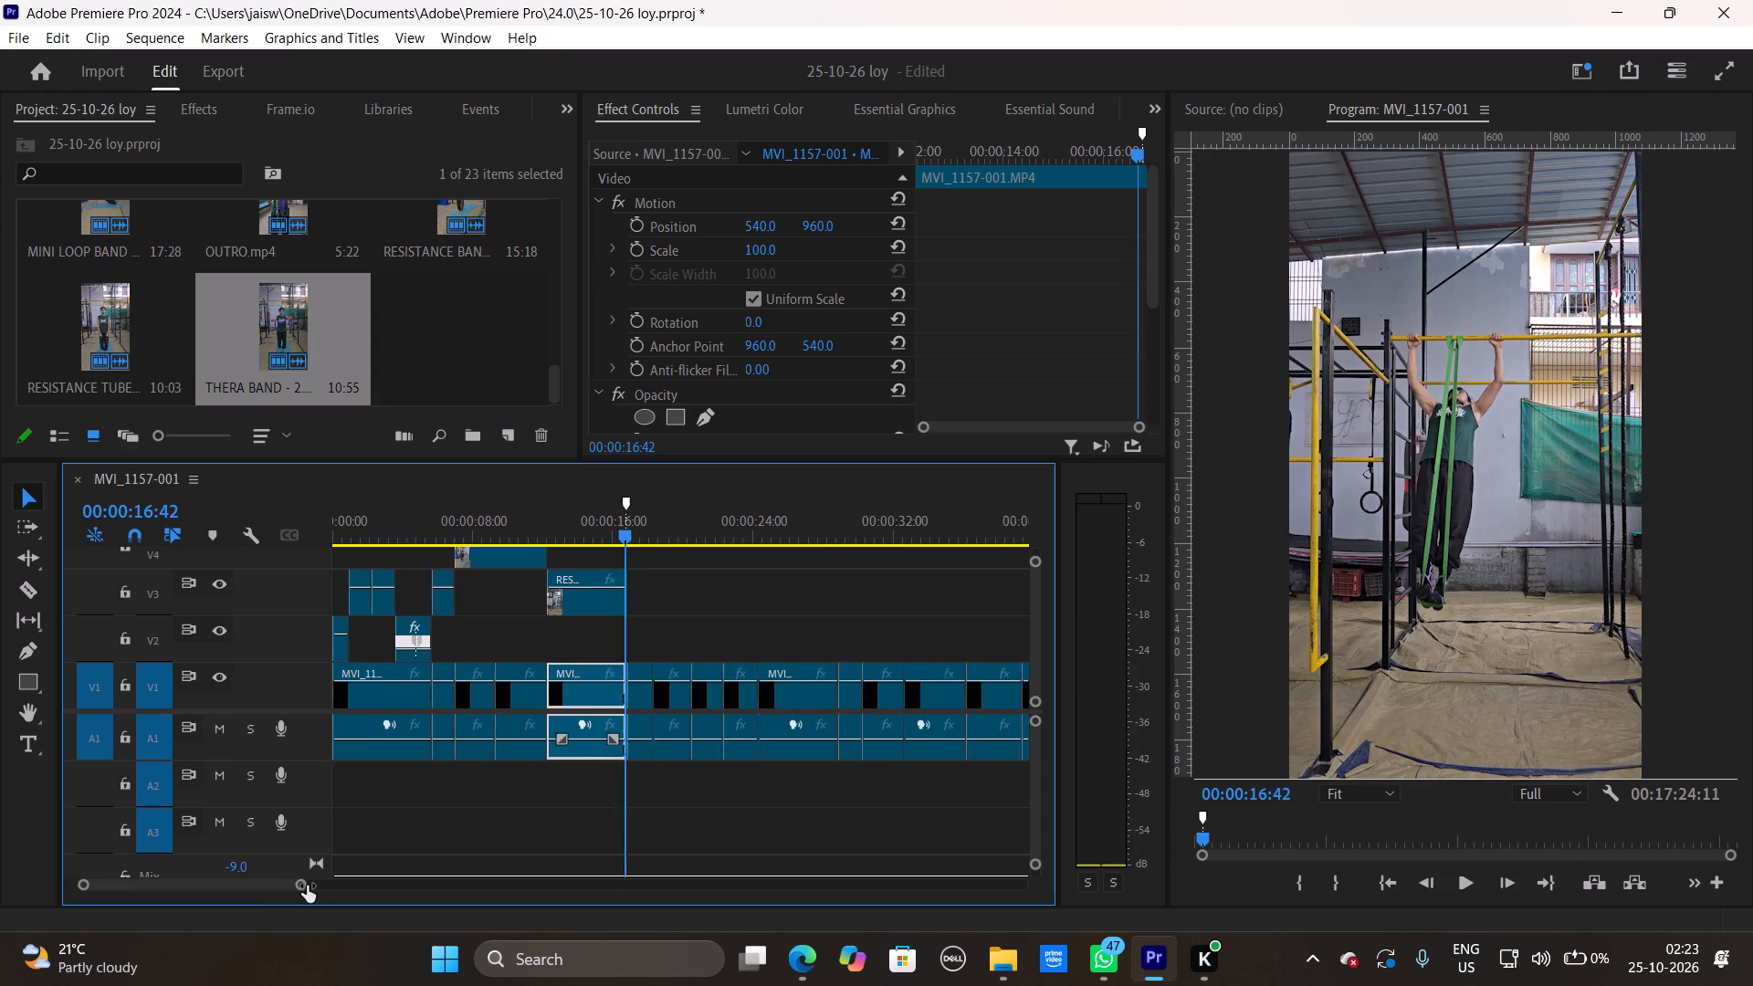
drag(307, 886, 395, 886)
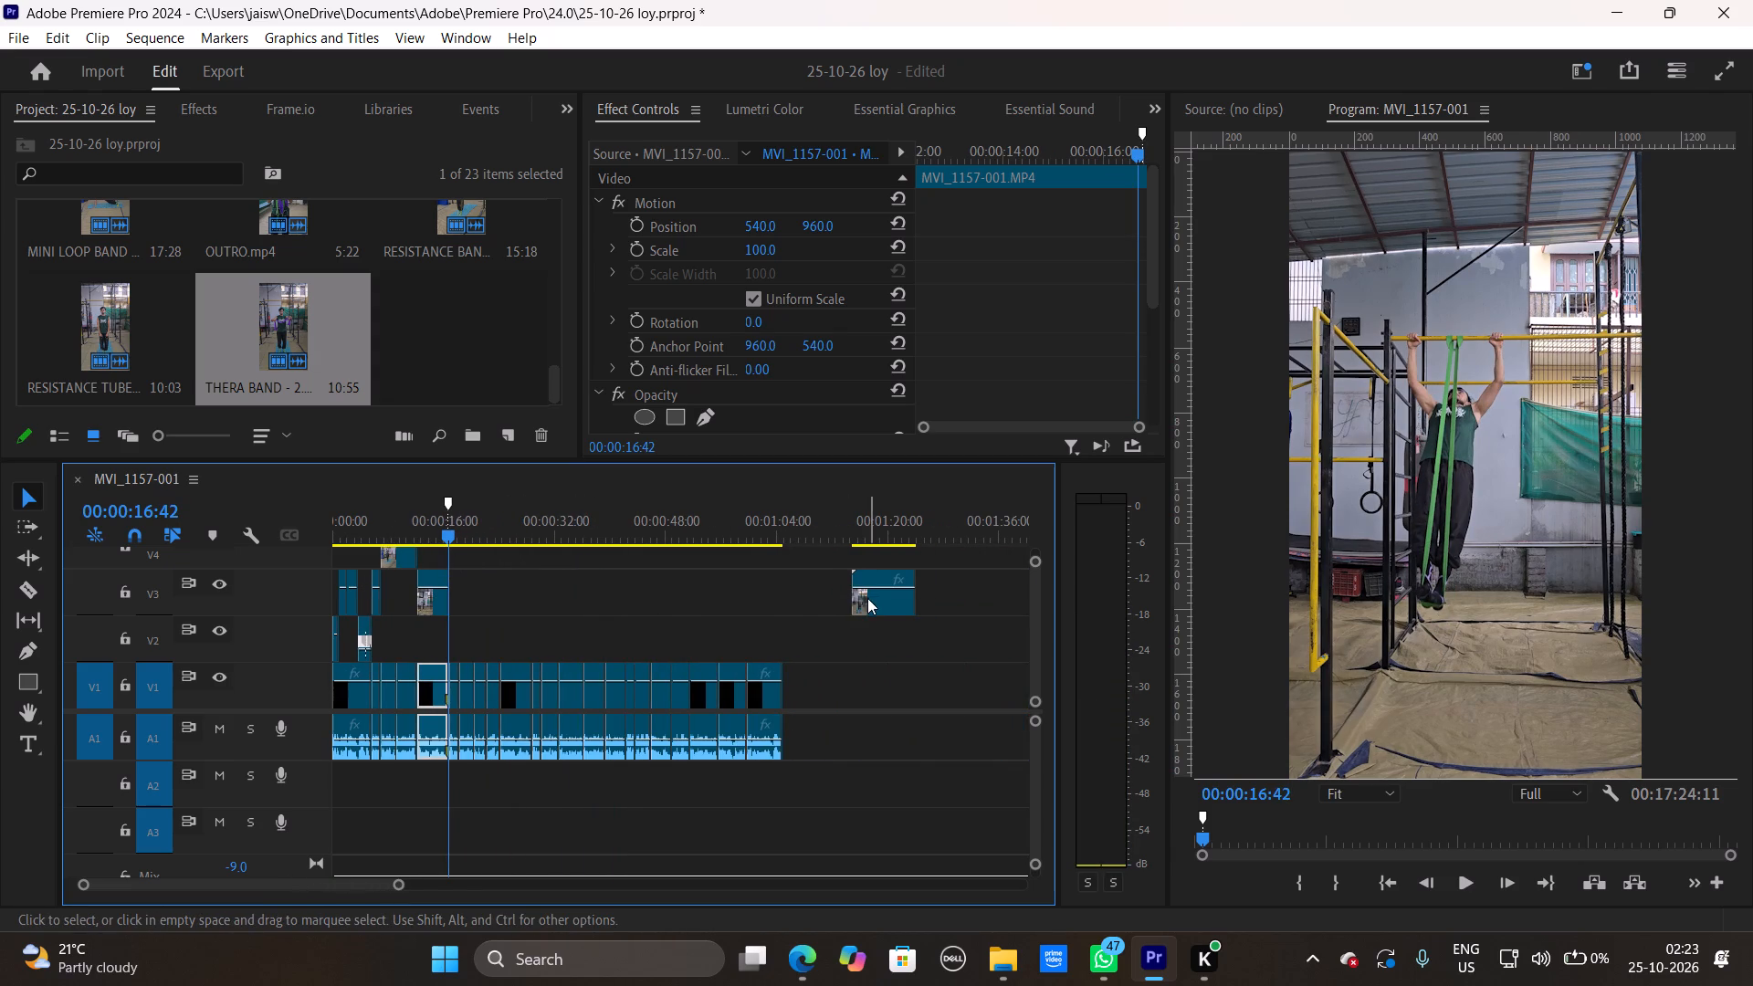
drag(867, 598, 468, 549)
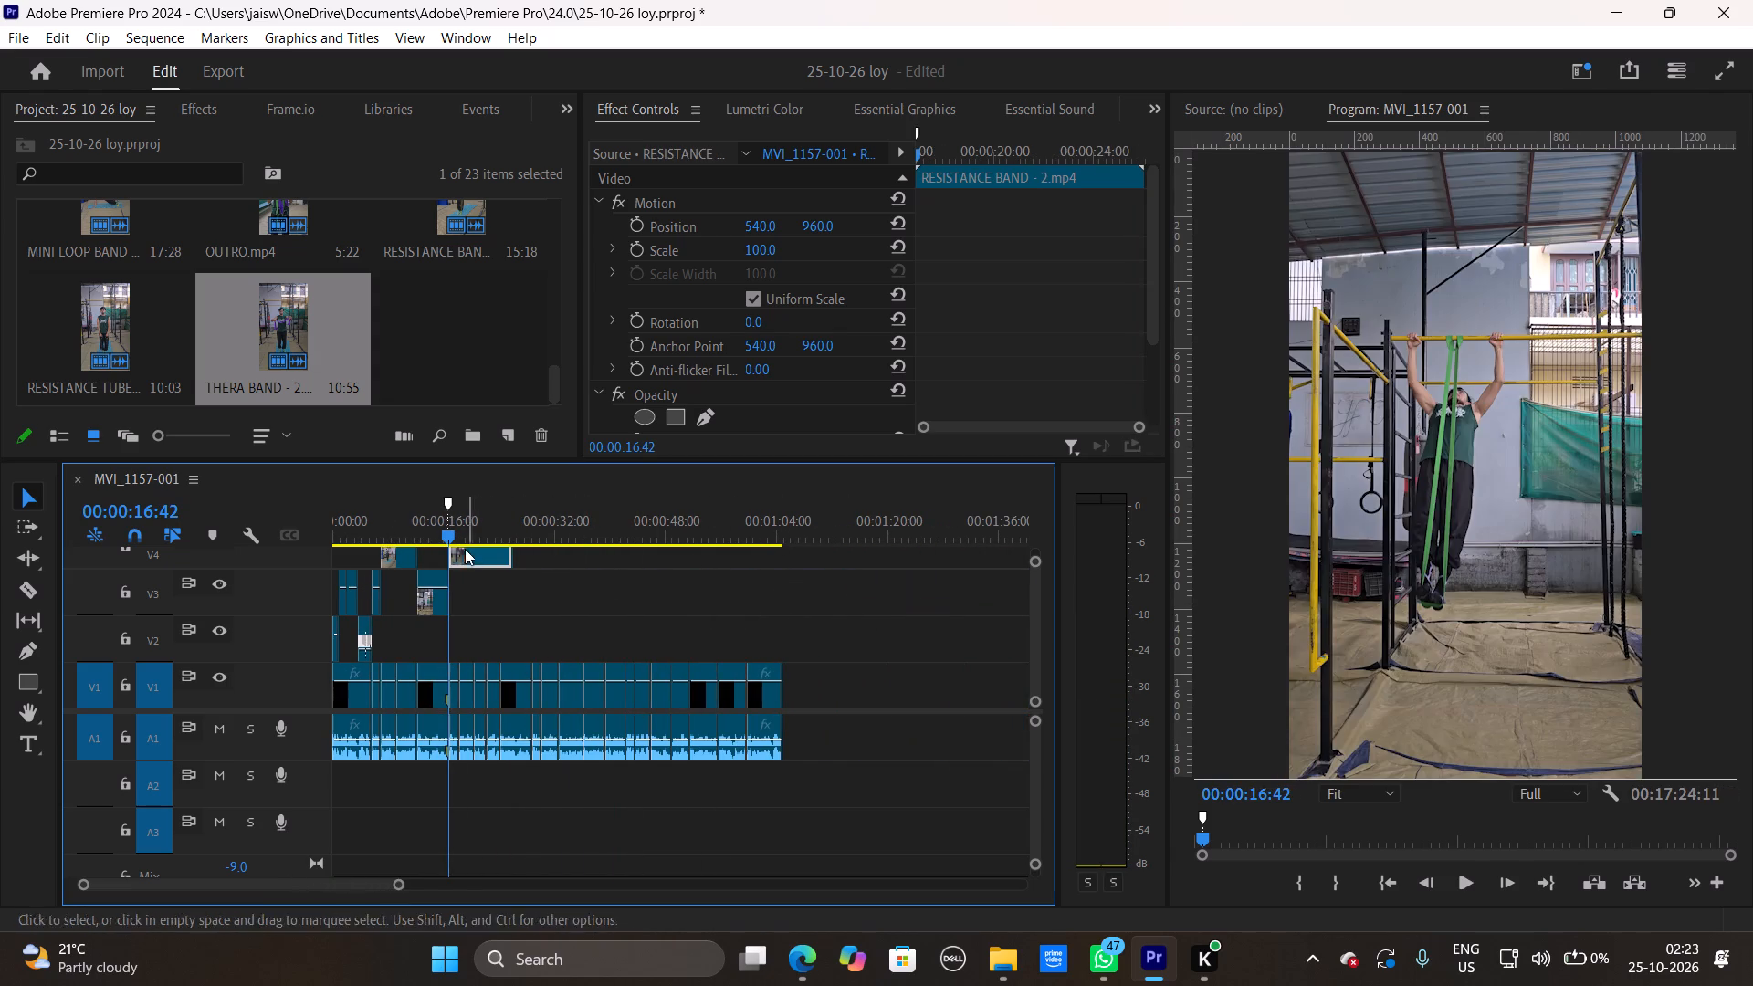
Play the voice-over around 00:00:08, and trim the end of RESISTANCE BAND - 1.mp4 on V4 to the V1 cut at about 00:00:09.
drag(453, 520, 392, 523)
key(space)
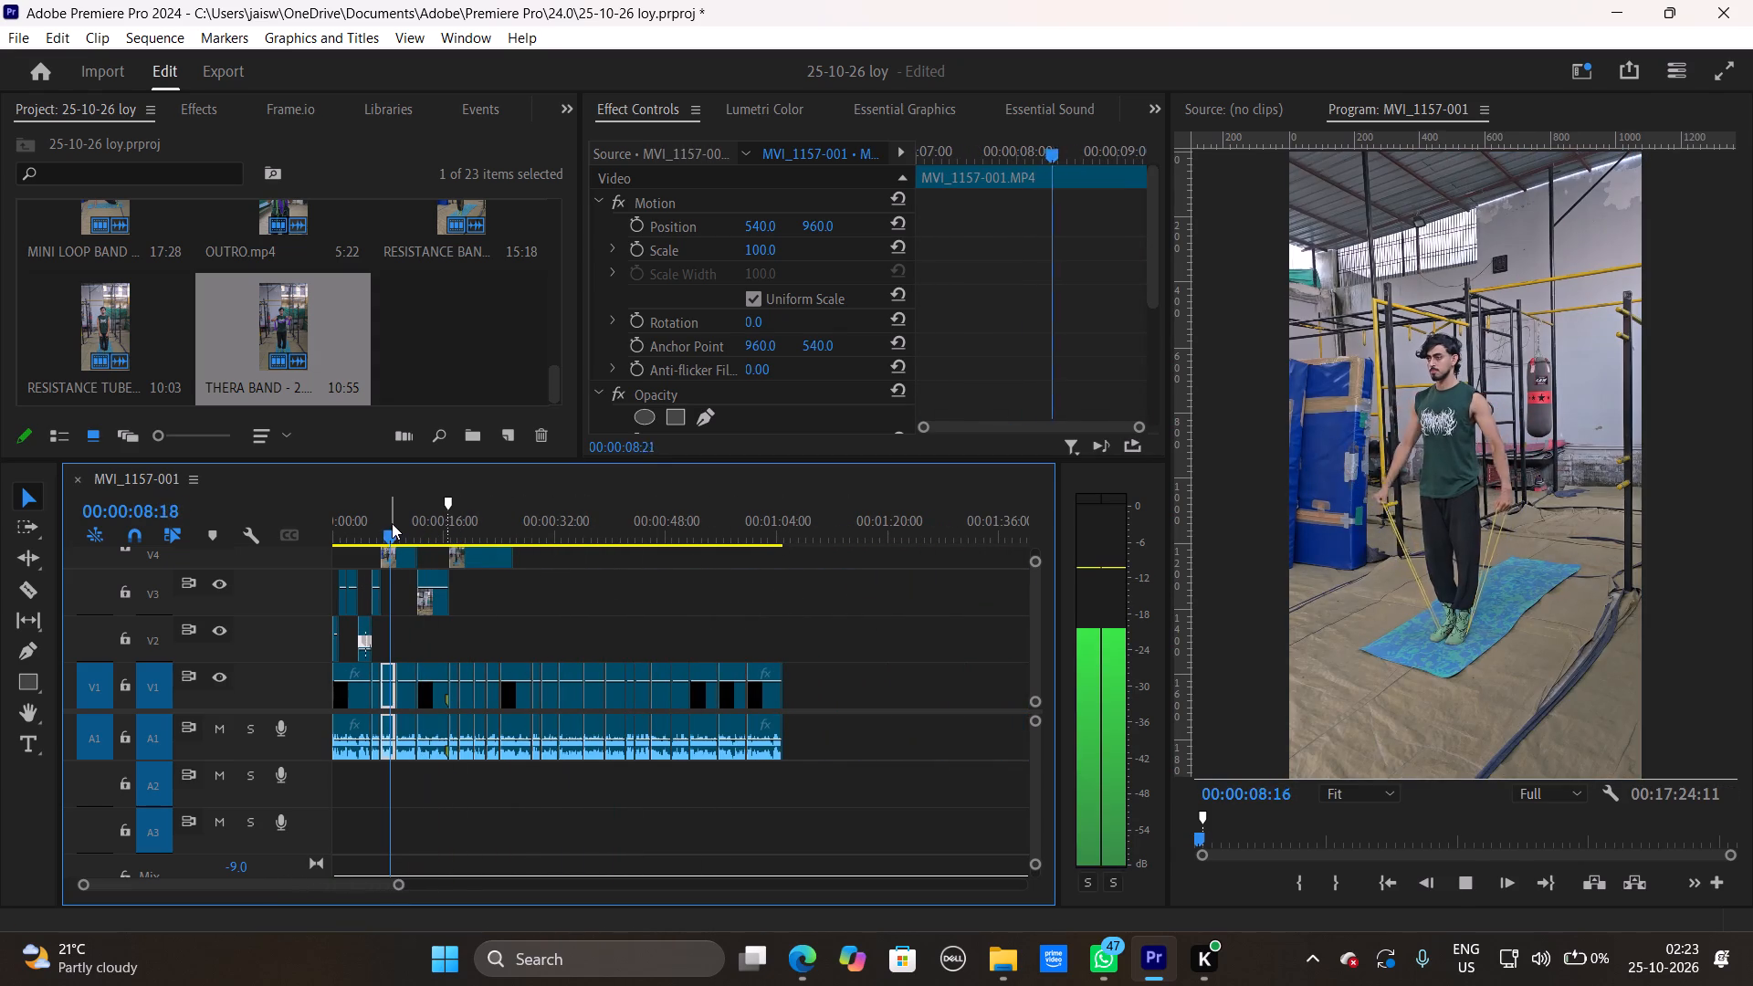
key(space)
drag(401, 887, 335, 883)
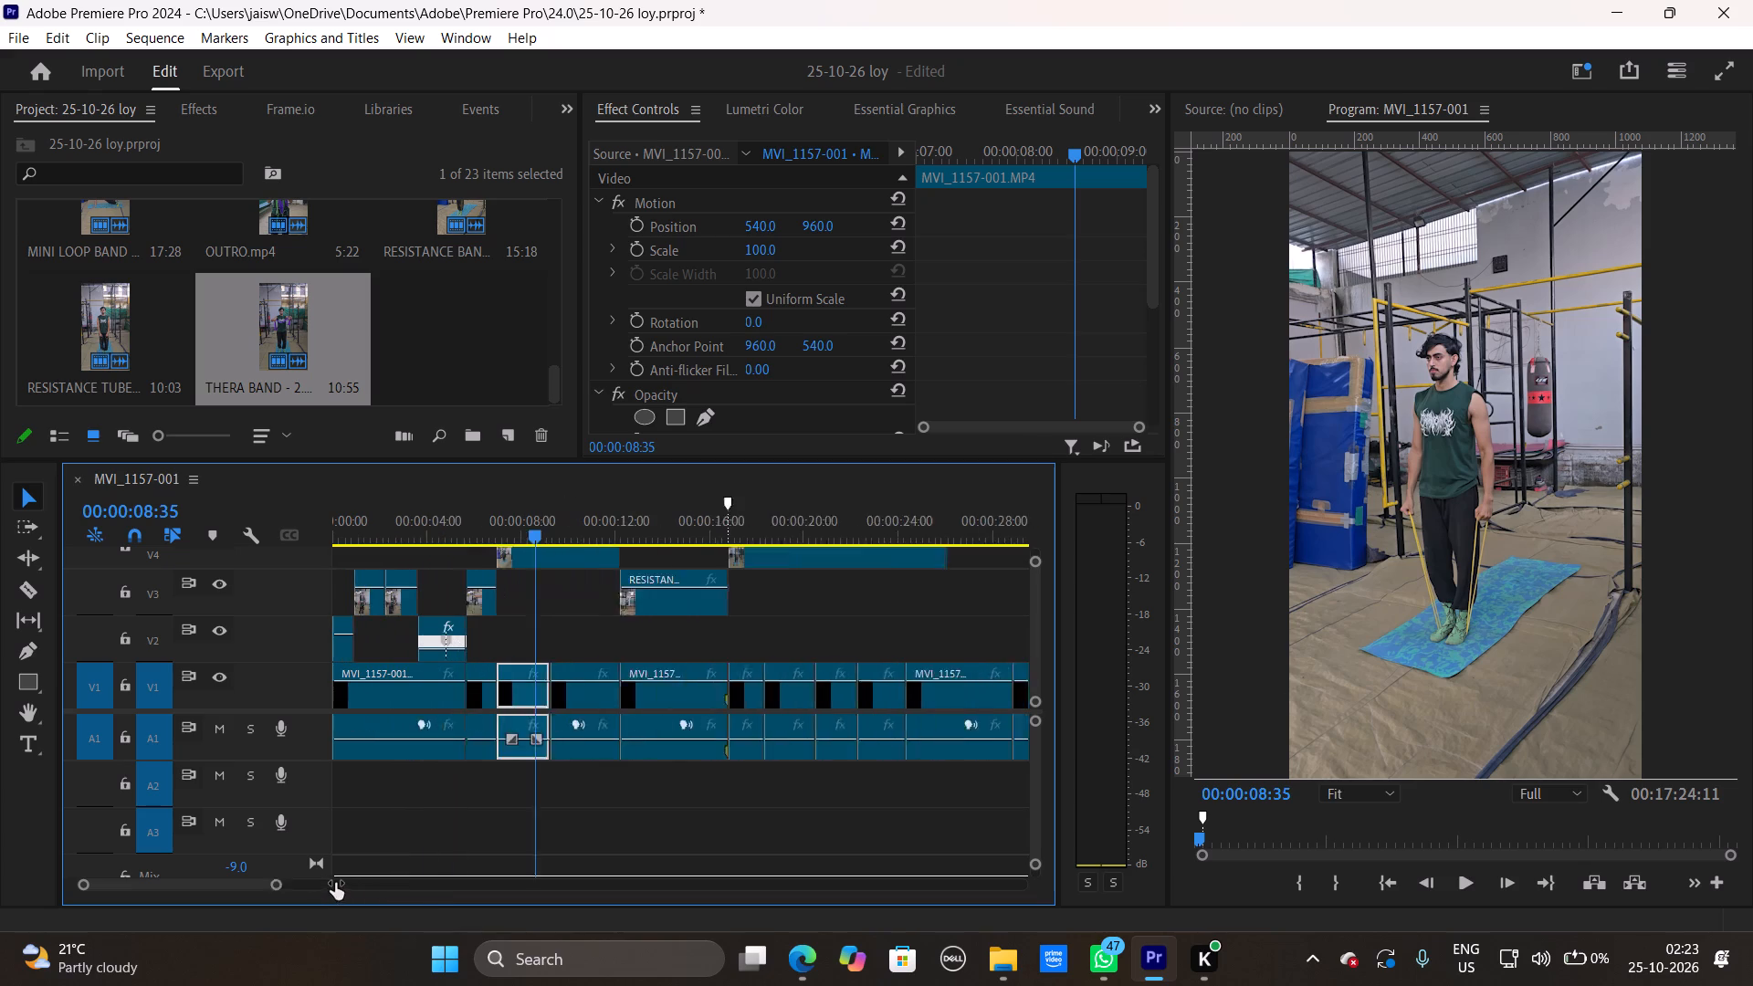
drag(335, 883, 329, 883)
drag(713, 560, 639, 558)
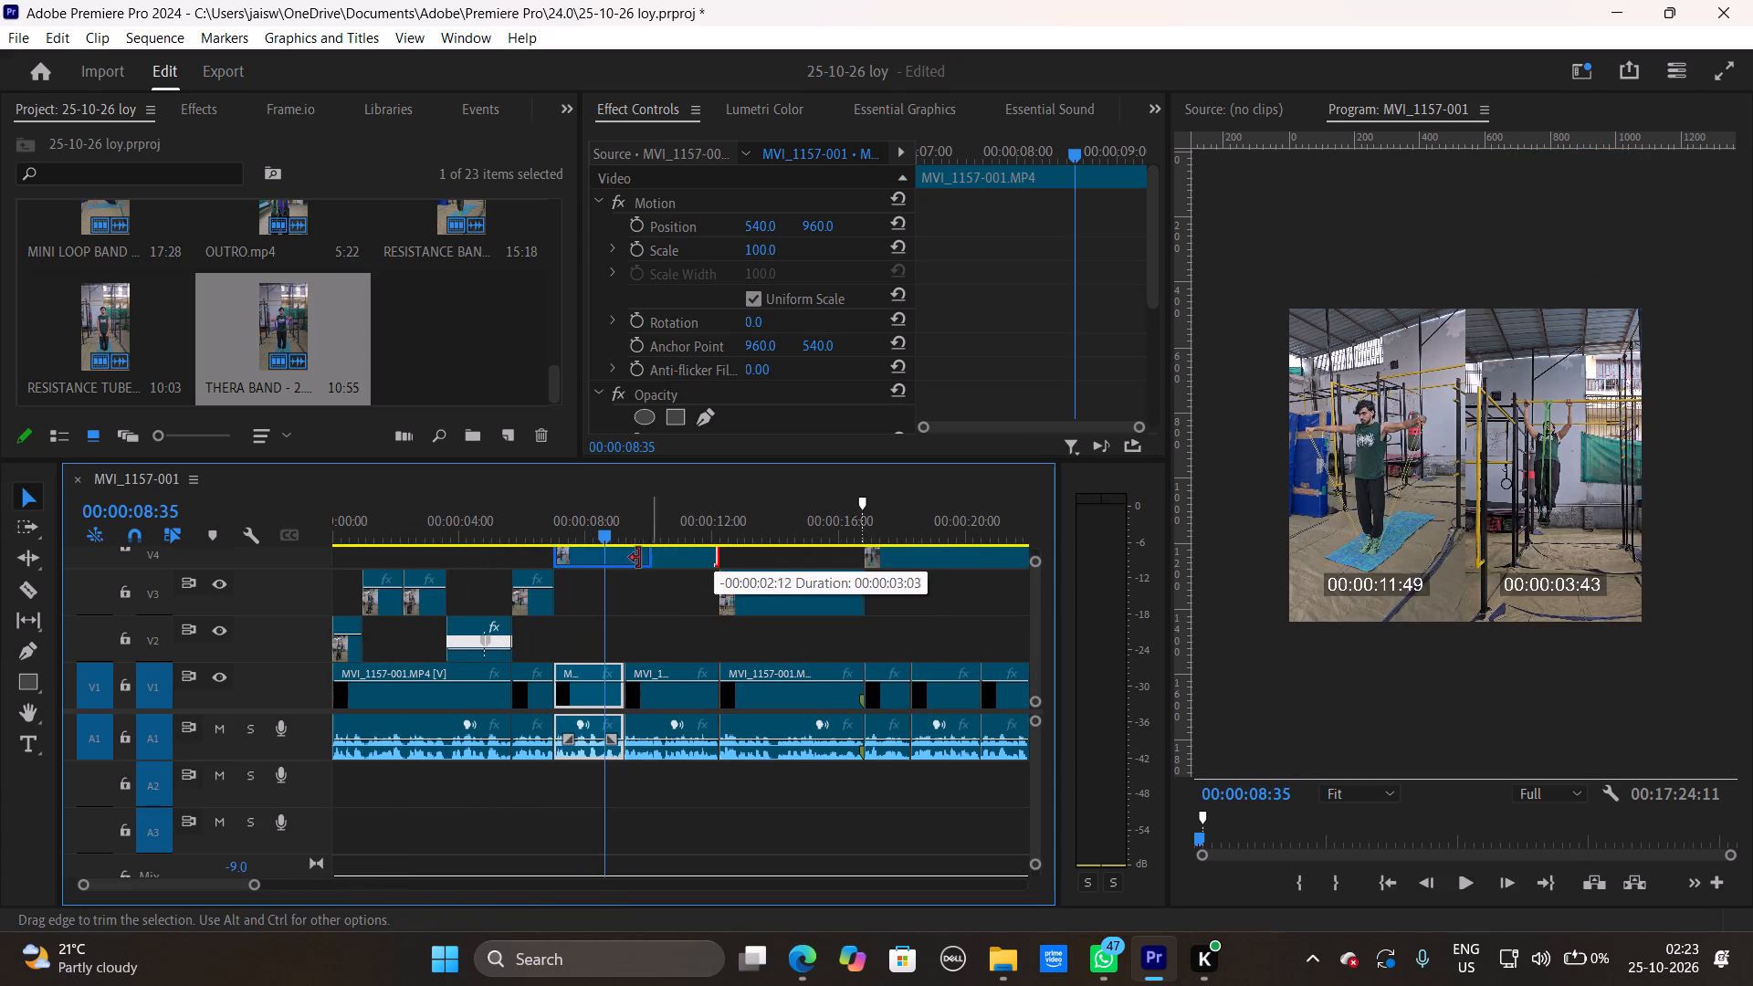
drag(639, 558, 625, 558)
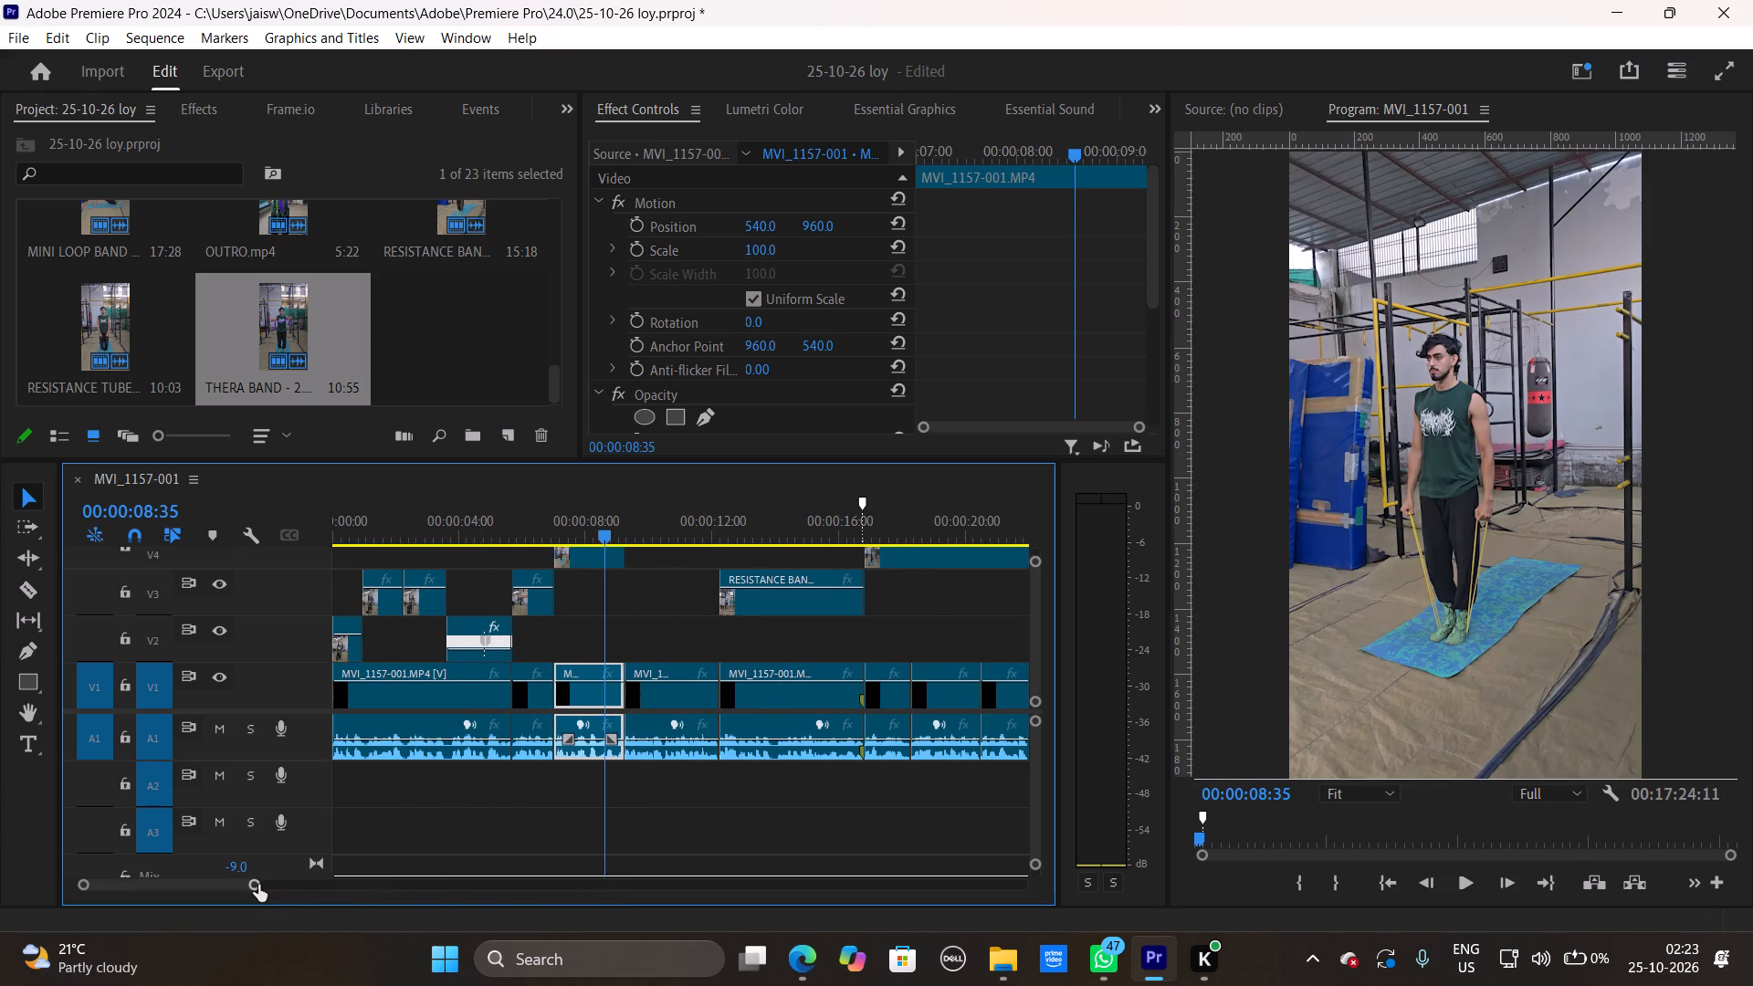
Move RESISTANCE BAND - 2.mp4 on V4 directly after RESISTANCE BAND - 1.mp4, and trim its end to the start of RESISTANCE BAND - 3.mp4.
drag(254, 882, 272, 882)
drag(845, 561, 798, 561)
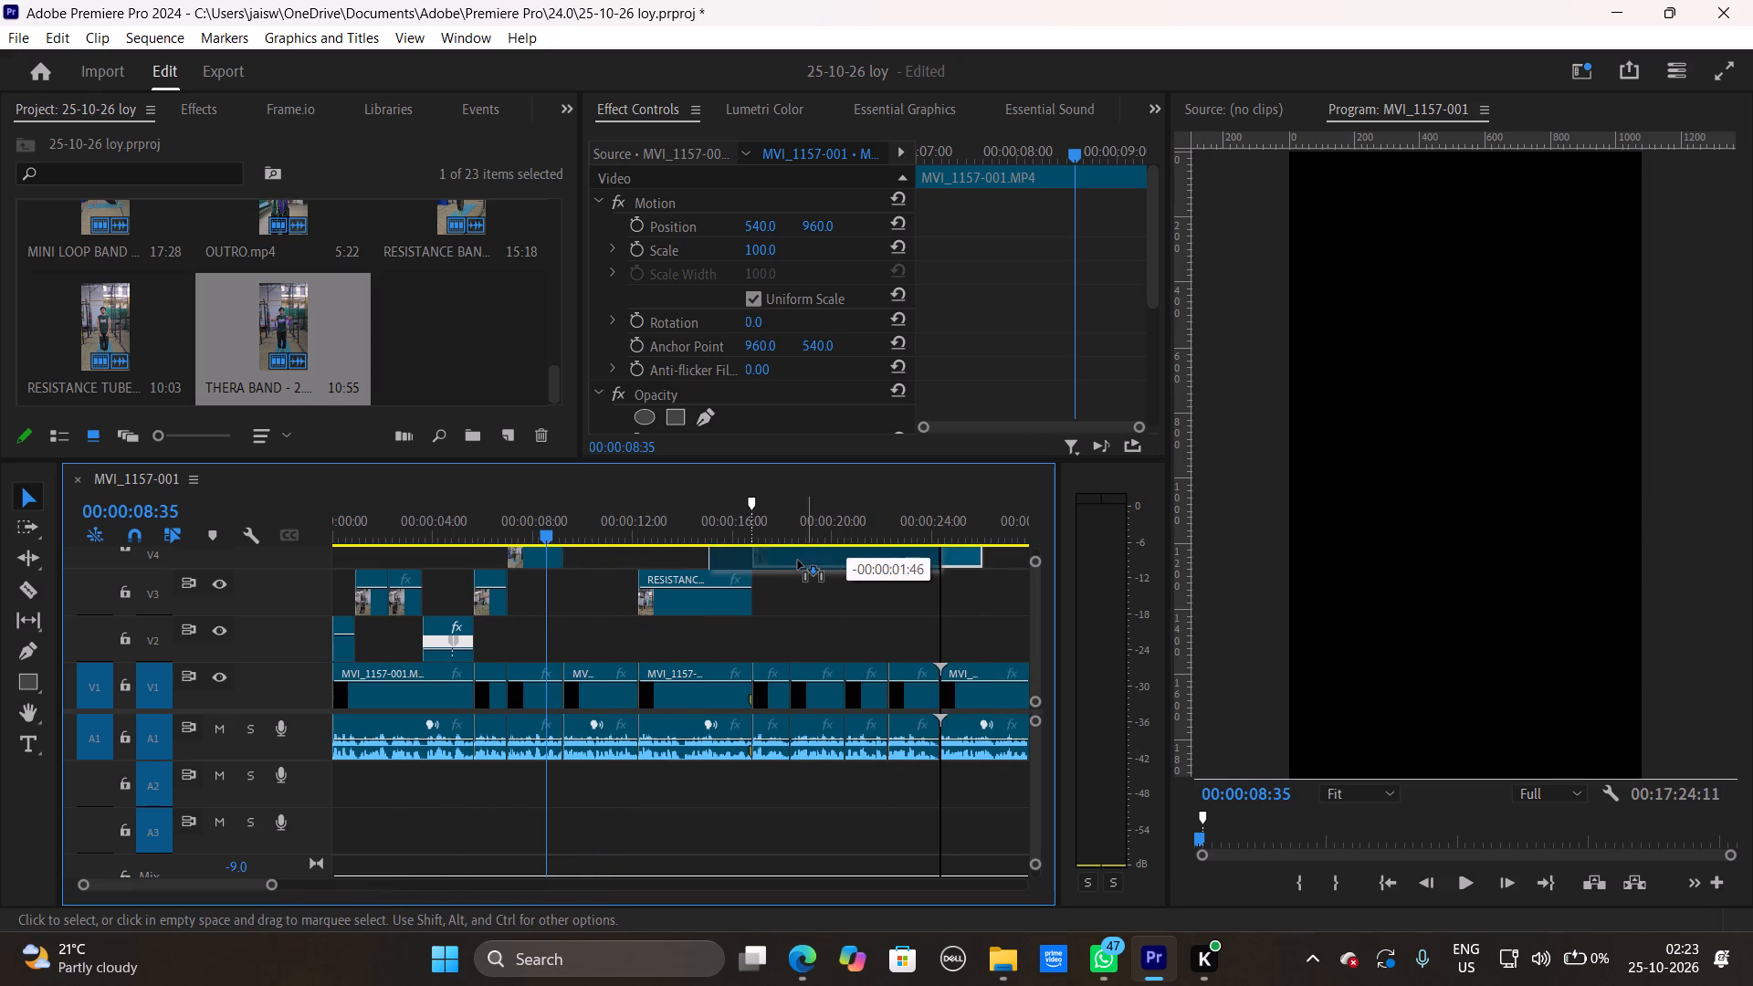
drag(798, 561, 667, 554)
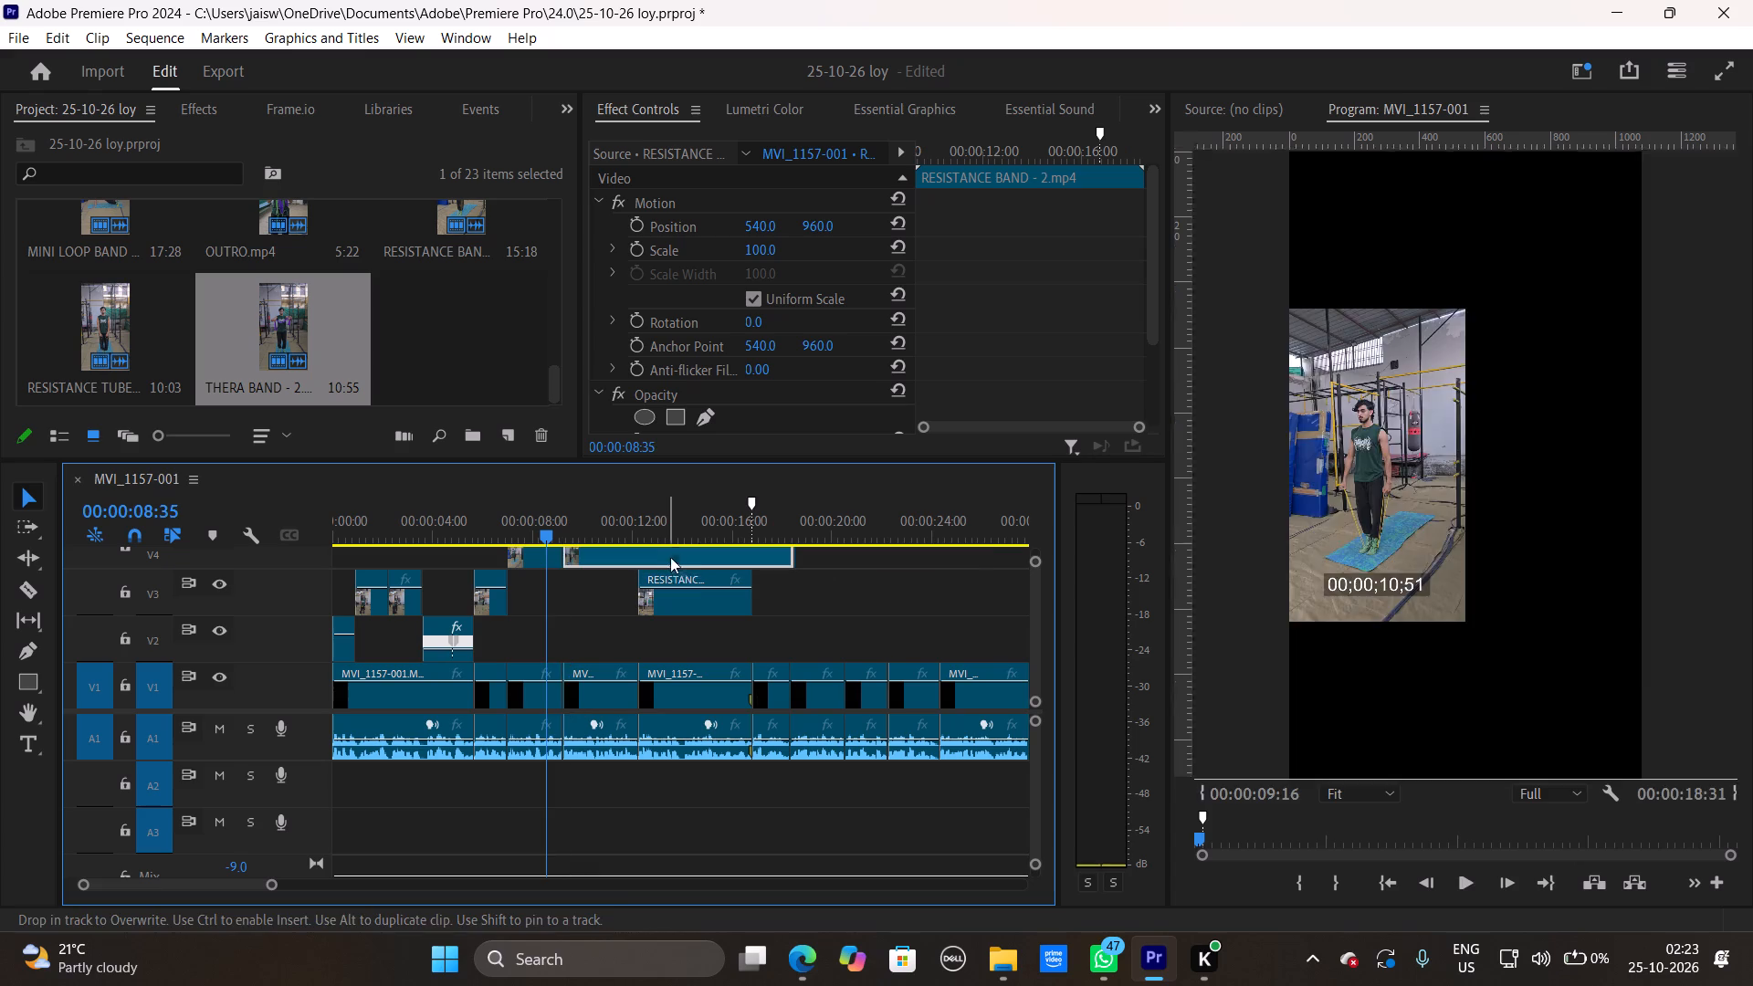
key(space)
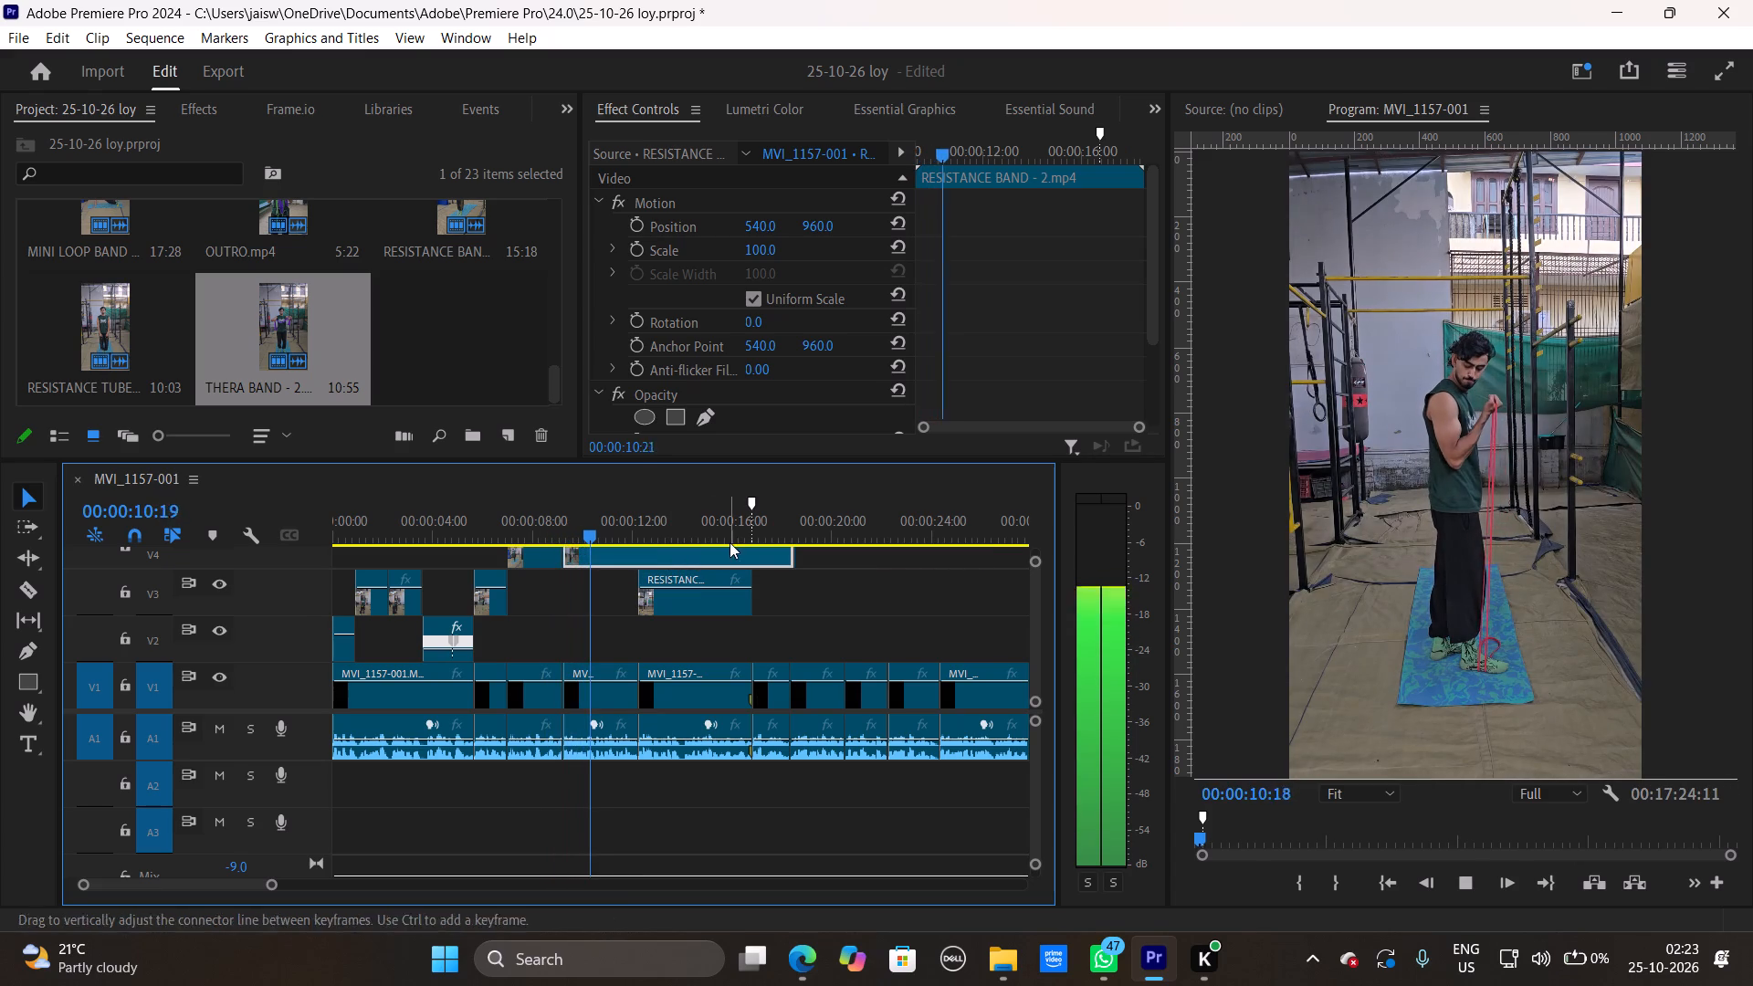
key(space)
drag(785, 561, 646, 549)
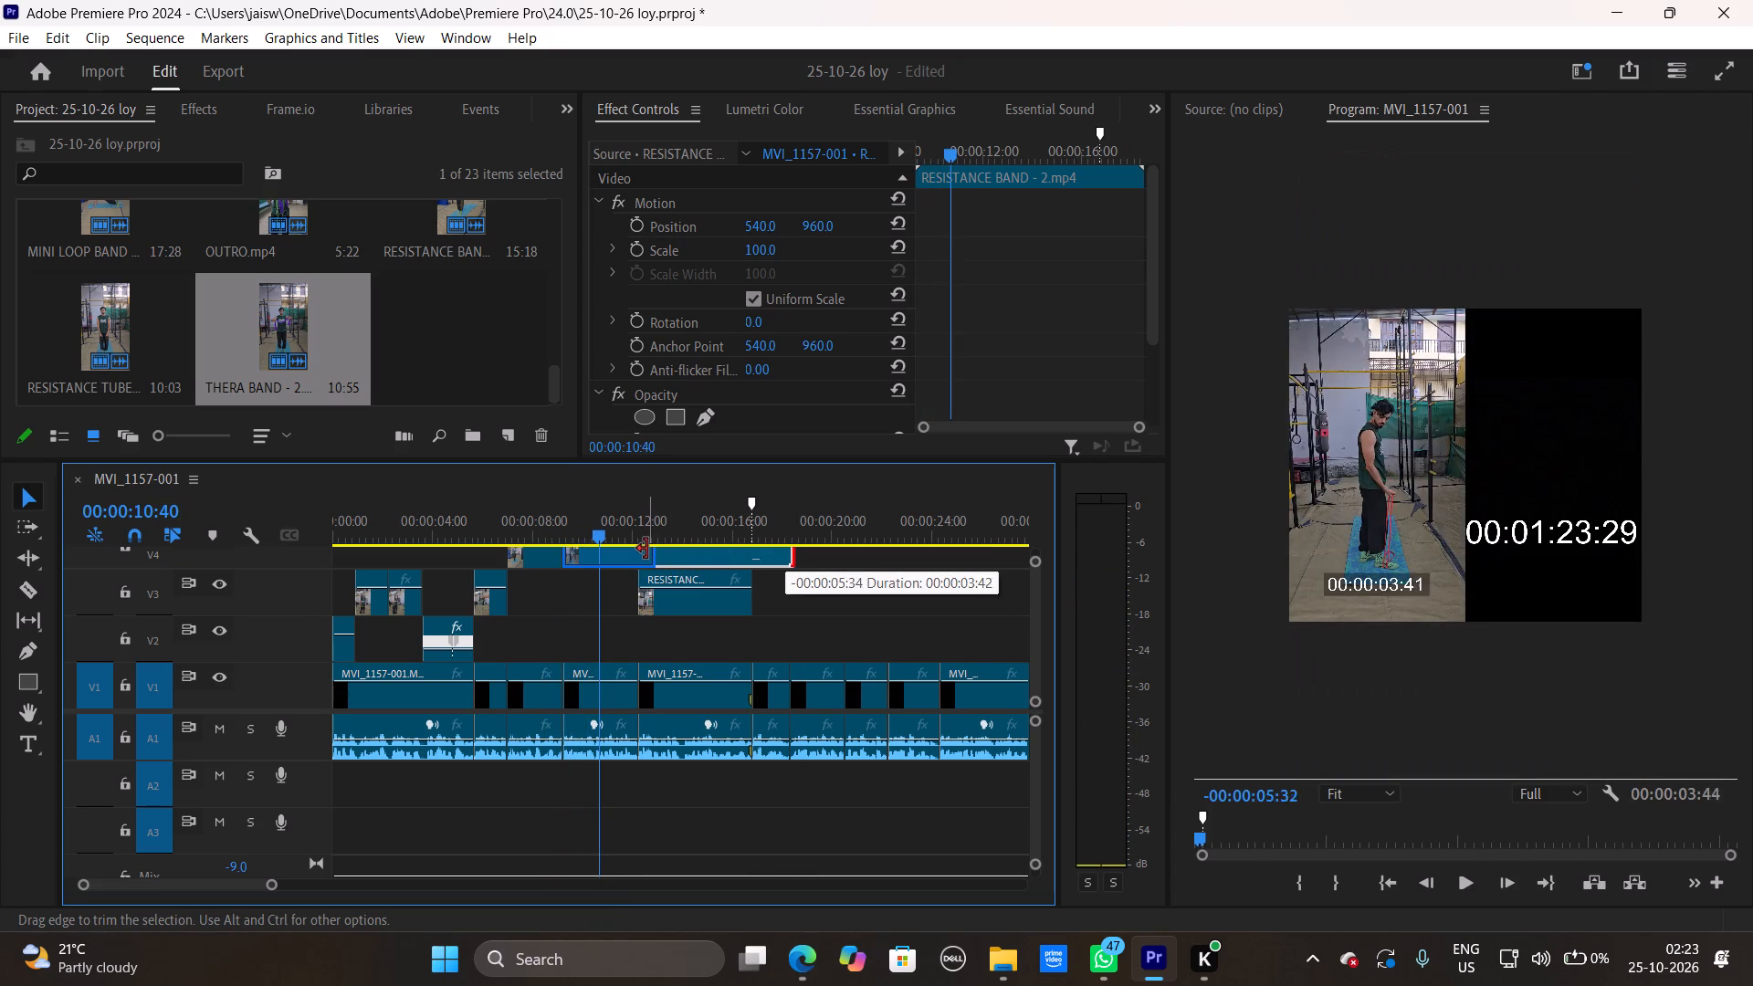
drag(646, 549, 634, 549)
Play RESISTANCE BAND - 2.mp4 on V4, trim its start to 00:00:10:13, and shift it back against RESISTANCE BAND - 1.mp4.
drag(608, 532, 550, 533)
key(space)
key(space)
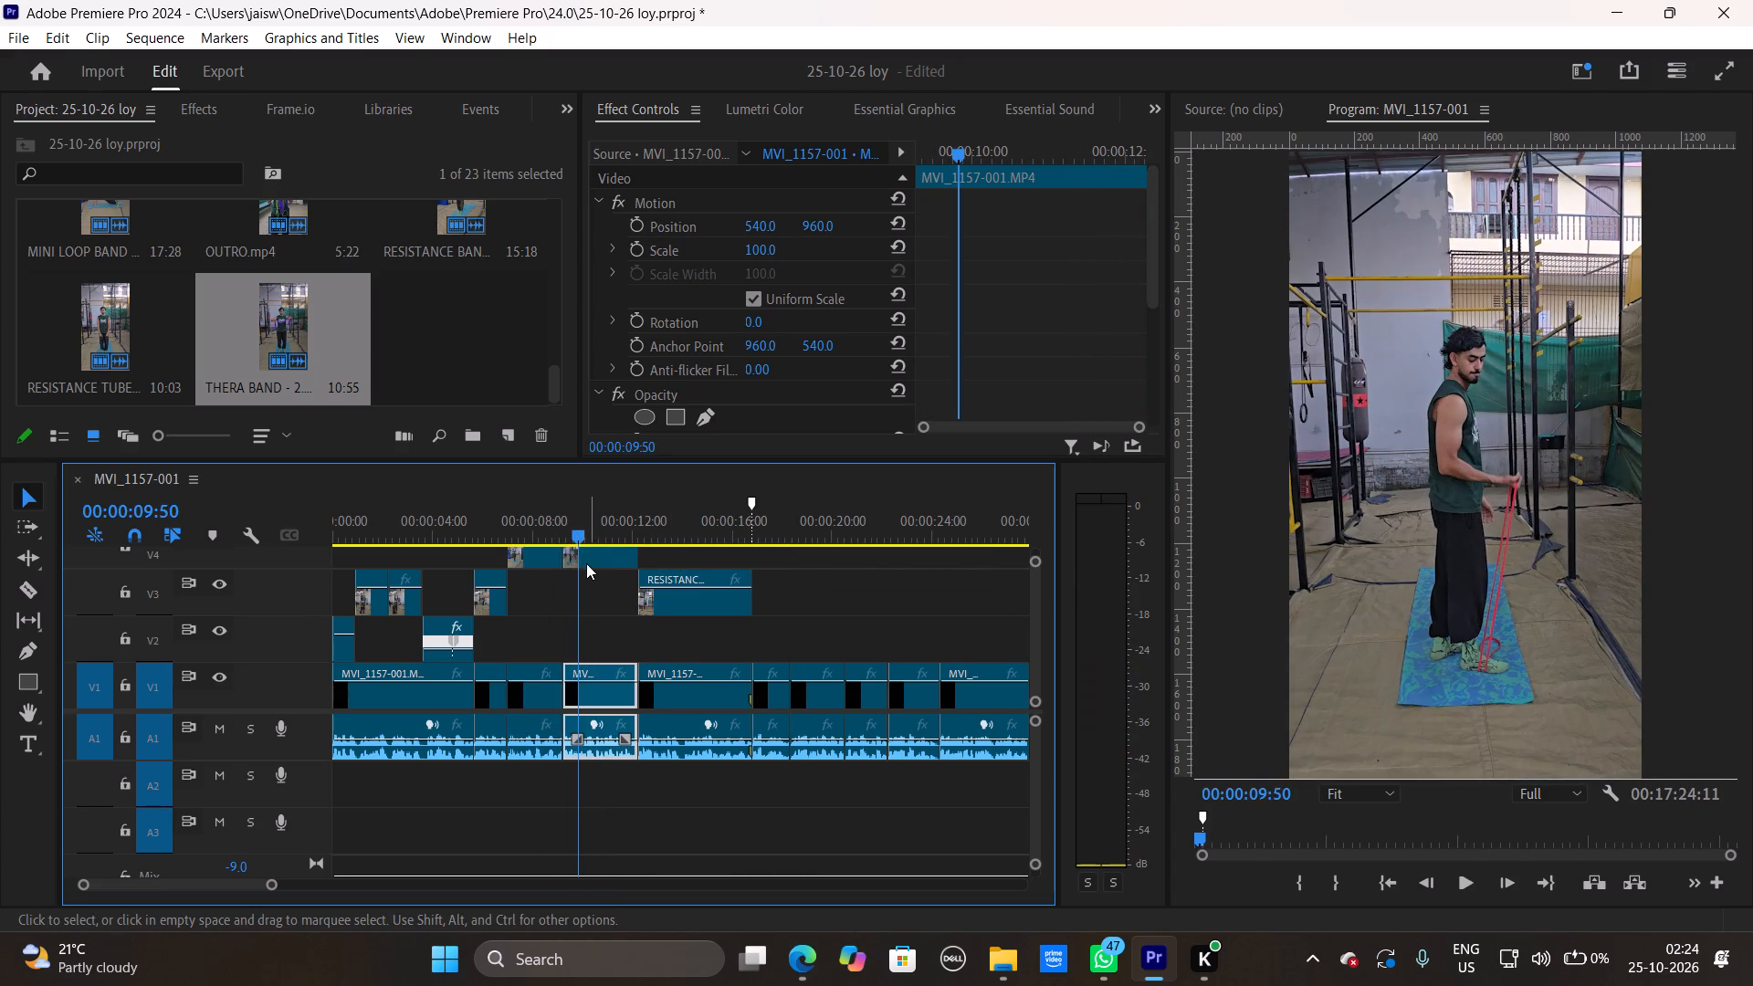
key(space)
key(space)
drag(571, 557, 587, 558)
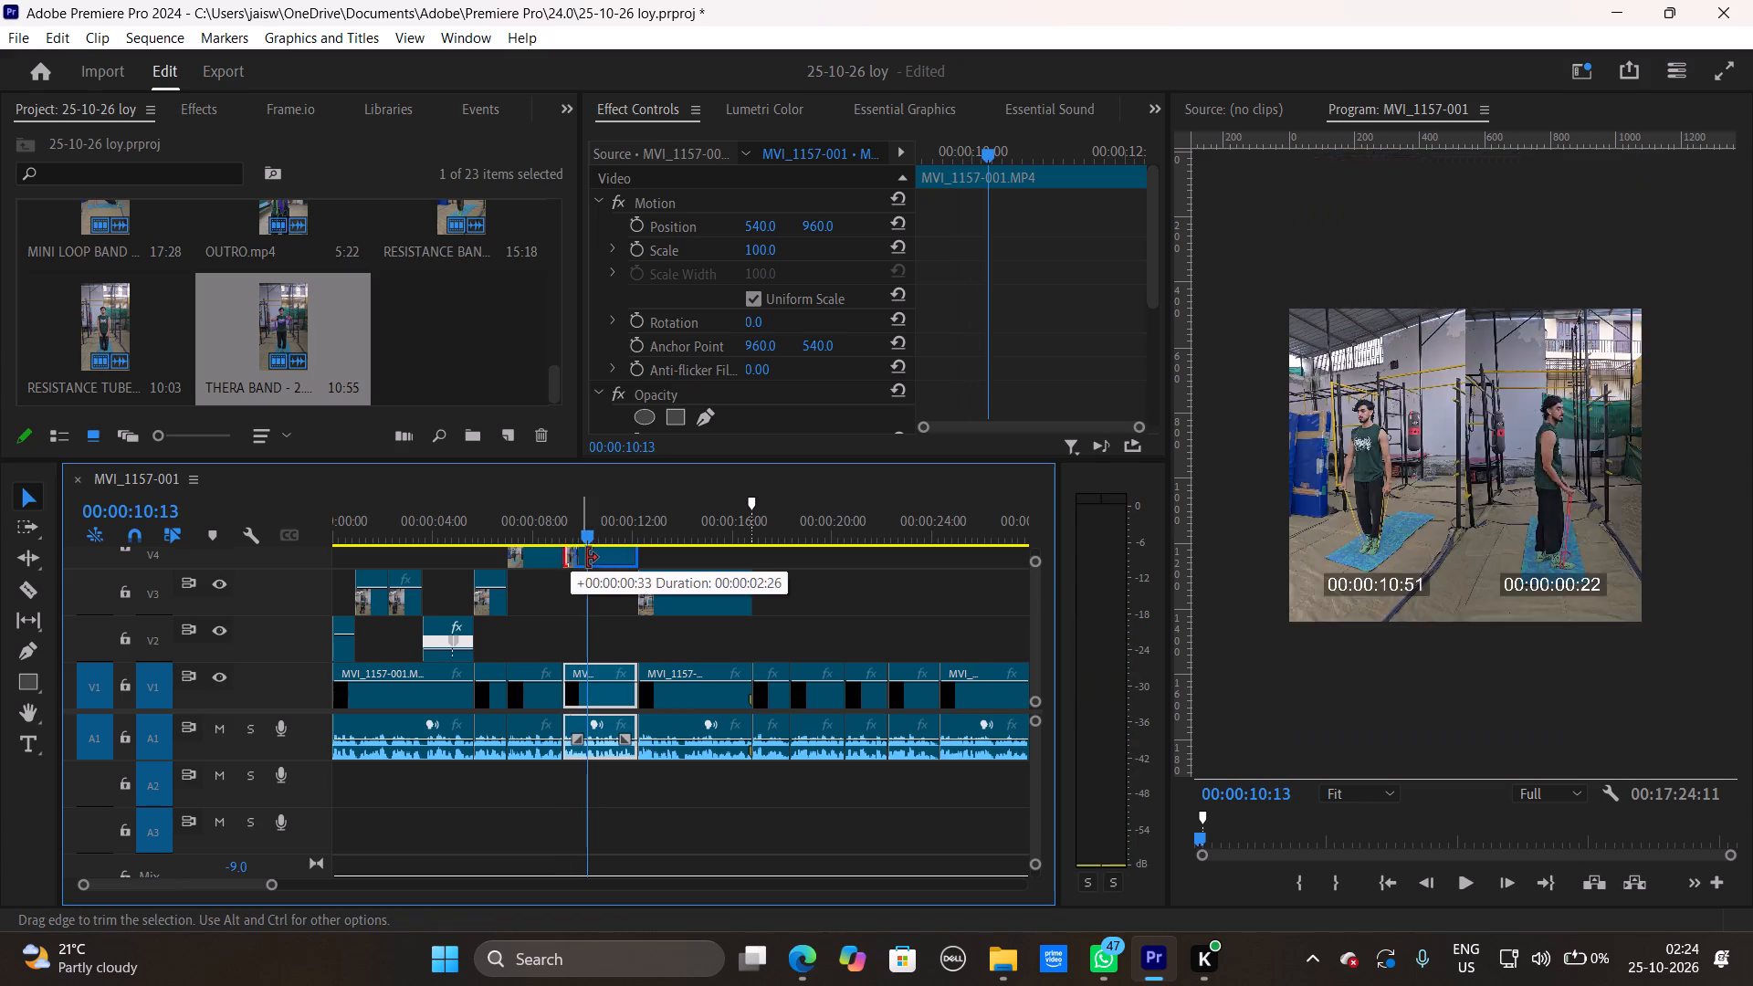
drag(587, 558, 588, 559)
drag(608, 554, 591, 554)
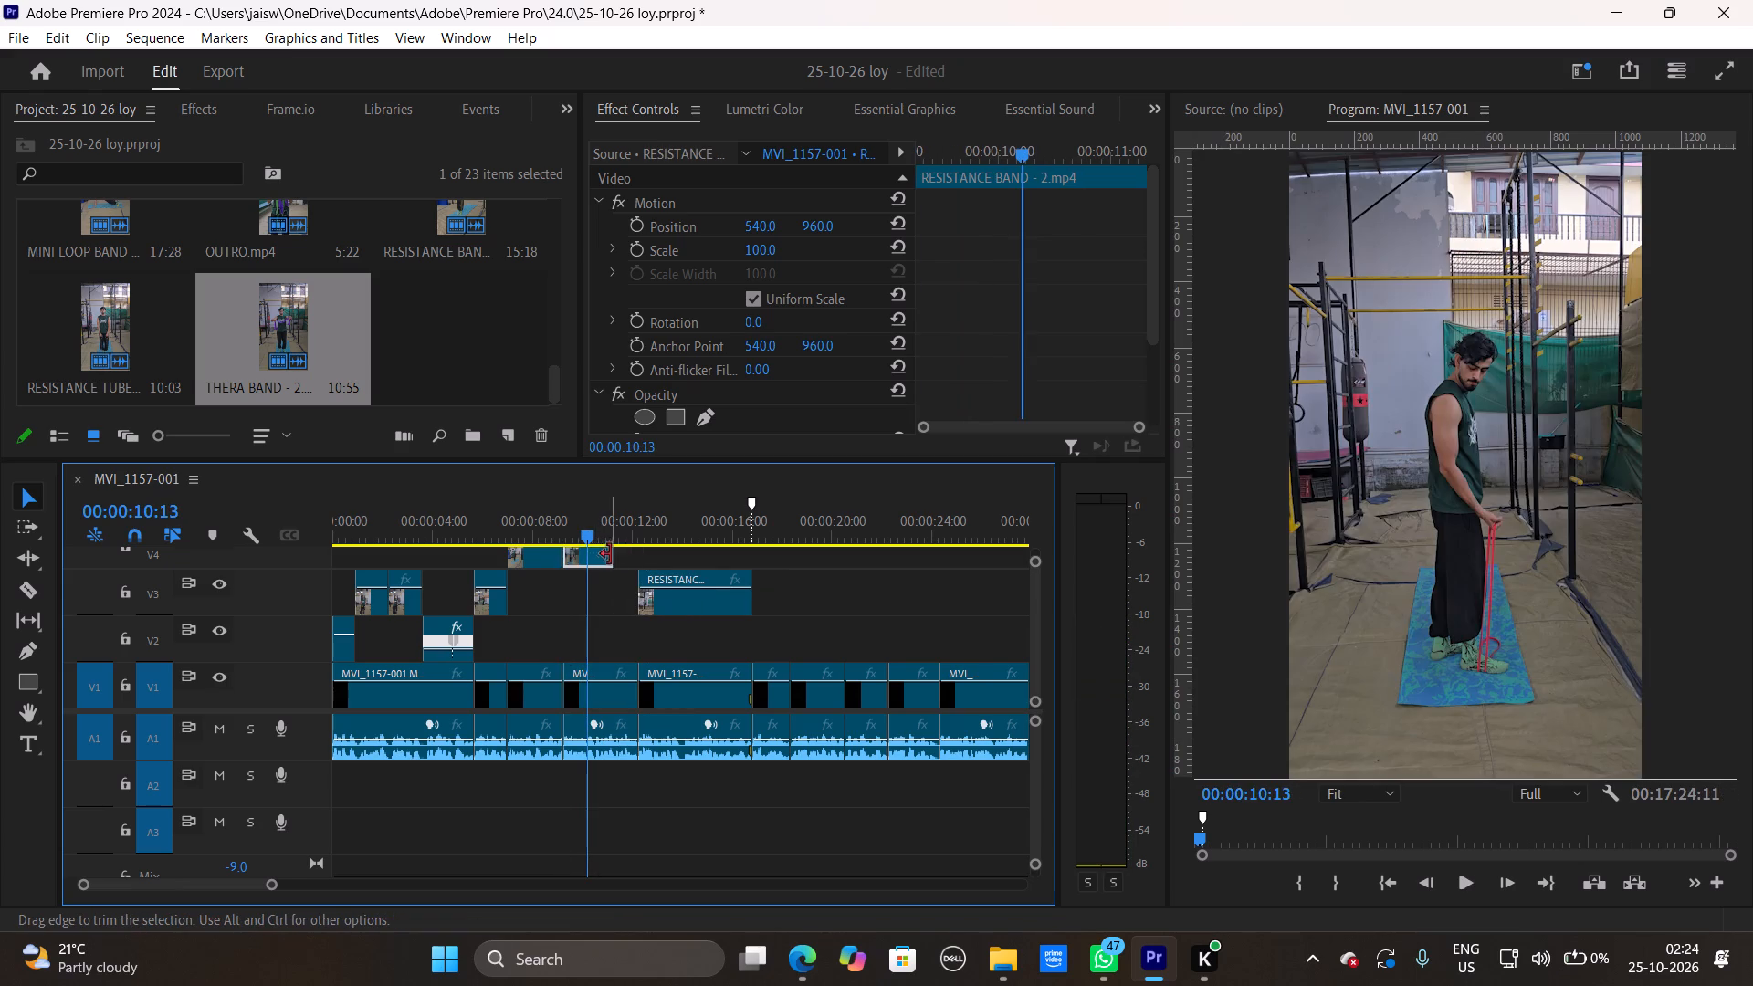
Extend the end of RESISTANCE BAND - 2.mp4 on V4 to the start of RESISTANCE BAND - 3.mp4, and play it back.
drag(622, 554, 650, 554)
key(space)
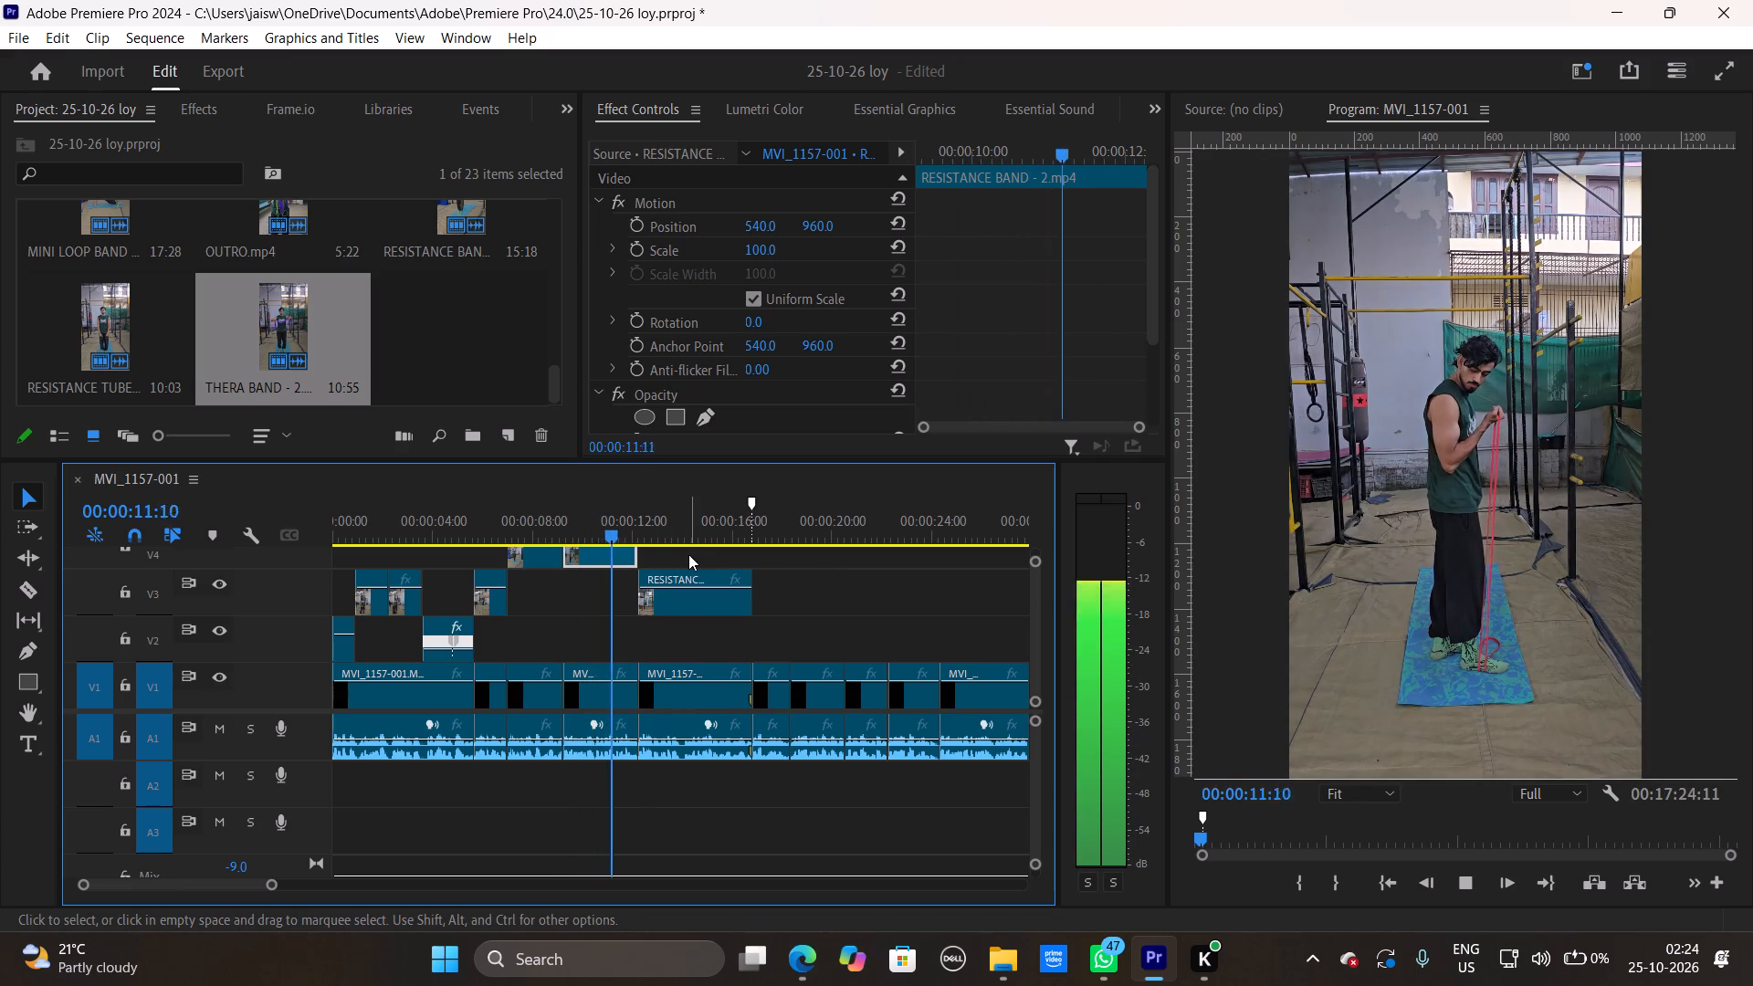
key(space)
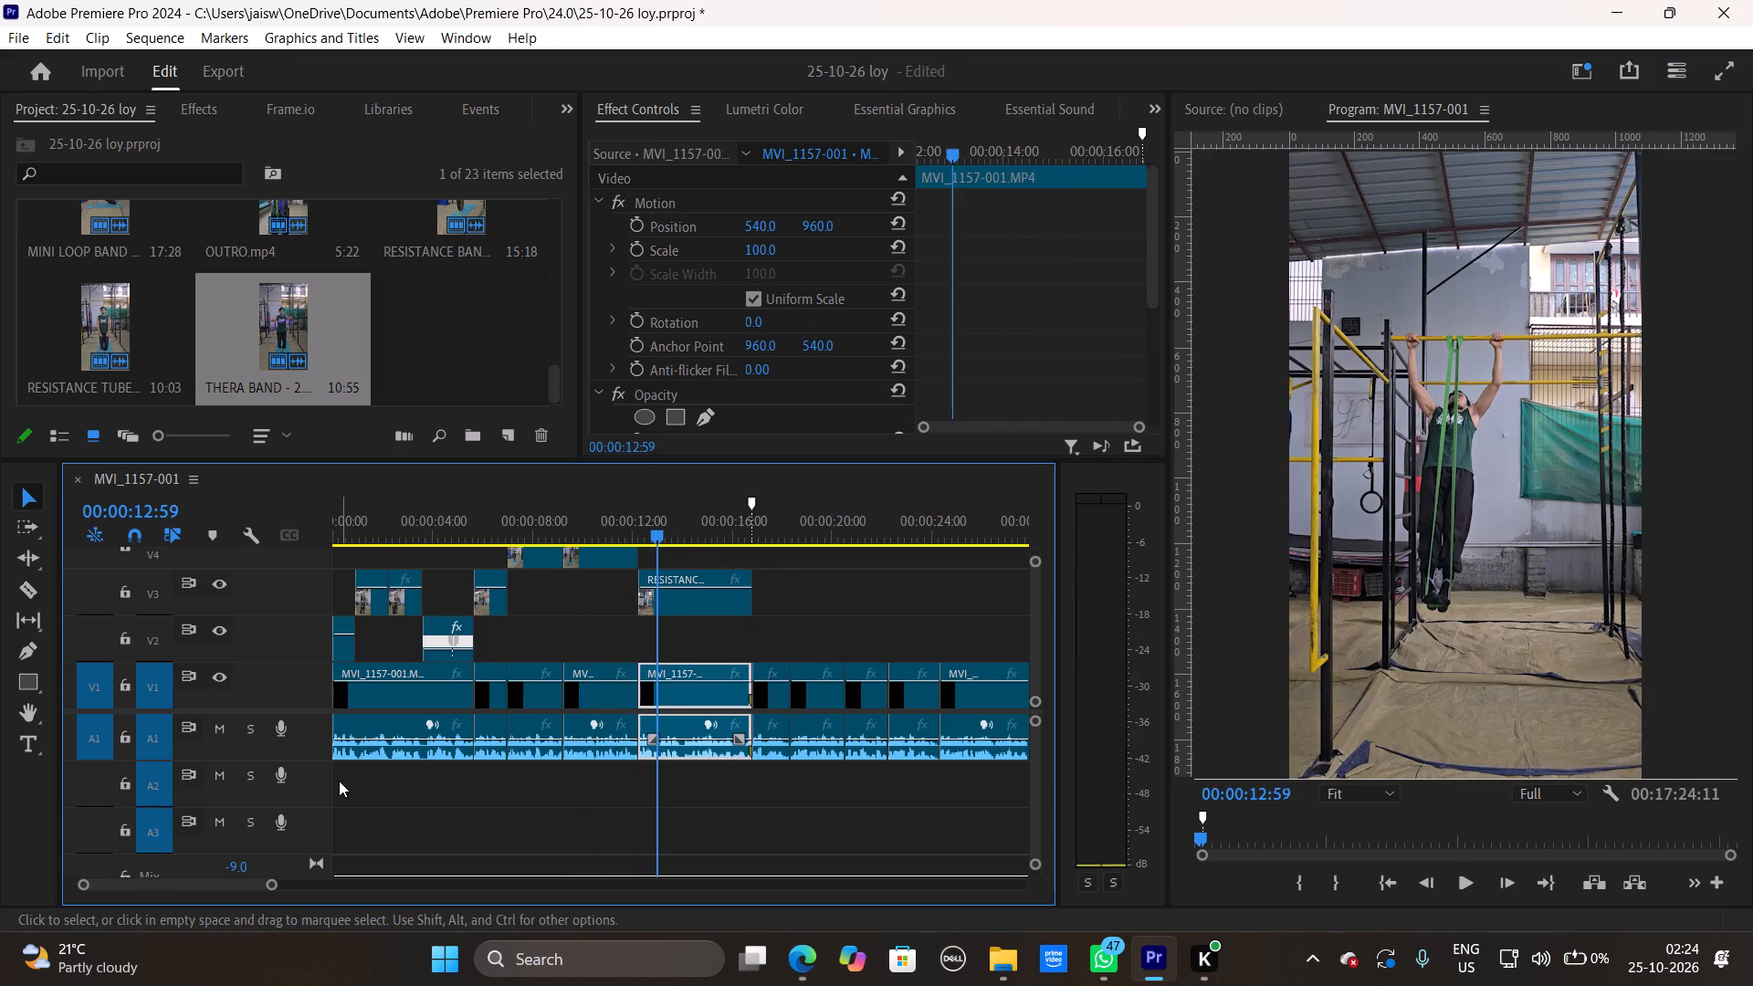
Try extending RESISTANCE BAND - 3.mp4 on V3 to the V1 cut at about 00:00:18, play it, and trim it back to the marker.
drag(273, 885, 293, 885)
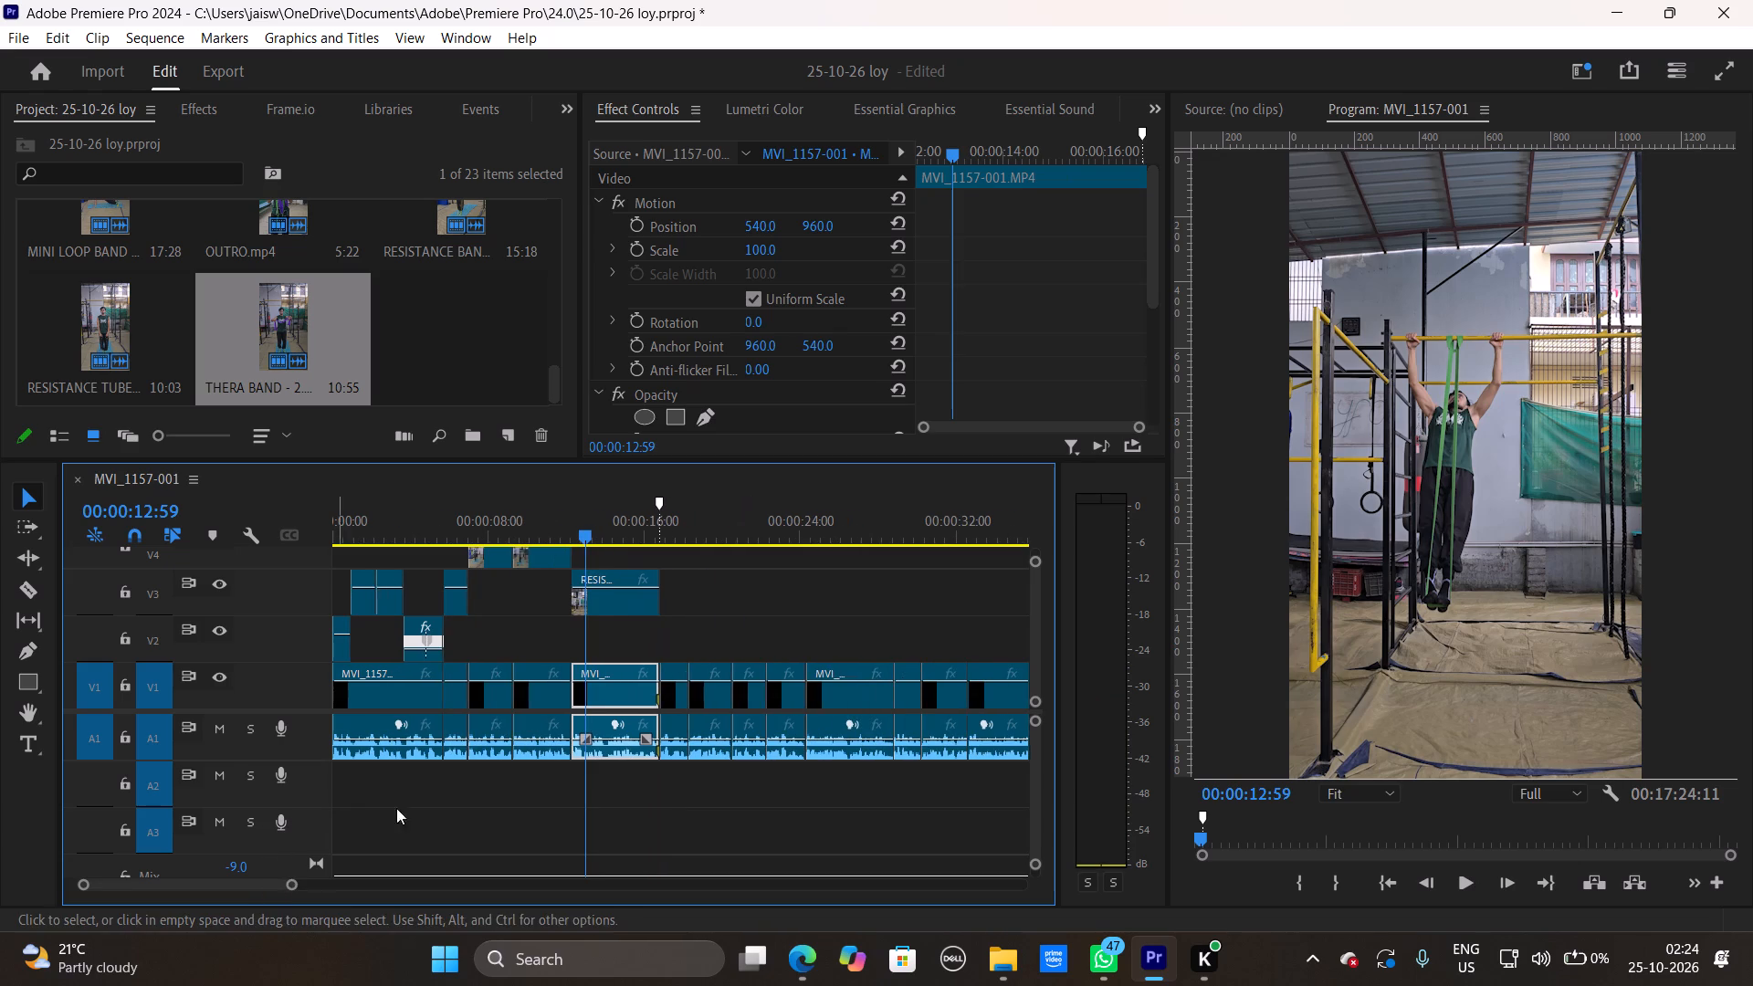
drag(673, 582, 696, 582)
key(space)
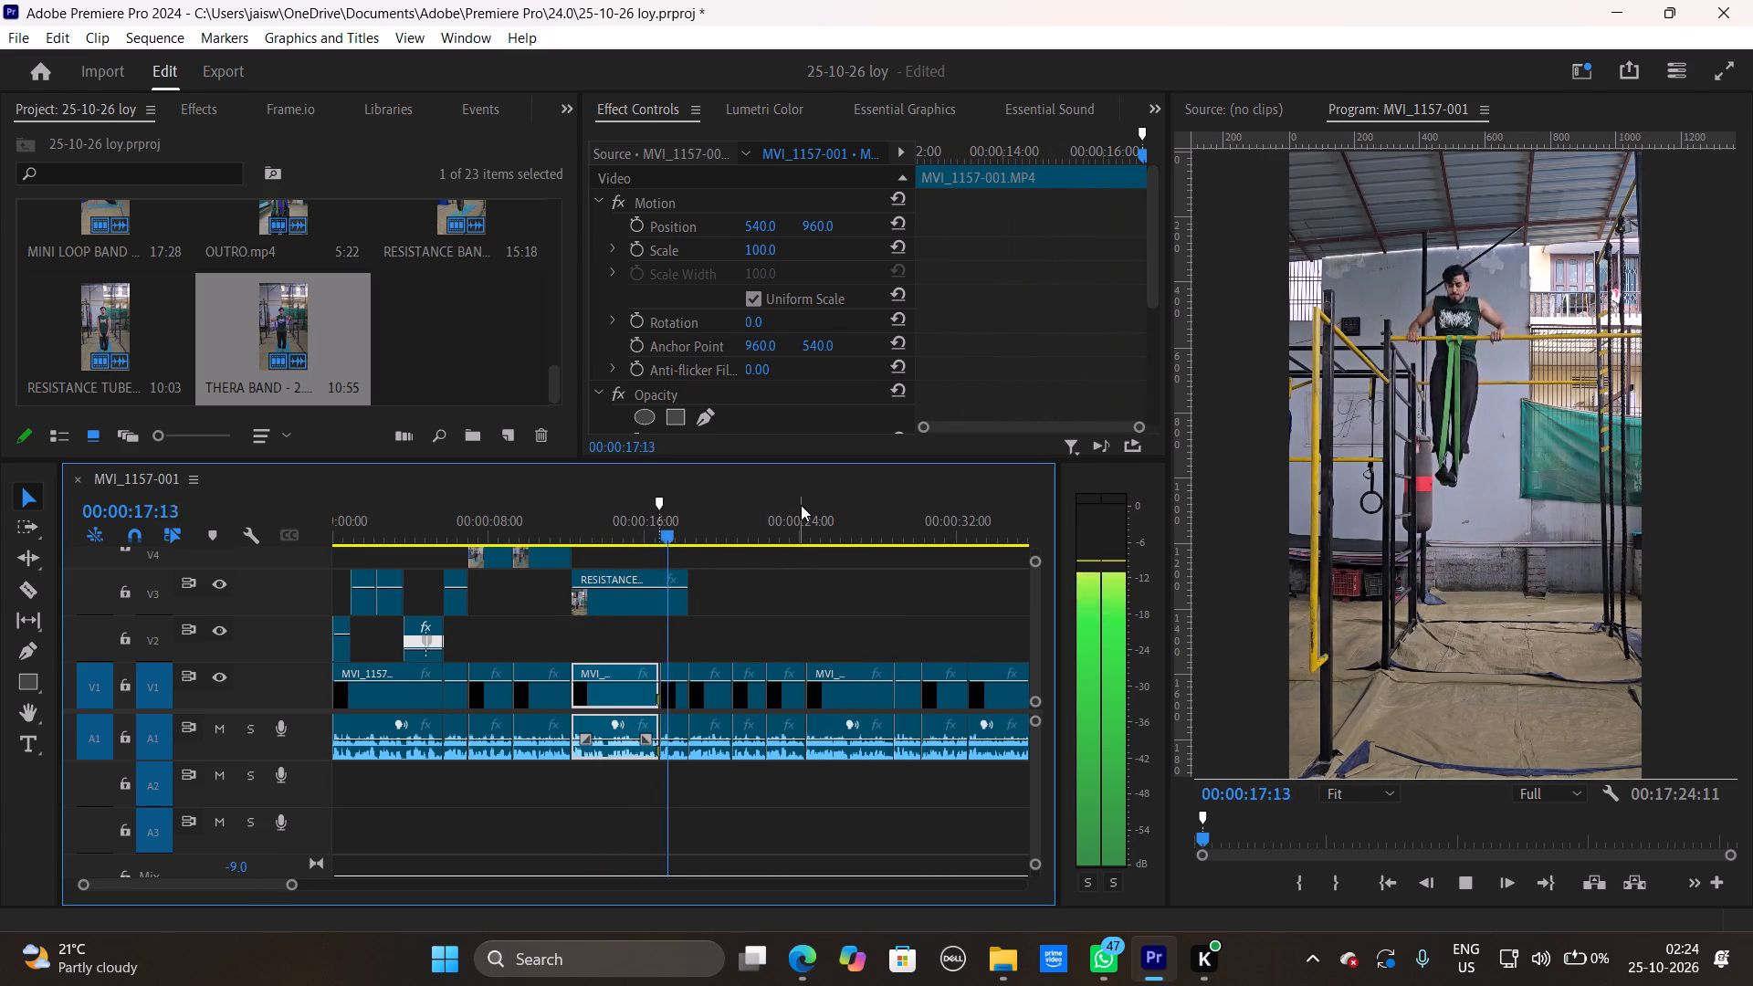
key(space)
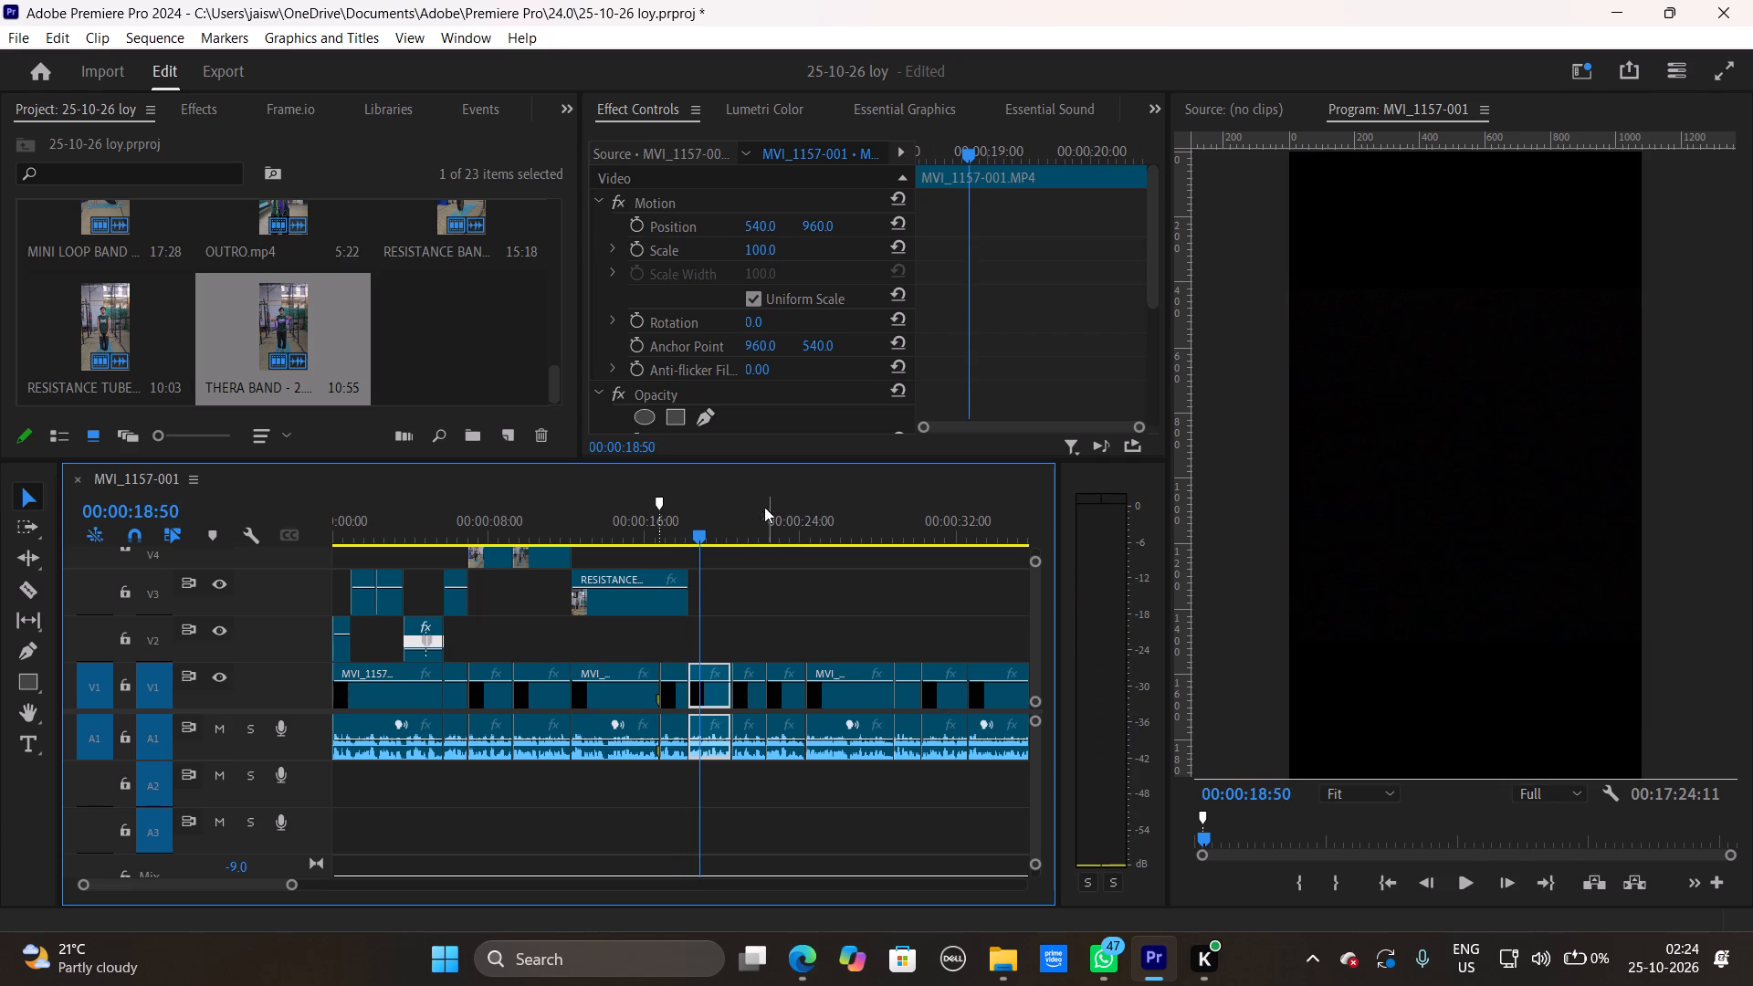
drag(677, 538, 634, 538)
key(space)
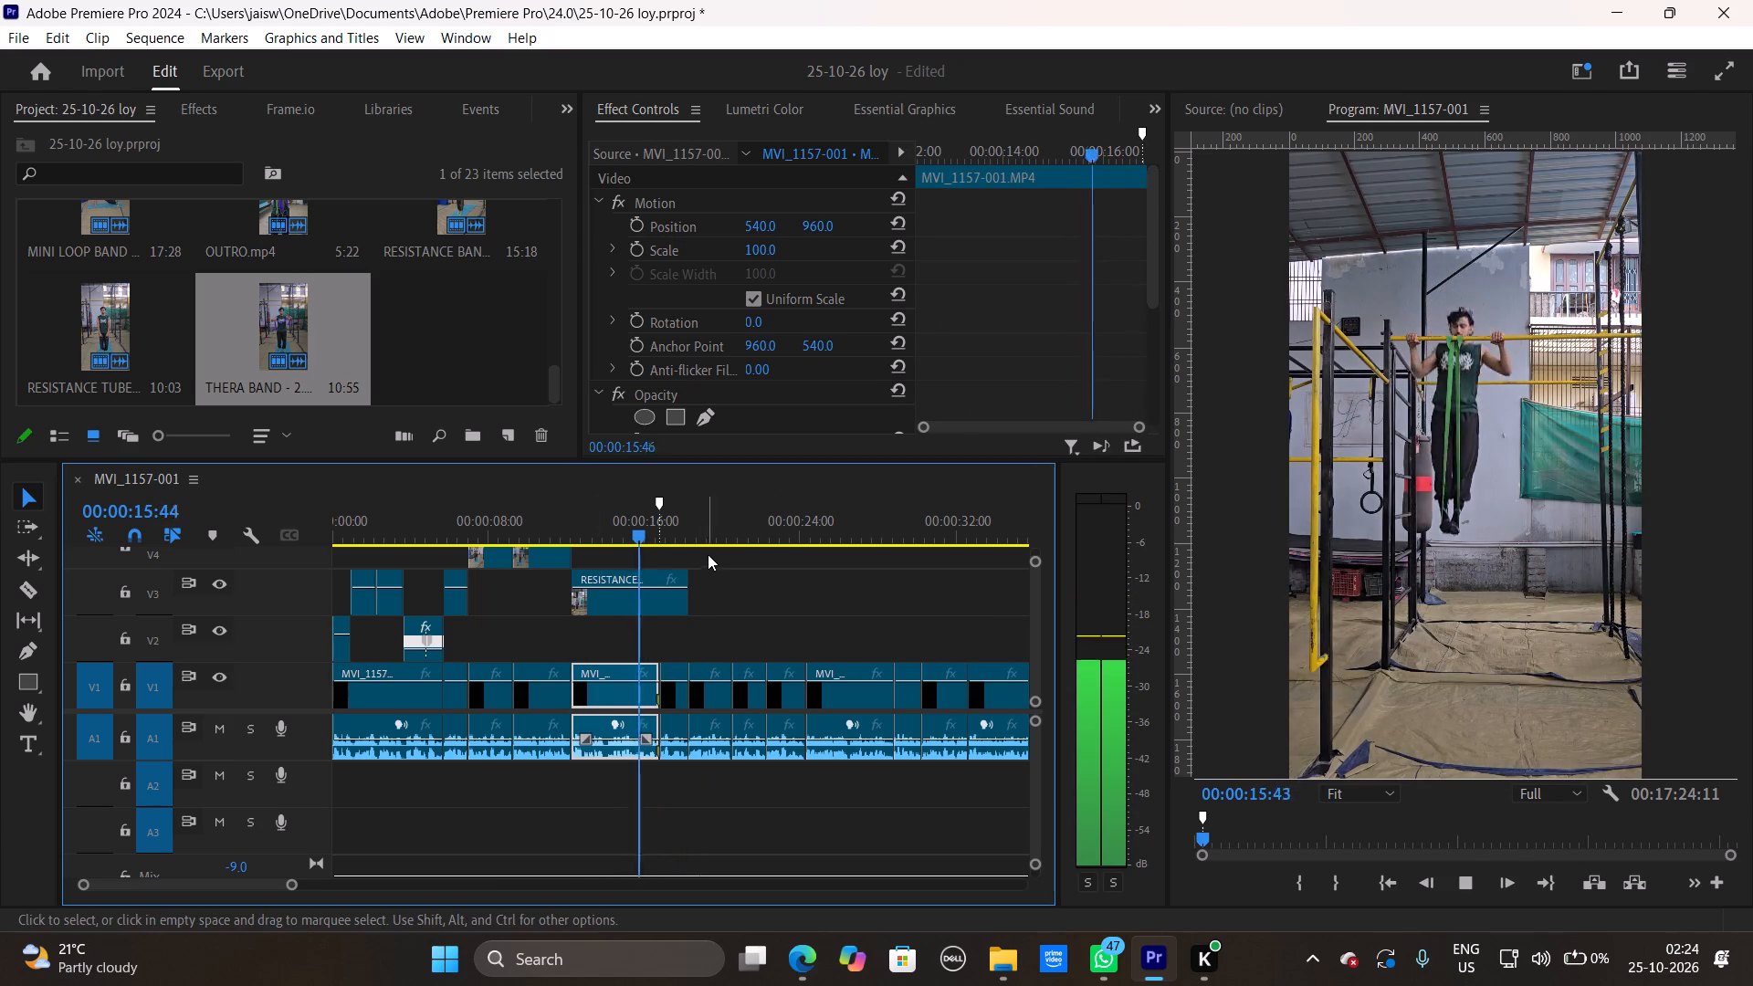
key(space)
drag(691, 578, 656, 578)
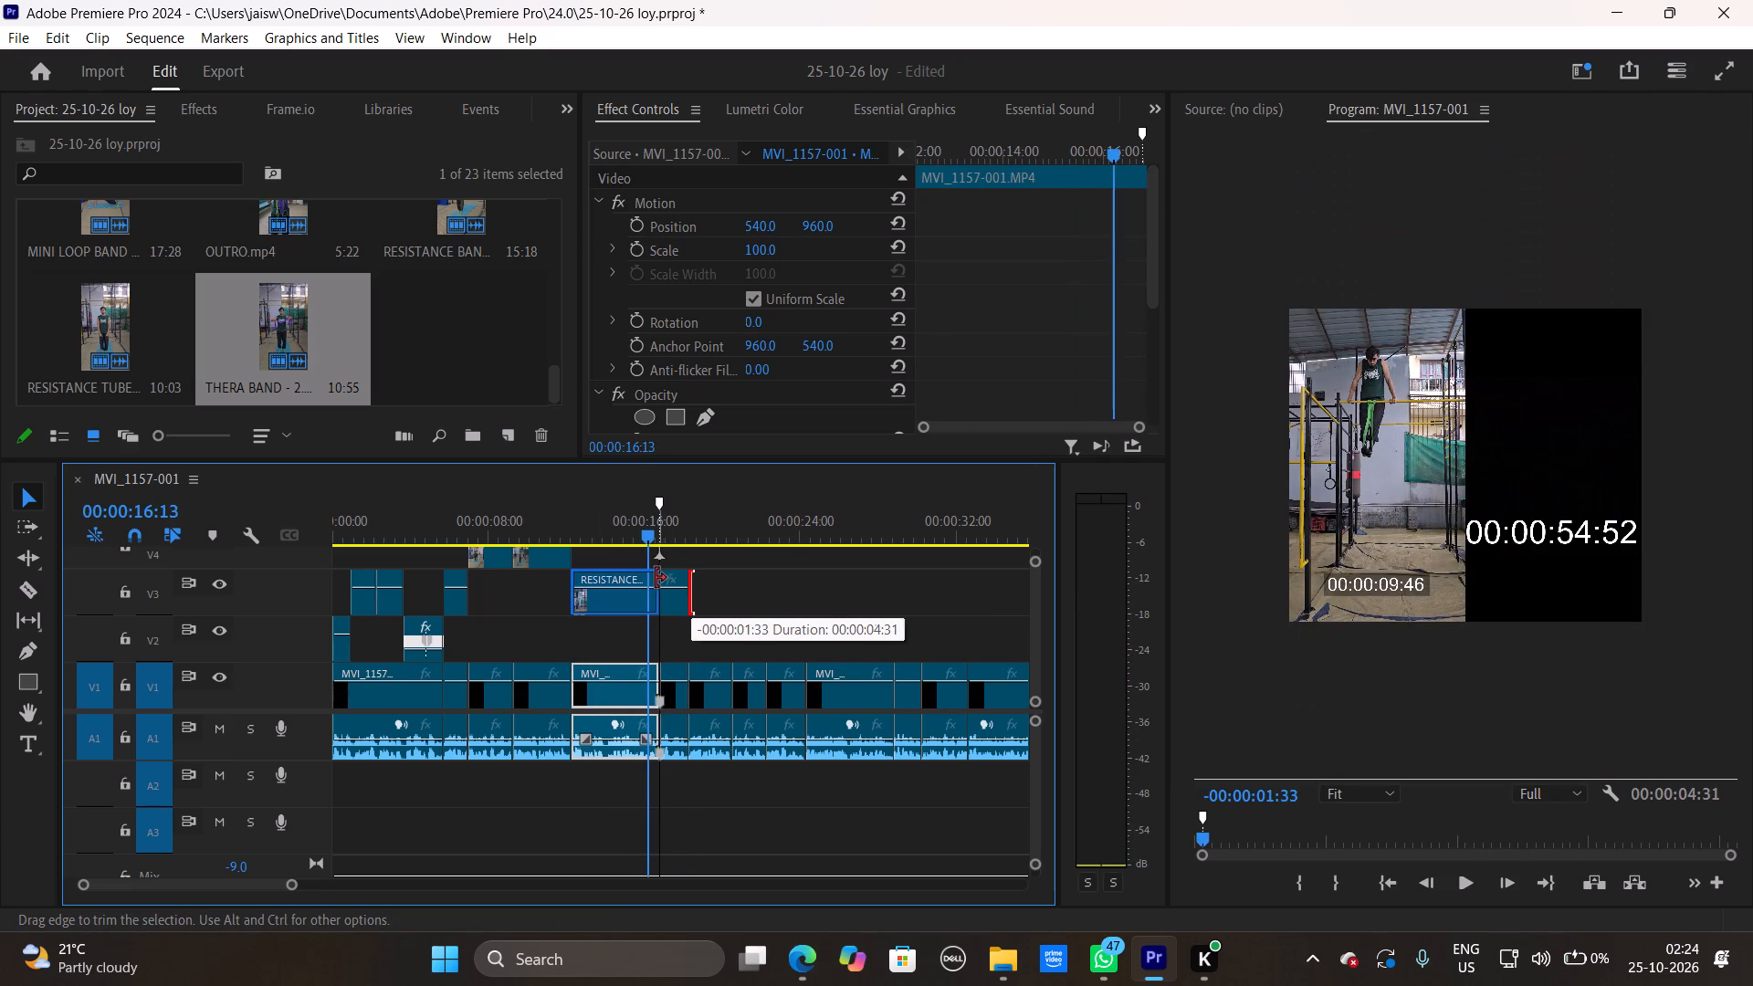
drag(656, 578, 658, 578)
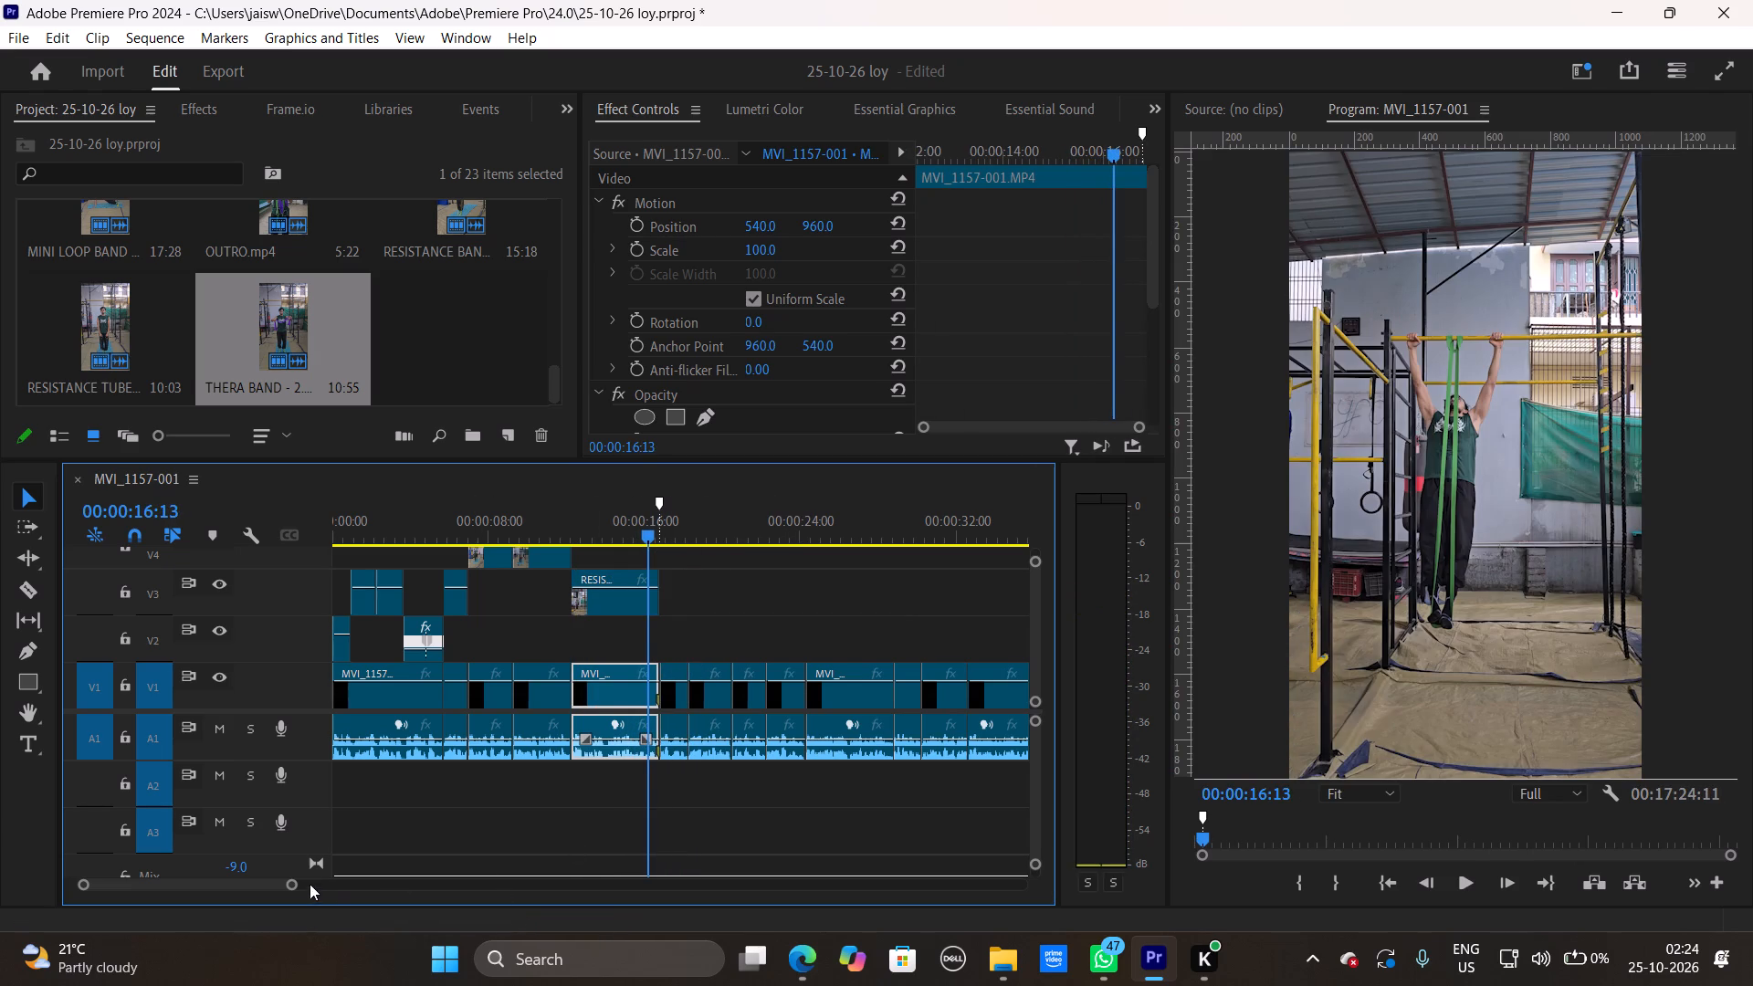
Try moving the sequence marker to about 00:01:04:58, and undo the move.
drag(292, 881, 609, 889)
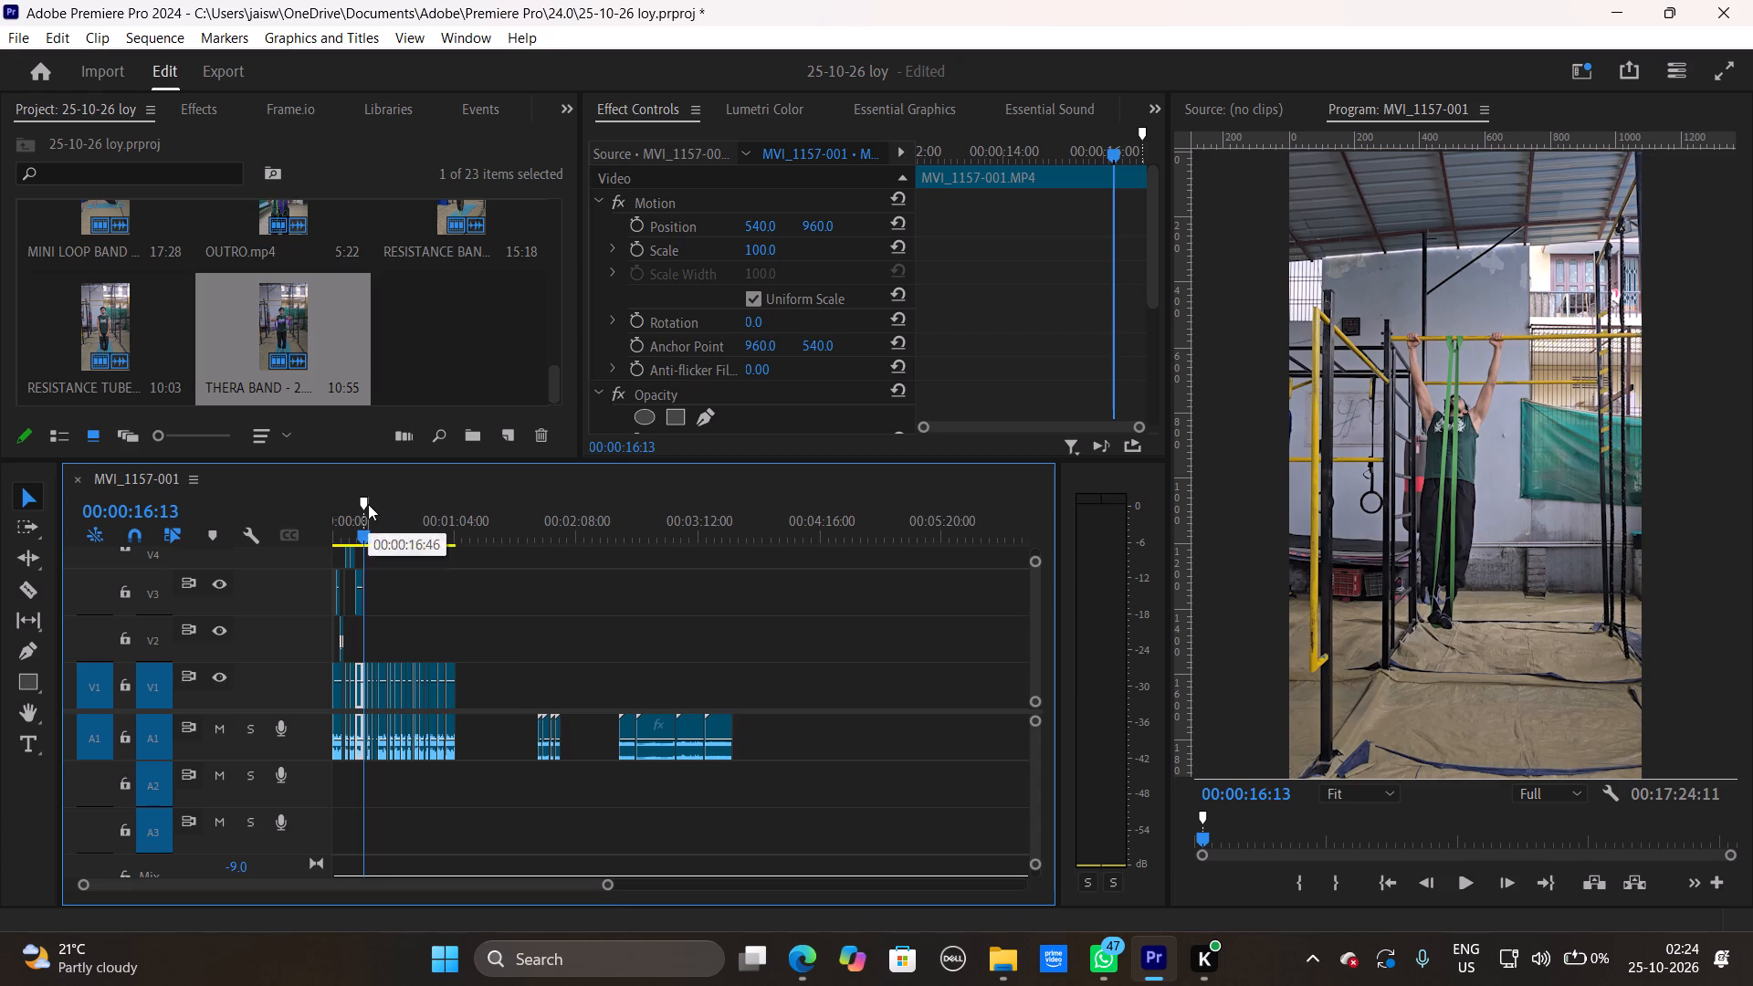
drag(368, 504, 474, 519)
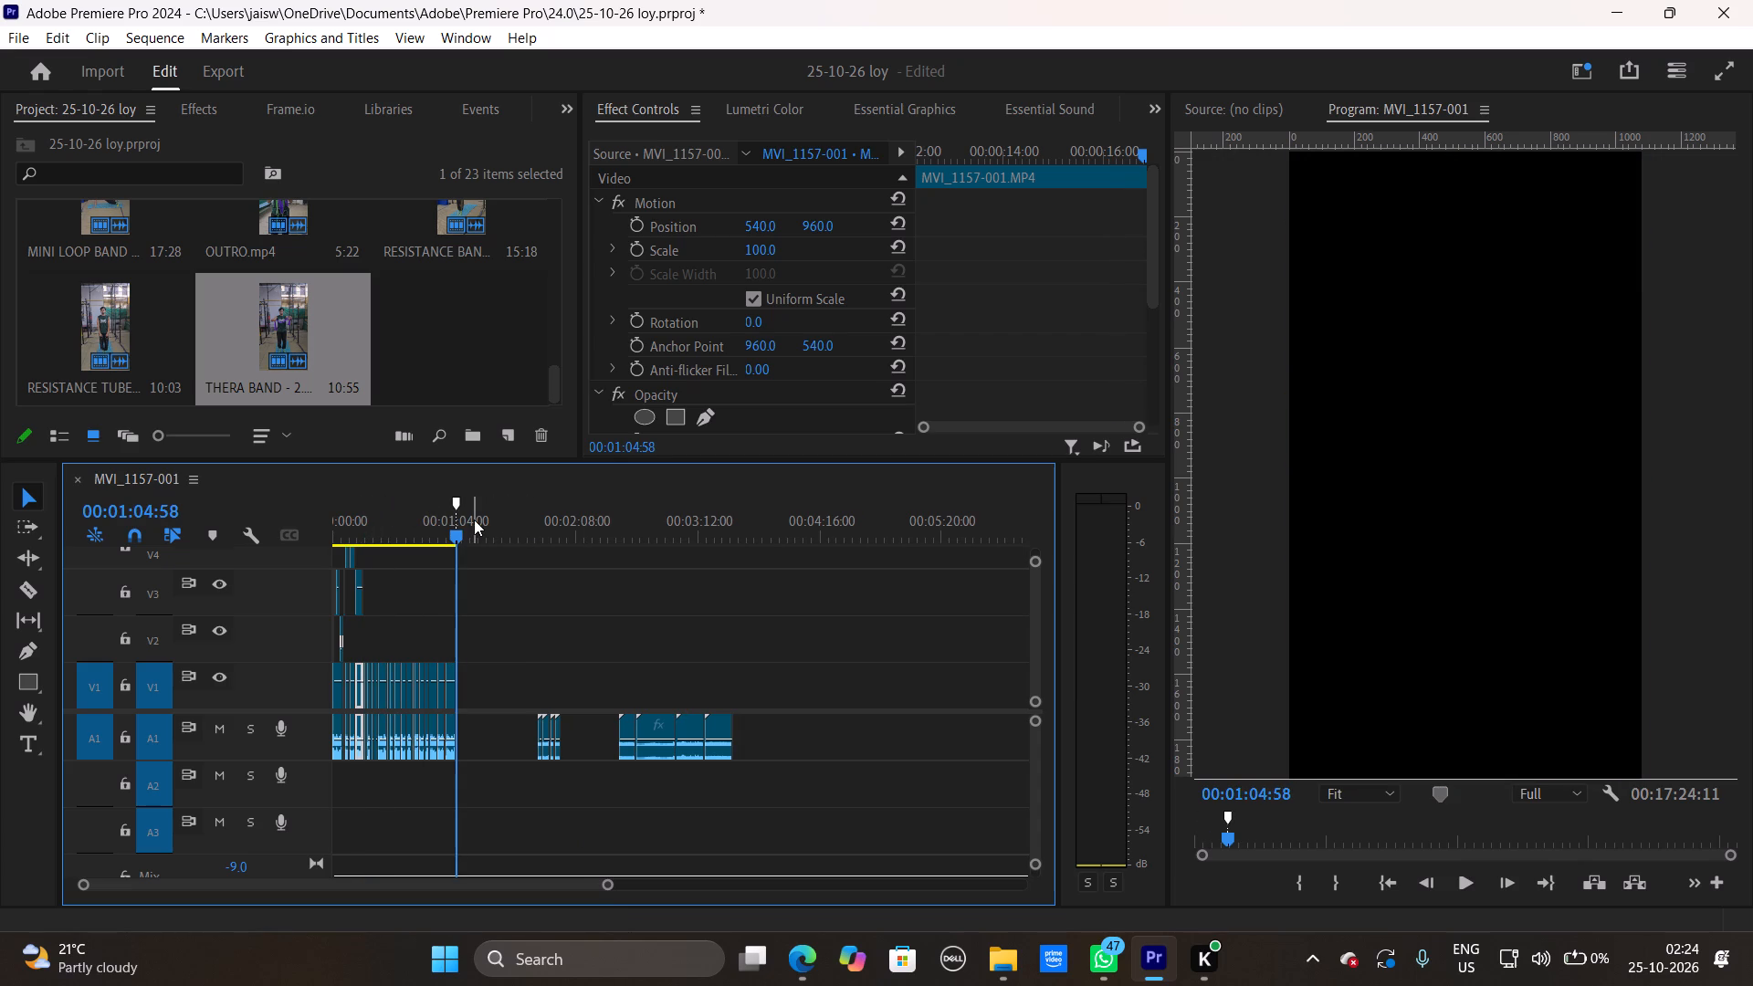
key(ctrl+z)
Scrub through the spare equipment clips after the voice-over to locate the MINI LOOP BAND group near 00:12:53:57.
drag(478, 541, 549, 544)
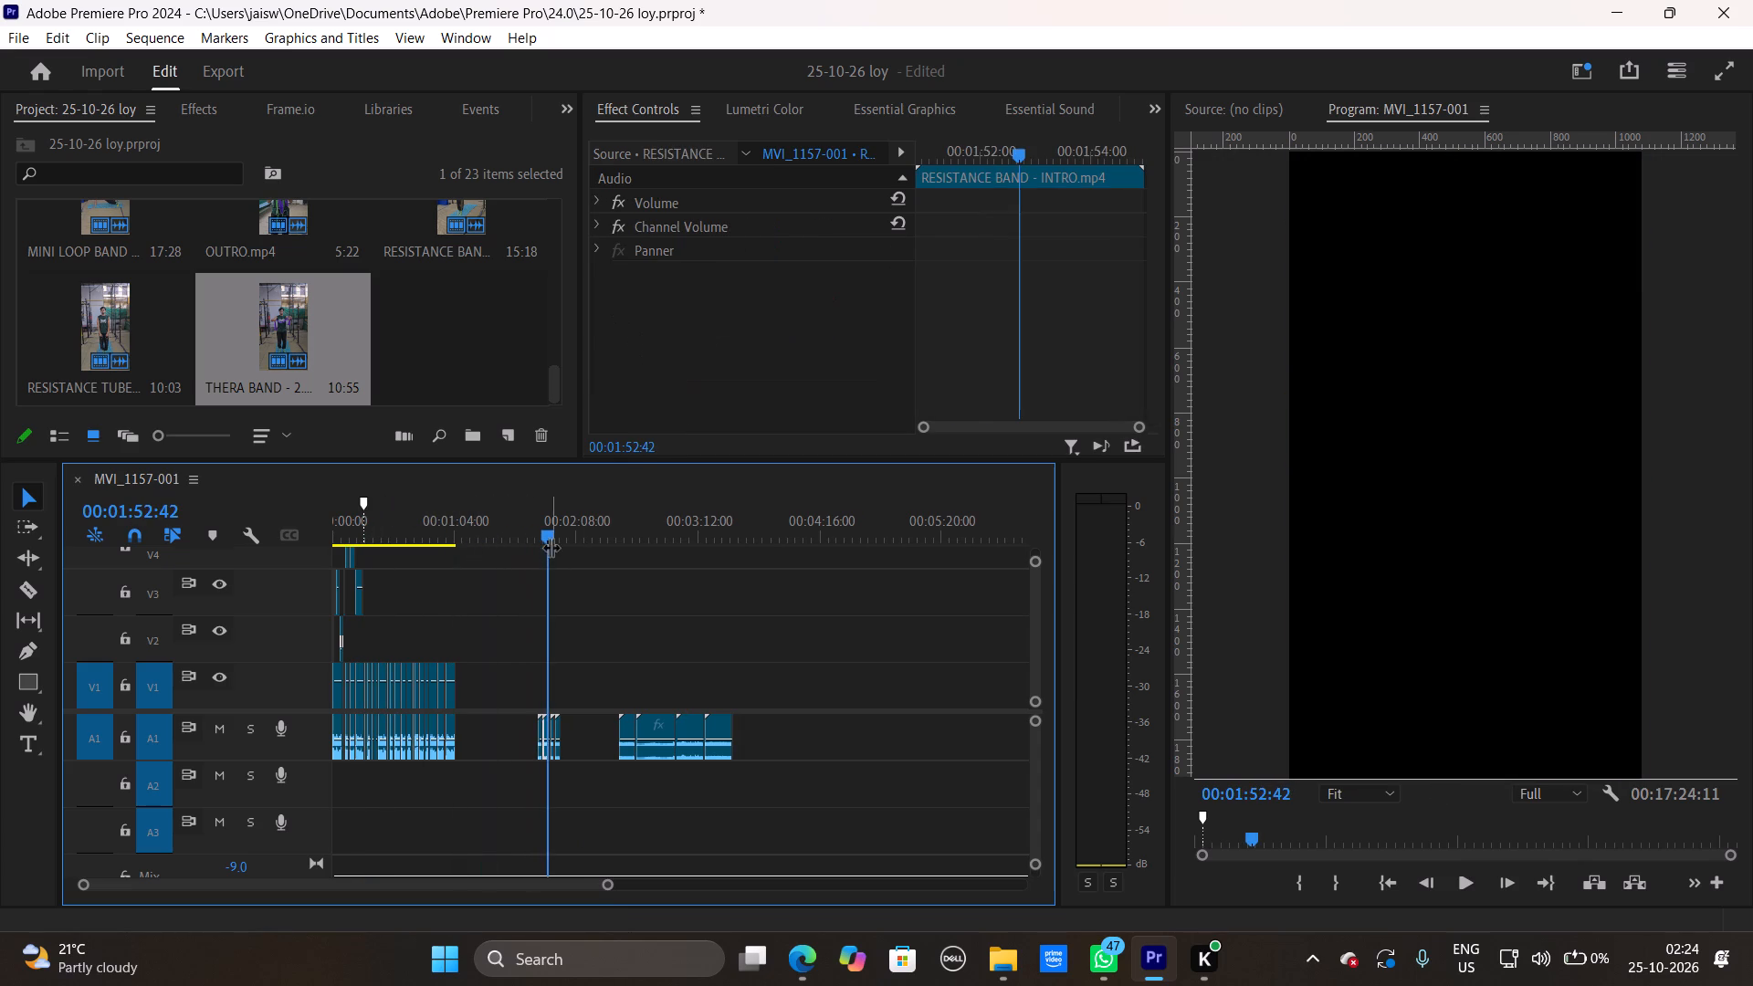
drag(545, 522, 761, 564)
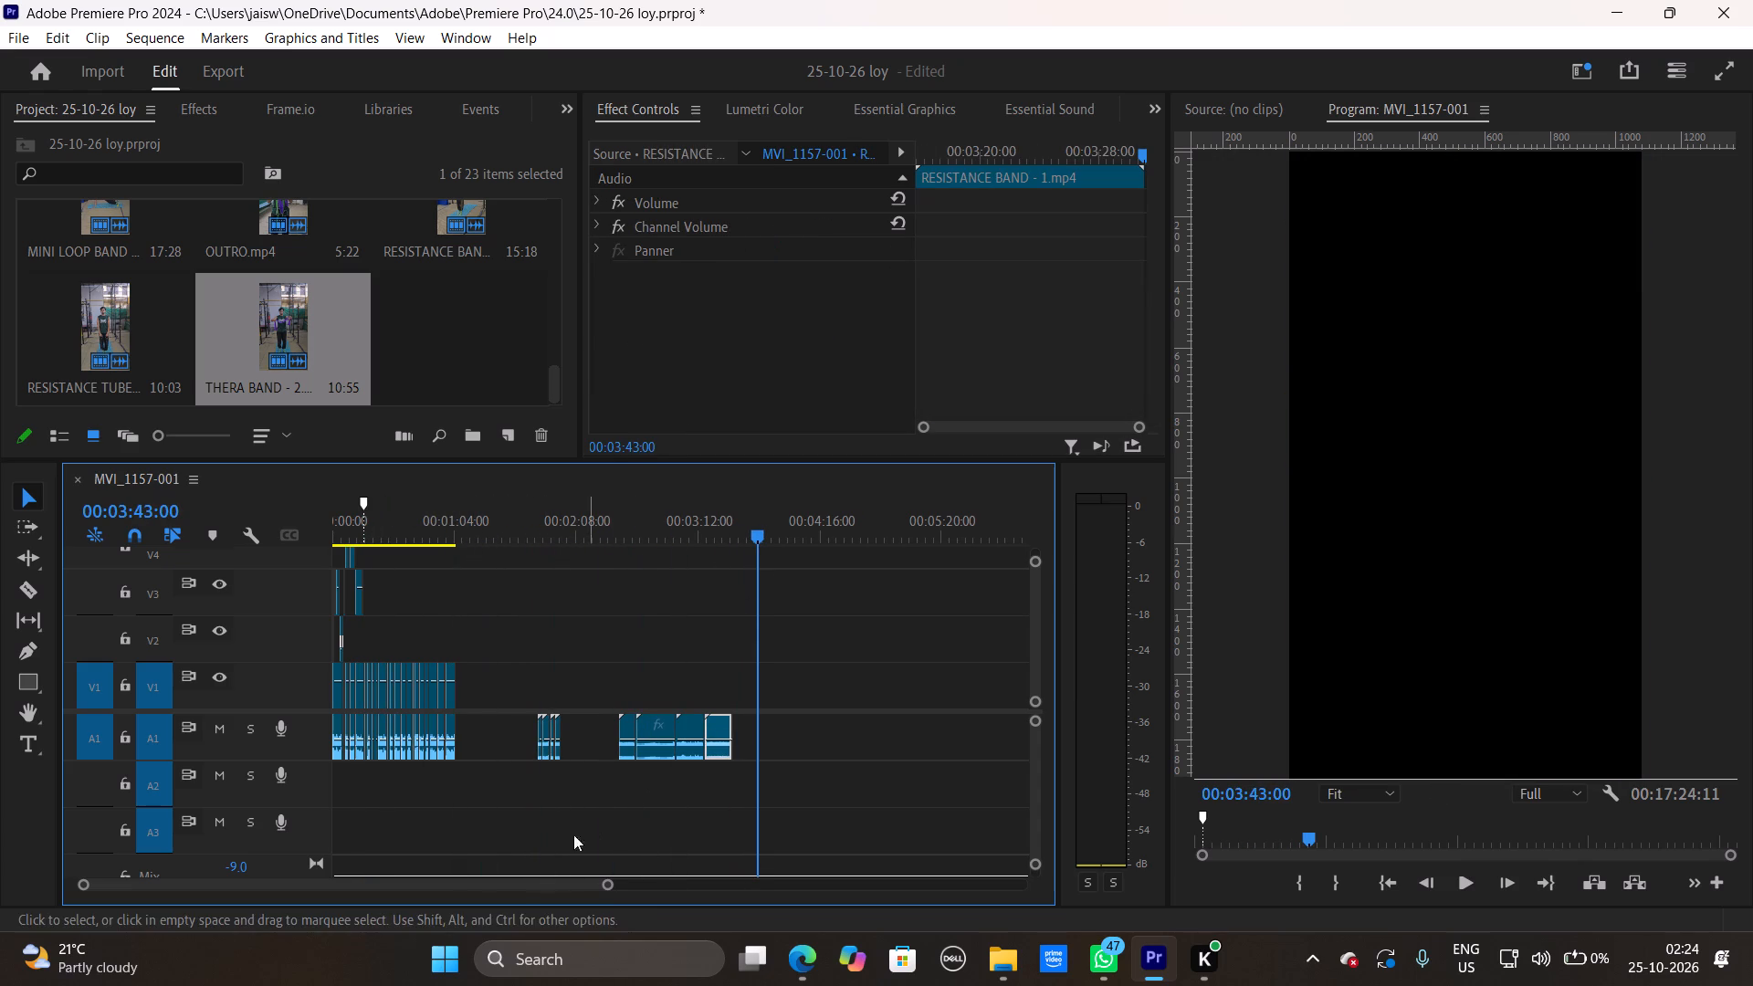
drag(605, 887, 796, 907)
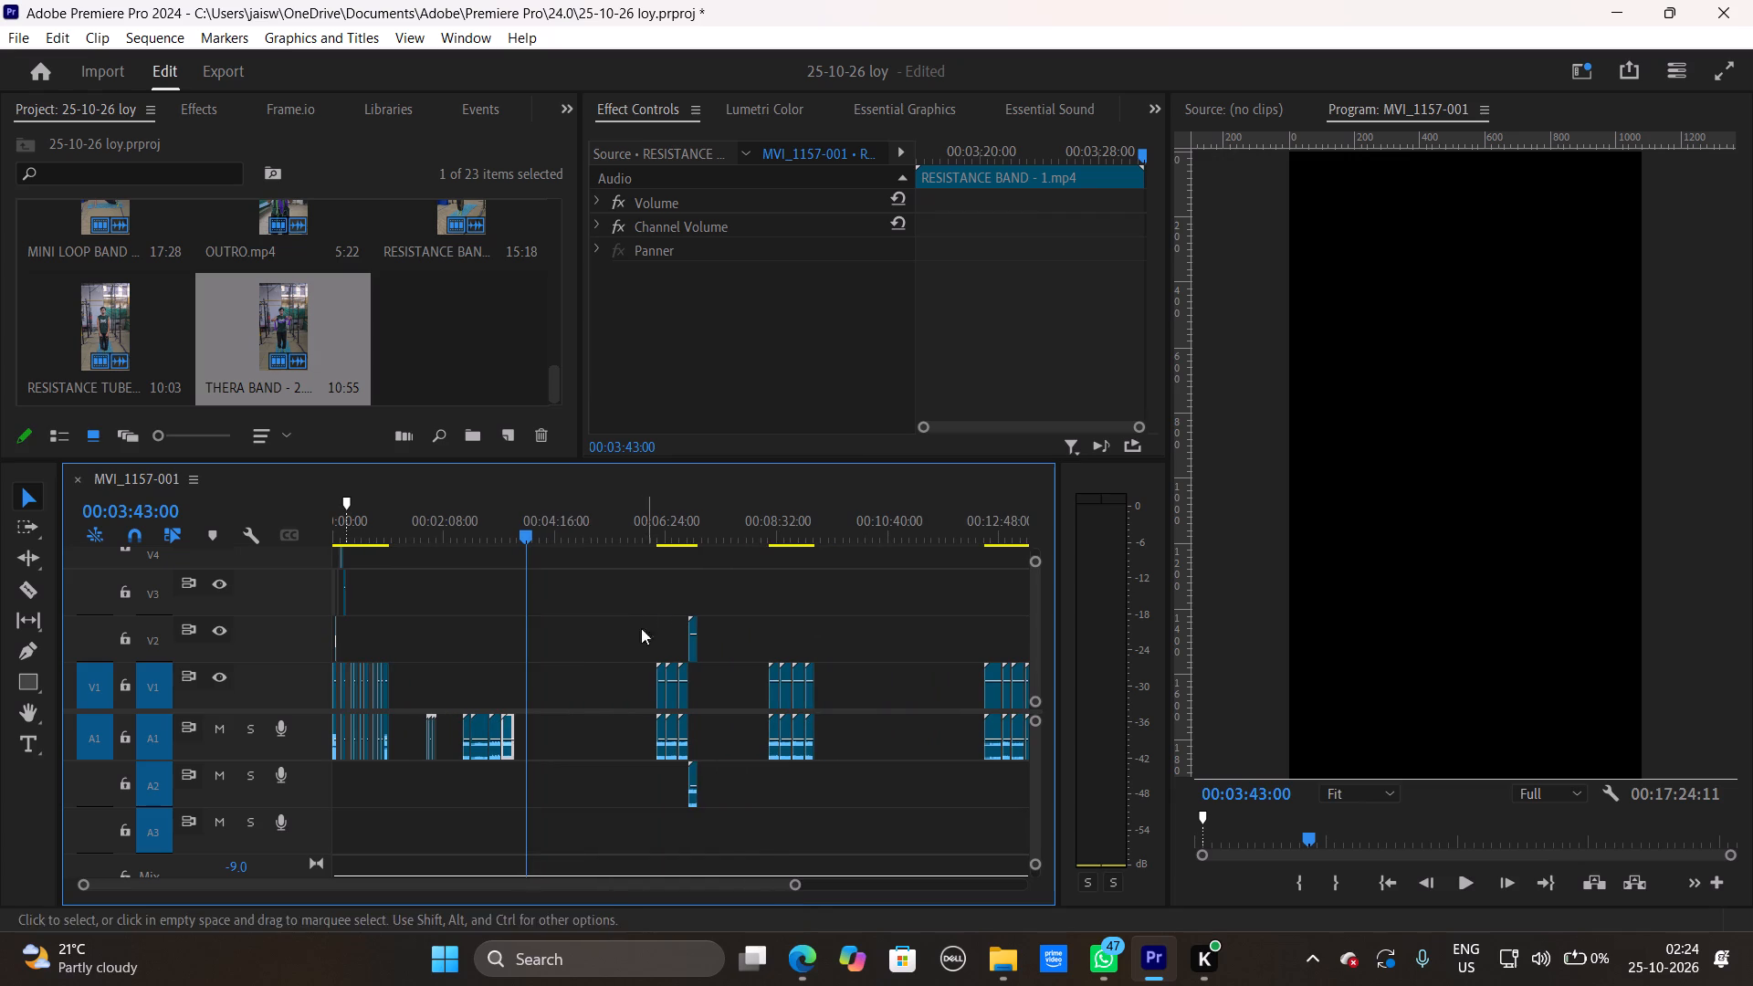
drag(524, 511, 684, 544)
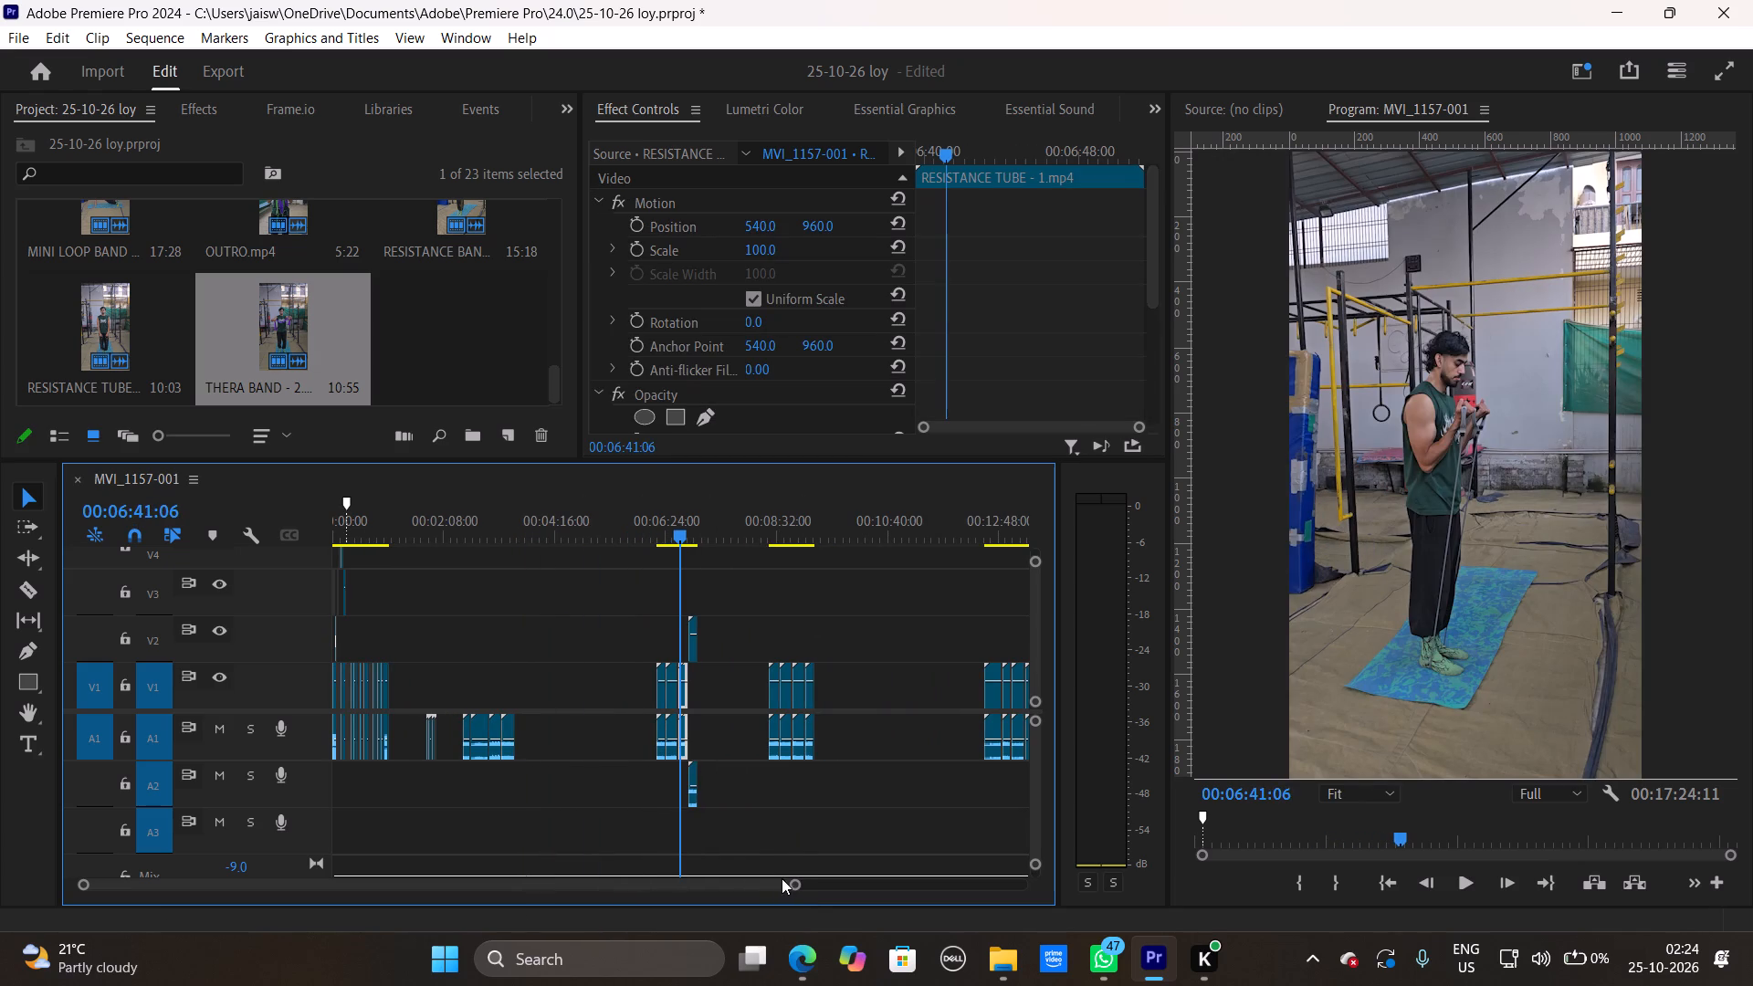
drag(795, 881, 562, 882)
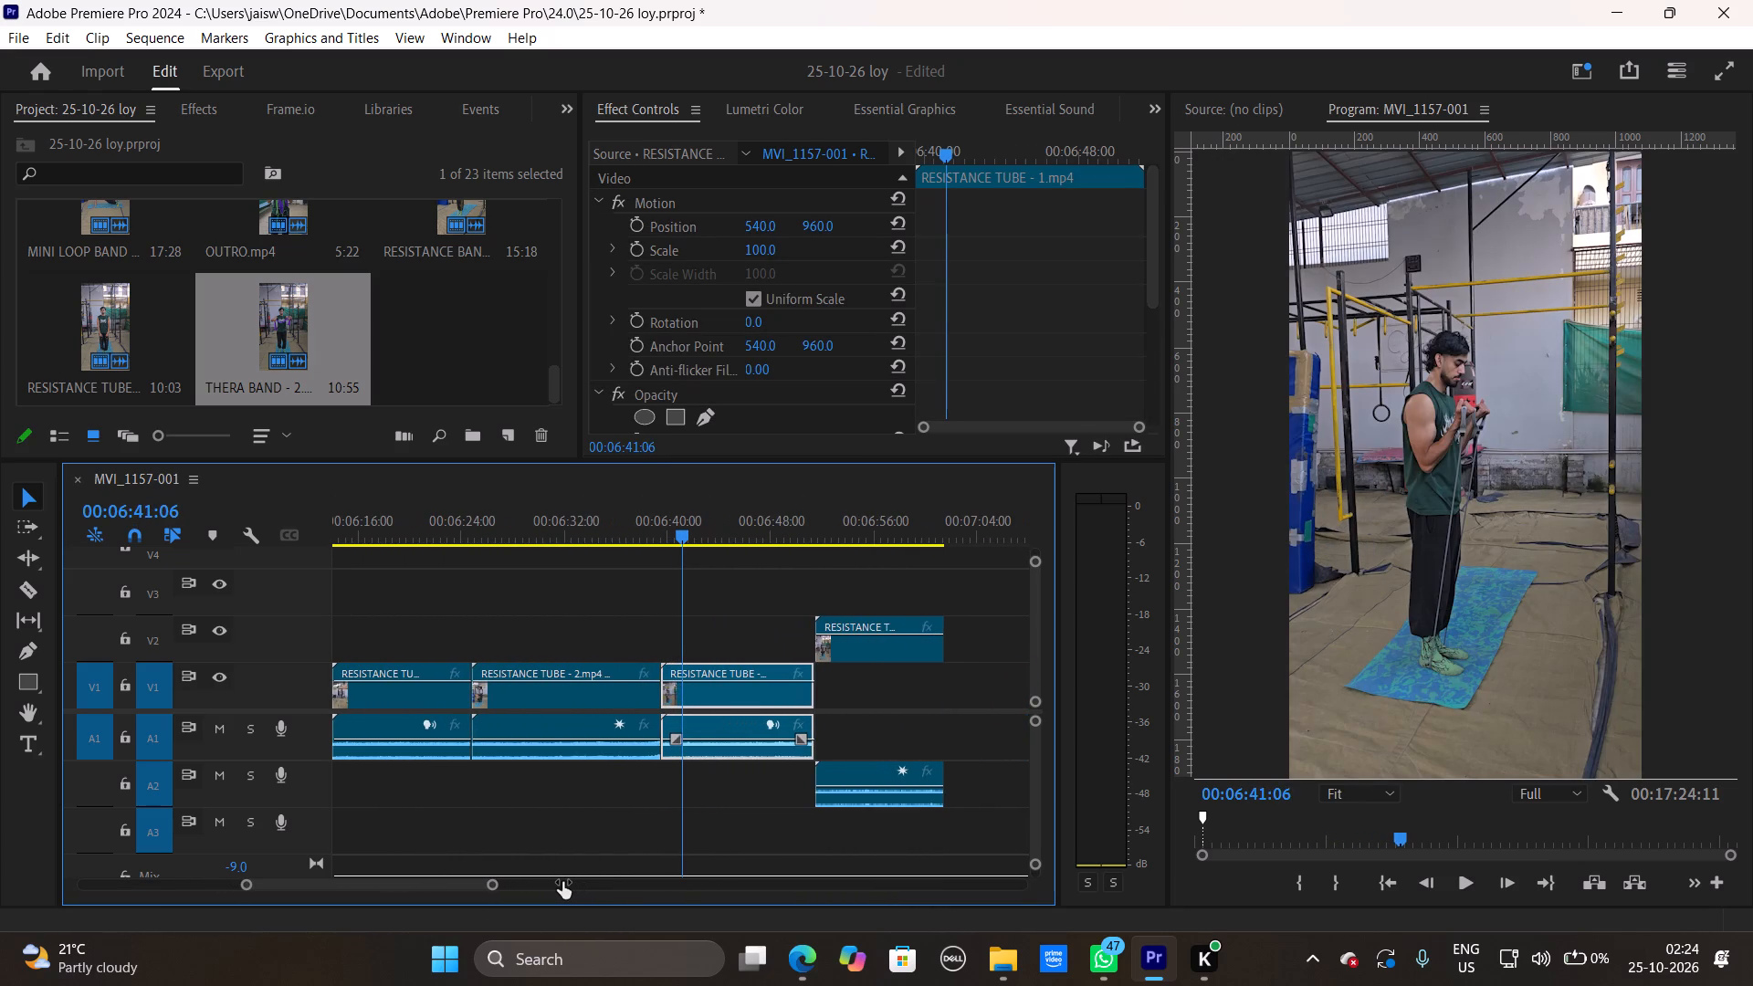
drag(562, 882, 803, 878)
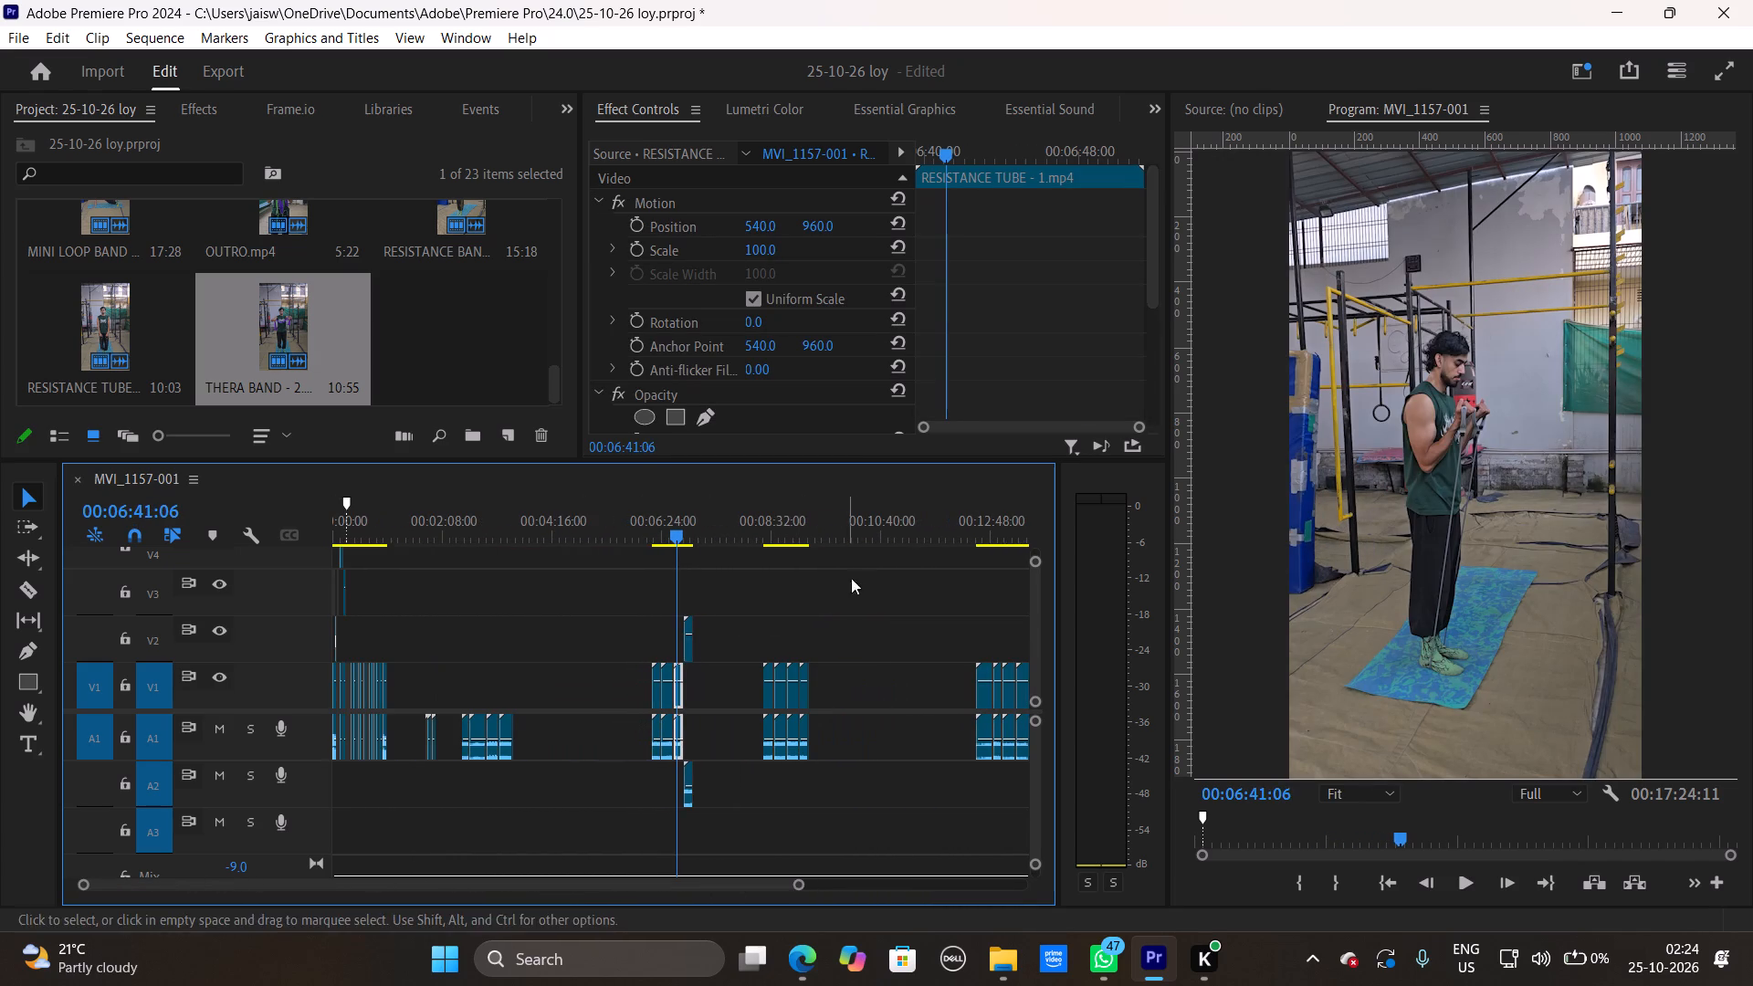
drag(688, 529, 793, 545)
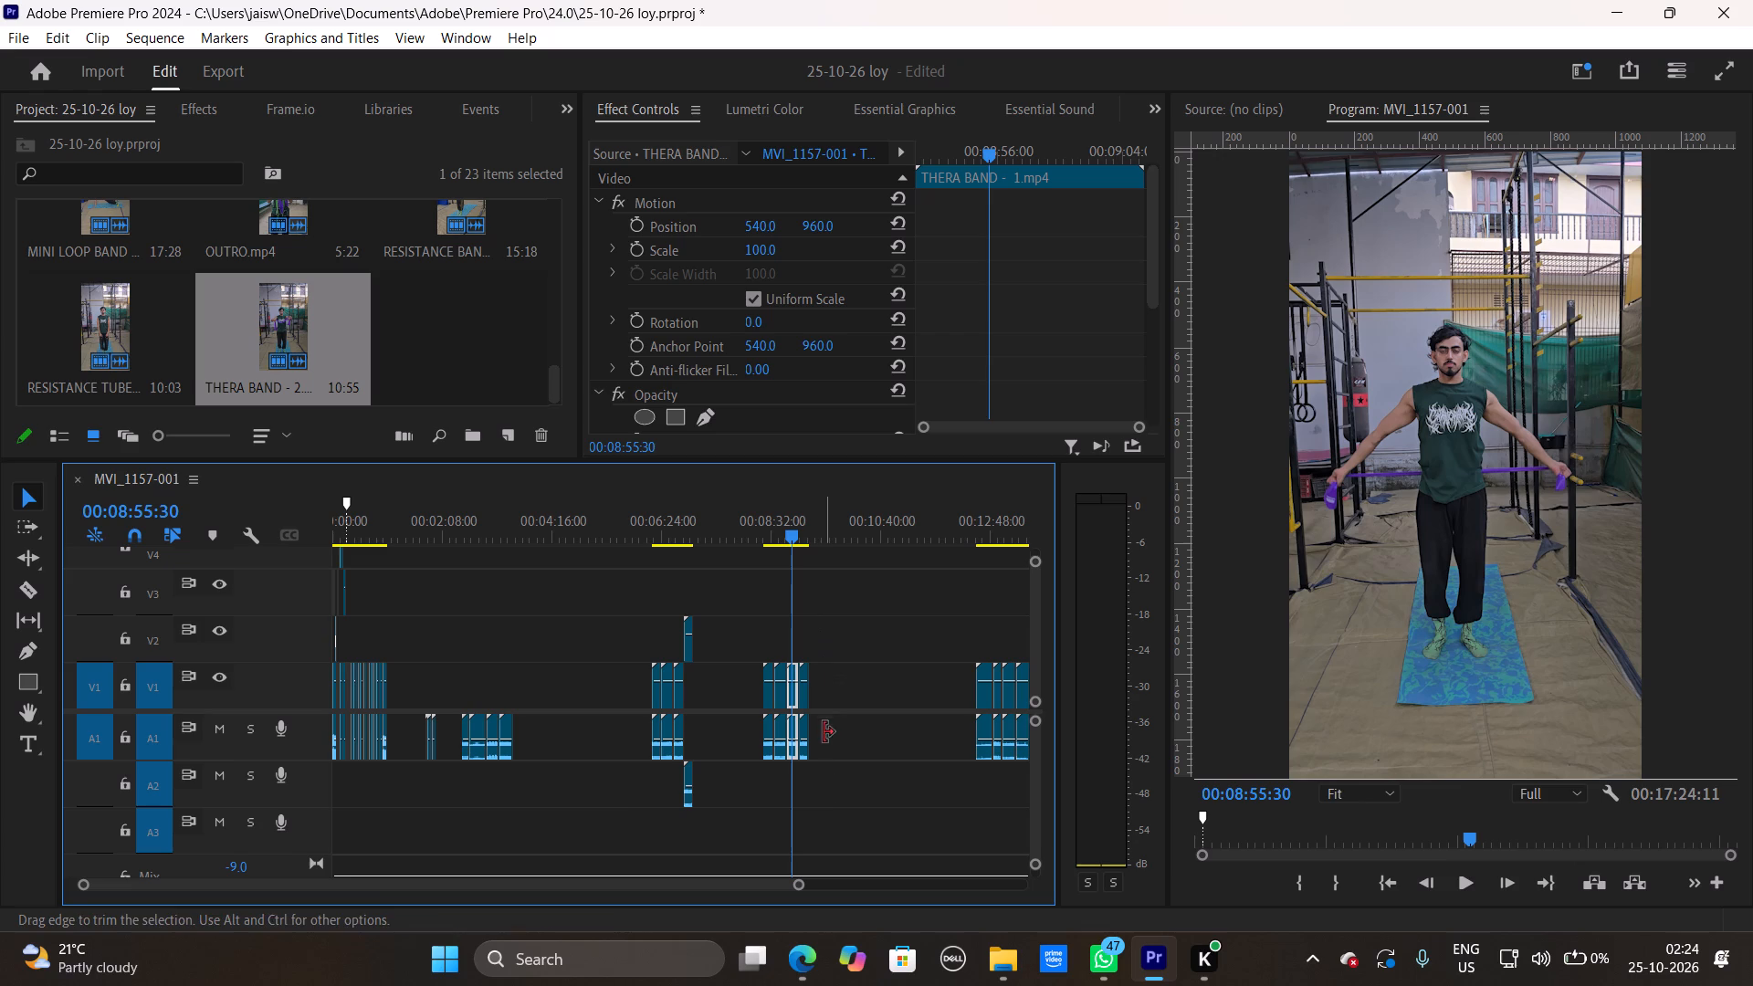
drag(800, 881, 831, 879)
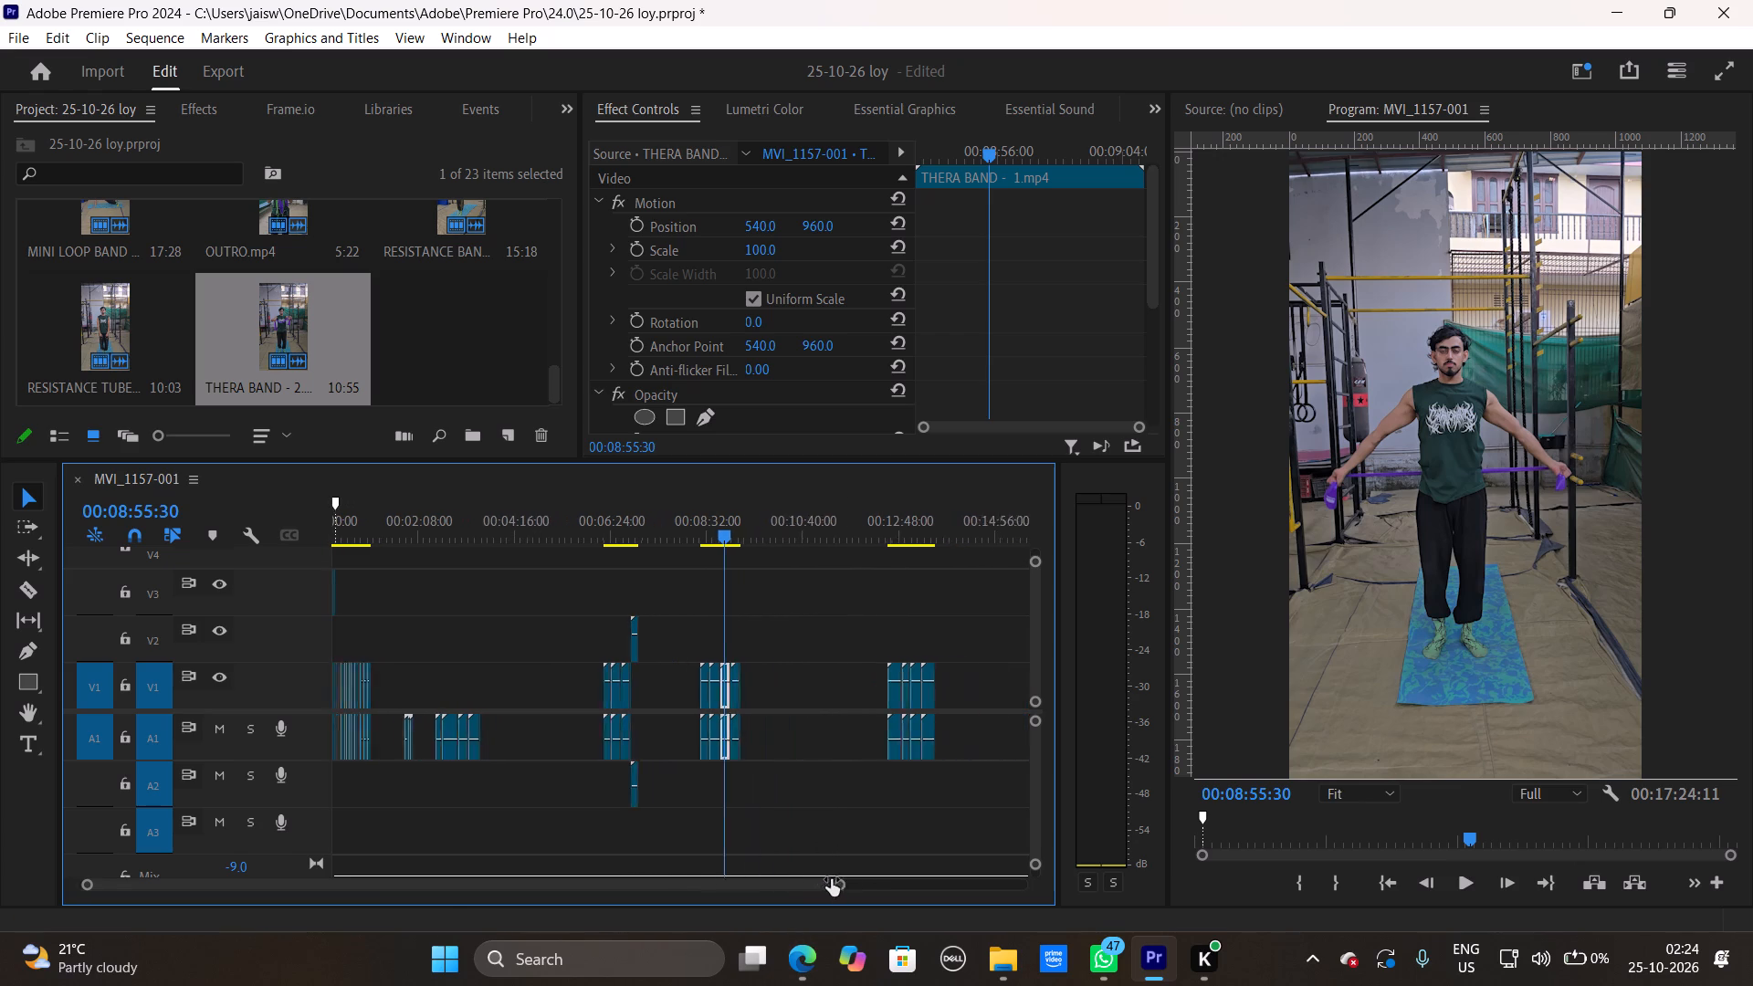
drag(831, 879, 843, 879)
drag(687, 527, 847, 539)
drag(876, 883, 675, 877)
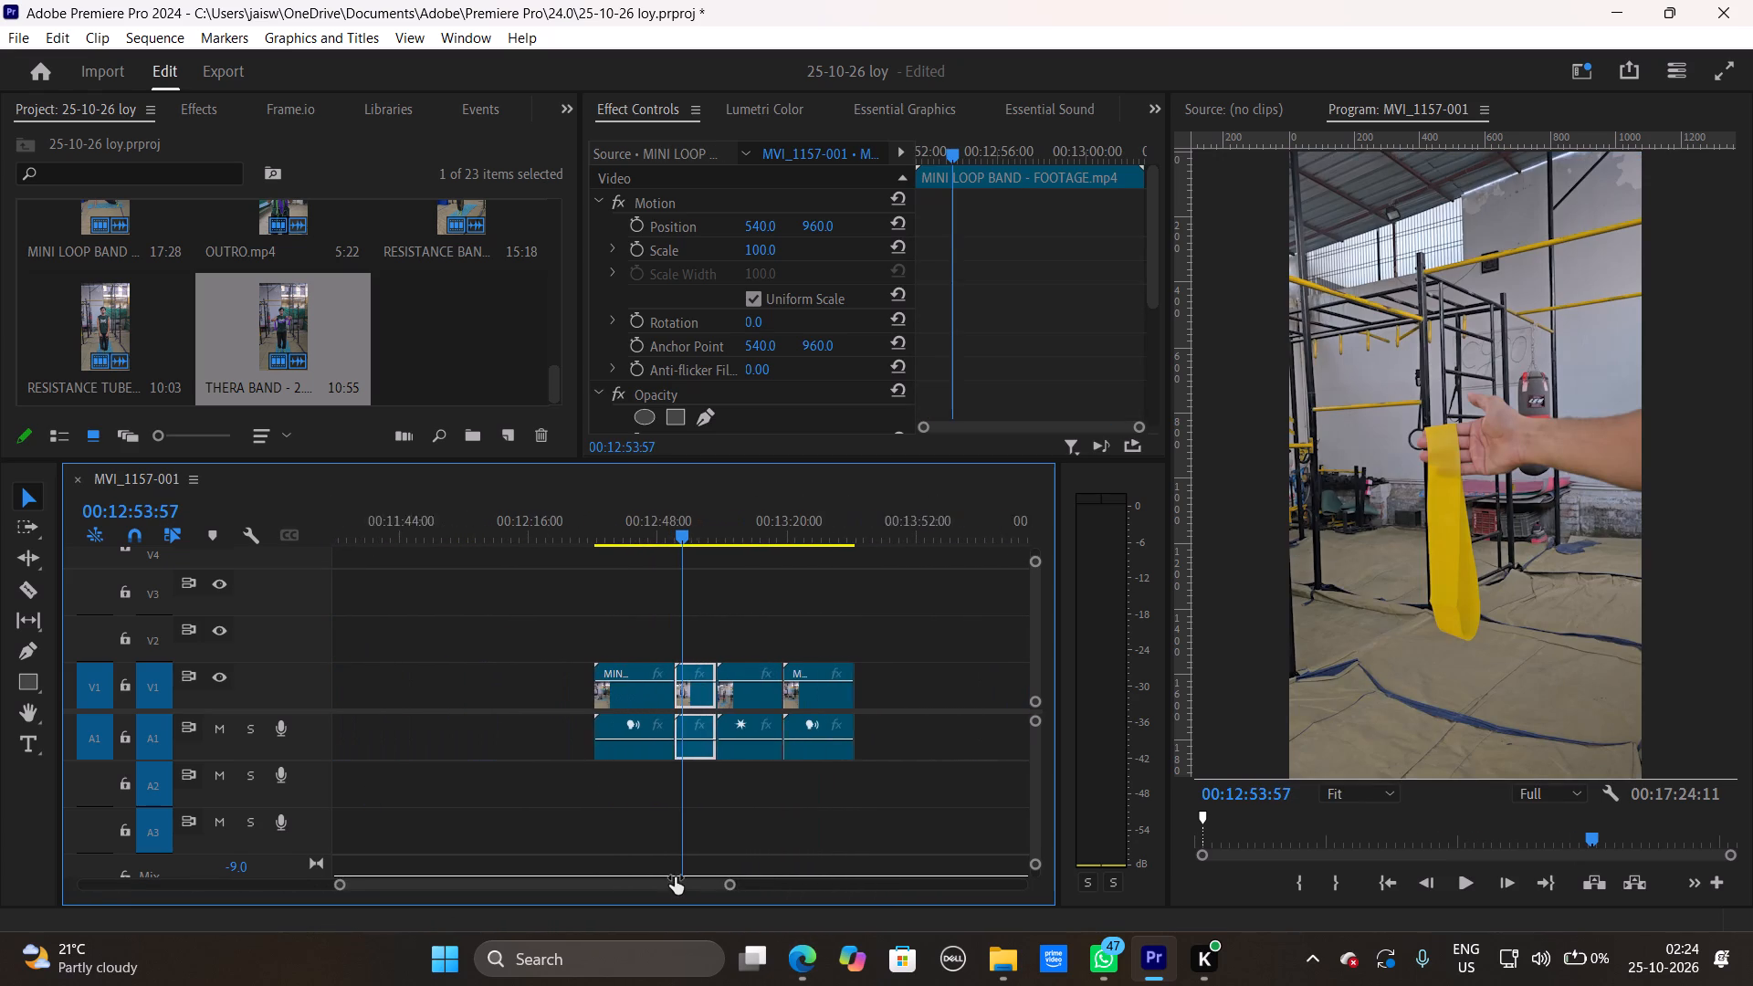
drag(675, 877, 964, 860)
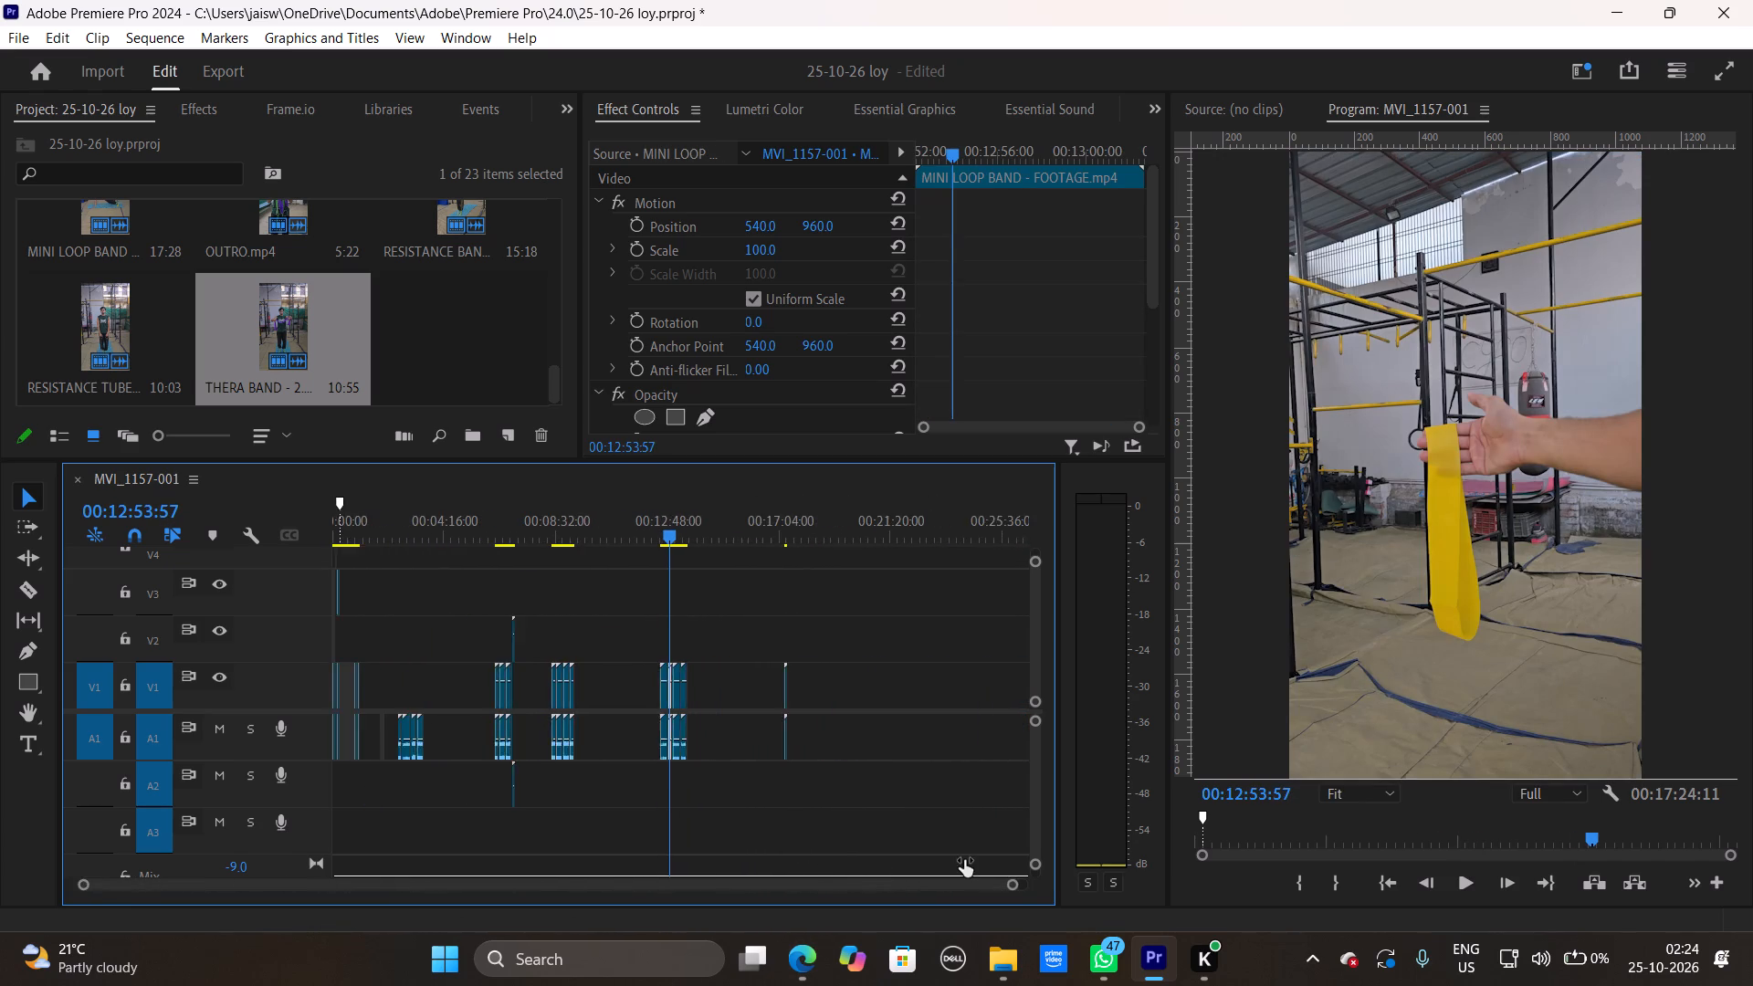
Unlink the video from the audio of the four MINI LOOP BAND clips around 00:12:53:57.
drag(964, 860, 800, 873)
click(751, 874)
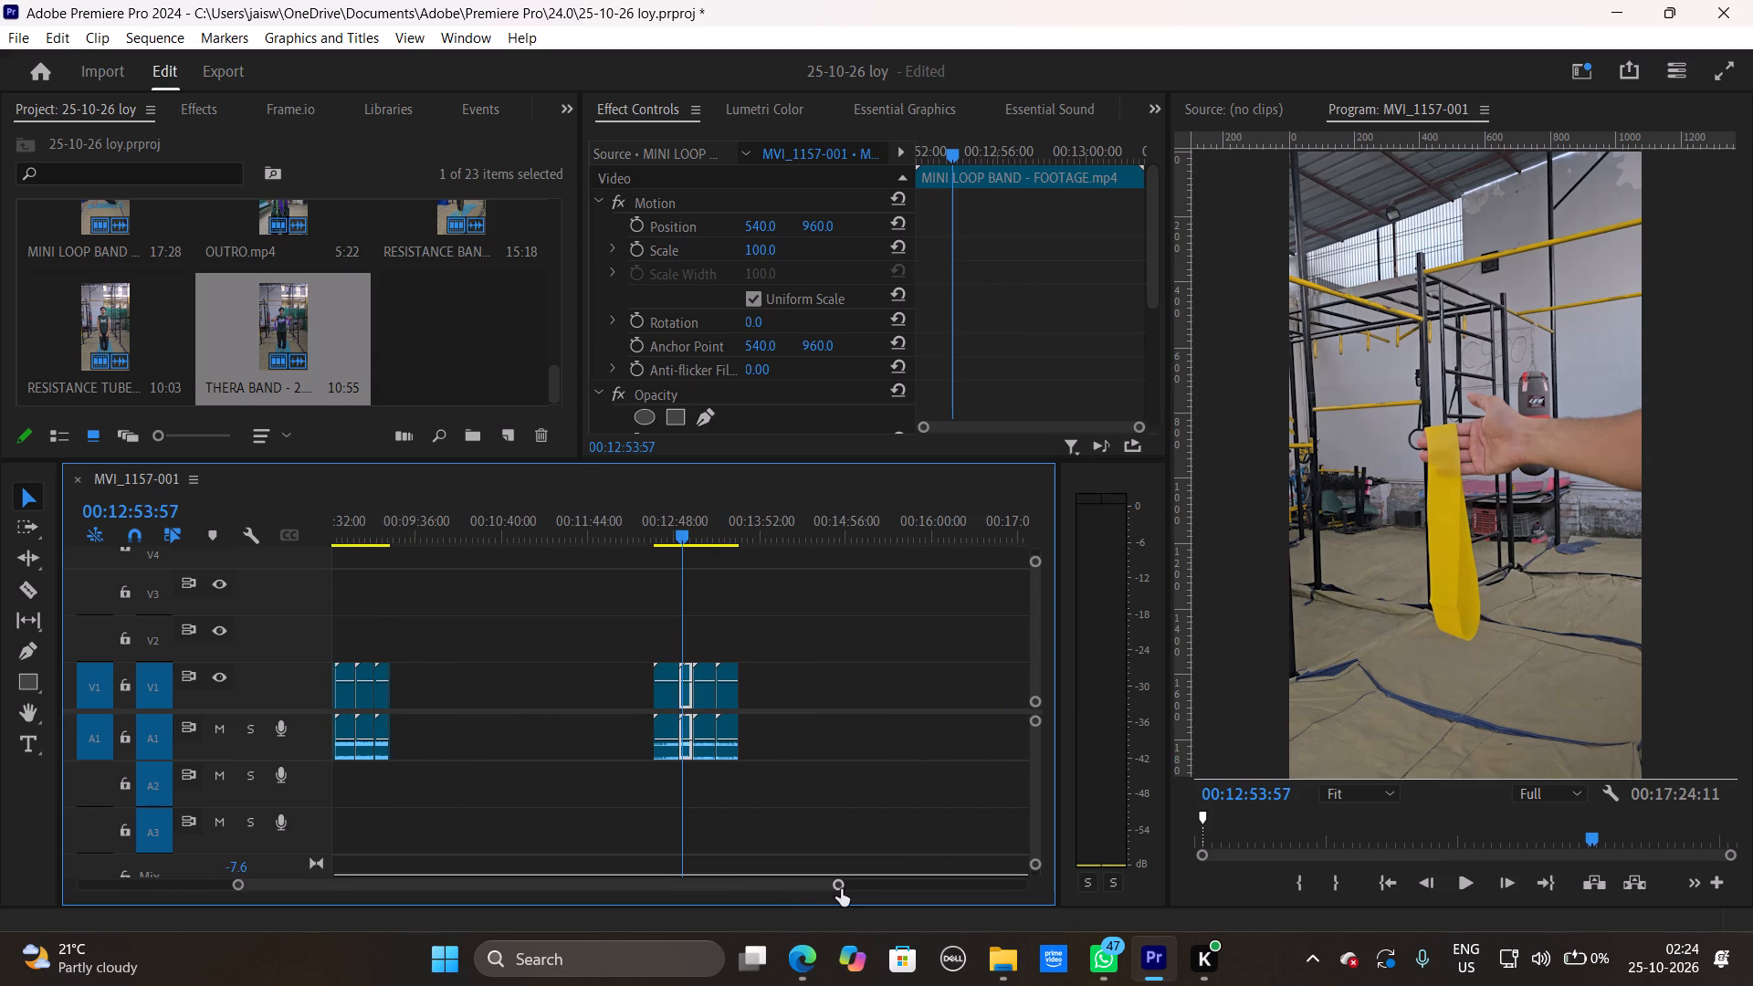
drag(841, 889, 754, 887)
drag(863, 658, 614, 663)
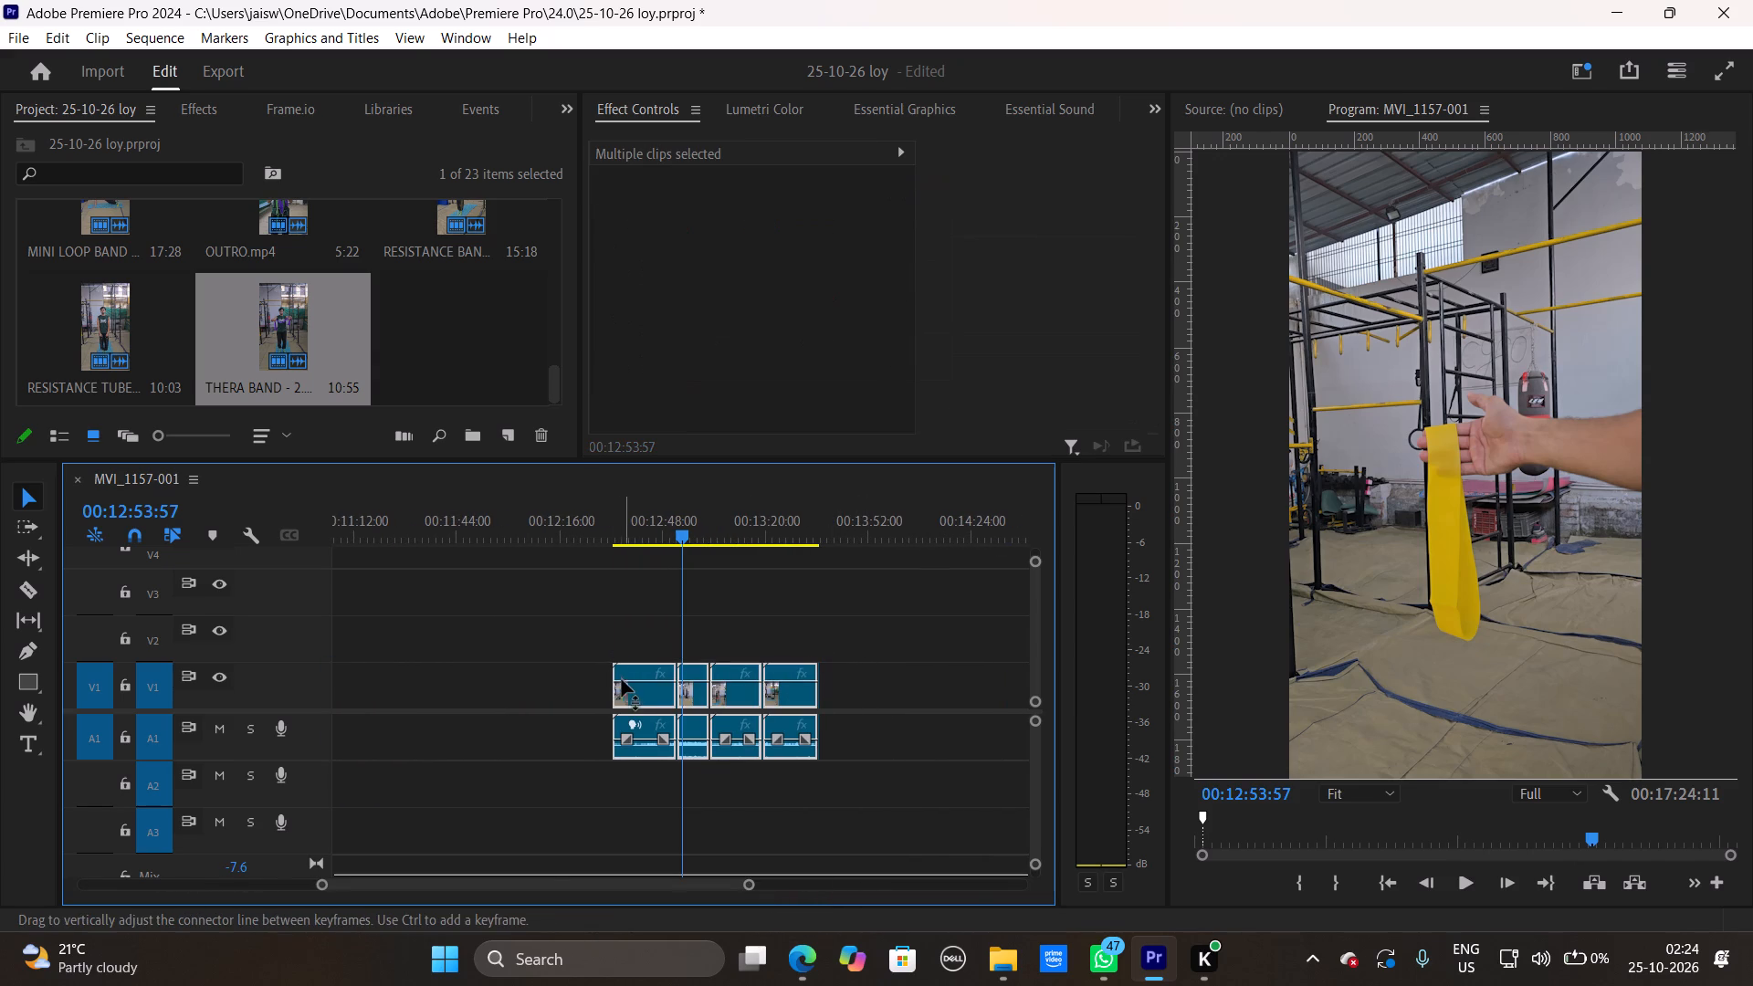
right_click(631, 687)
click(709, 419)
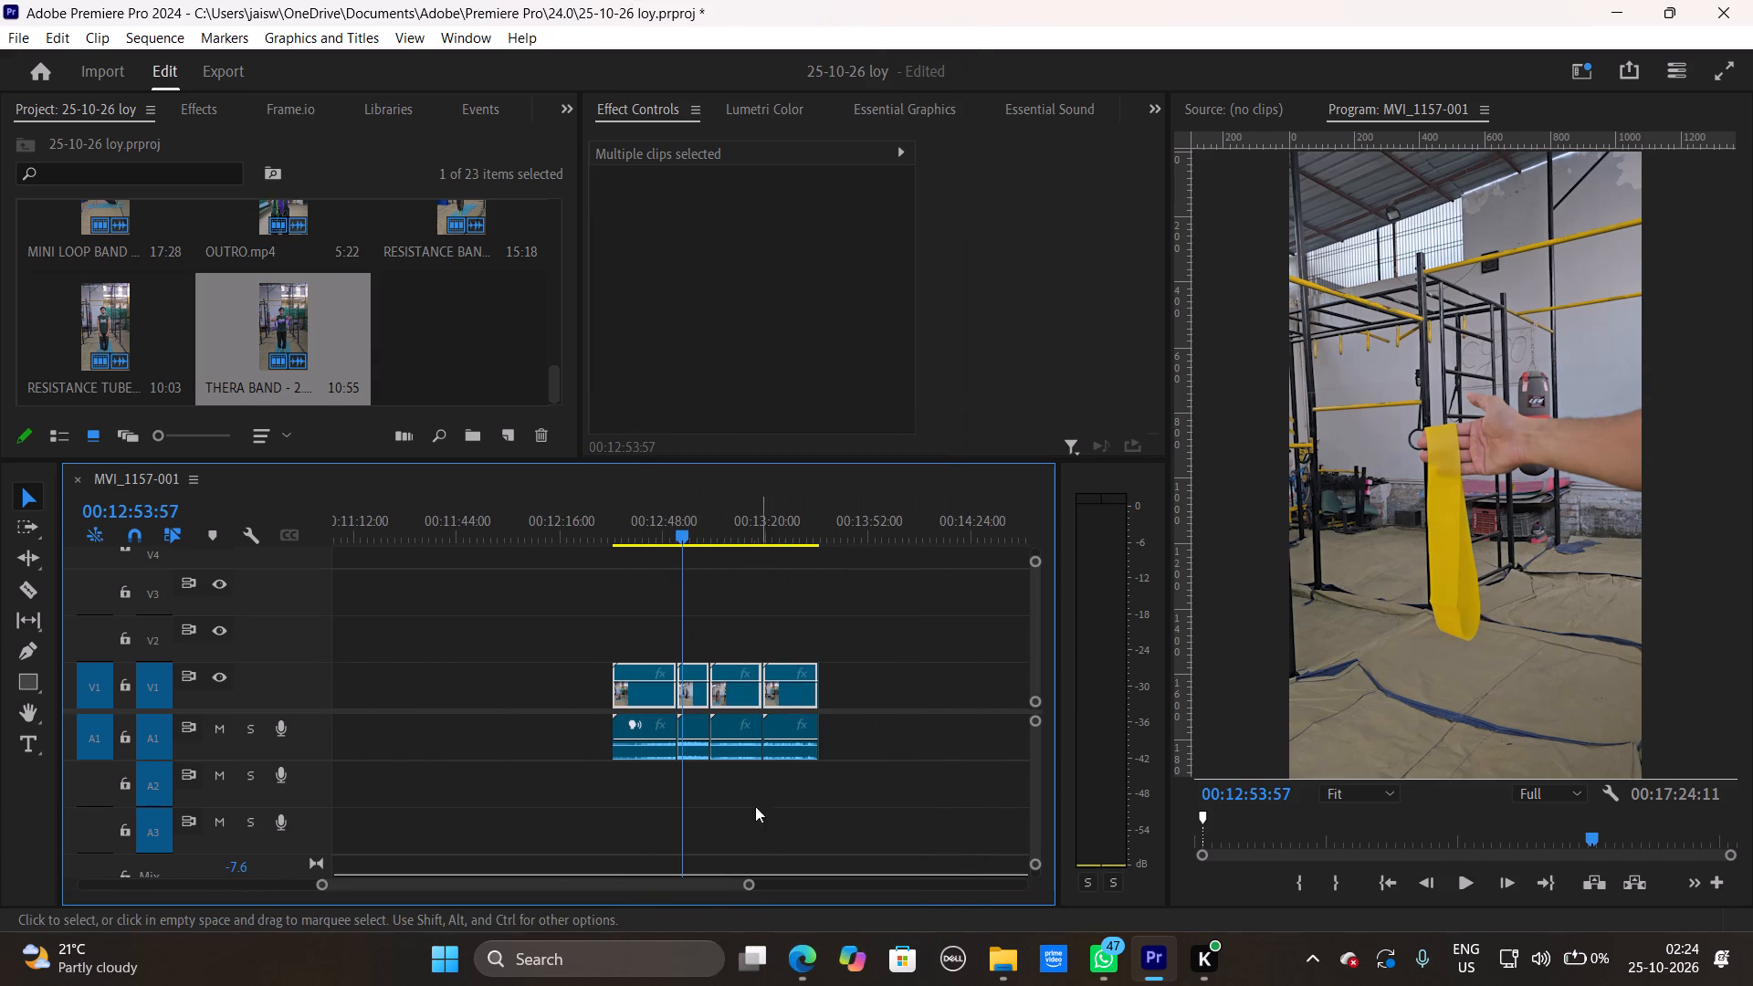
Move the video of the four MINI LOOP BAND clips from V1 up to V4 at about 00:03:00.
click(759, 887)
drag(828, 884, 832, 883)
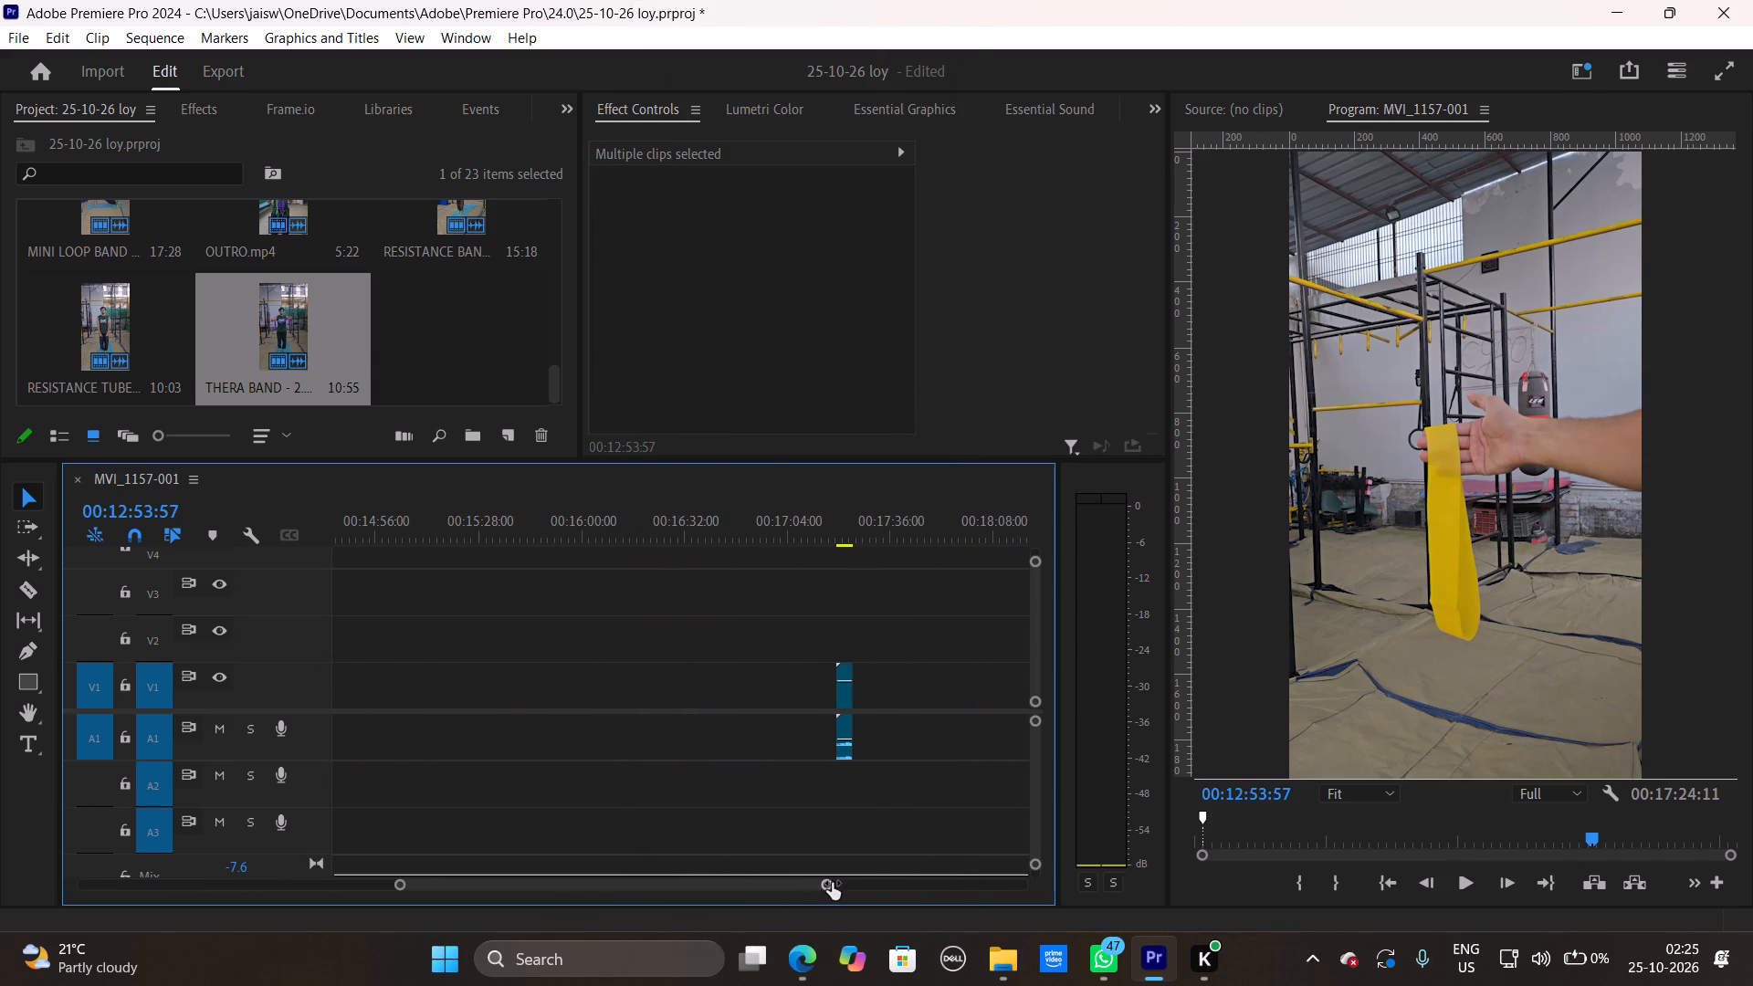
drag(832, 883, 955, 914)
drag(694, 530, 940, 560)
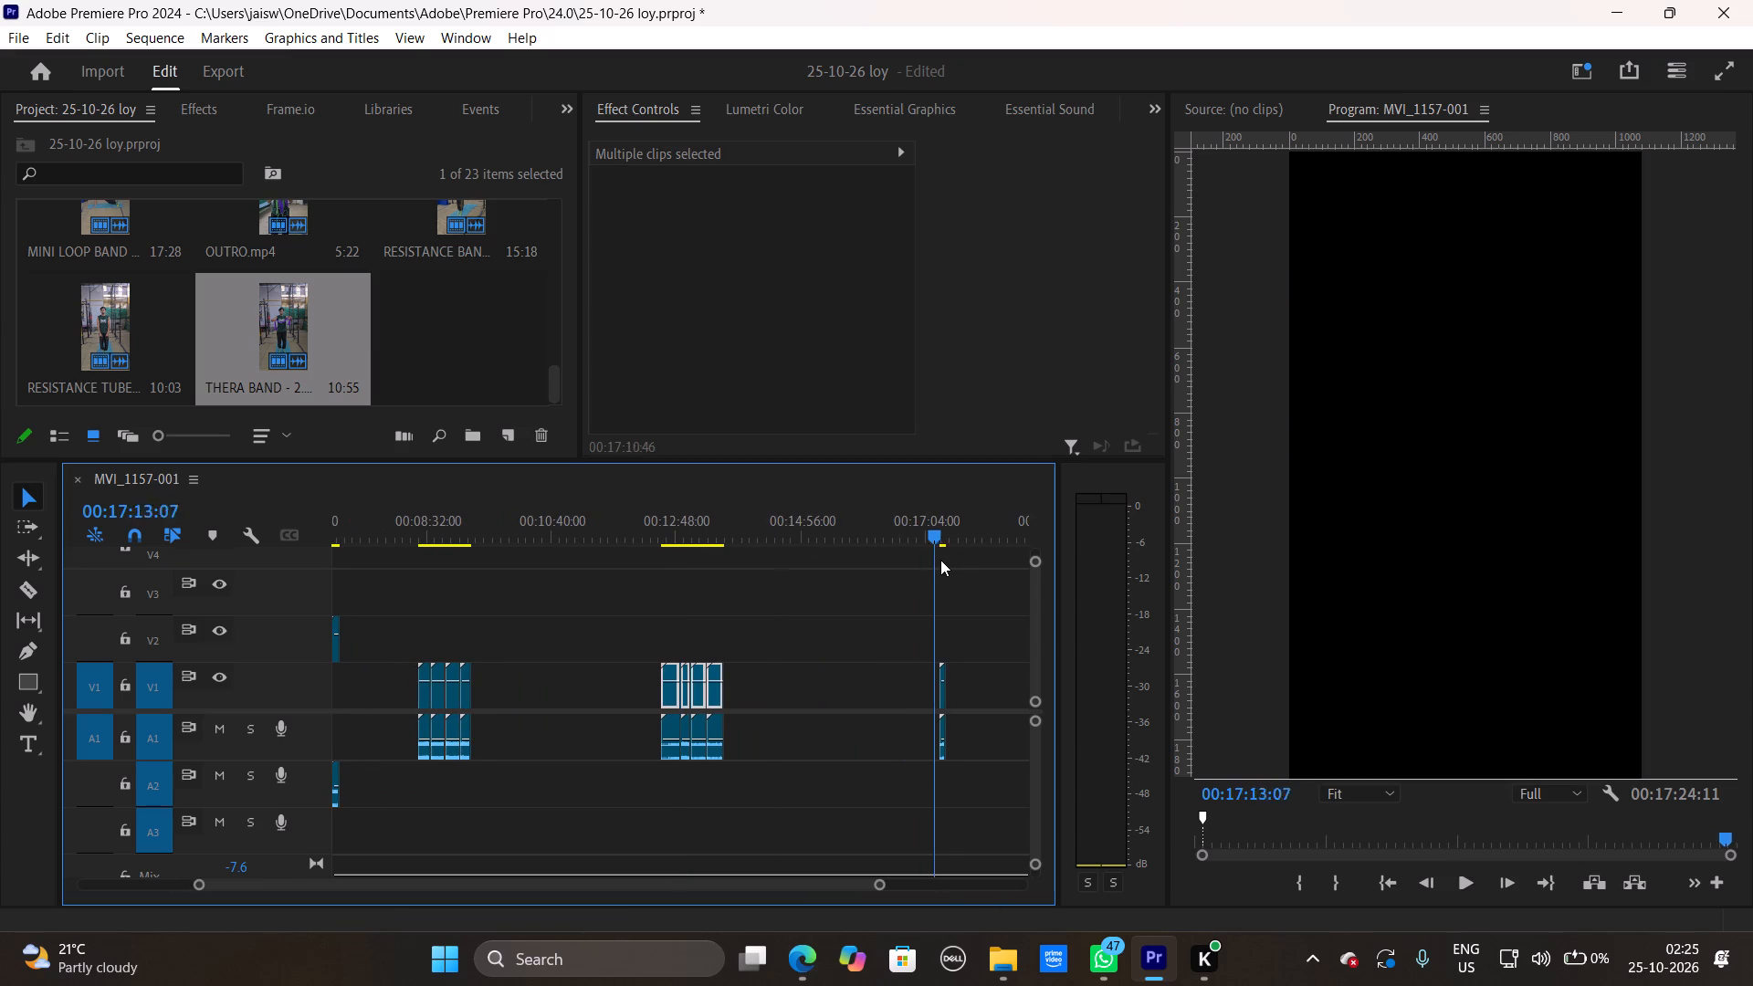
drag(940, 560, 848, 576)
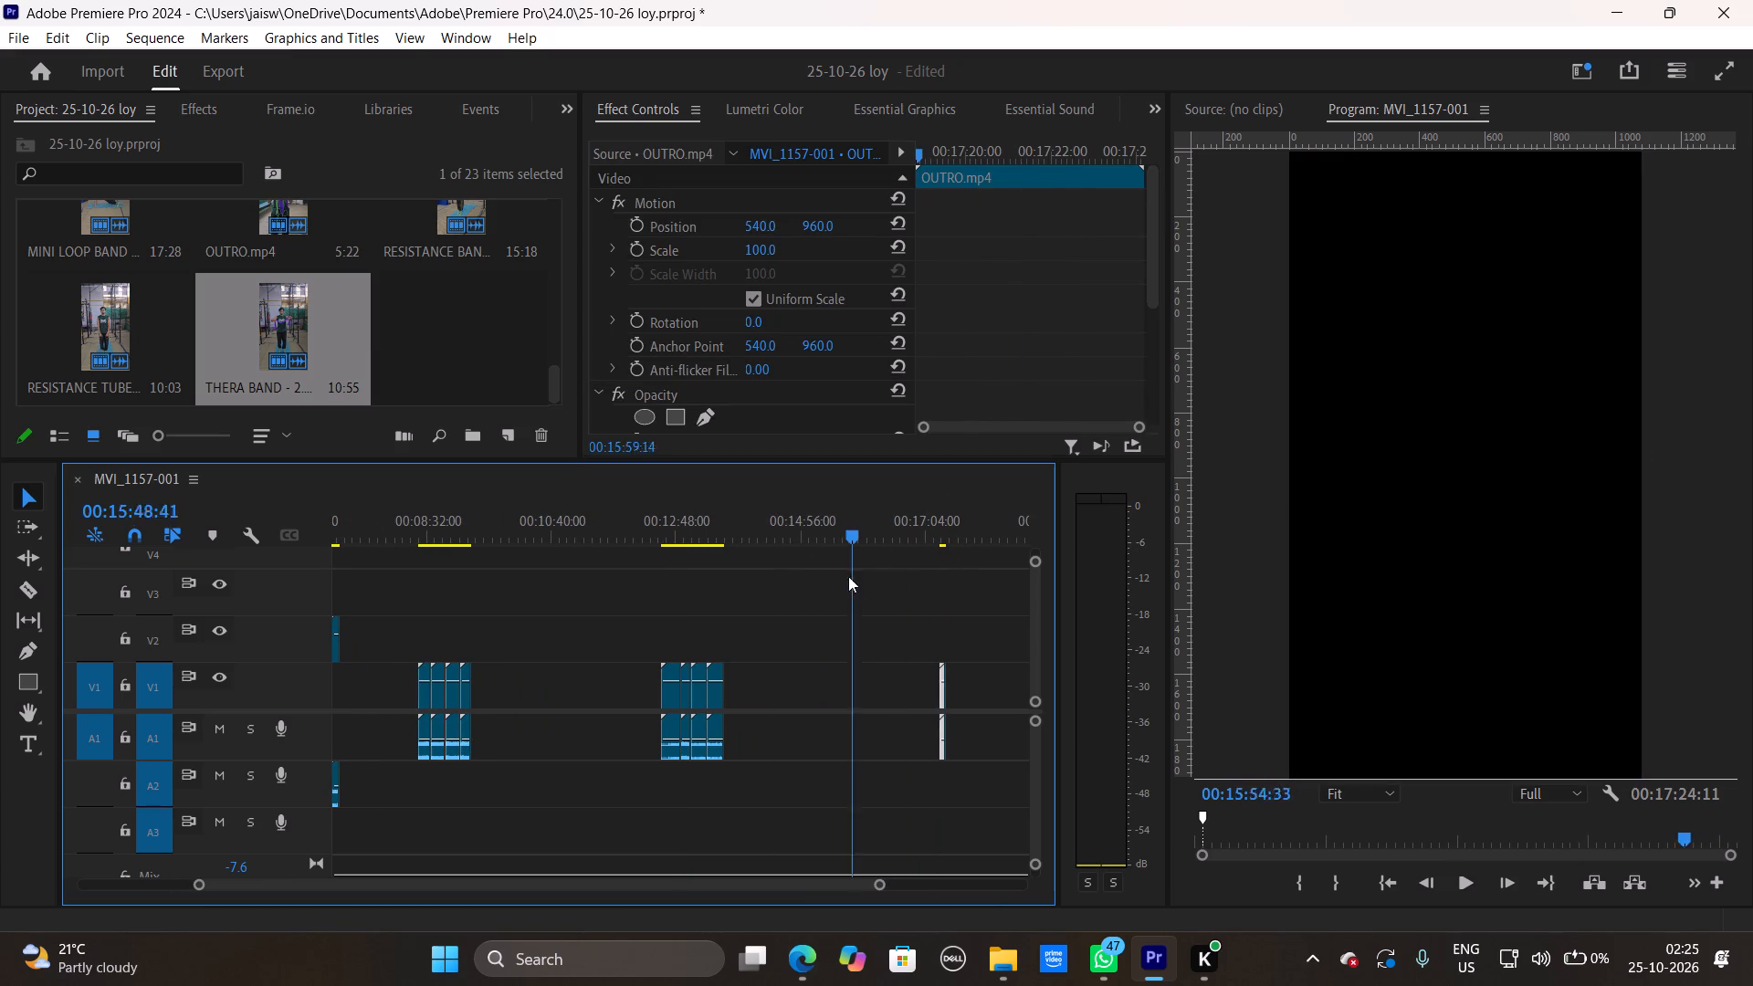
drag(848, 576, 712, 601)
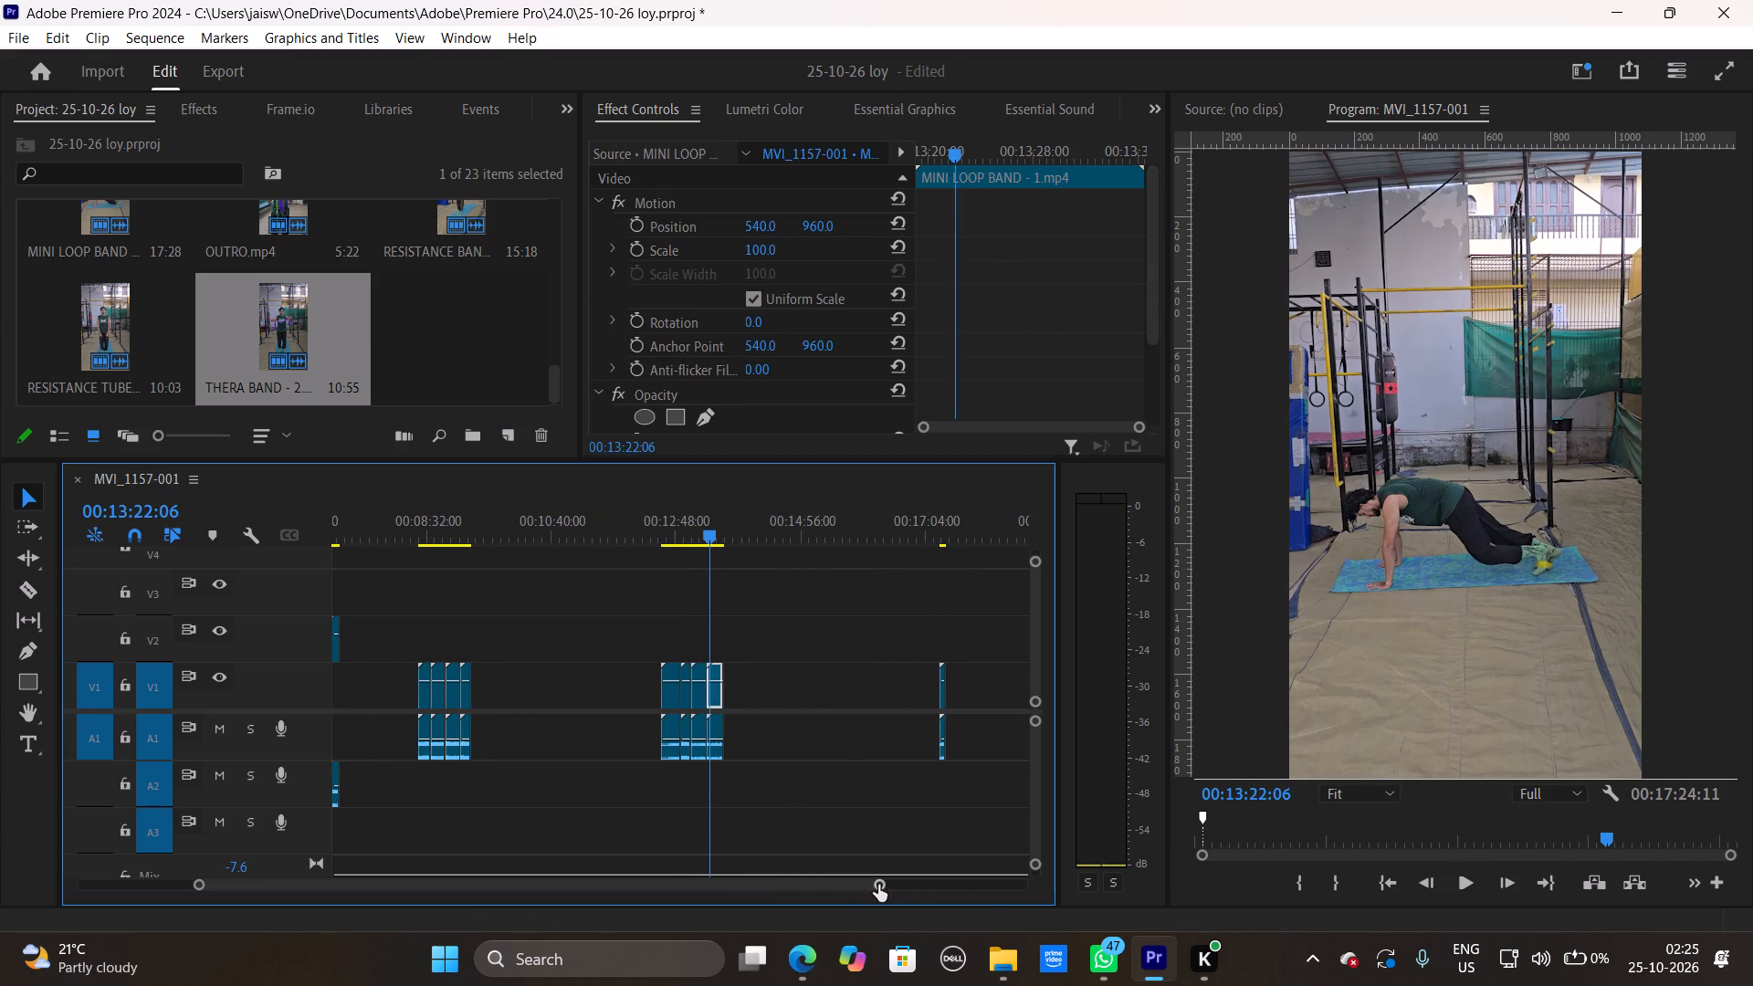
drag(878, 885, 1066, 891)
drag(737, 657, 678, 664)
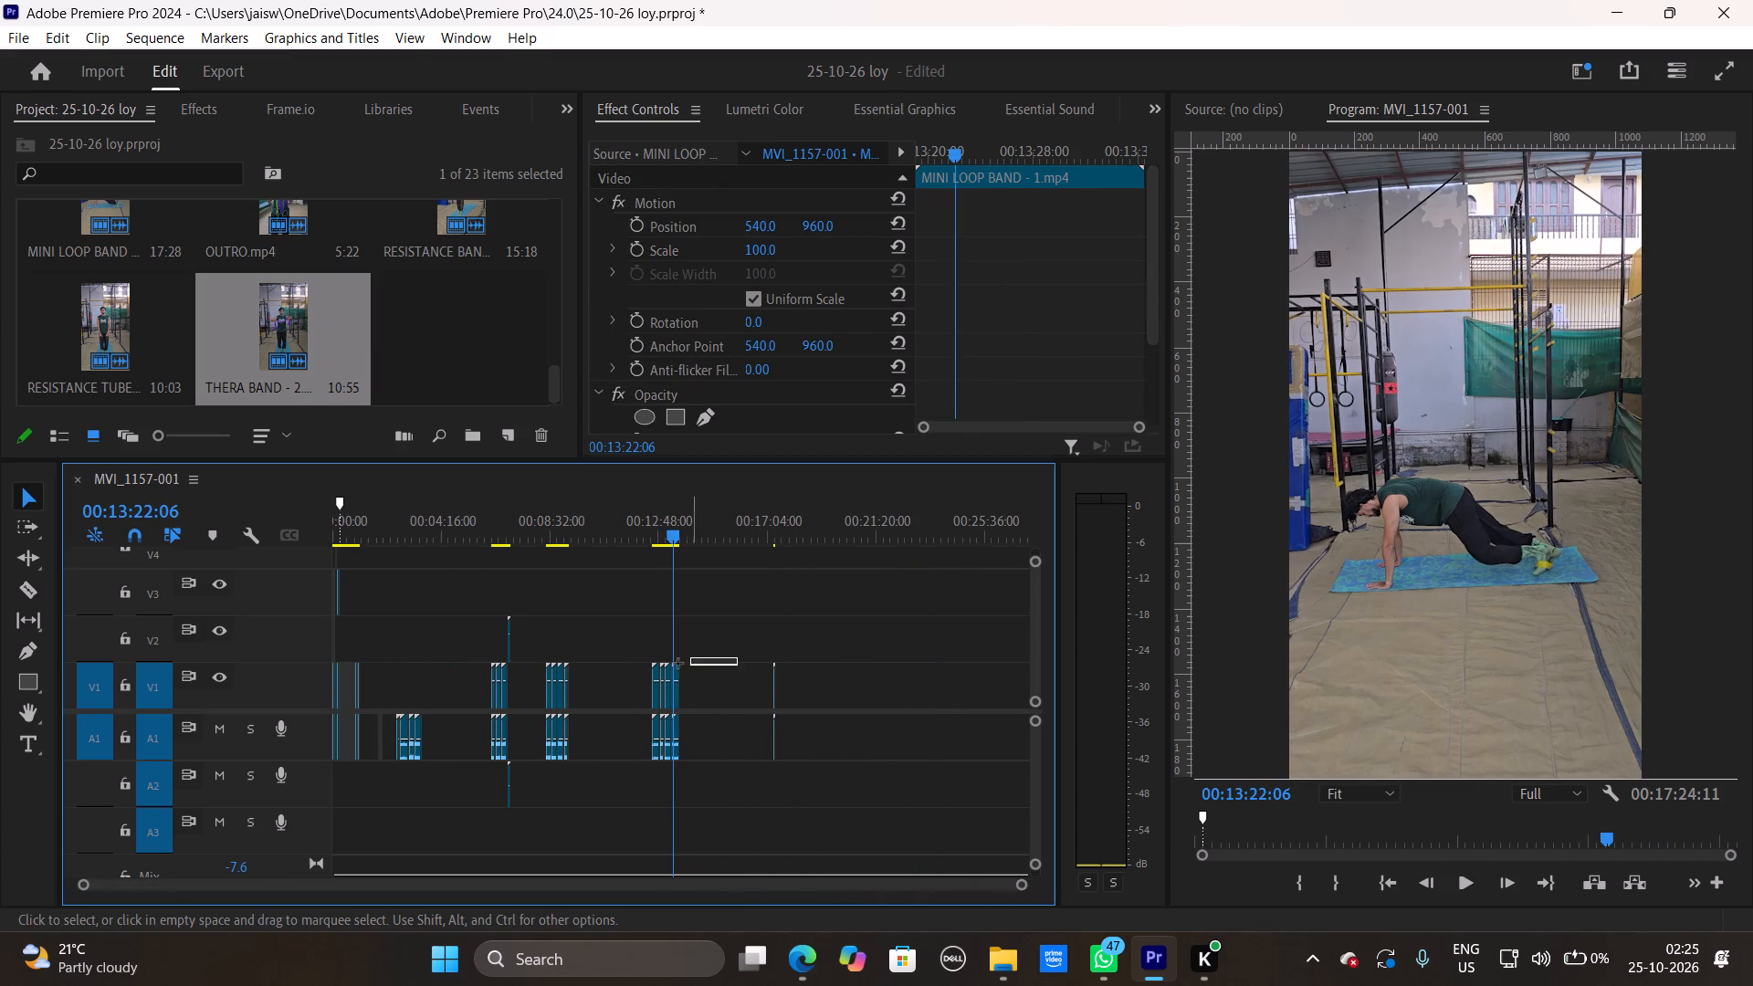
drag(678, 664, 630, 670)
drag(659, 692, 510, 568)
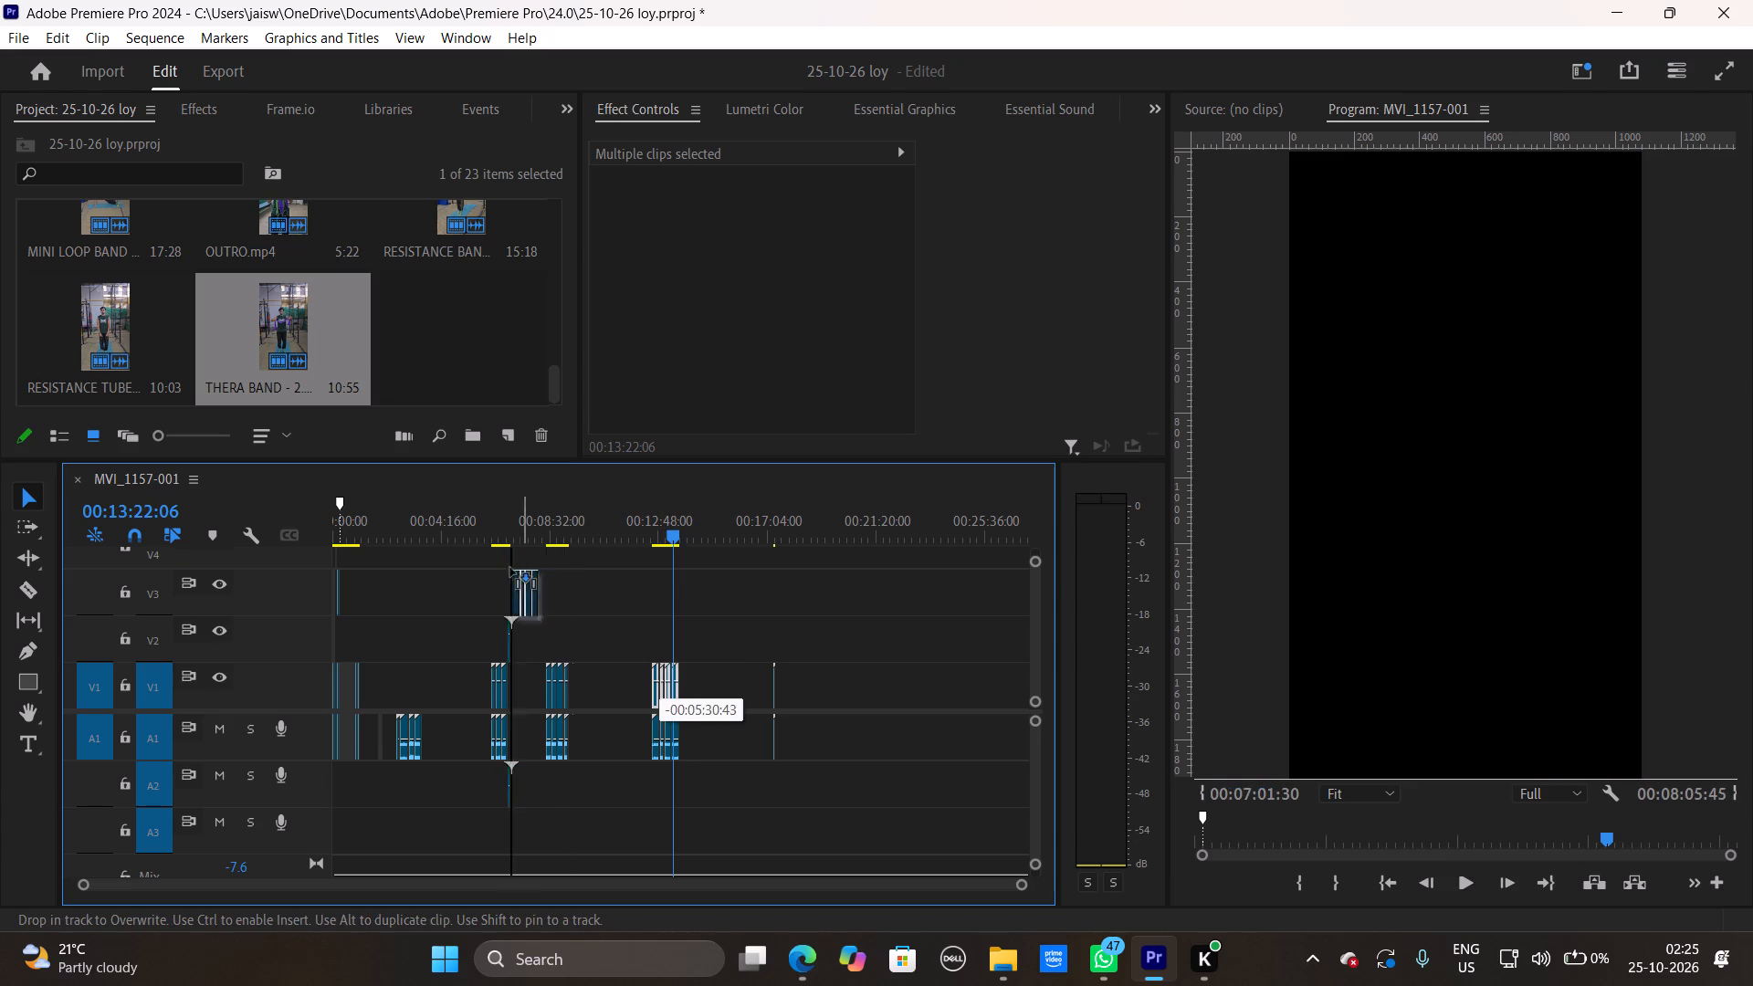
drag(510, 568, 416, 565)
Shift the four MINI LOOP BAND clips along V4 to start at about 00:00:19, just after the resistance band footage.
drag(626, 519, 336, 519)
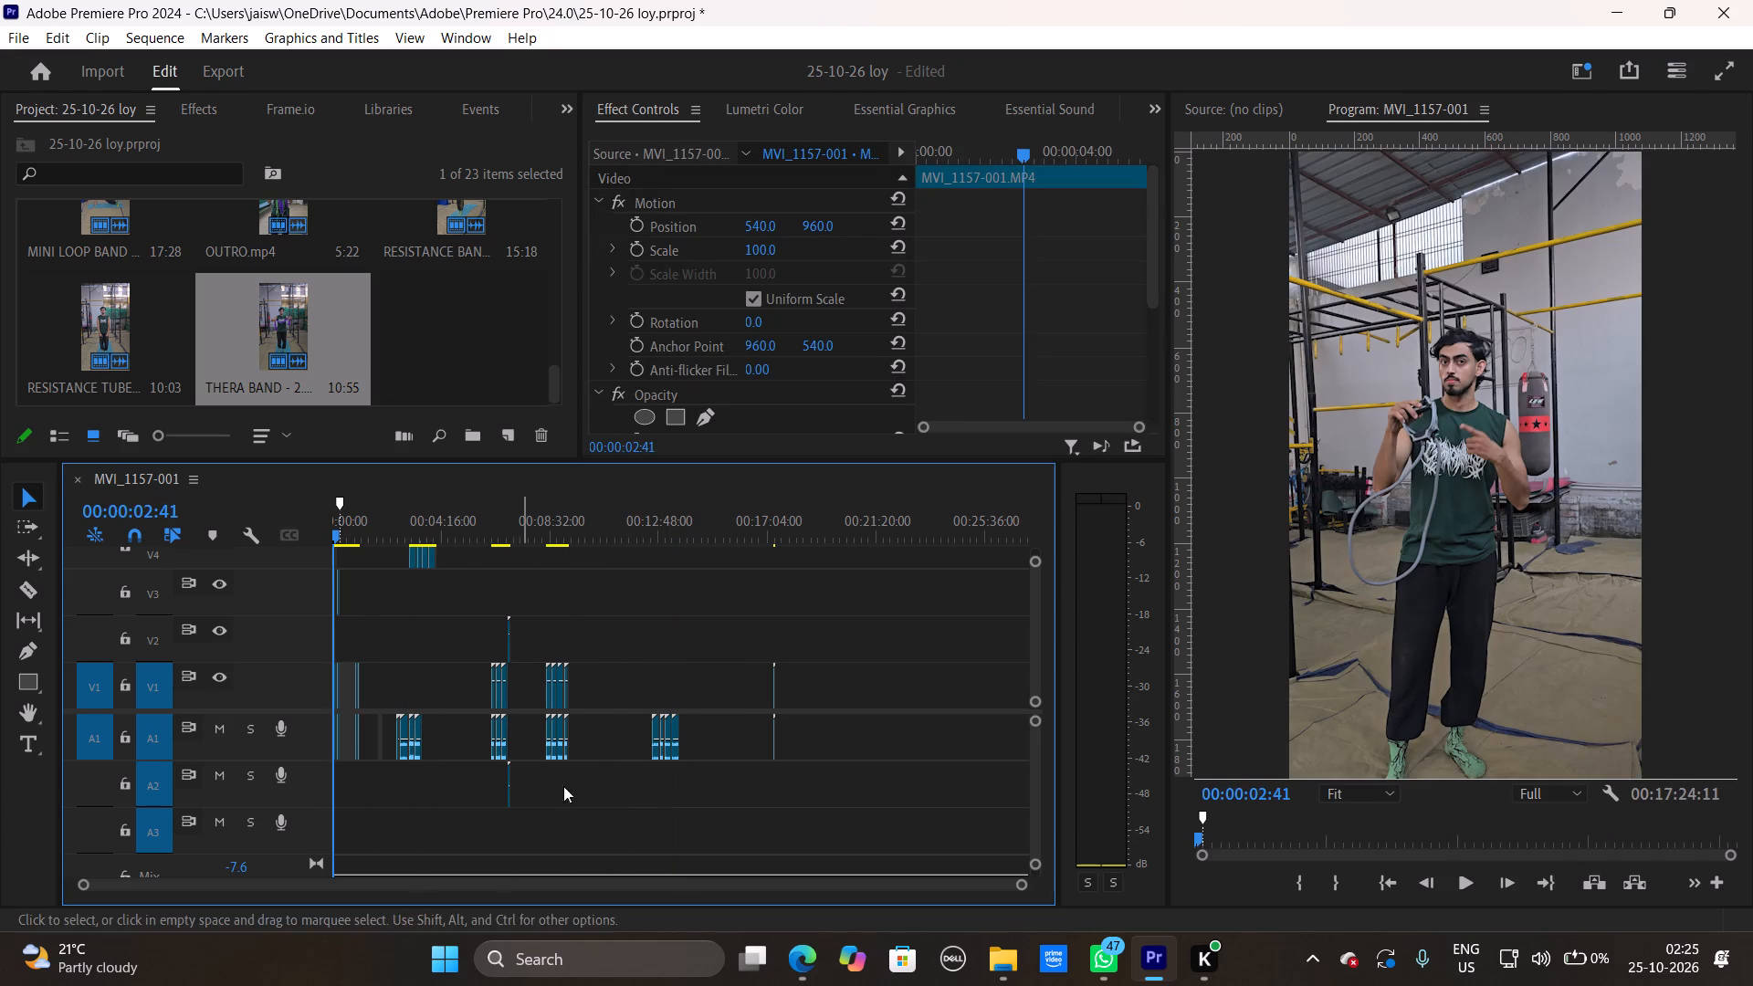
drag(1021, 888, 845, 885)
click(837, 885)
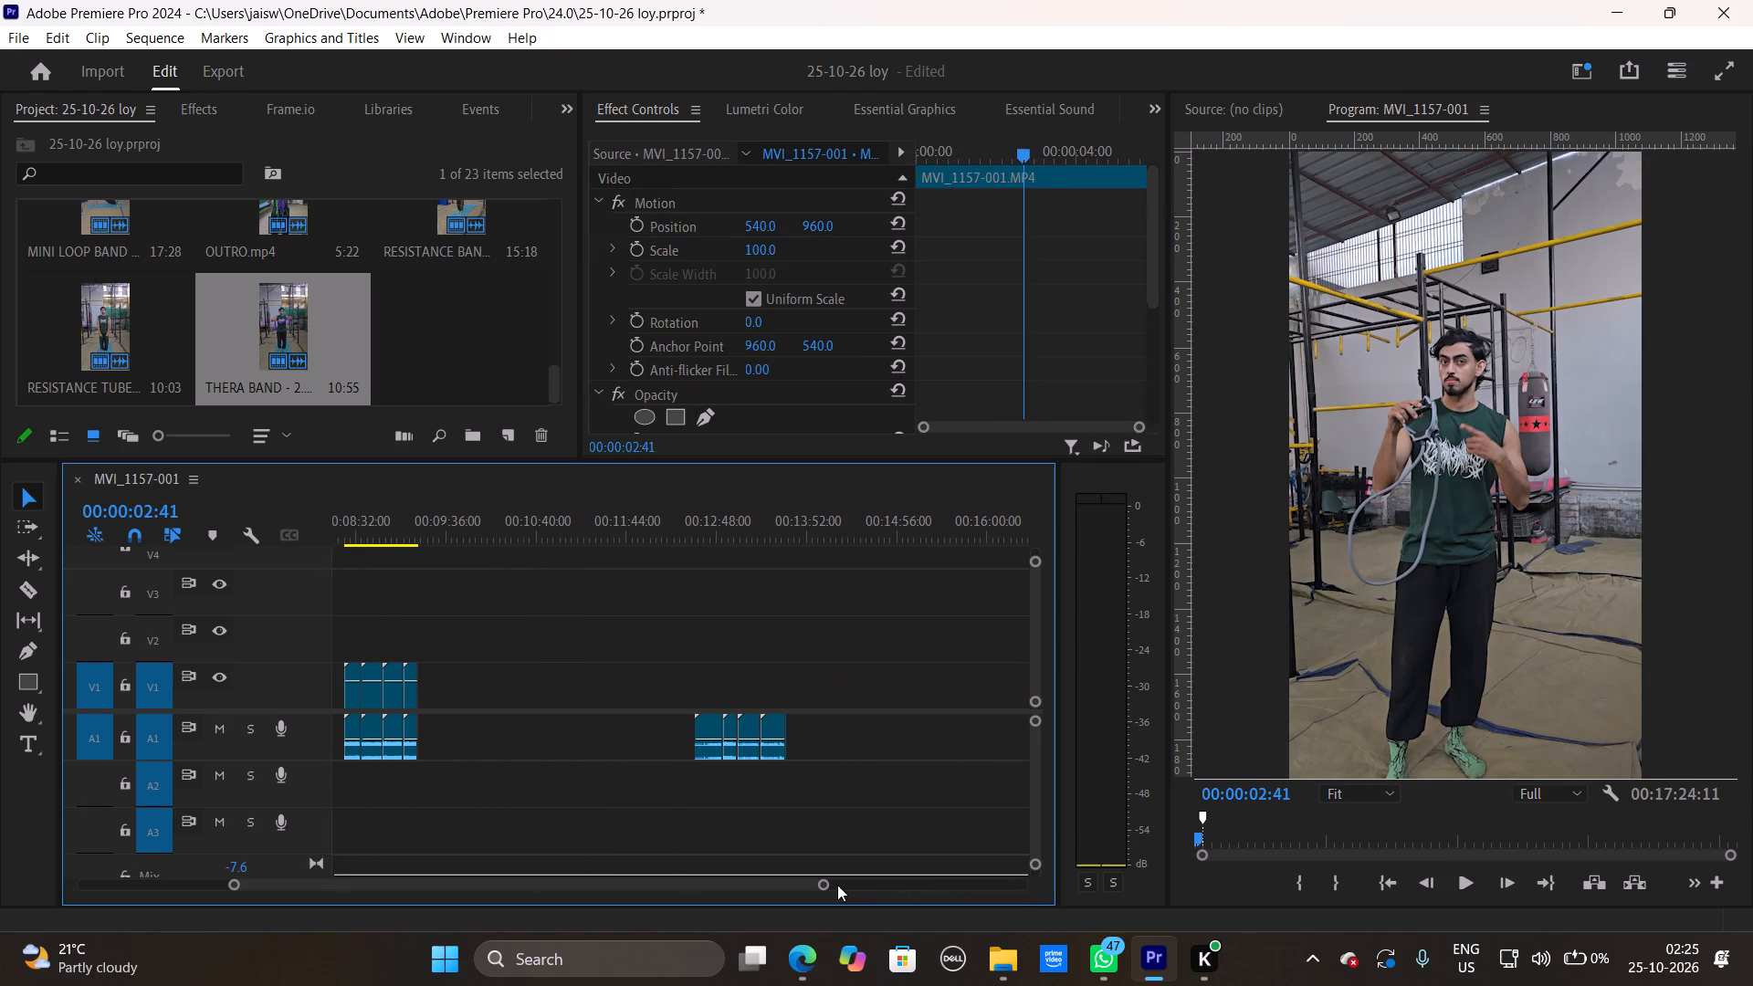
drag(824, 886, 956, 876)
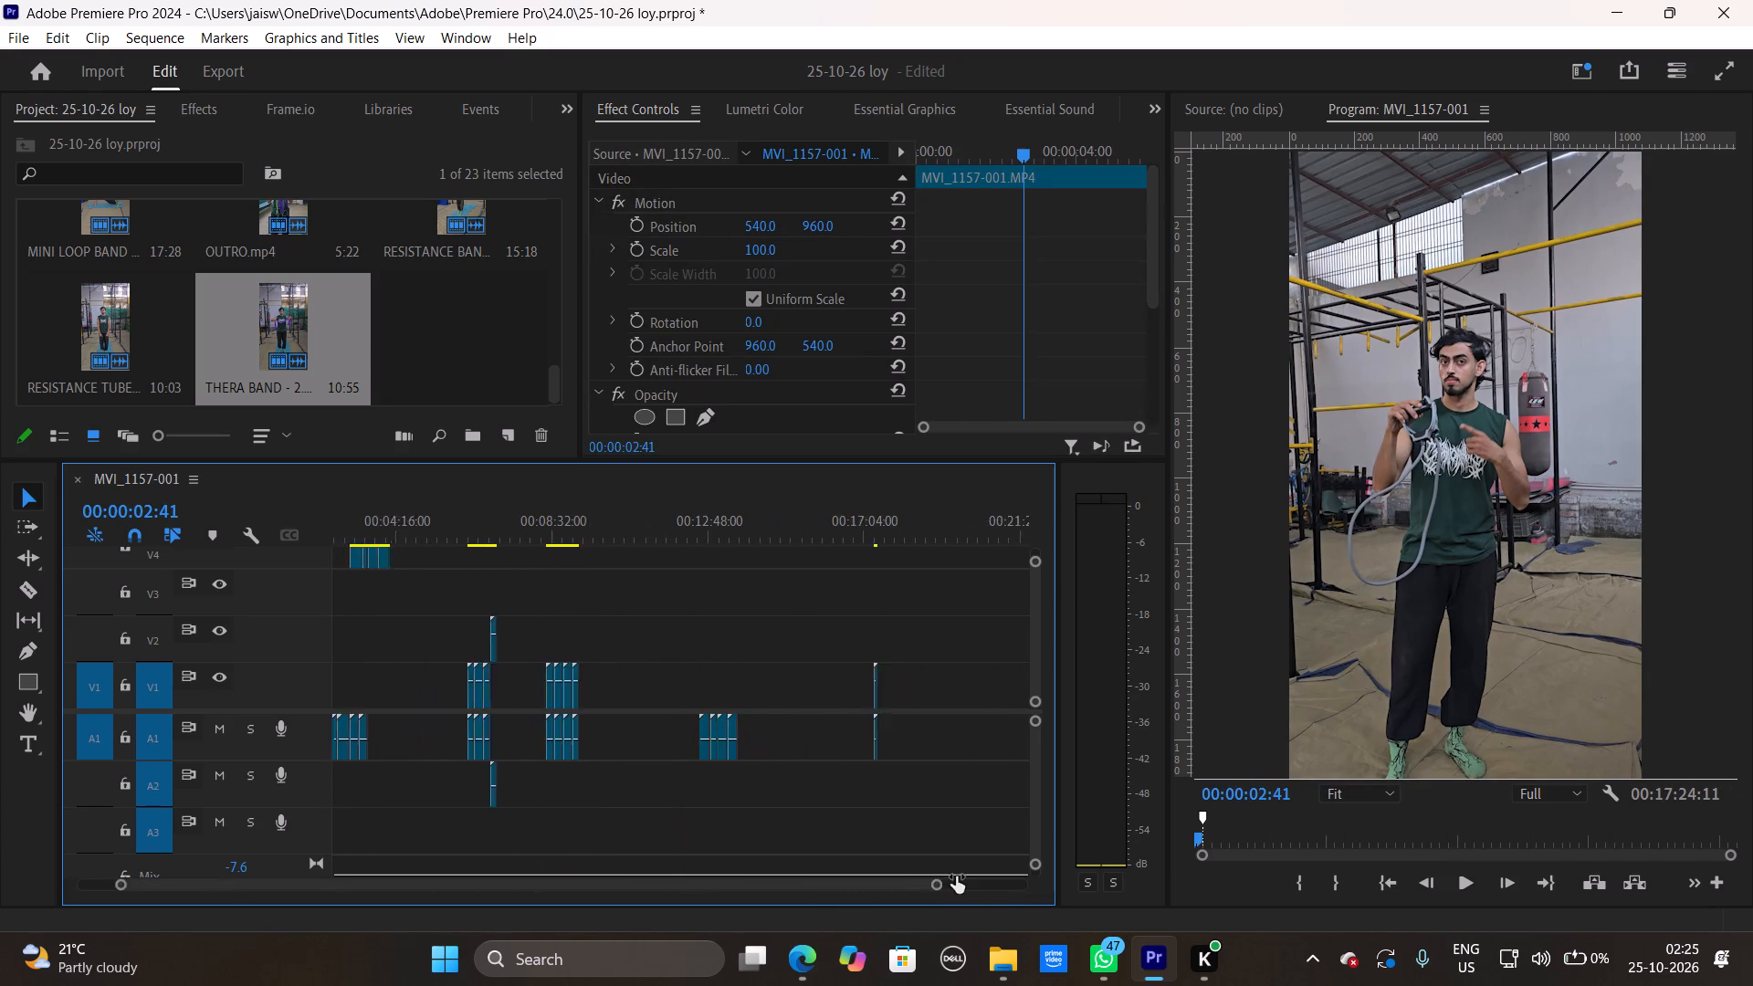
drag(956, 876, 782, 897)
drag(1023, 600, 850, 539)
drag(859, 556, 530, 552)
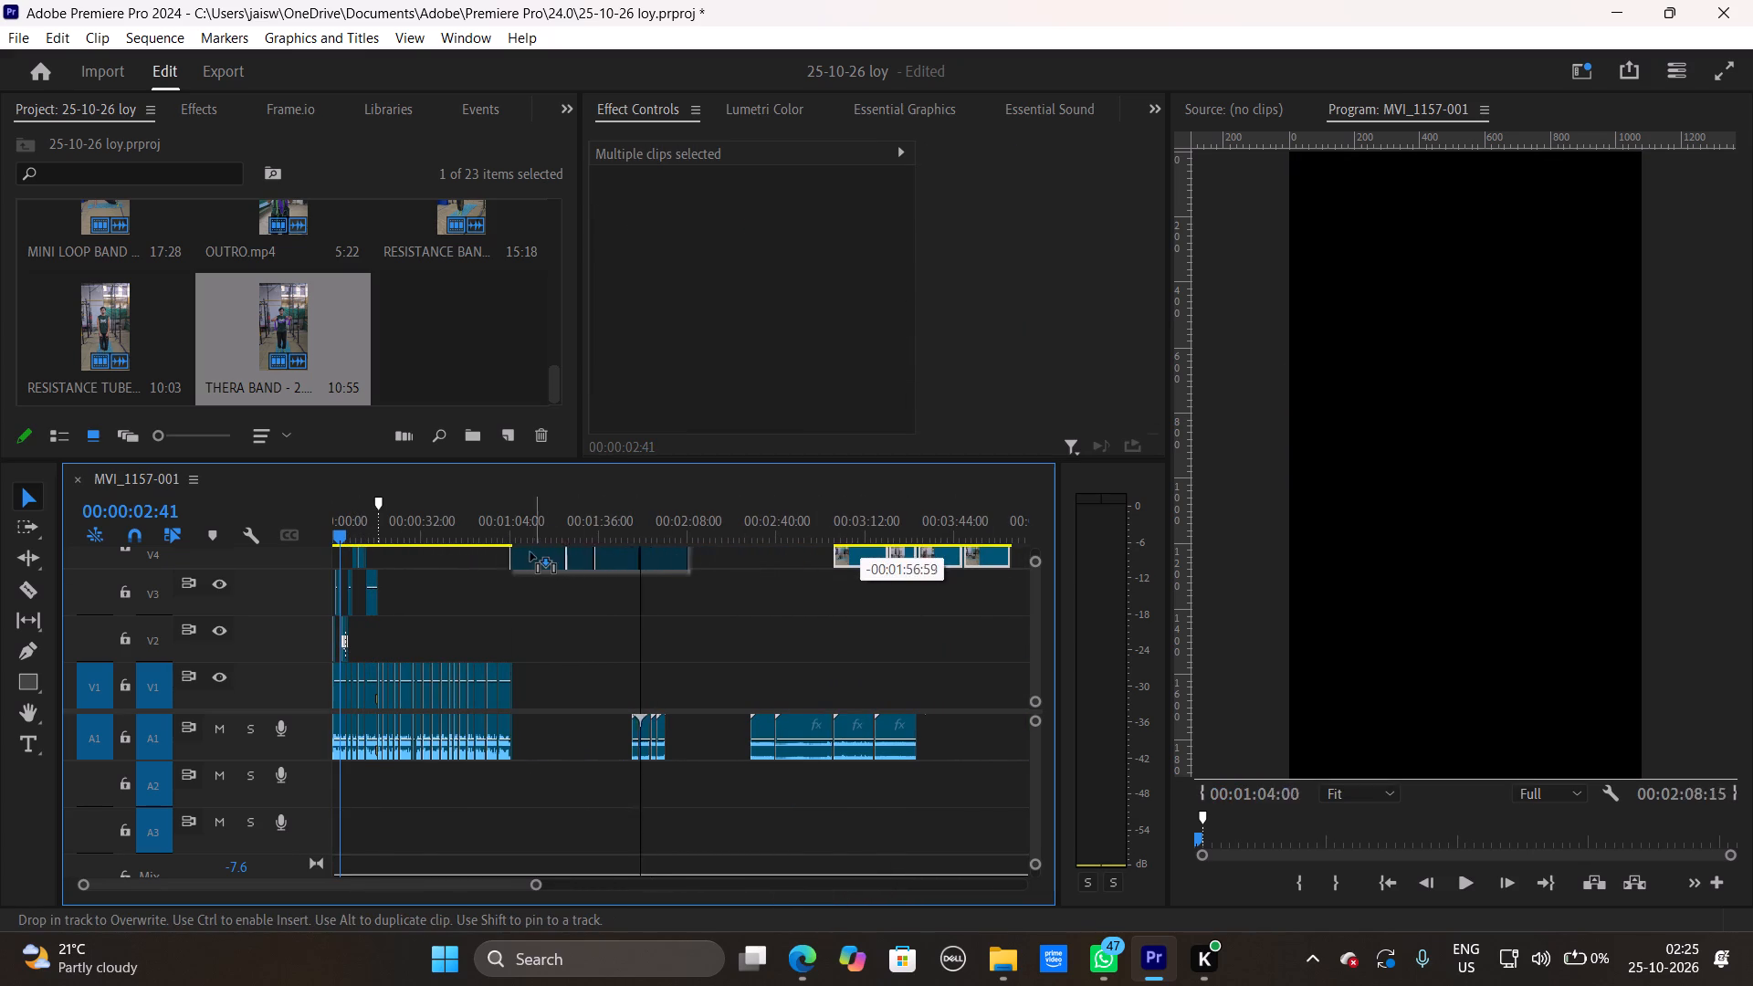
drag(530, 552, 411, 549)
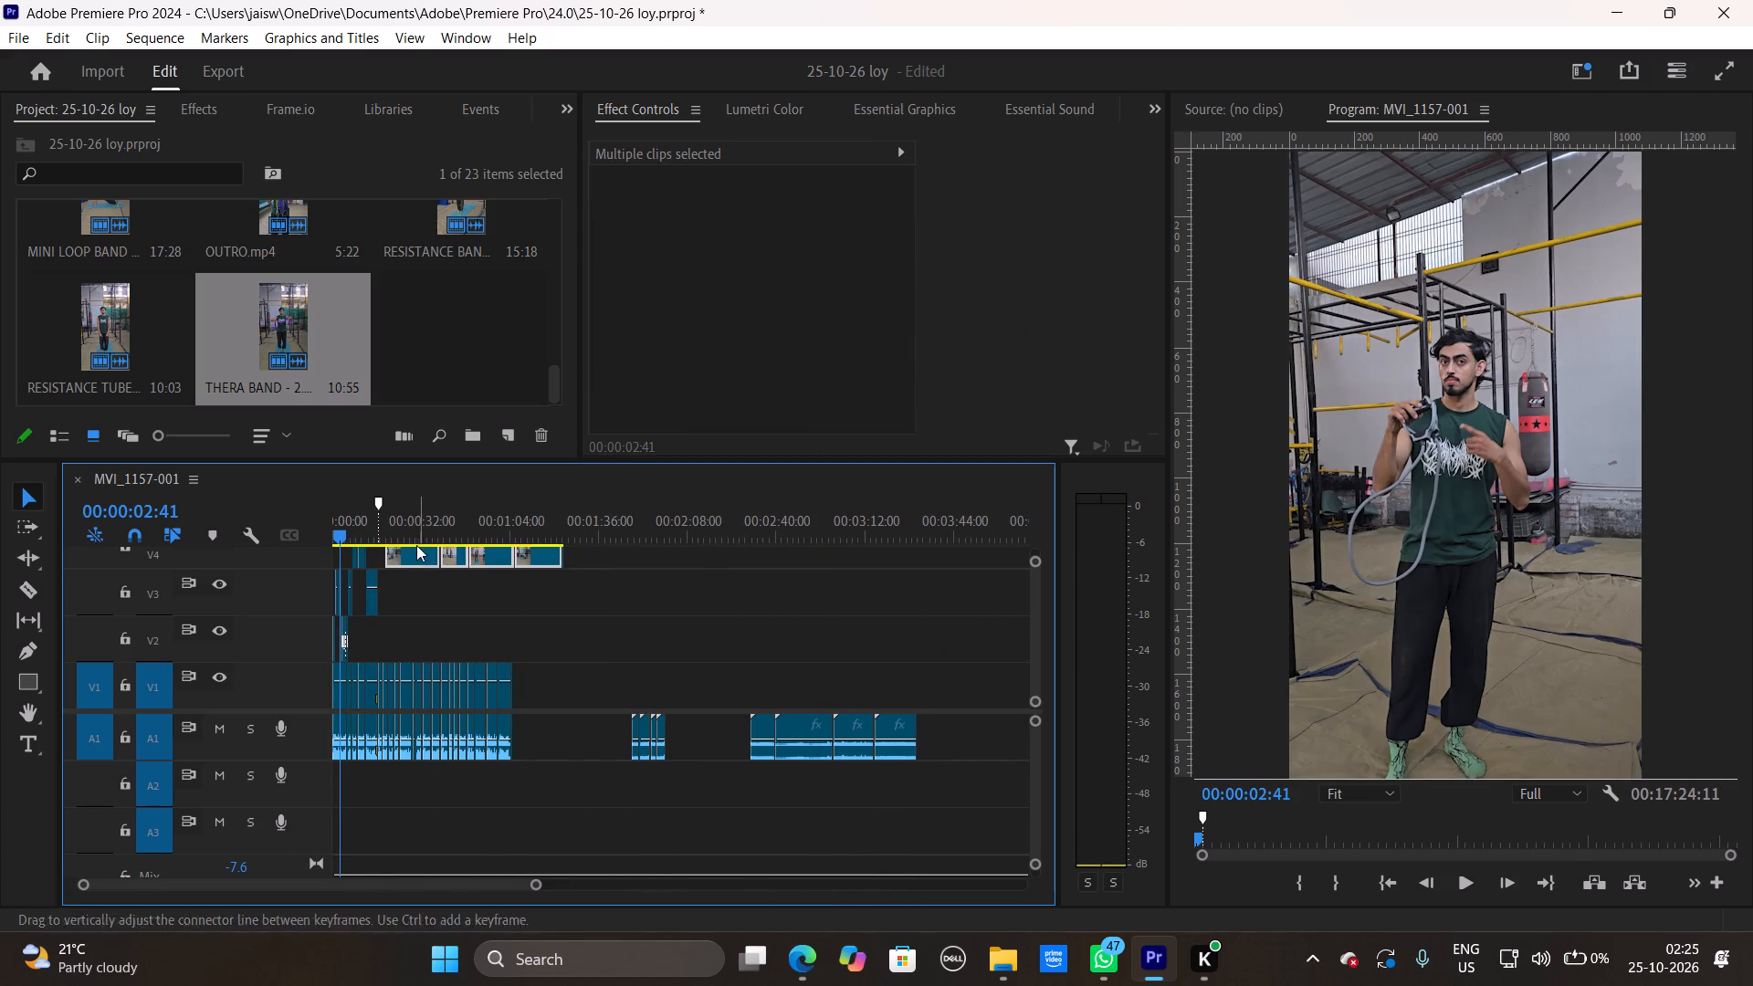
Play the voice-over from the sequence marker and scrub the MINI LOOP BAND clips on V4 to review their content.
drag(347, 512, 381, 512)
key(space)
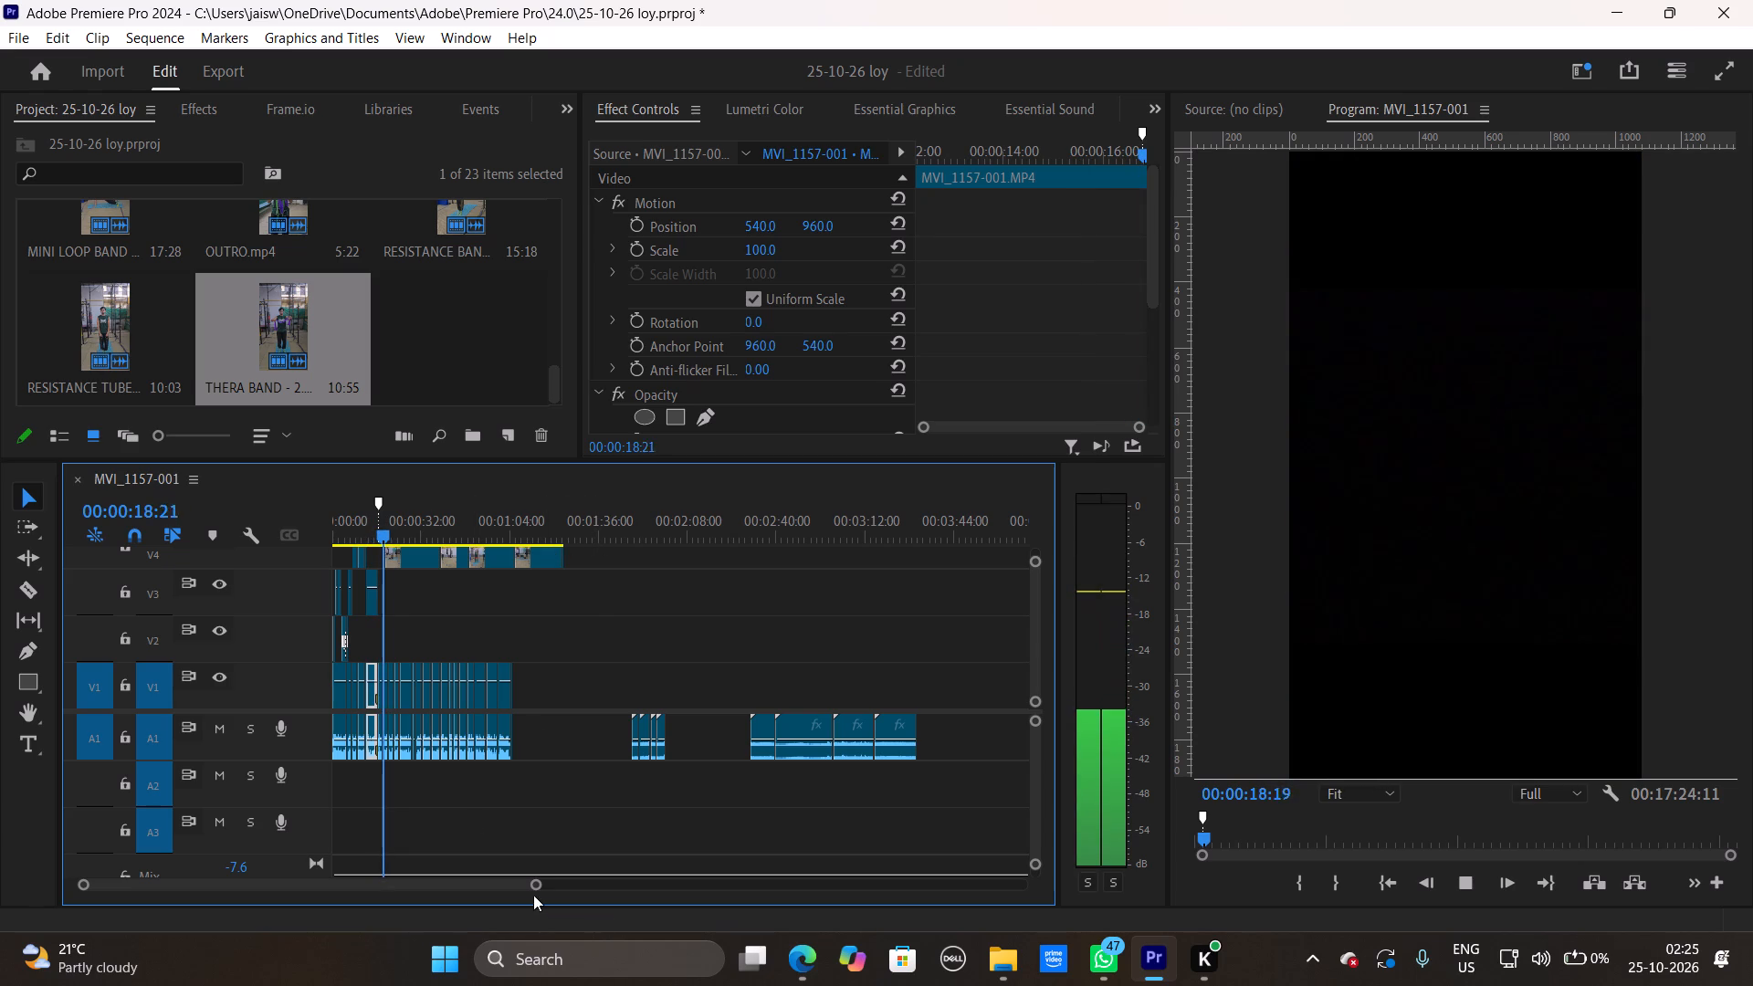
drag(533, 889, 430, 893)
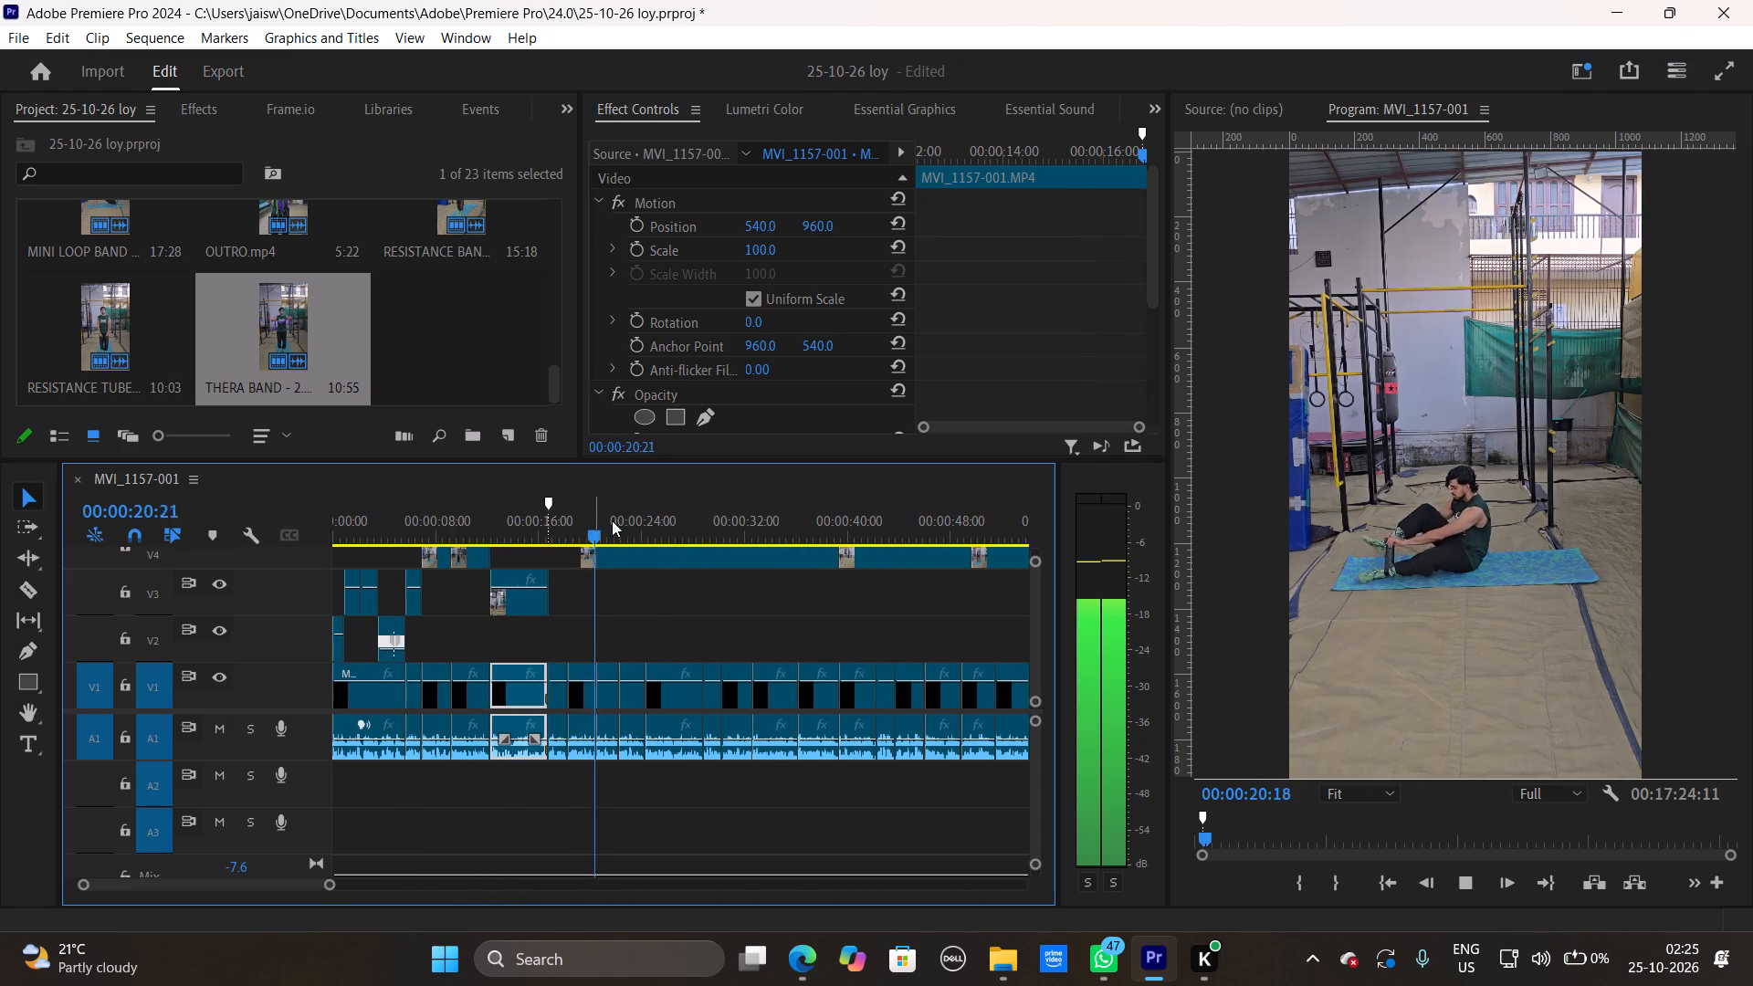
drag(600, 522, 744, 527)
click(761, 456)
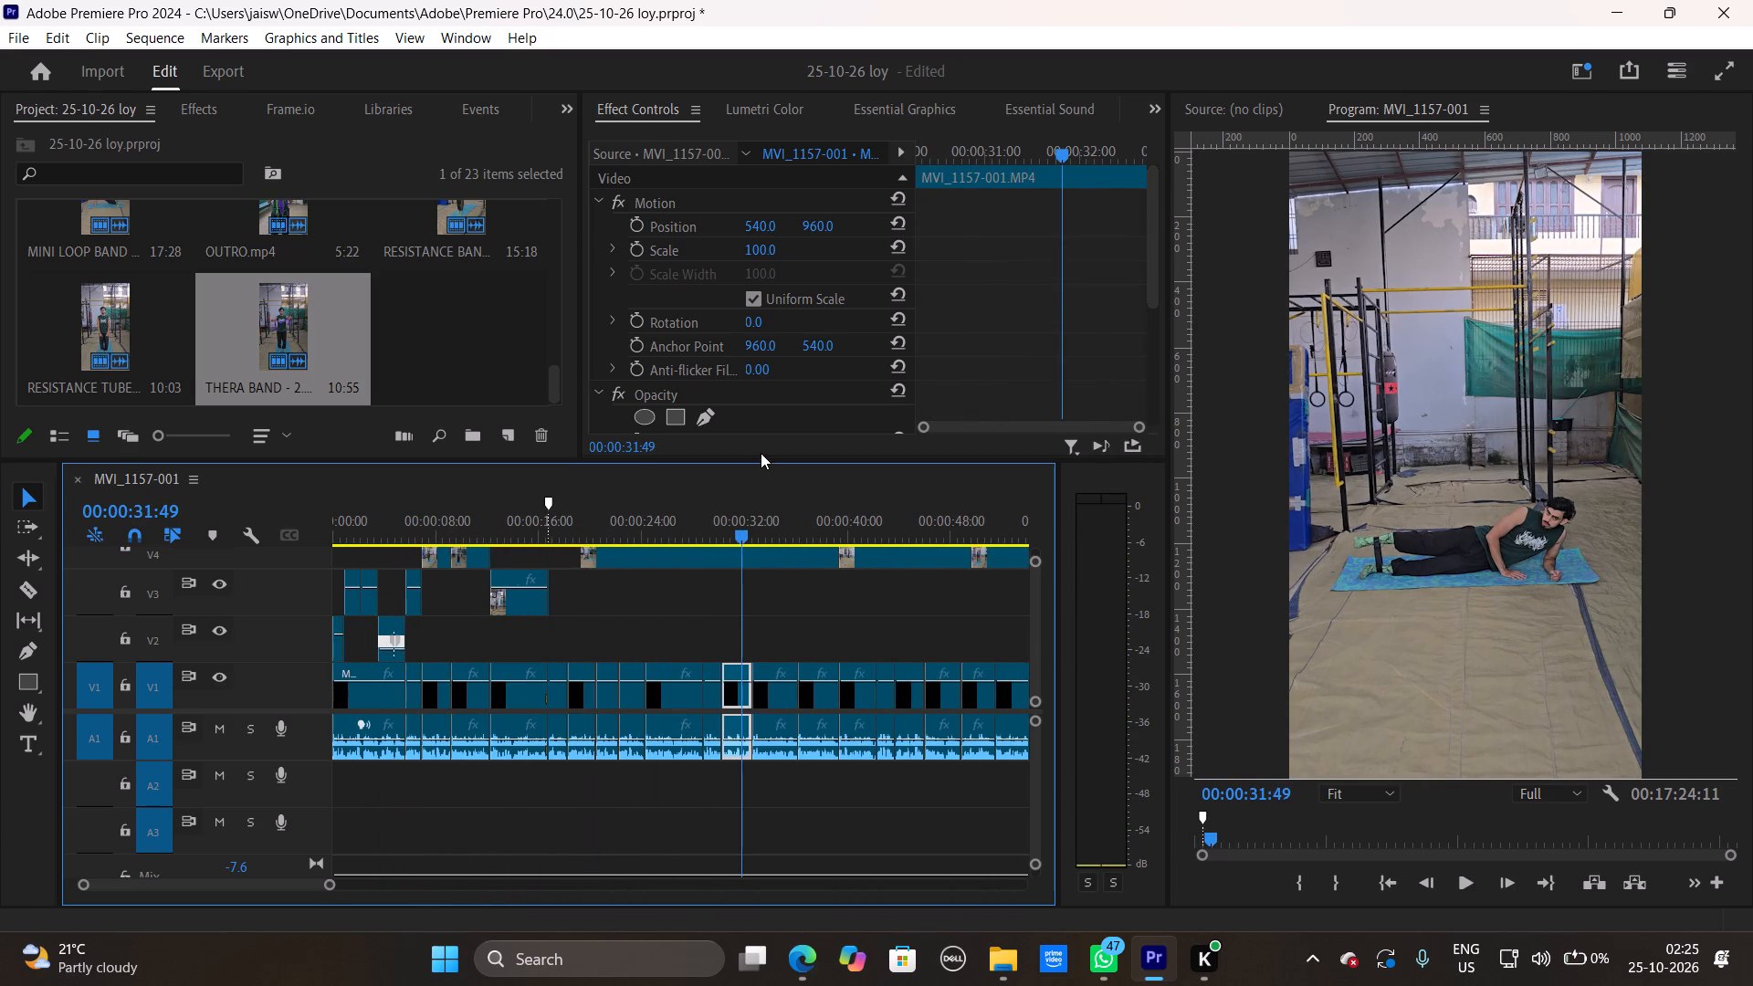
drag(775, 457, 777, 369)
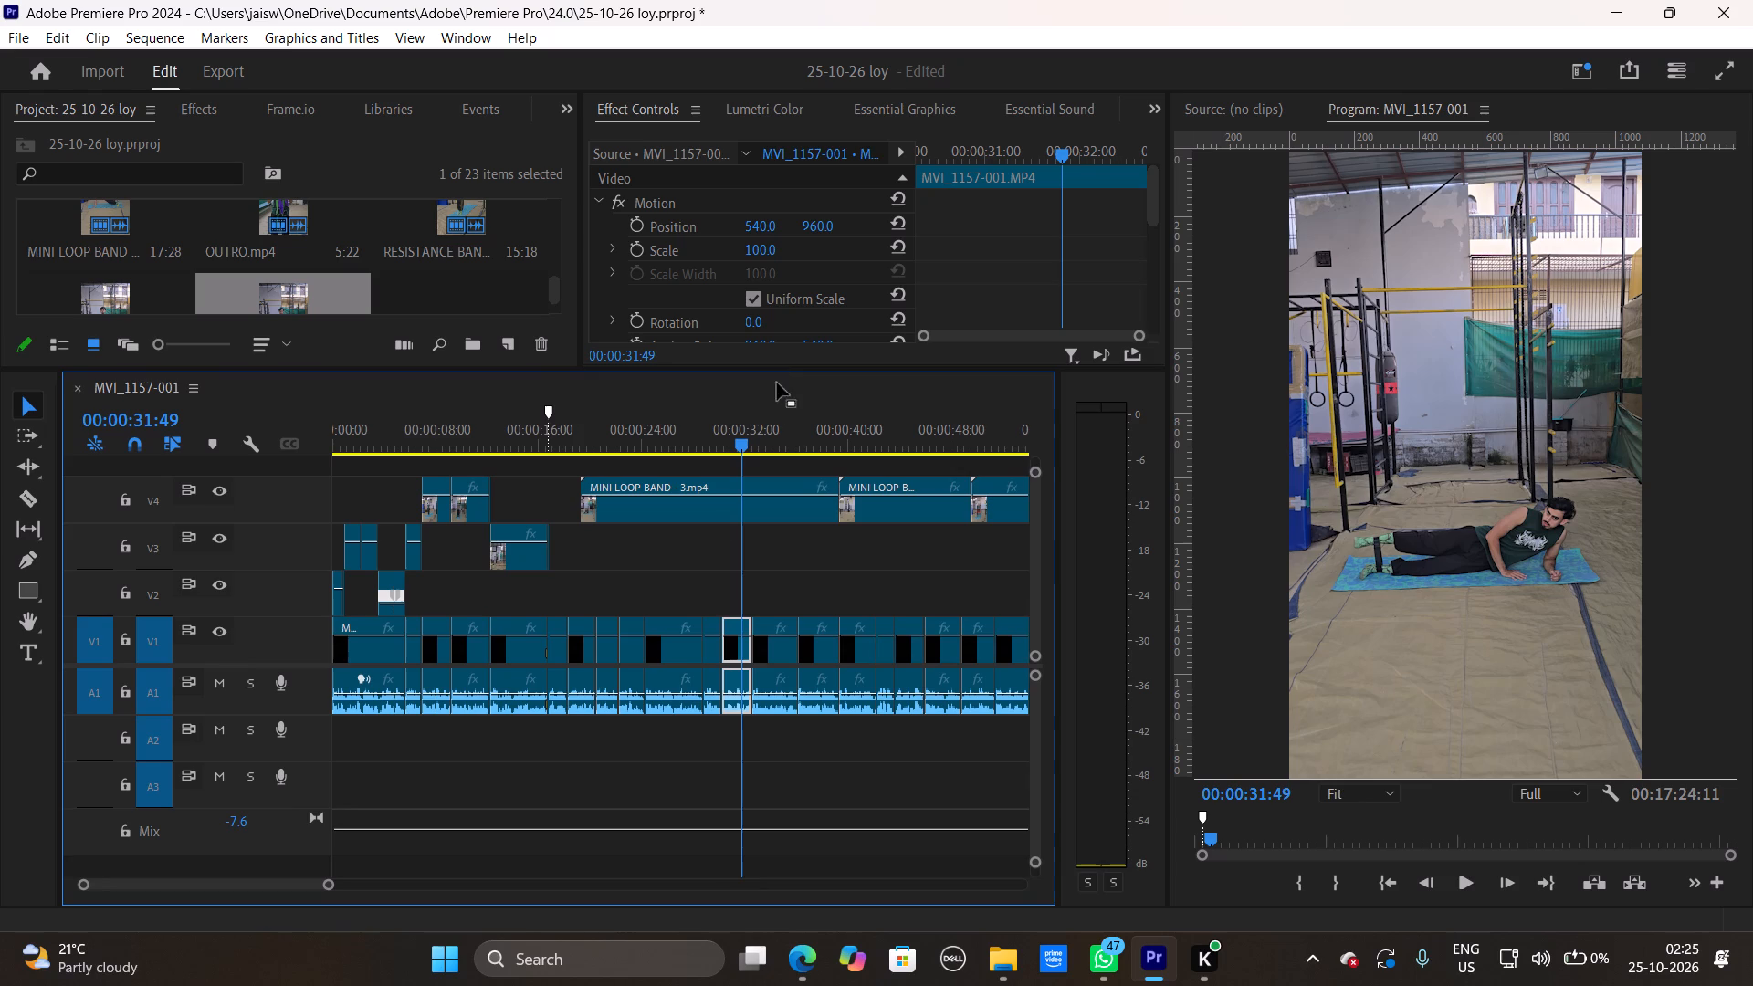
drag(331, 882, 368, 888)
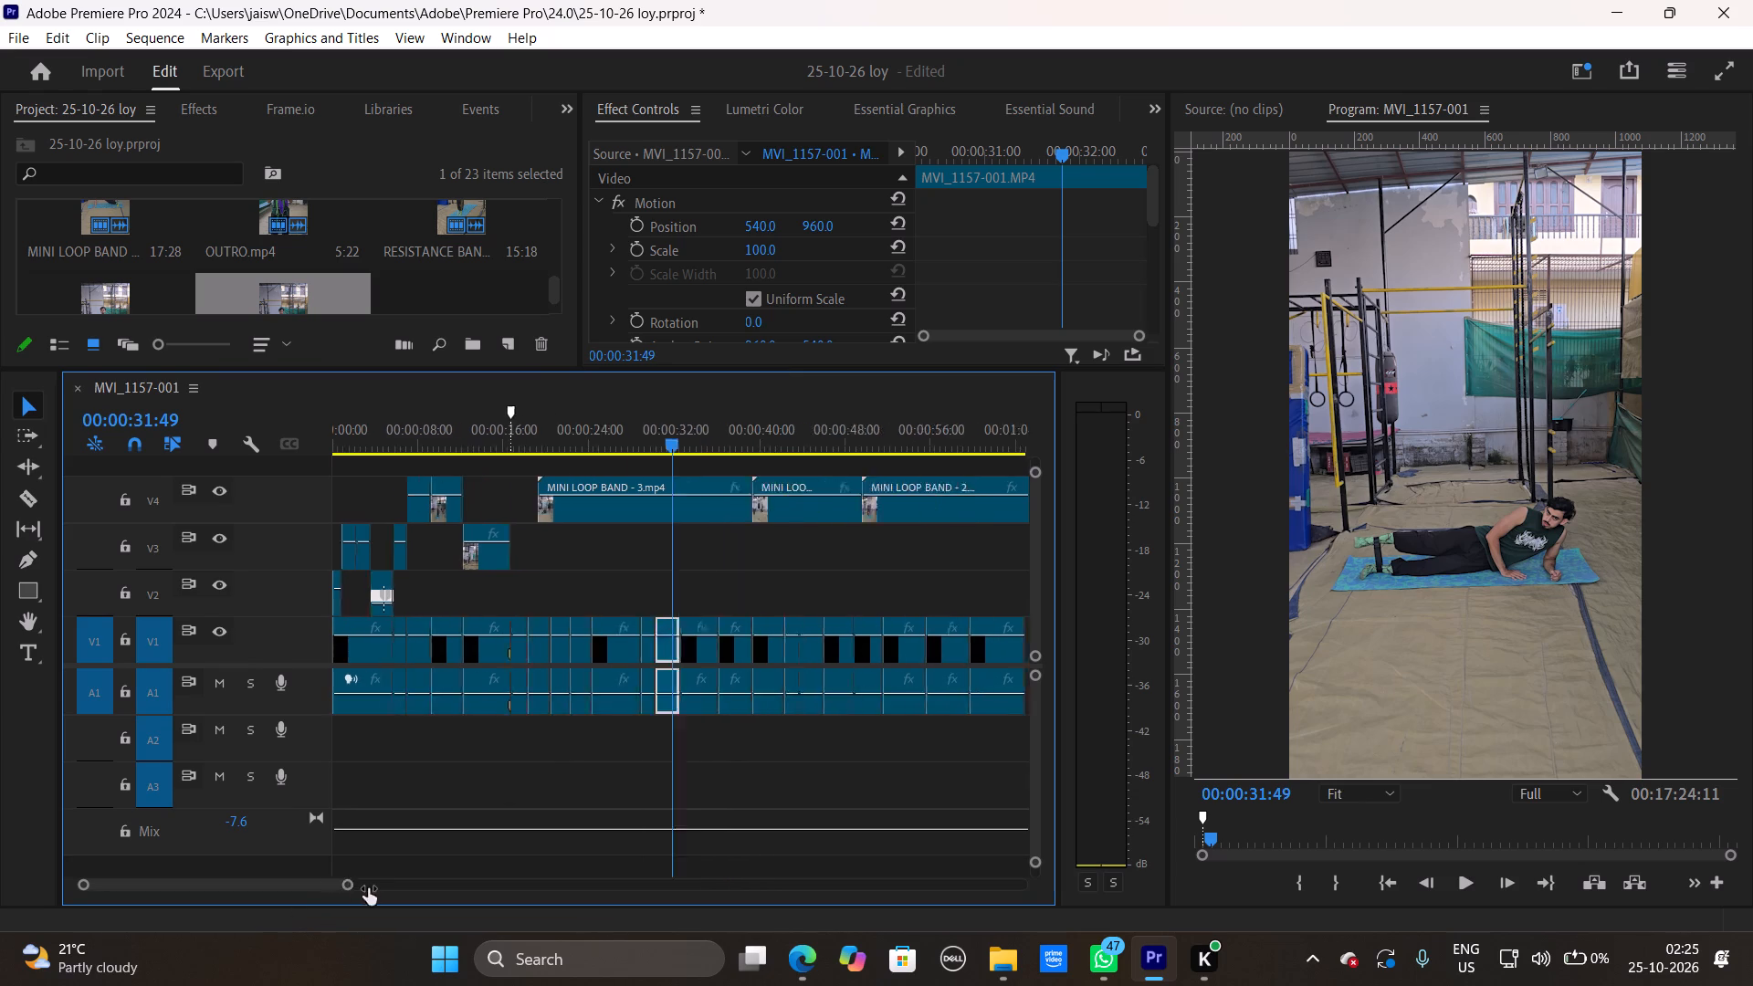
drag(368, 888, 413, 888)
drag(541, 436, 605, 456)
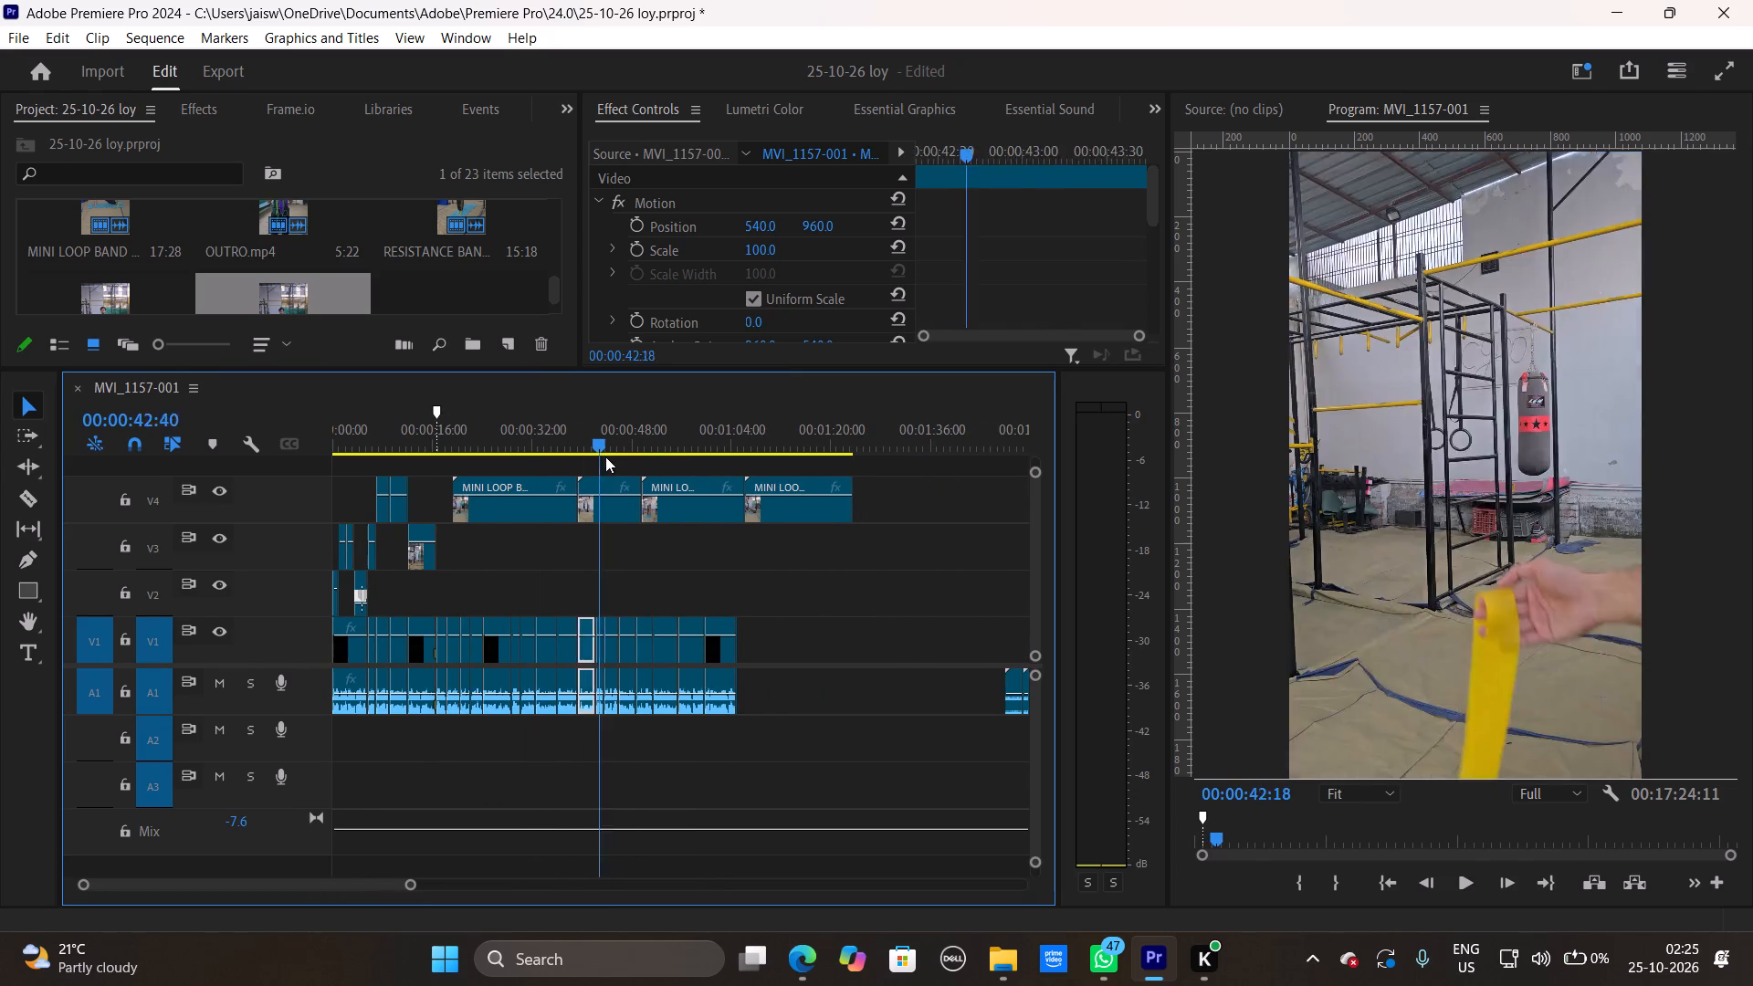
drag(605, 456, 656, 457)
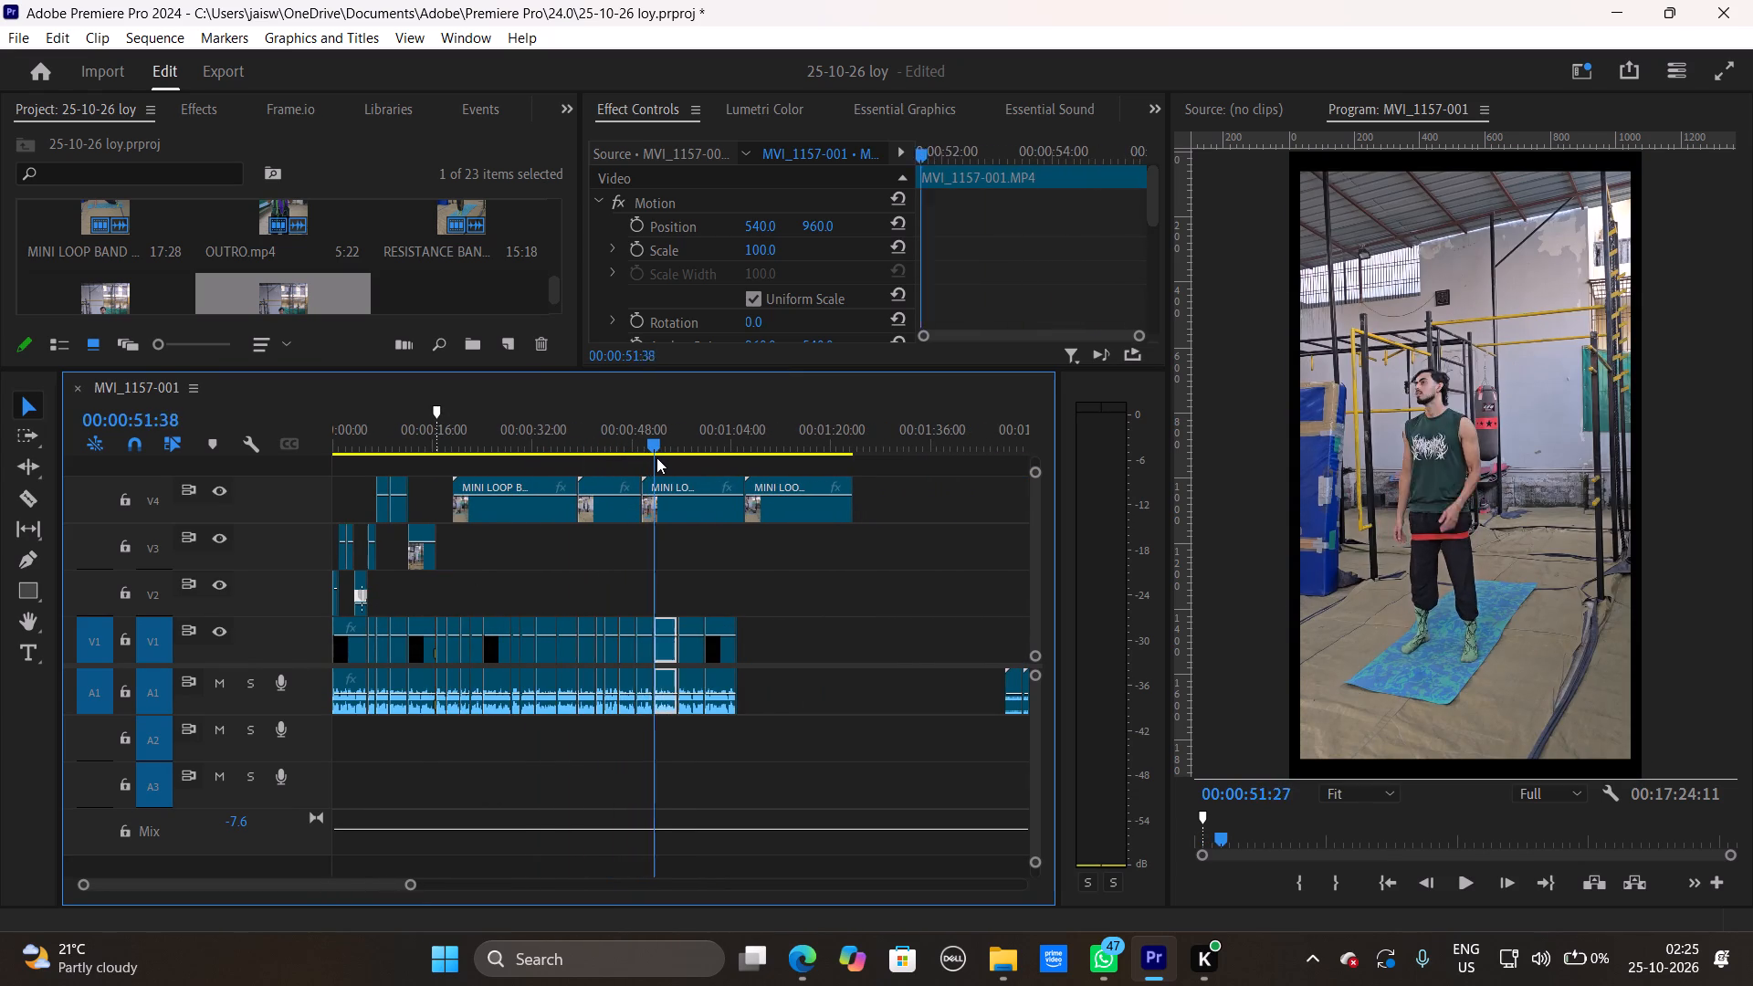
drag(656, 457, 777, 469)
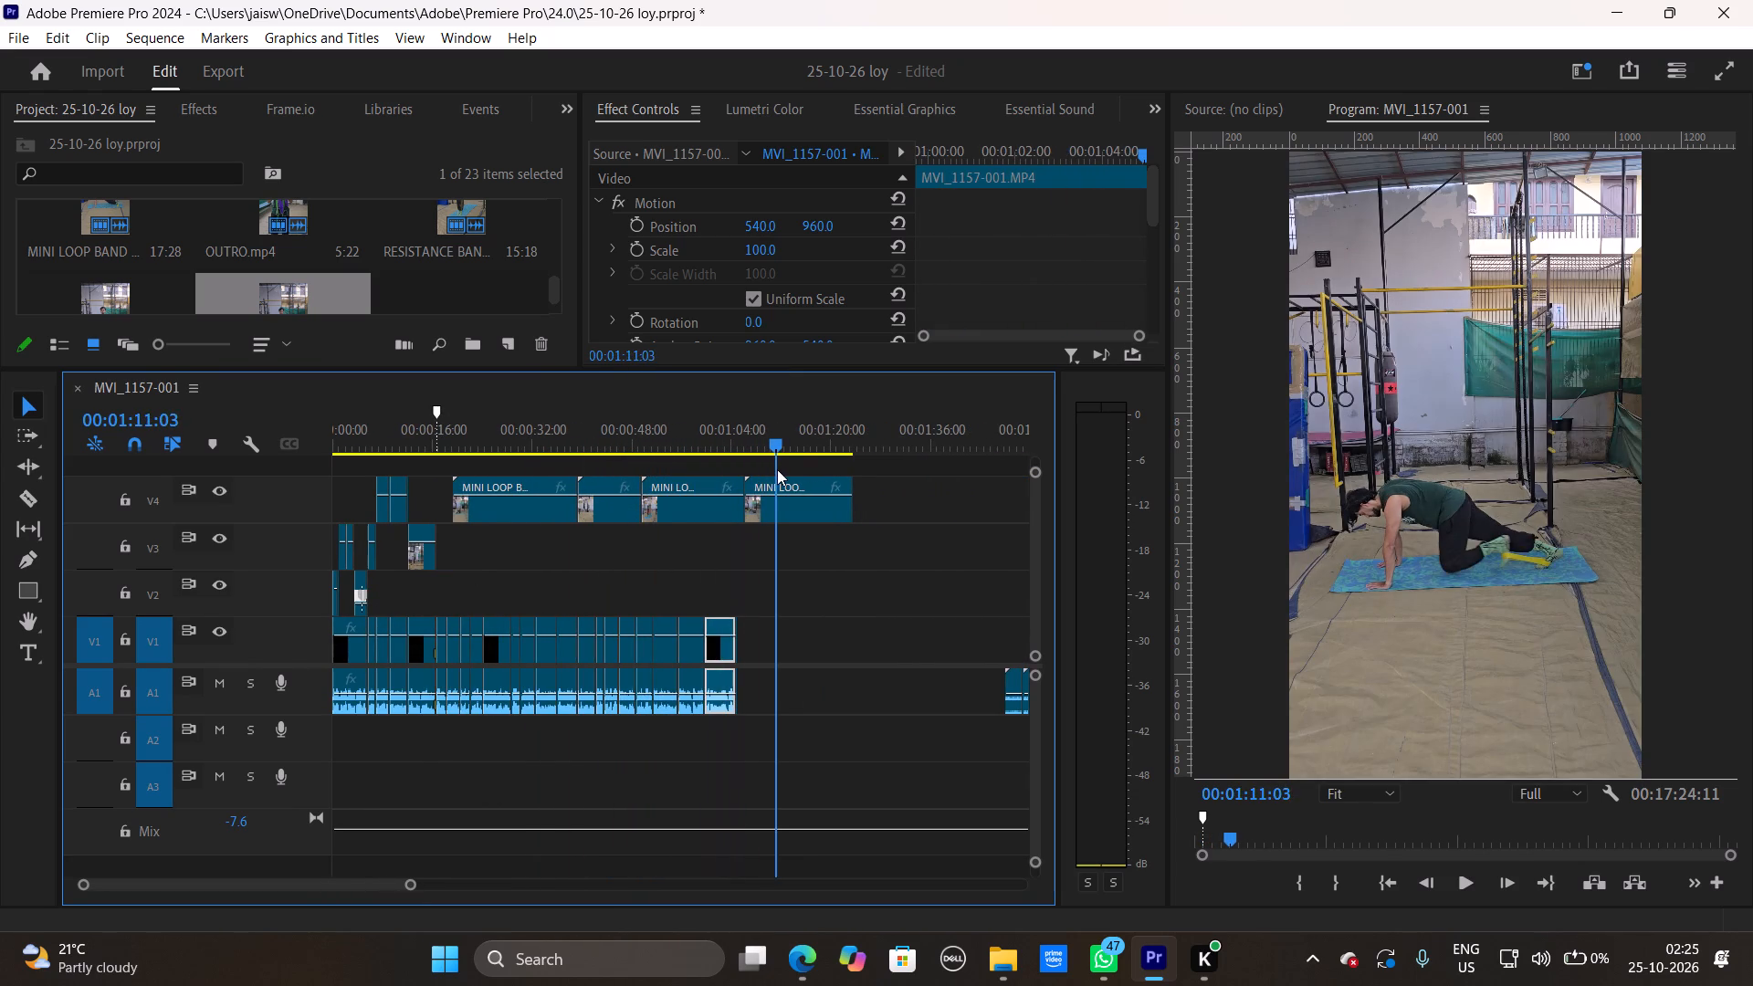
drag(777, 469, 491, 472)
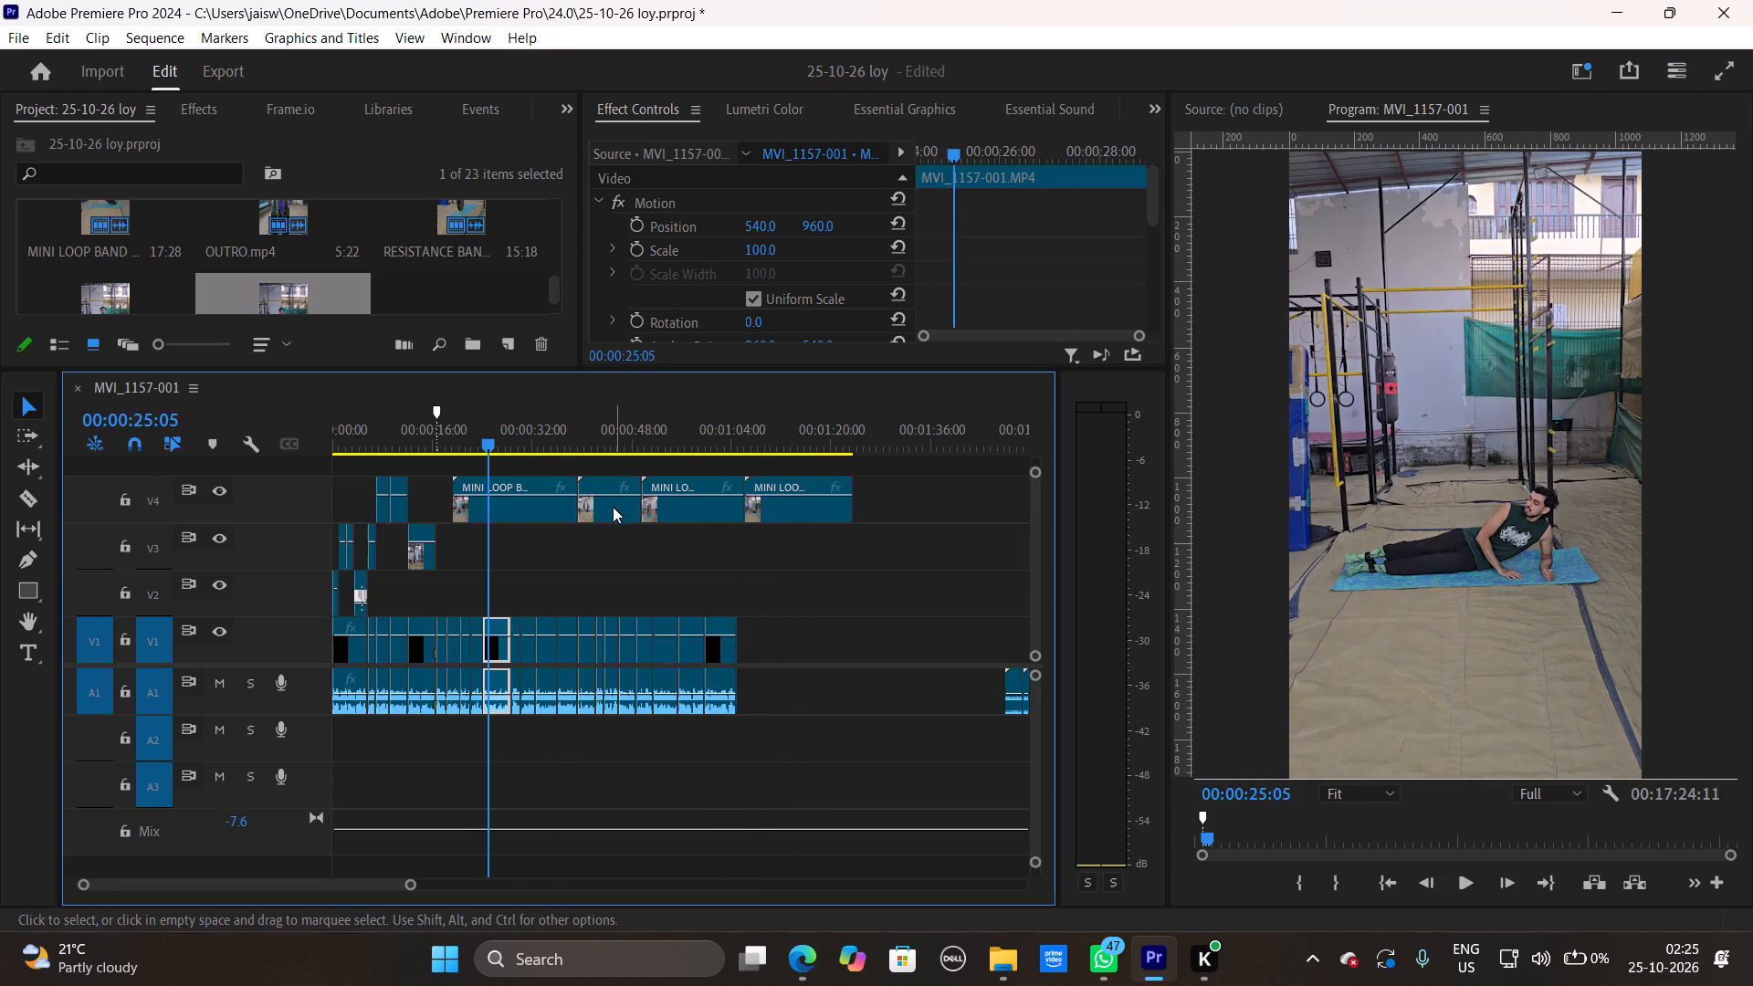
Move the MINI LOOP BAND - FOOTAGE clip from V4 down to V2, starting at about 00:00:17 where the resistance band footage ends.
drag(613, 506, 488, 575)
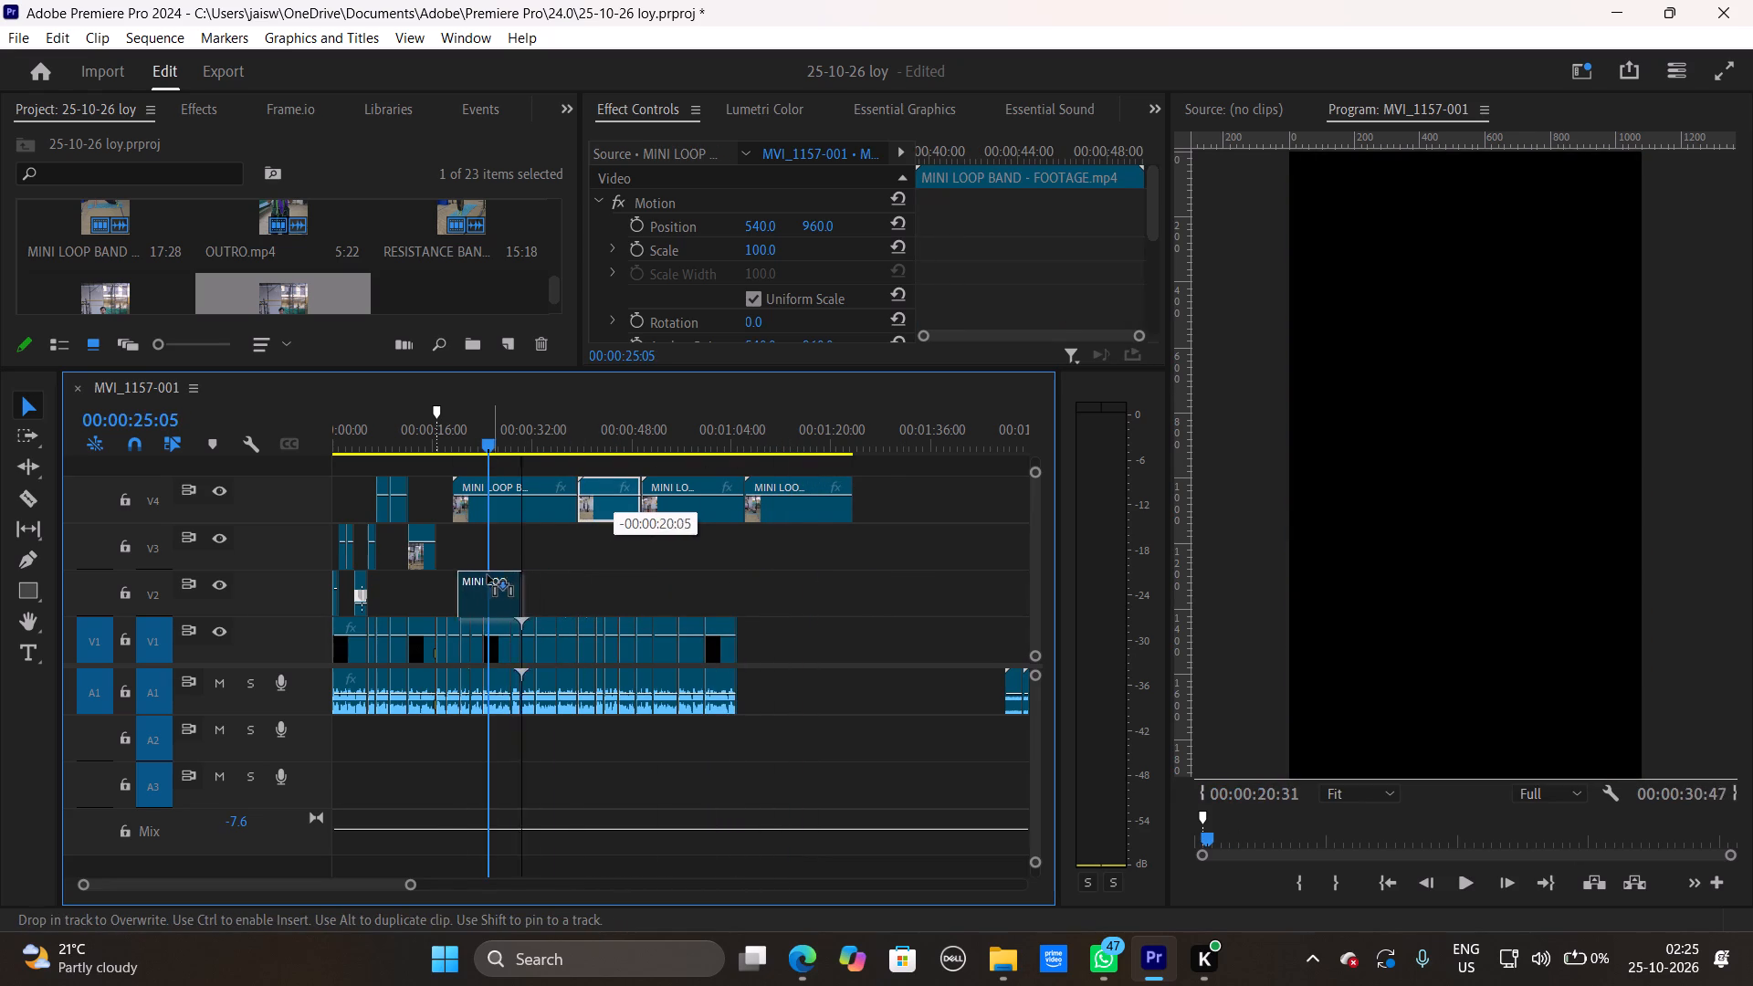
drag(488, 575, 465, 576)
drag(448, 608, 461, 609)
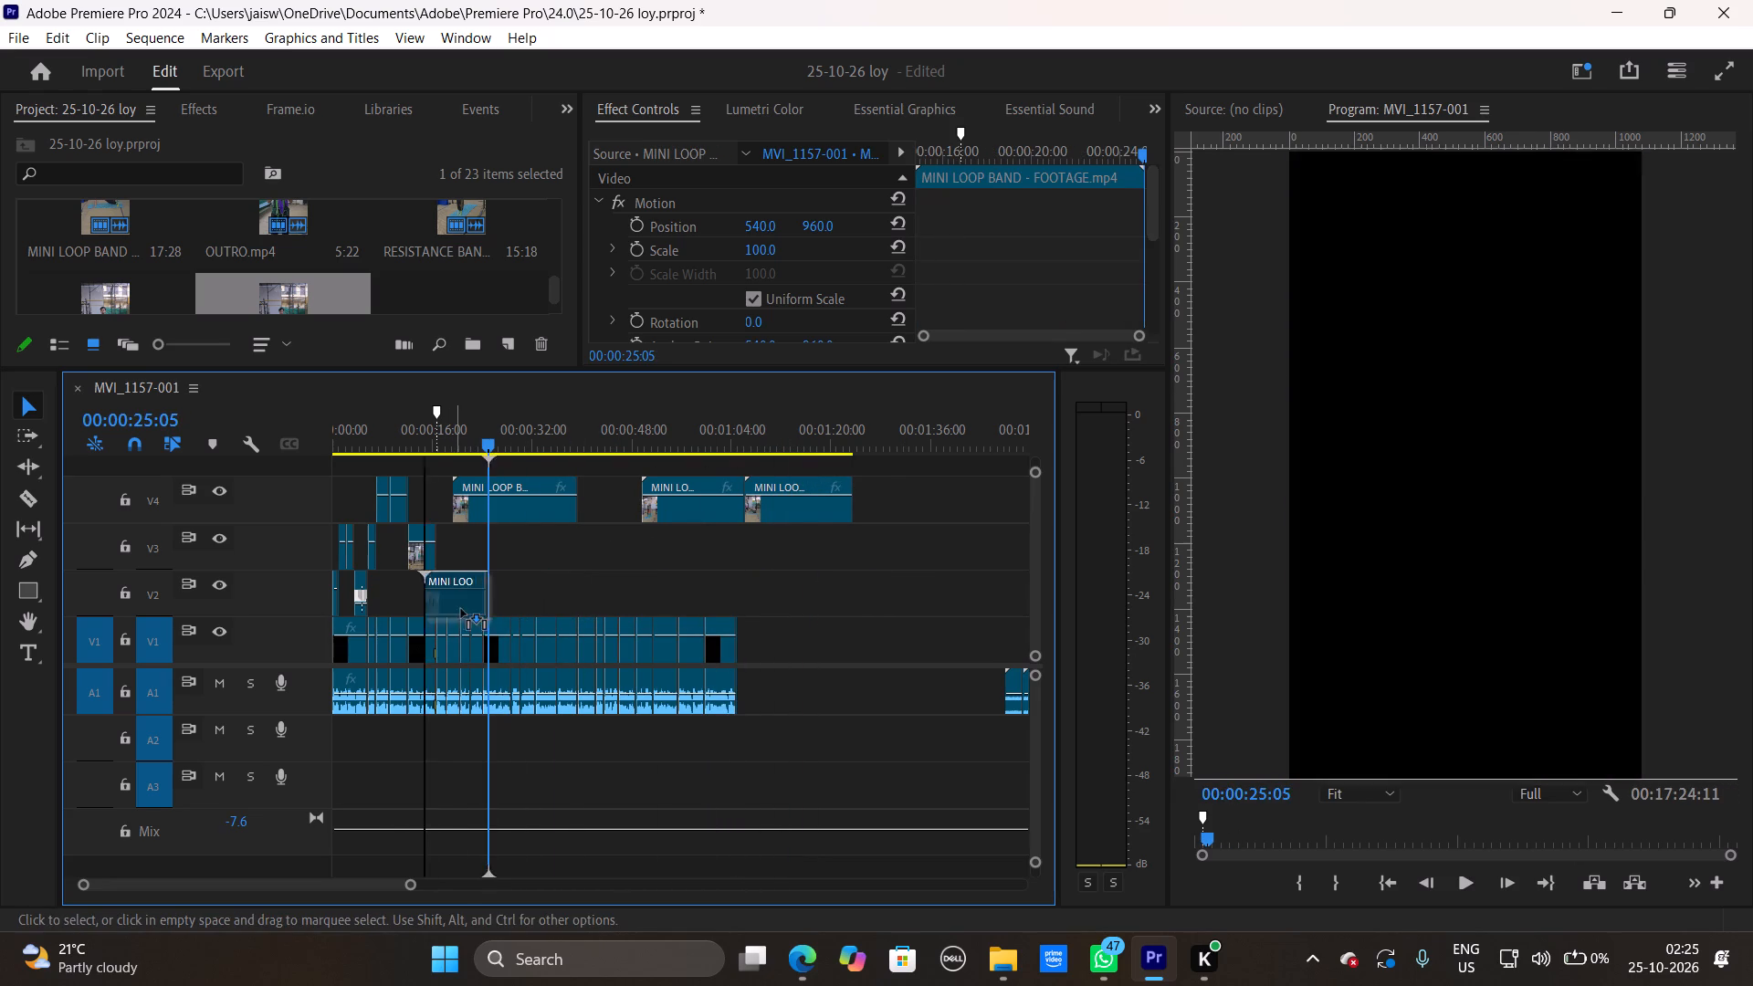
drag(461, 609, 465, 609)
Move the MINI LOOP BAND - 3 clip along V4 to directly after the last mini loop band clip.
drag(470, 441, 417, 450)
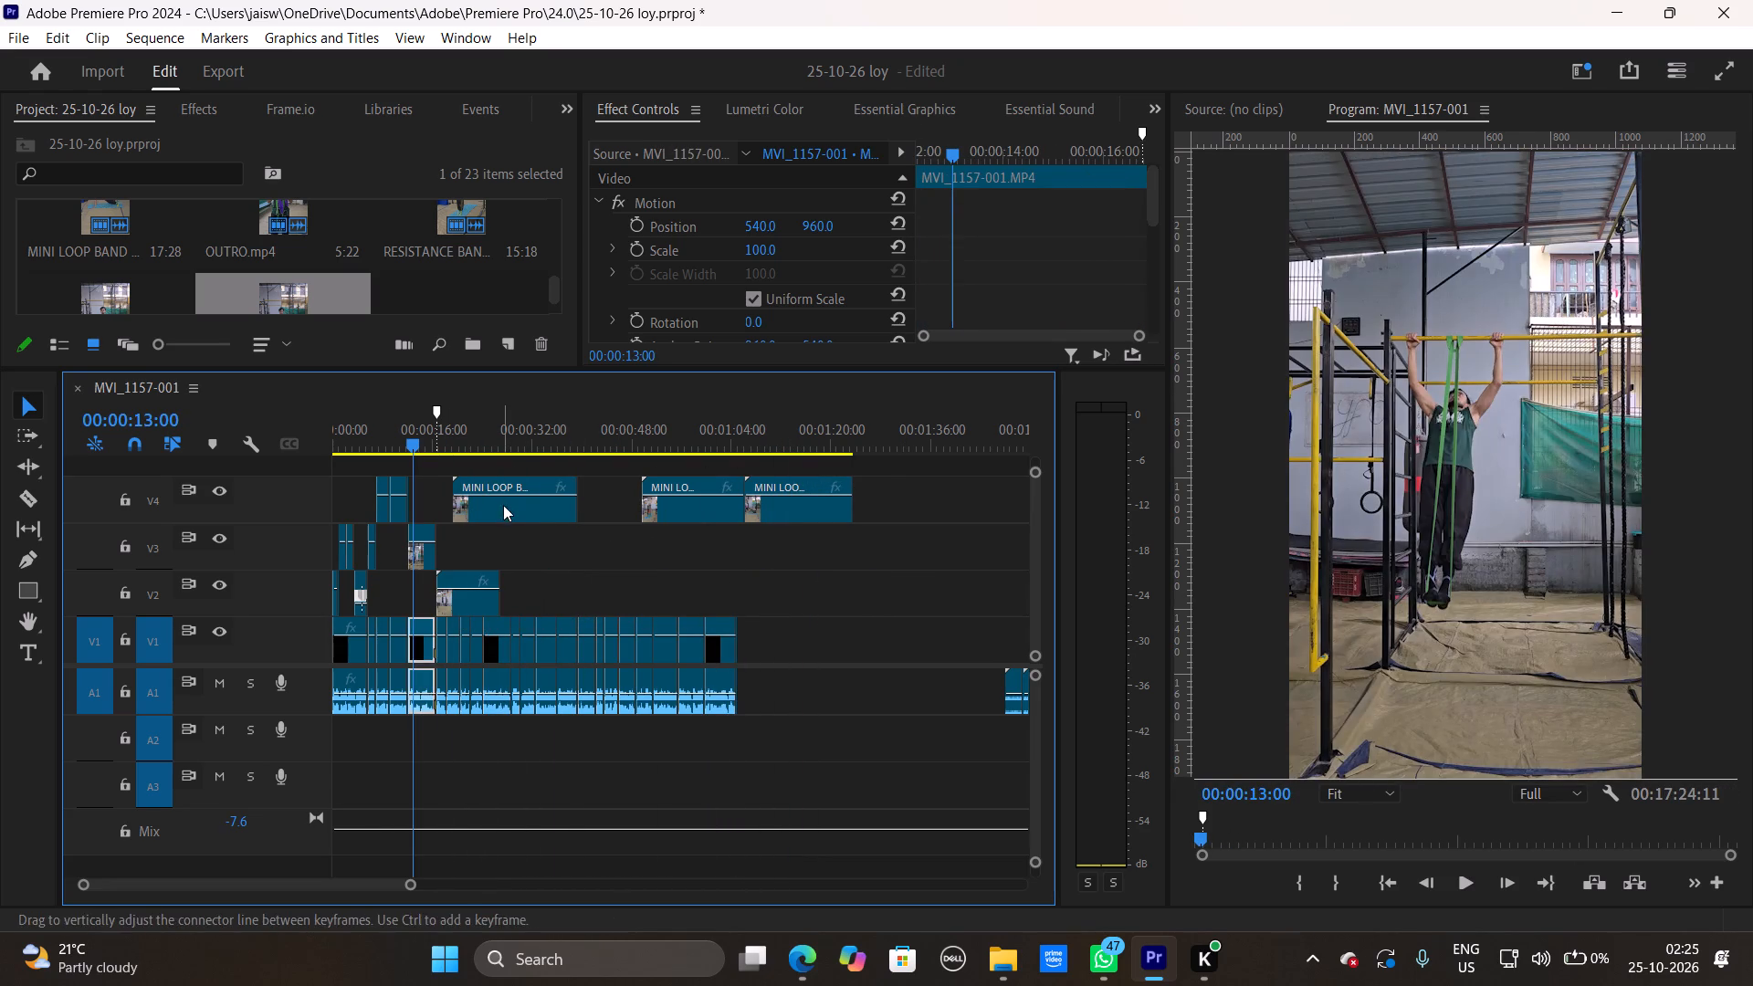
drag(503, 505, 903, 522)
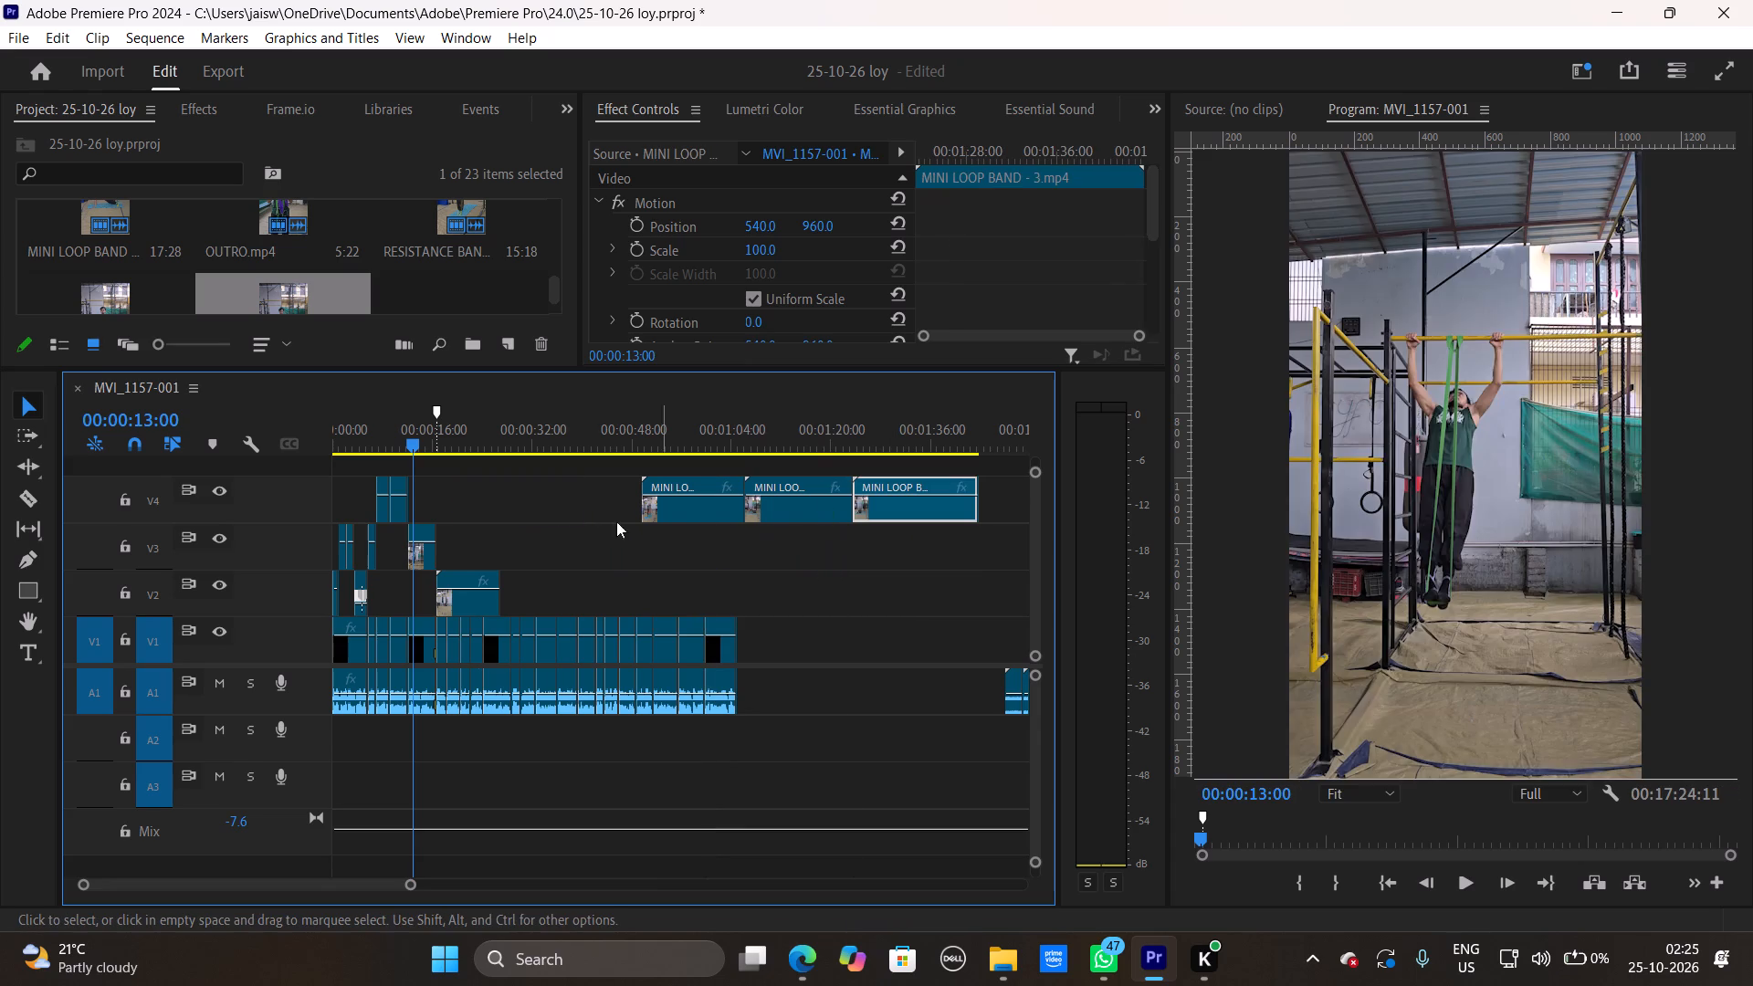
Trim about 35 frames off the start of MINI LOOP BAND - FOOTAGE on V2 and close the gap to the resistance band clip.
key(space)
drag(432, 437, 443, 445)
key(space)
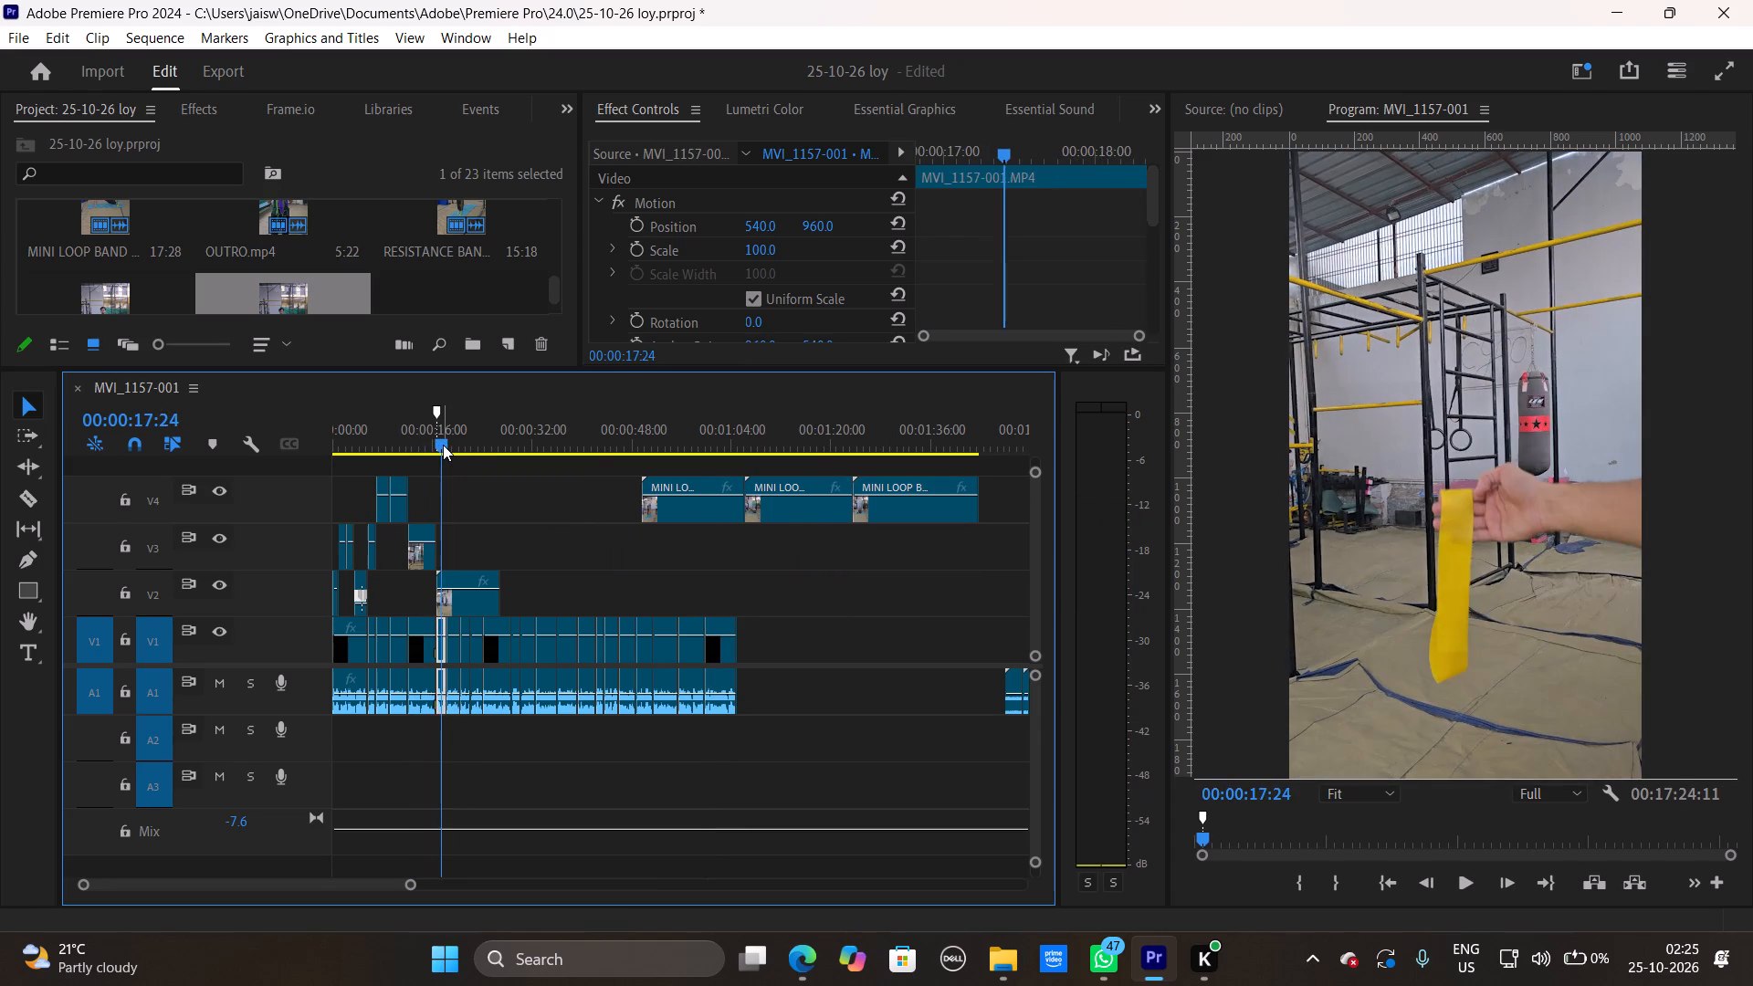
key(space)
click(445, 448)
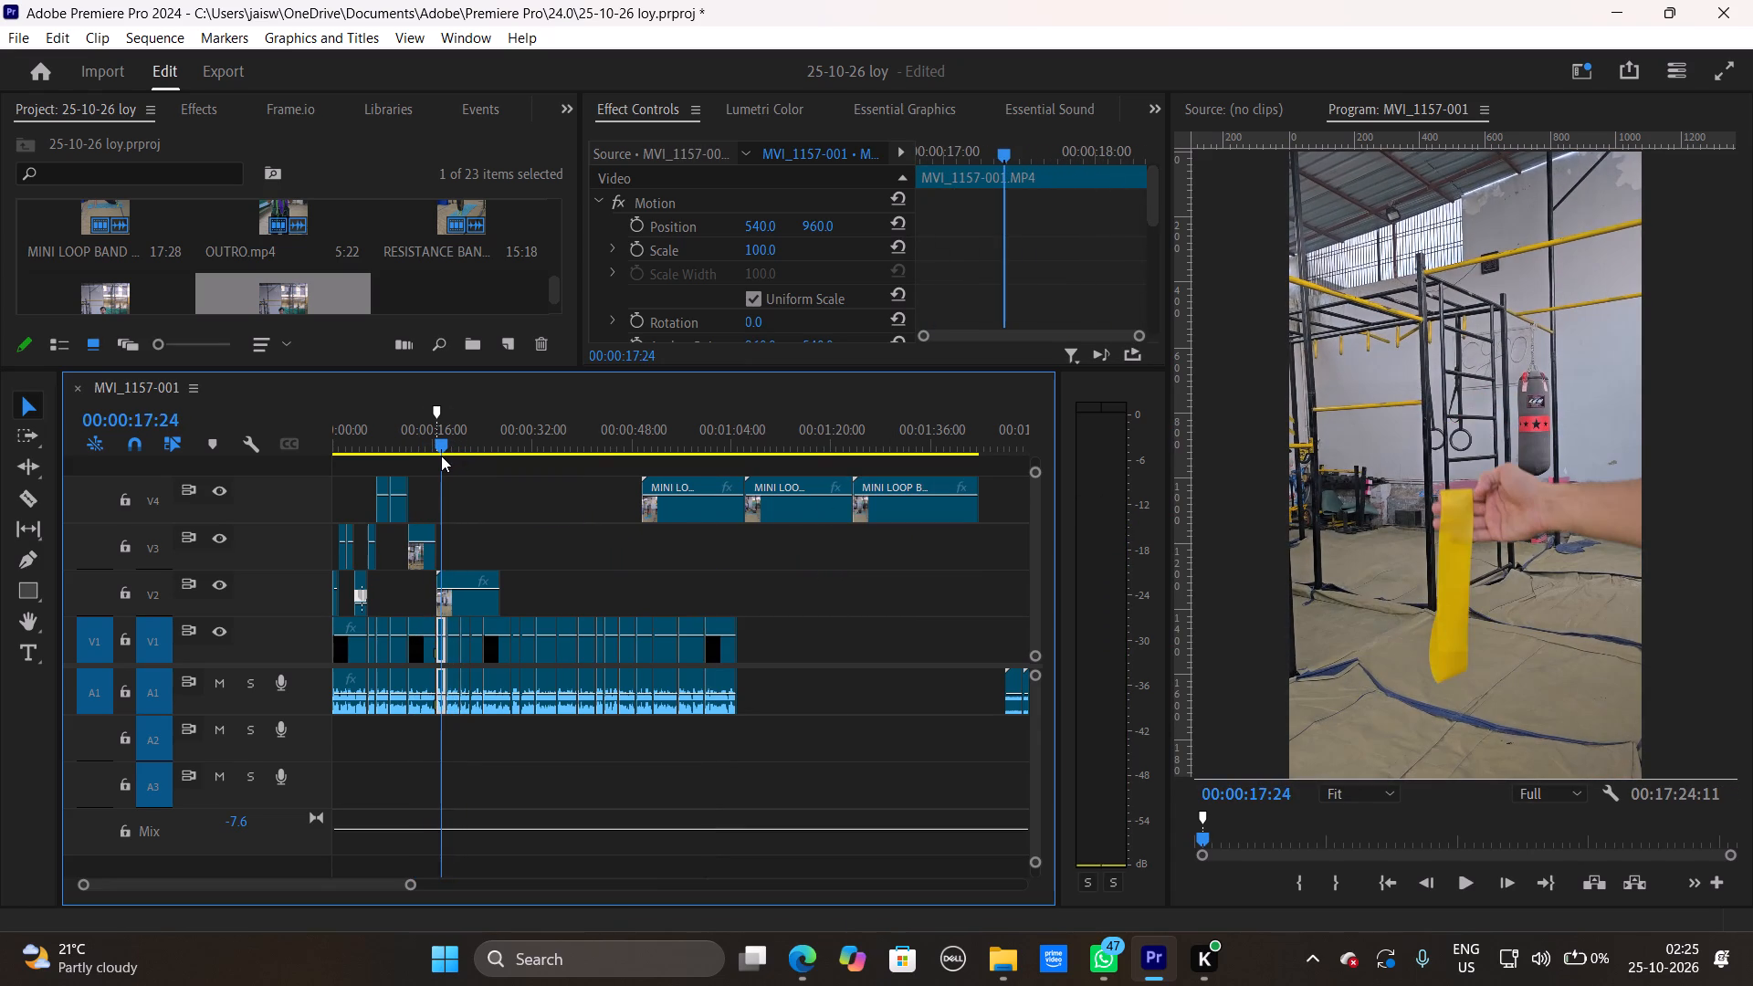
click(445, 570)
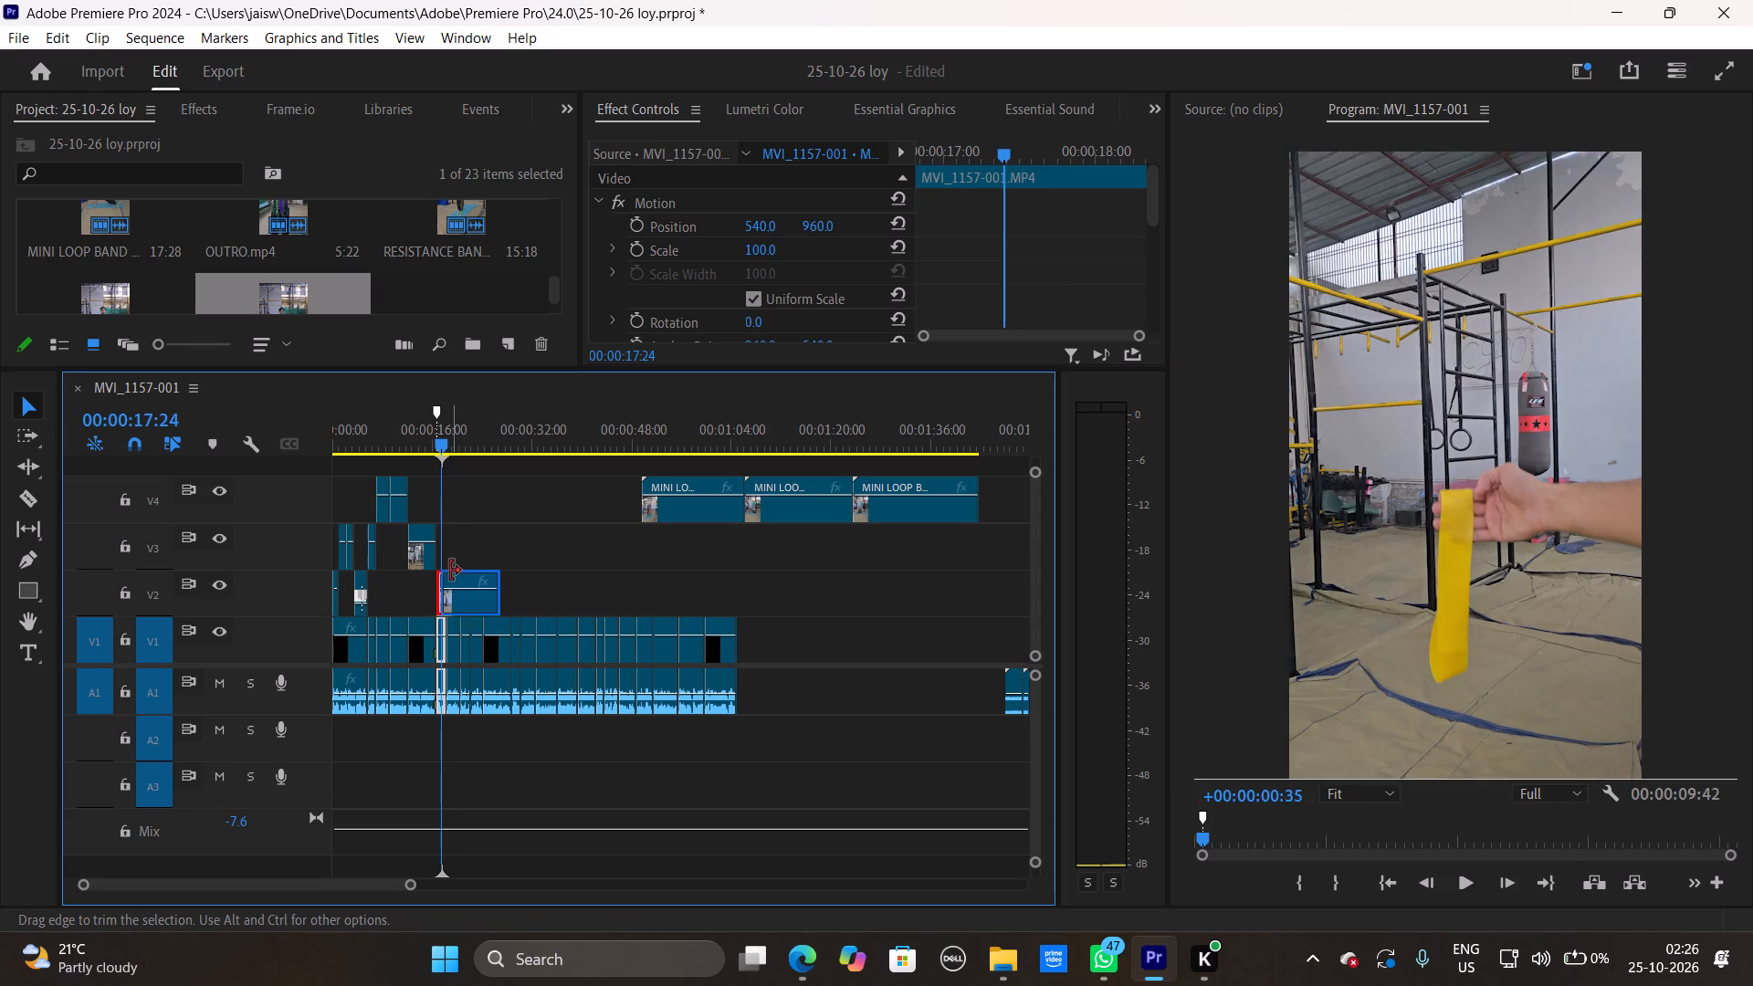
click(472, 602)
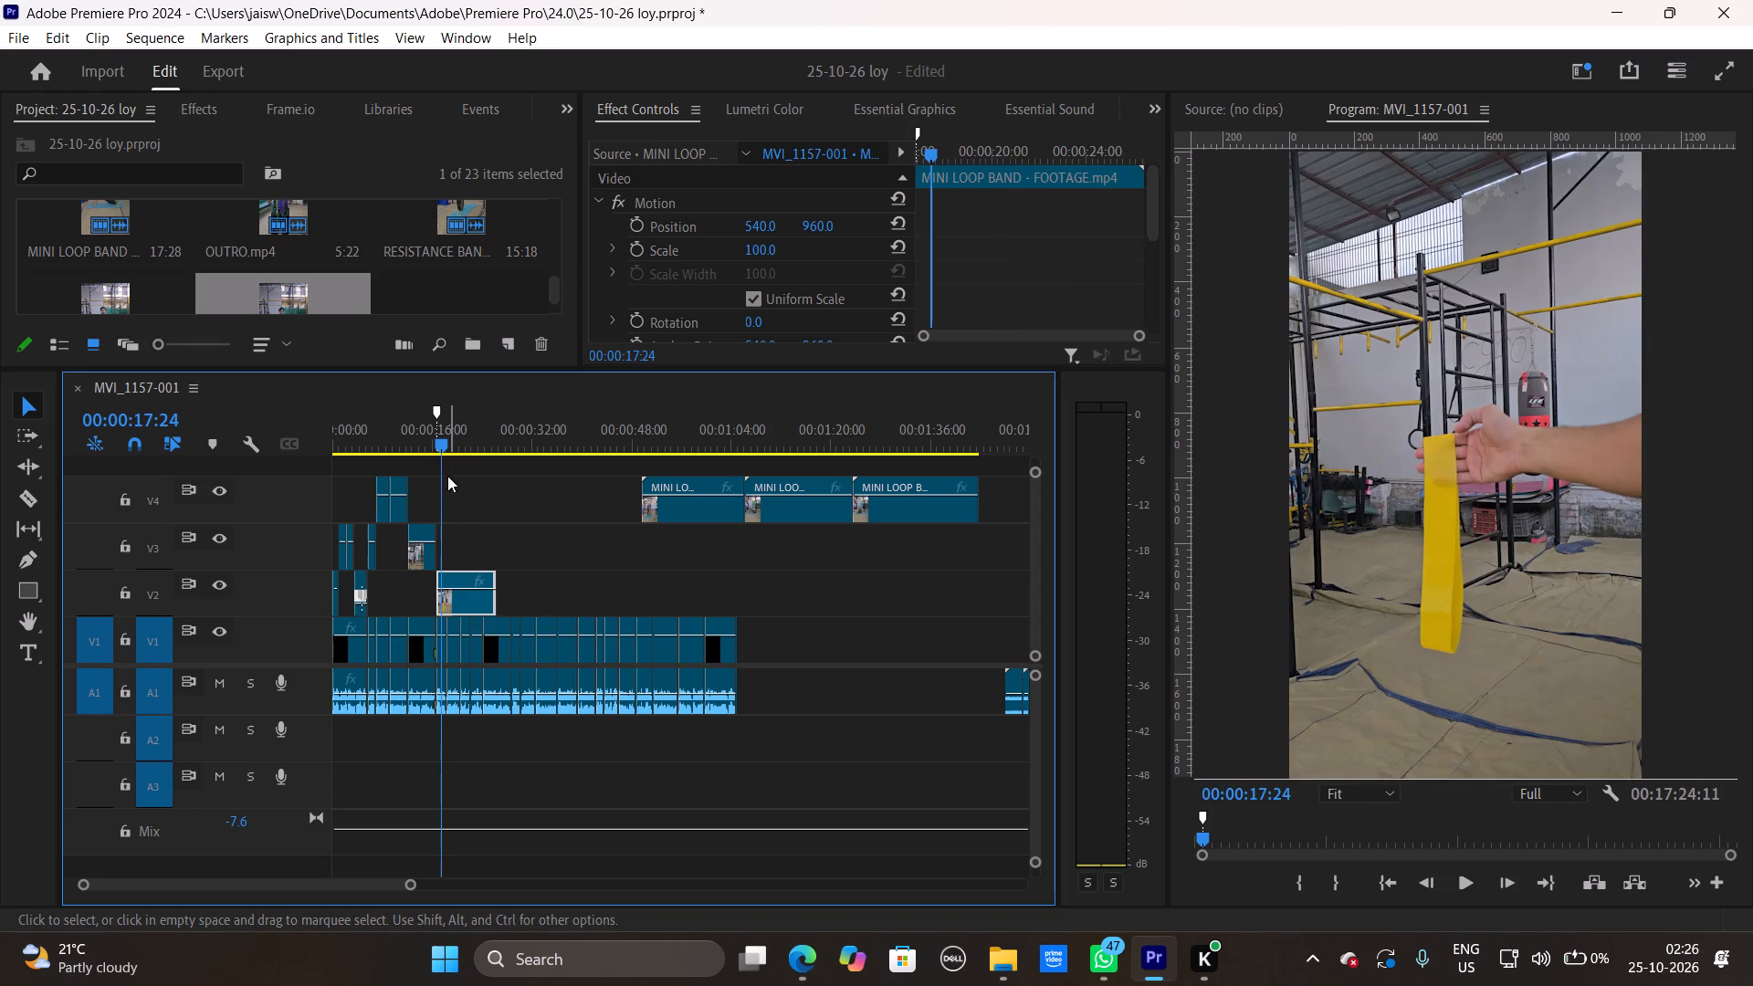
Trim the end of MINI LOOP BAND - FOOTAGE on V2 to the voice-over cut just after 00:00:18.
drag(446, 440, 431, 441)
key(space)
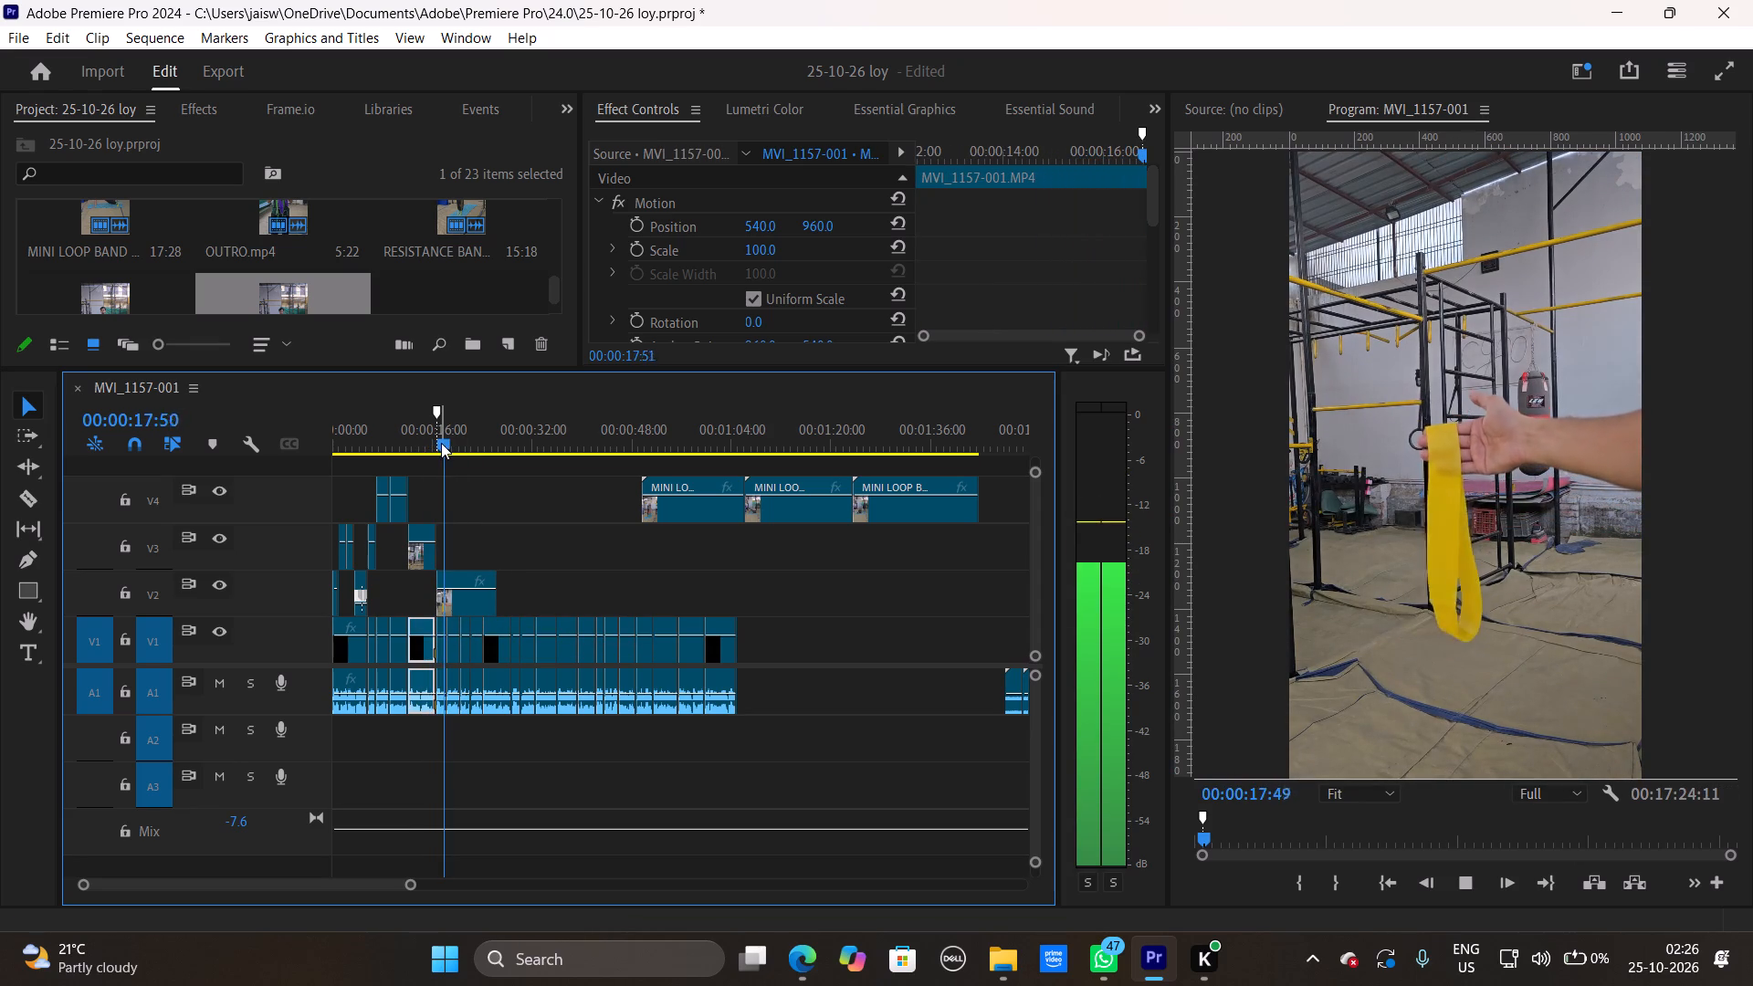
key(space)
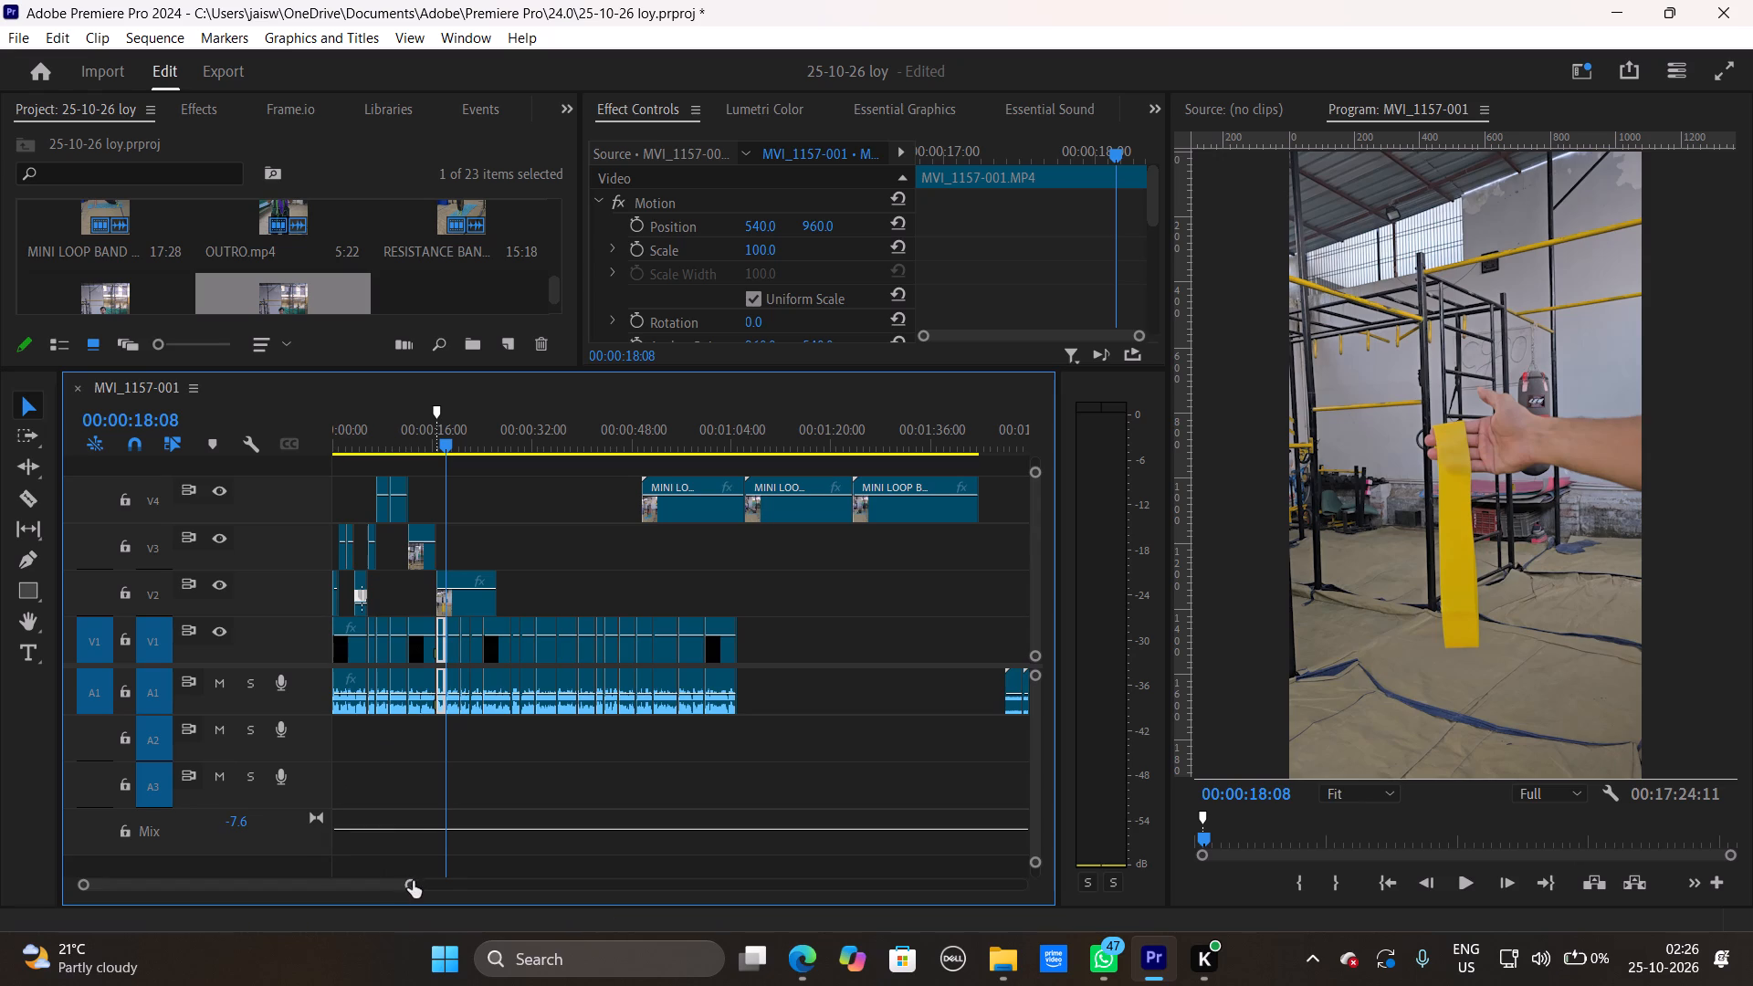
drag(412, 882, 320, 884)
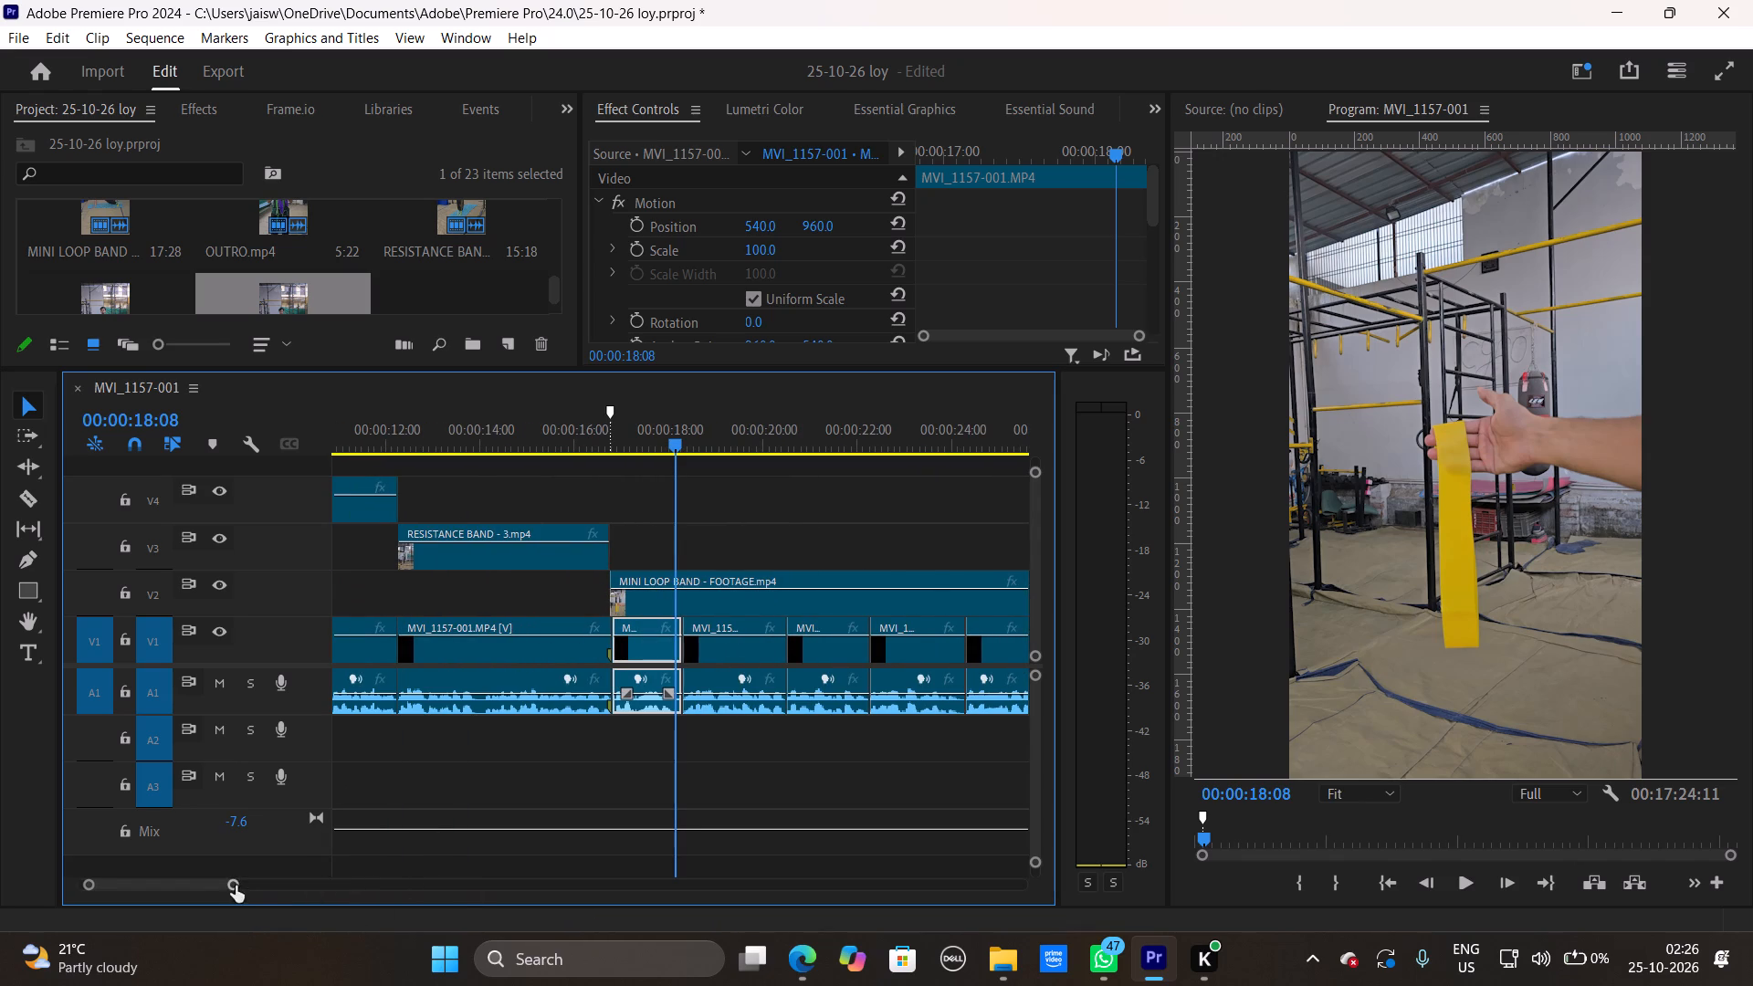
drag(235, 886, 261, 885)
drag(882, 571, 865, 573)
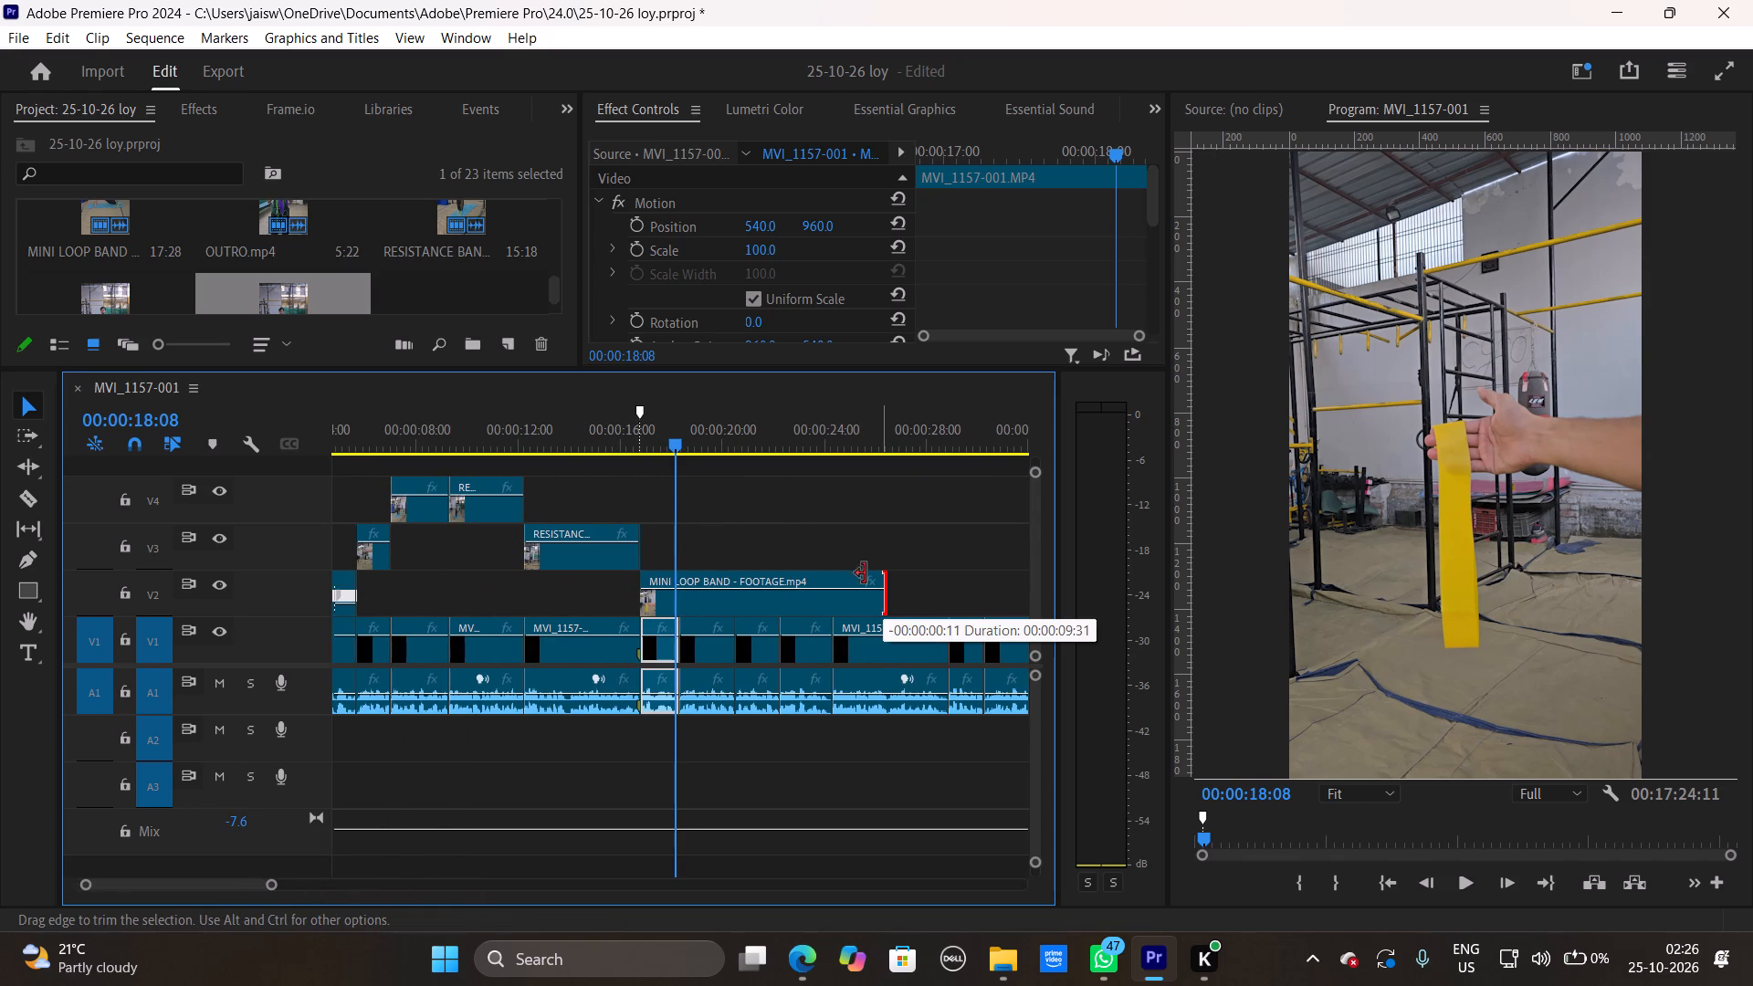
drag(865, 573, 681, 582)
Move the MINI LOOP BAND - 2 clip along V4 to start just after 00:00:18, where MINI LOOP BAND - FOOTAGE ends.
key(space)
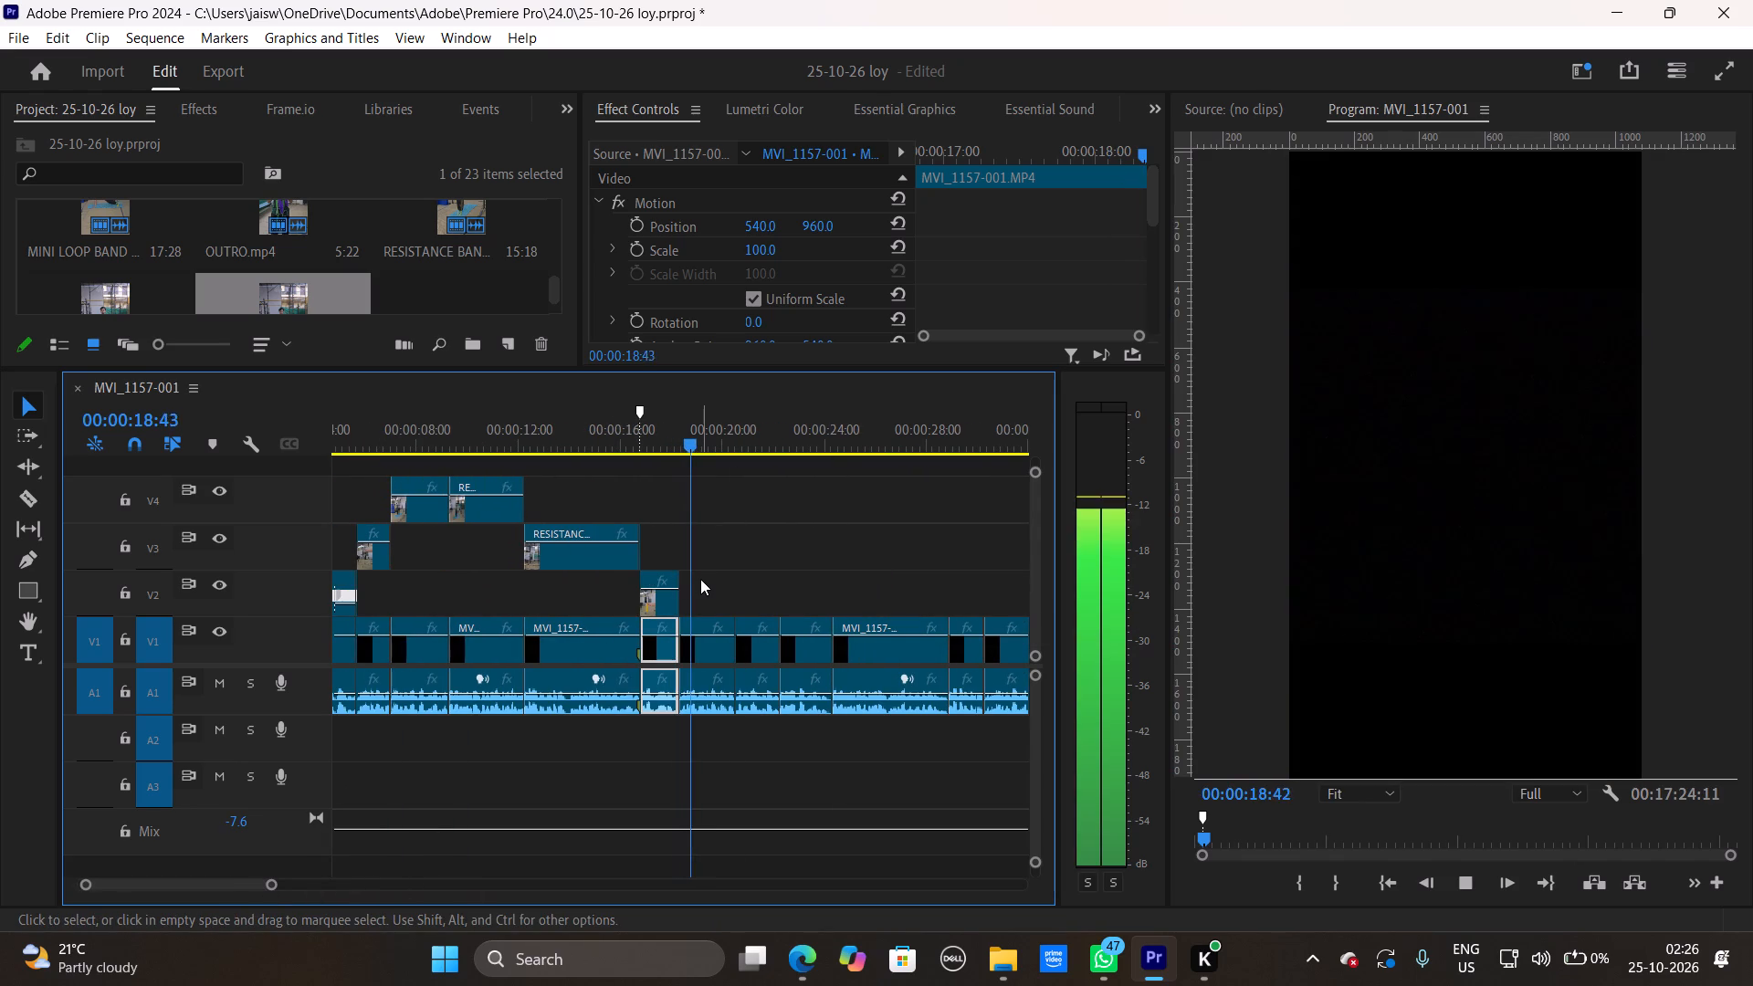
key(space)
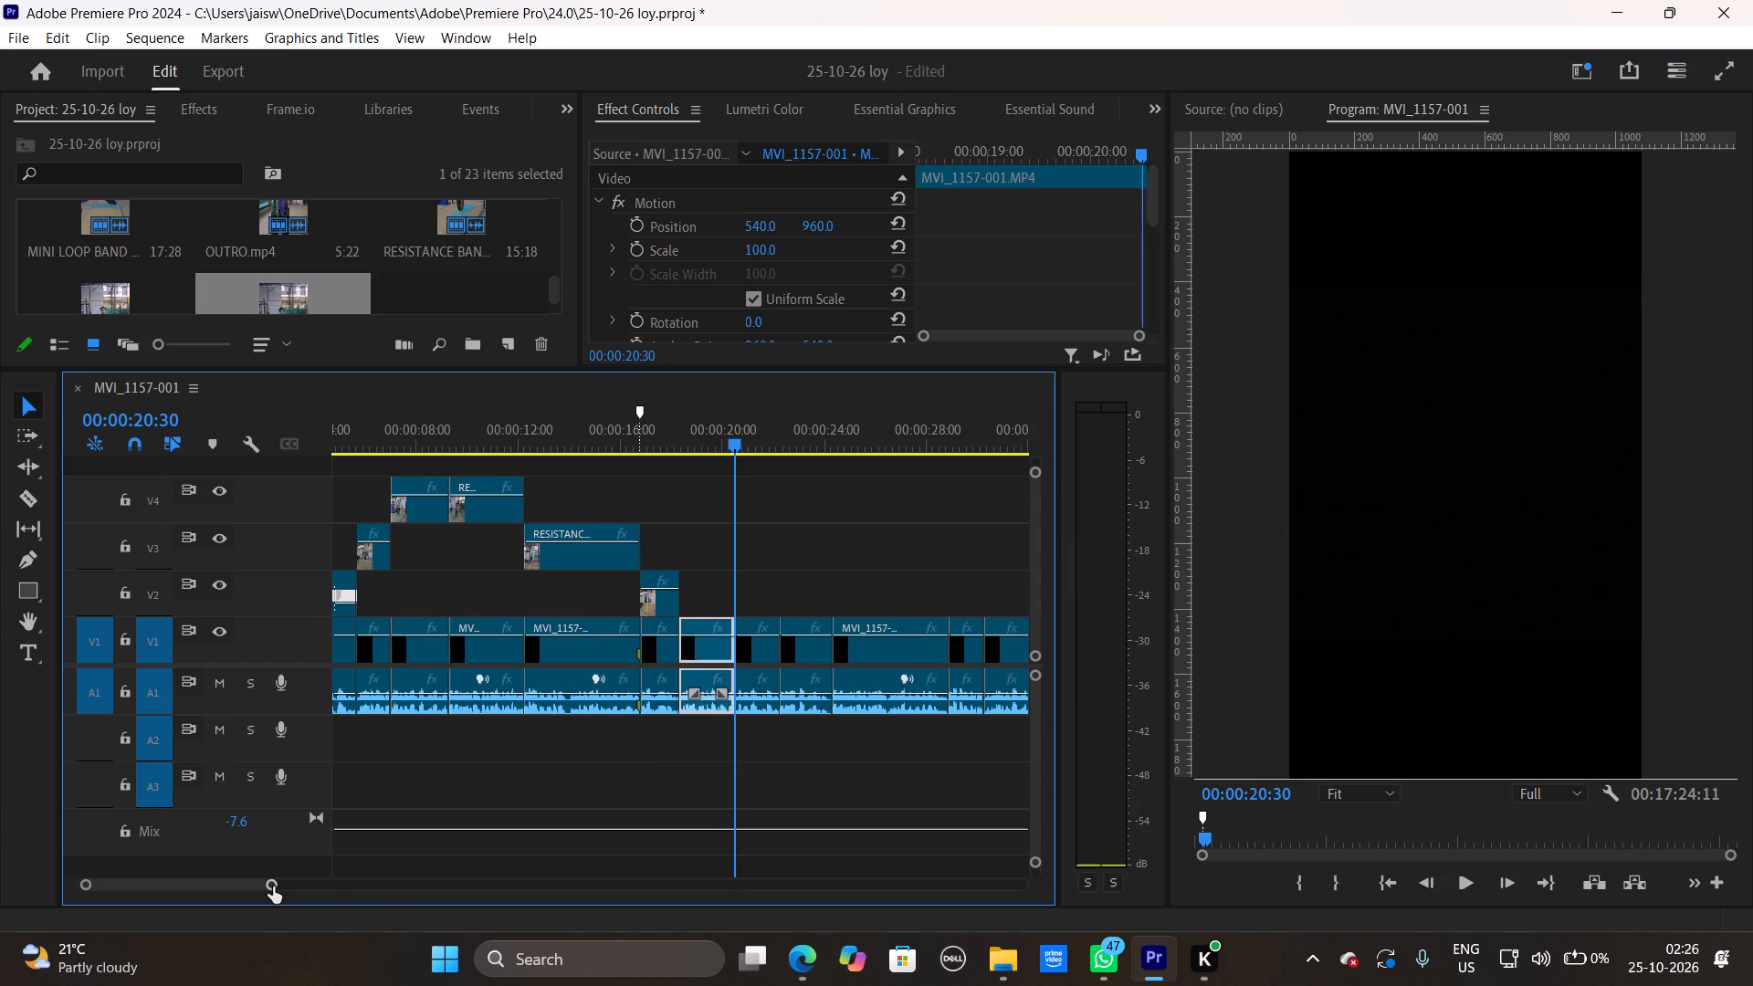
drag(273, 886, 437, 899)
drag(461, 429, 558, 444)
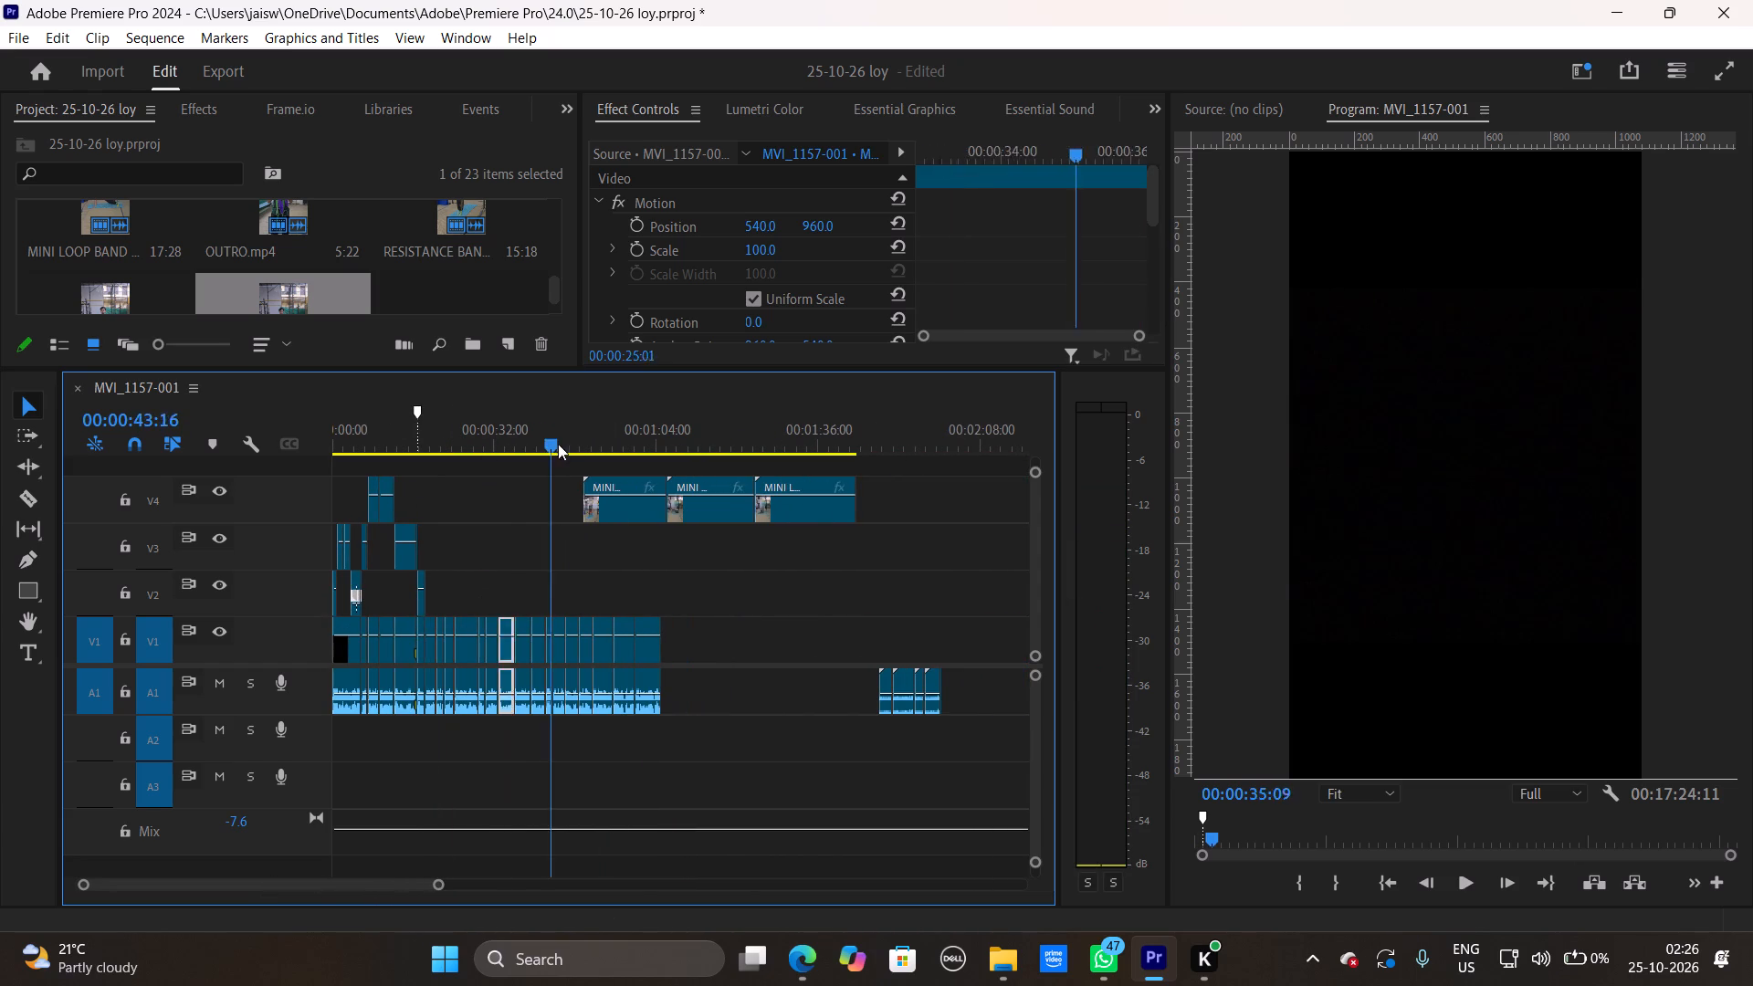
drag(558, 444, 642, 450)
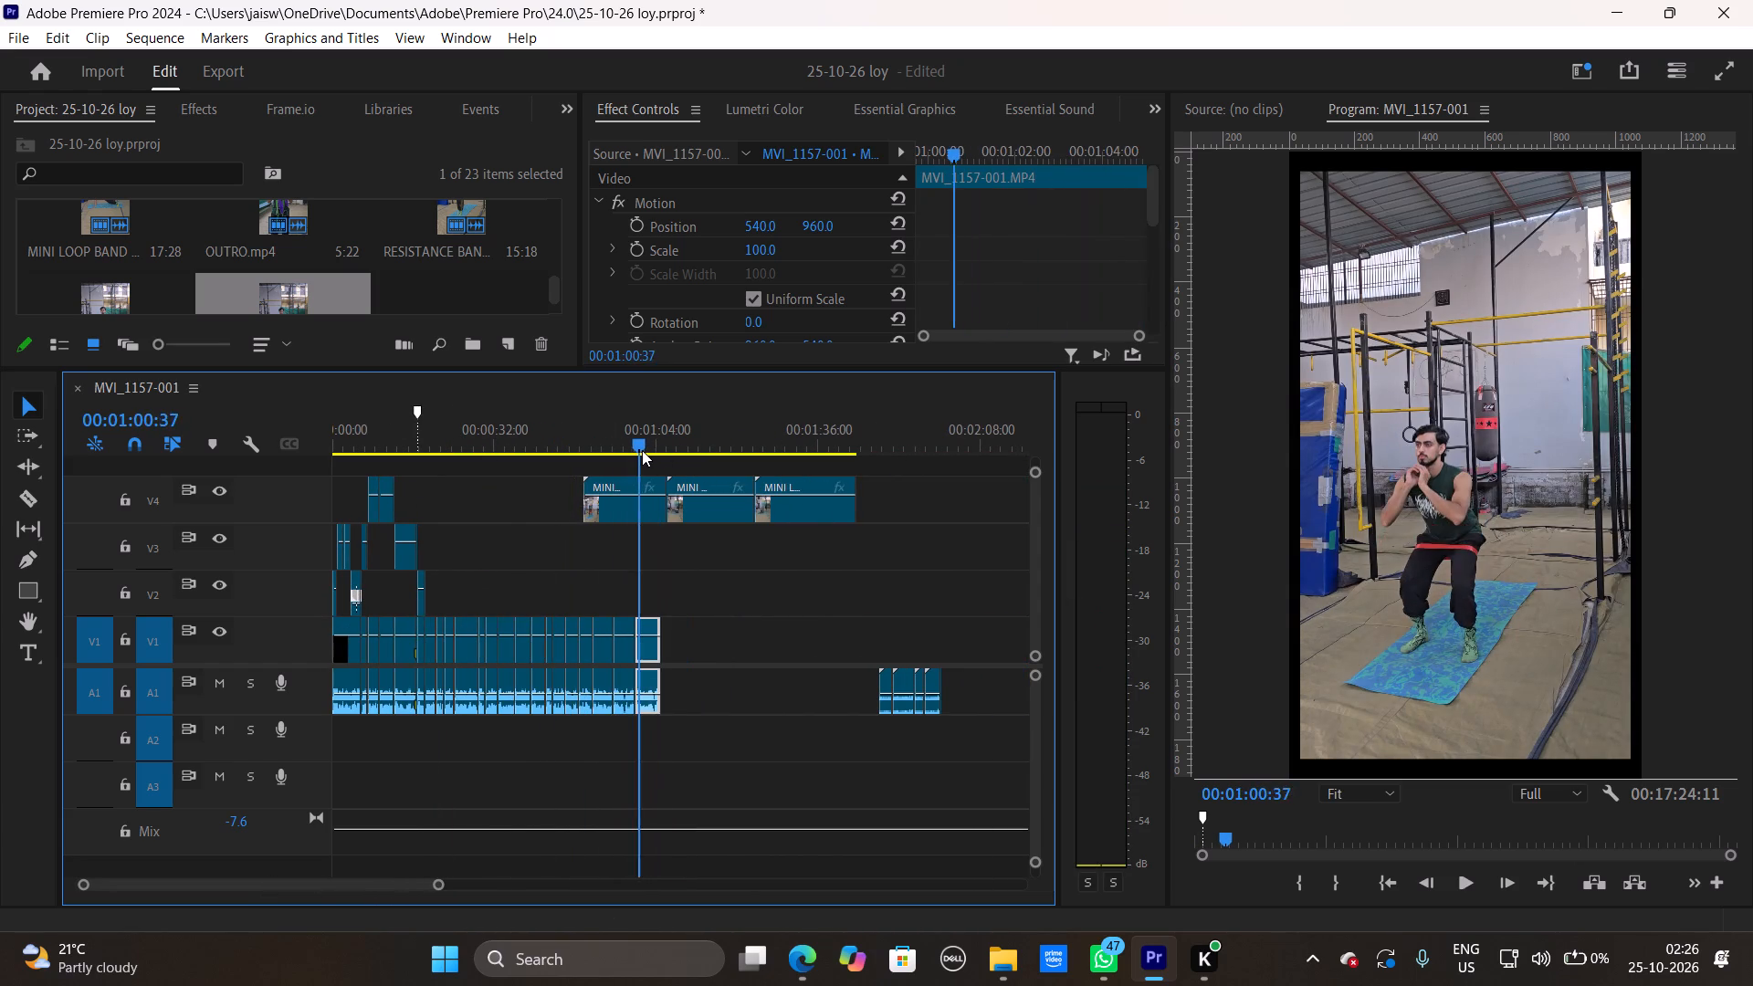
drag(642, 450, 789, 465)
drag(618, 507, 478, 523)
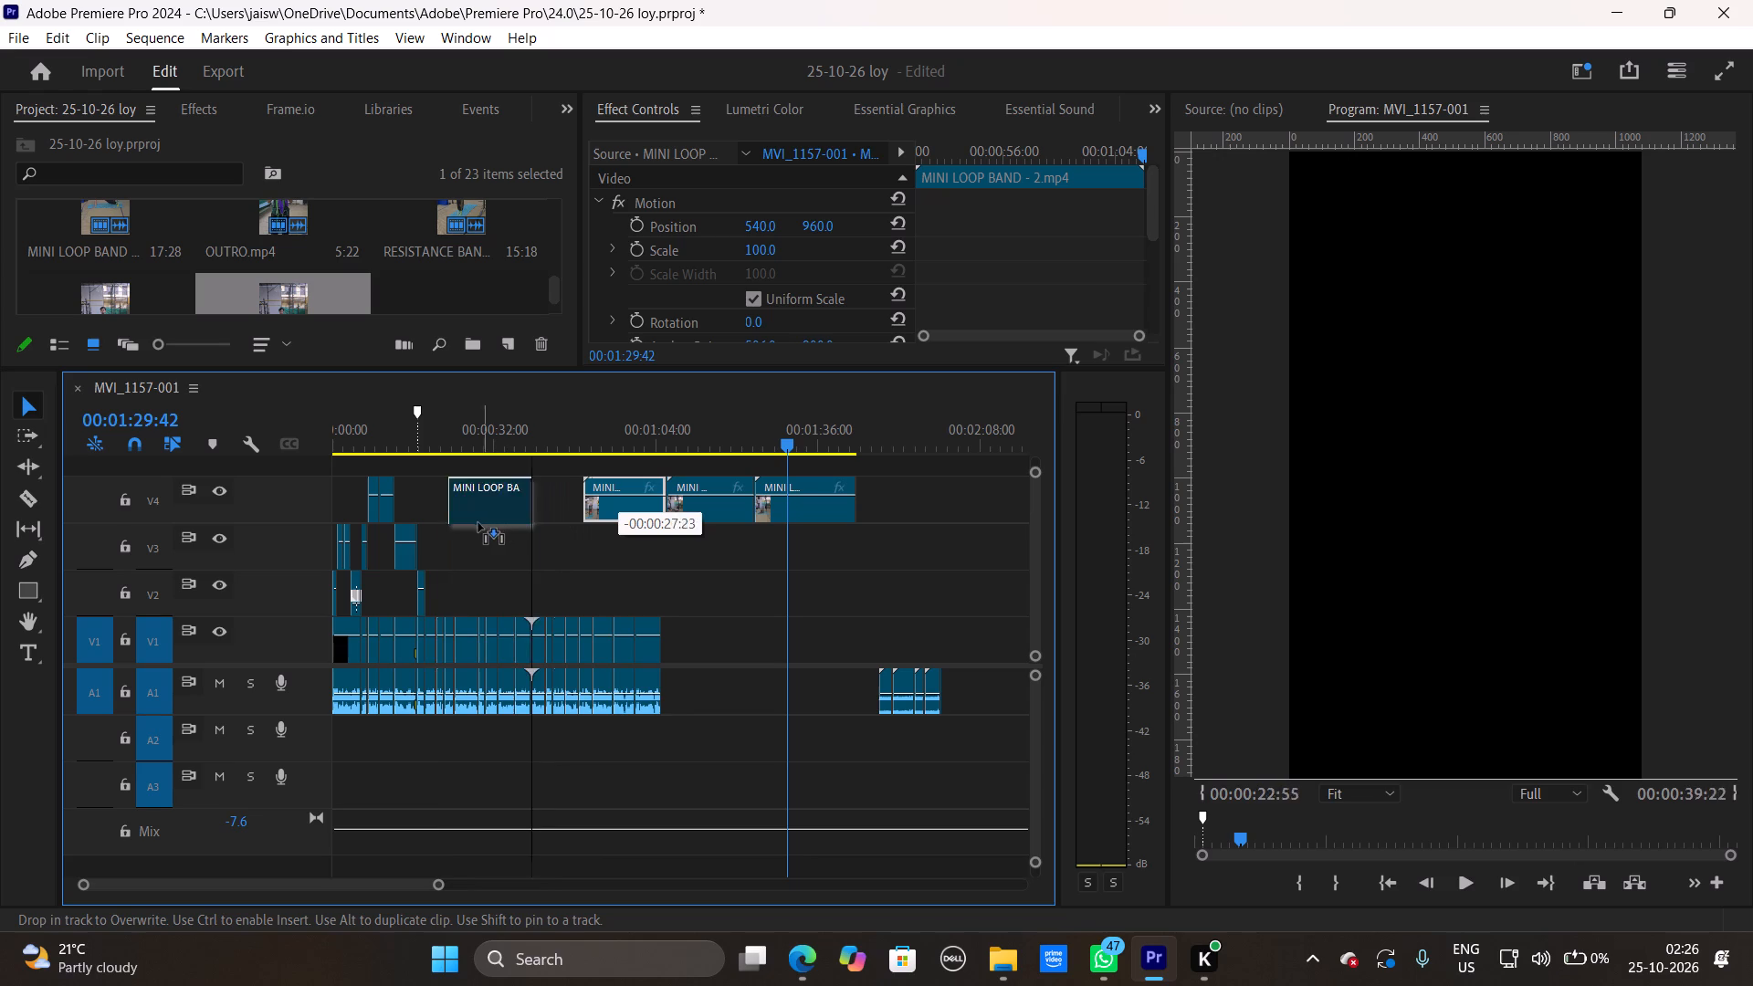
drag(478, 523, 462, 504)
Set the scale of the MINI LOOP BAND - 2 clip to 106 so it fills the frame.
drag(665, 425, 651, 425)
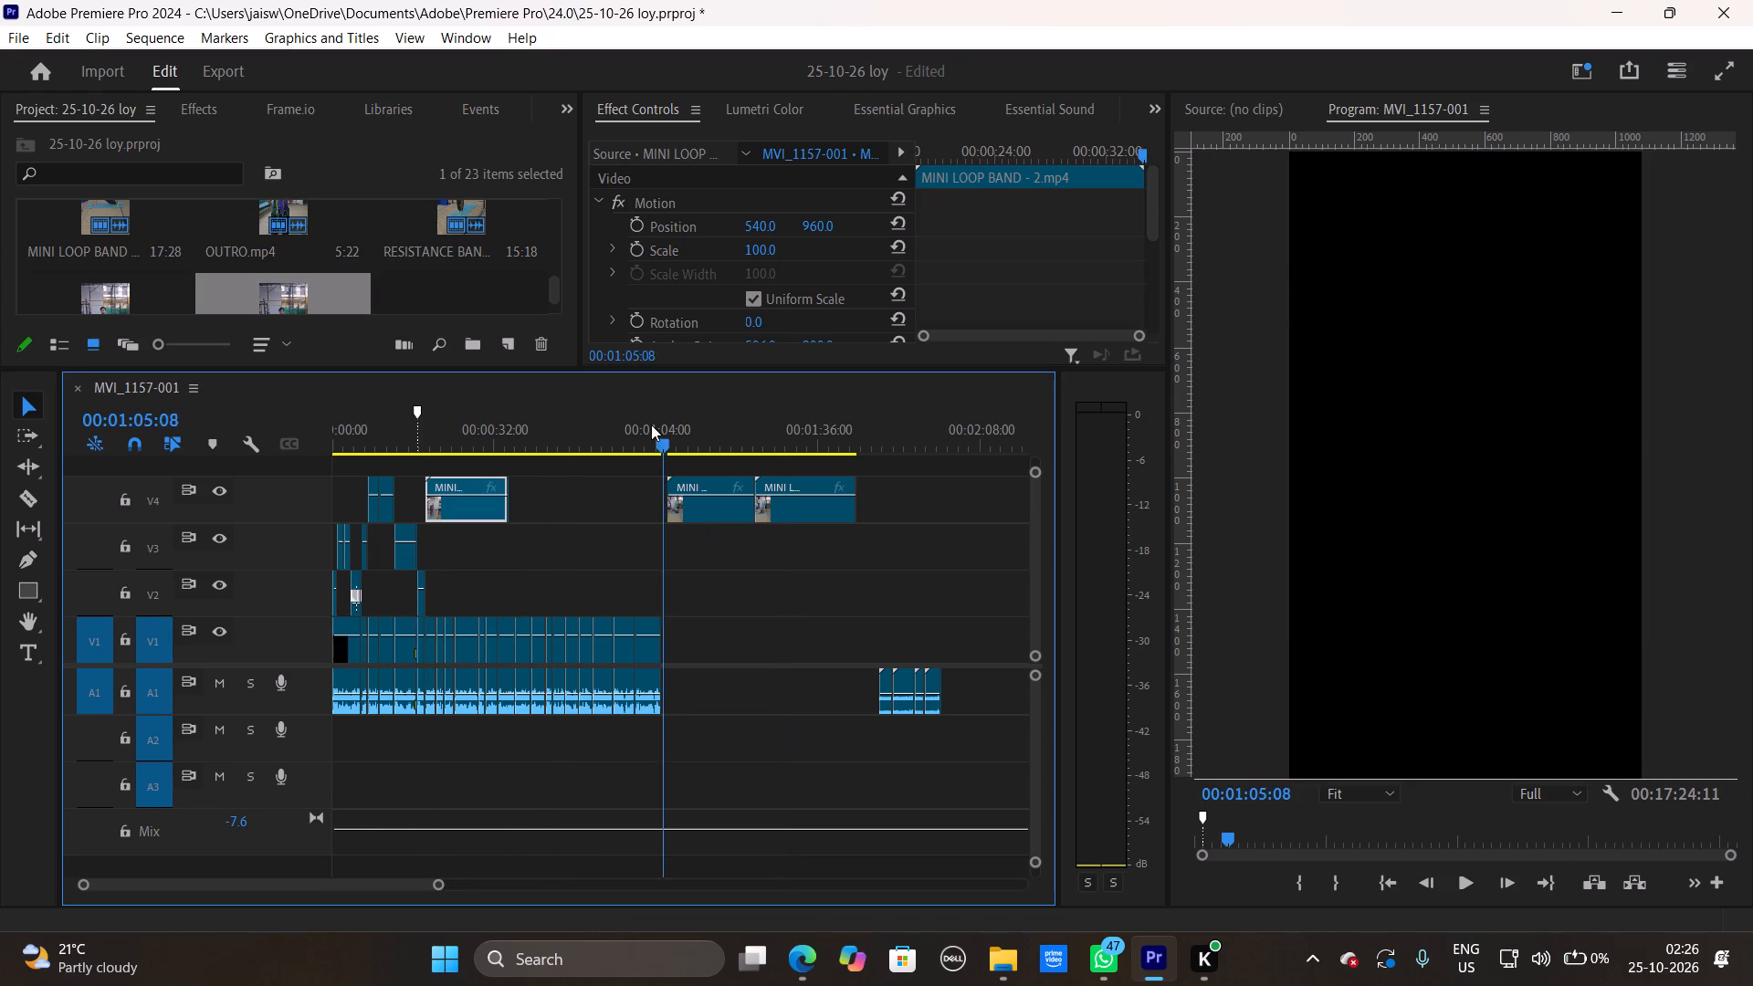
drag(651, 425, 415, 463)
key(space)
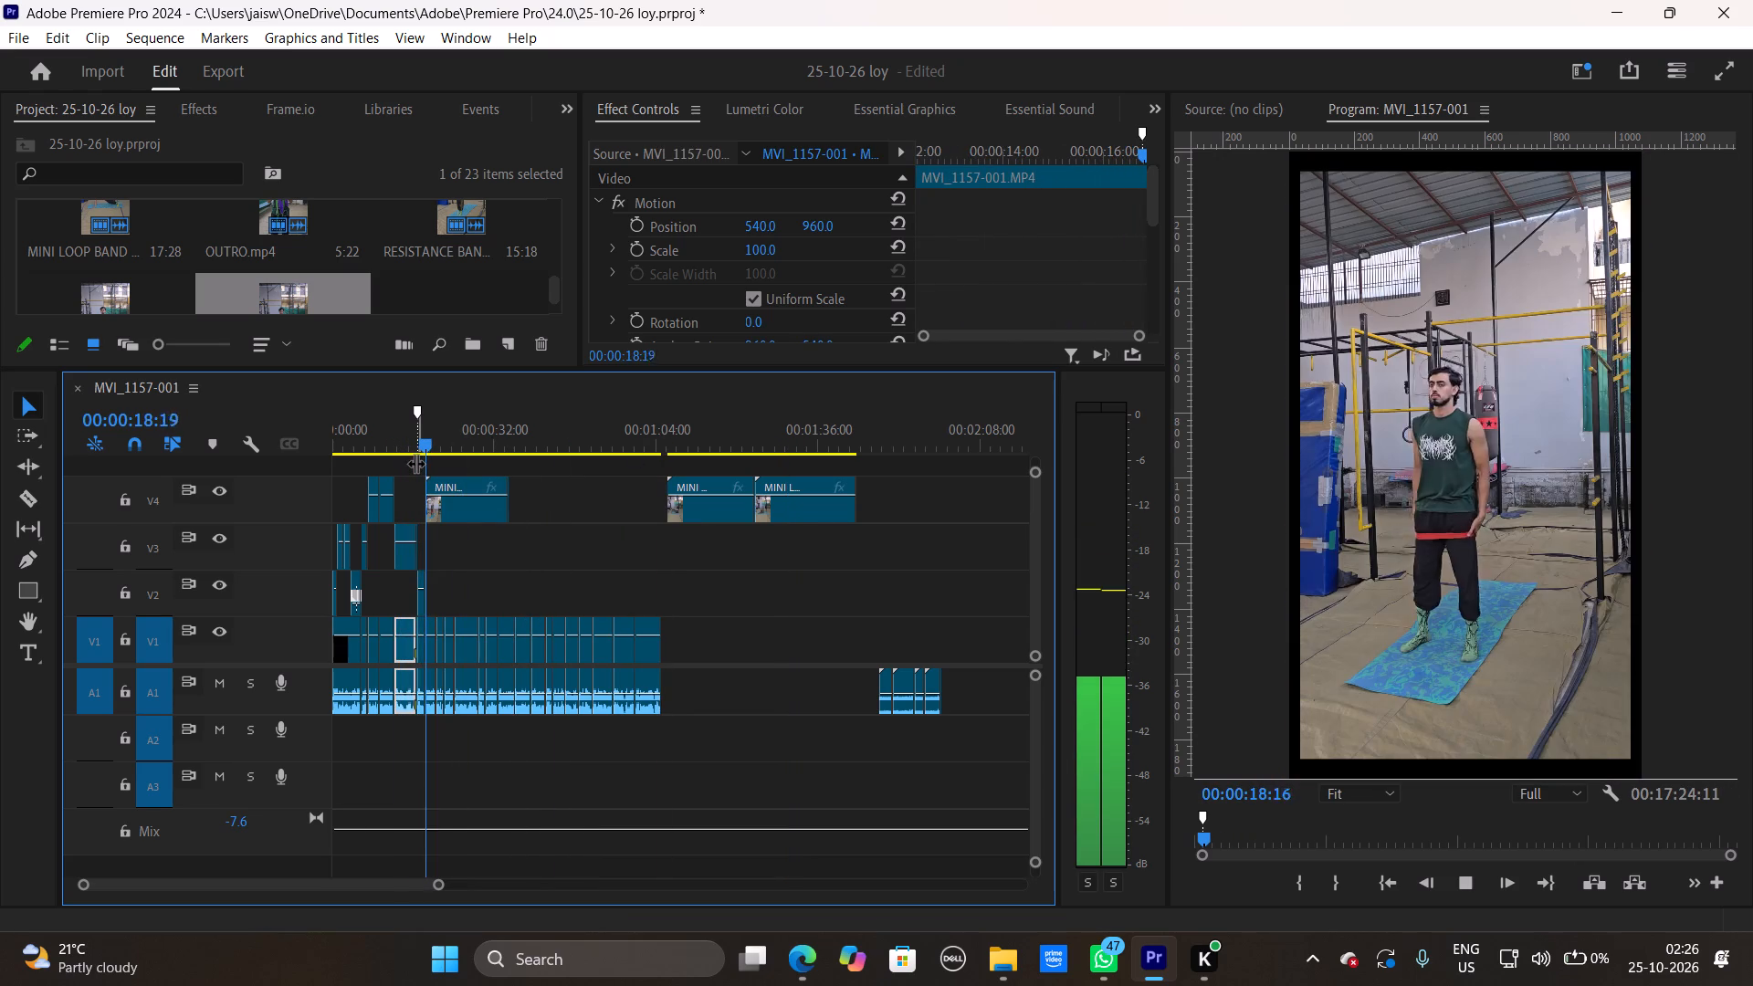
key(space)
click(477, 508)
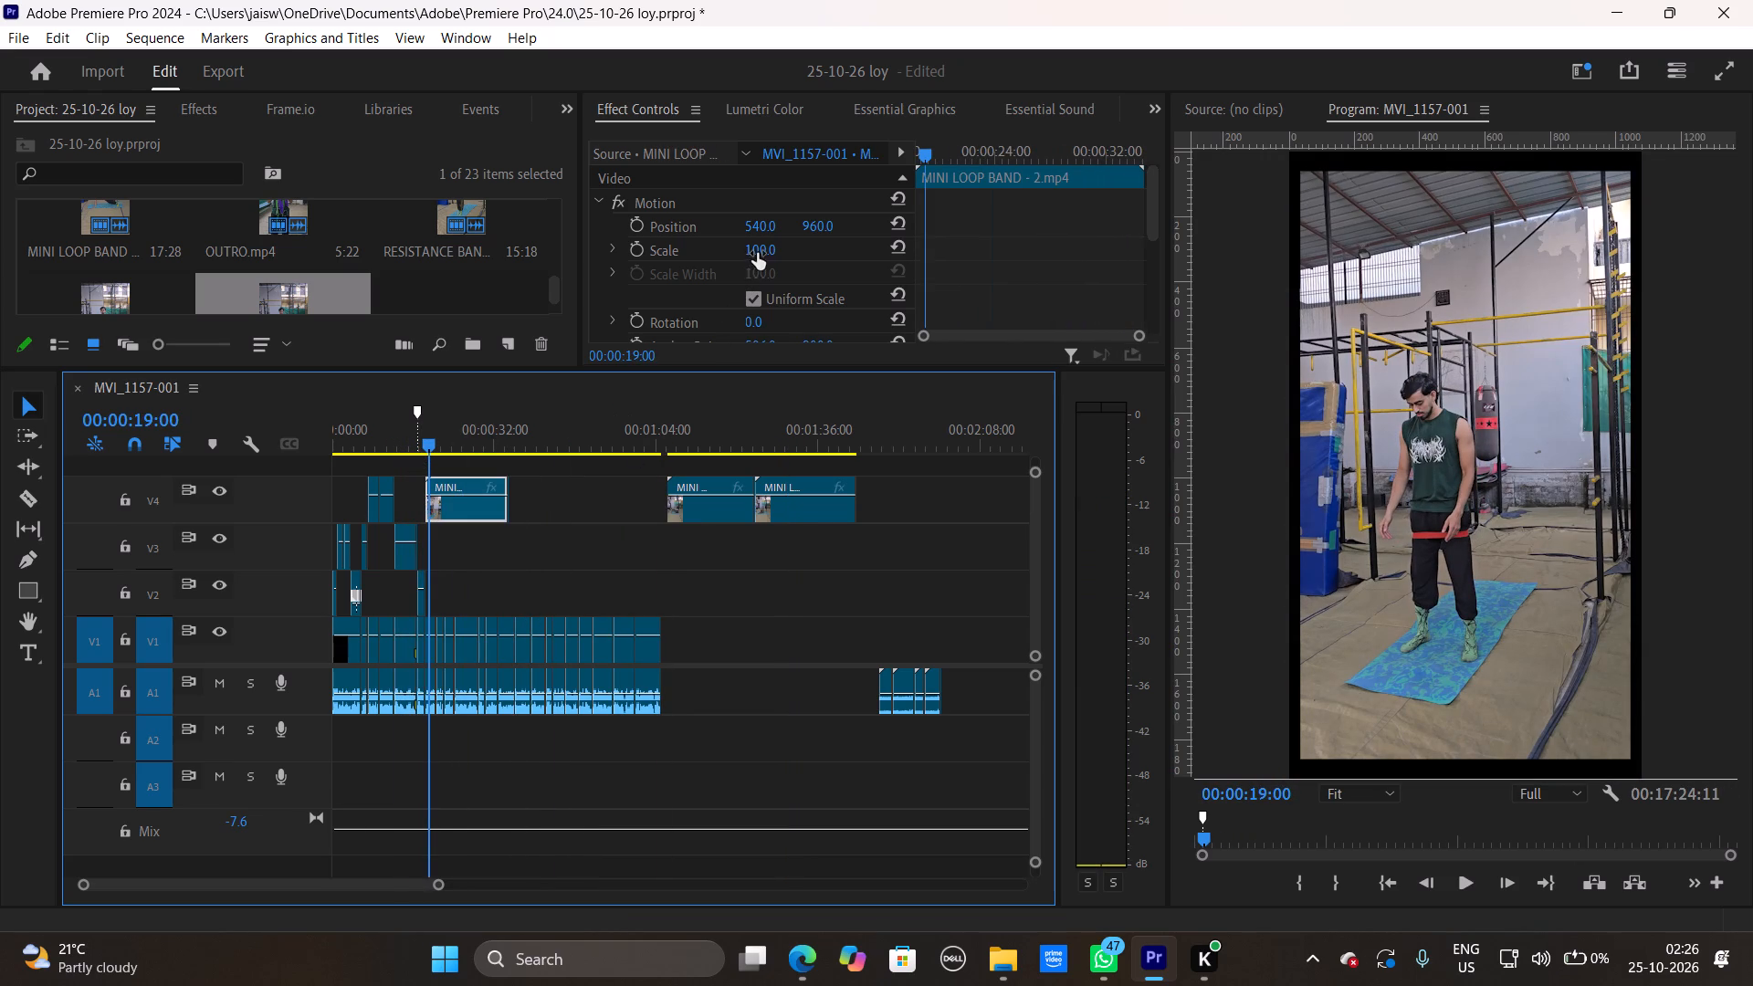
drag(757, 249, 767, 254)
key(space)
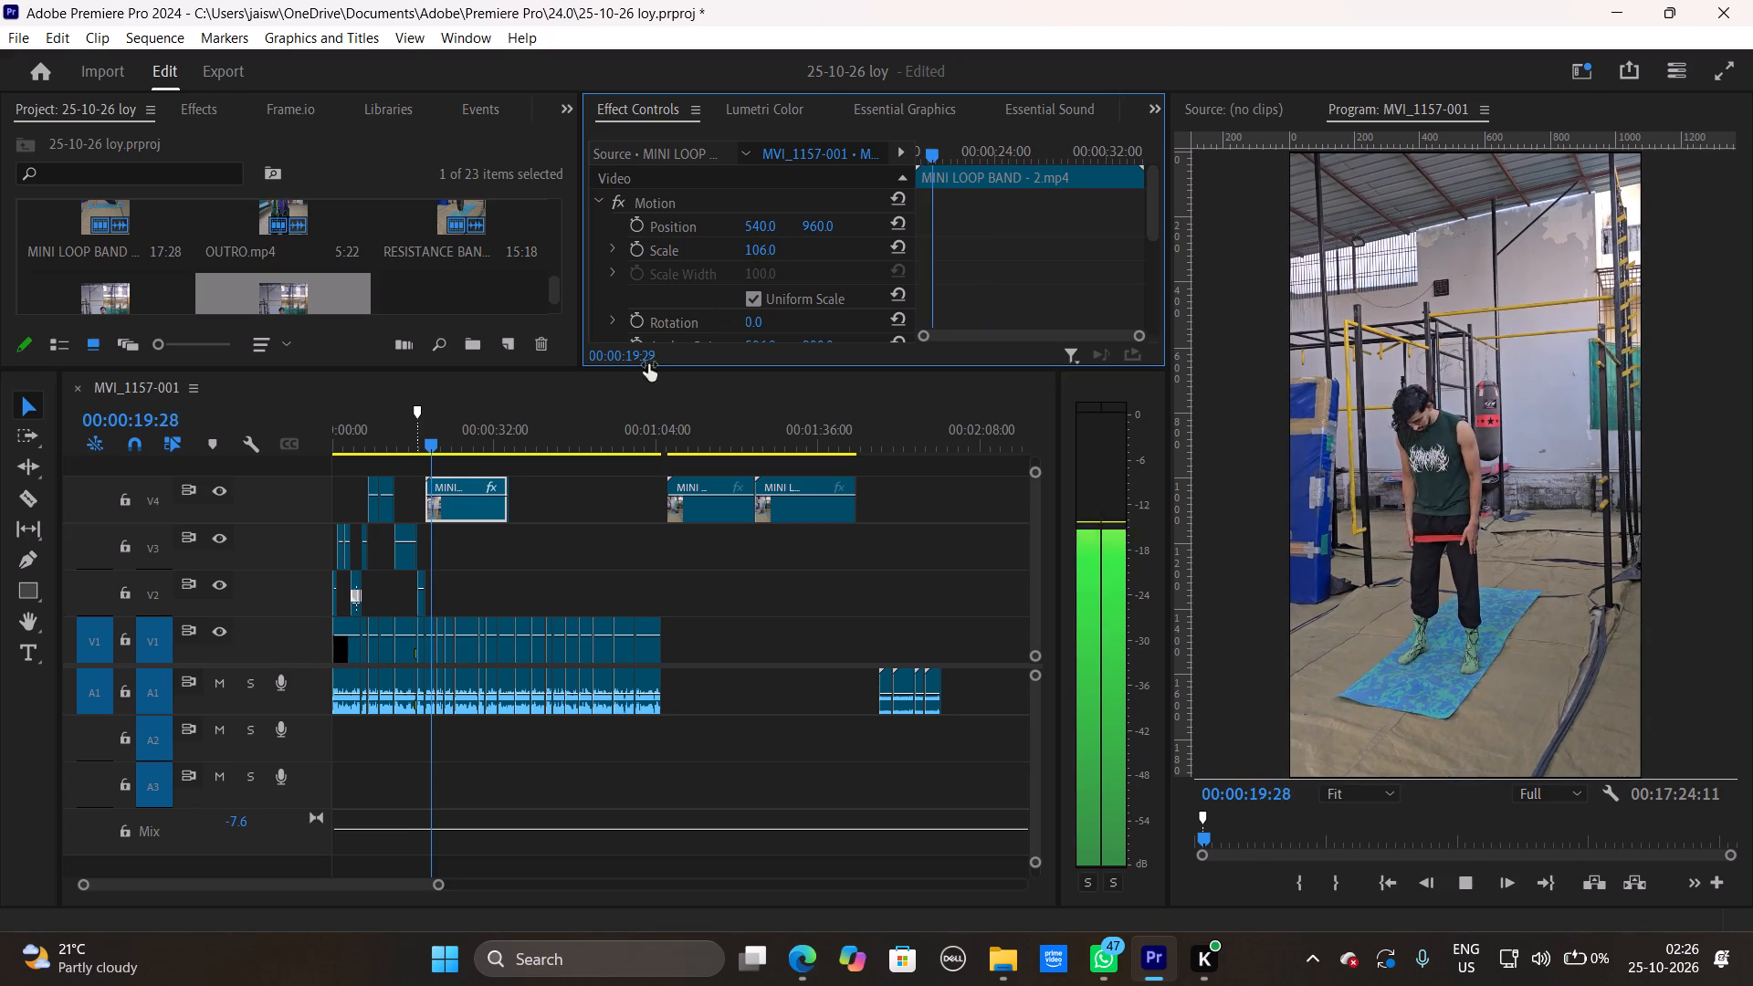
key(space)
Trim about 6 seconds off the start of MINI LOOP BAND - 2 and shift it back to follow MINI LOOP BAND - FOOTAGE.
drag(436, 445, 457, 445)
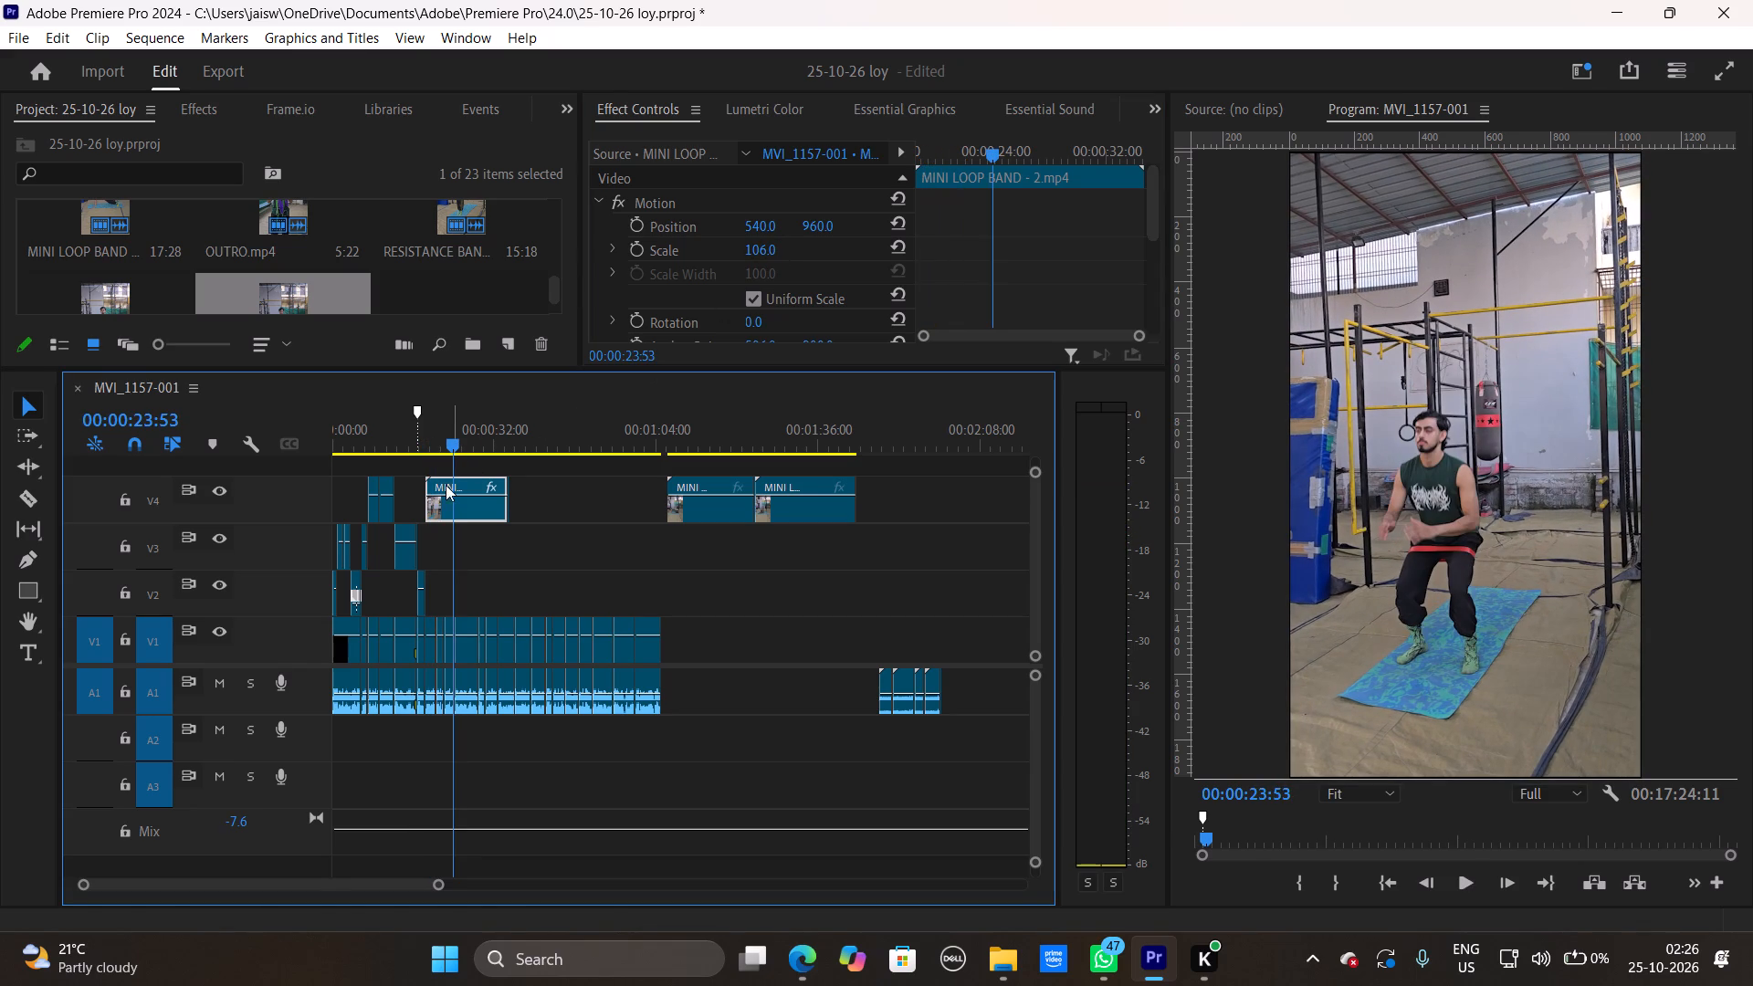
drag(432, 487, 463, 486)
drag(486, 505, 472, 505)
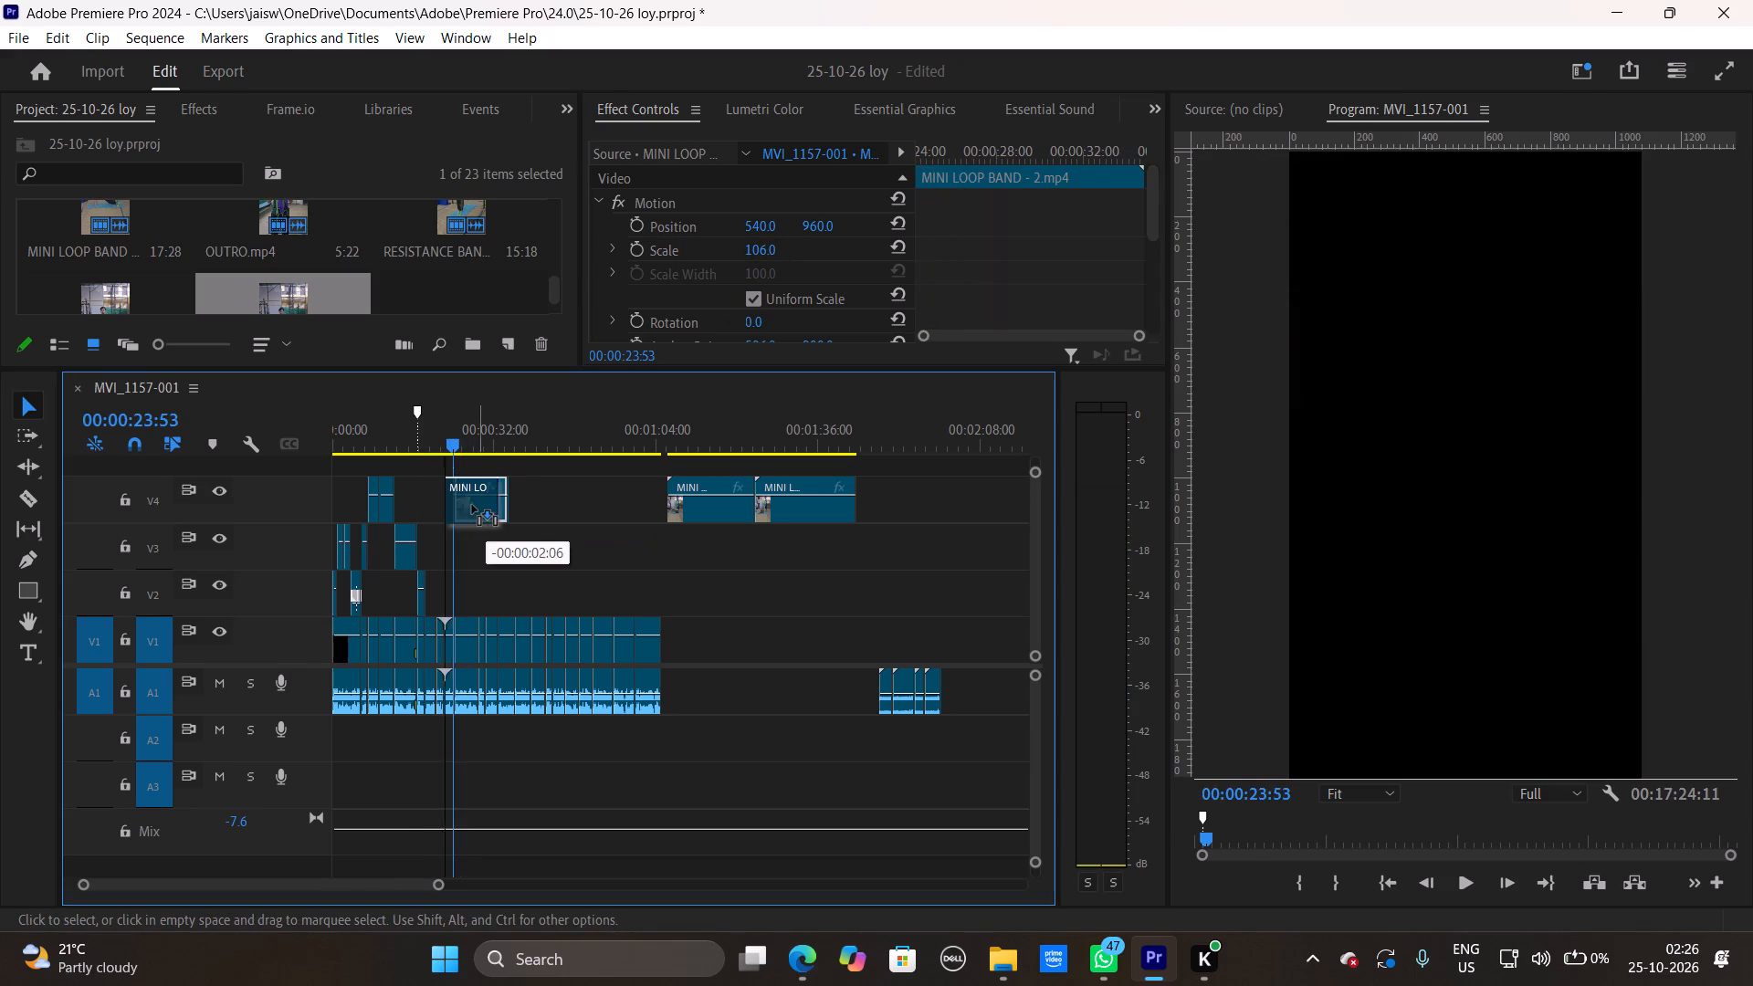
drag(472, 505, 454, 502)
drag(446, 430, 423, 439)
key(space)
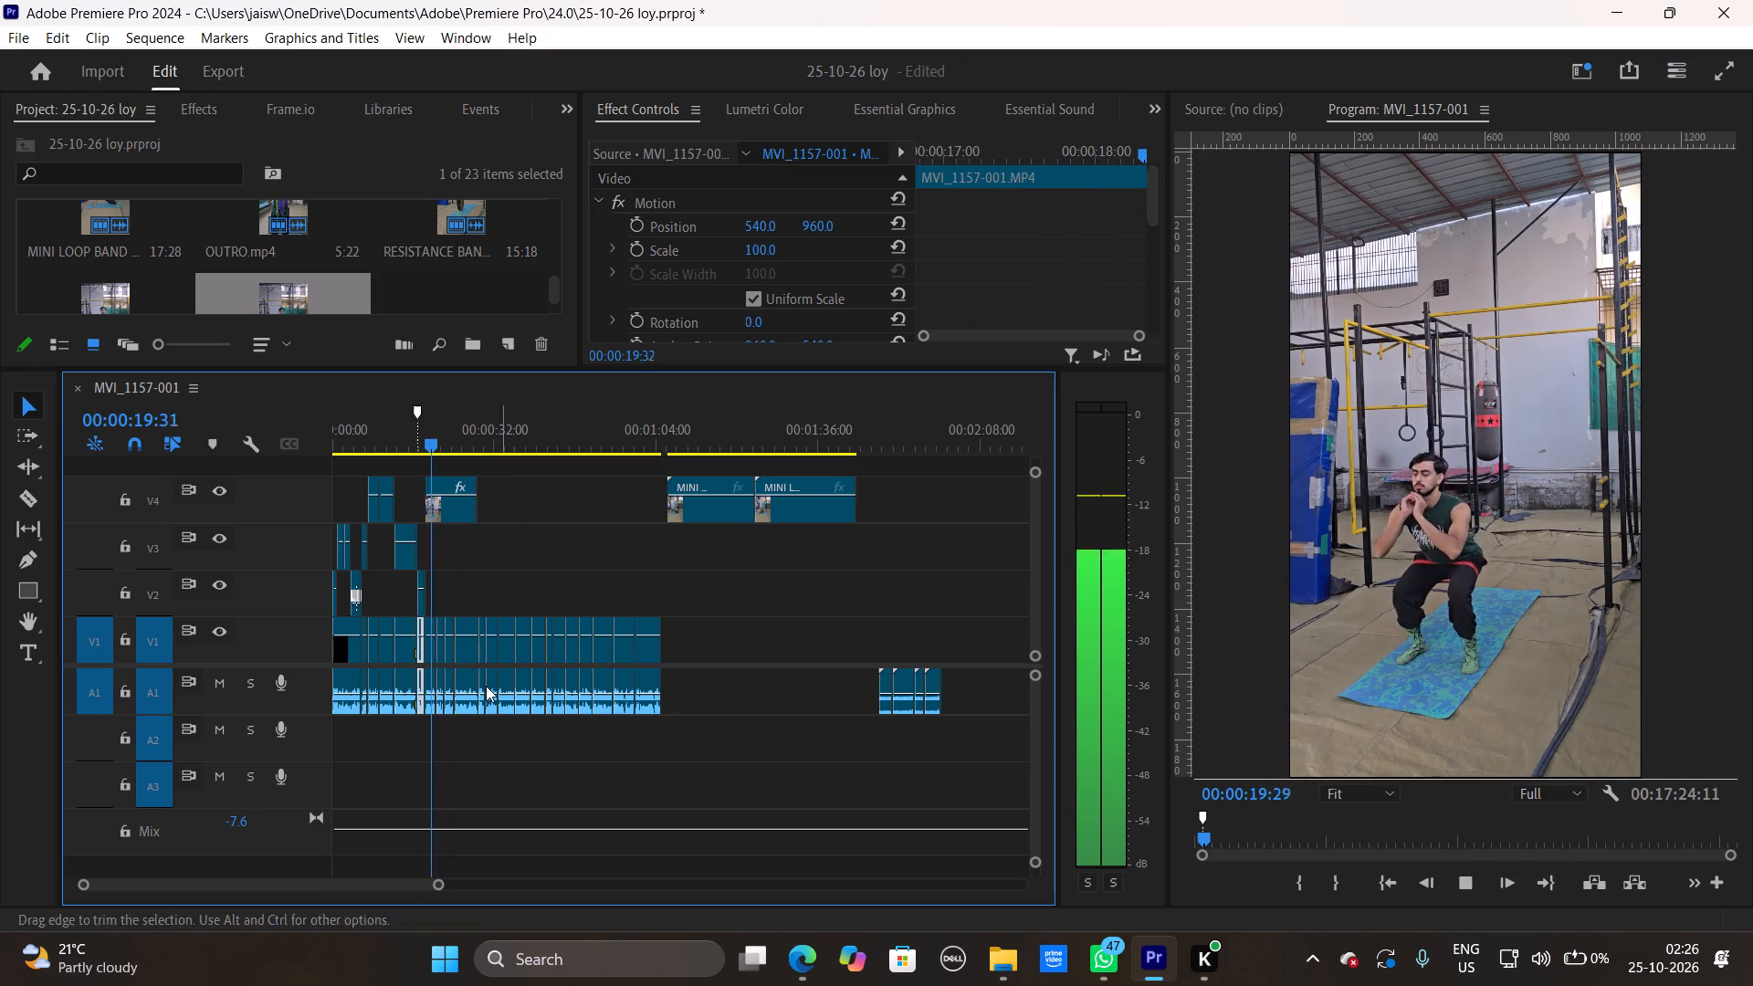
key(space)
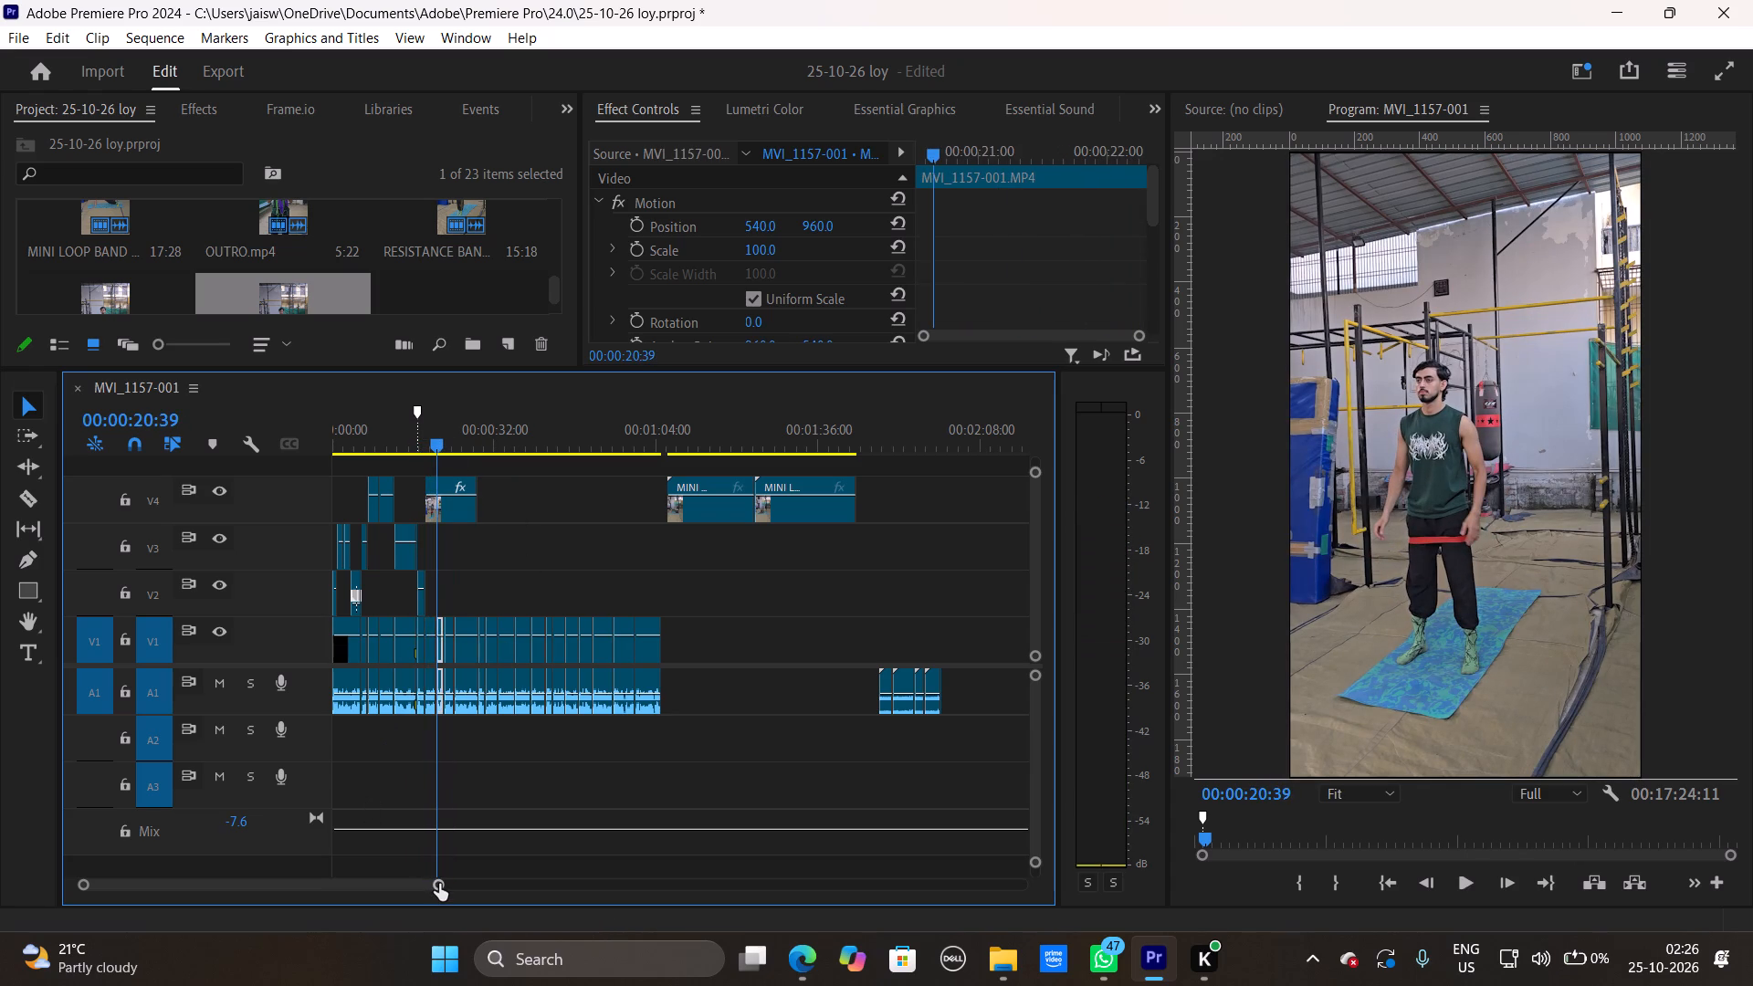
Move the MINI LOOP BAND - 2 clip from V4 down to V3, keeping its start at the voice-over cut.
drag(439, 885, 319, 892)
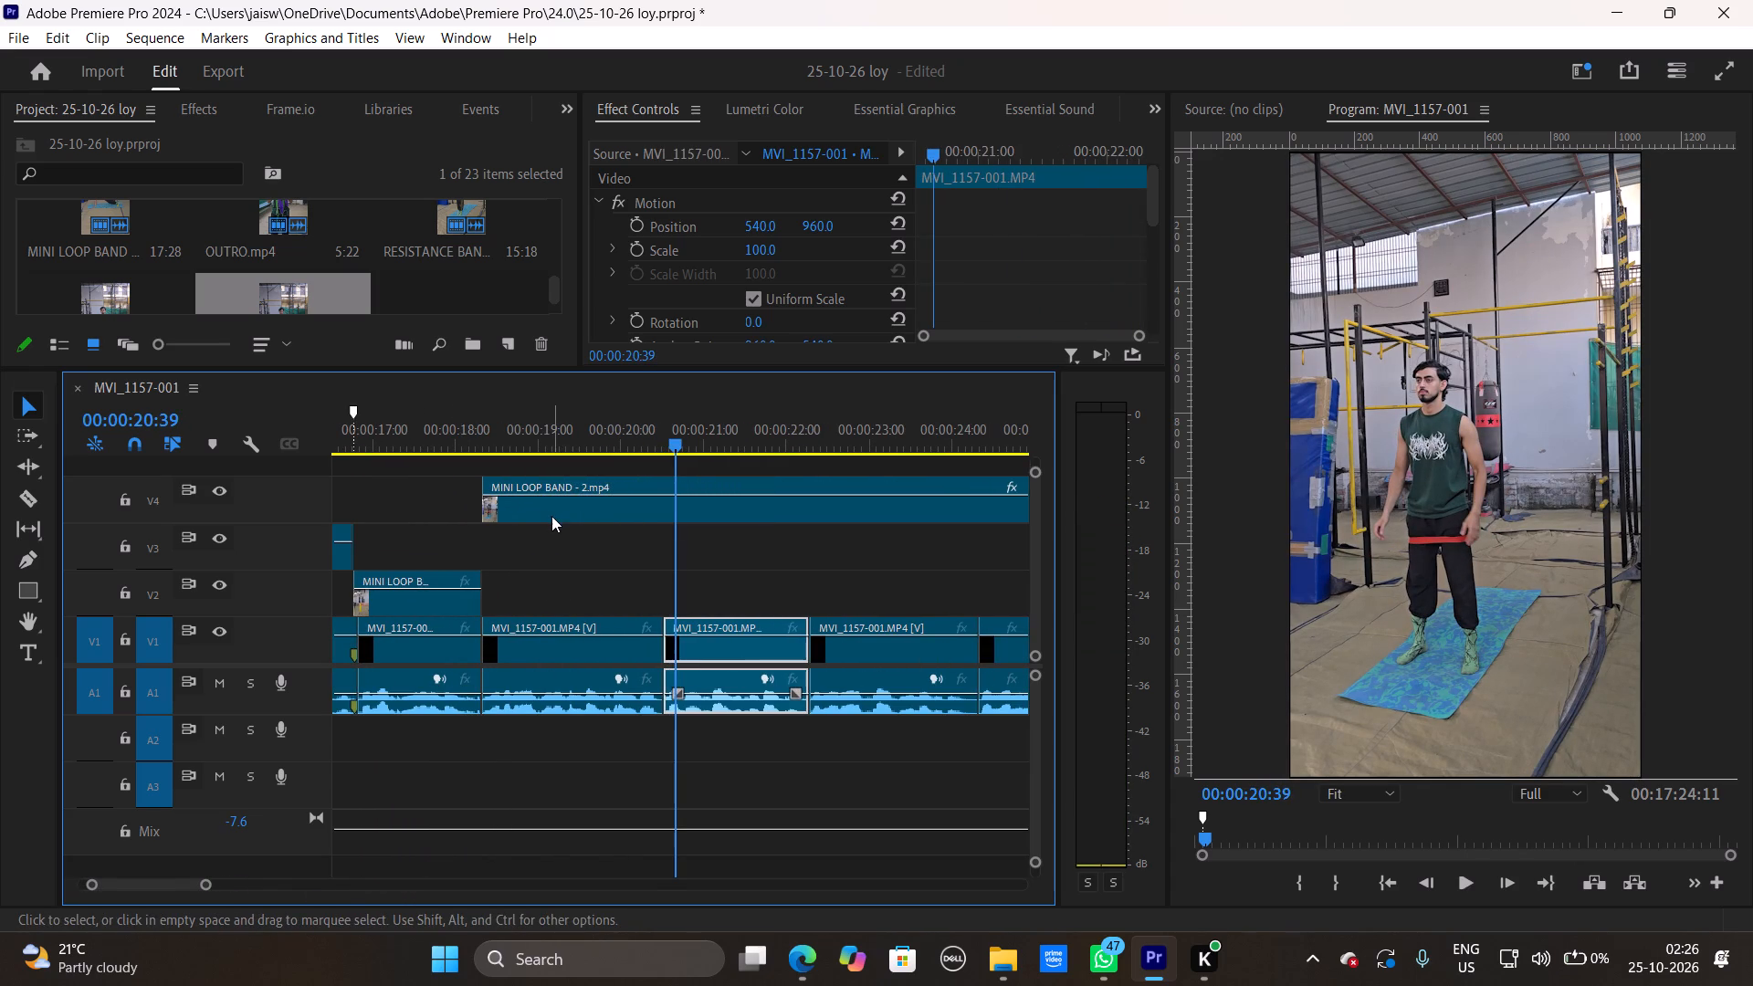
drag(550, 512, 547, 548)
Trim the end of MINI LOOP BAND - 2 on V3 to the voice-over cut at about 00:00:20:30.
key(space)
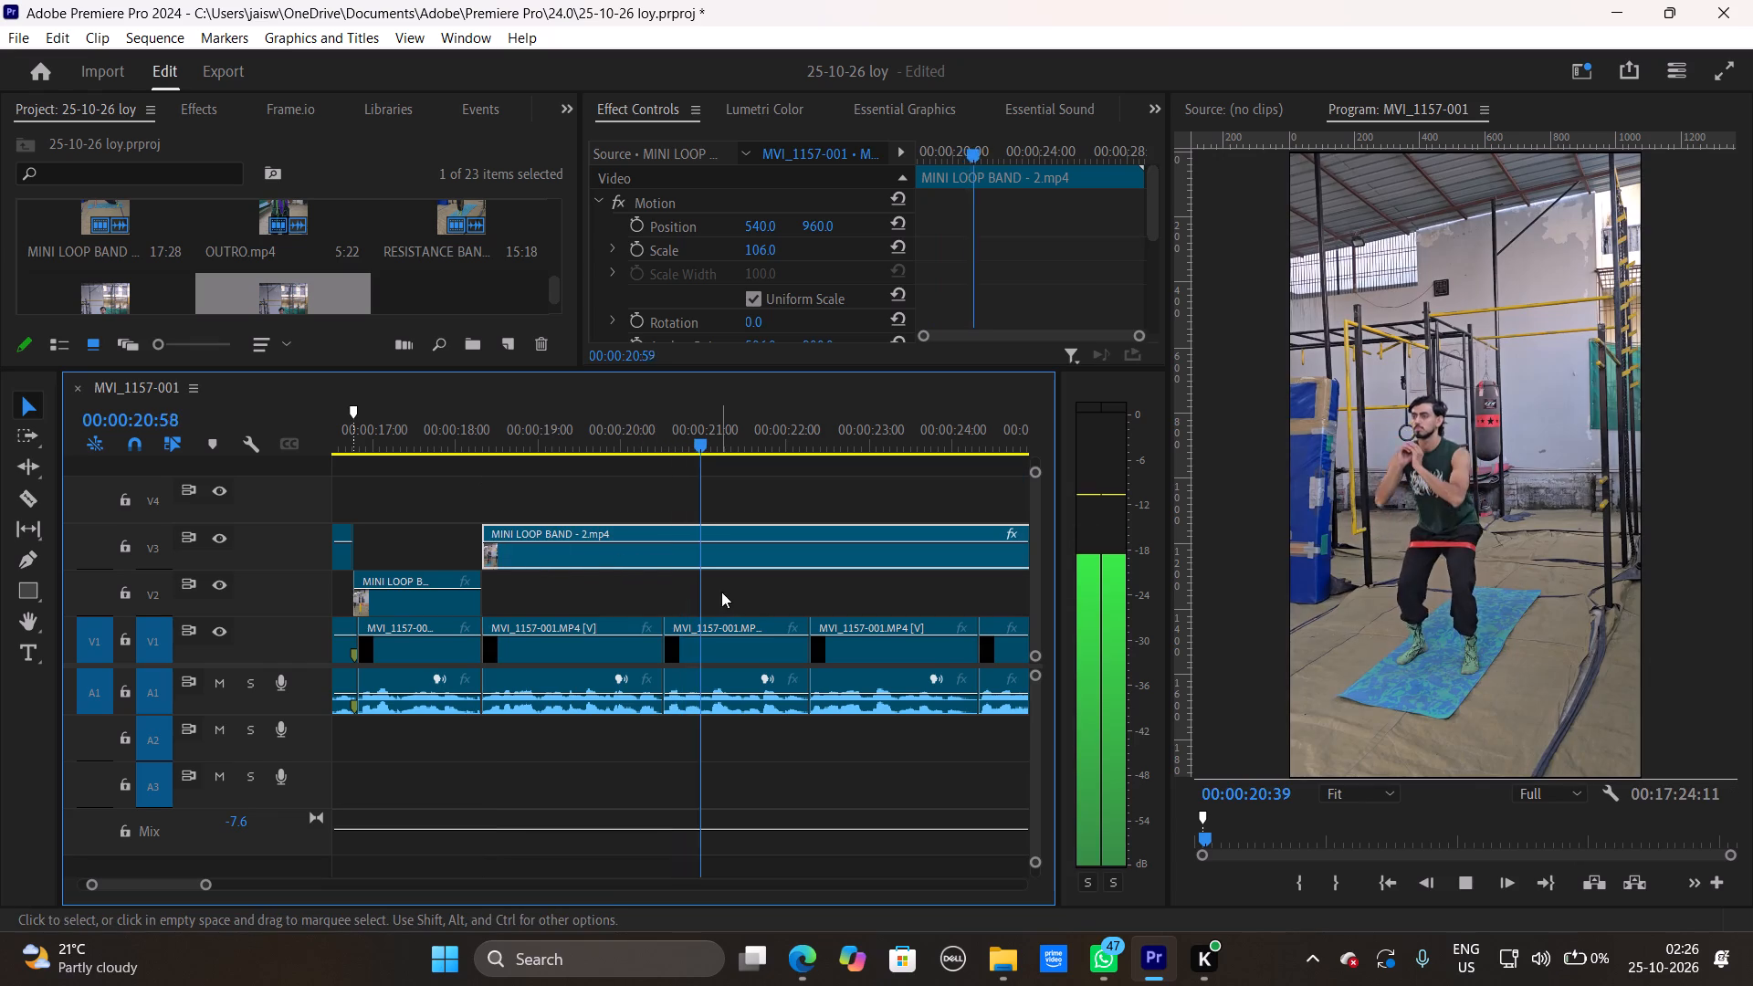
key(space)
key(space)
drag(205, 884, 267, 889)
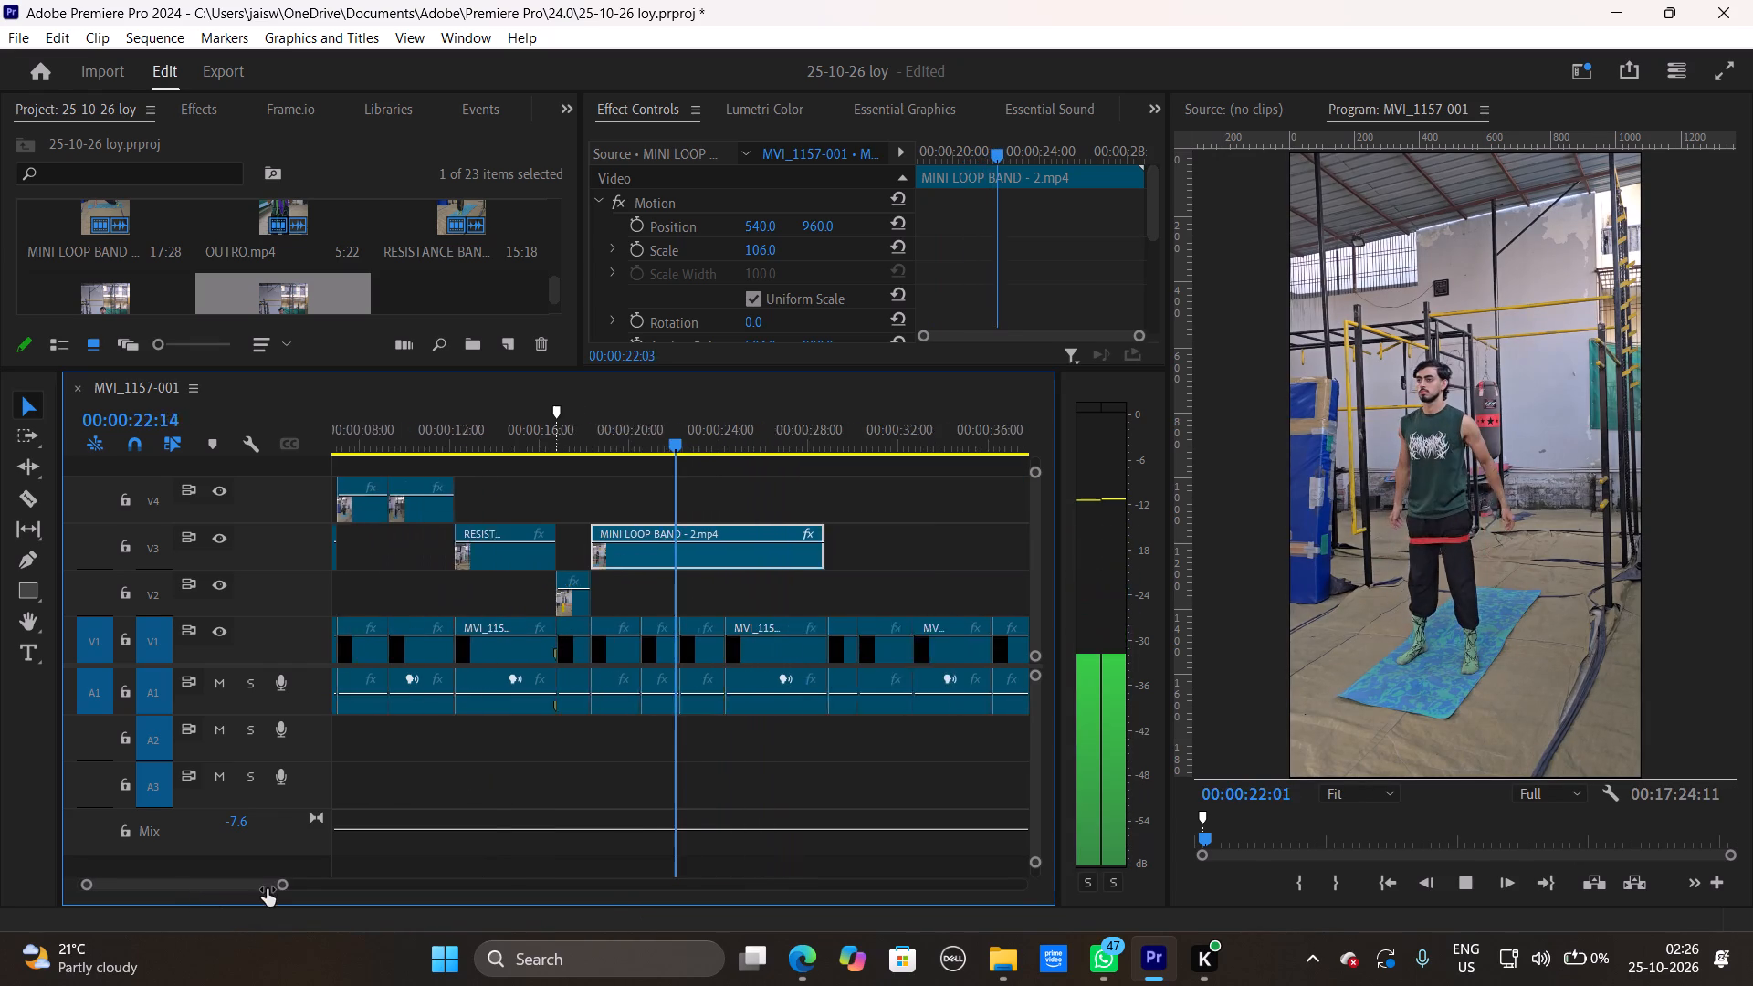
drag(267, 889, 268, 890)
key(space)
key(space)
key(space)
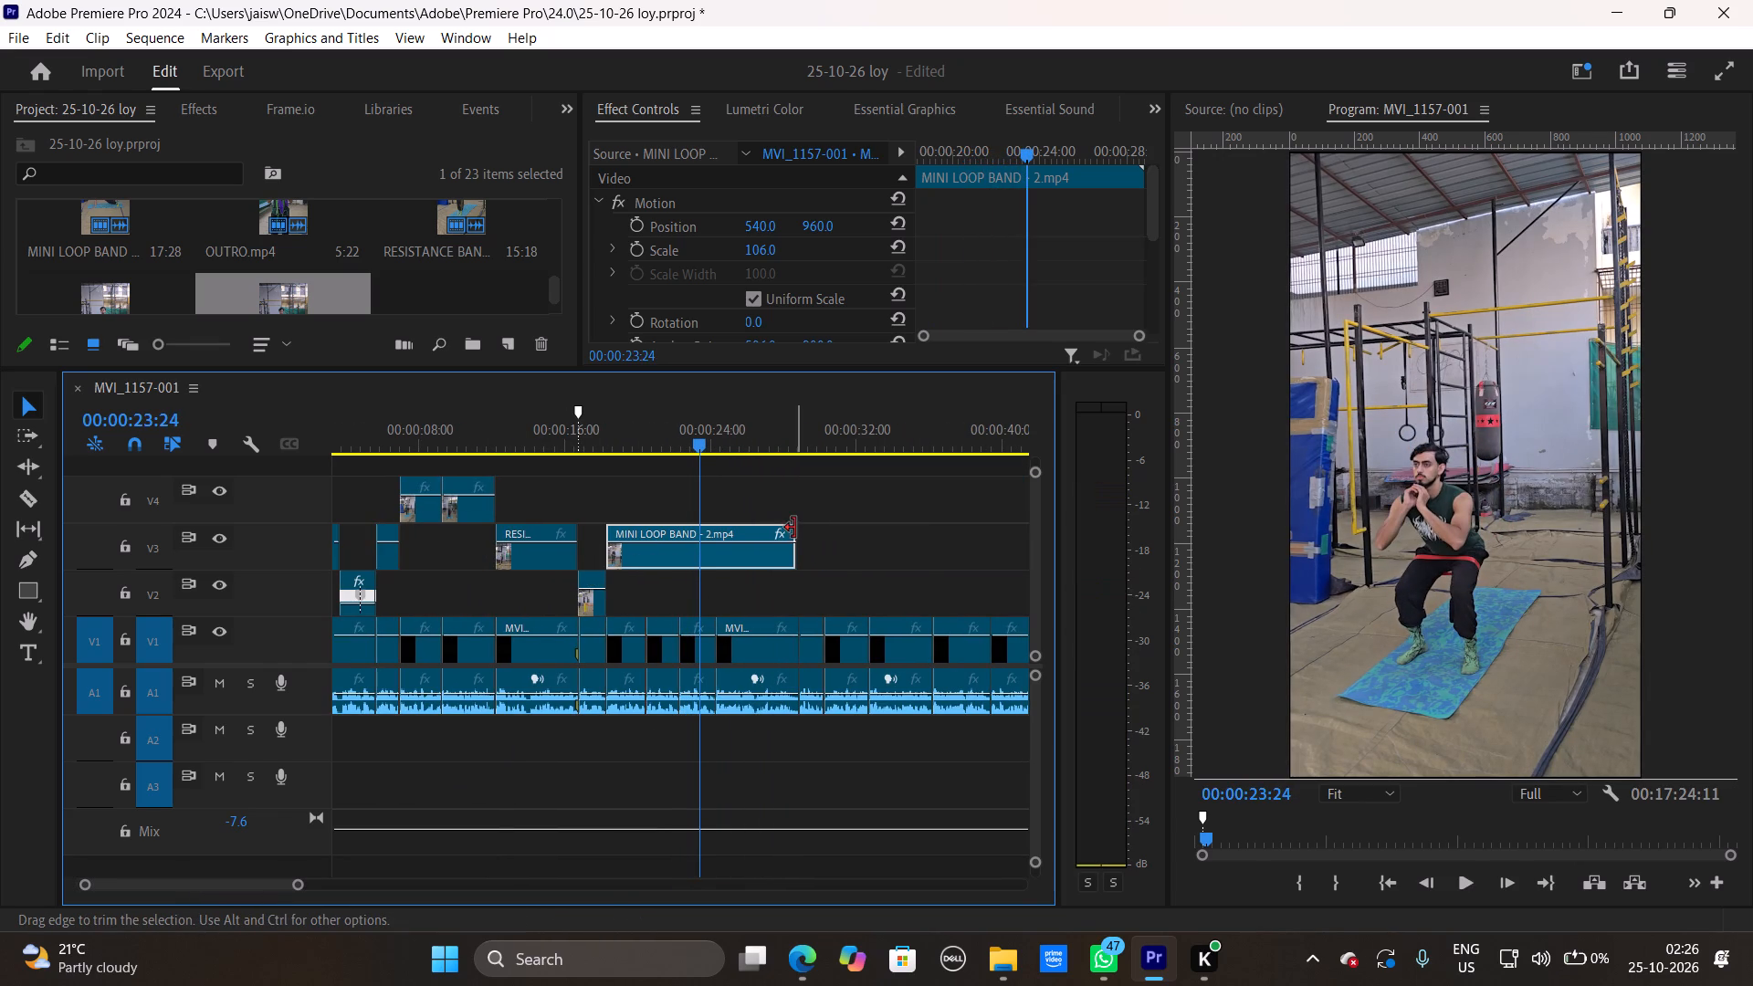
drag(794, 528, 643, 548)
Move the MINI LOOP BAND - 1 clip along V4 to start at about 00:00:20:30, right after MINI LOOP BAND - 2.
key(space)
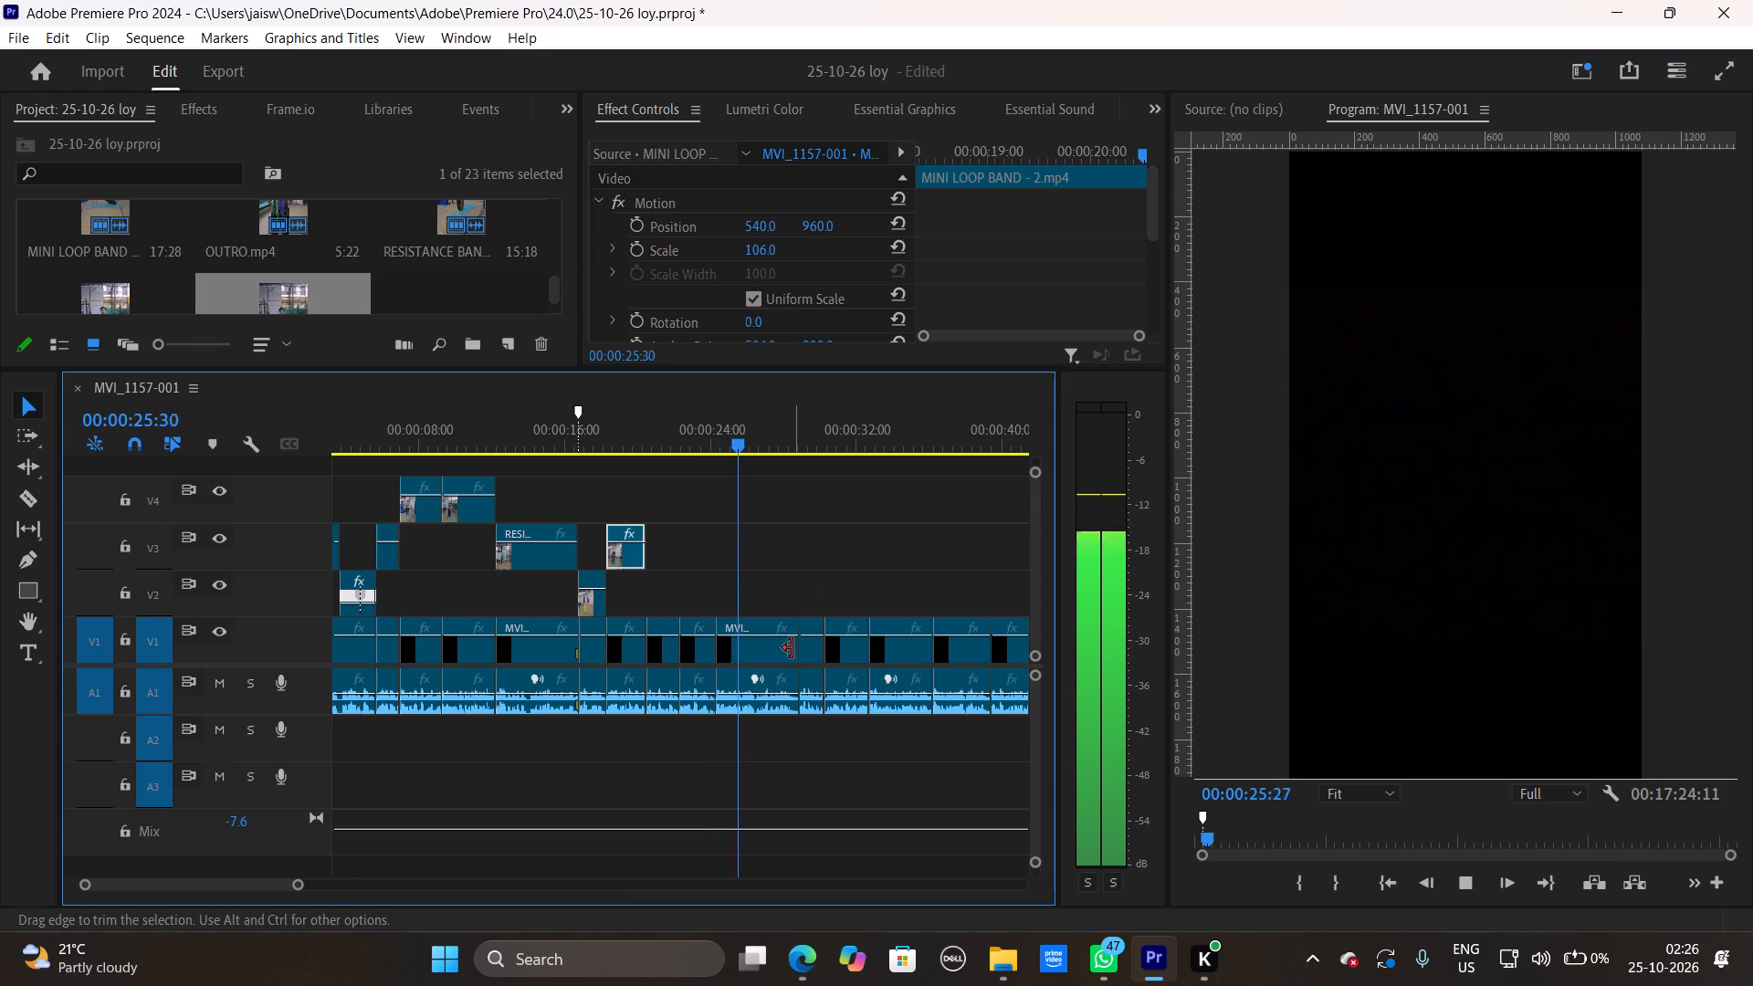
key(space)
drag(300, 886, 319, 886)
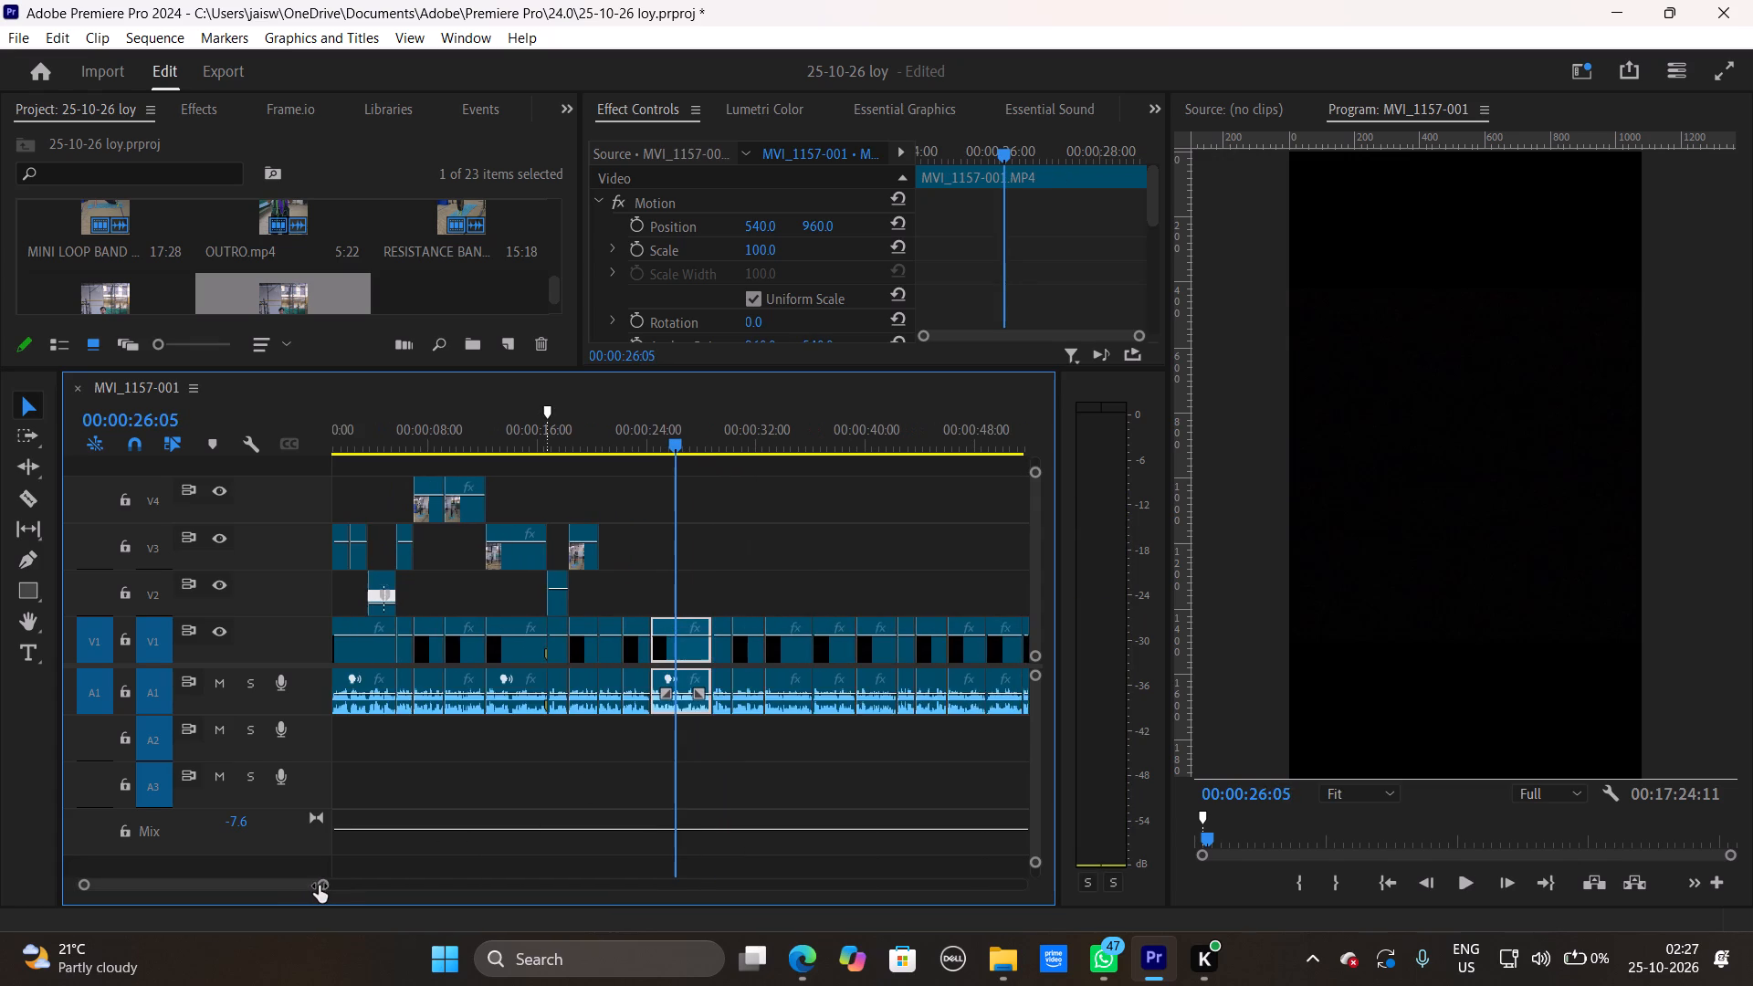
drag(319, 886, 405, 875)
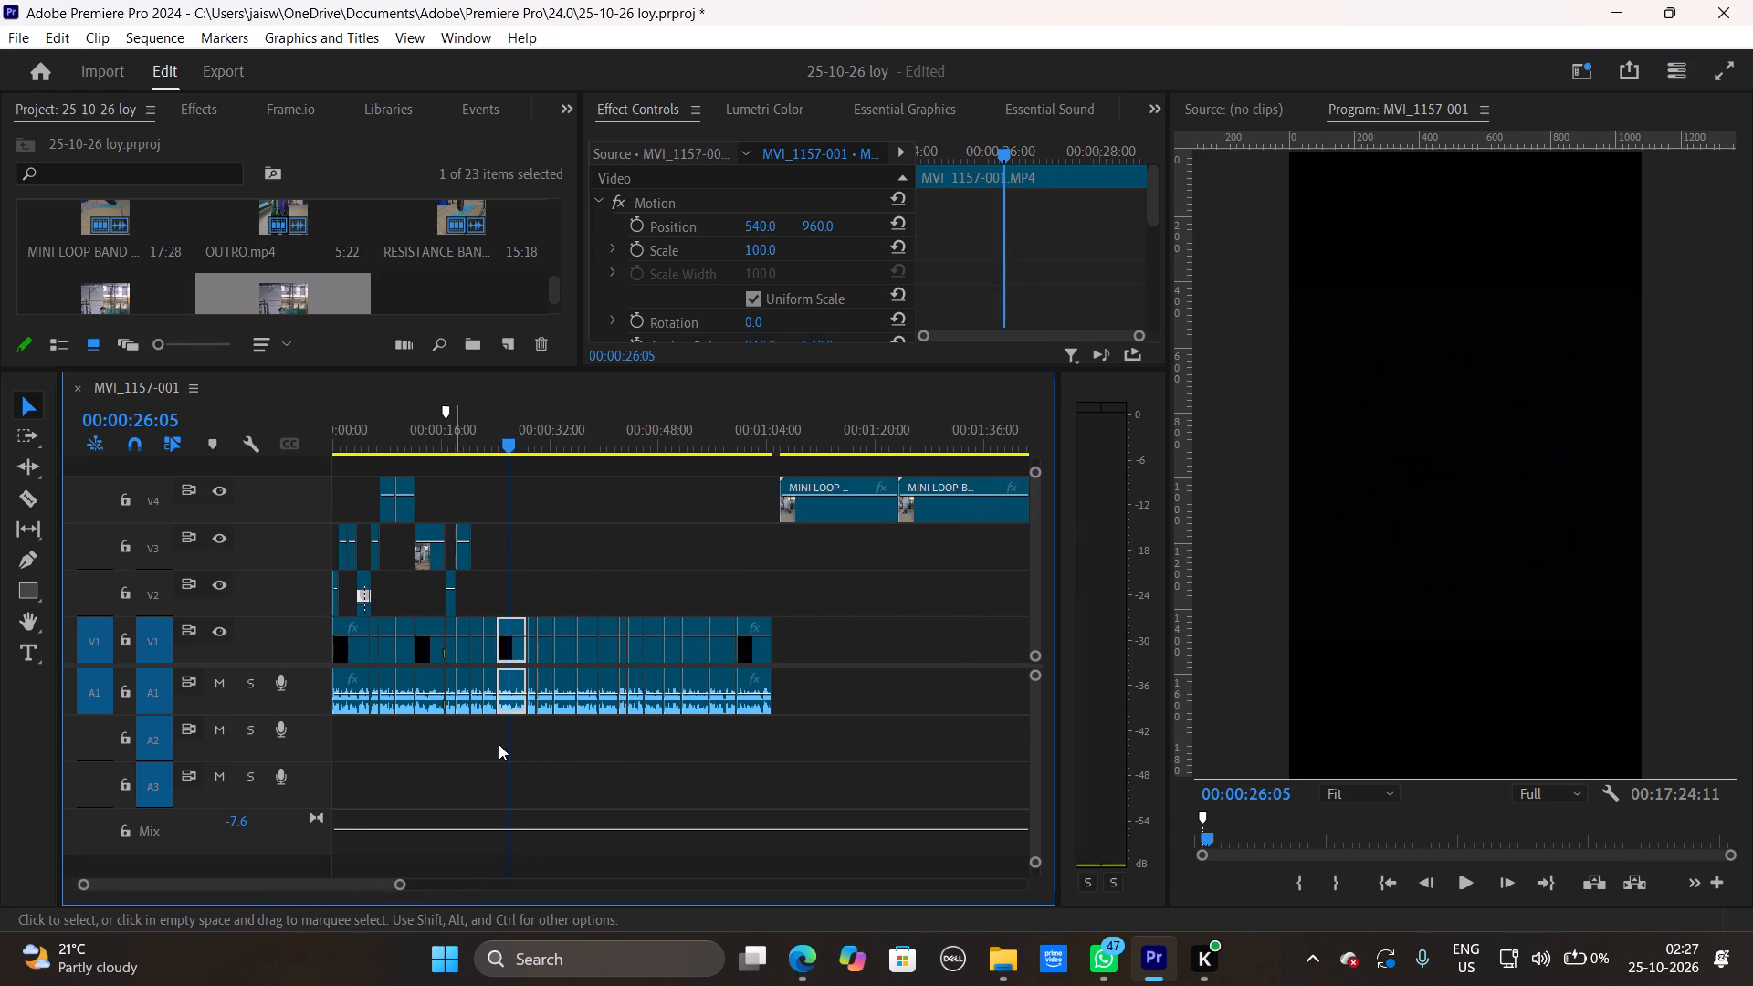
drag(819, 516, 515, 496)
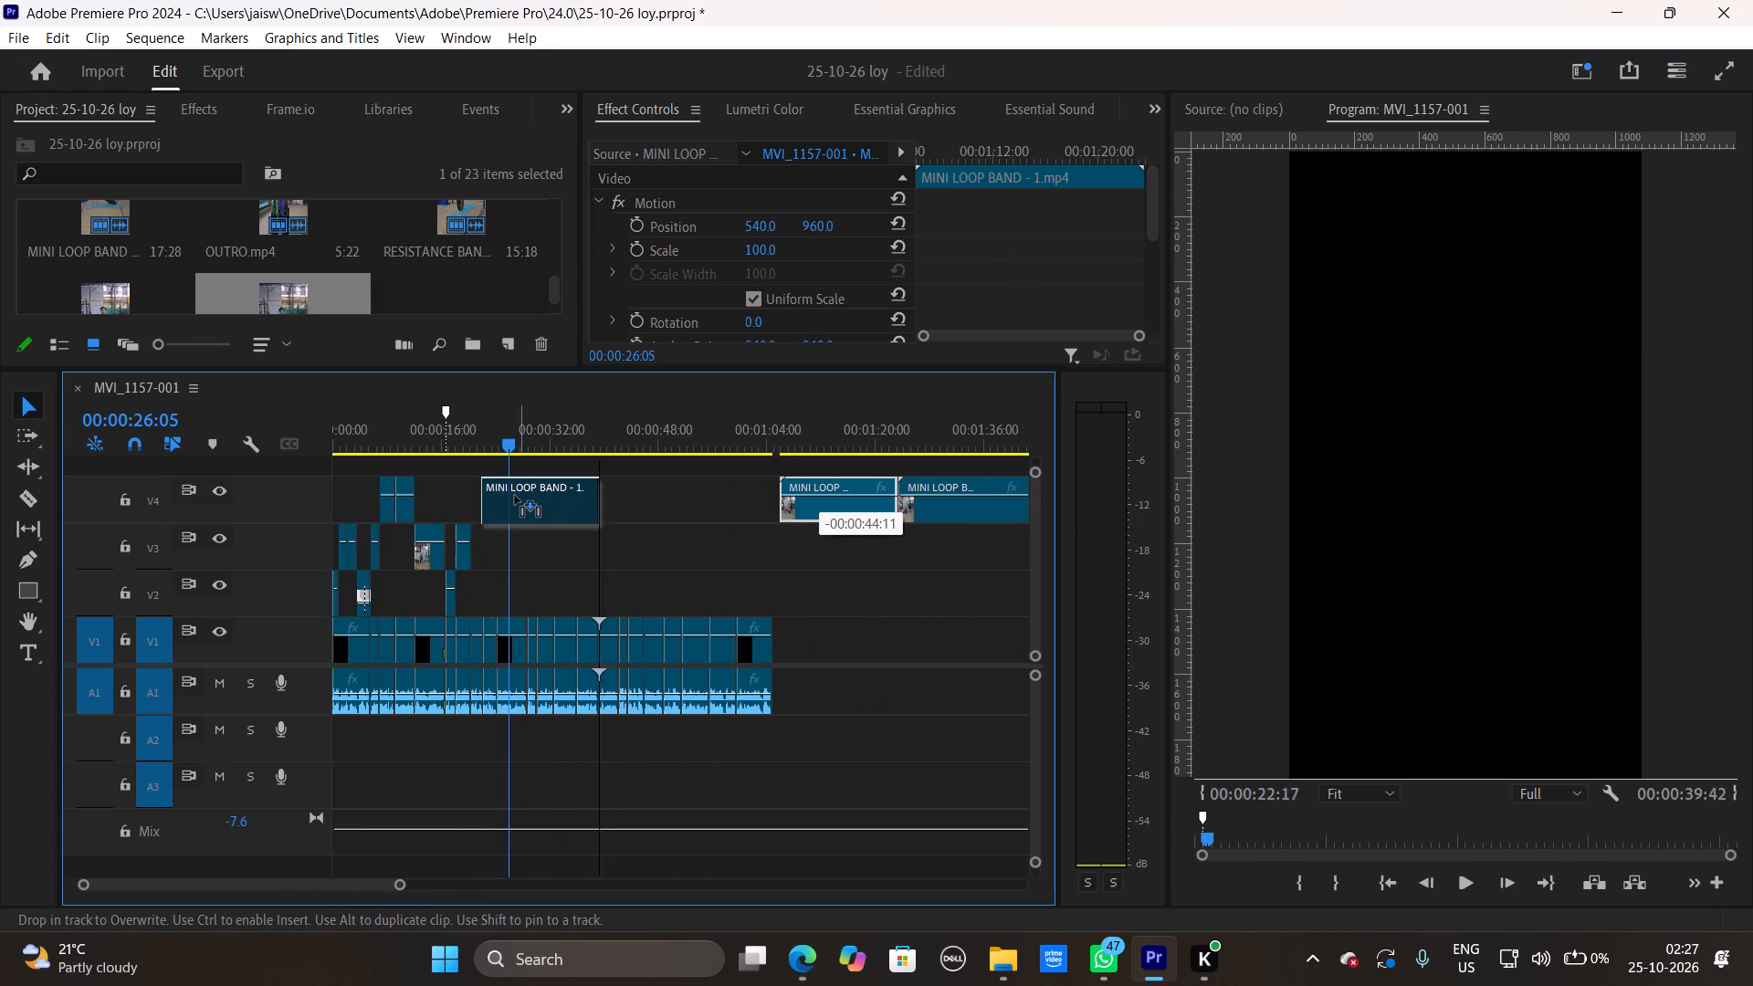
drag(515, 496, 509, 497)
Trim the end of MINI LOOP BAND - 1 on V4 to the voice-over cut at about 00:00:24:19.
drag(520, 432, 467, 449)
key(space)
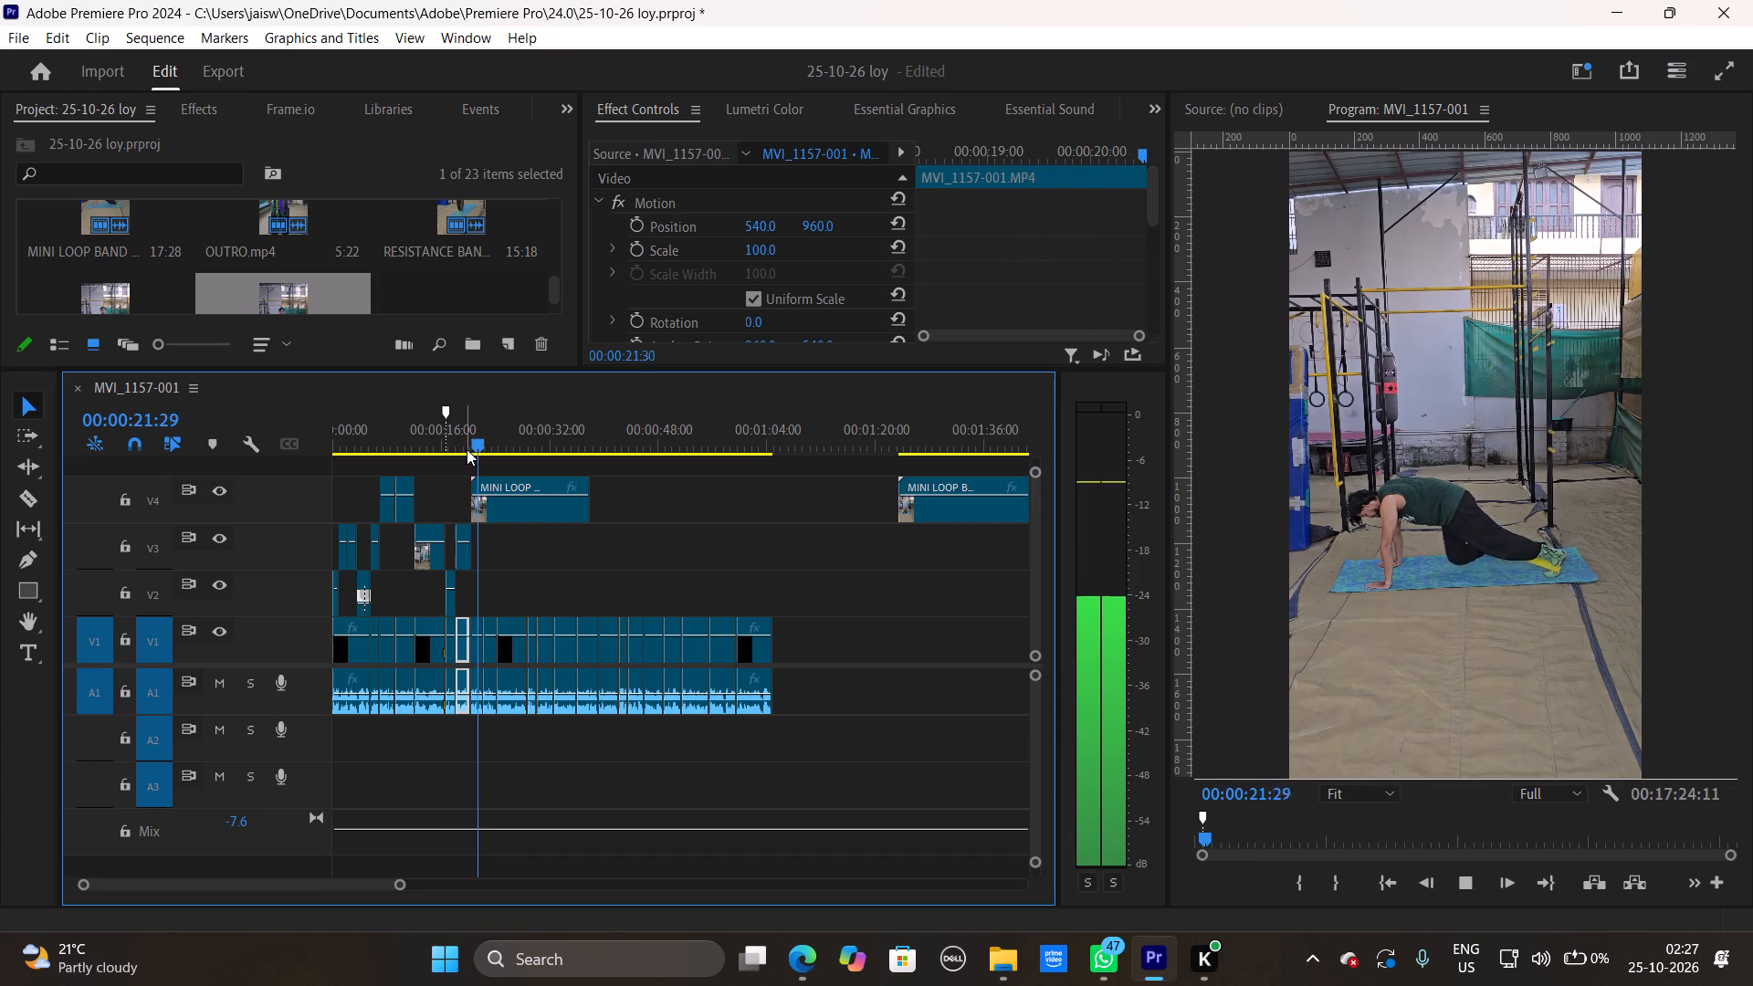
click(570, 547)
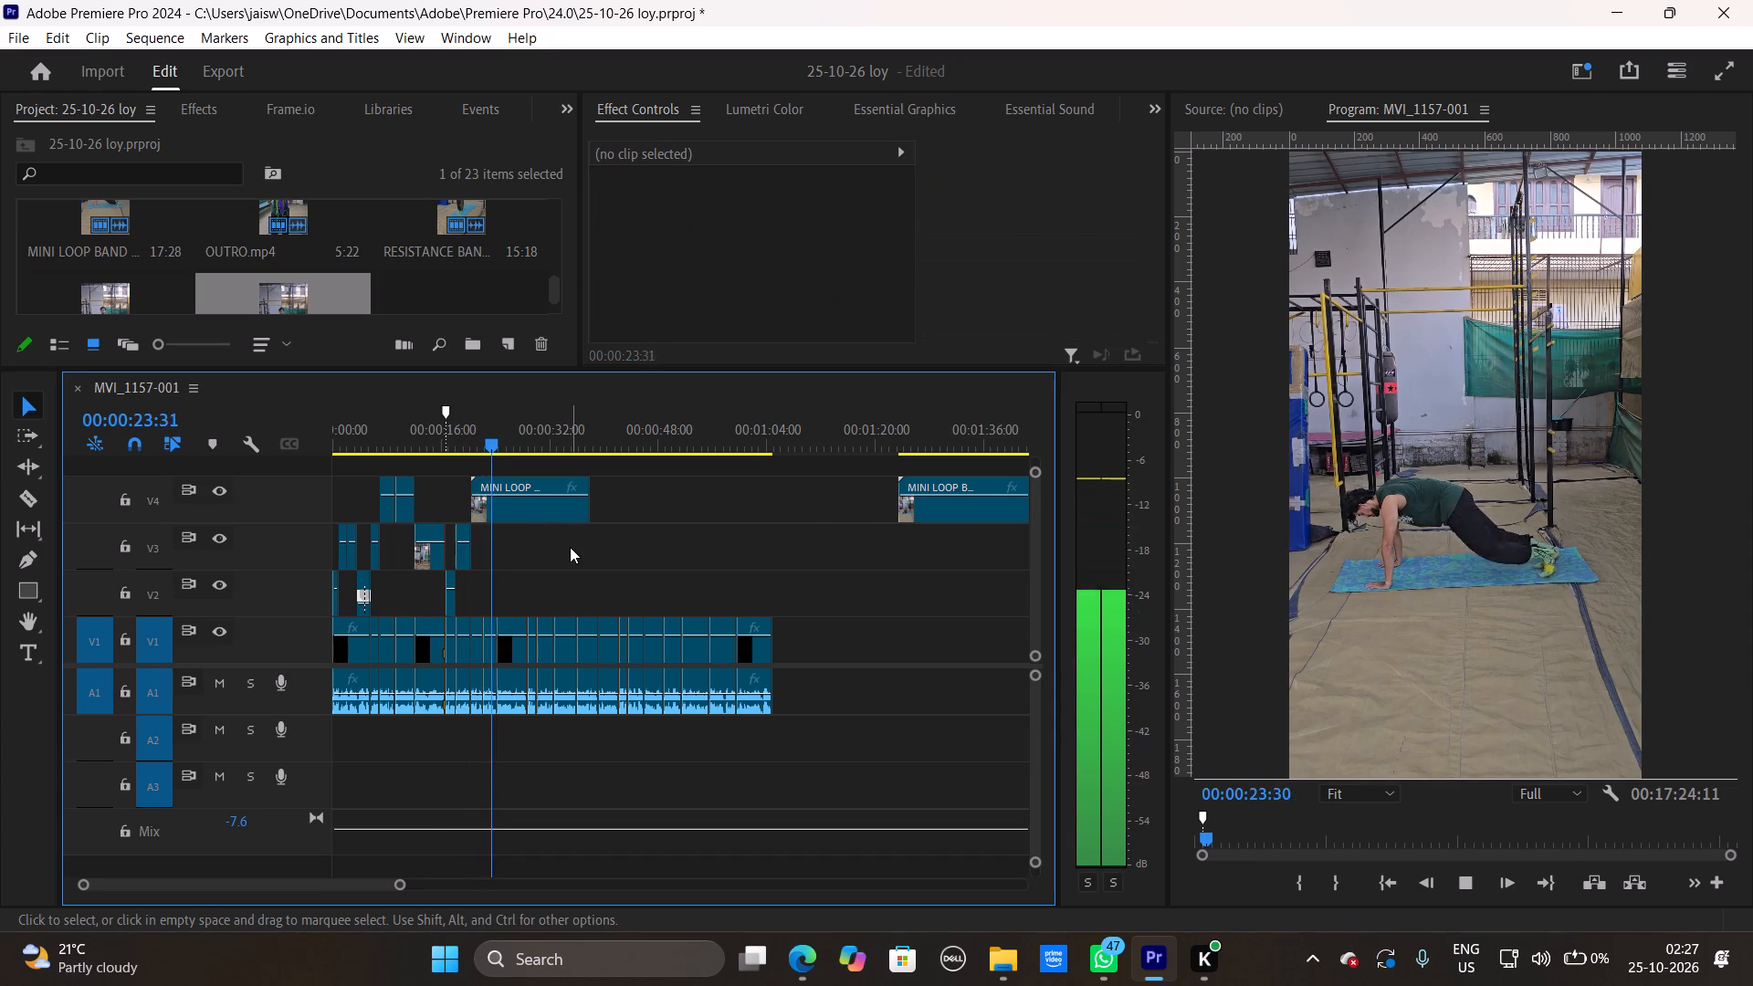
key(space)
drag(591, 491, 582, 489)
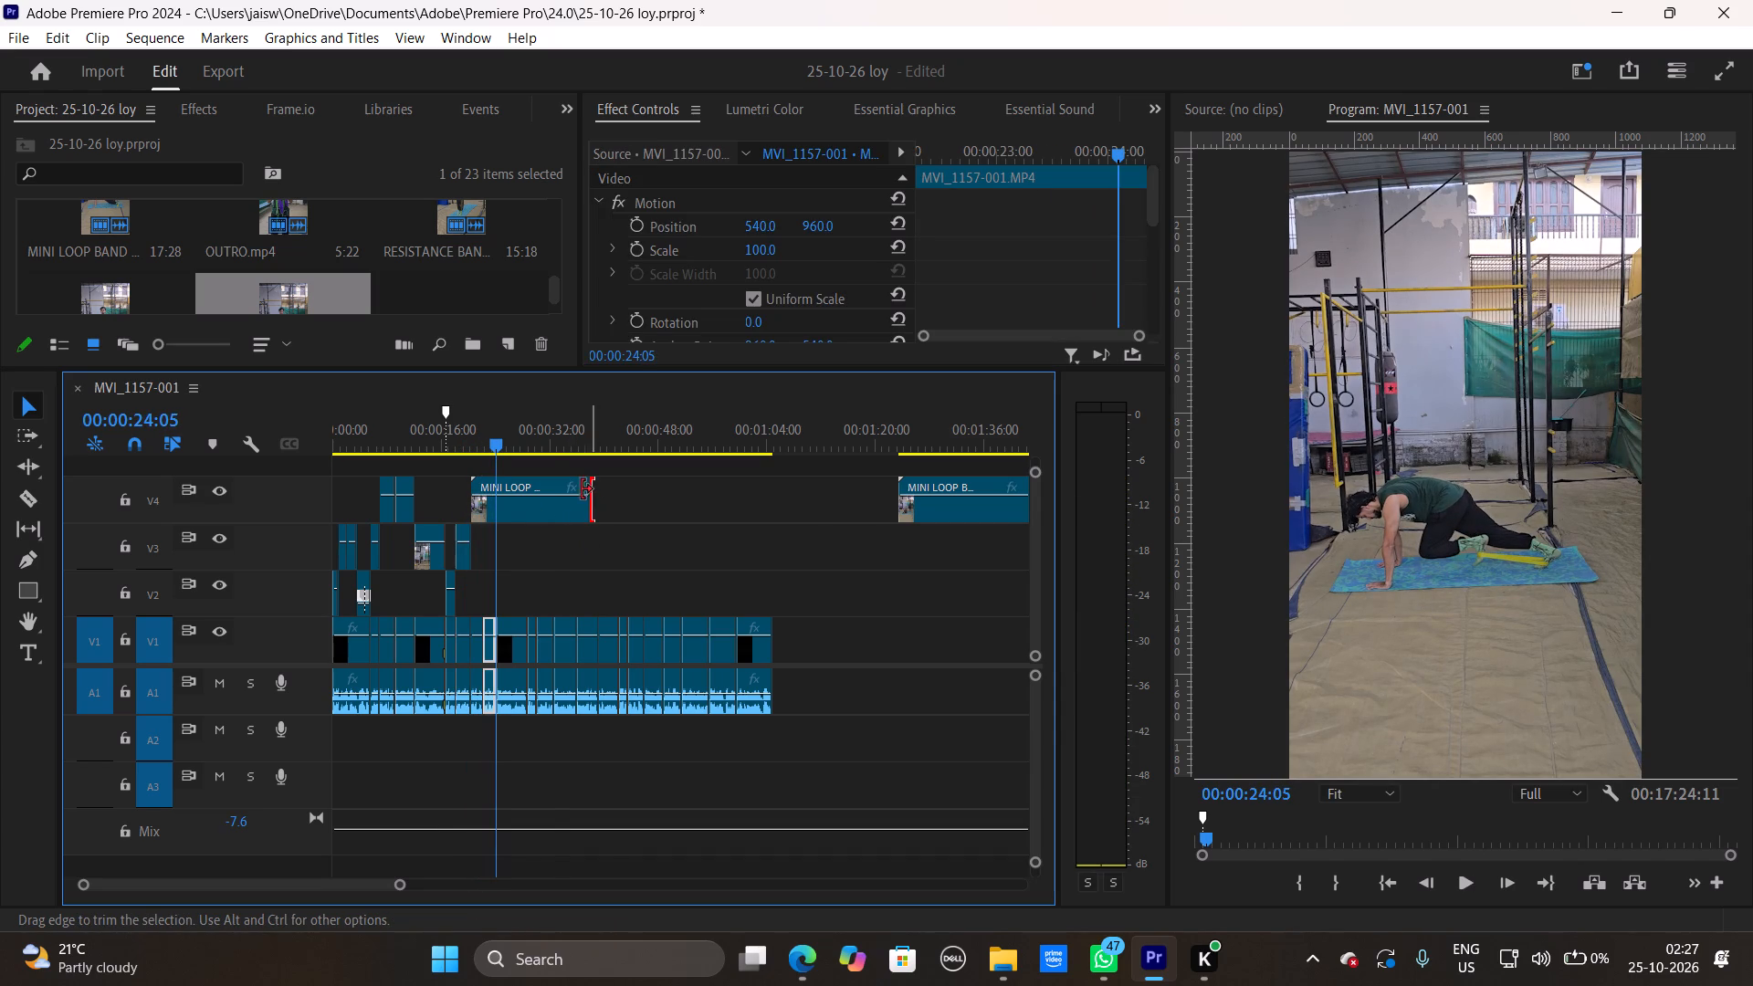
drag(582, 489, 502, 498)
Move the MINI LOOP BAND - 3 clip back along V4 to start at about 00:00:26:00.
key(space)
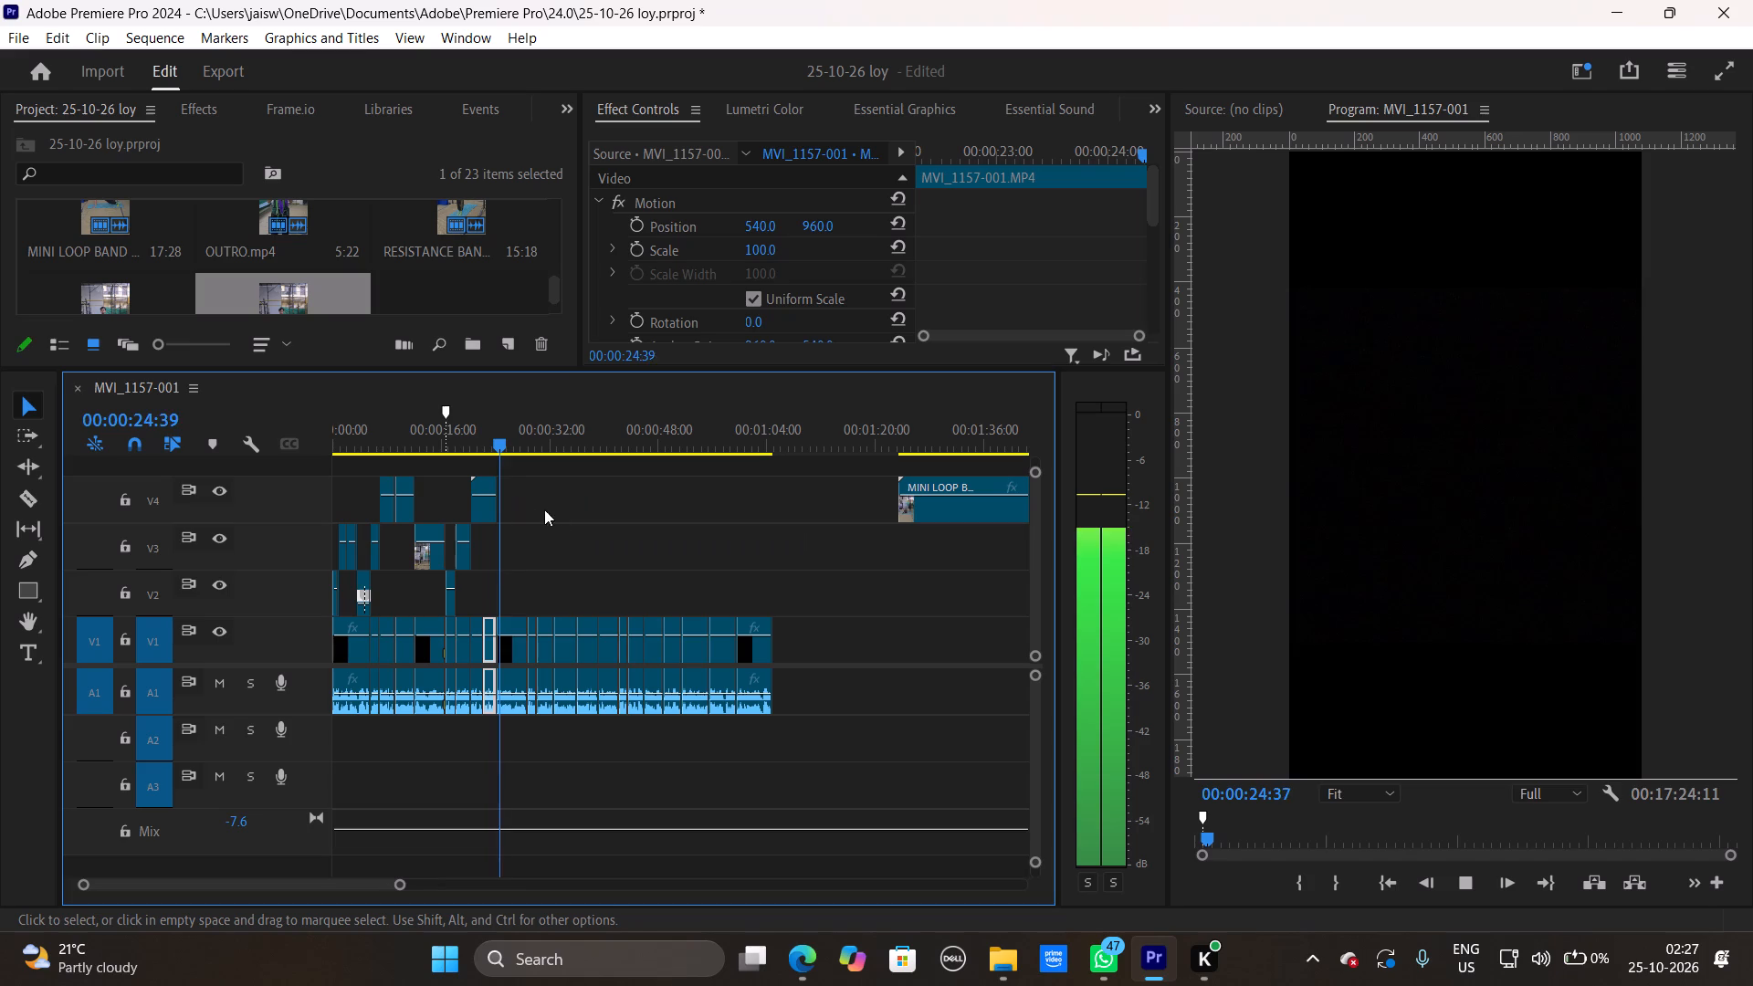
key(space)
drag(953, 509, 737, 478)
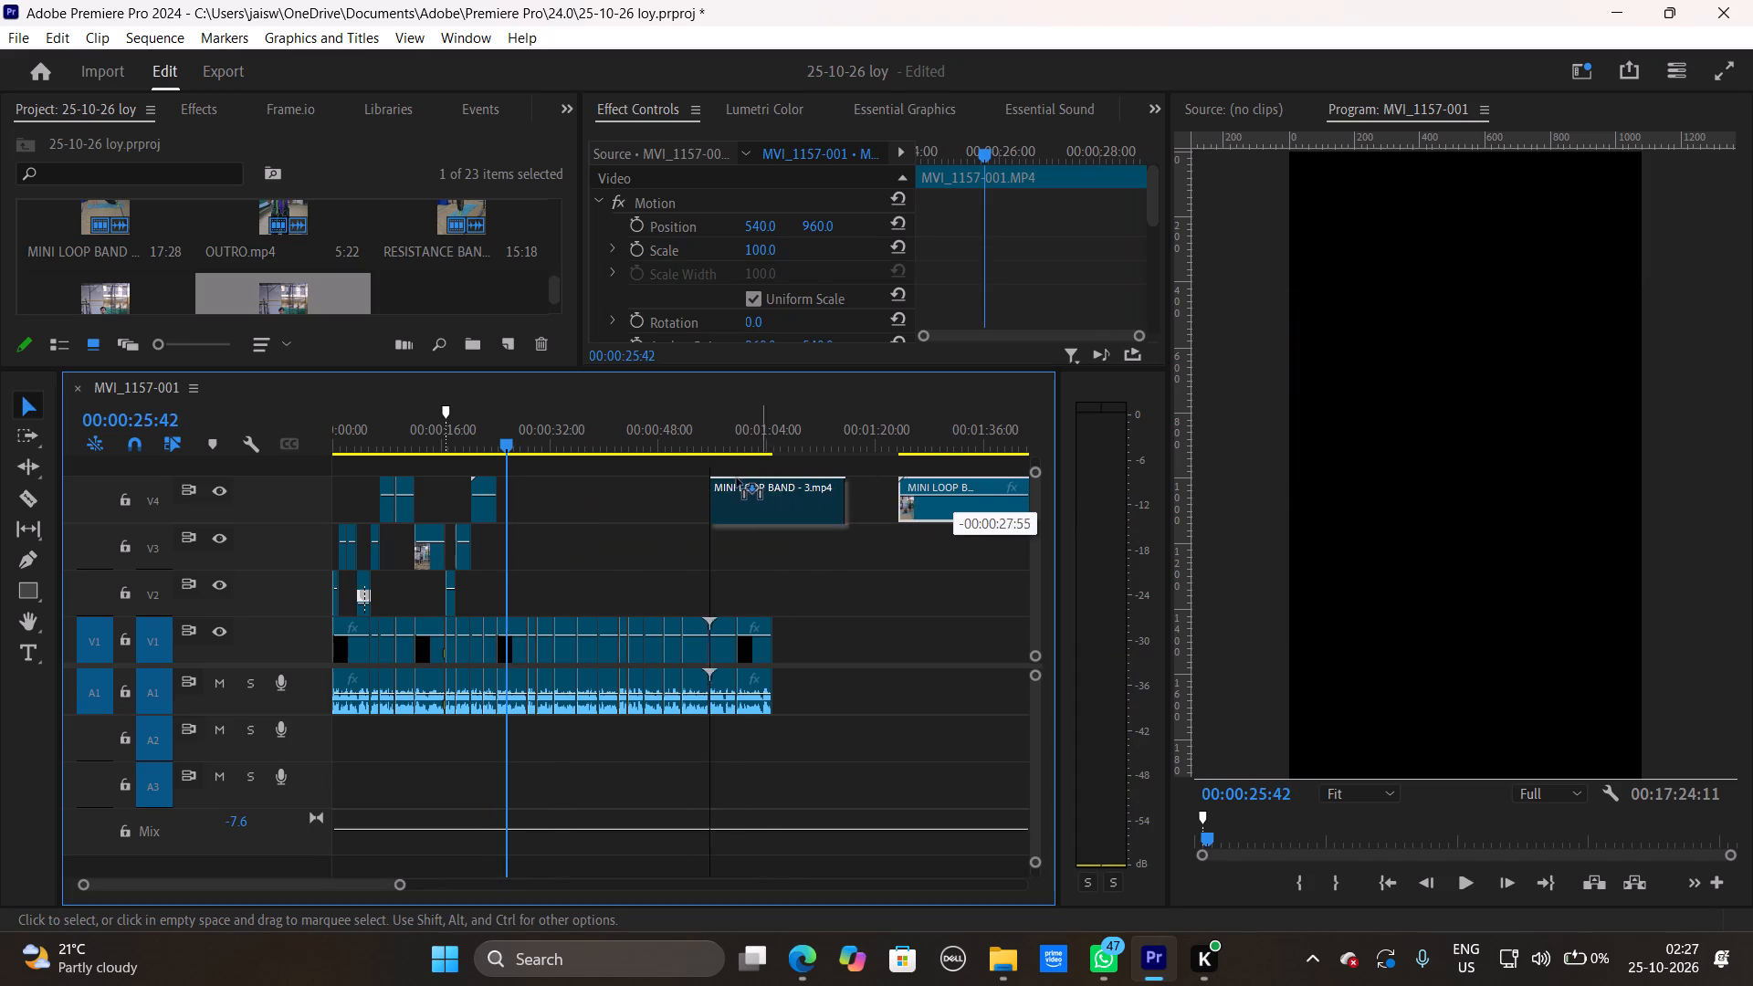
drag(737, 478, 564, 487)
Trim about 8 seconds off the start of MINI LOOP BAND - 3 and shift it back to follow MINI LOOP BAND - 1.
key(space)
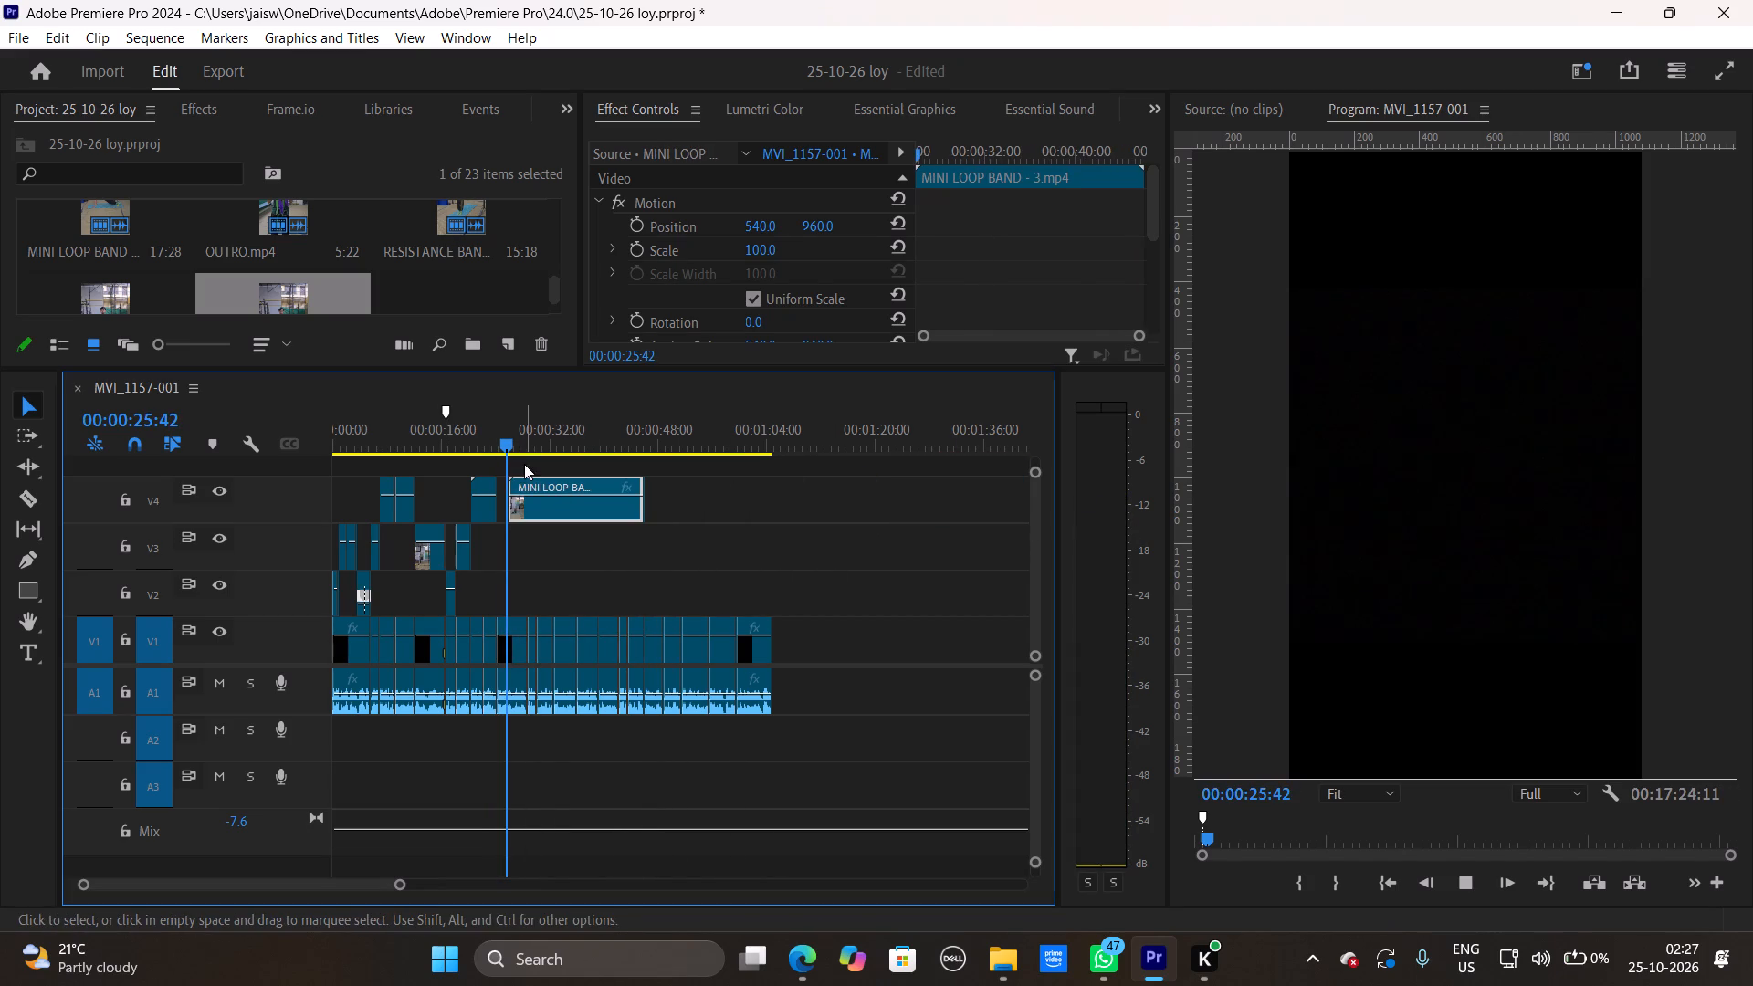
drag(516, 429, 562, 429)
drag(514, 481, 568, 481)
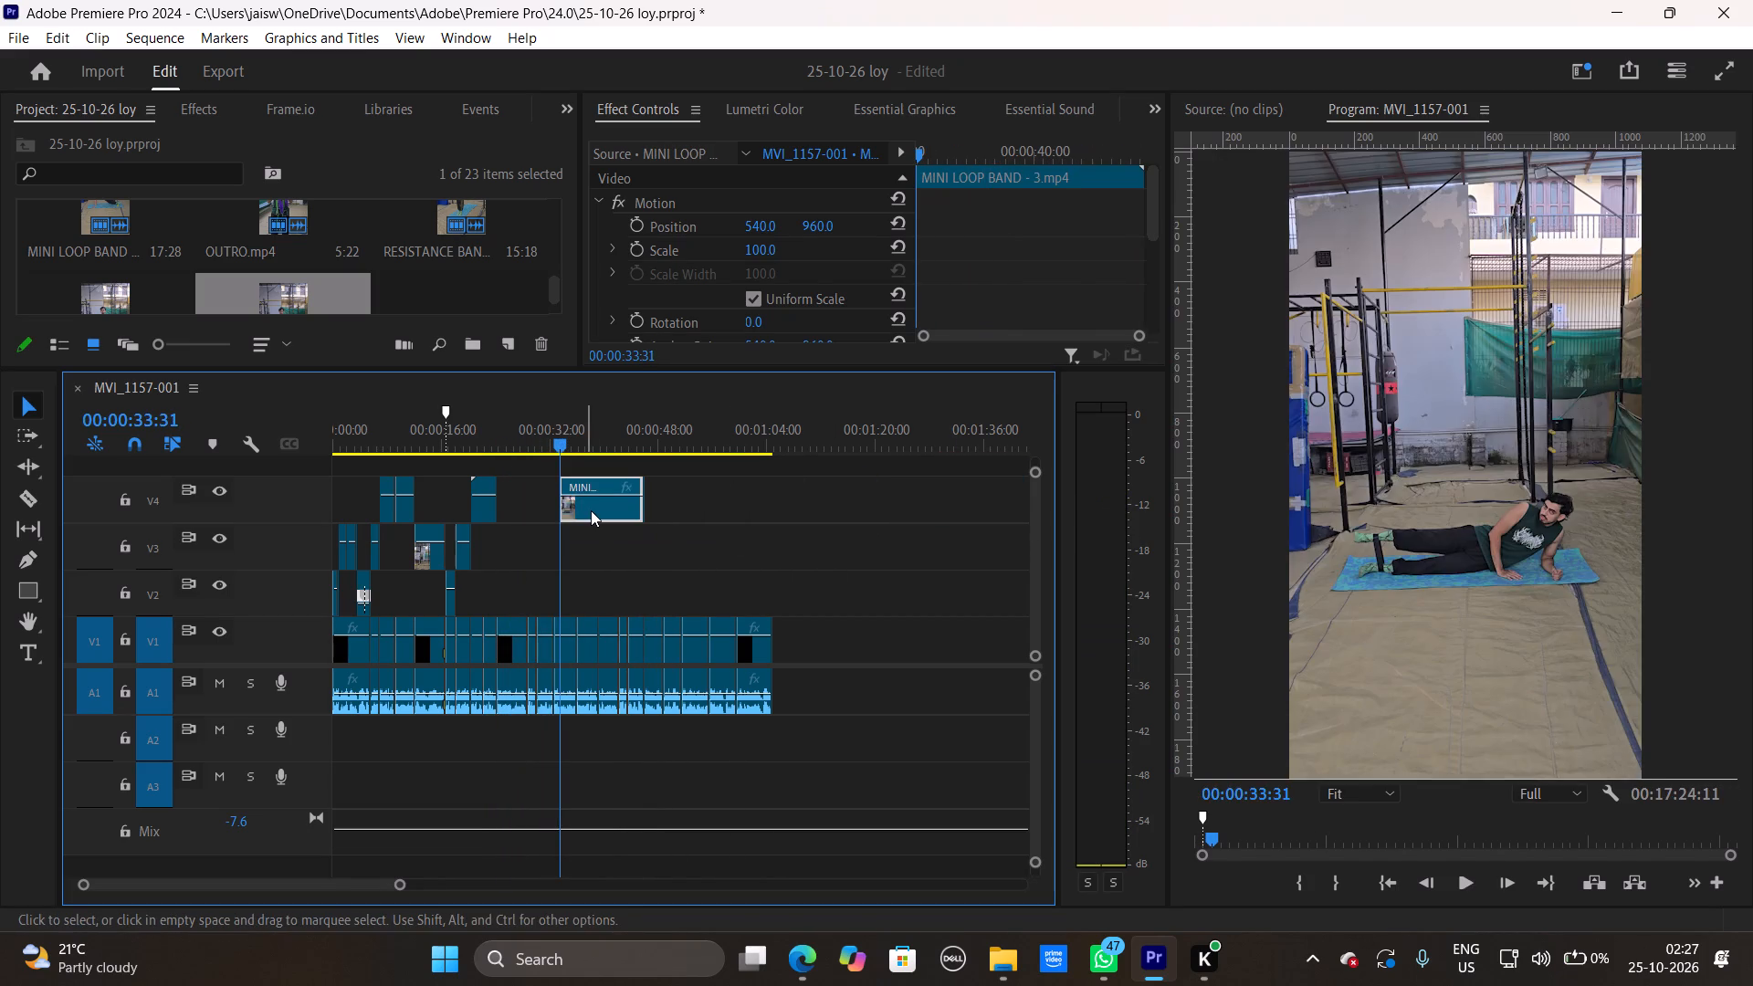
drag(591, 510, 531, 511)
Trim about 4.5 seconds more off the start of MINI LOOP BAND - 3 and shift it back to about 00:00:24:19.
drag(540, 420, 507, 432)
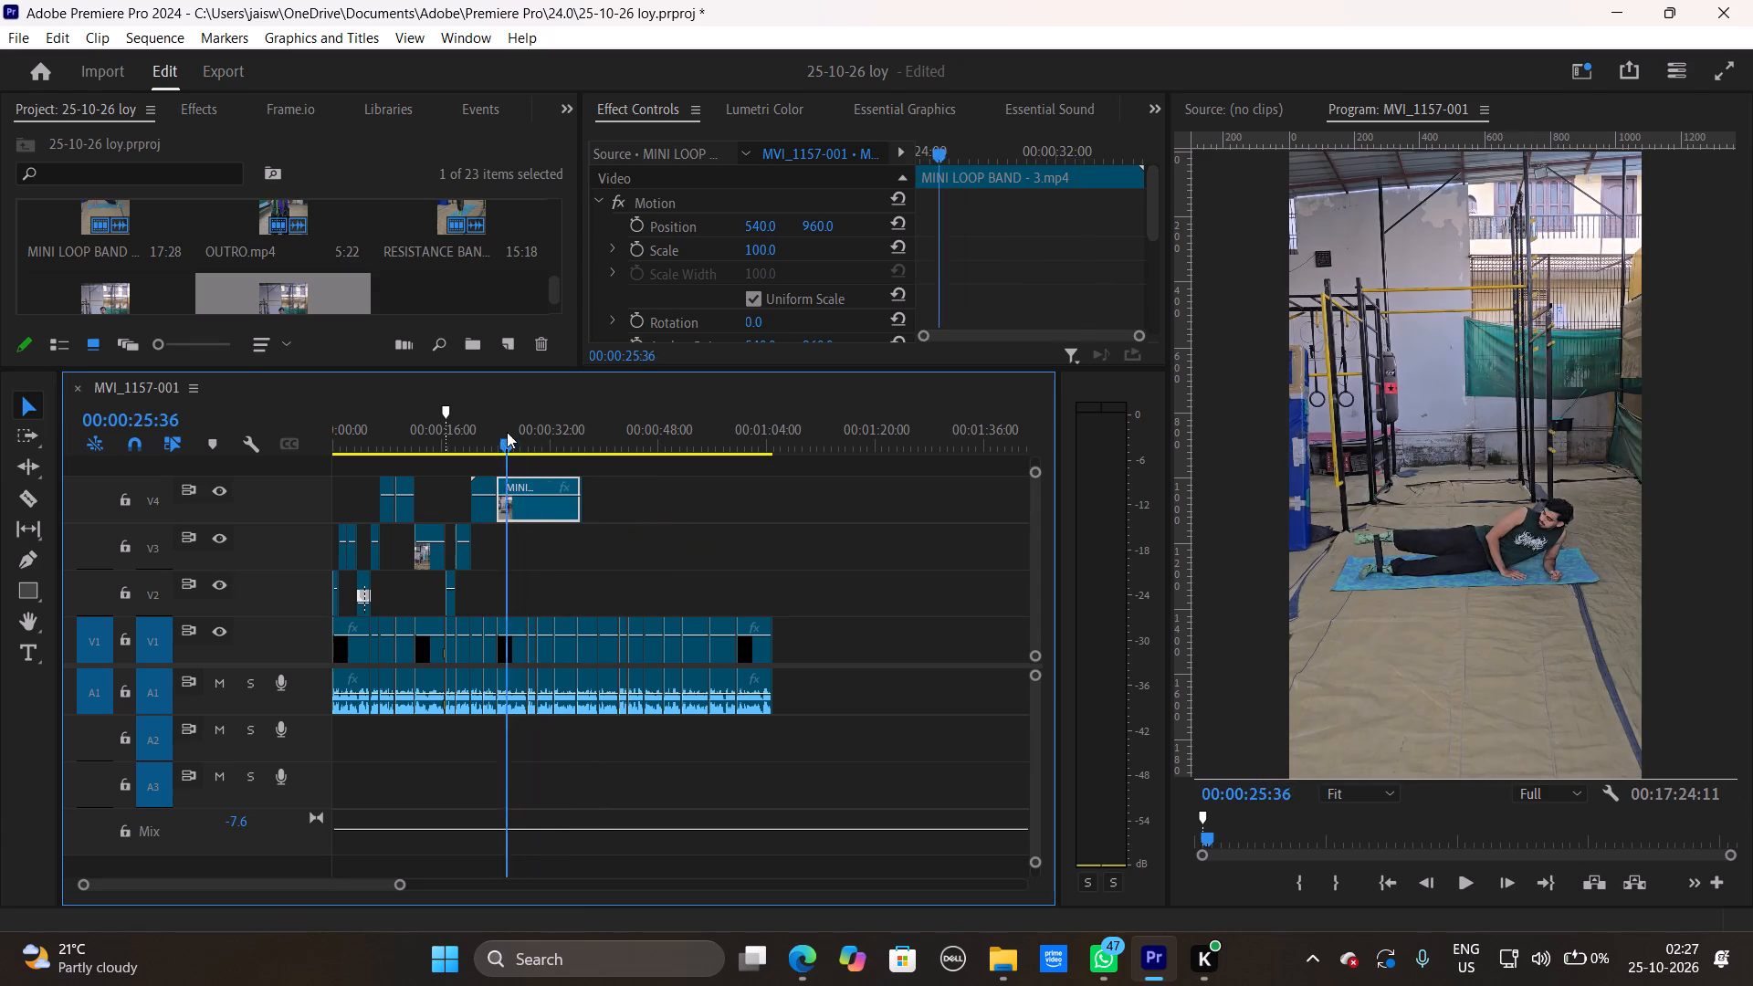
drag(507, 432, 488, 439)
key(space)
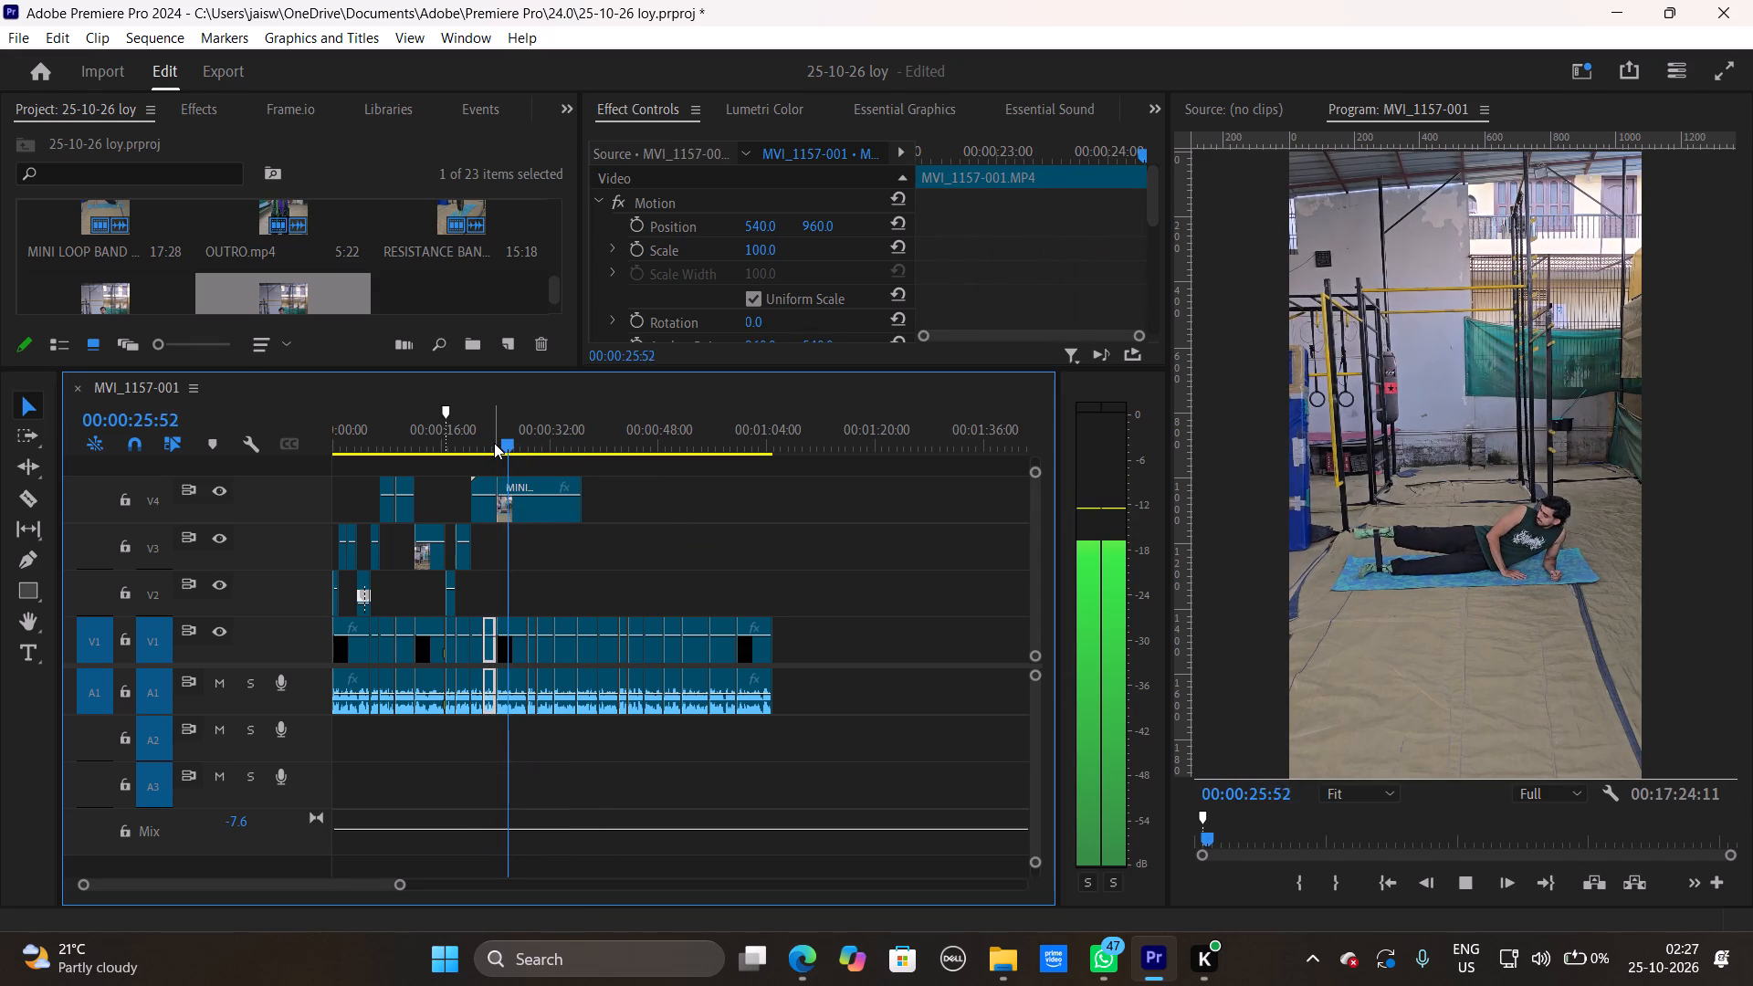
key(space)
click(505, 475)
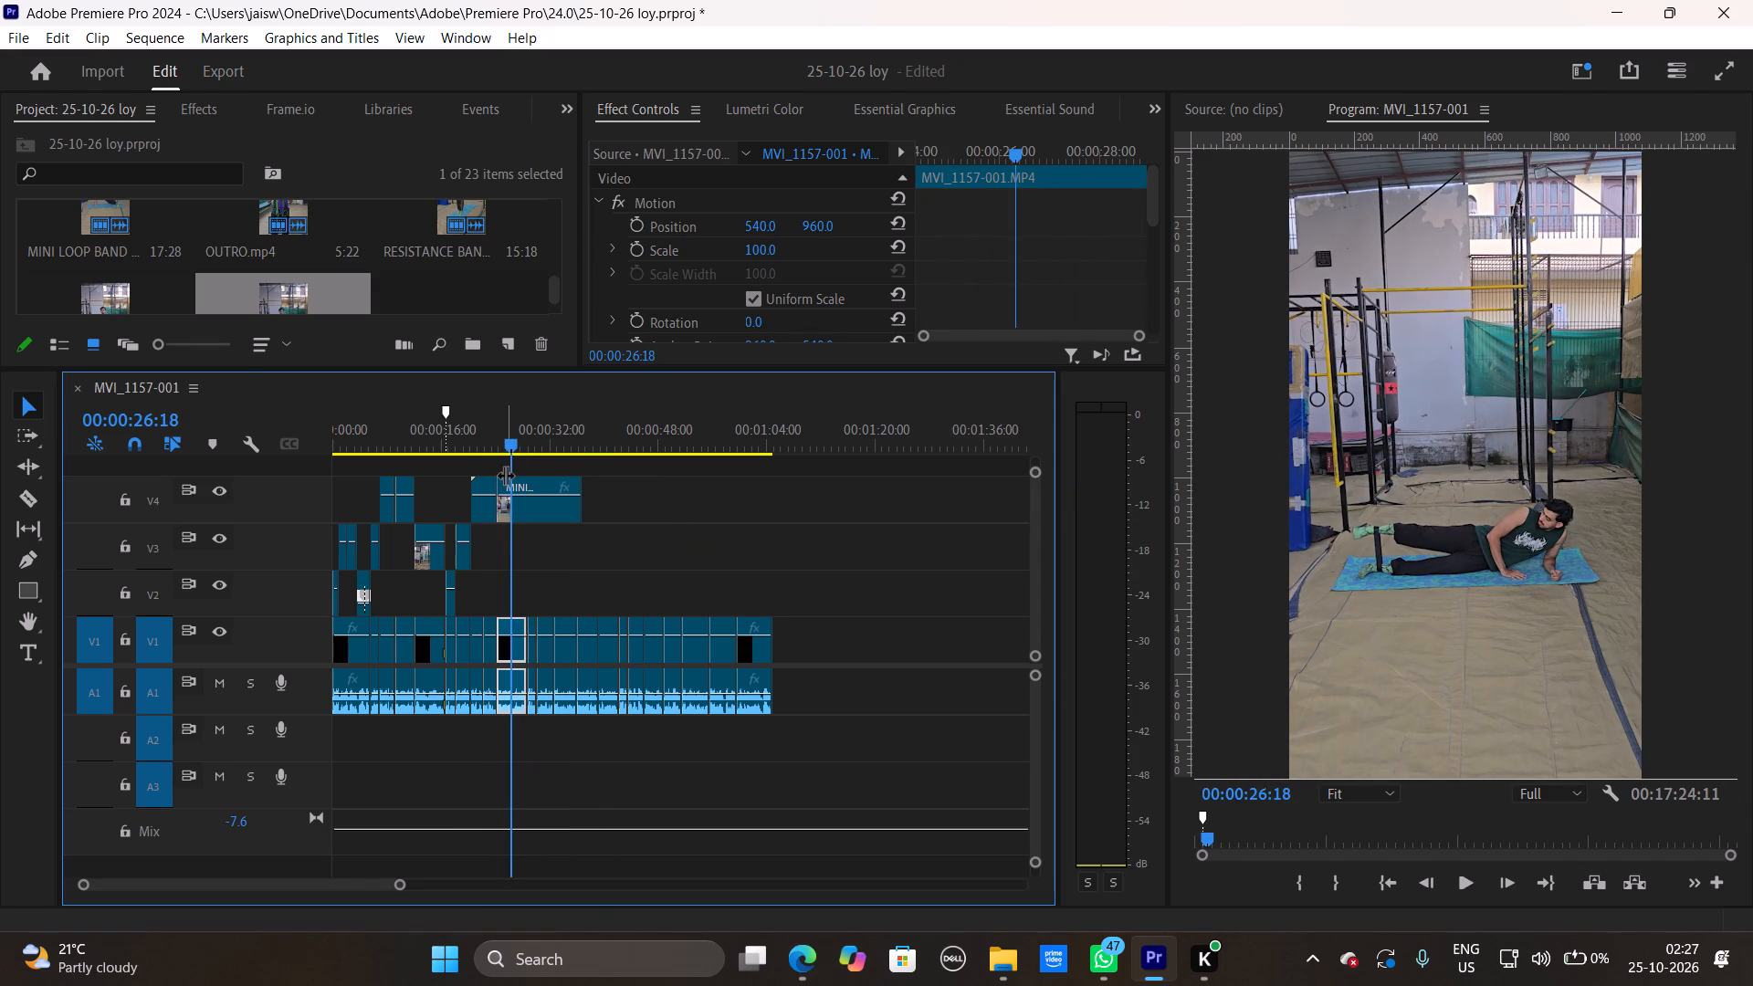
drag(499, 477, 525, 477)
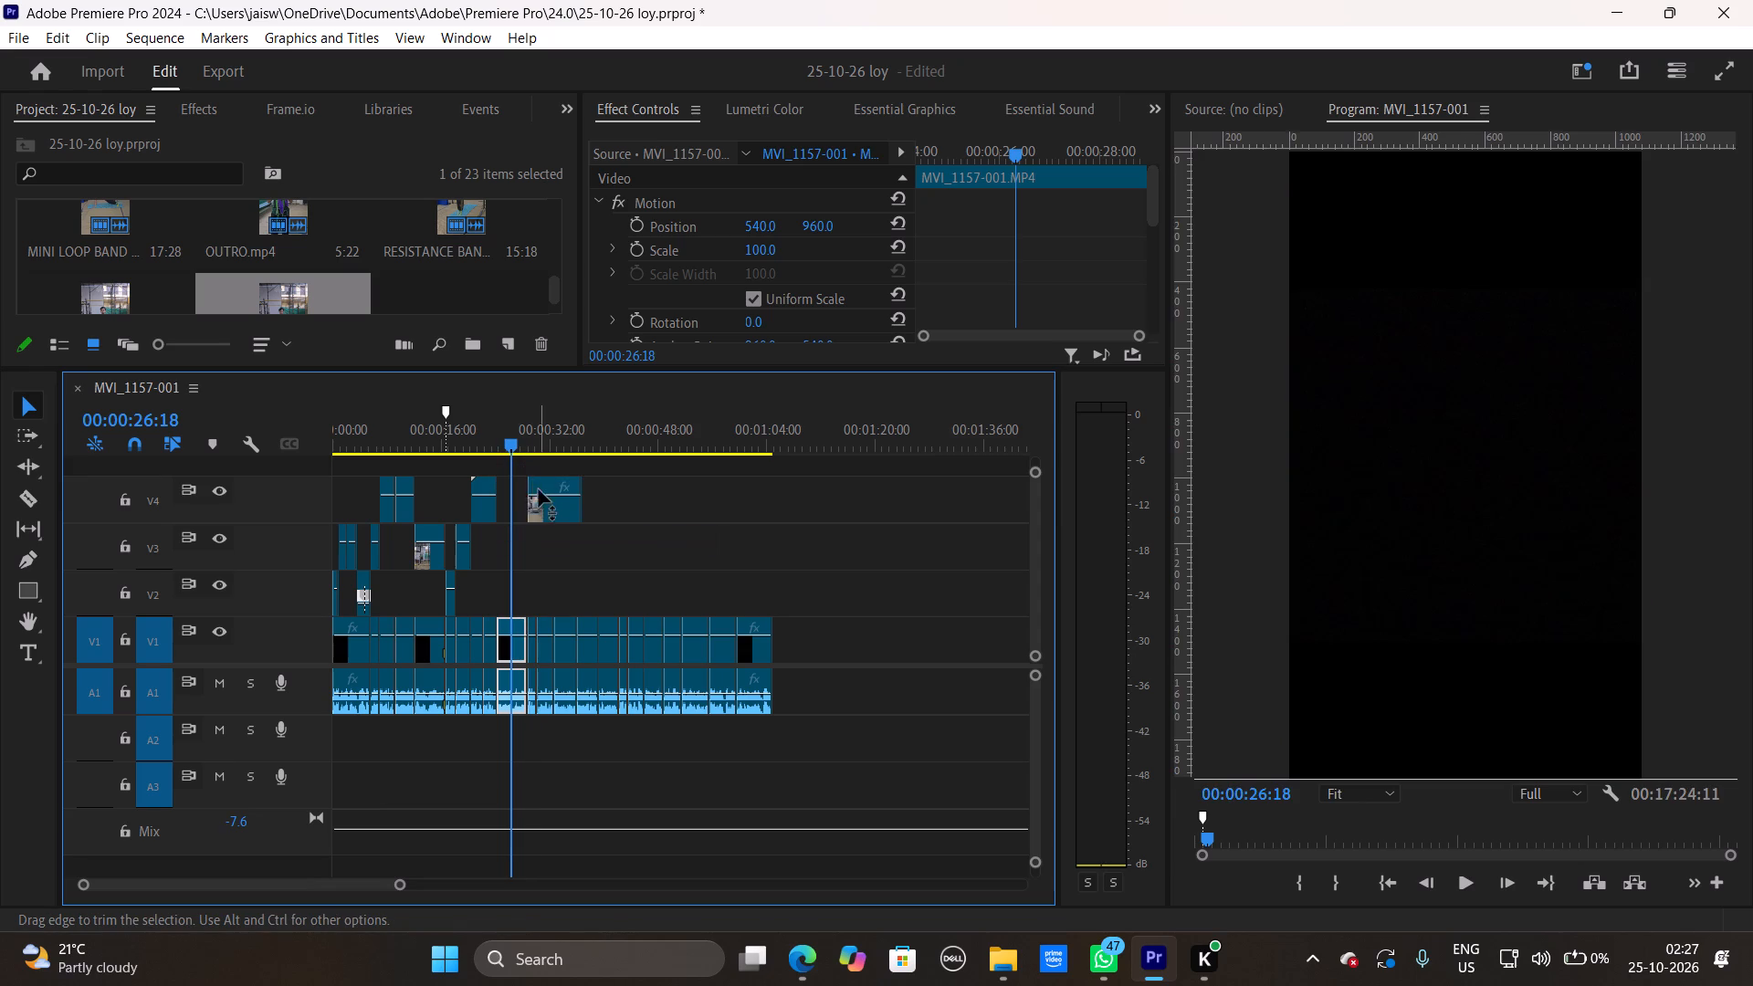
drag(553, 511, 523, 511)
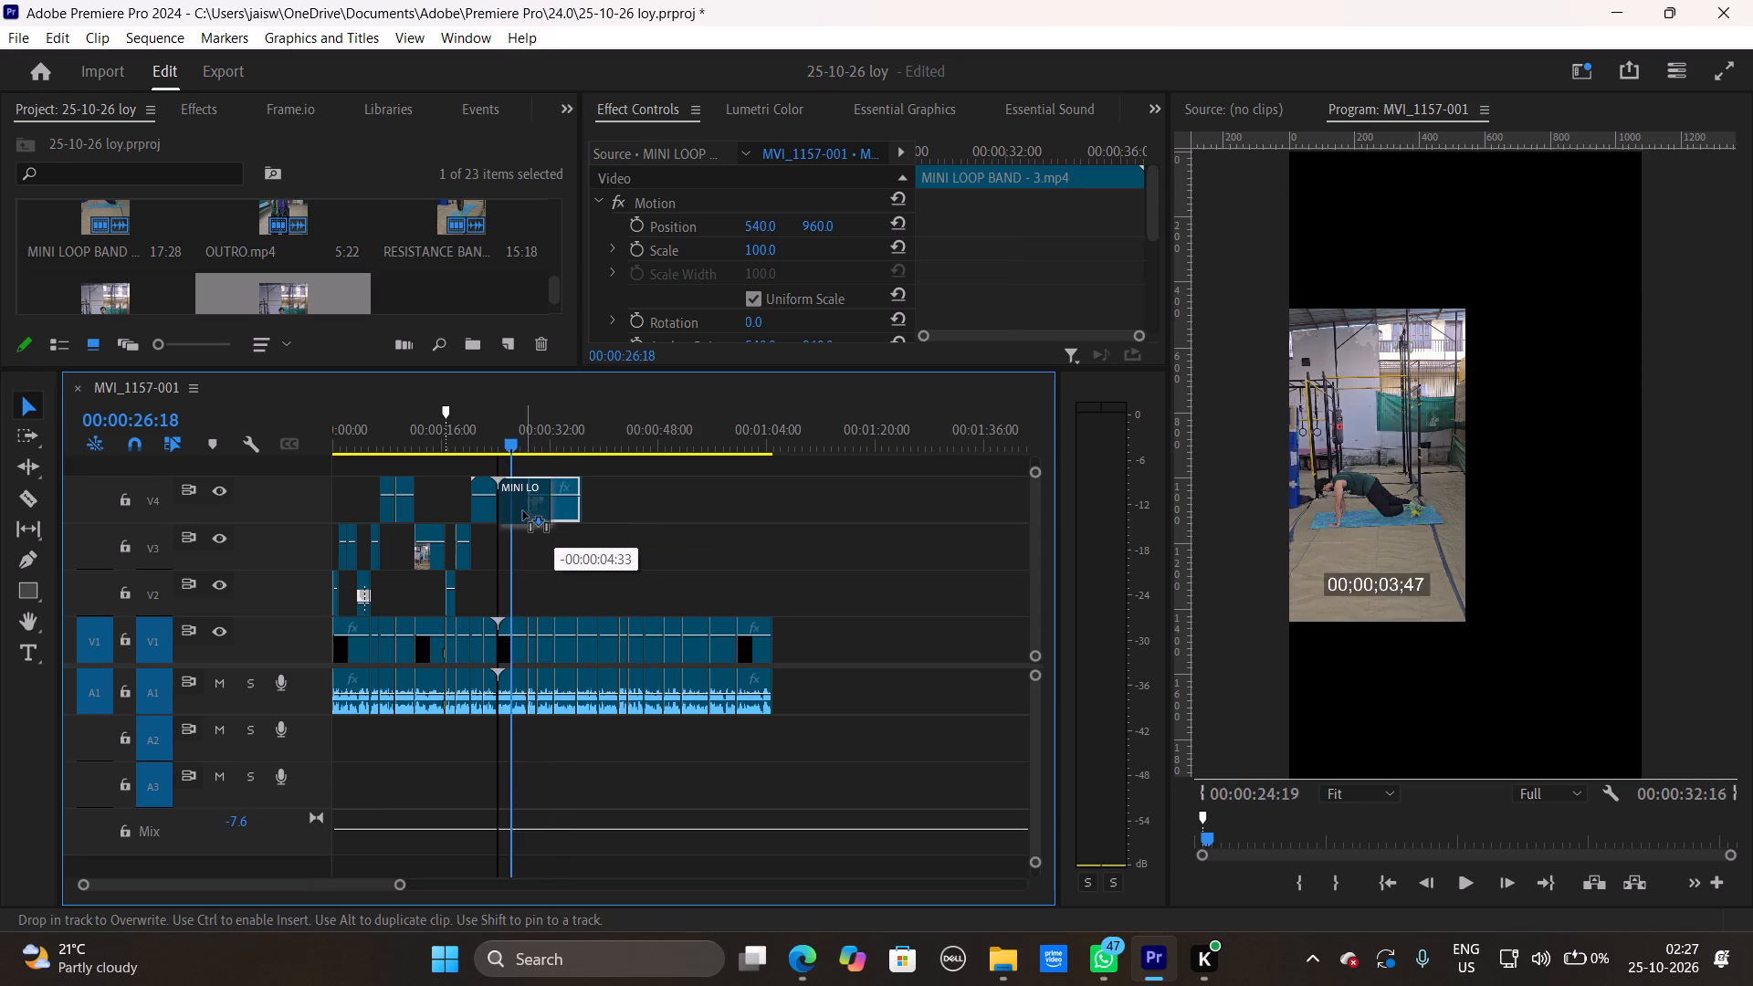
drag(523, 511, 521, 511)
Trim the end of MINI LOOP BAND - 3 on V4 to the voice-over cut at about 28 seconds.
drag(519, 432, 492, 443)
key(space)
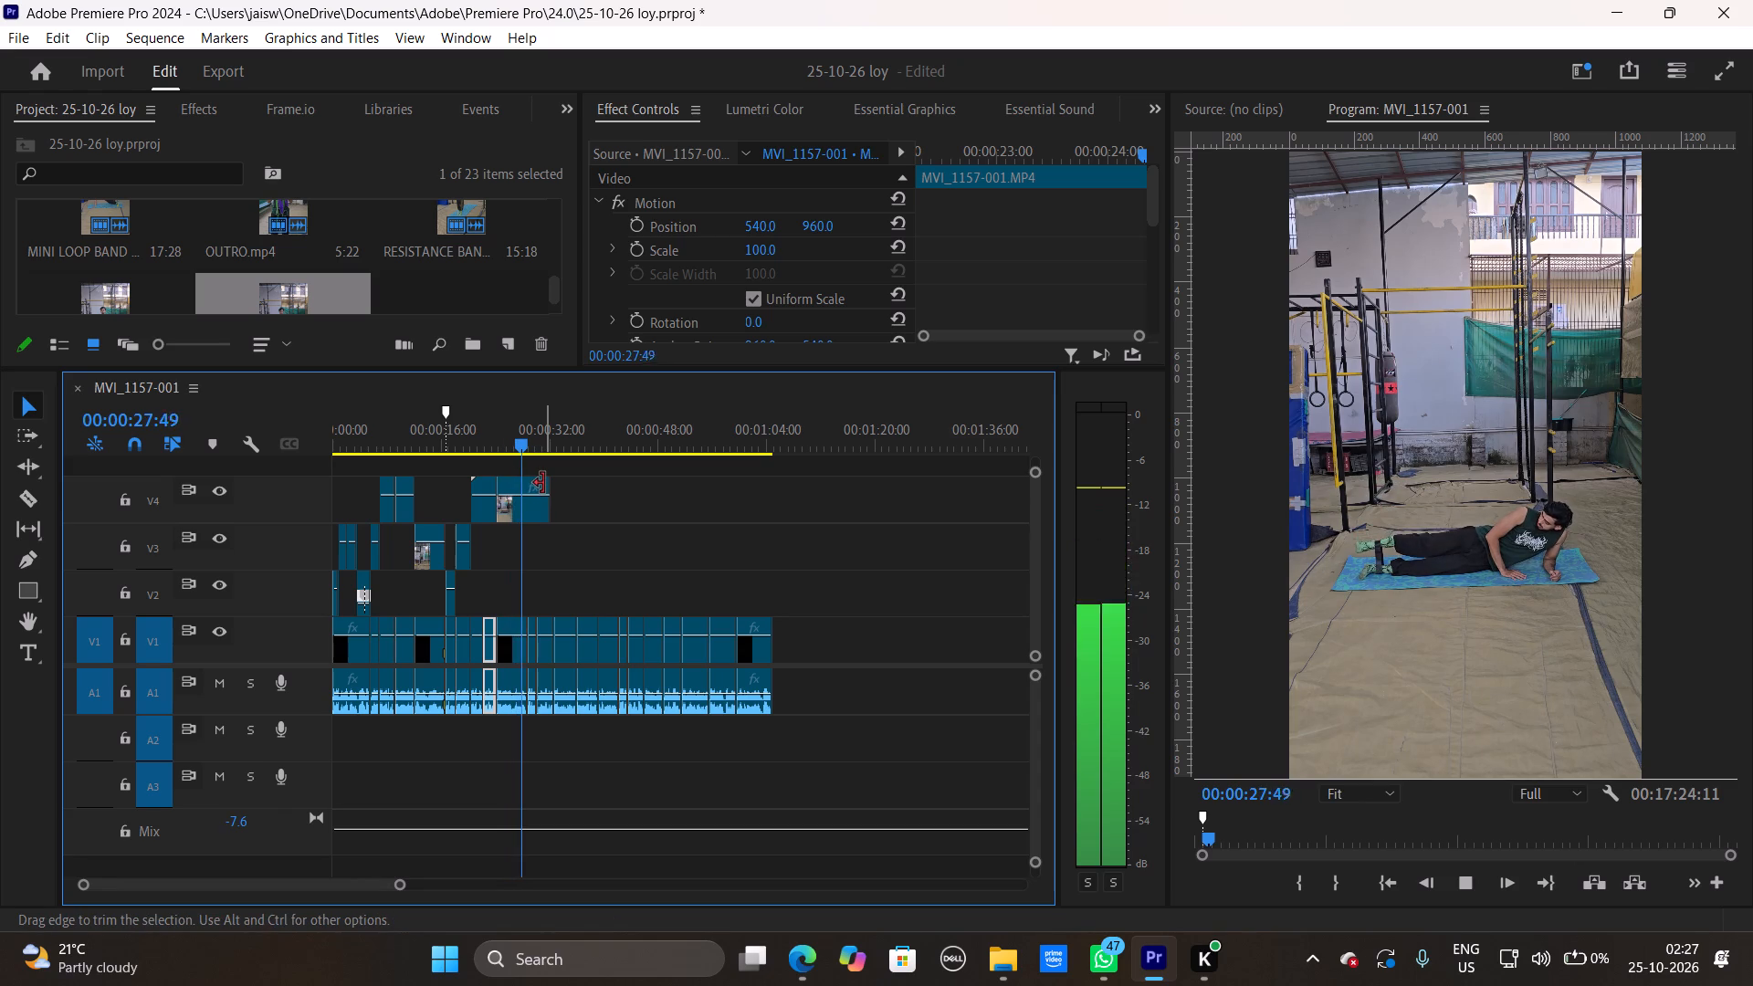
key(space)
drag(543, 483, 530, 483)
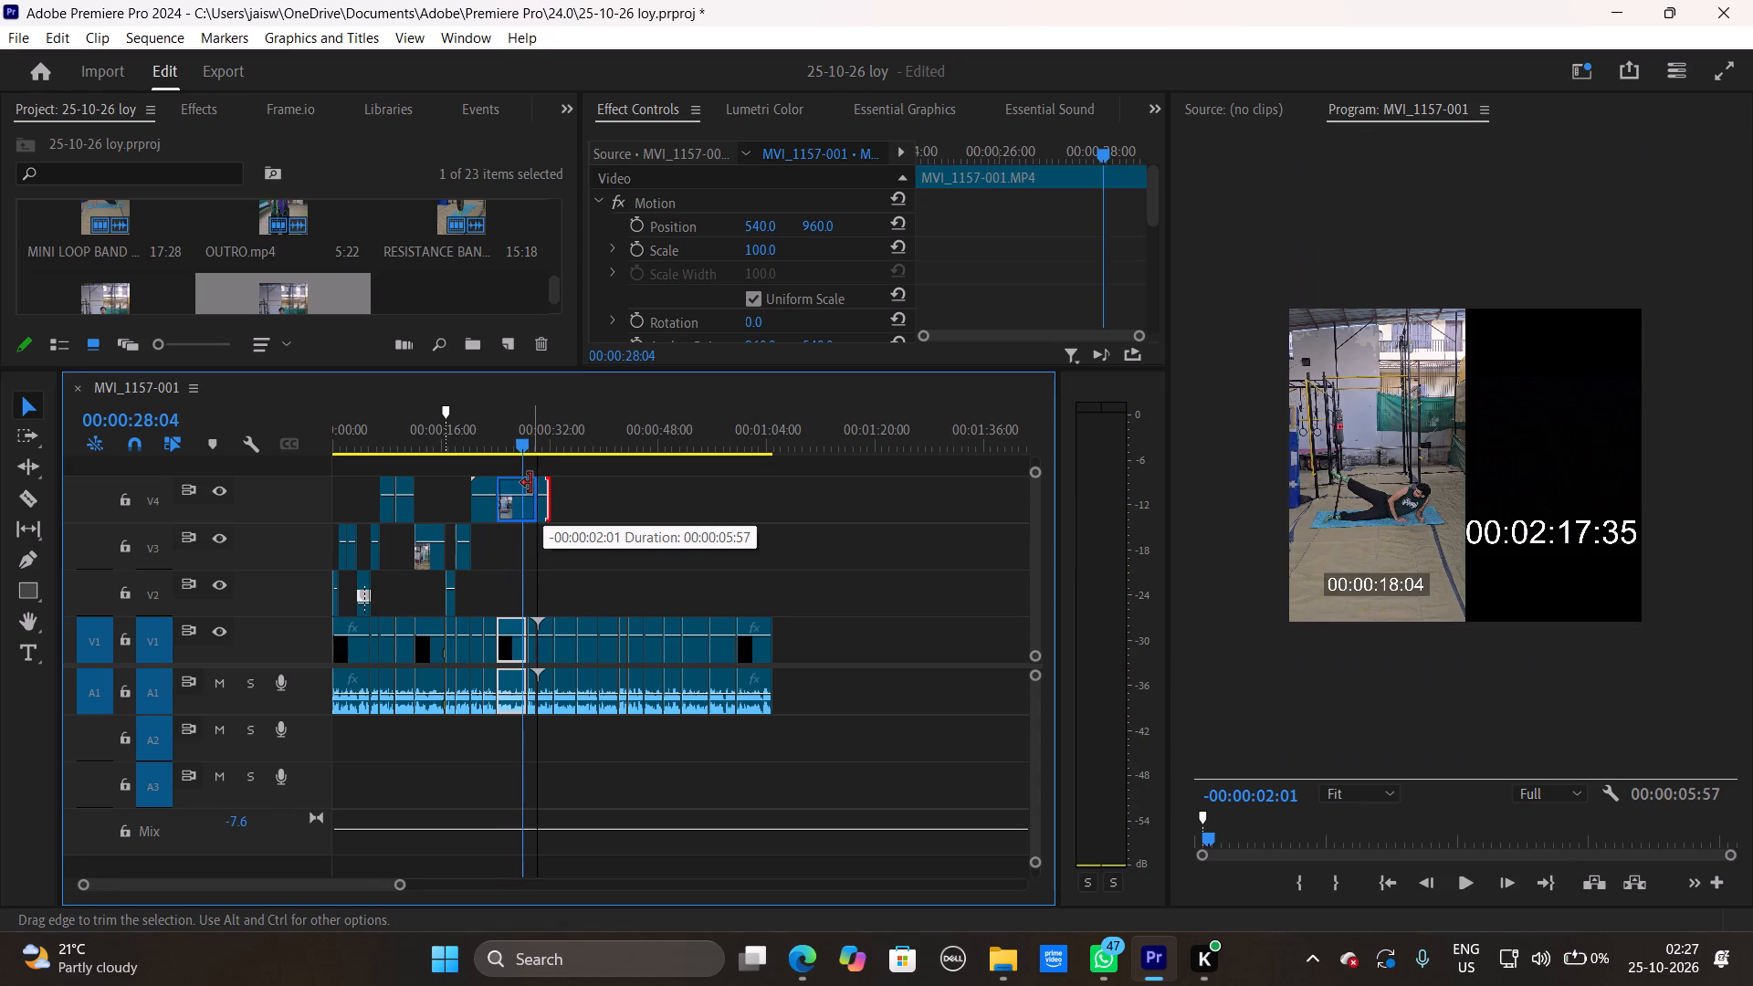
drag(530, 483, 520, 484)
key(space)
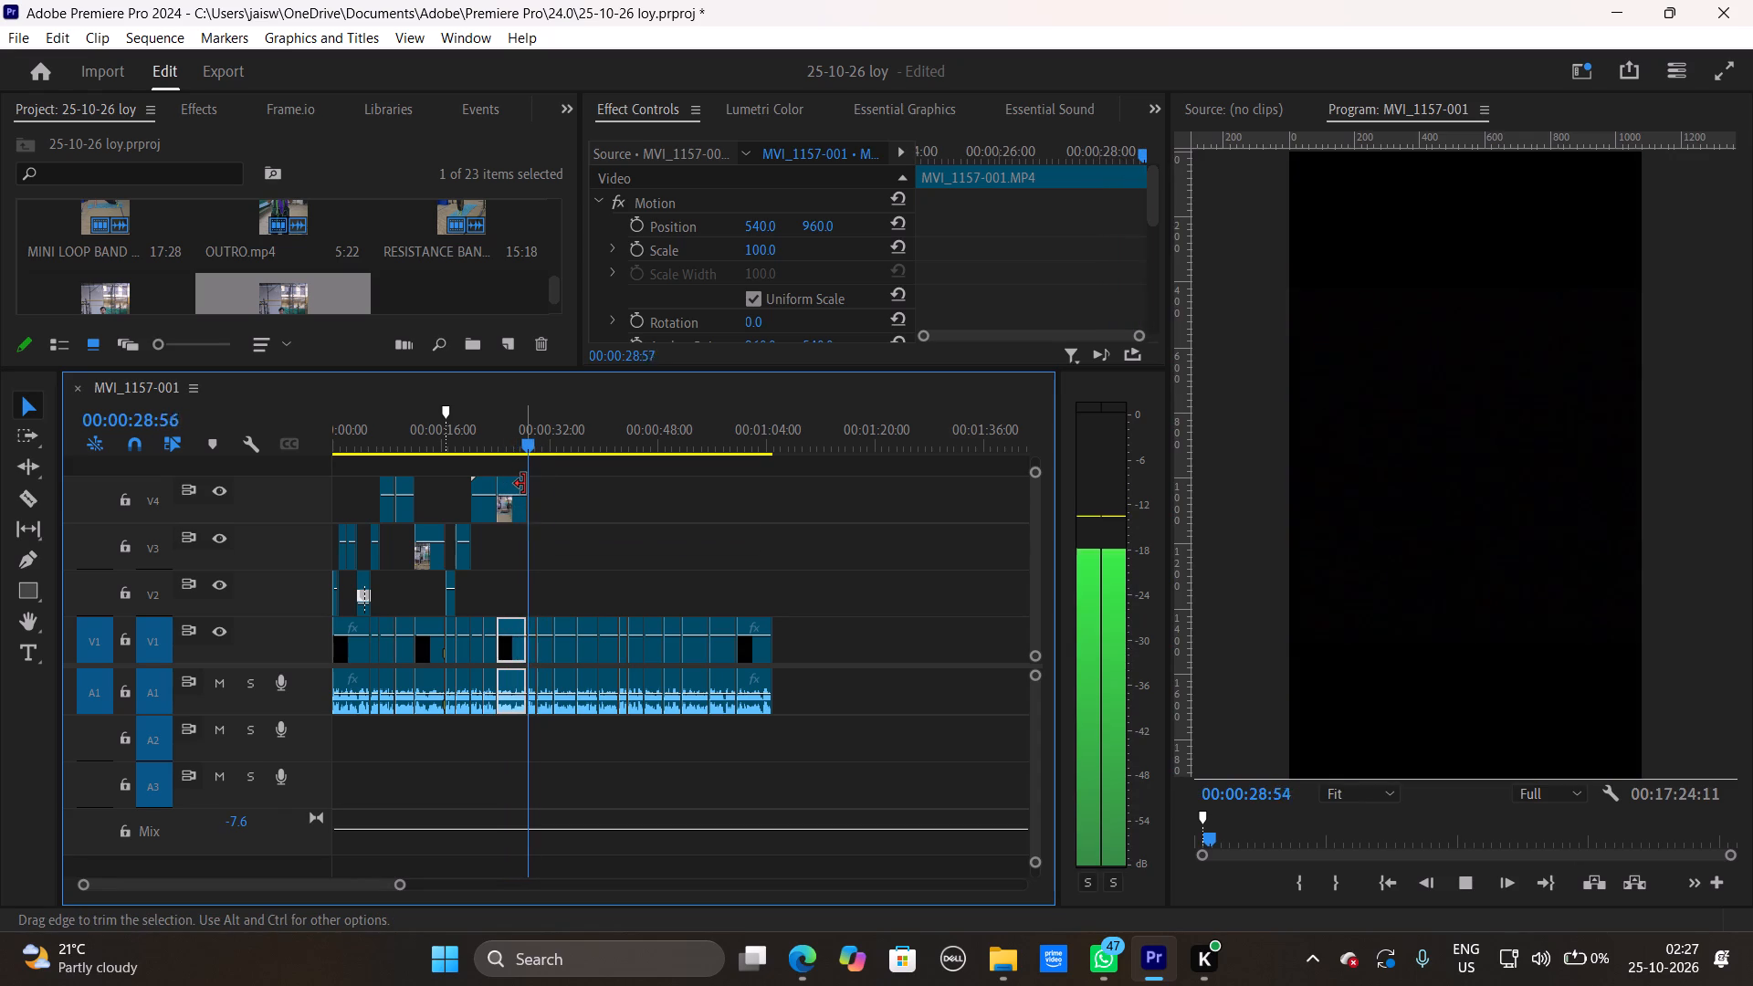
key(space)
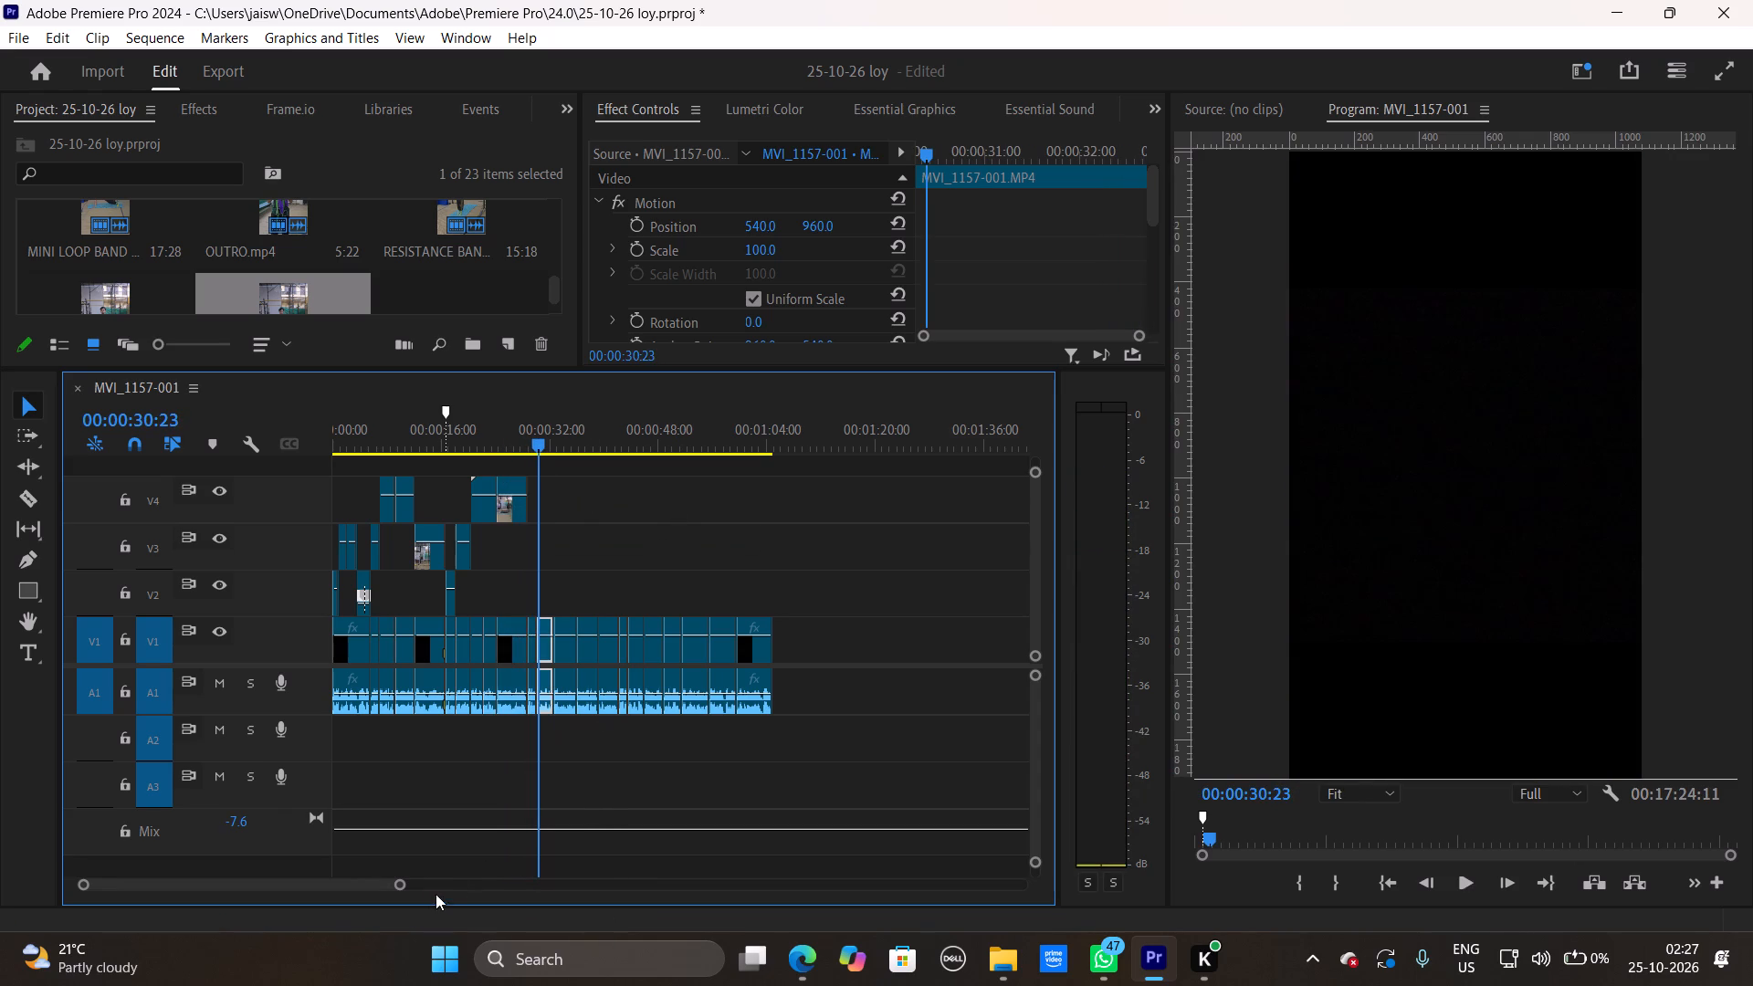
Unlink the video and audio of the four RESISTANCE TUBE clips around 00:06:39 in the sequence.
drag(400, 884, 630, 903)
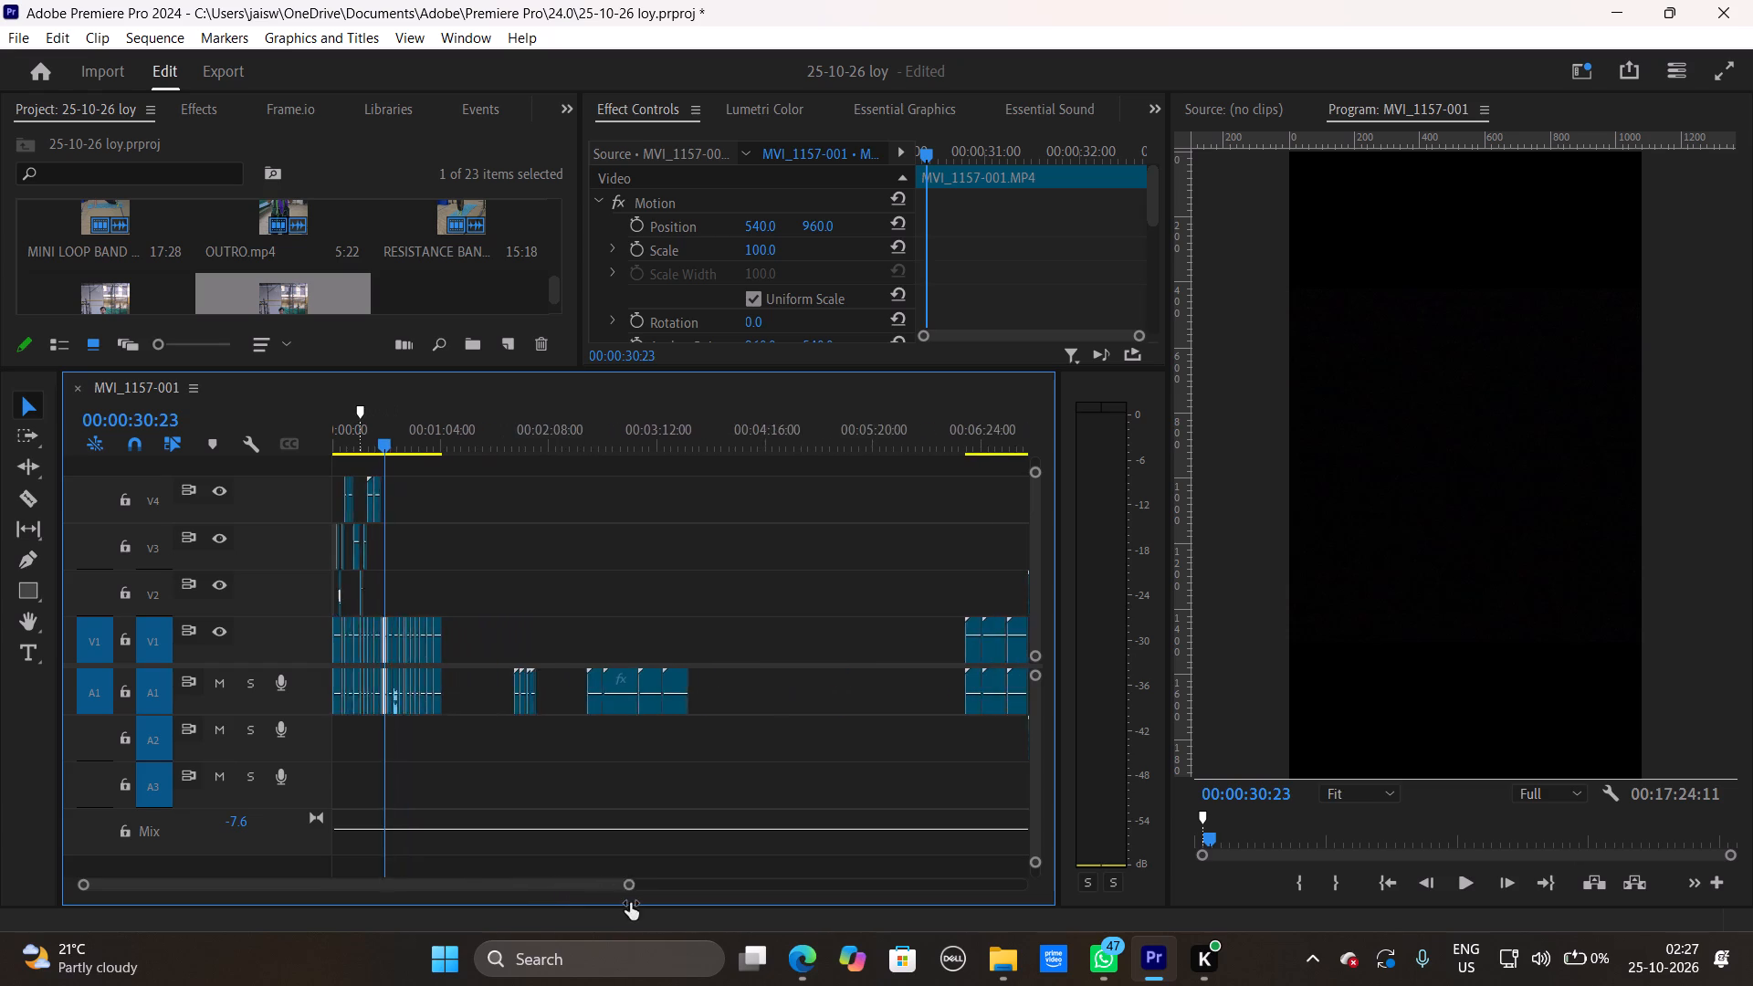
drag(630, 903, 718, 906)
drag(380, 441, 627, 468)
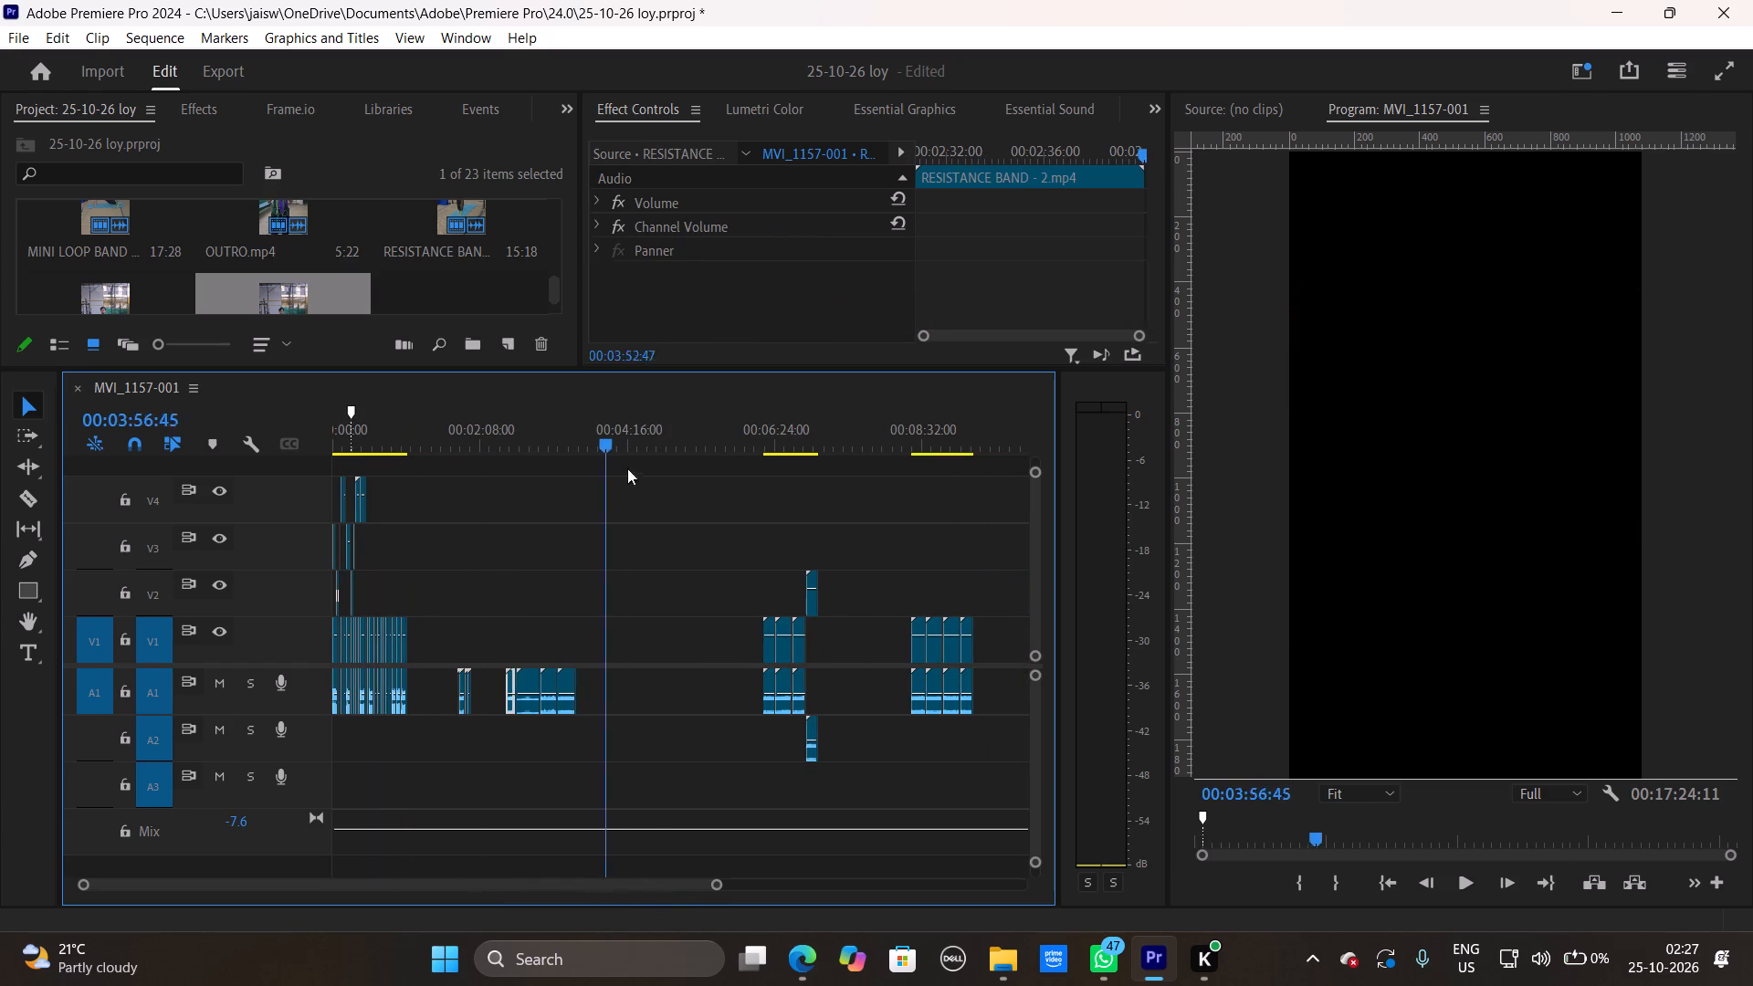
drag(627, 468, 795, 490)
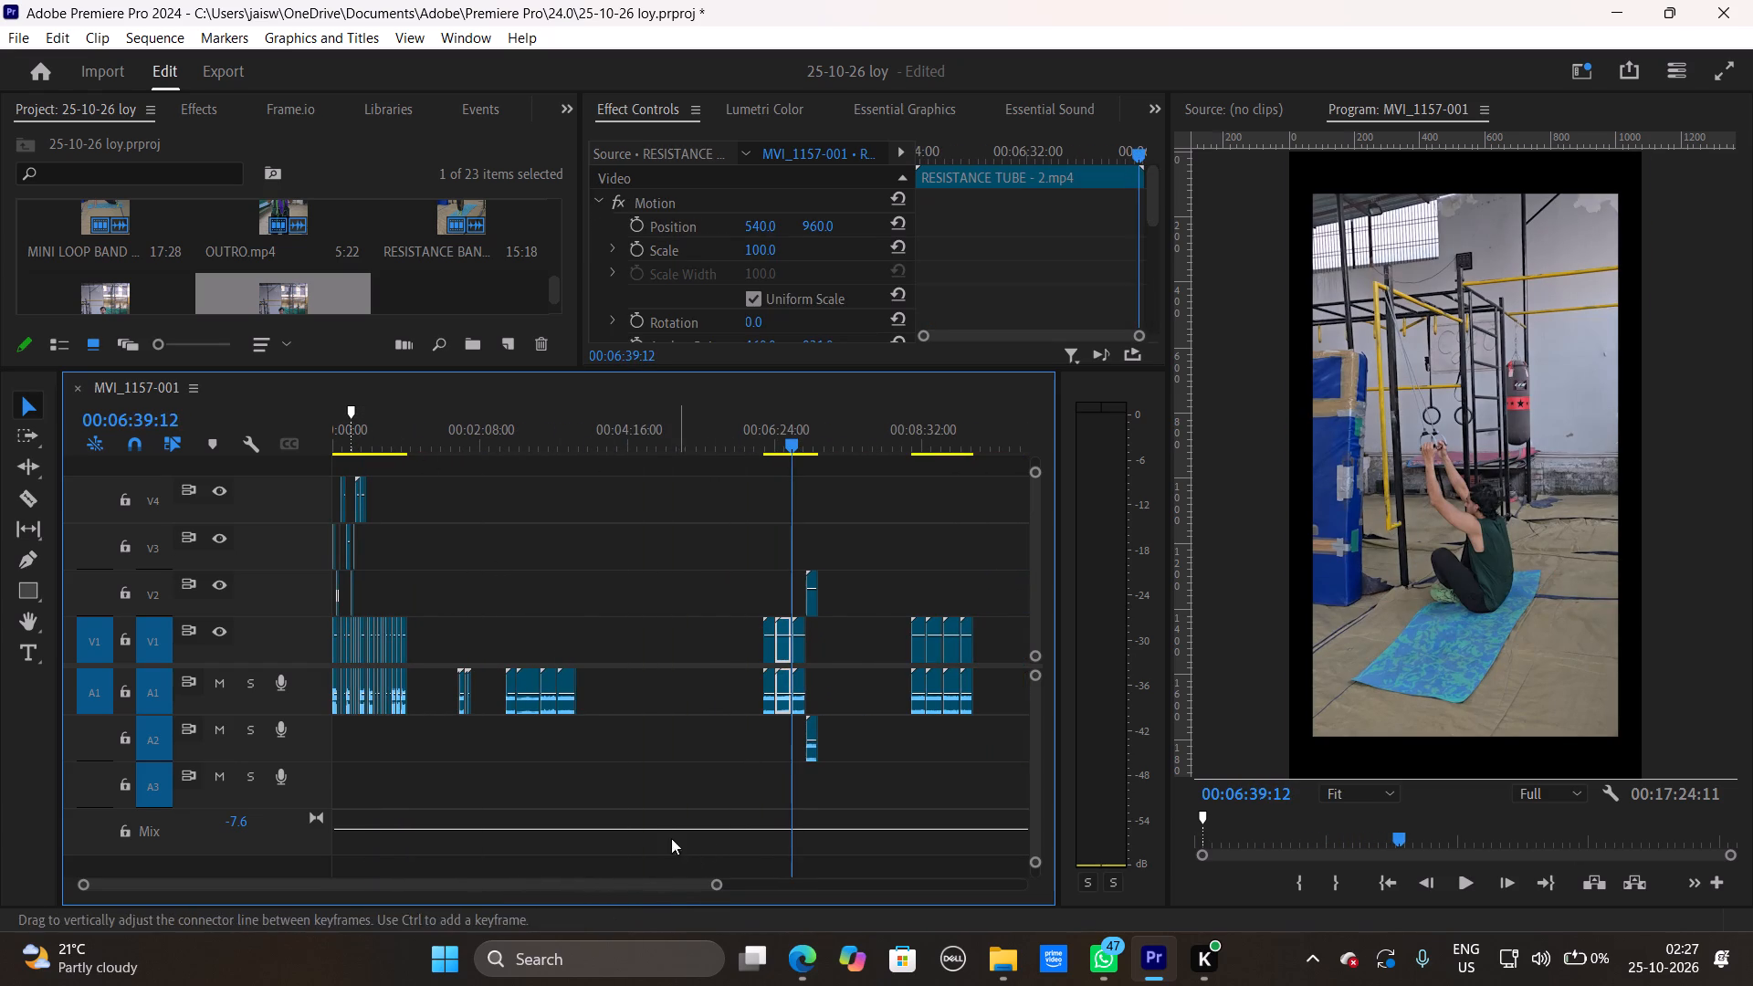
drag(709, 884, 669, 889)
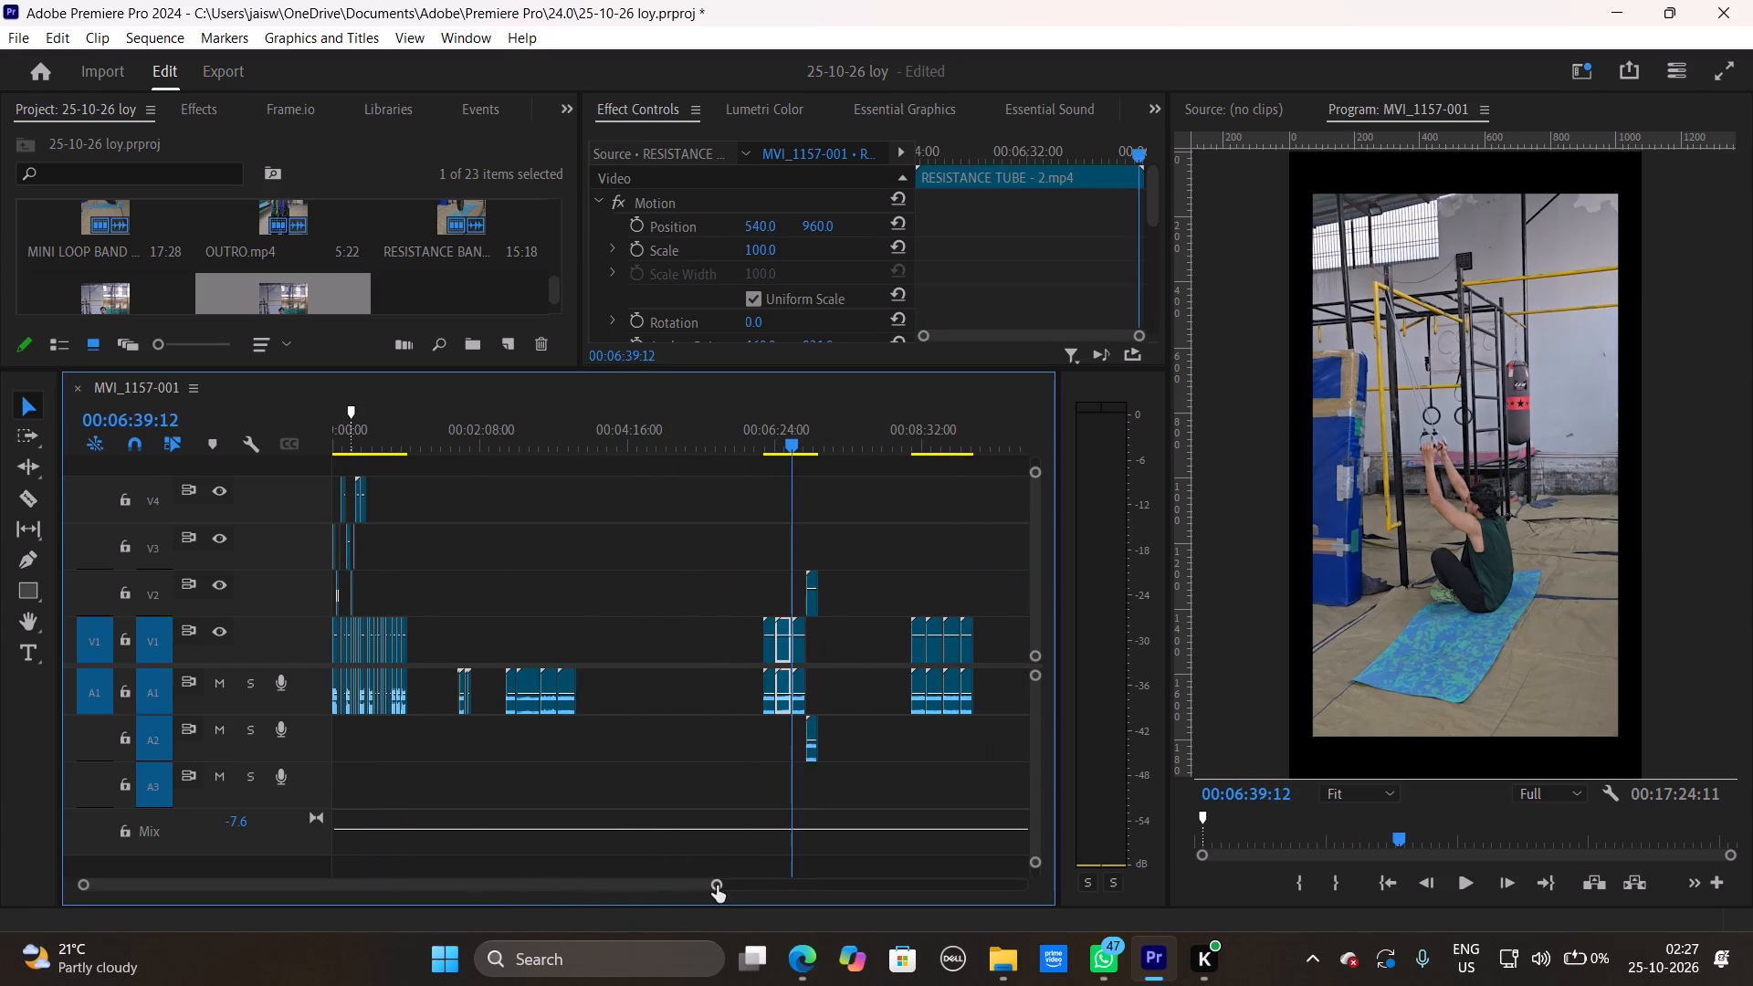
drag(717, 886, 522, 895)
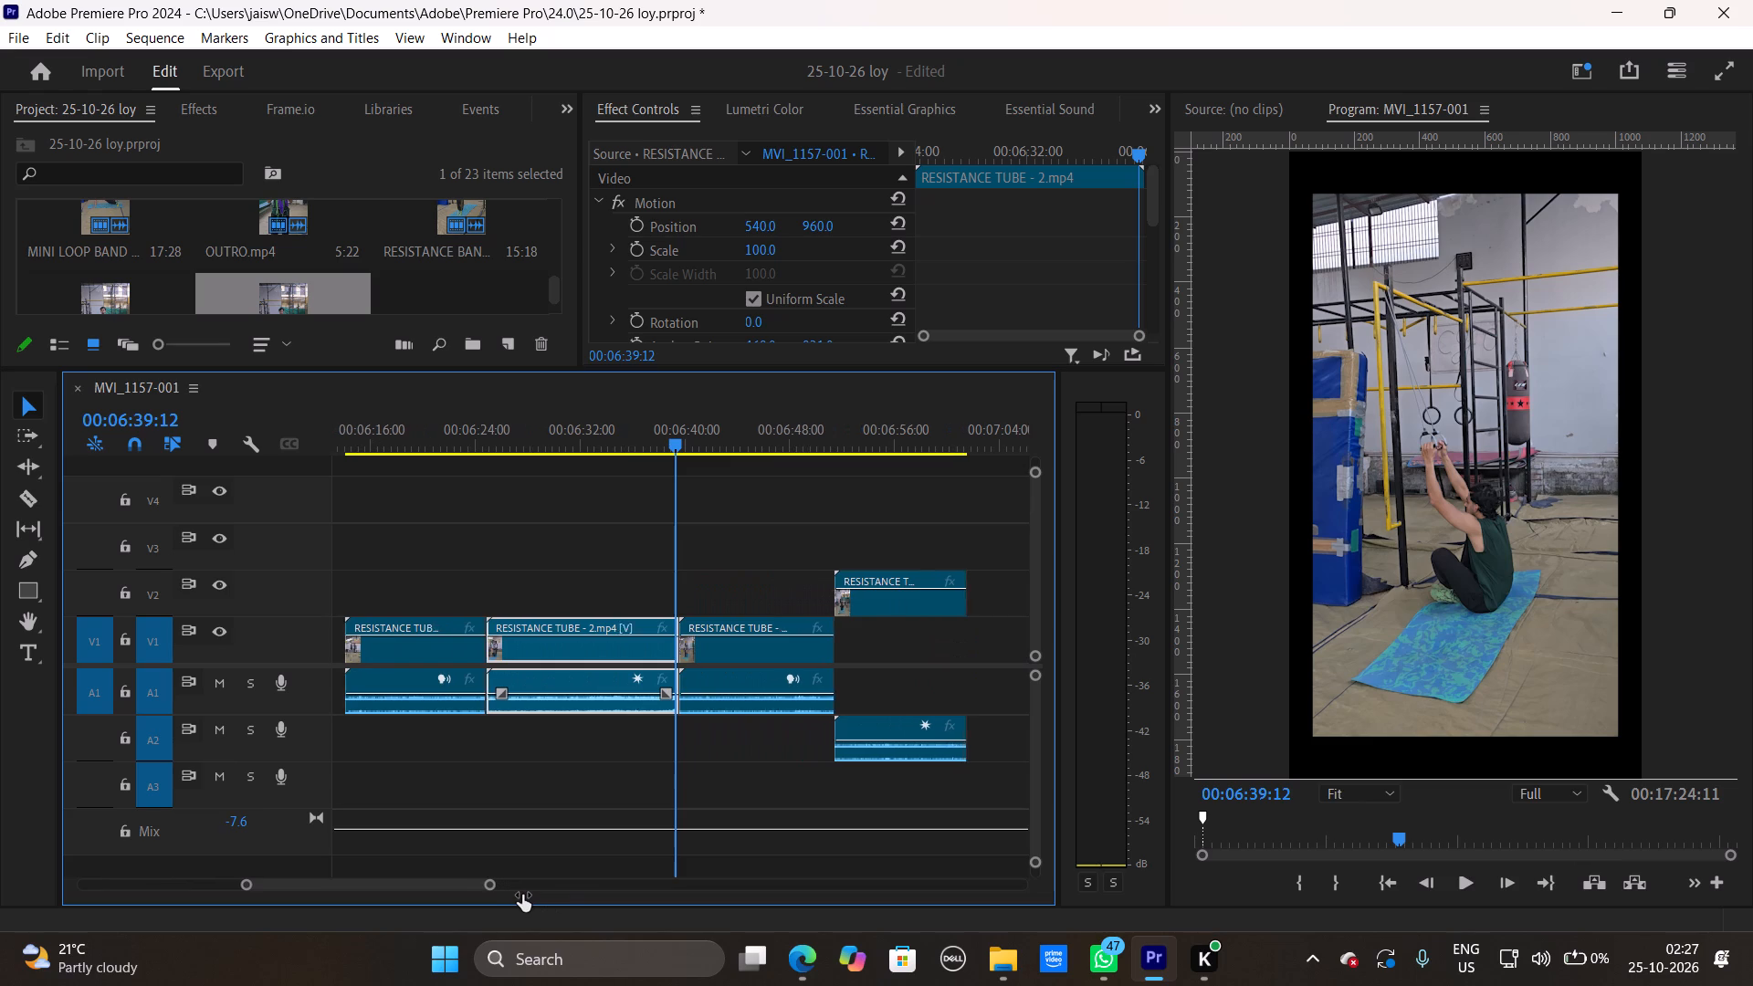
drag(522, 895, 552, 889)
drag(866, 510, 677, 620)
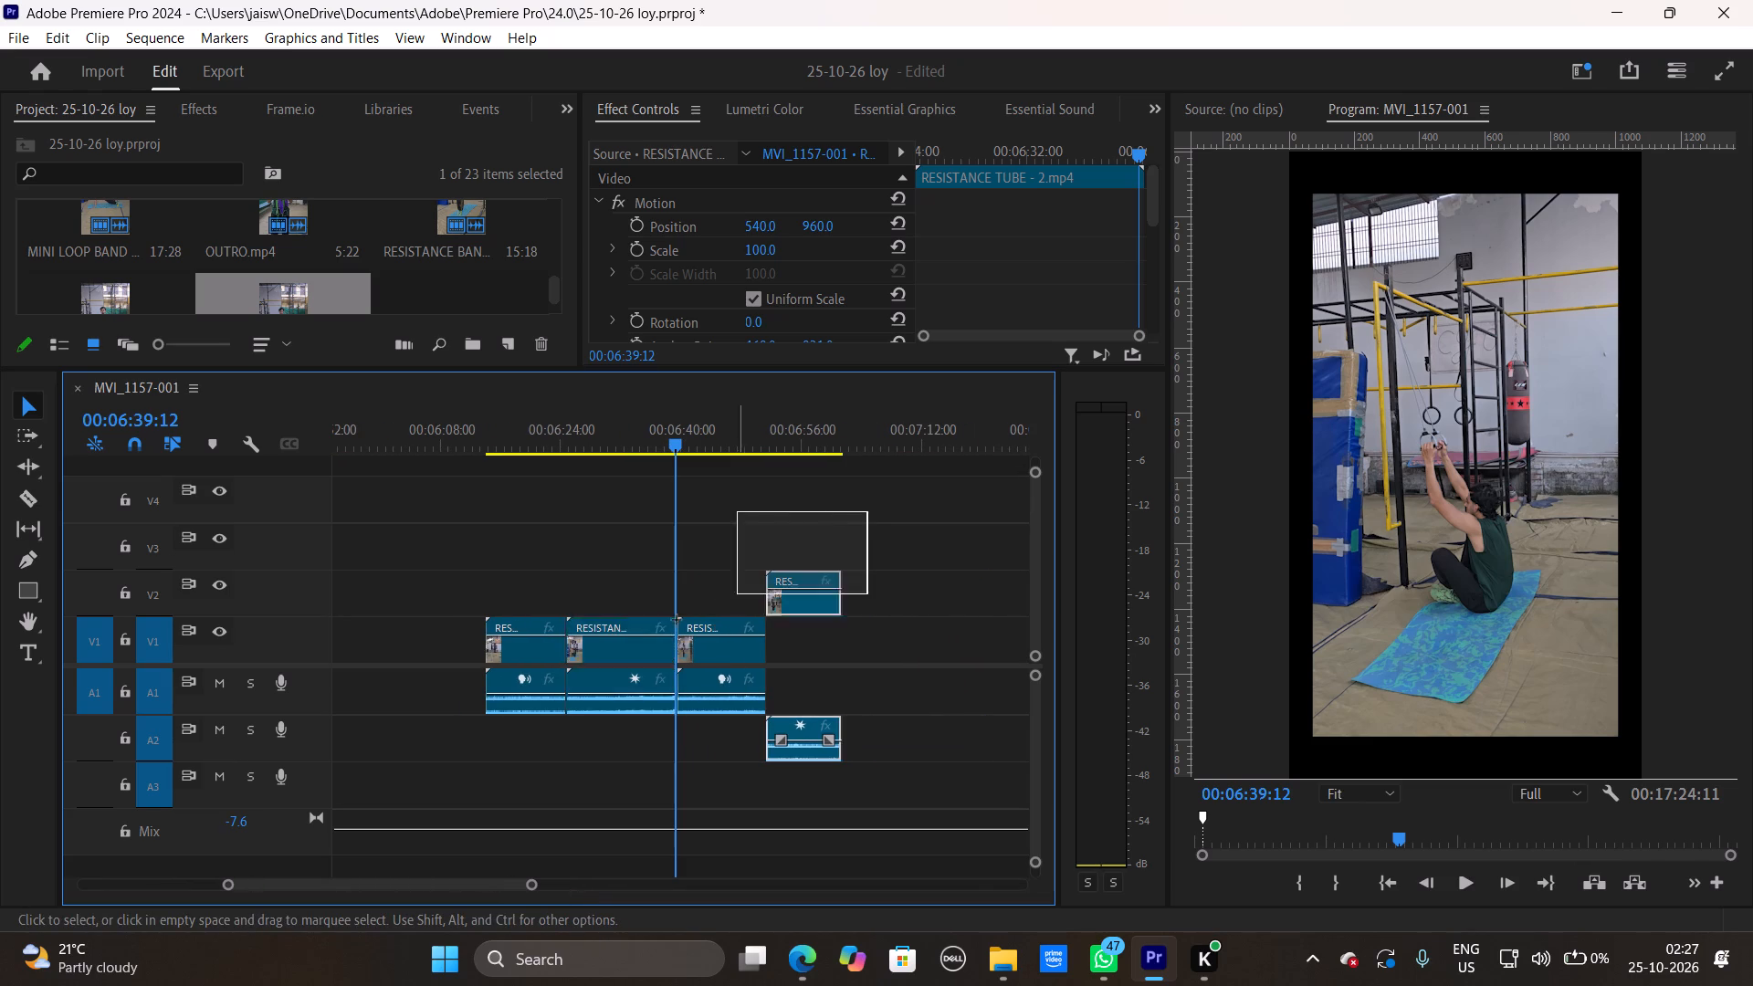
drag(677, 620, 536, 703)
right_click(514, 645)
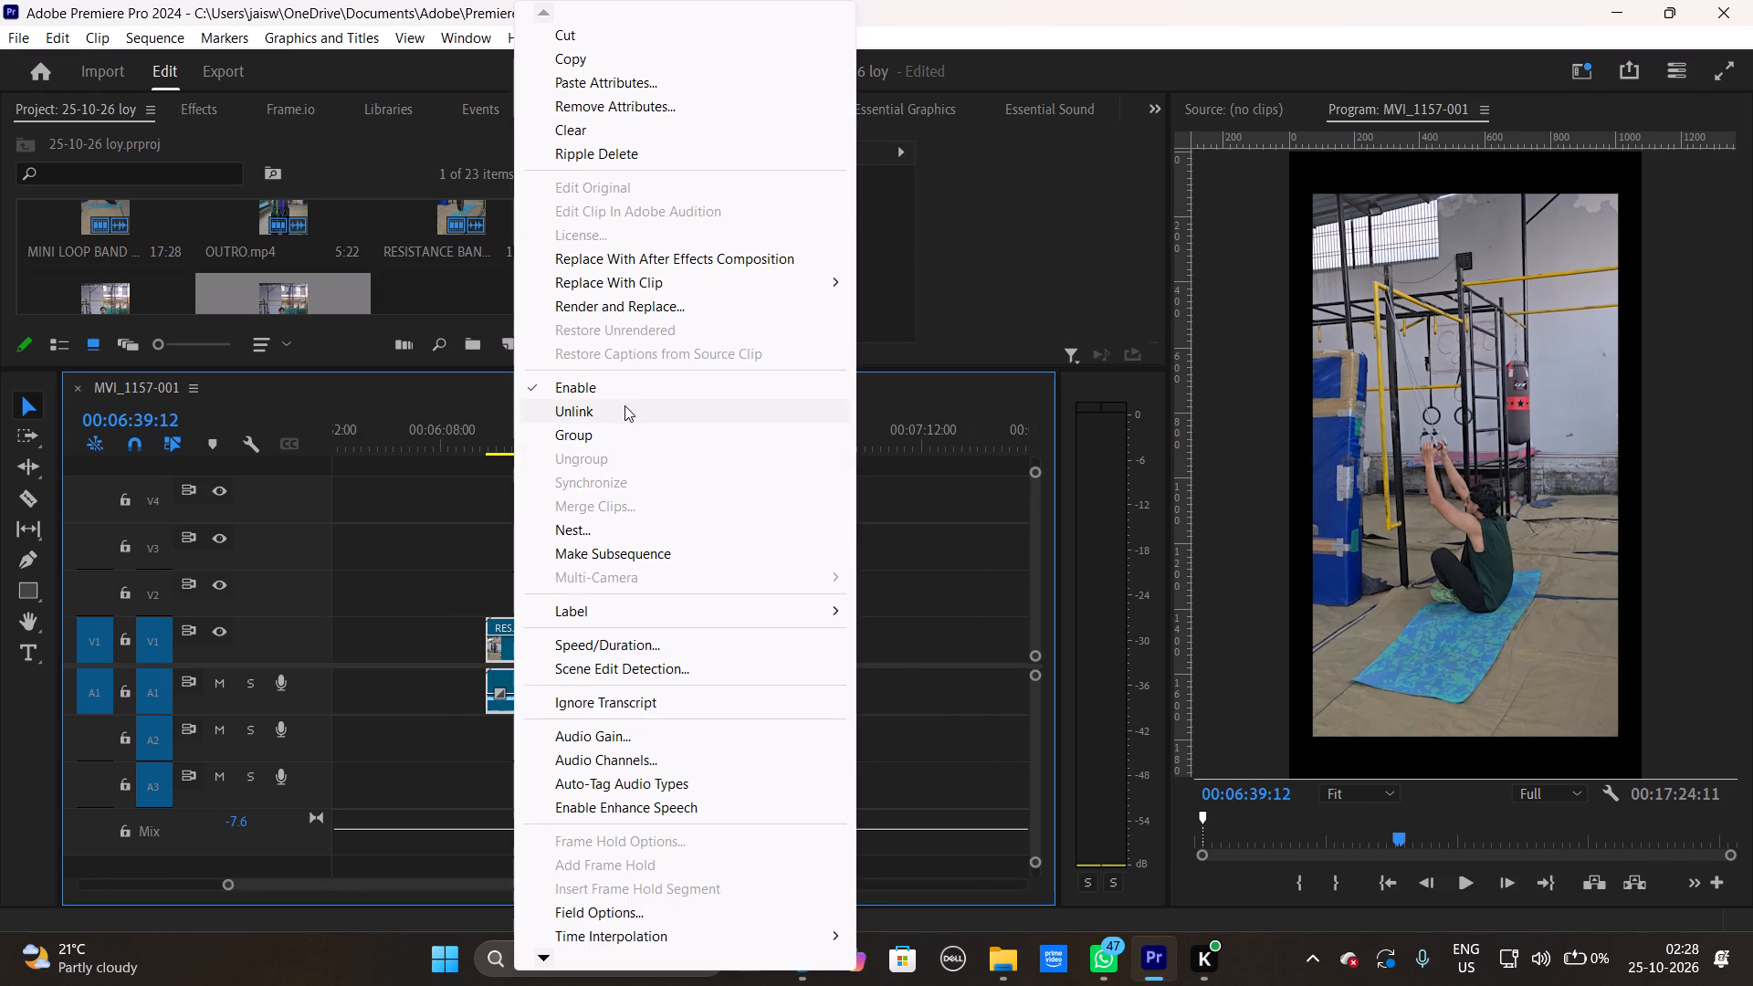
click(625, 405)
Move only the video of the four RESISTANCE TUBE clips up two tracks to V3 and V4, starting at about 00:01:52.
drag(868, 543, 522, 639)
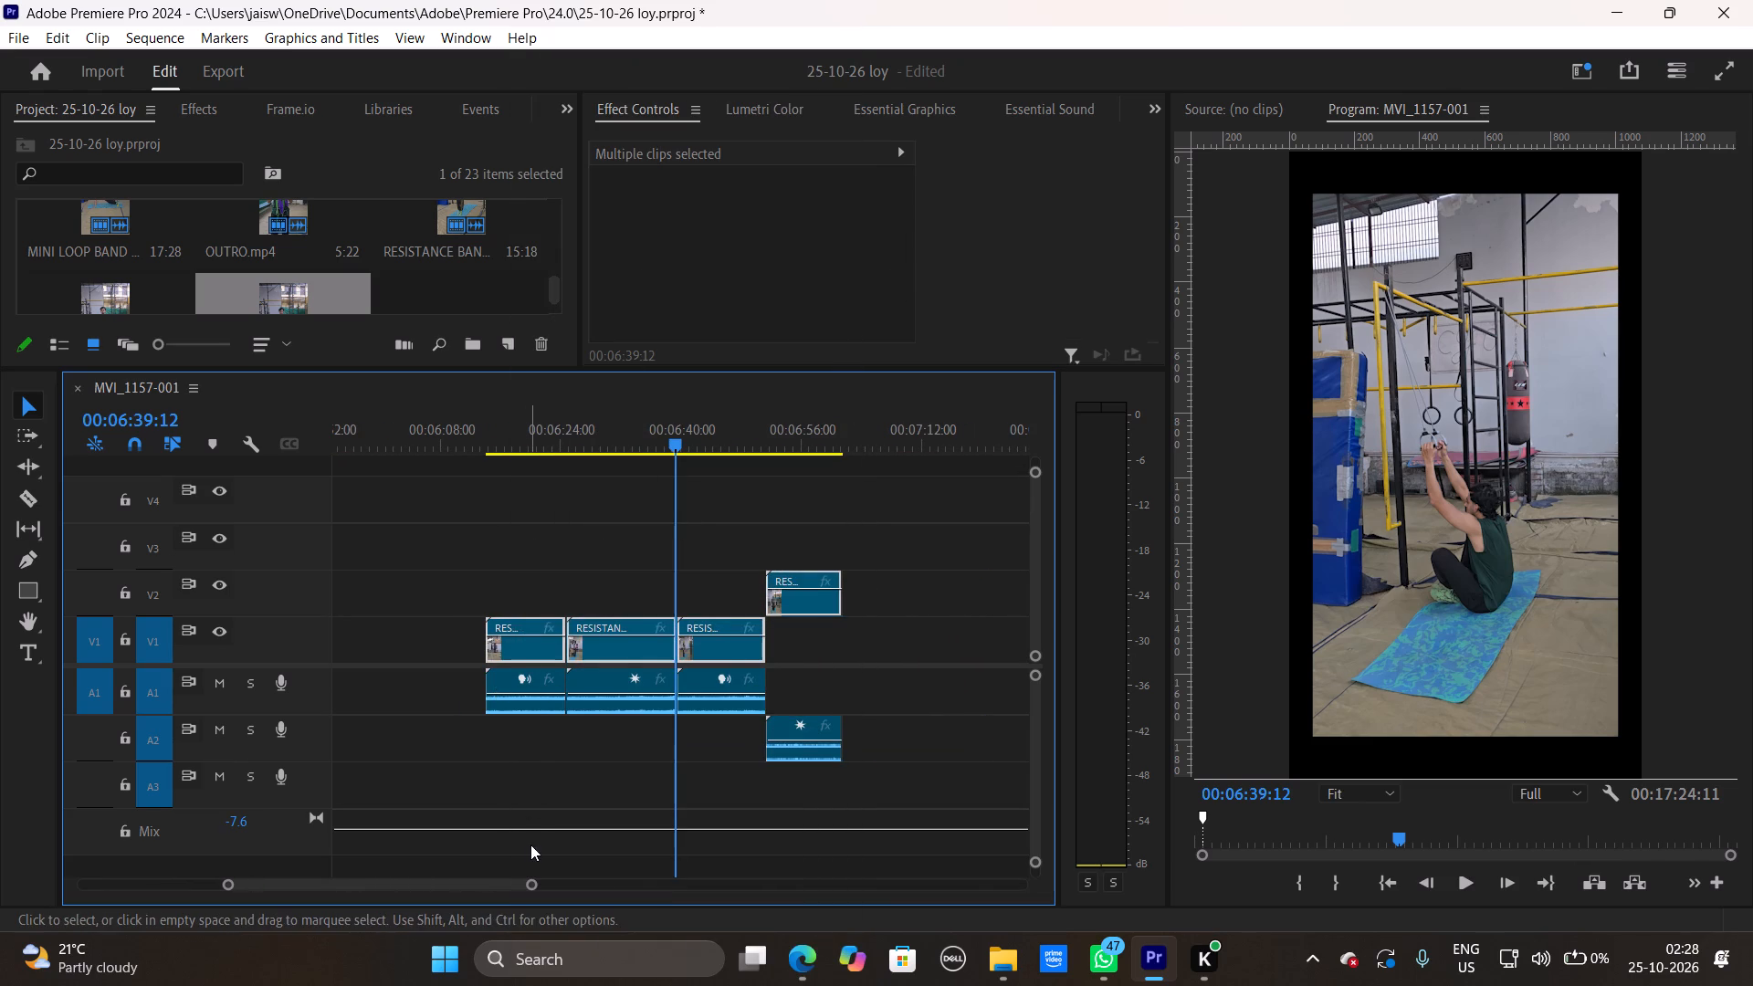
drag(535, 882, 784, 860)
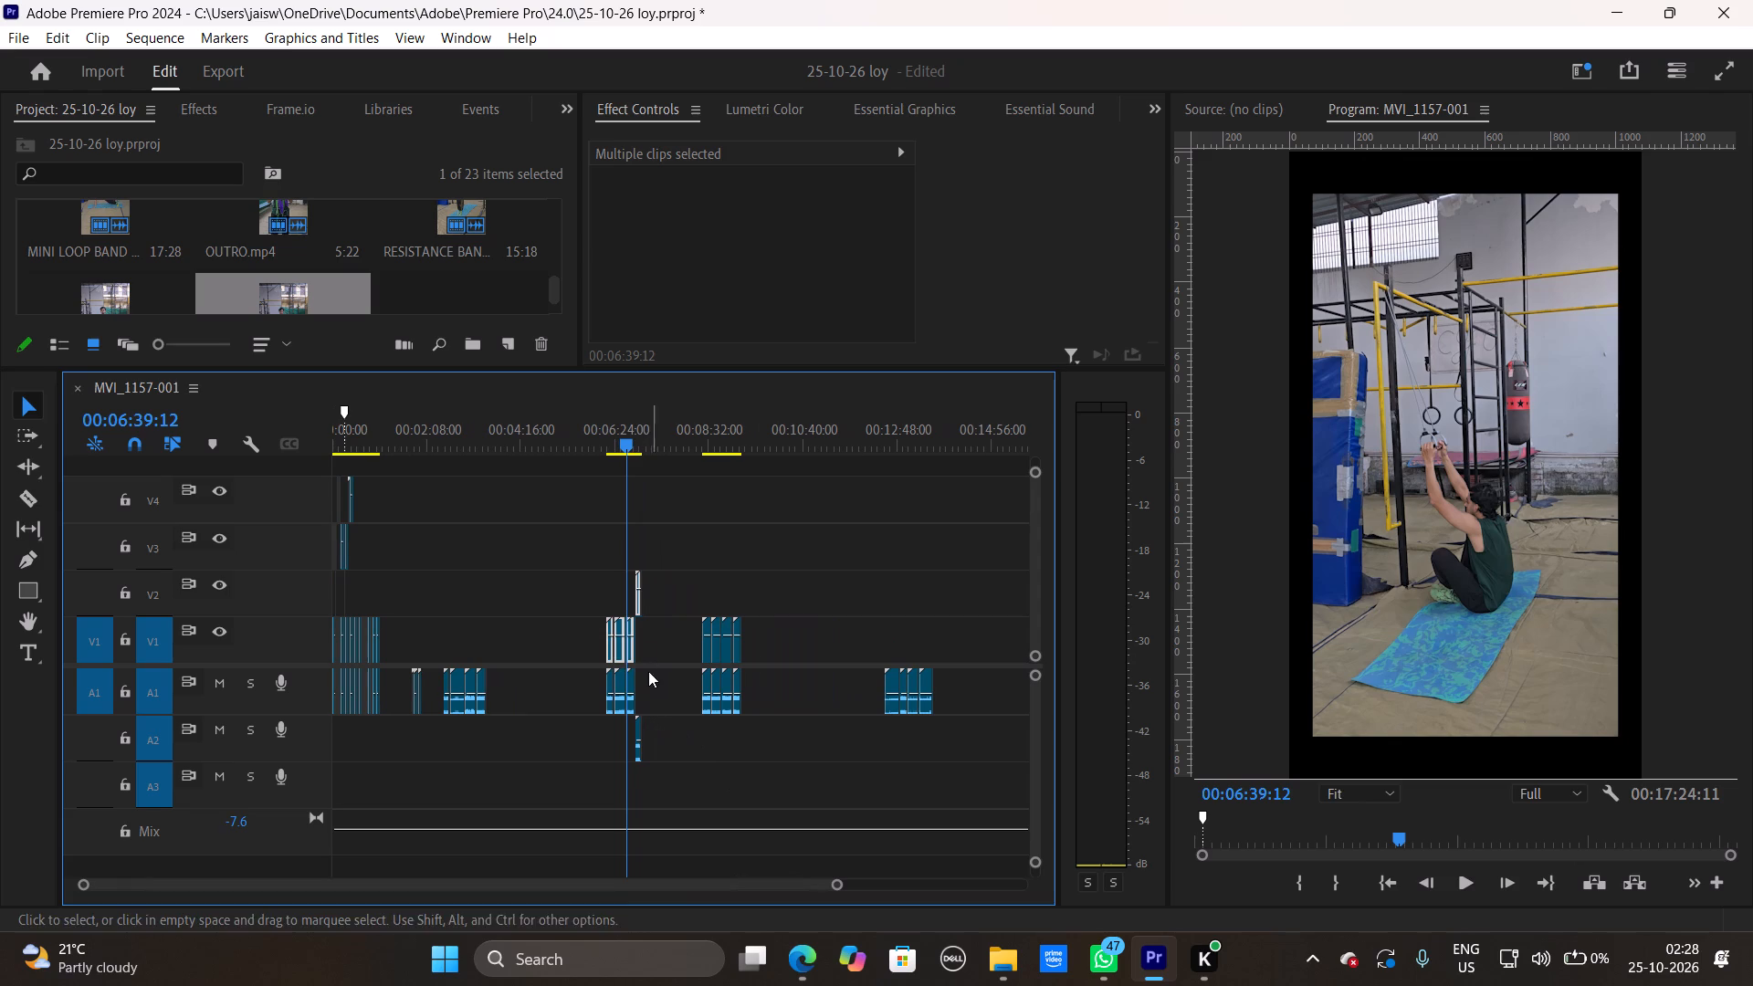
drag(619, 646, 426, 555)
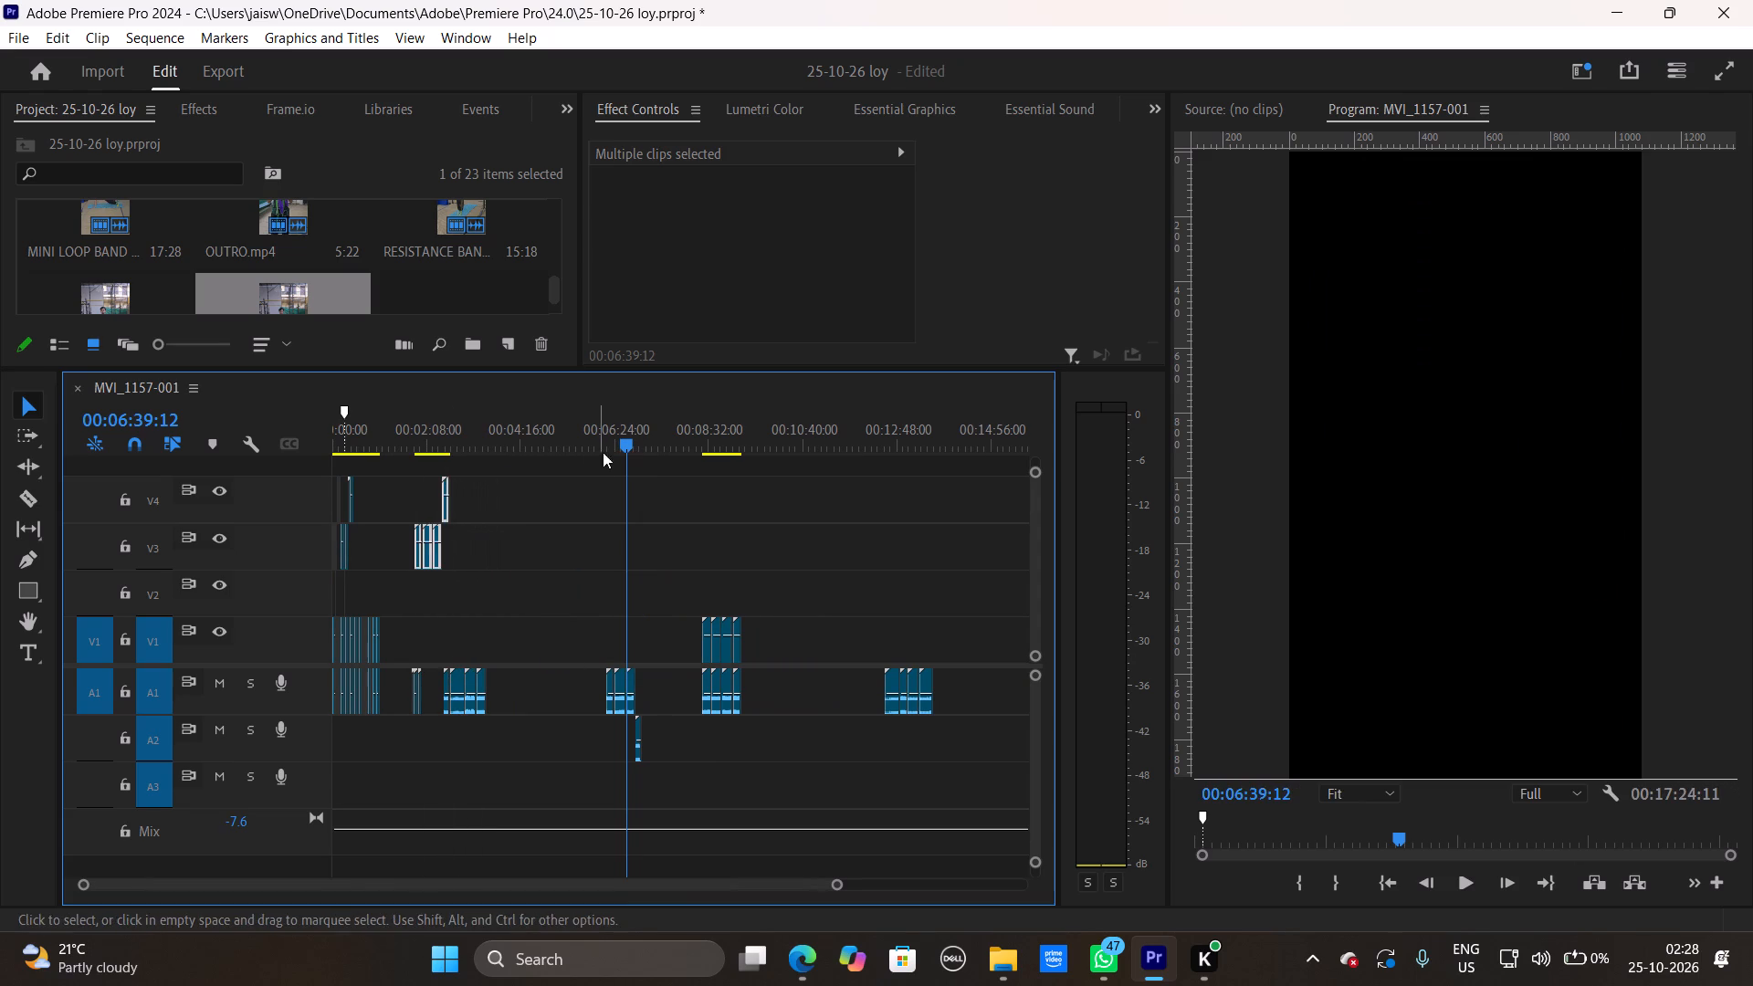
Move the four RESISTANCE TUBE video clips back along V3 and V4 to start at about 36 seconds, above the voice-over.
drag(610, 436, 374, 486)
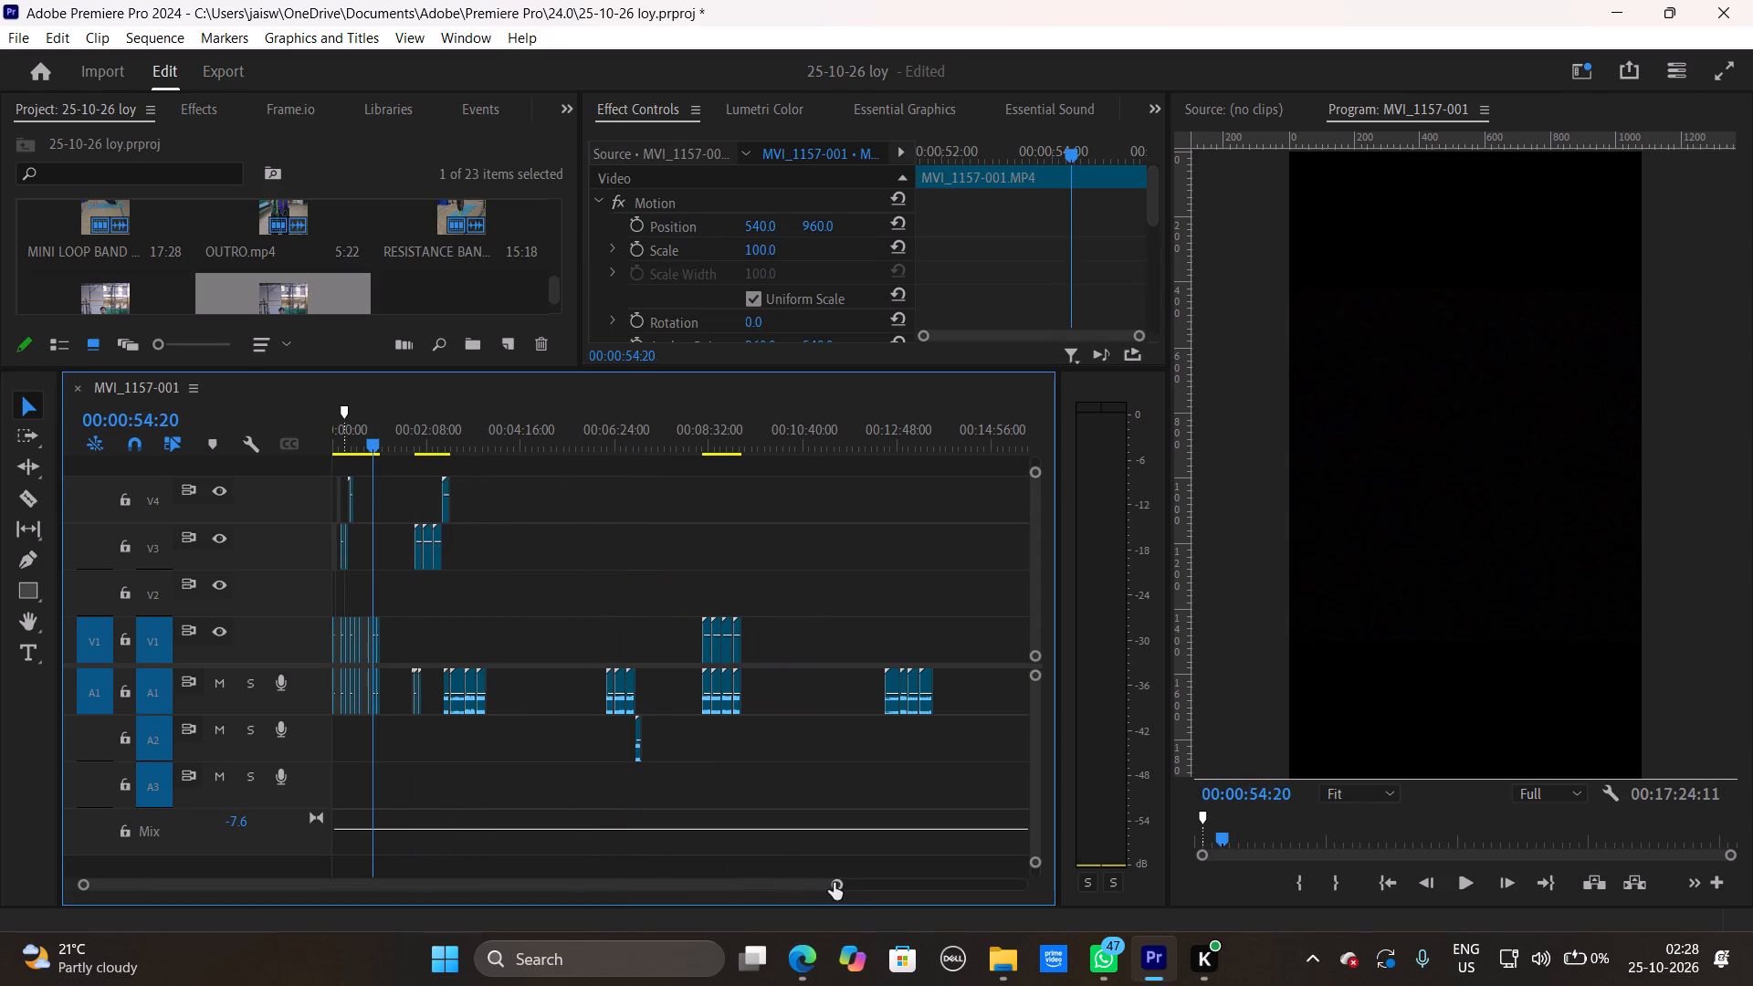
drag(834, 883, 659, 900)
drag(959, 501, 821, 544)
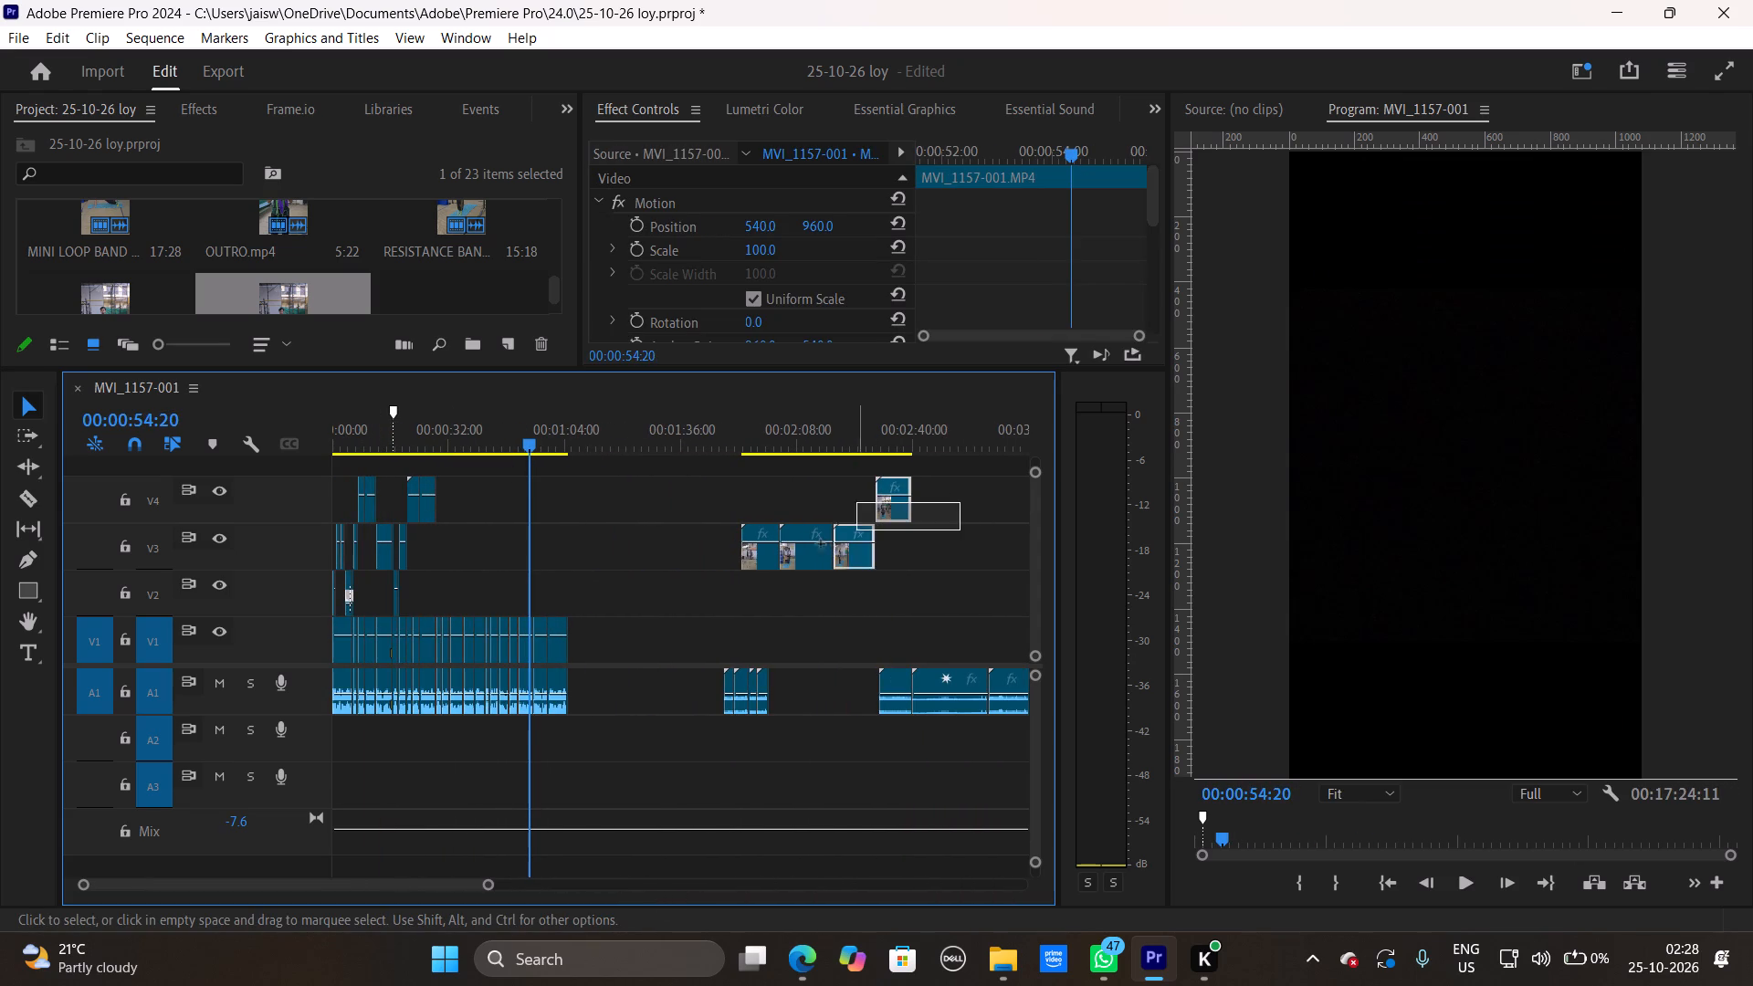
drag(821, 544, 748, 573)
drag(759, 560, 480, 540)
Scrub through the RESISTANCE TUBE clips on V3 and V4 to examine the footage each one shows.
drag(530, 426, 435, 447)
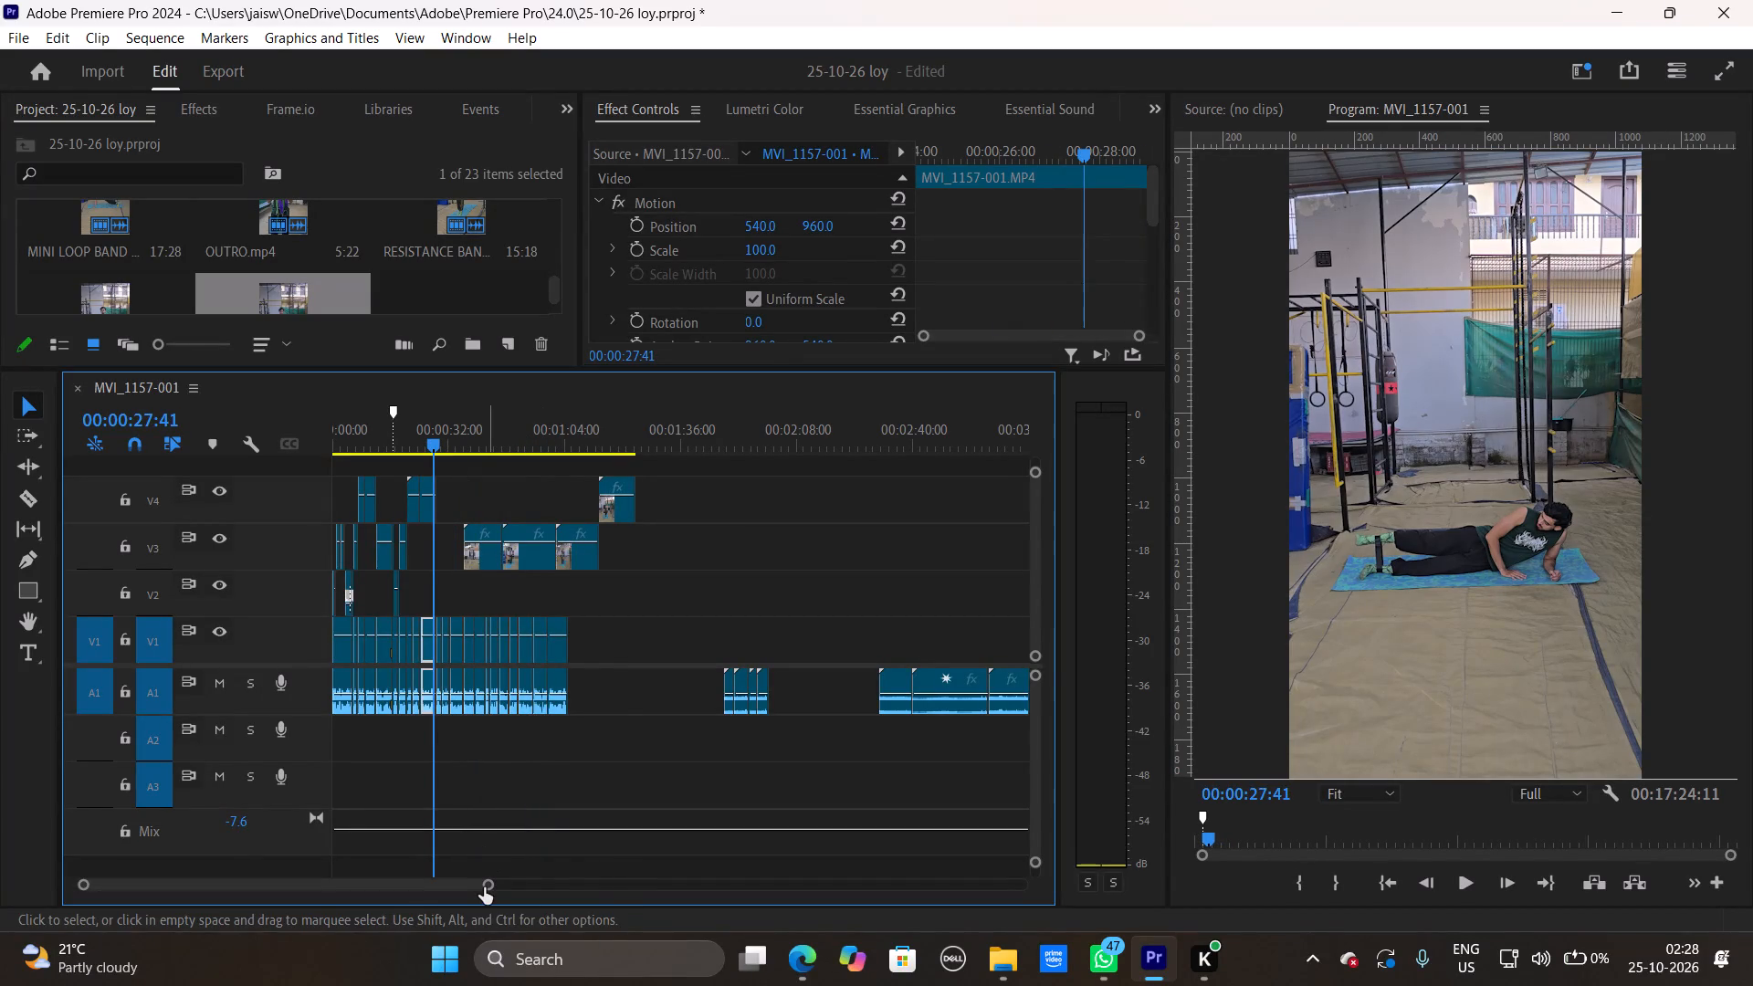
drag(484, 888, 441, 890)
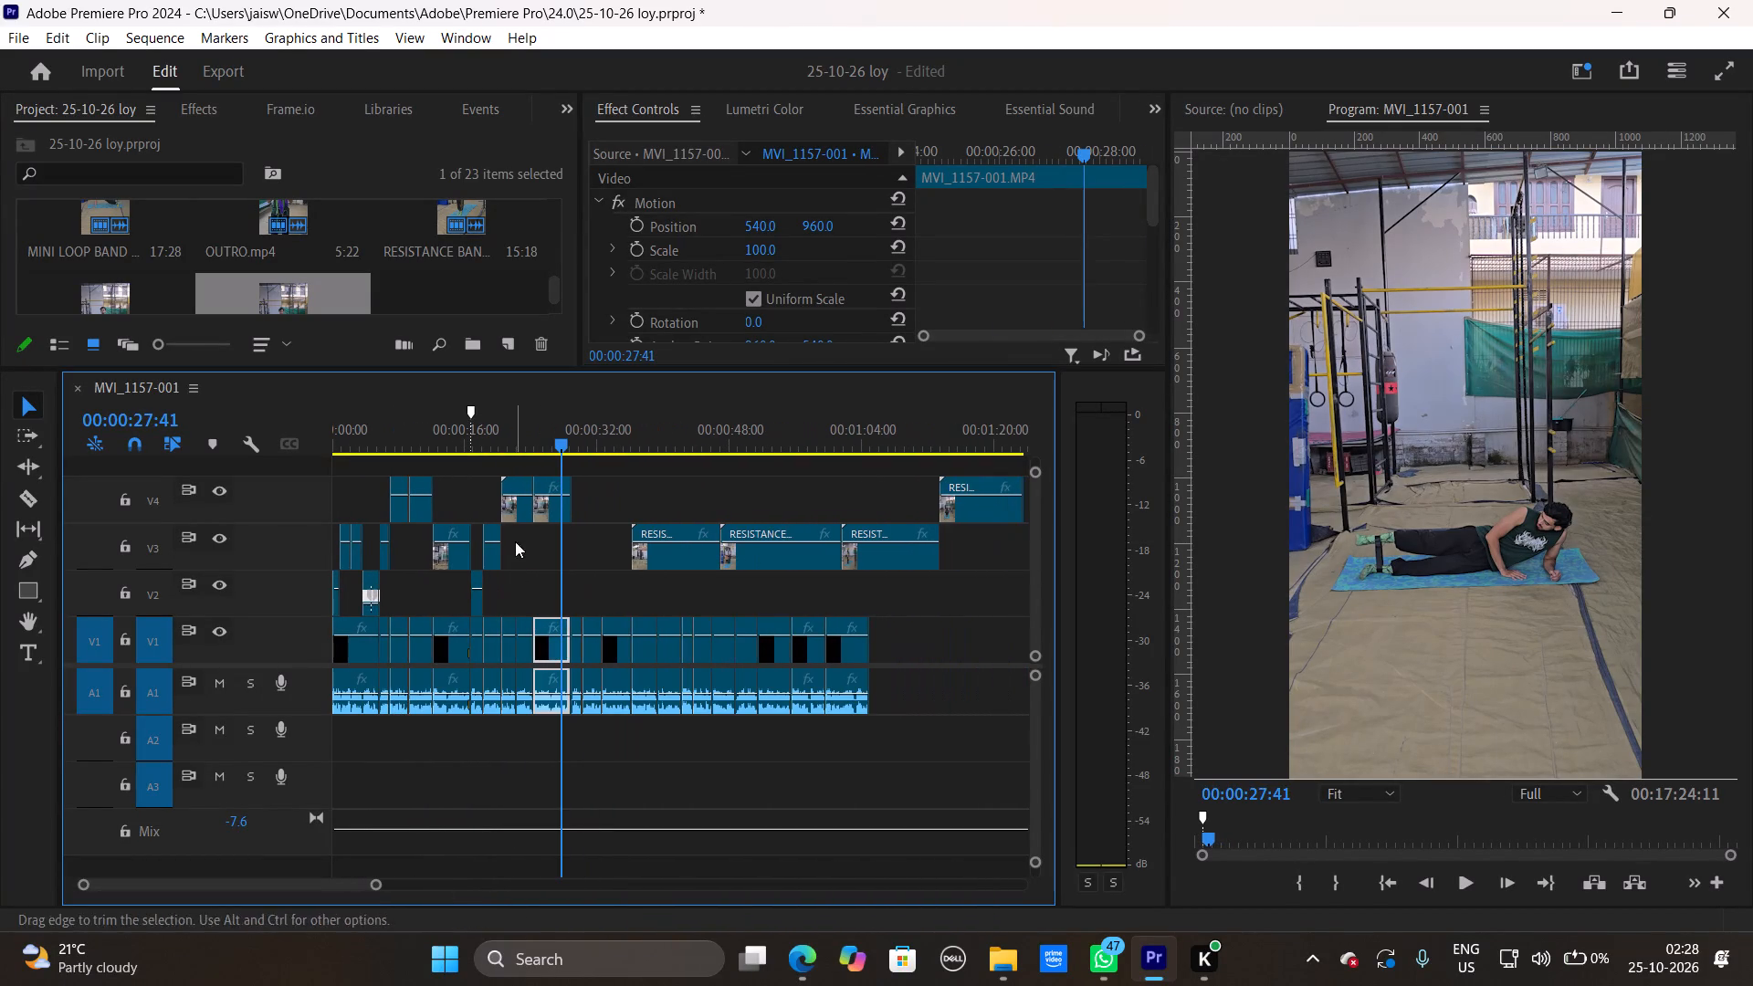
drag(559, 423, 838, 451)
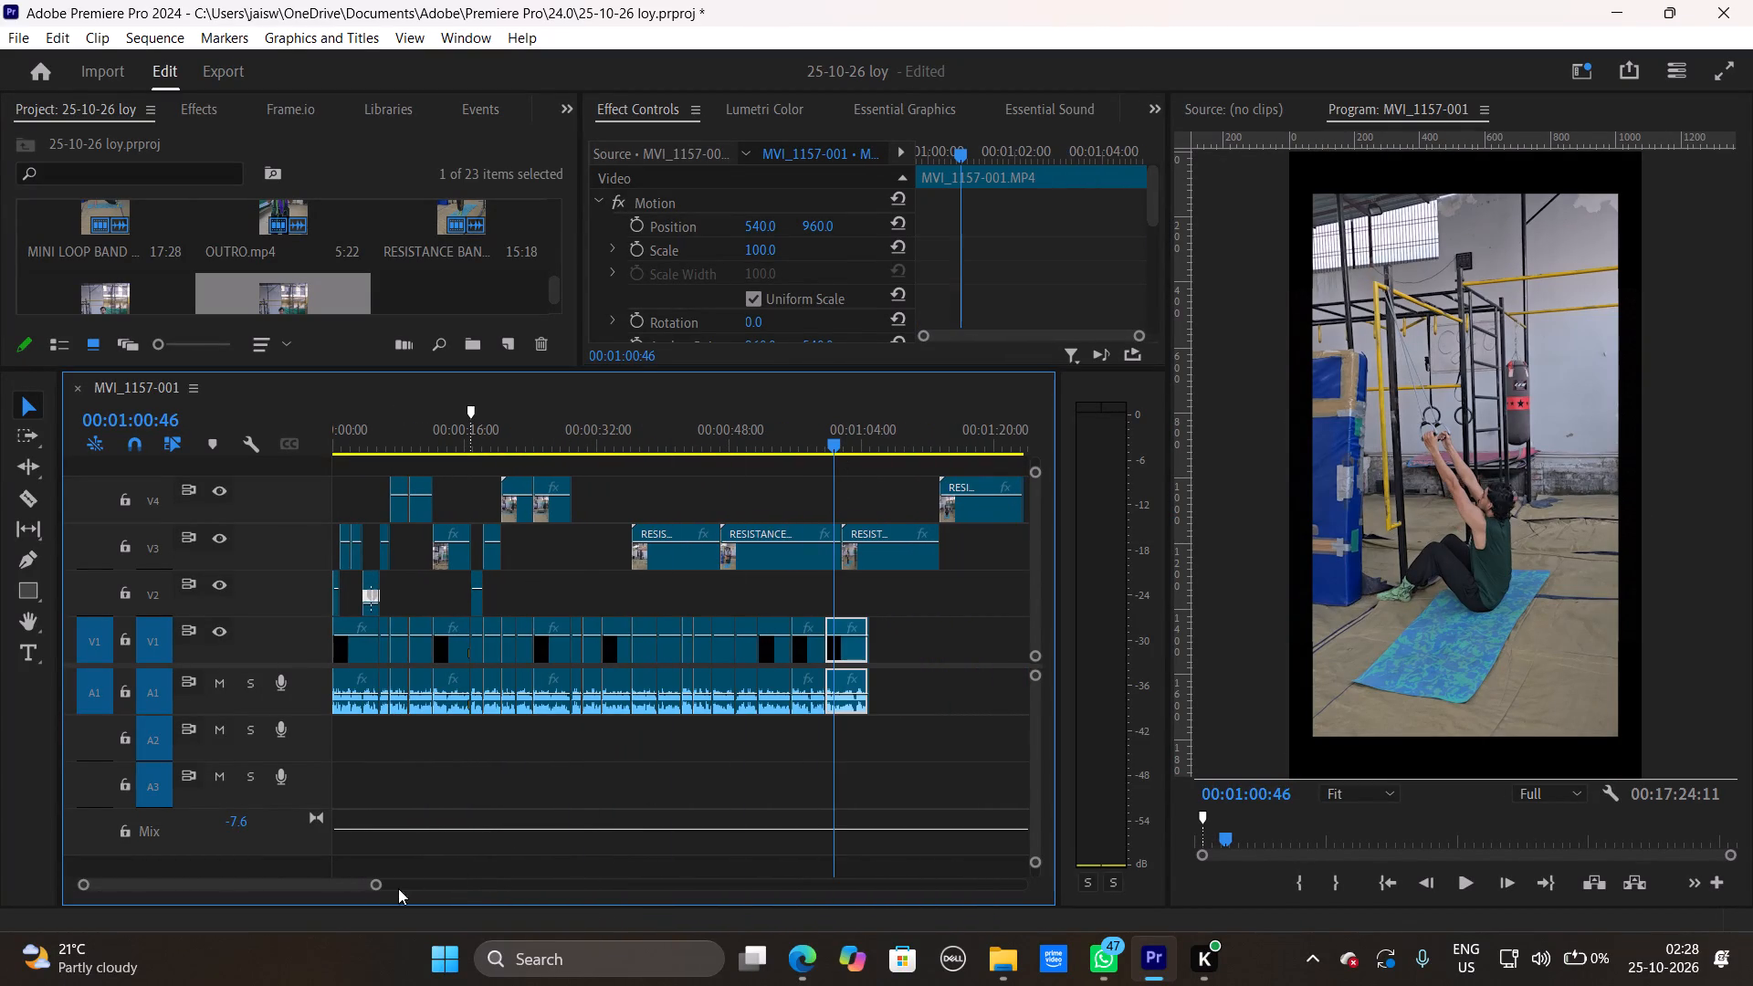
drag(375, 880, 356, 881)
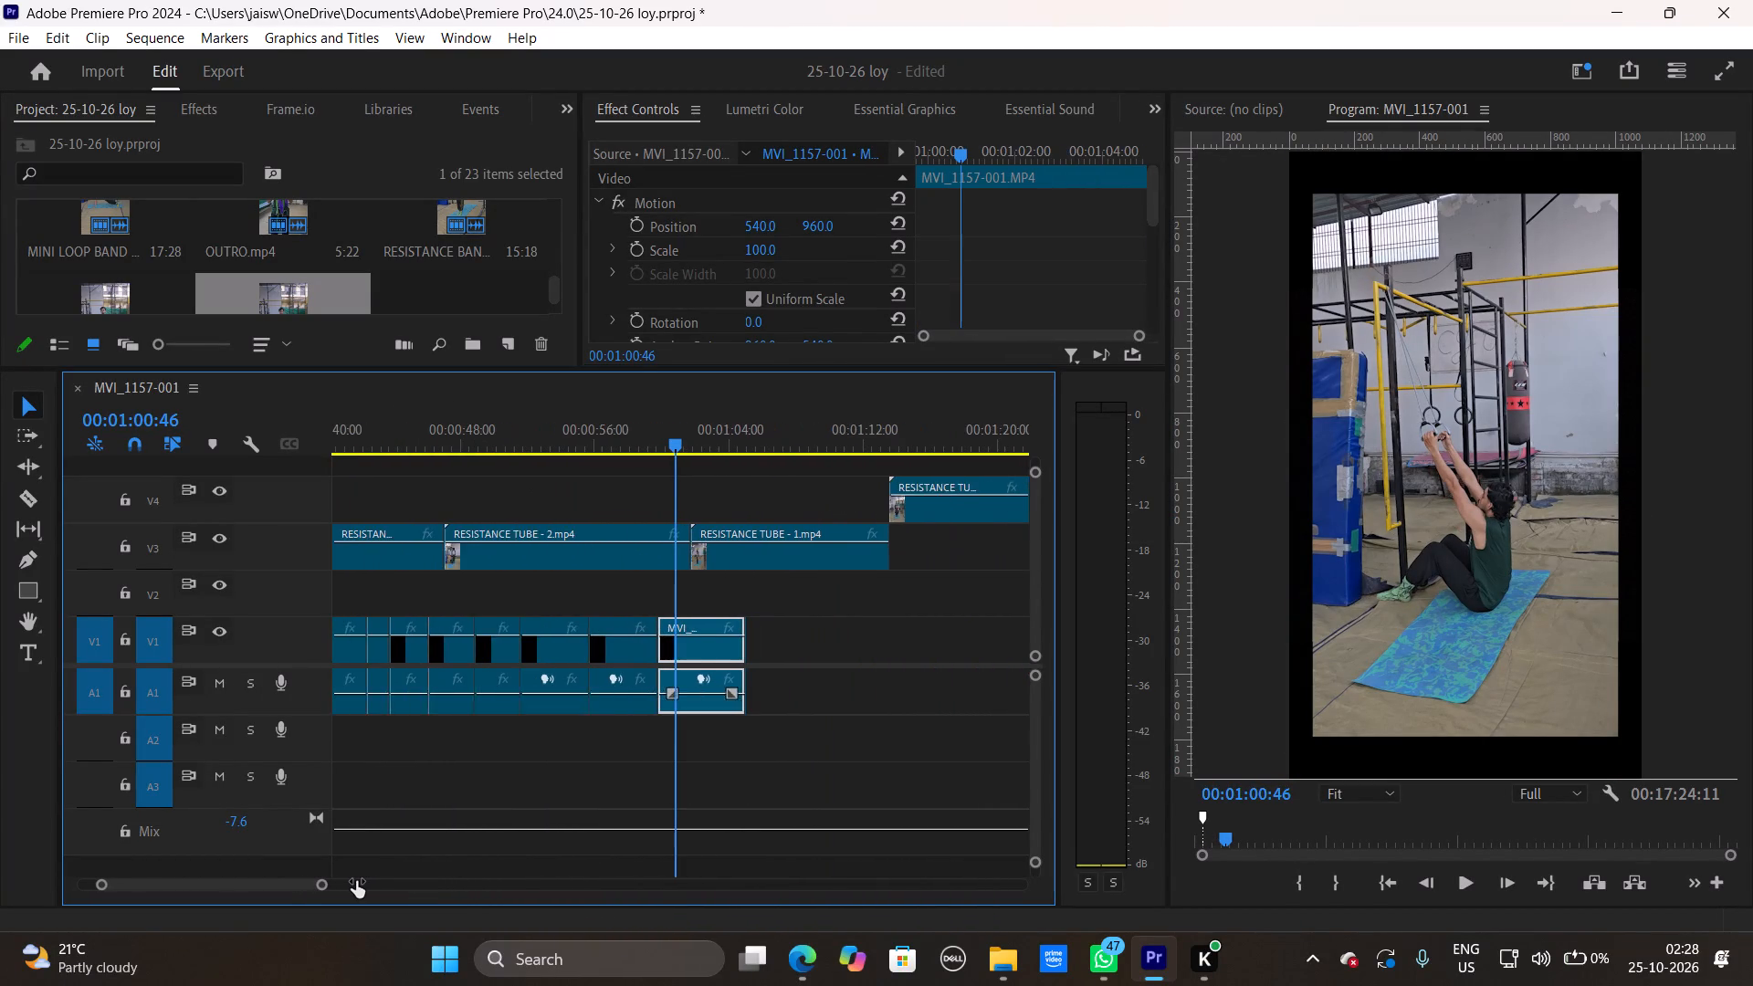
drag(356, 881, 397, 879)
drag(697, 430, 734, 437)
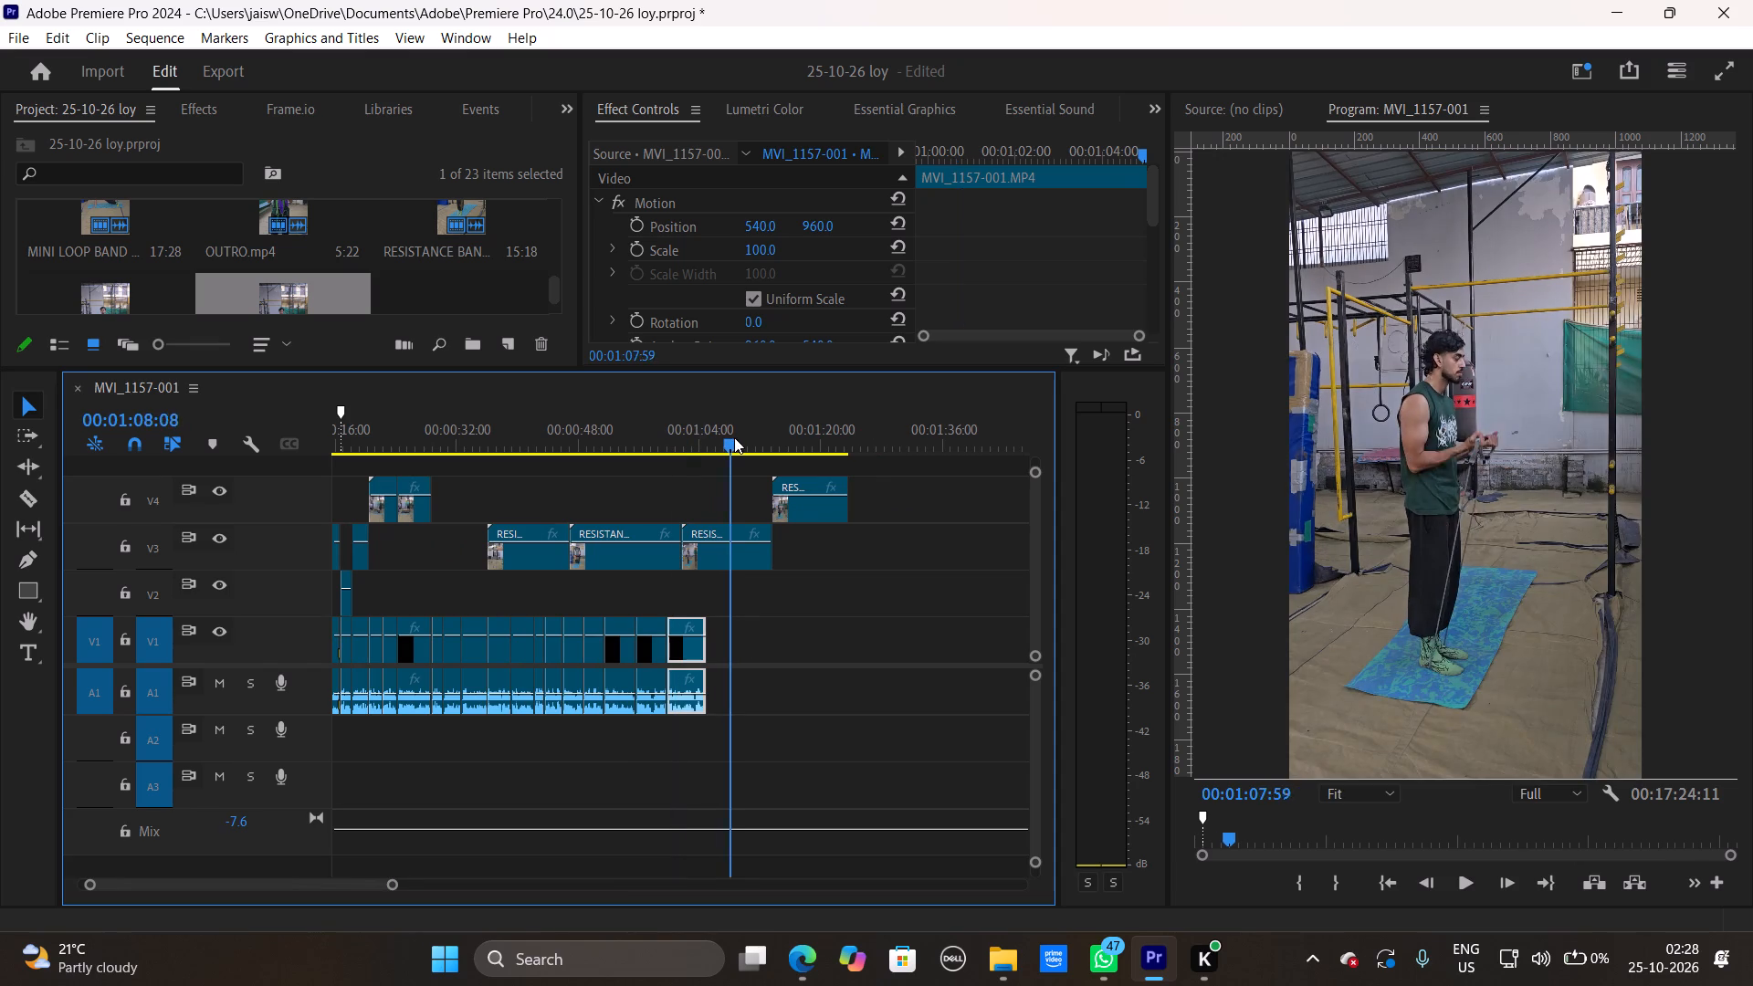
drag(734, 437, 583, 464)
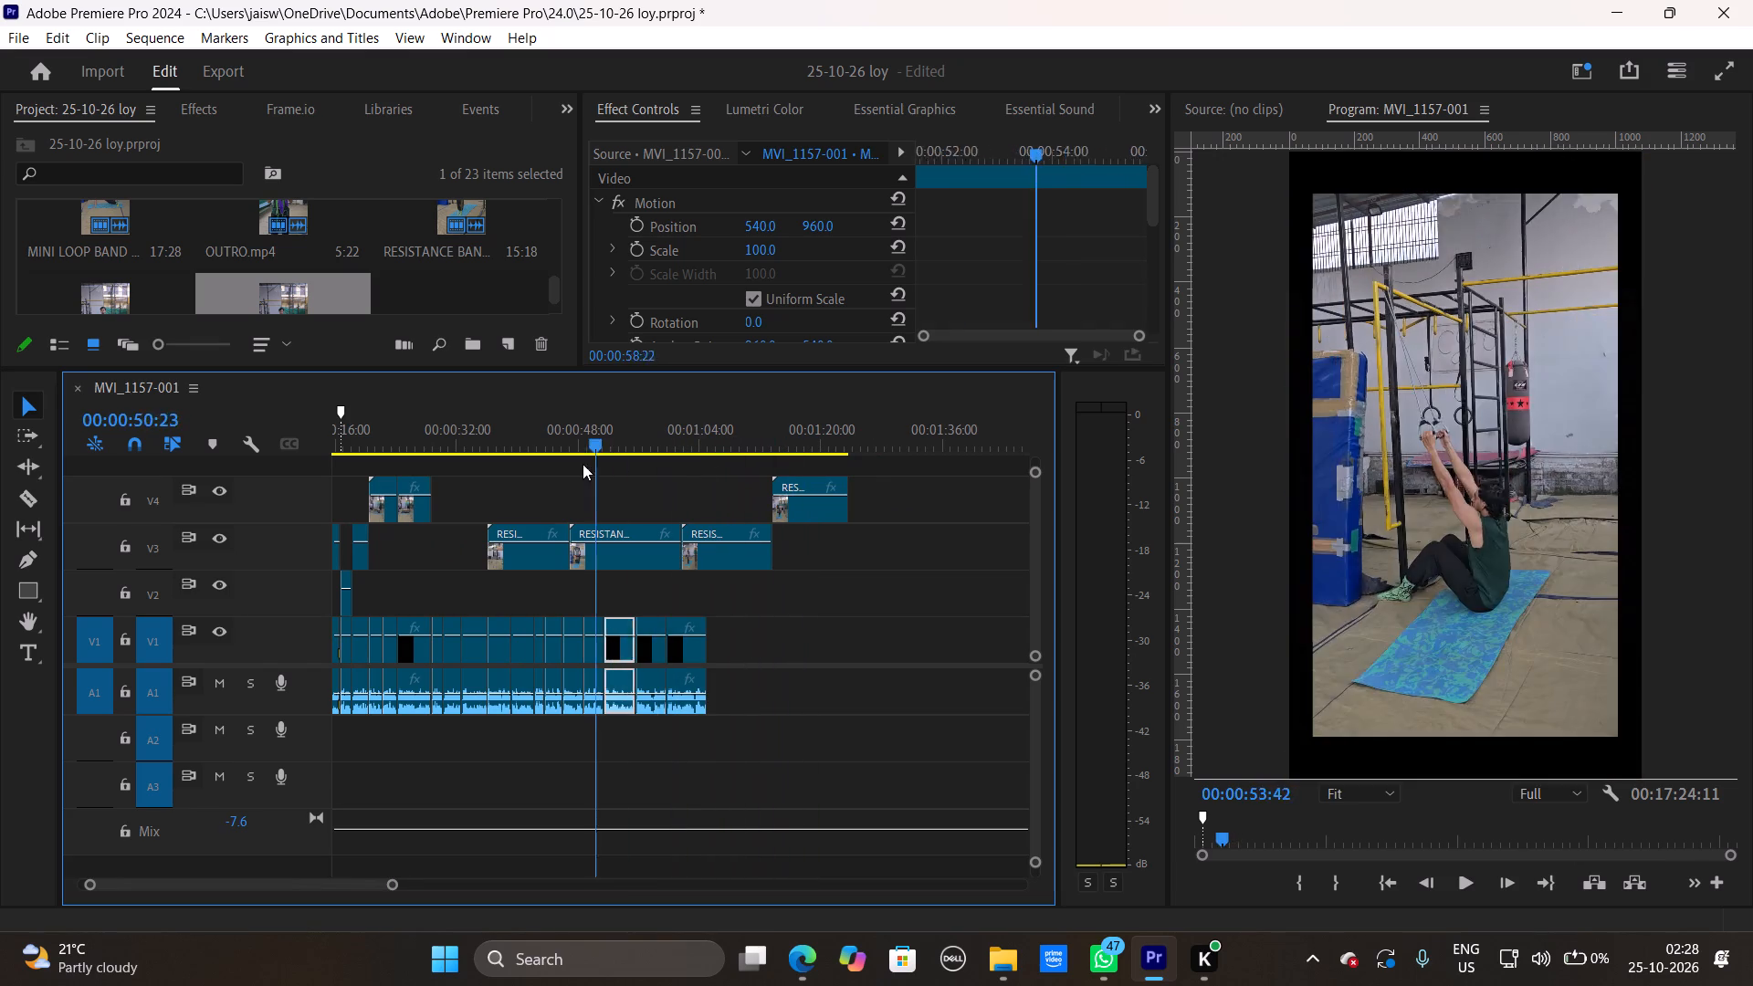
drag(583, 464, 544, 468)
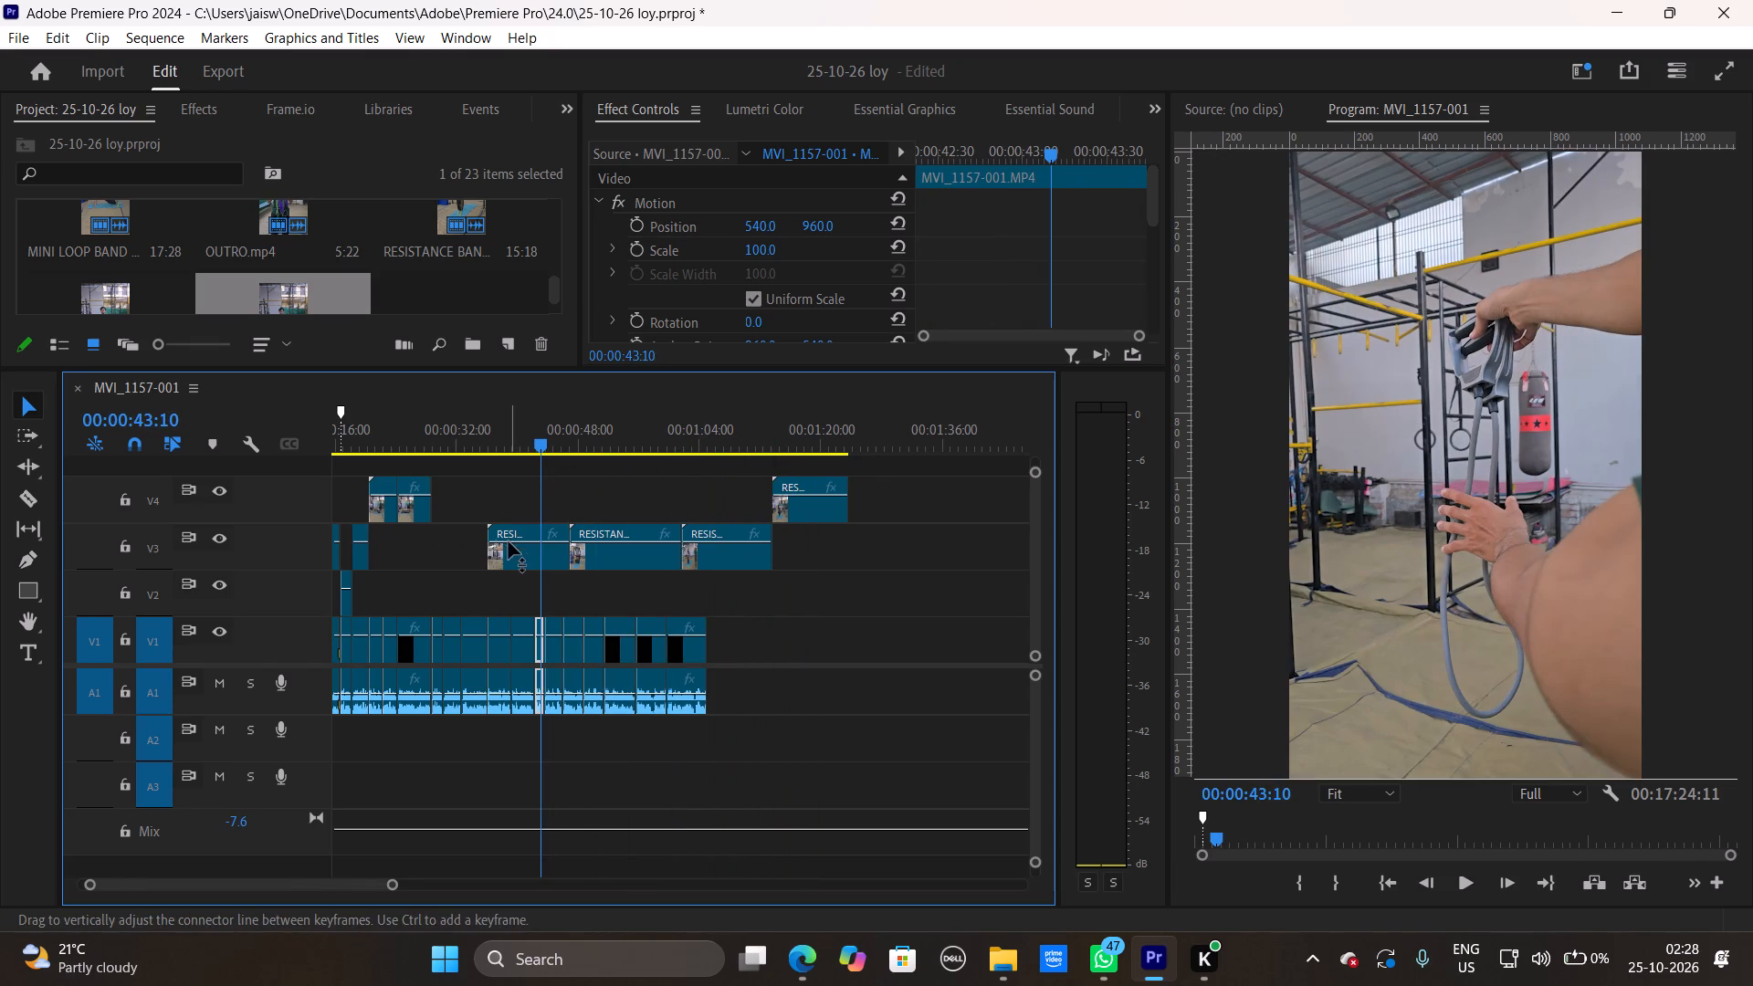
Trim about 3 seconds off the start of RESISTANCE TUBE - FOOTAGE and move it along V3 to start at about 29 seconds.
drag(488, 529, 518, 529)
drag(549, 554, 499, 555)
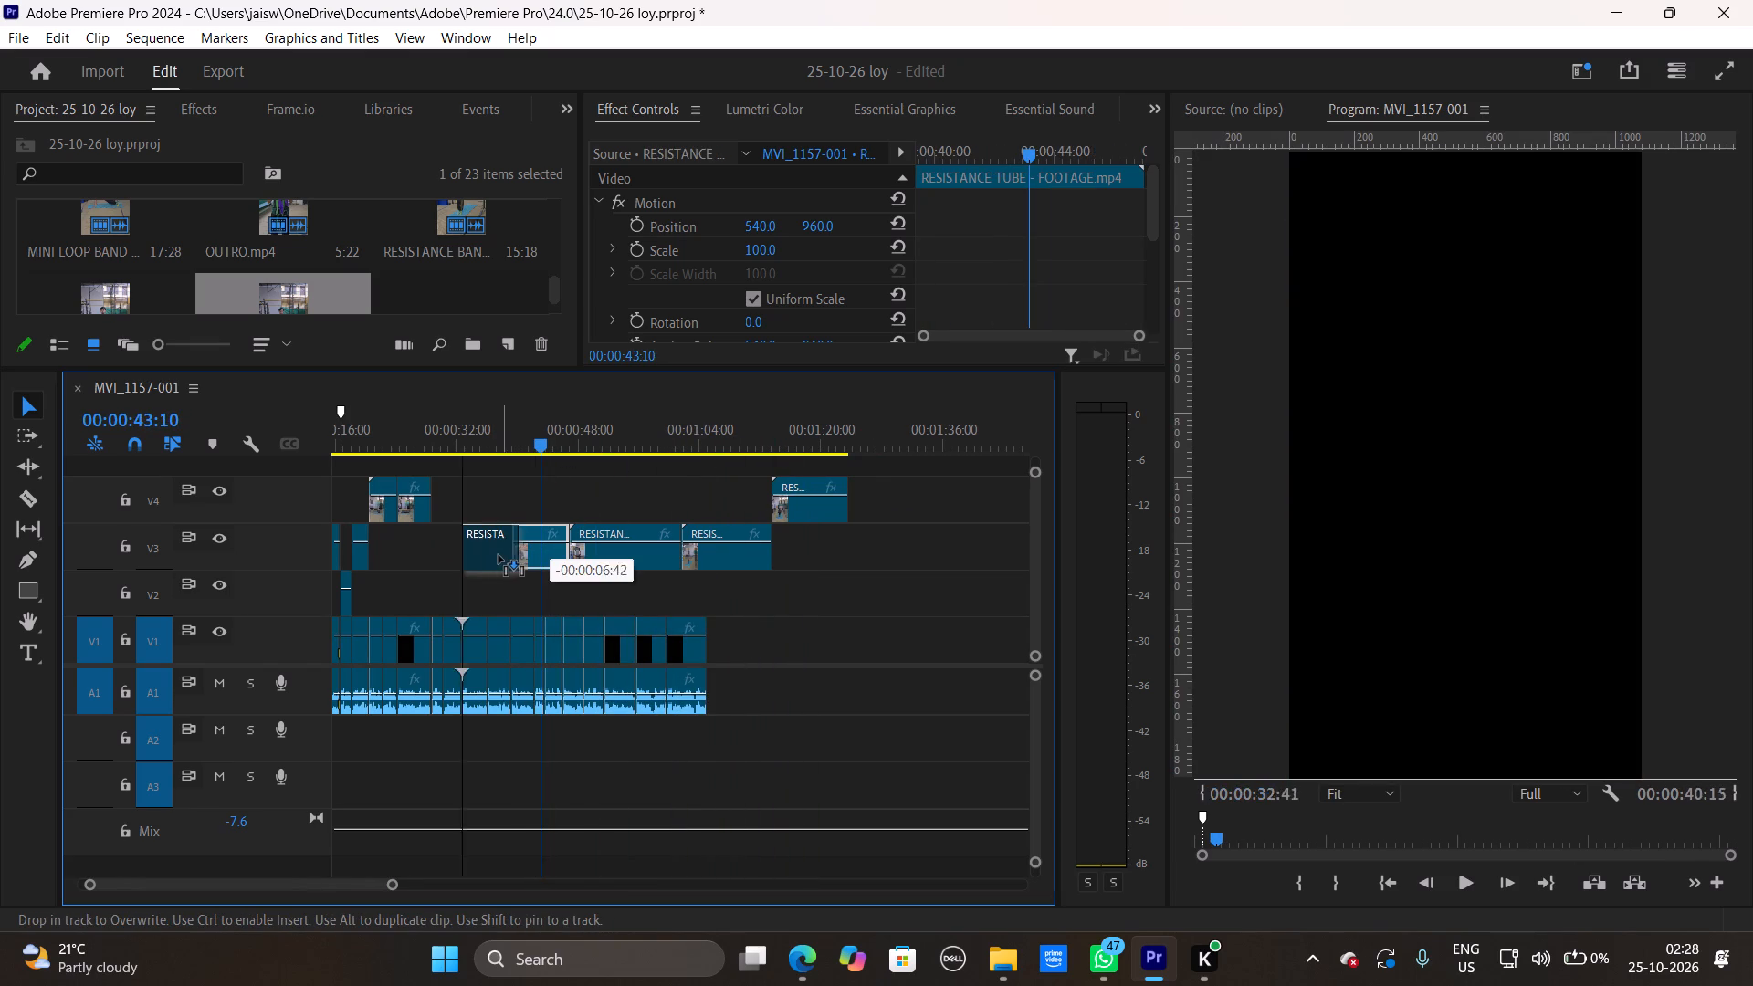
drag(499, 555, 465, 556)
drag(509, 436, 422, 448)
key(space)
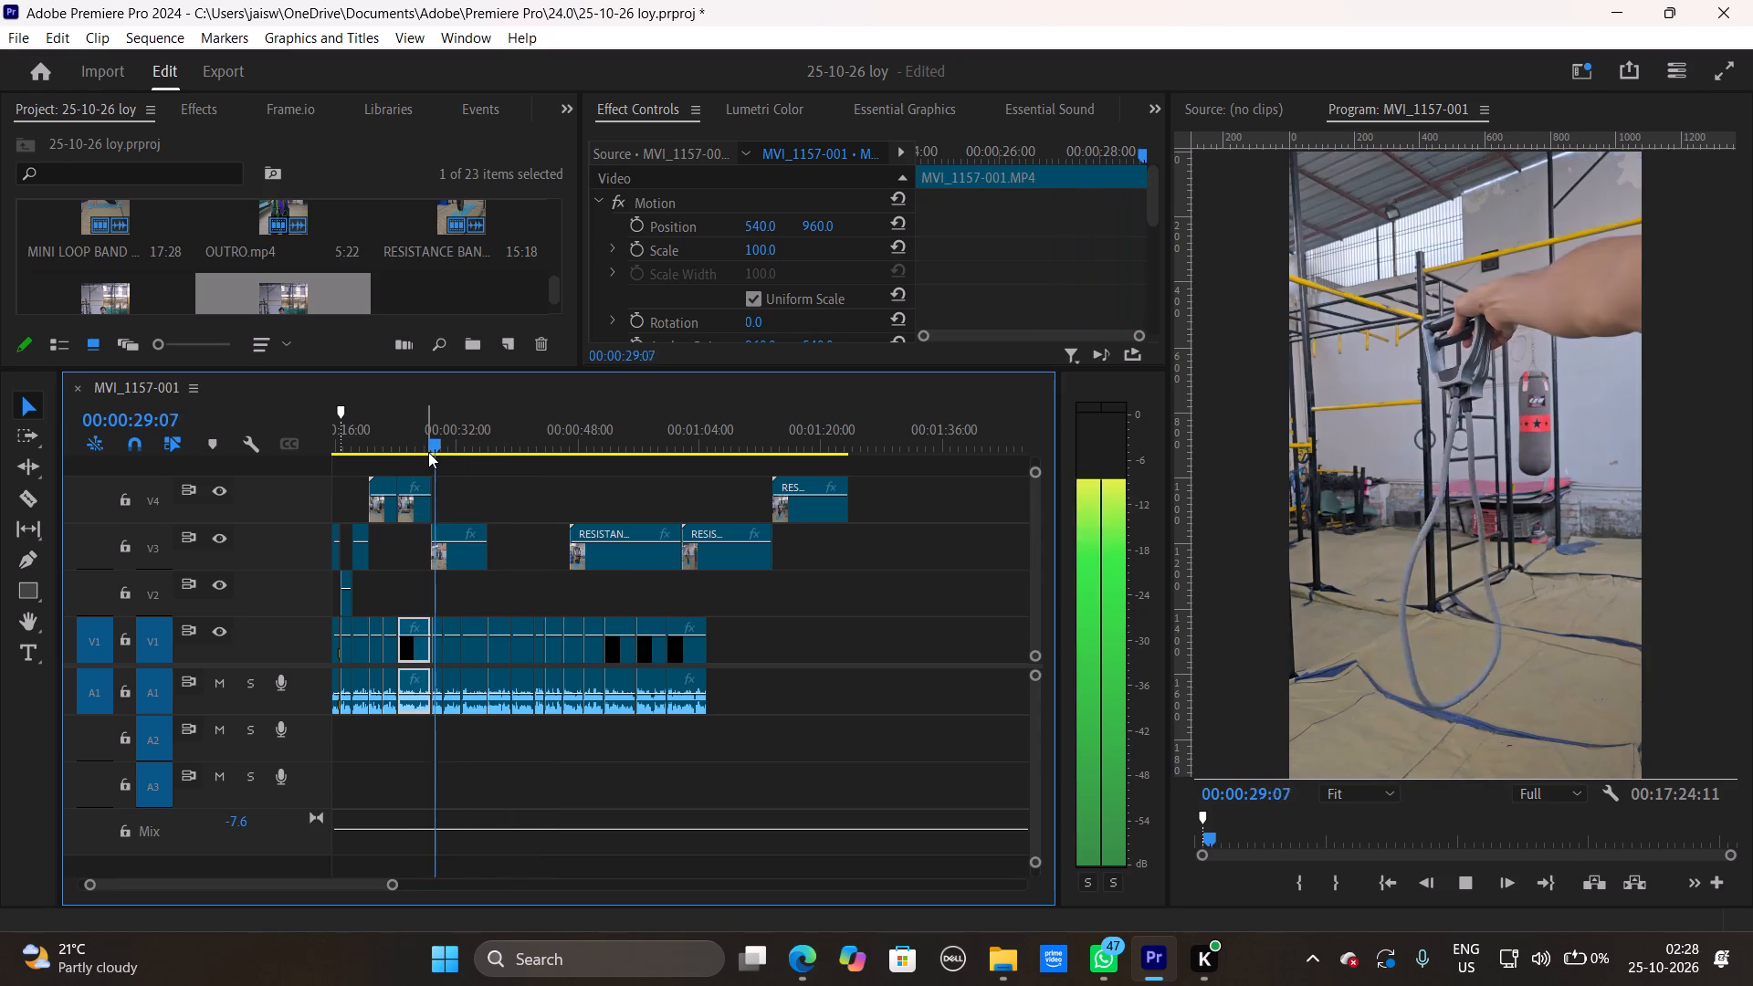
key(space)
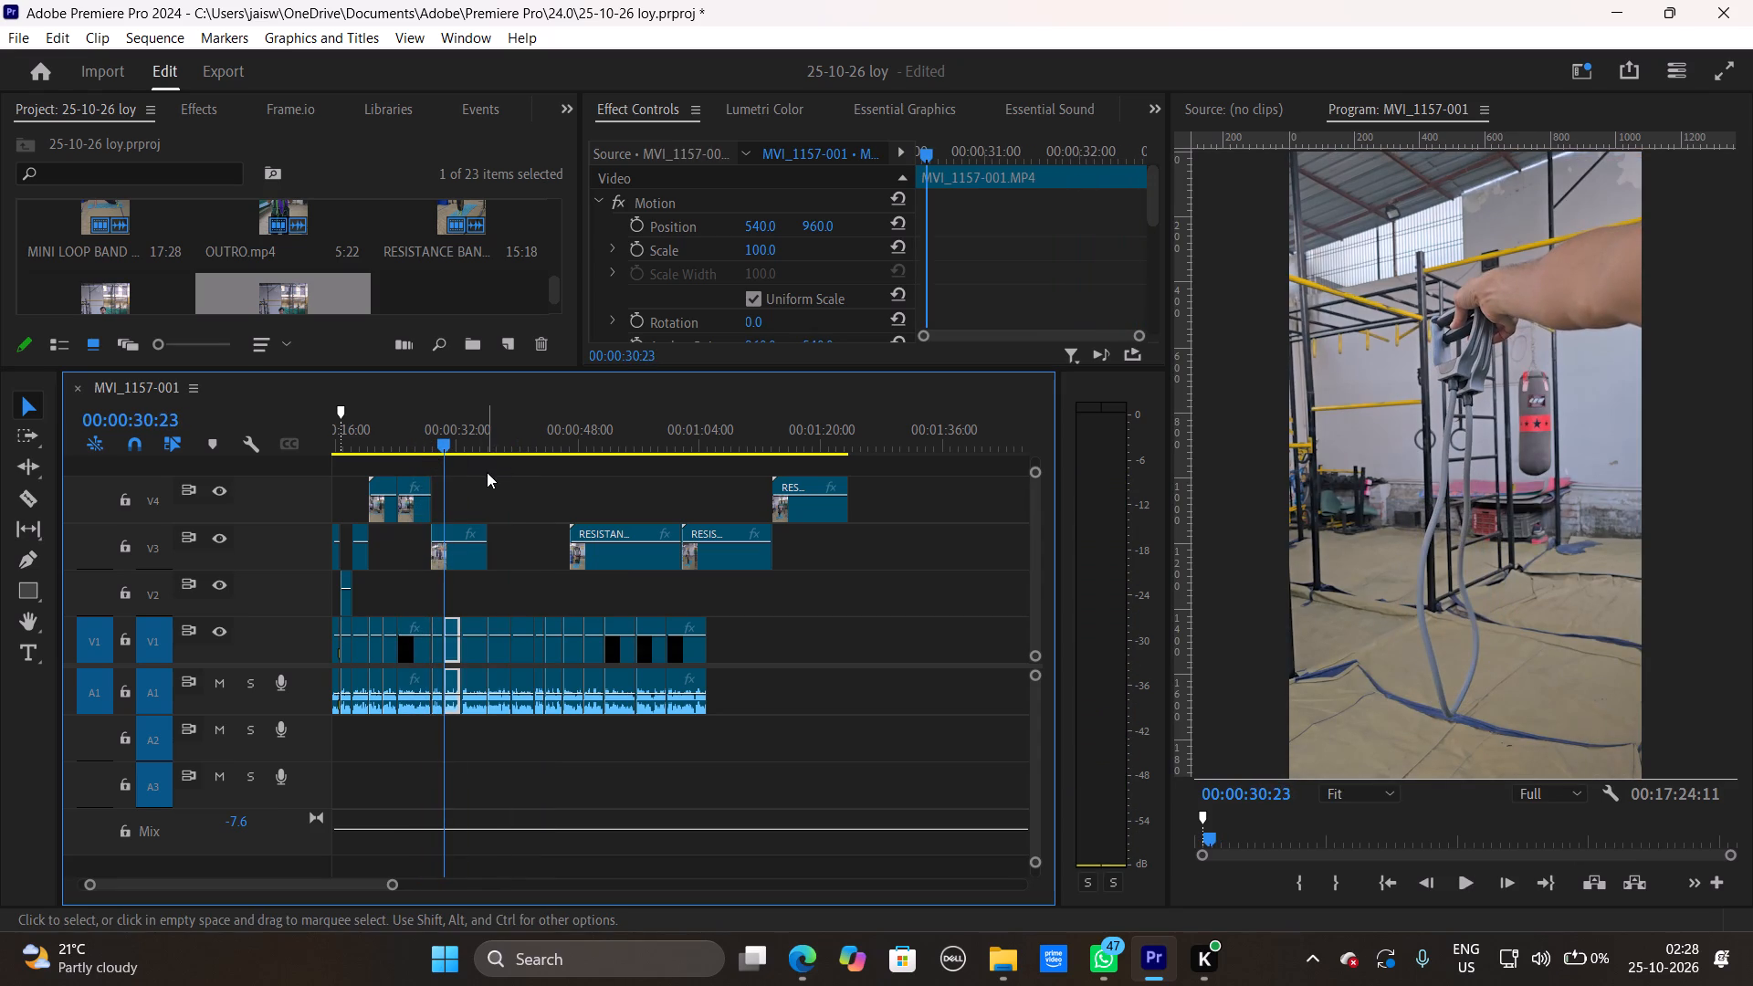
Trim the end of RESISTANCE TUBE - FOOTAGE on V3 back to the voice-over cut at about 30 seconds.
drag(392, 886, 357, 886)
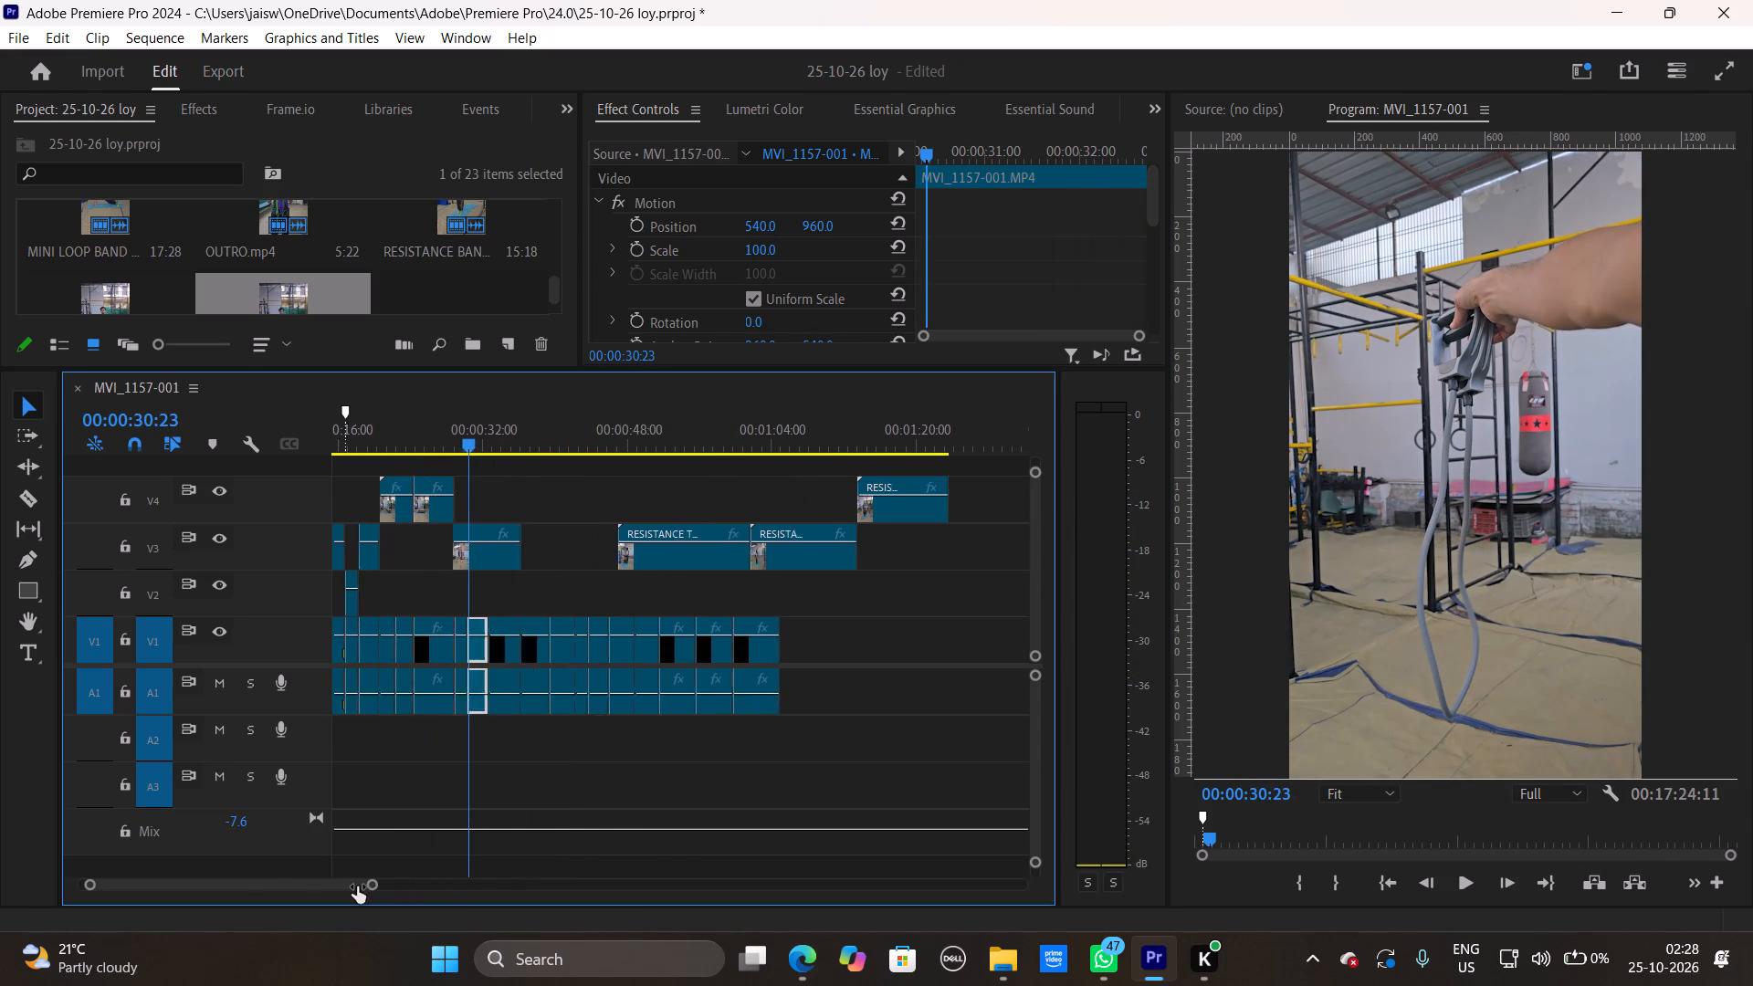
drag(357, 886, 324, 886)
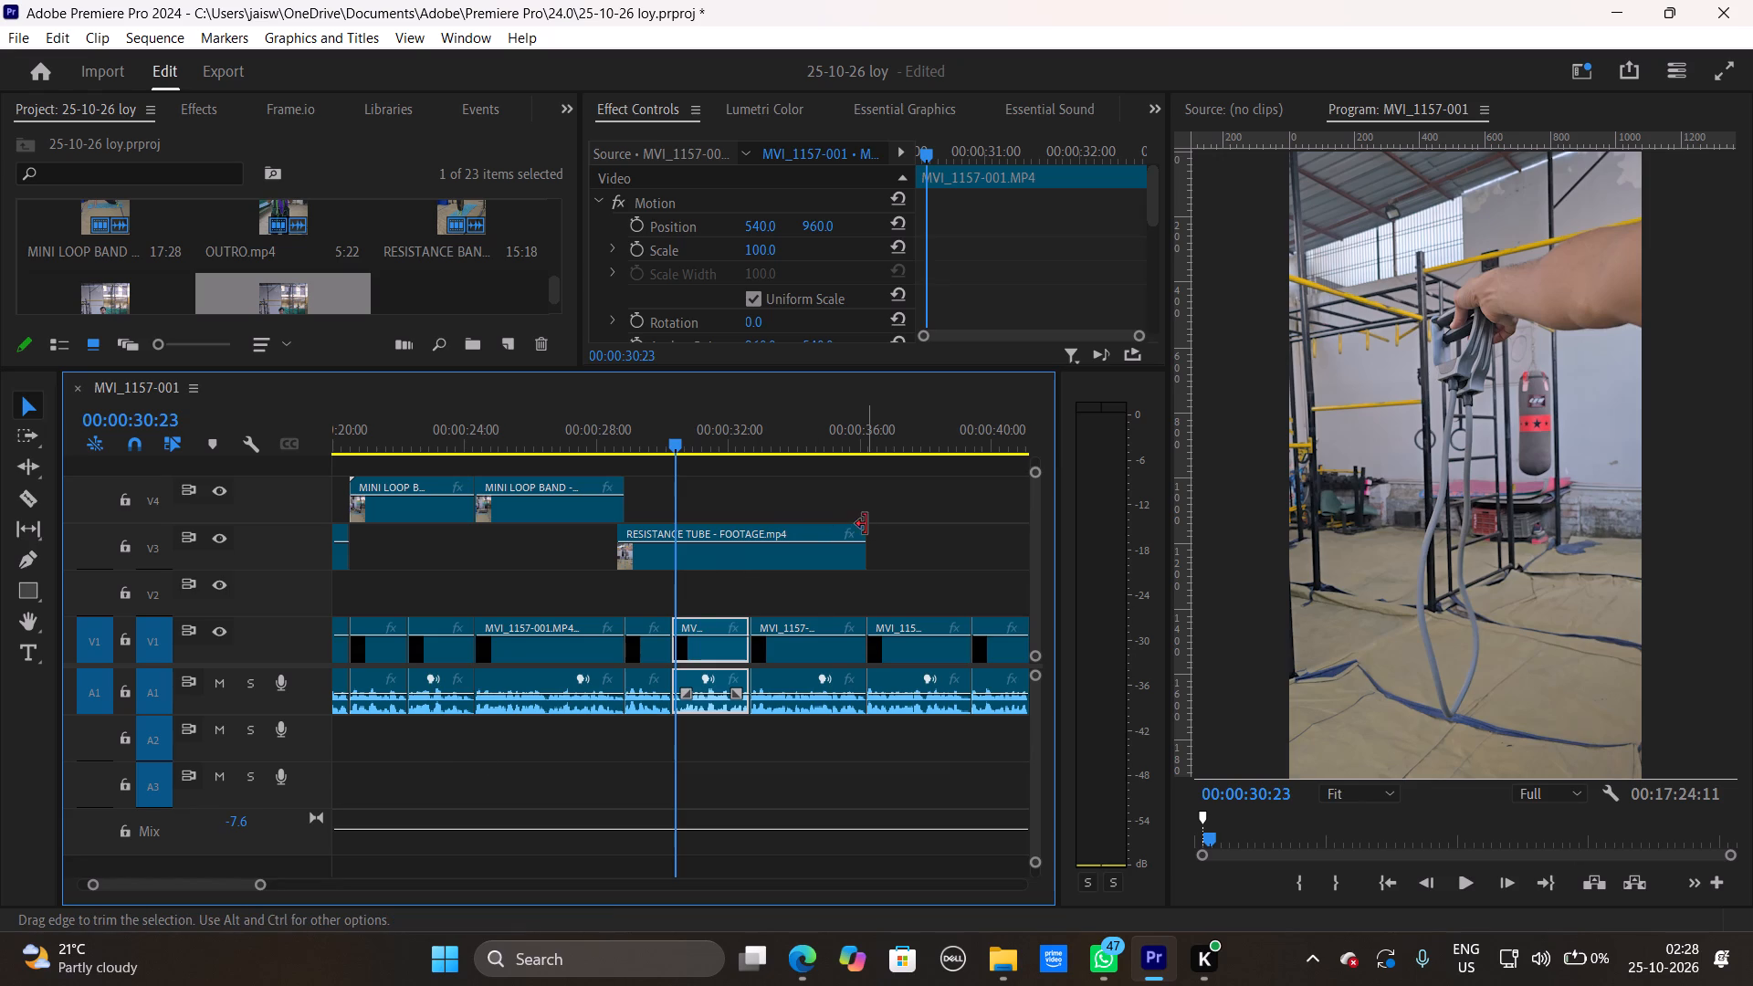
drag(864, 524, 666, 545)
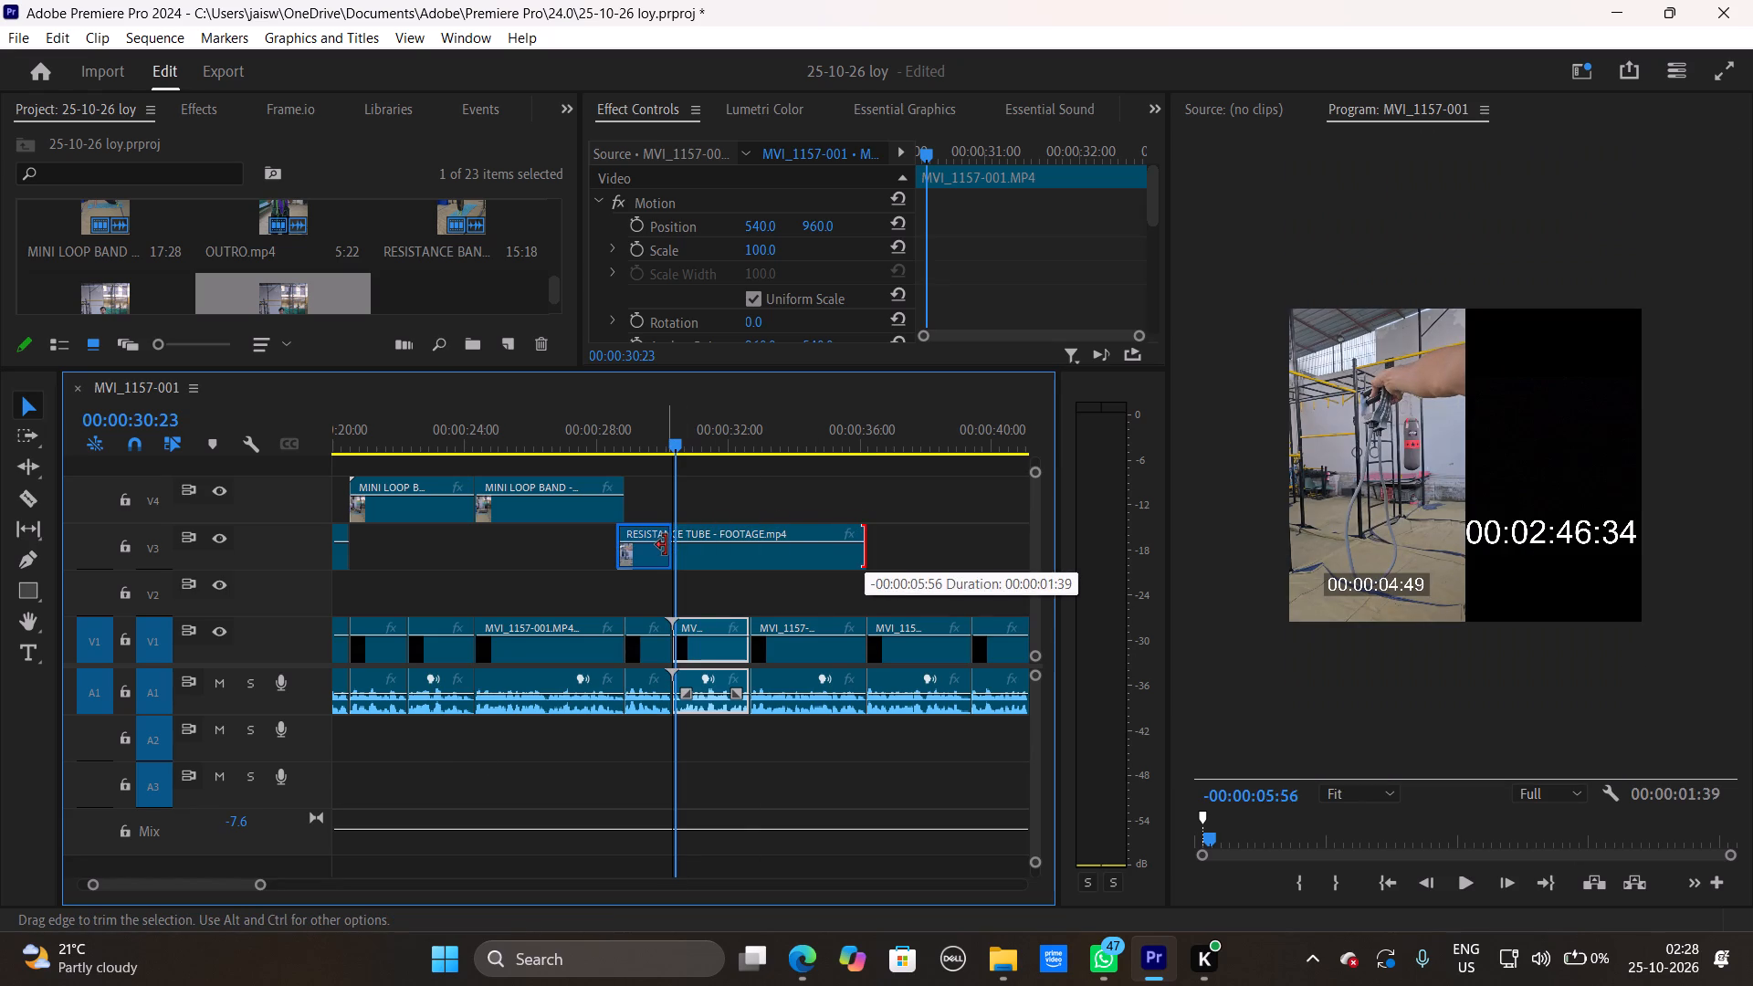
drag(666, 545, 665, 545)
Play the voice-over from about 28 to 42 seconds and scrub the remaining RESISTANCE TUBE clips to find matching footage.
drag(668, 442, 640, 446)
key(space)
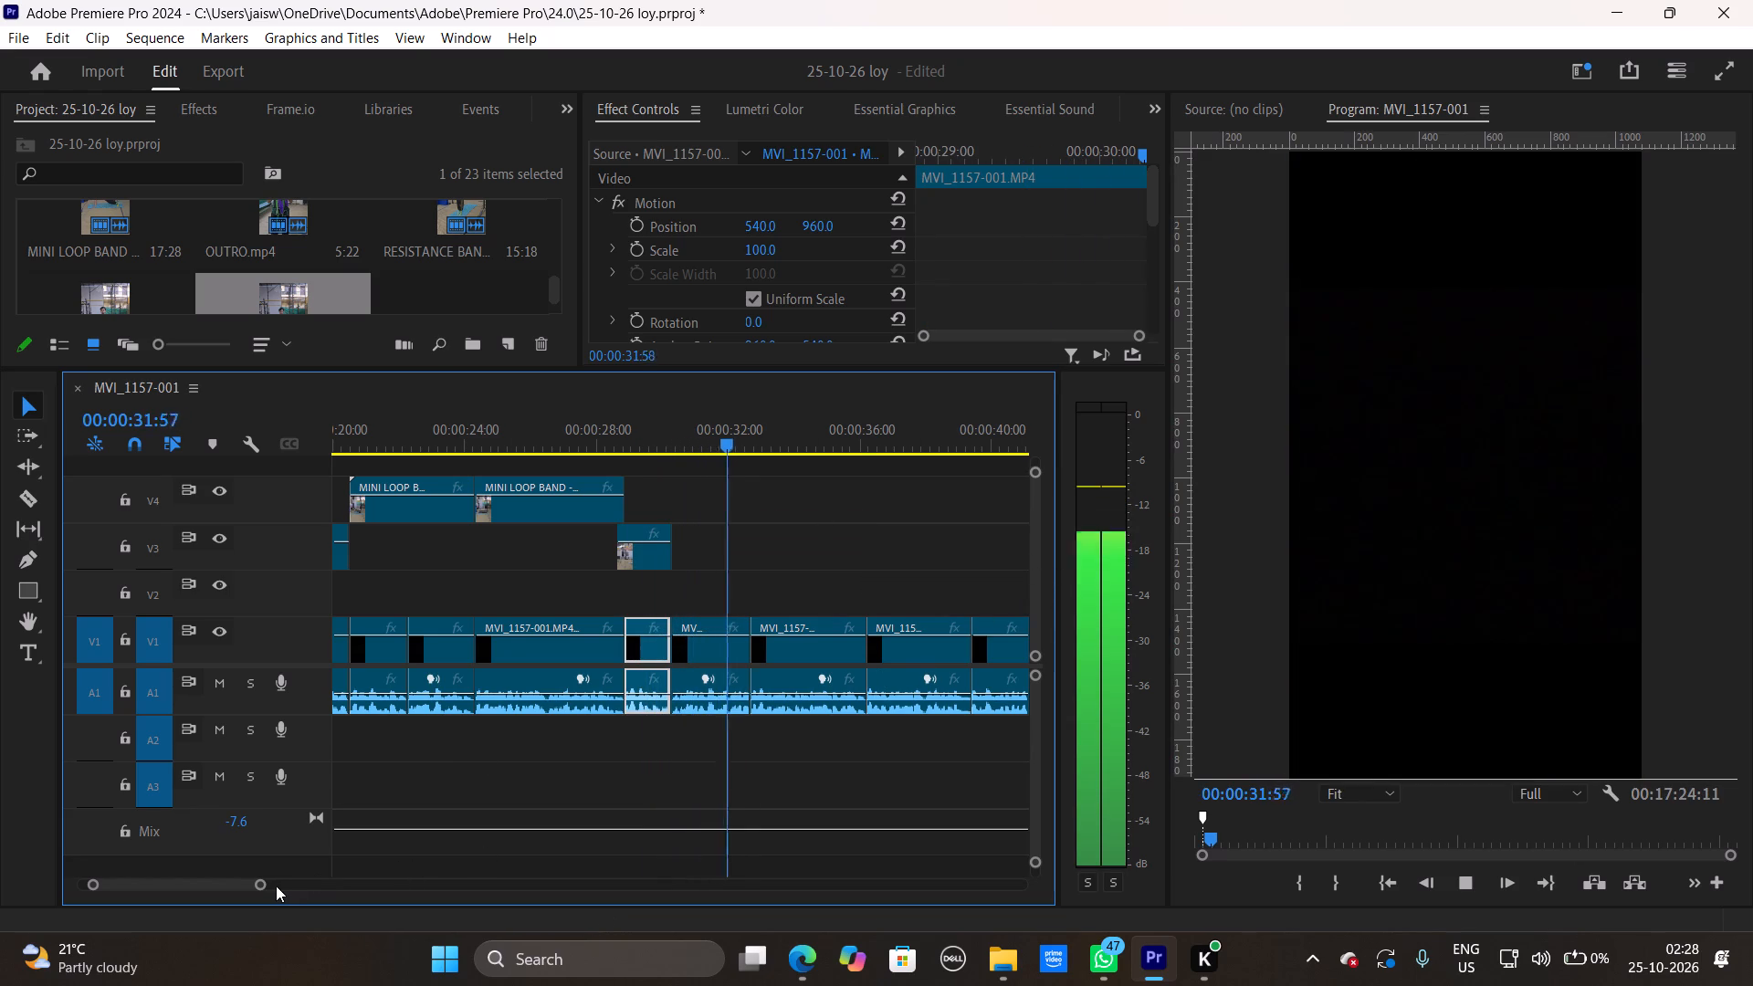
drag(262, 886, 383, 886)
key(space)
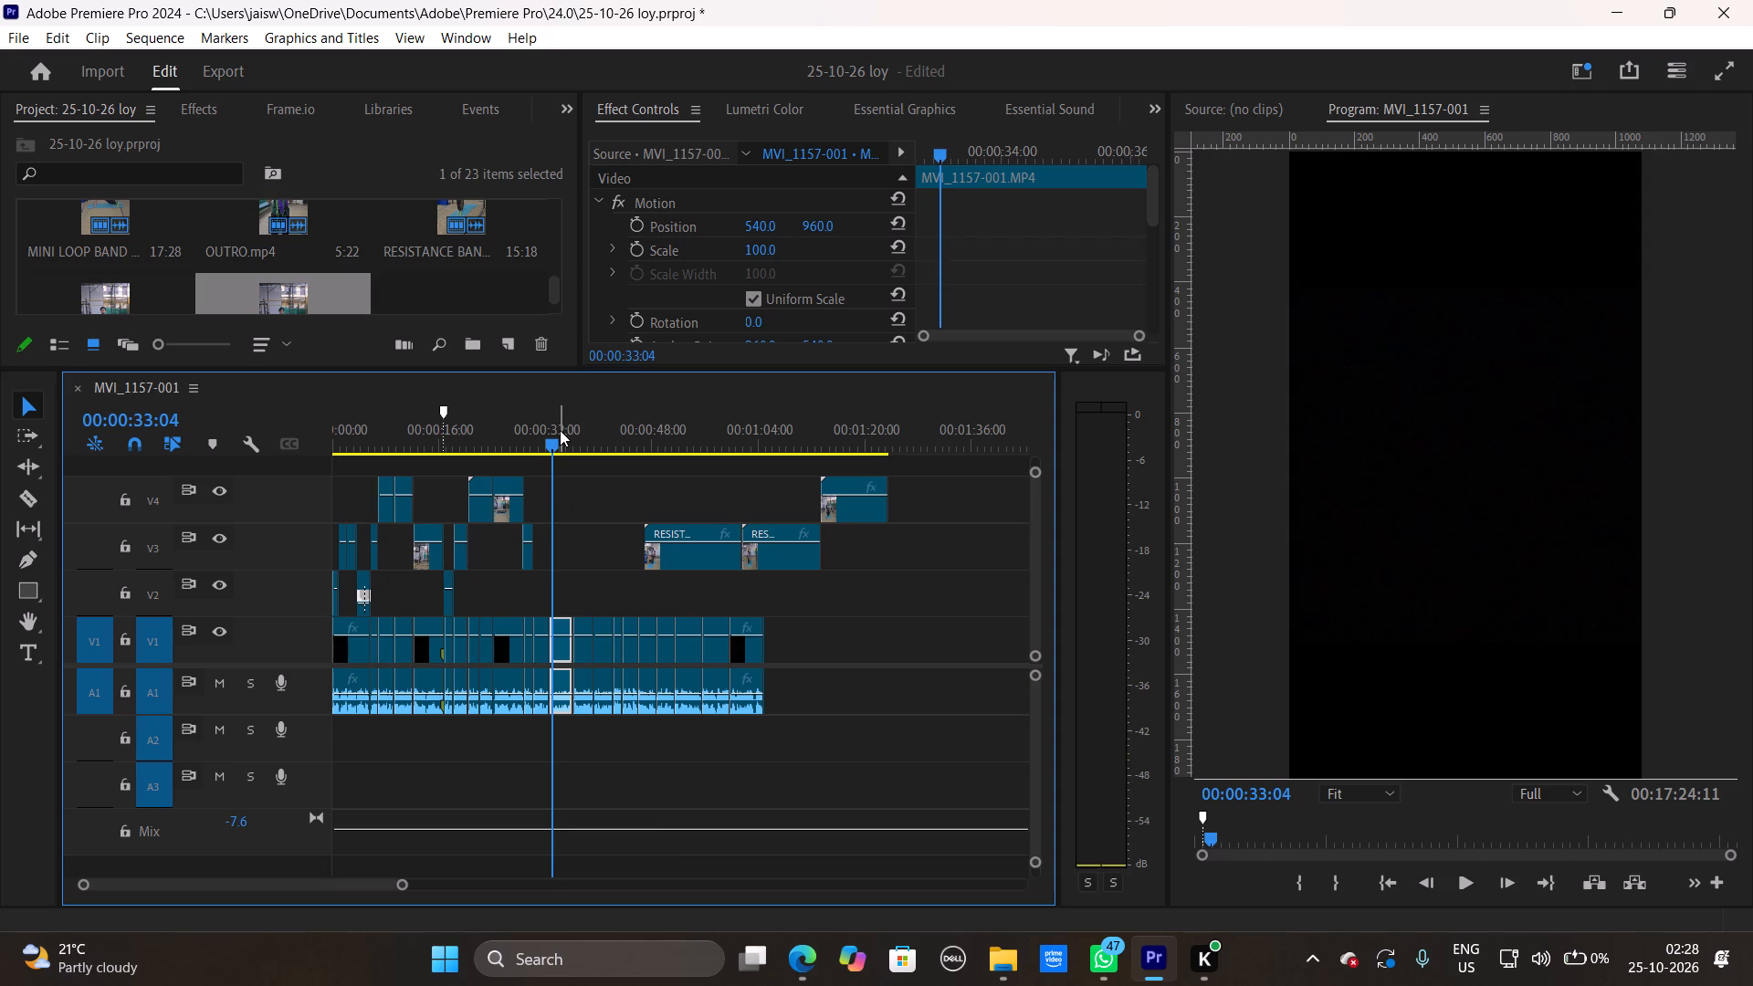
key(space)
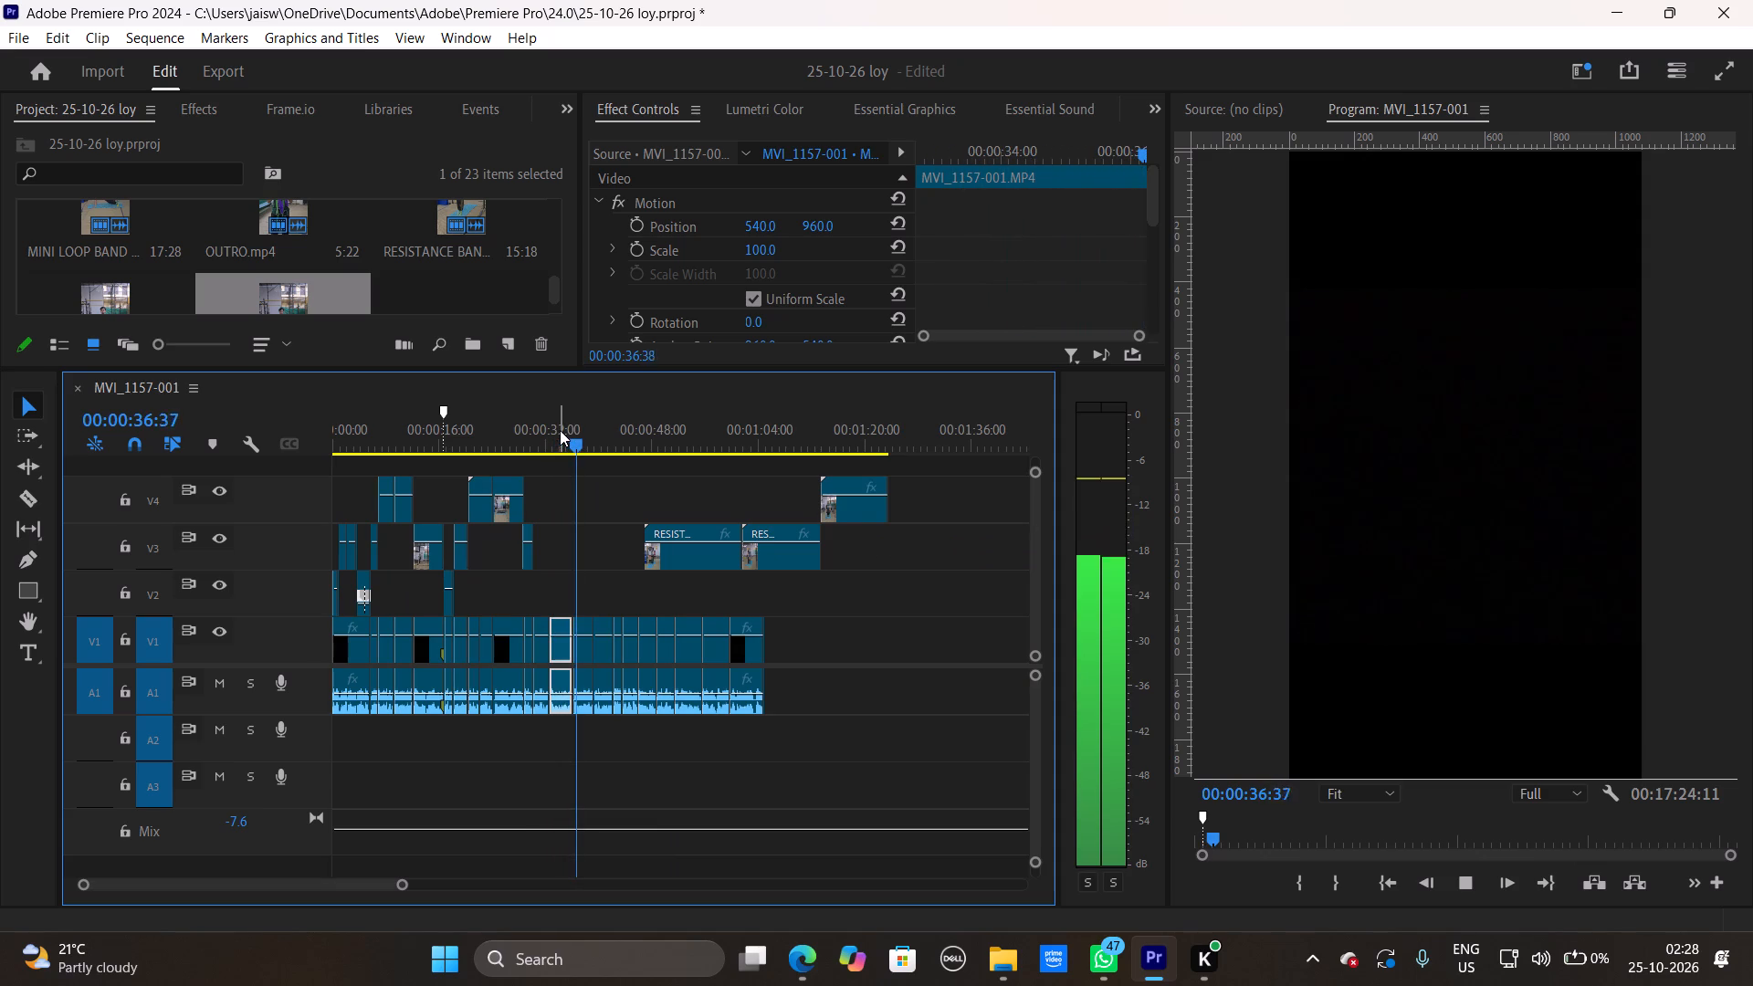
key(space)
key(space)
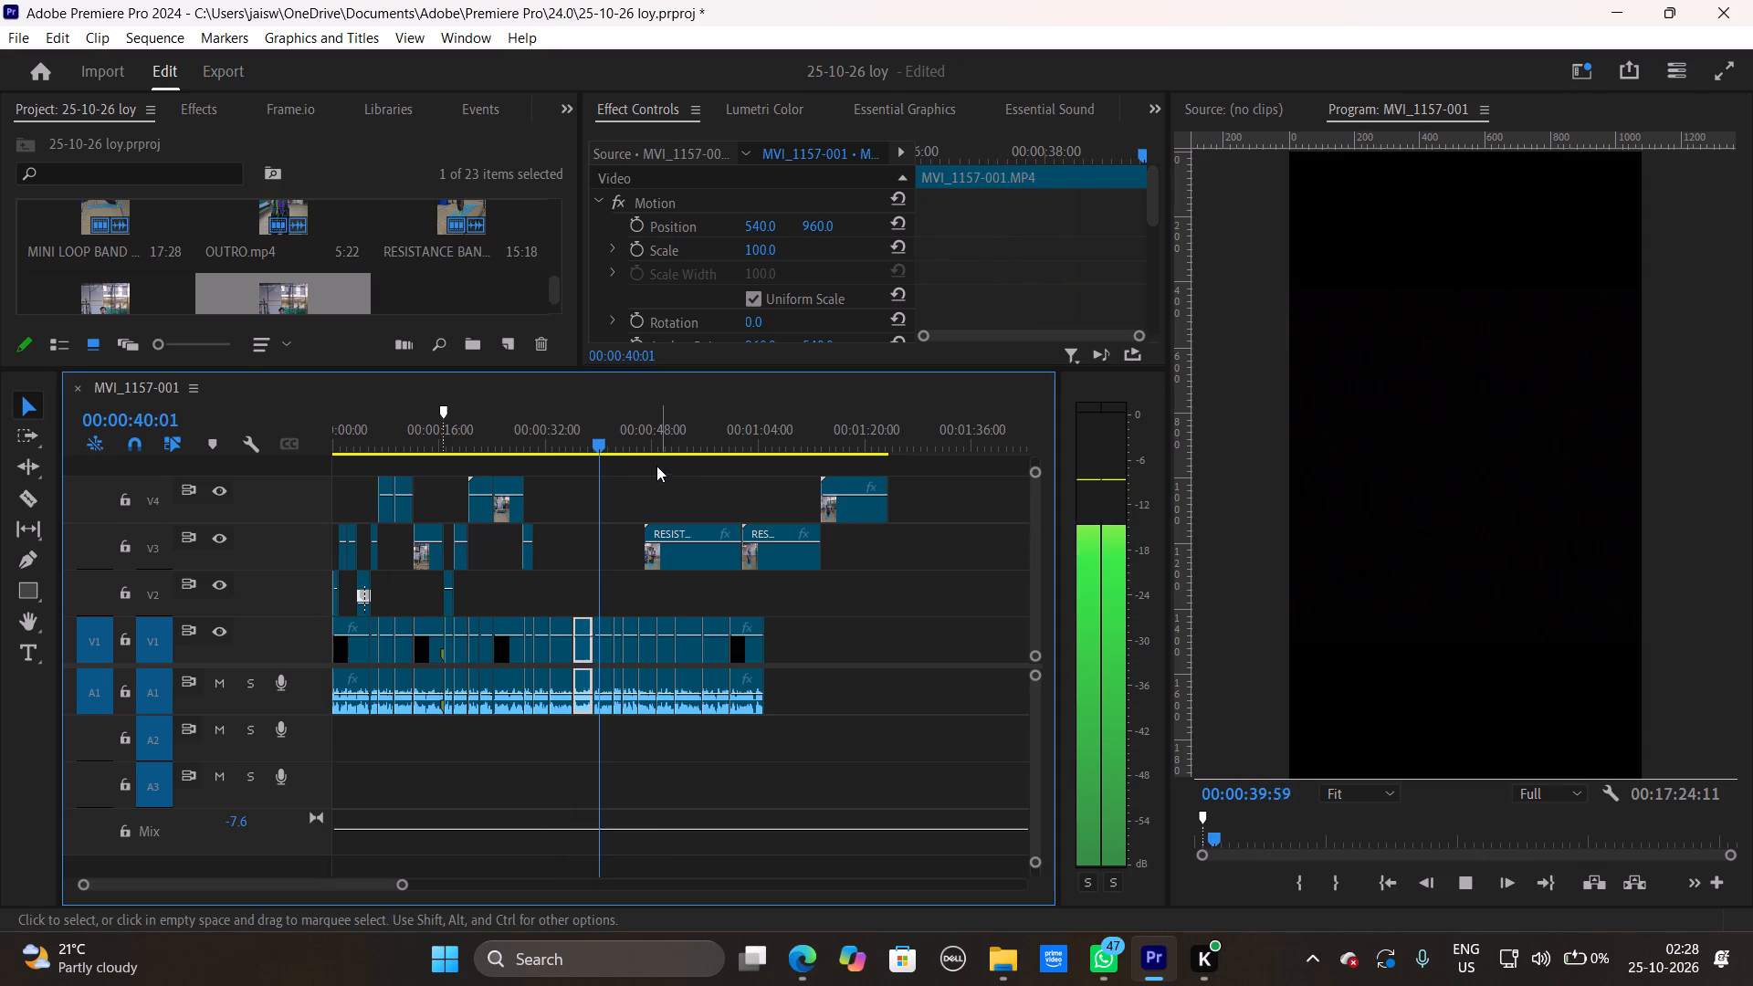
key(space)
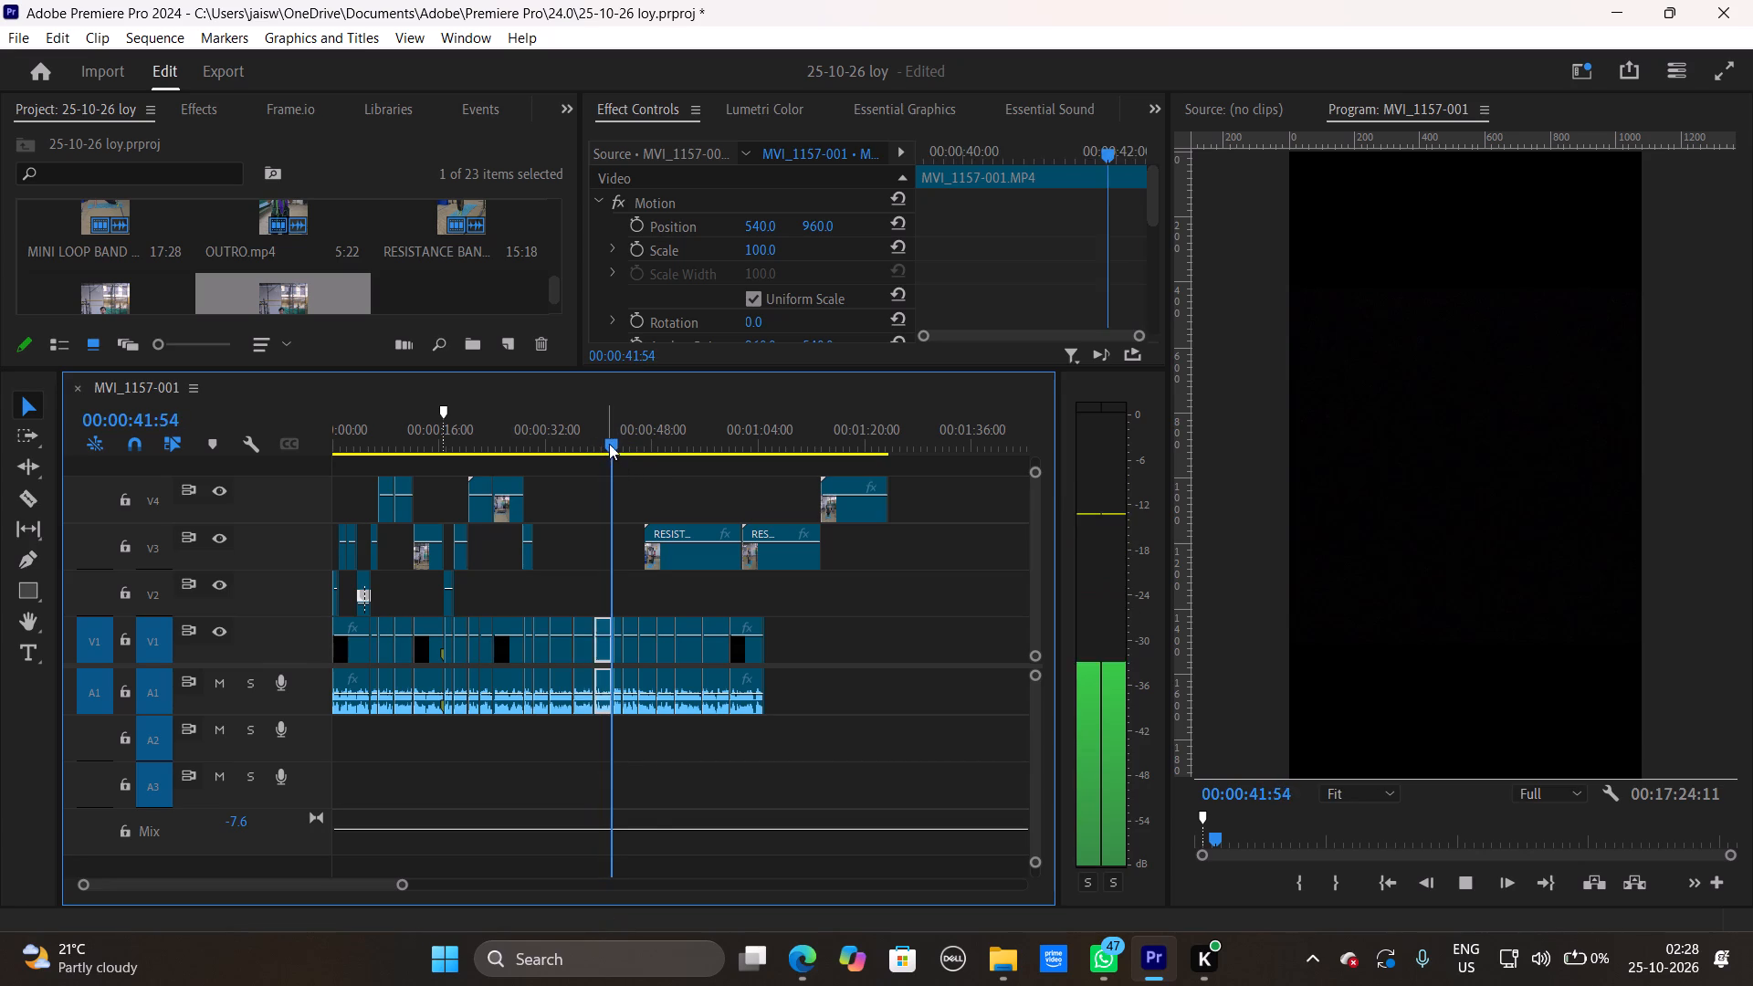
drag(614, 439, 774, 446)
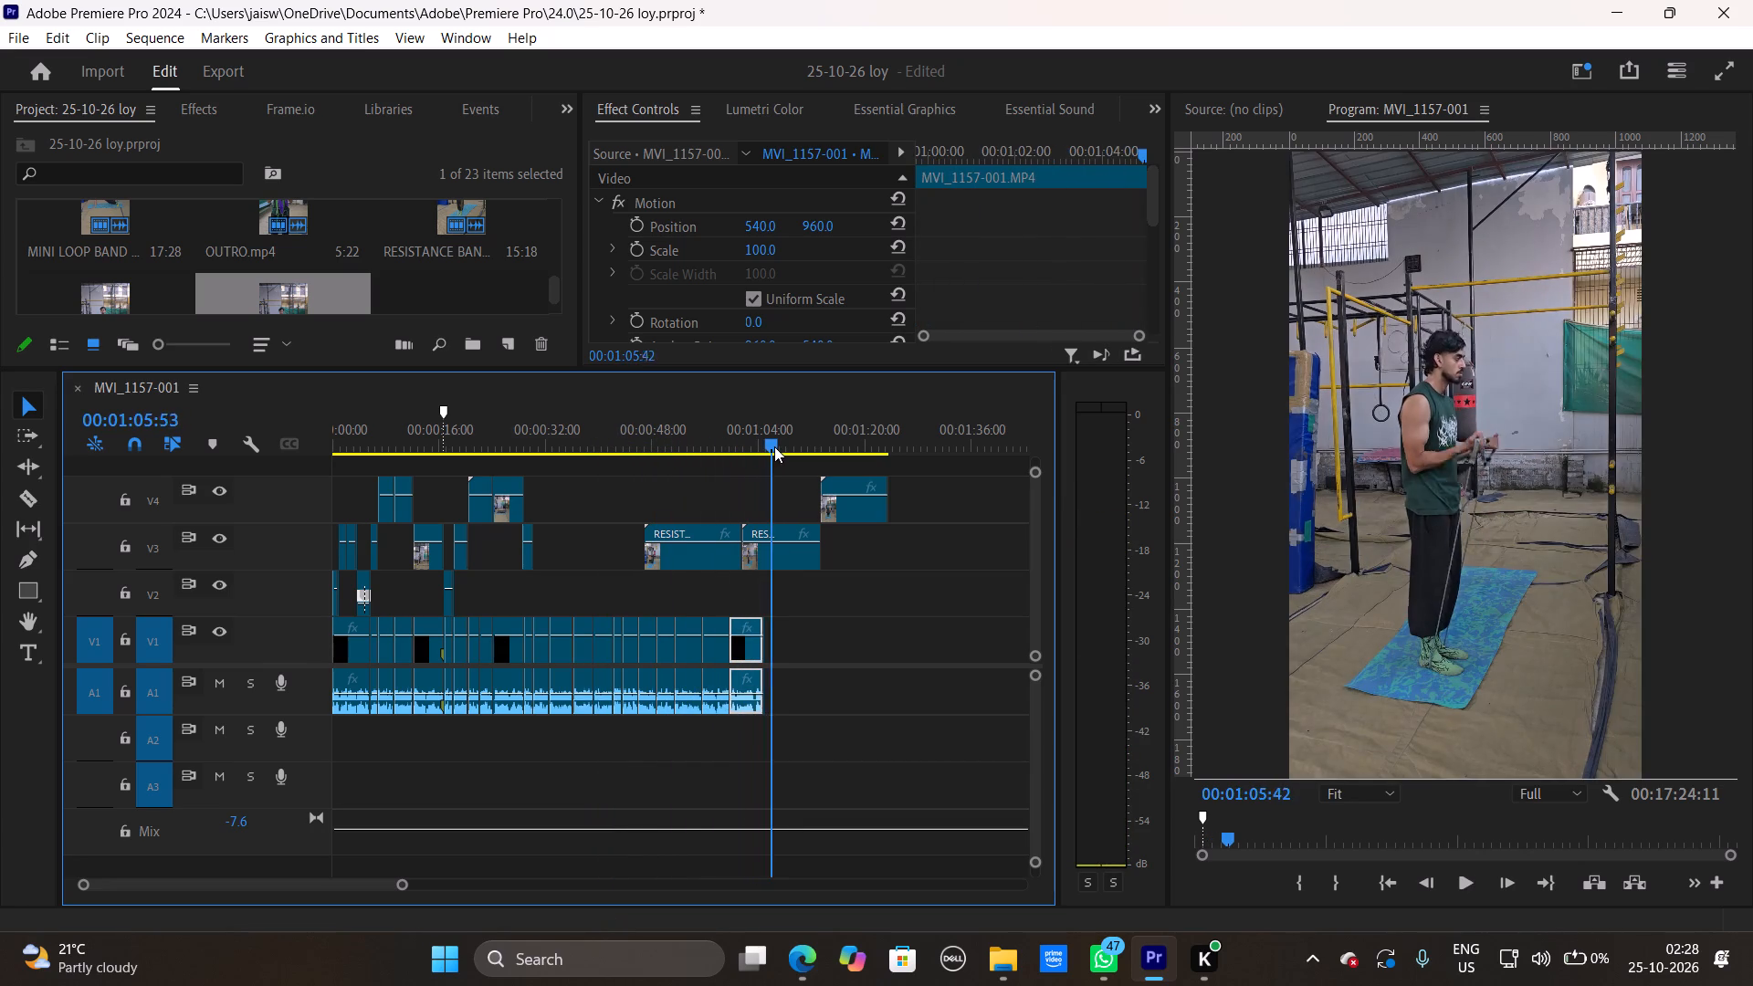
drag(774, 446, 866, 449)
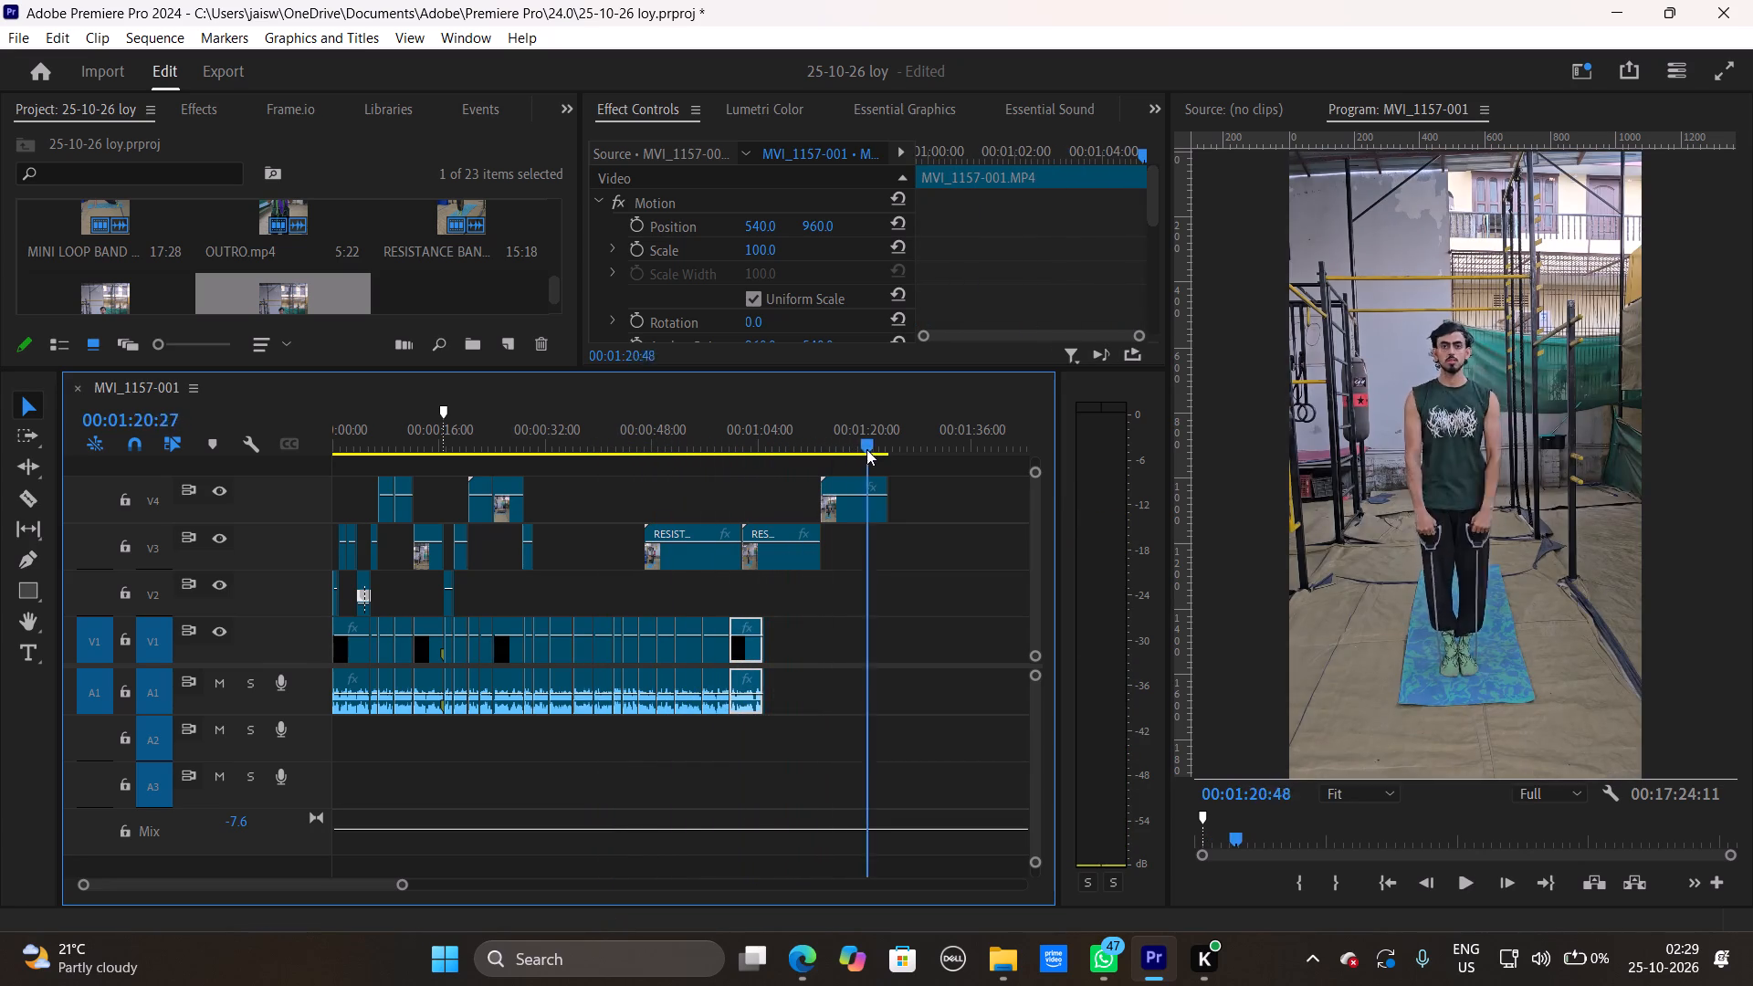
drag(866, 449, 521, 453)
key(space)
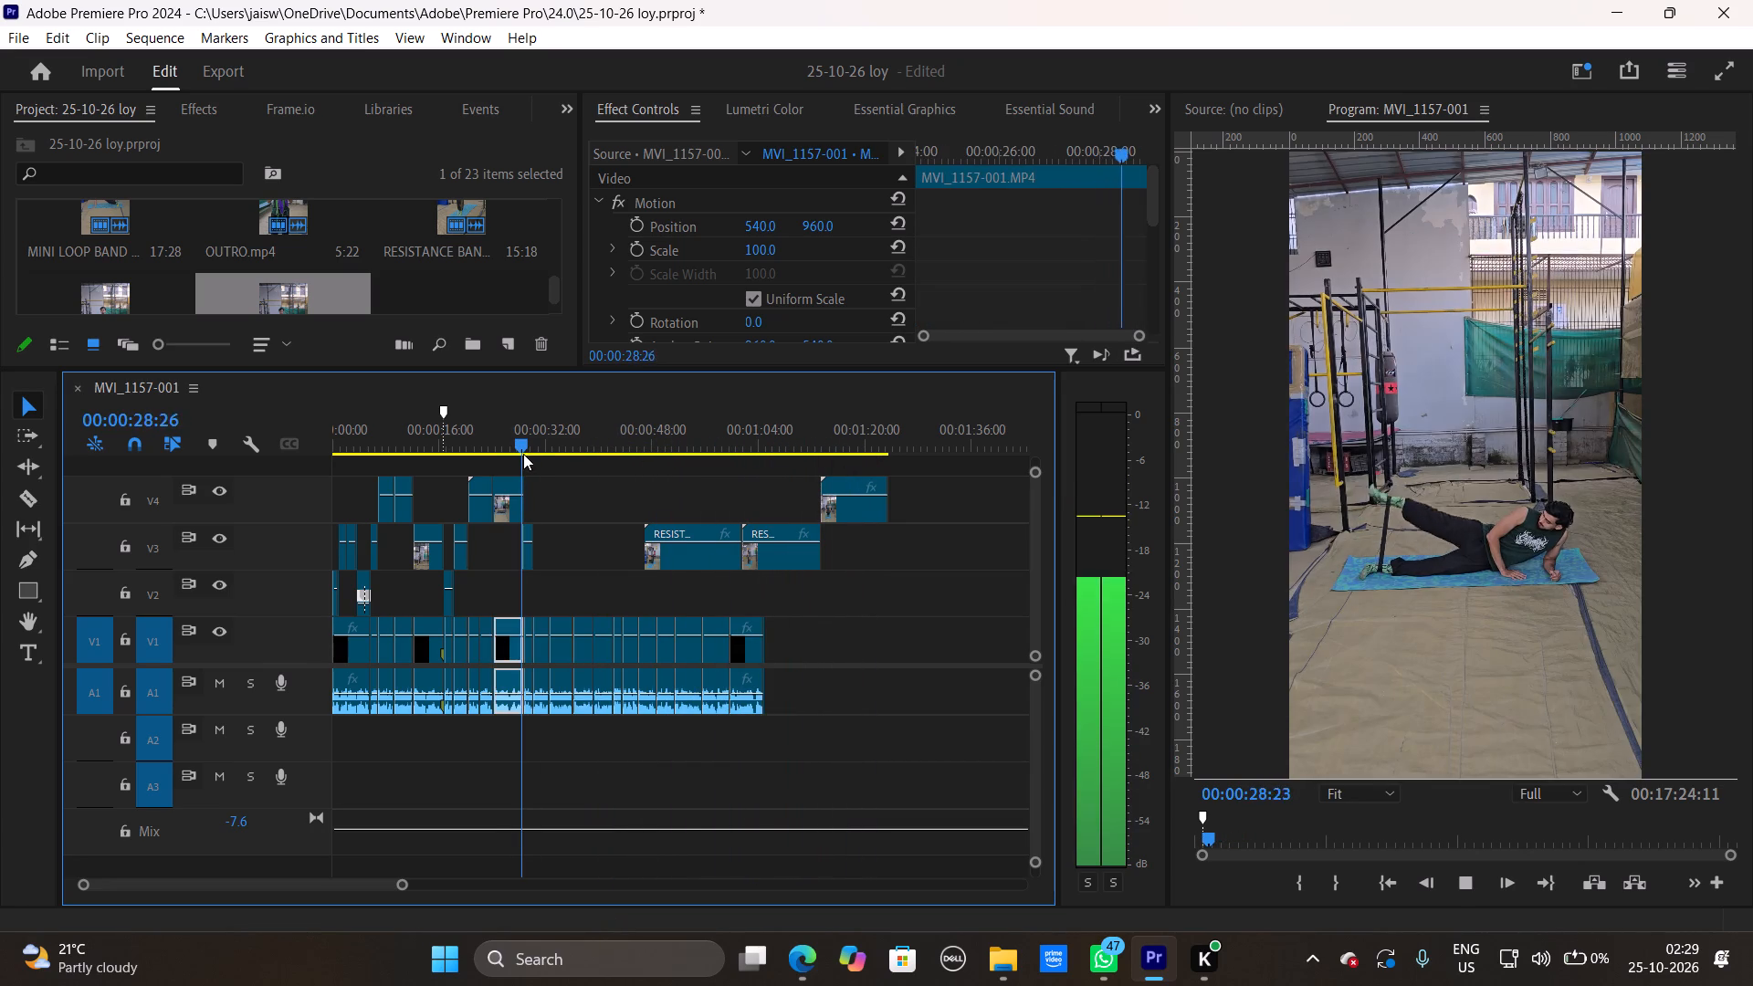
key(space)
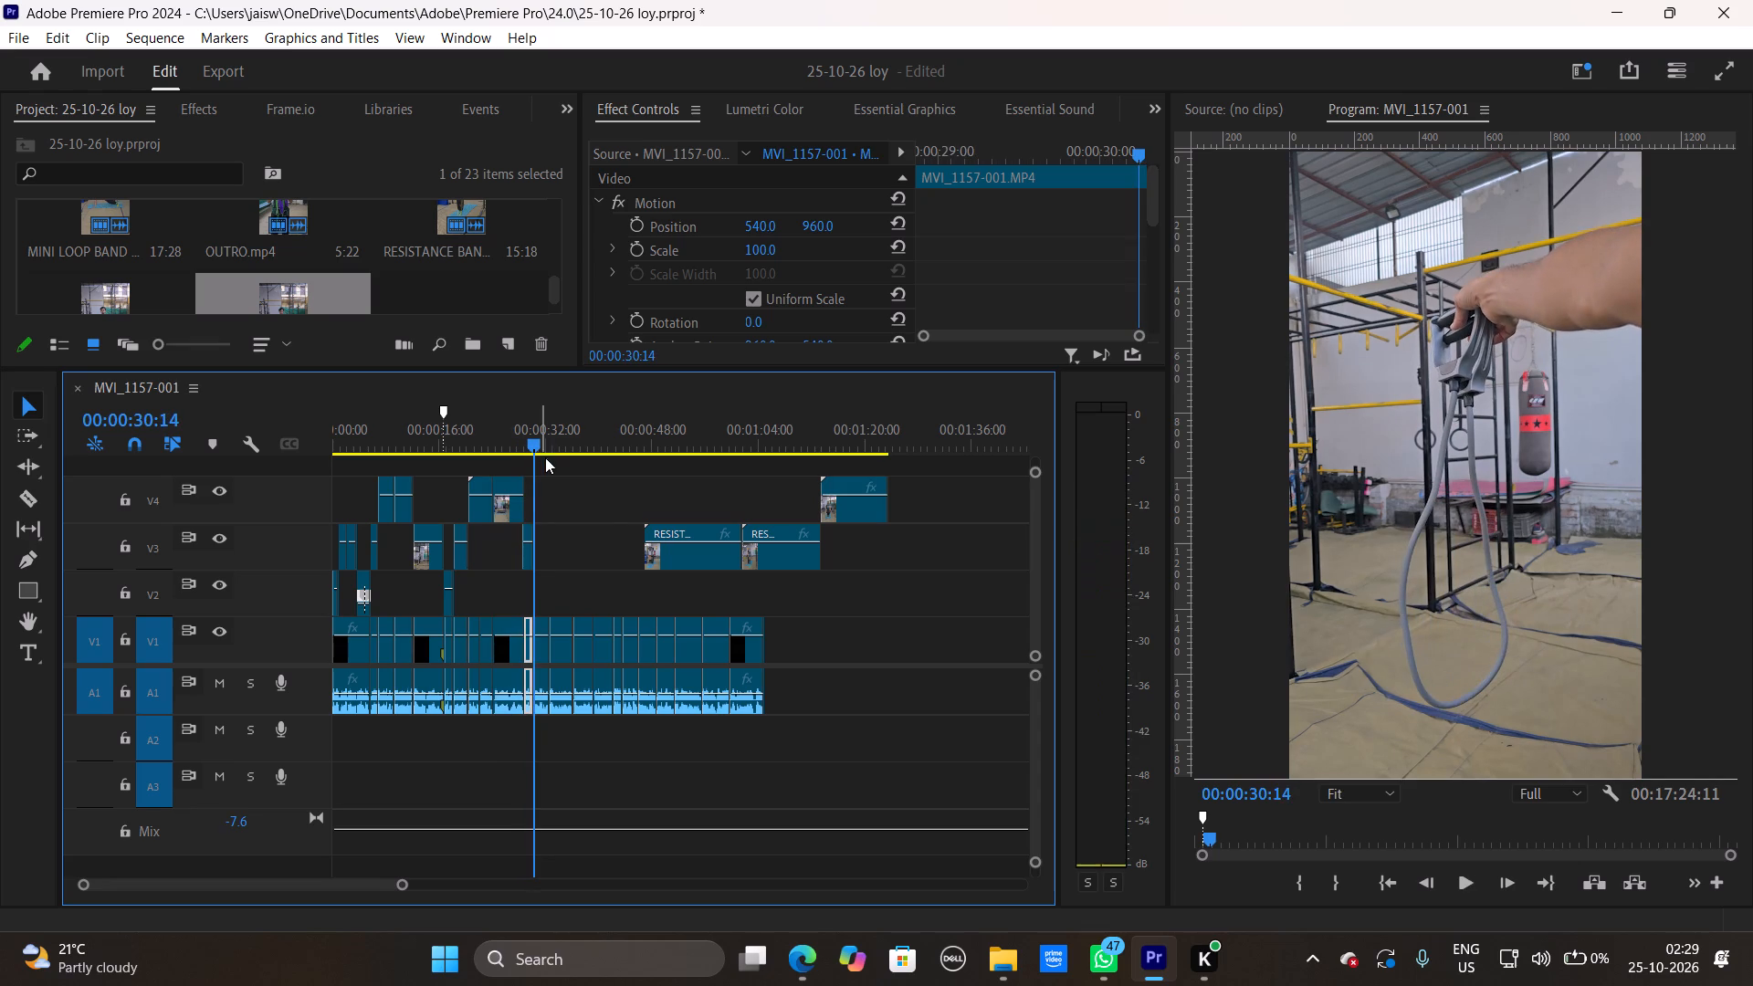
key(space)
key(space)
Move RESISTANCE TUBE - 2 from V3 up to V4, starting at about 30 seconds, and preview its opening.
drag(682, 561, 615, 540)
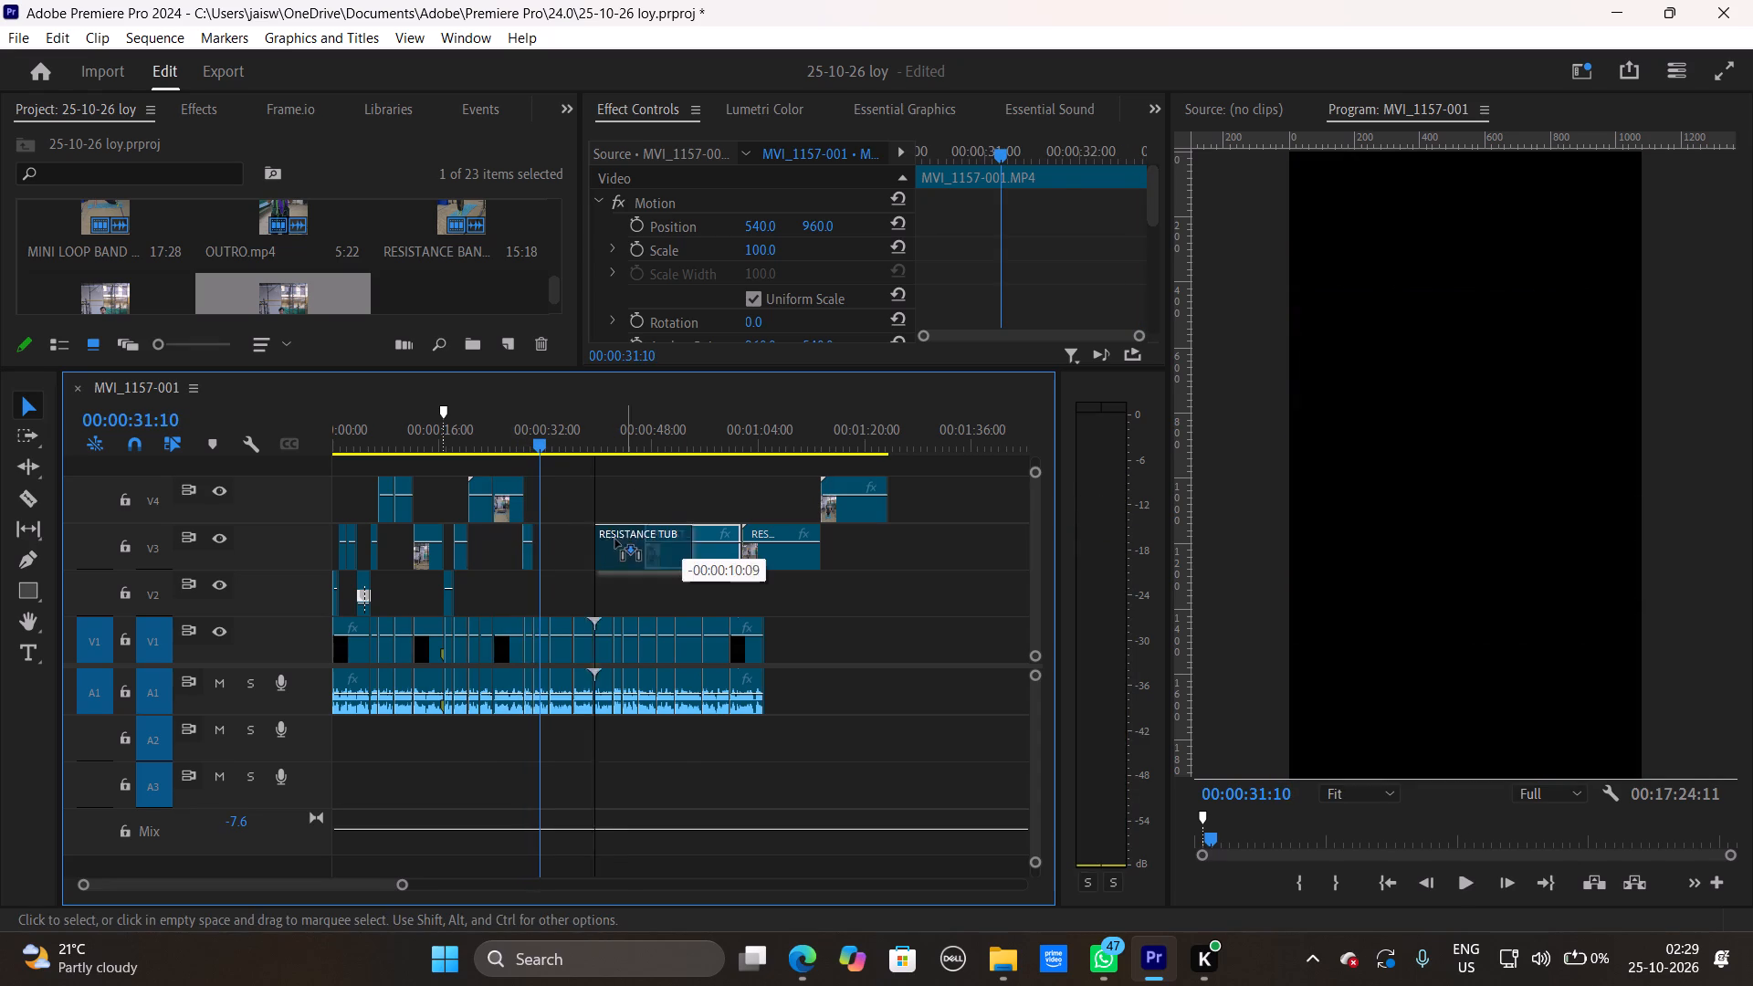
drag(615, 540, 569, 511)
drag(552, 443, 531, 450)
key(space)
key(space)
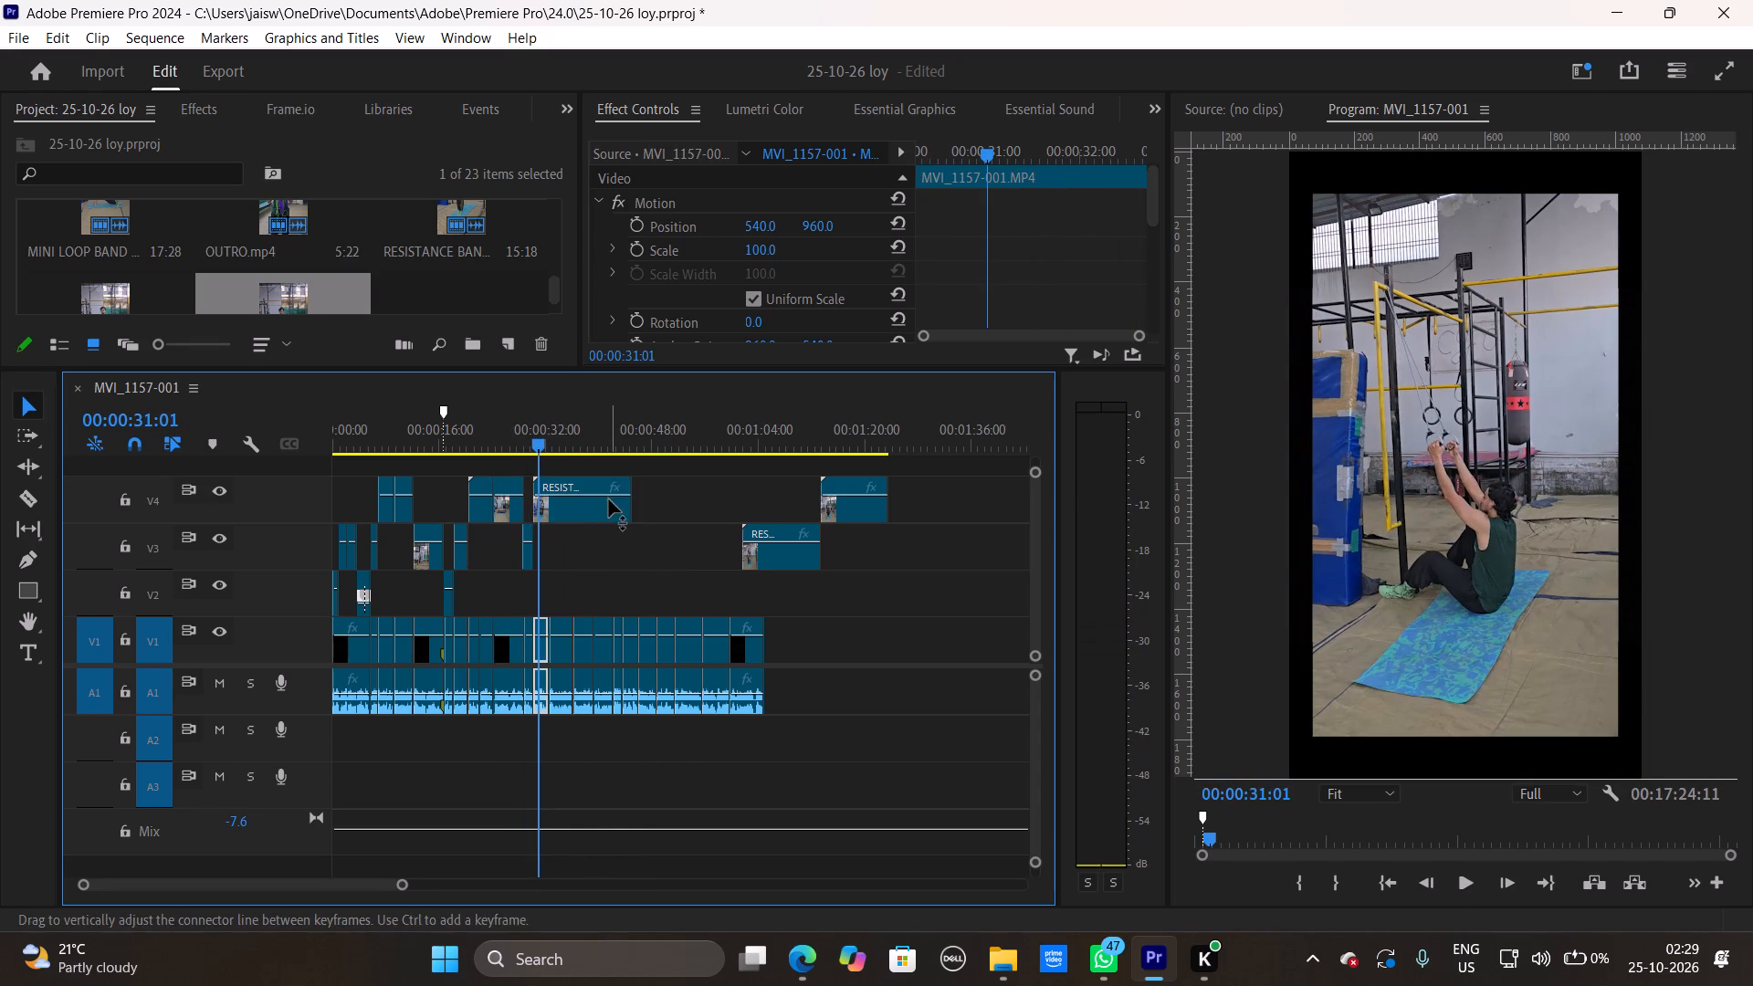
click(594, 520)
key(space)
key(space)
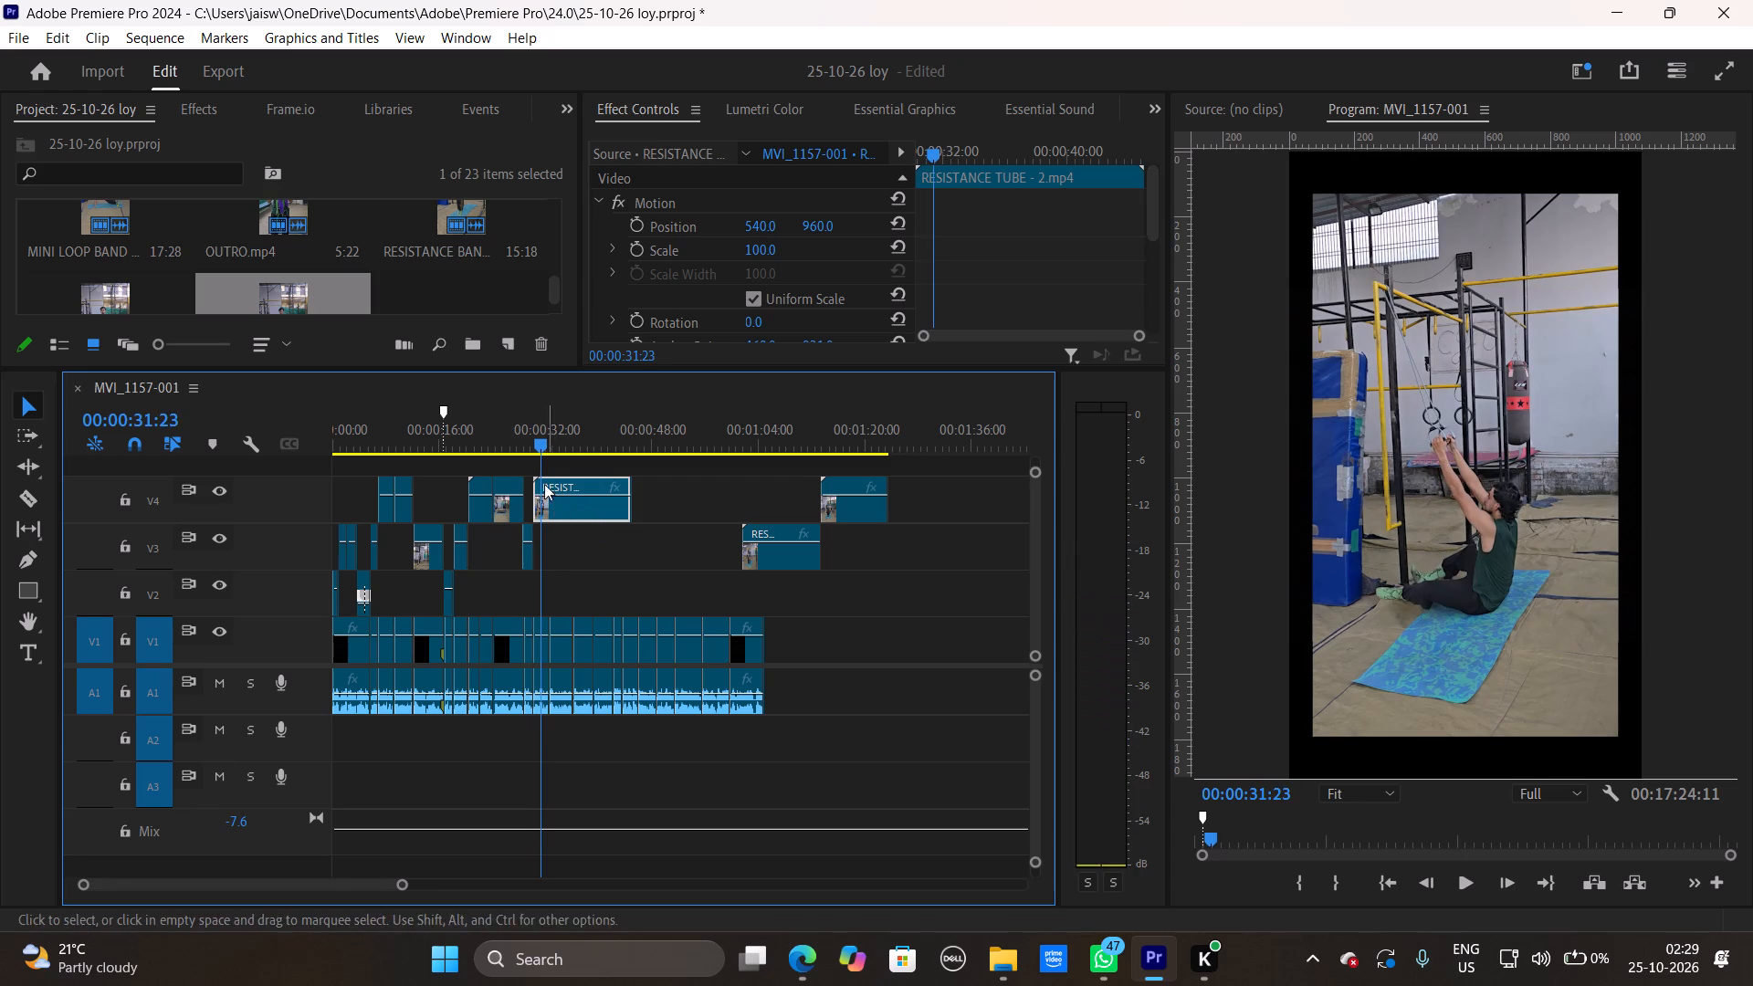
Trim about 2 seconds off the start of RESISTANCE TUBE - 2 on V4 and move it to start at 00:00:30:16.
drag(538, 479, 556, 479)
drag(580, 500, 545, 503)
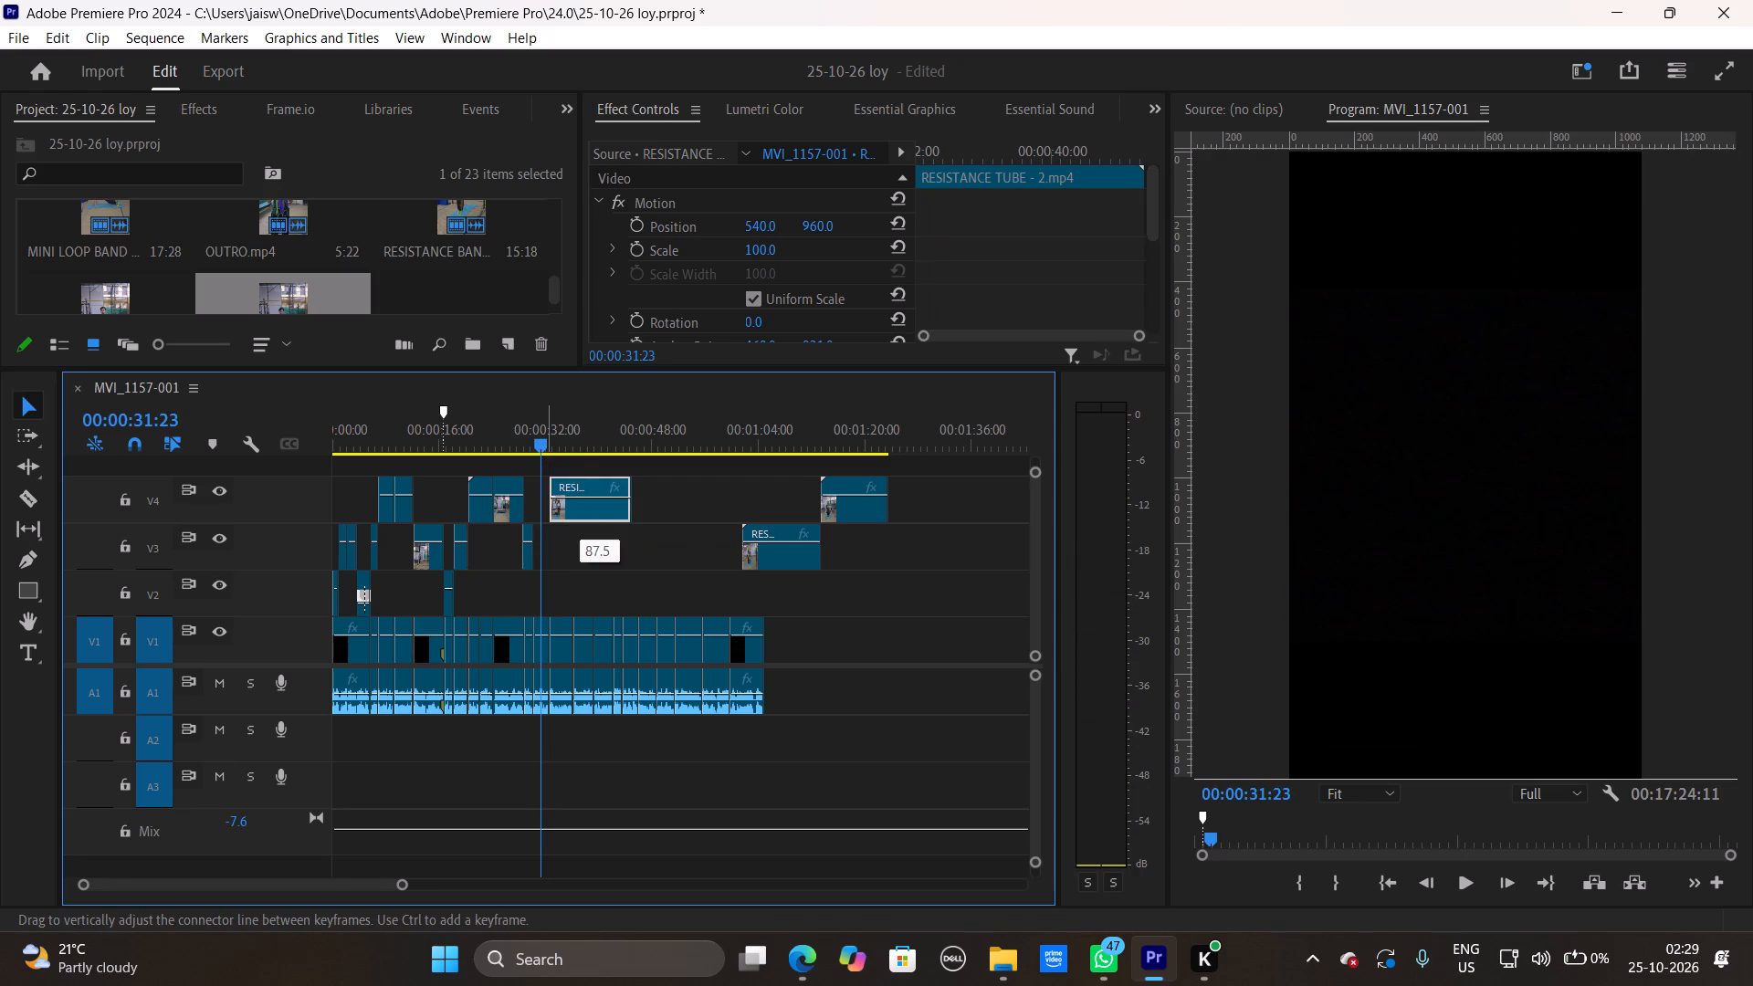
drag(545, 503, 558, 461)
drag(594, 510, 578, 508)
drag(562, 444, 529, 455)
drag(401, 884, 332, 884)
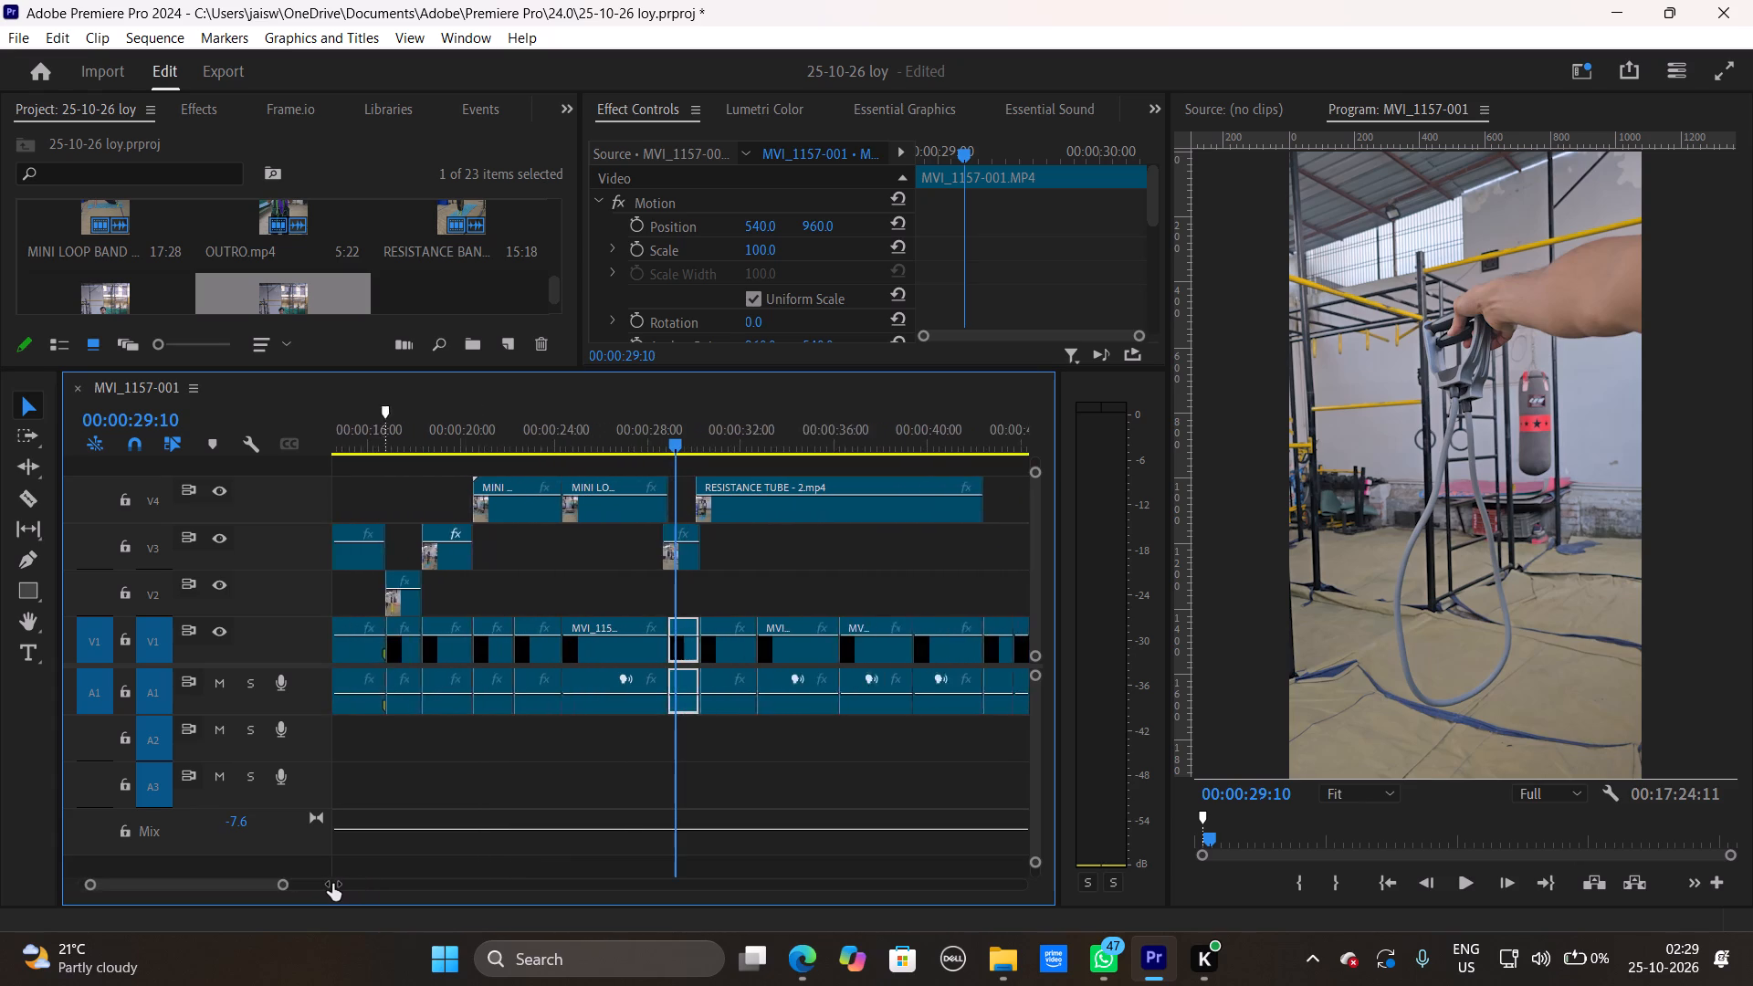
drag(332, 884, 325, 884)
drag(774, 509, 784, 509)
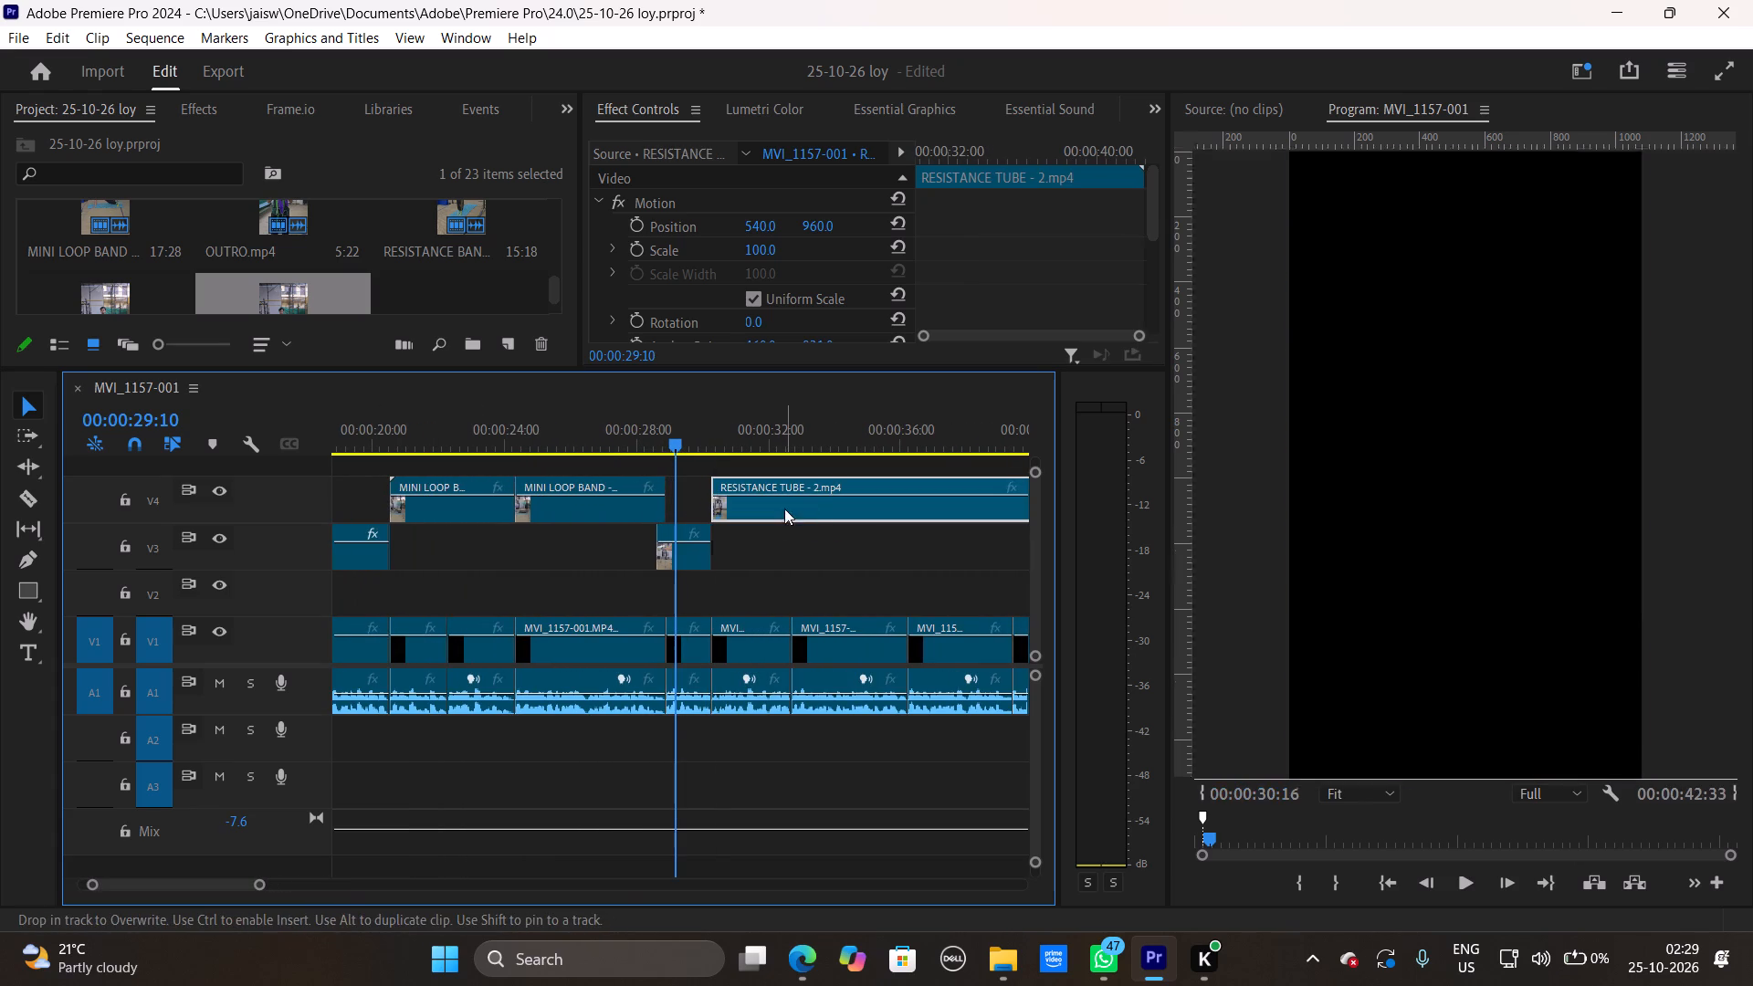
key(space)
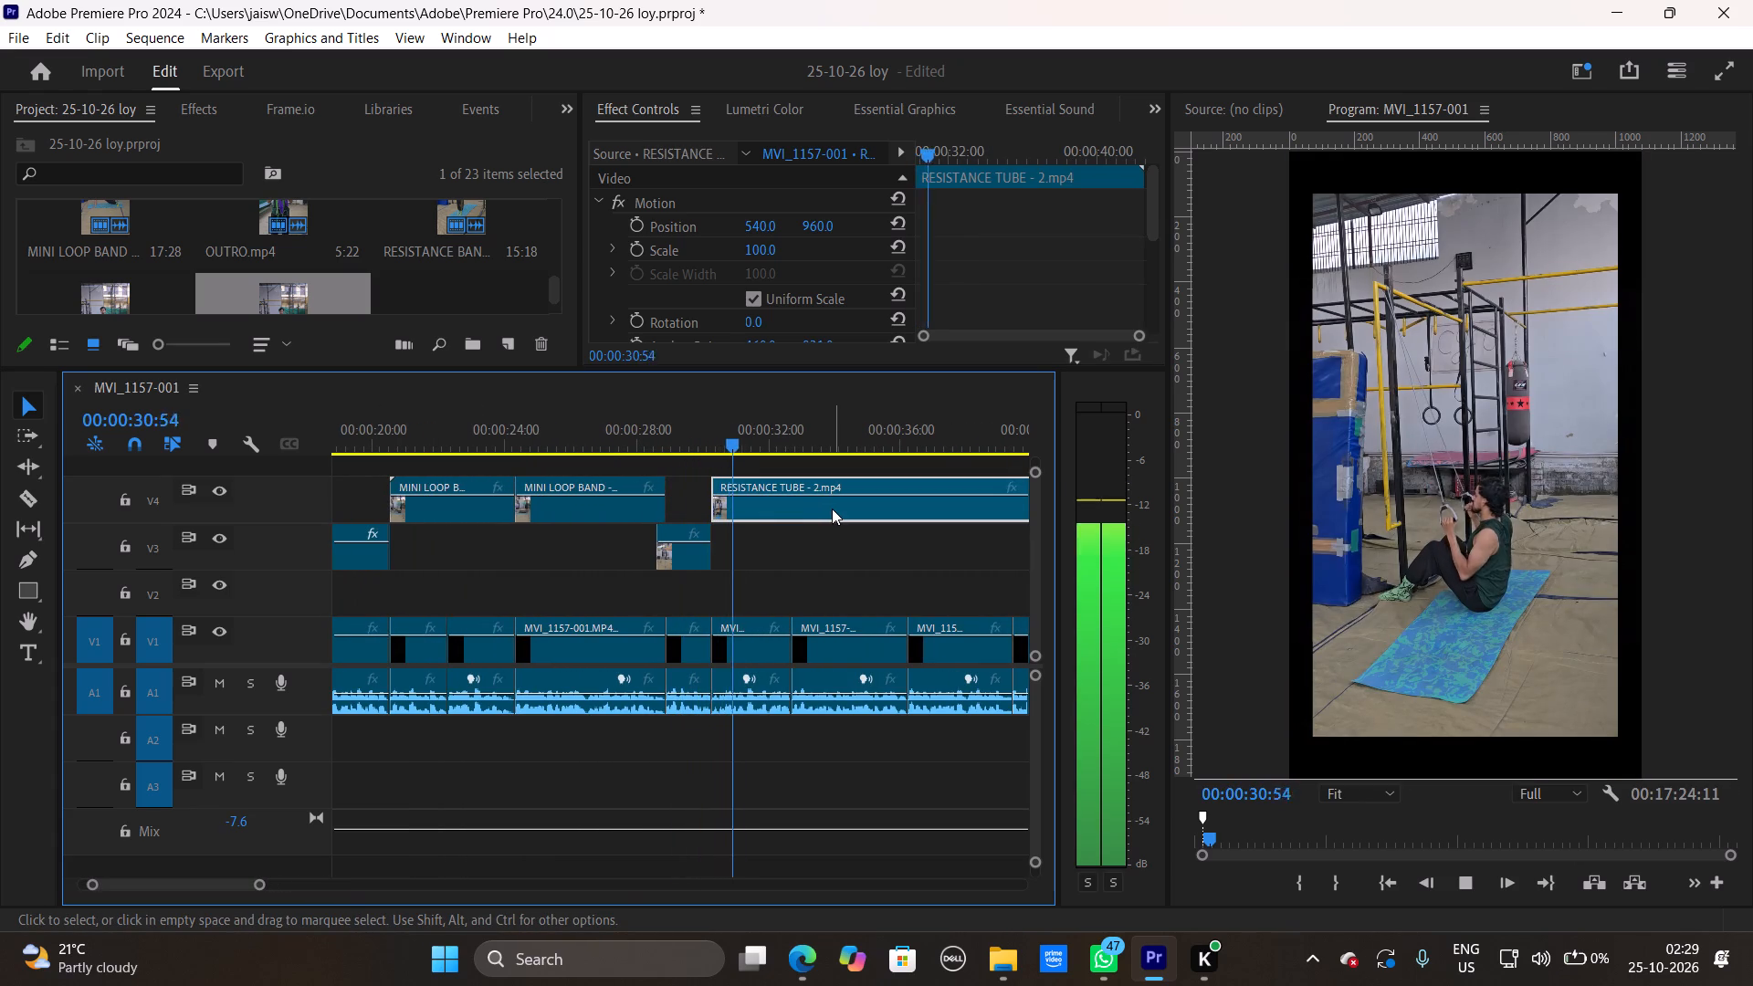
key(space)
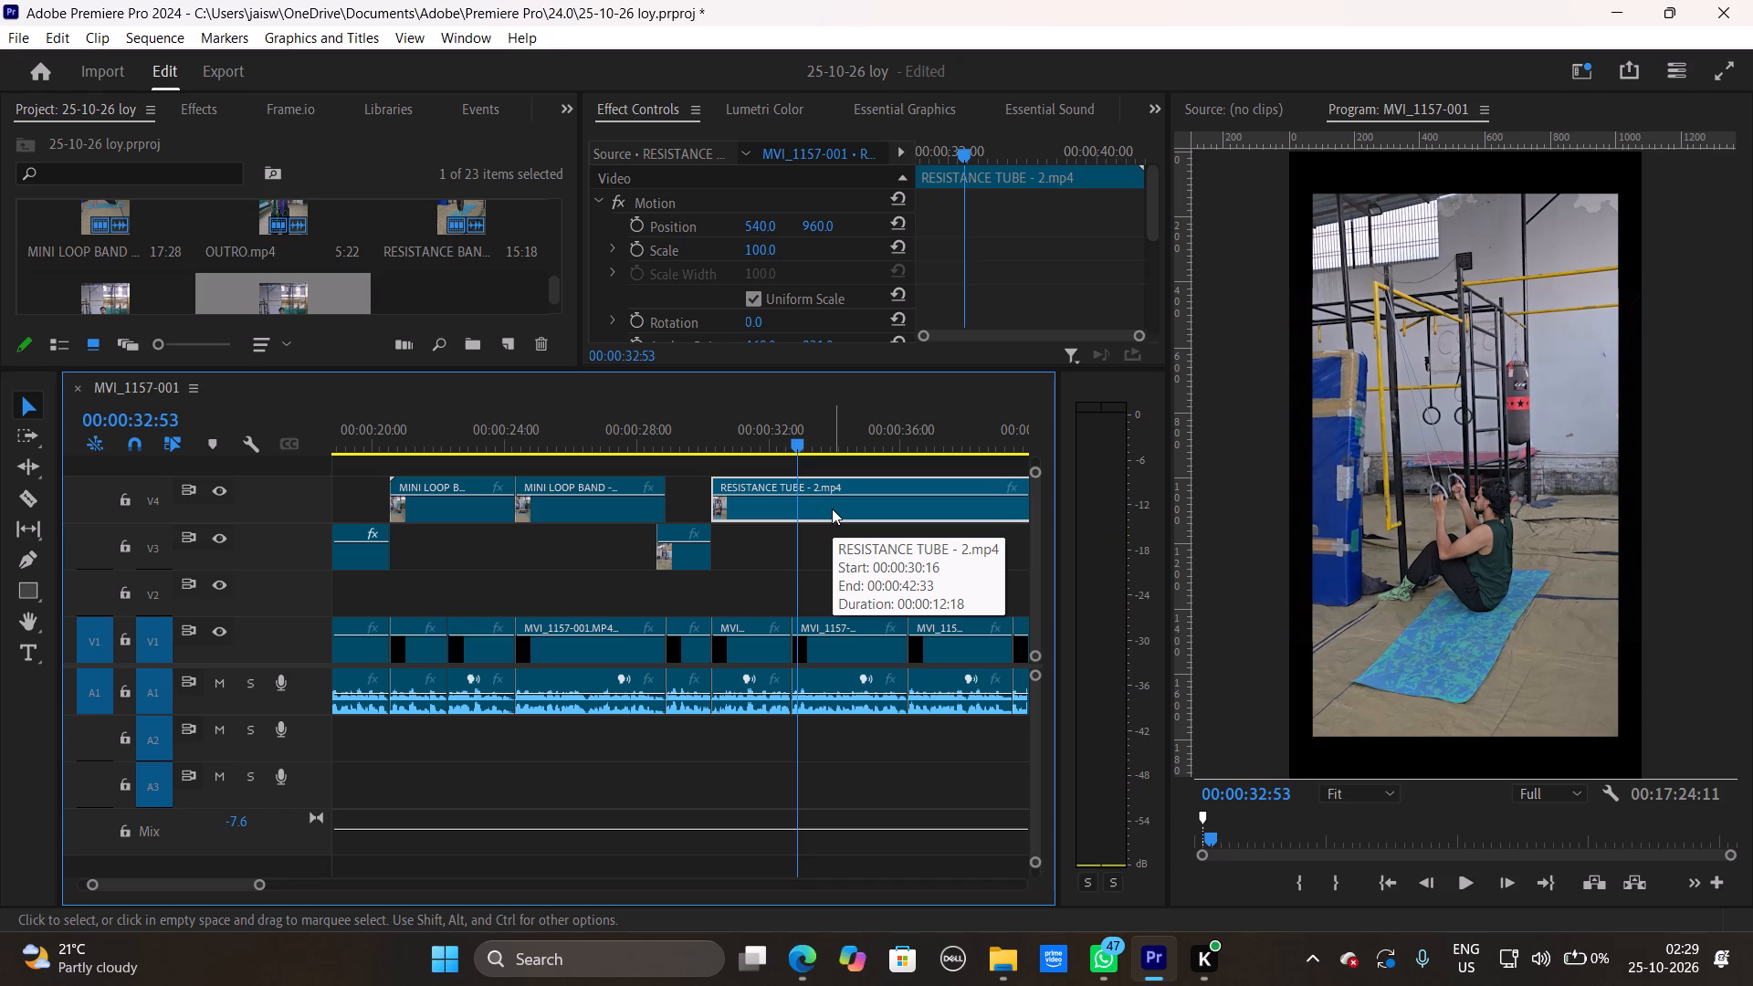
Trim the end of RESISTANCE TUBE - 2 on V4 back to the voice-over cut at about 00:00:32:33.
drag(262, 888, 293, 893)
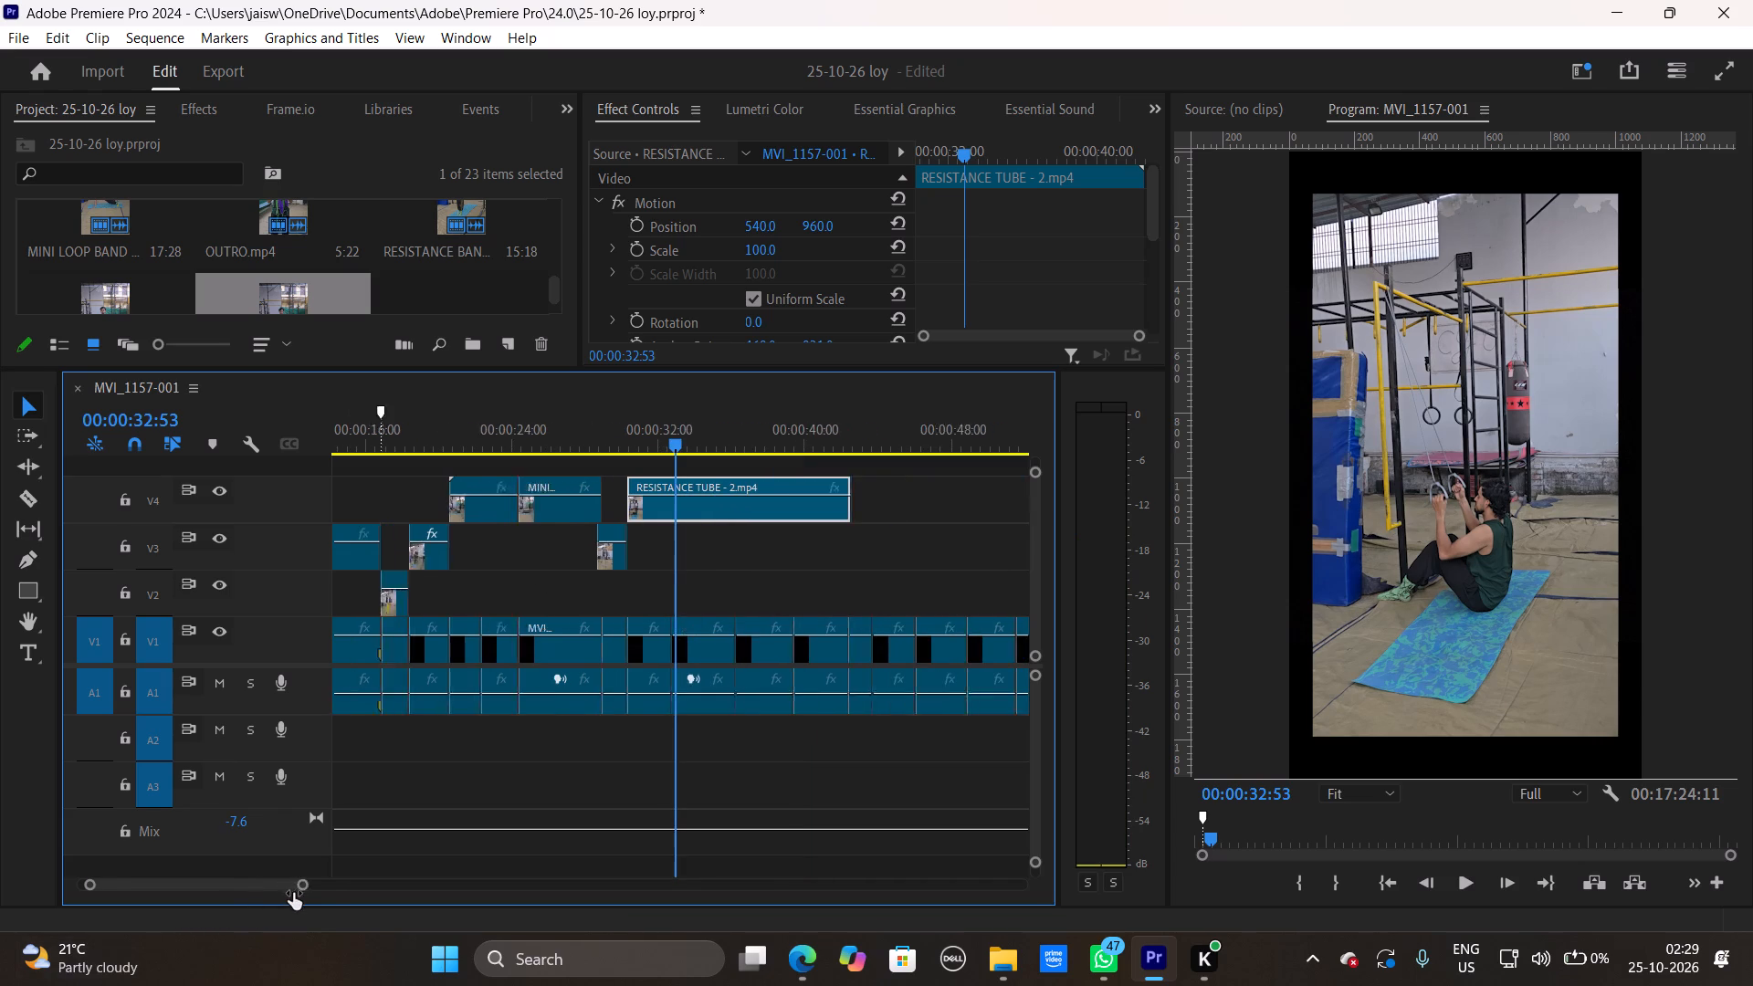
drag(293, 893, 296, 893)
key(space)
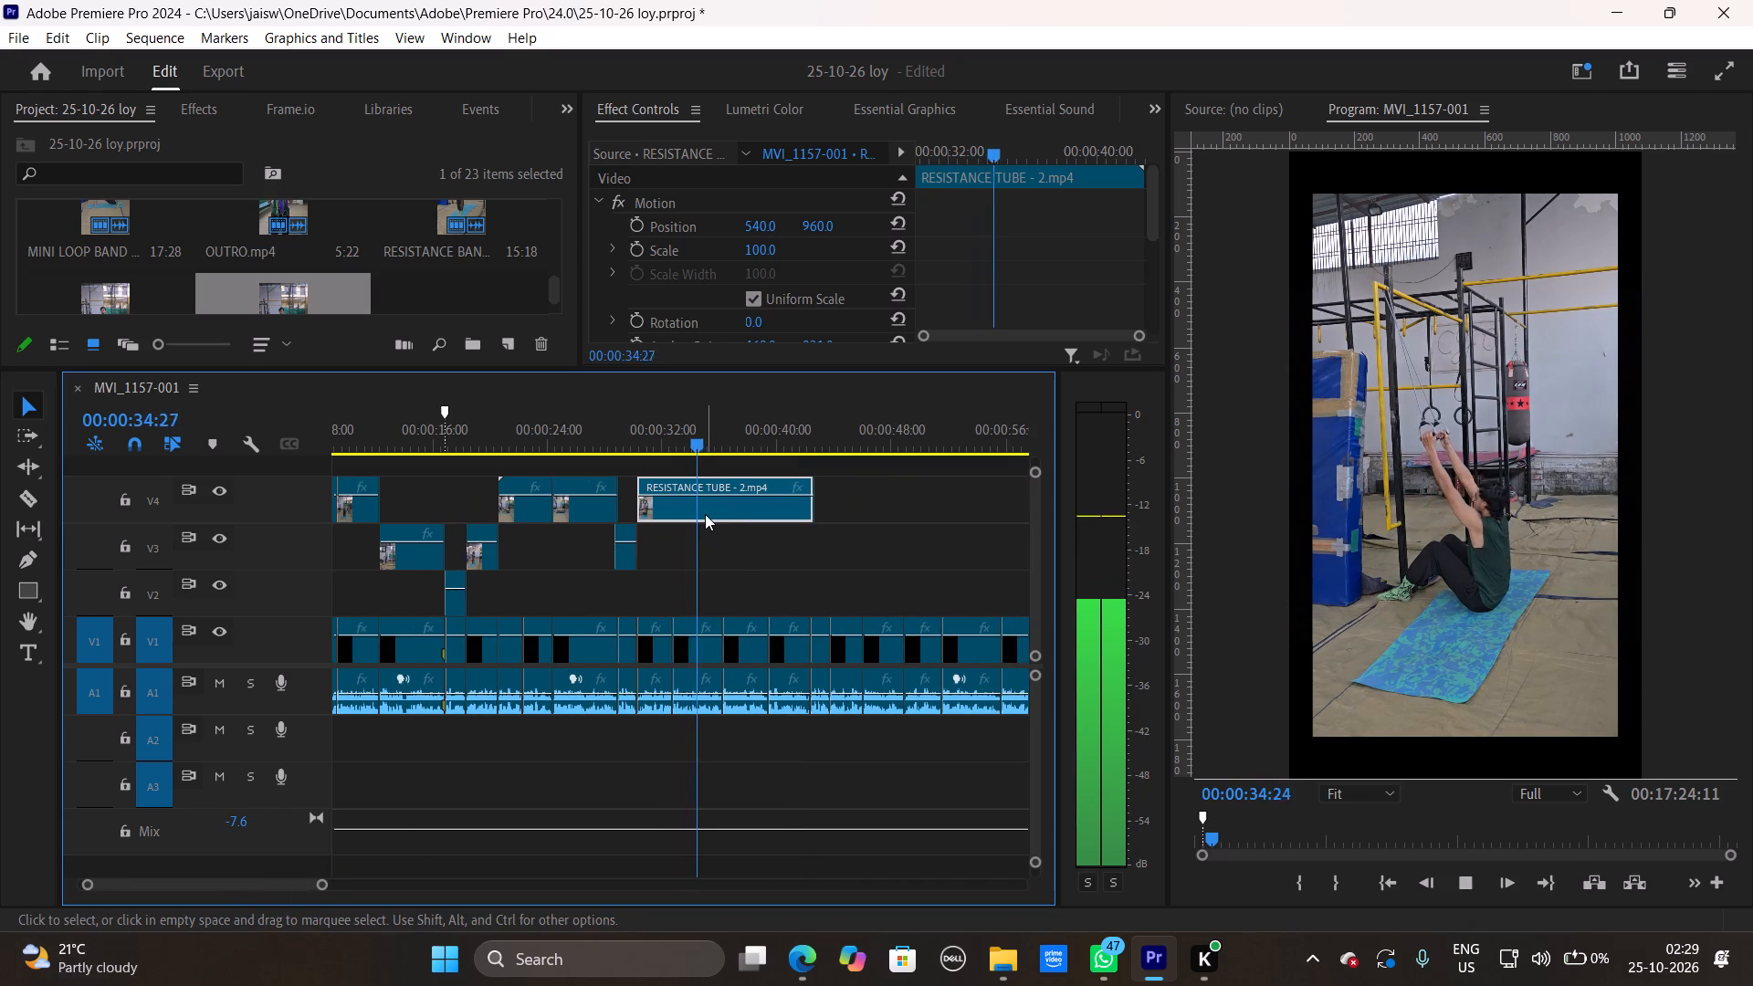
key(space)
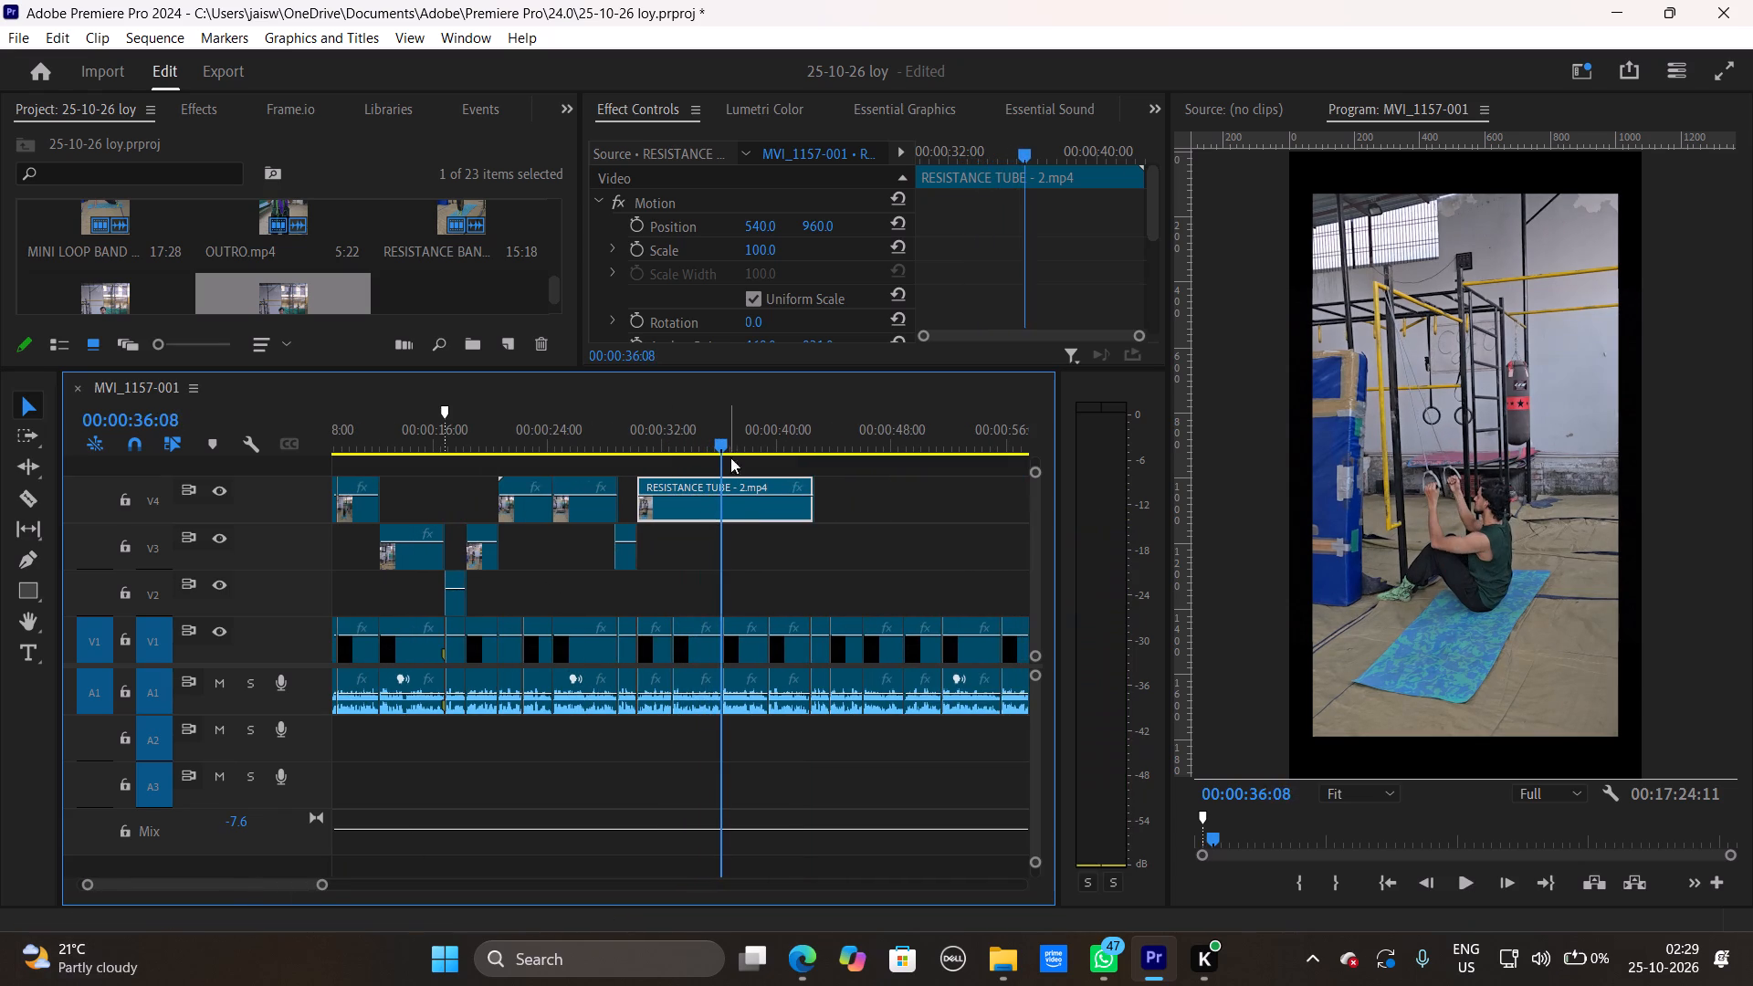
drag(722, 445, 651, 468)
key(space)
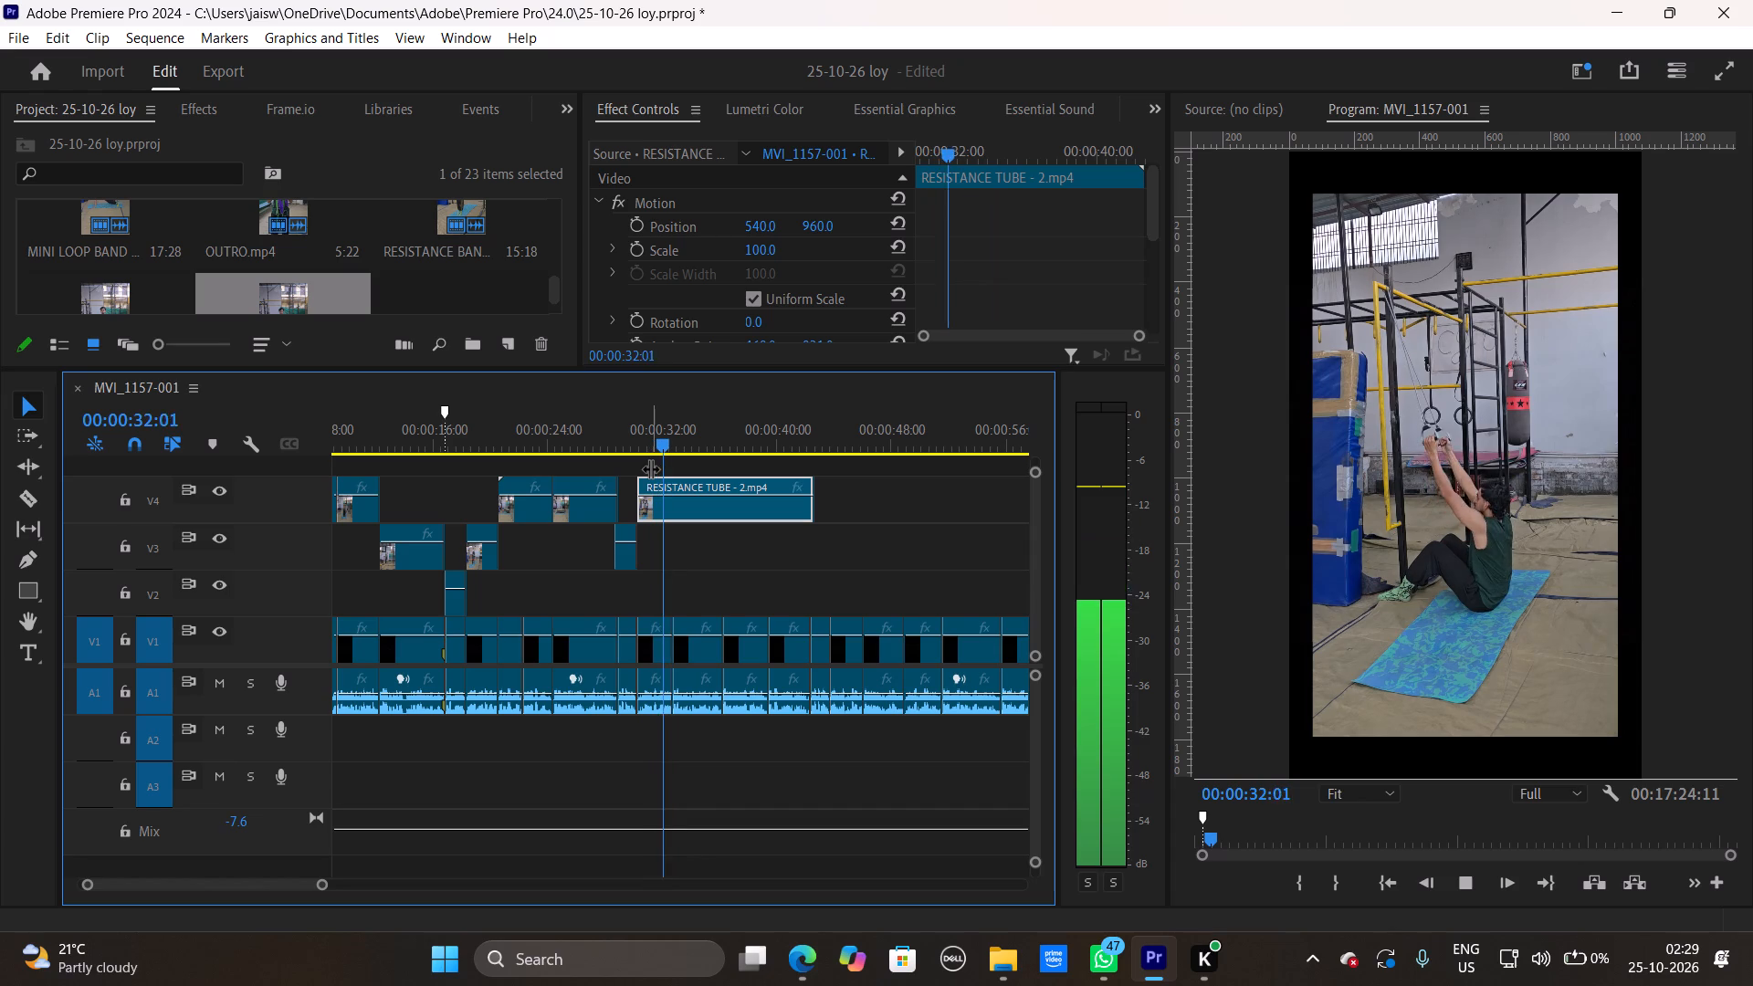
key(space)
drag(809, 483, 705, 501)
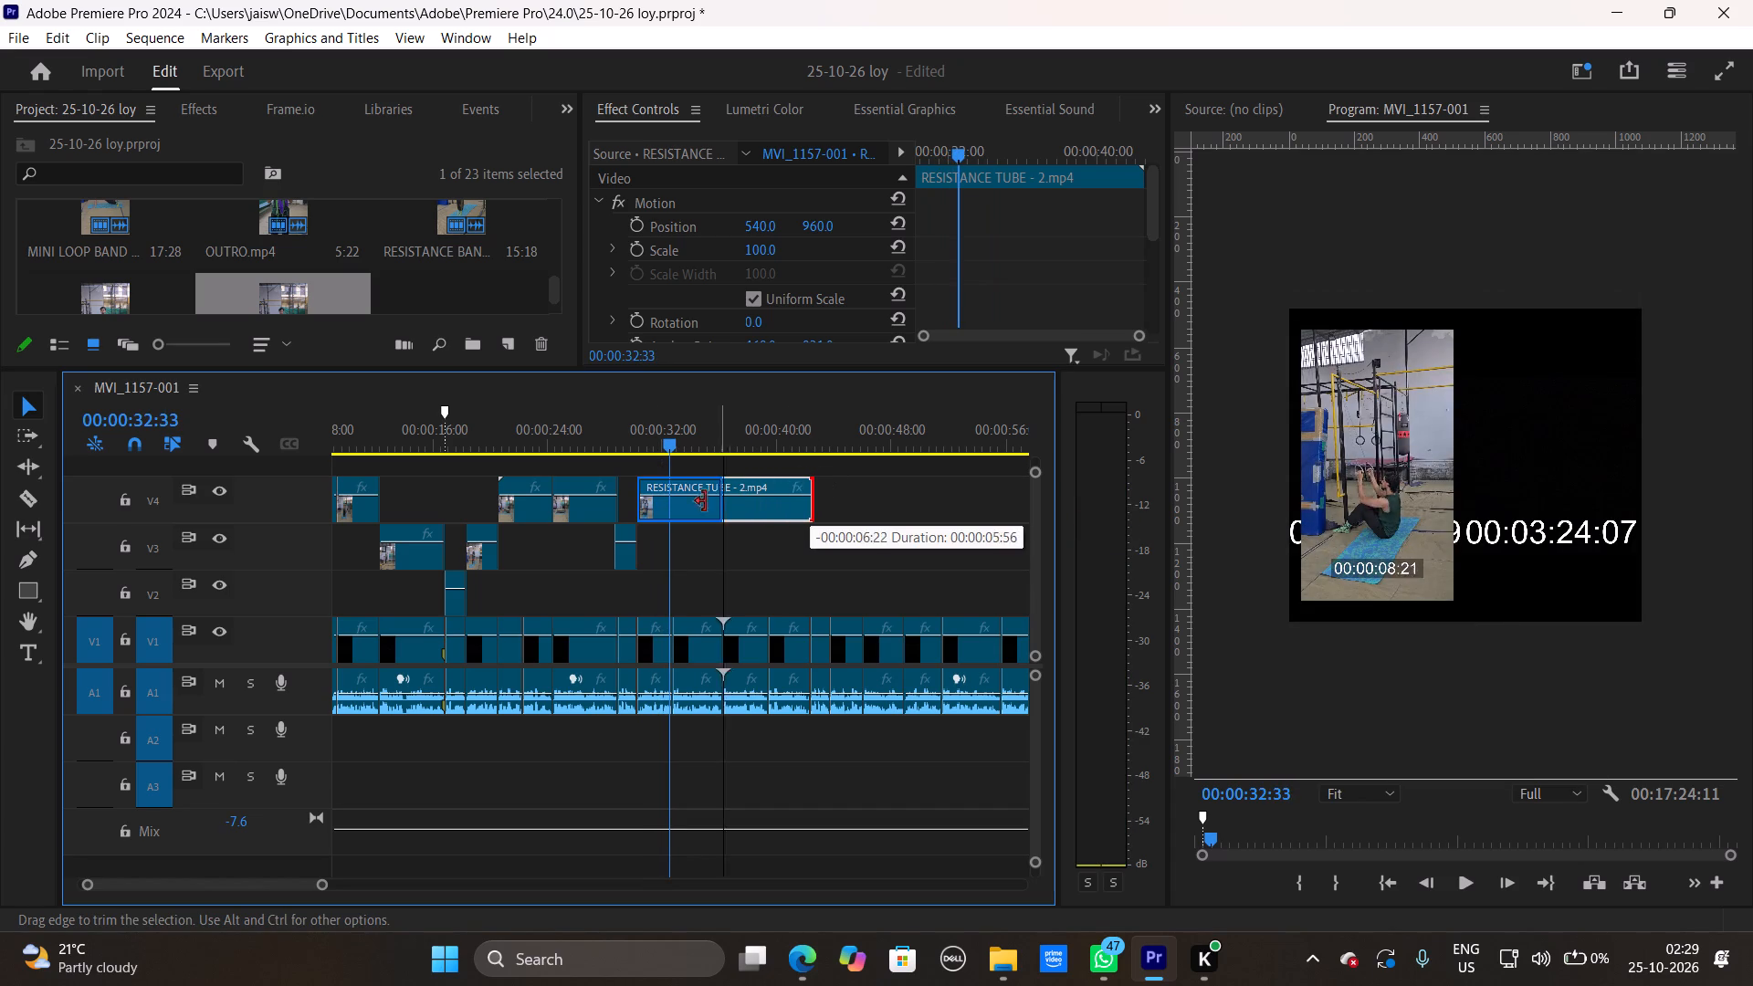
drag(705, 501, 671, 512)
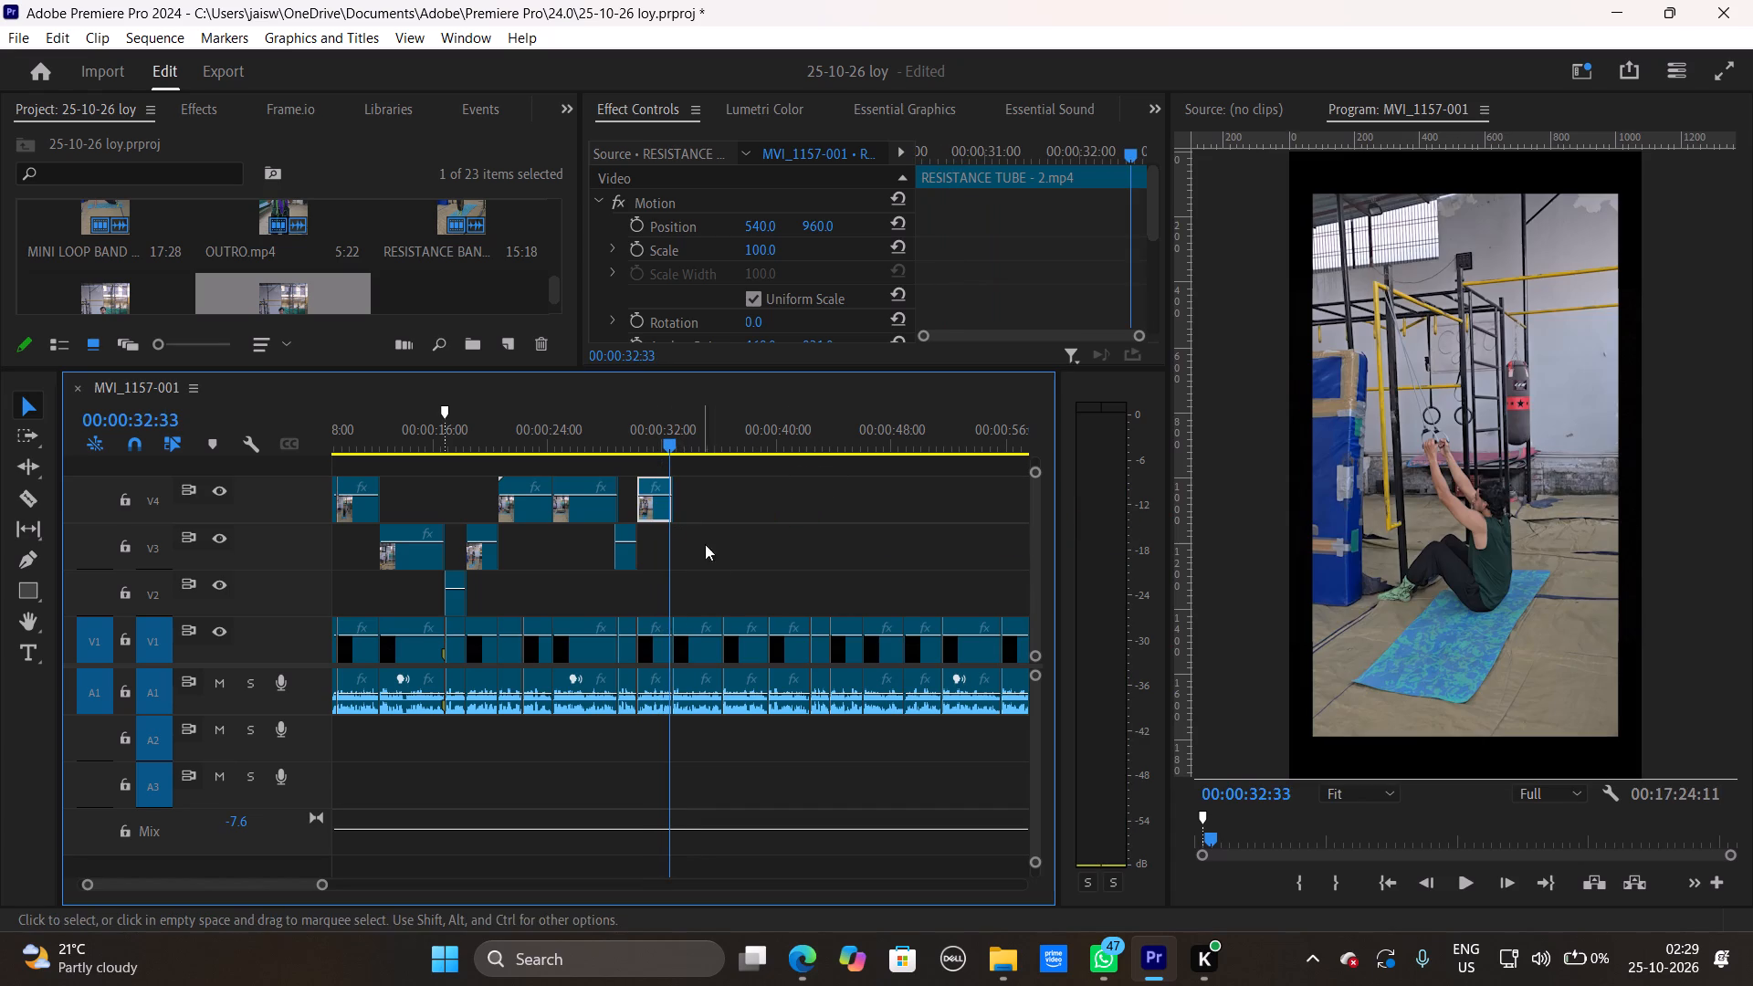
Move RESISTANCE TUBE - 1 back along V3 to start right after RESISTANCE TUBE - 2, at about 33 seconds, and preview it.
drag(317, 882, 429, 889)
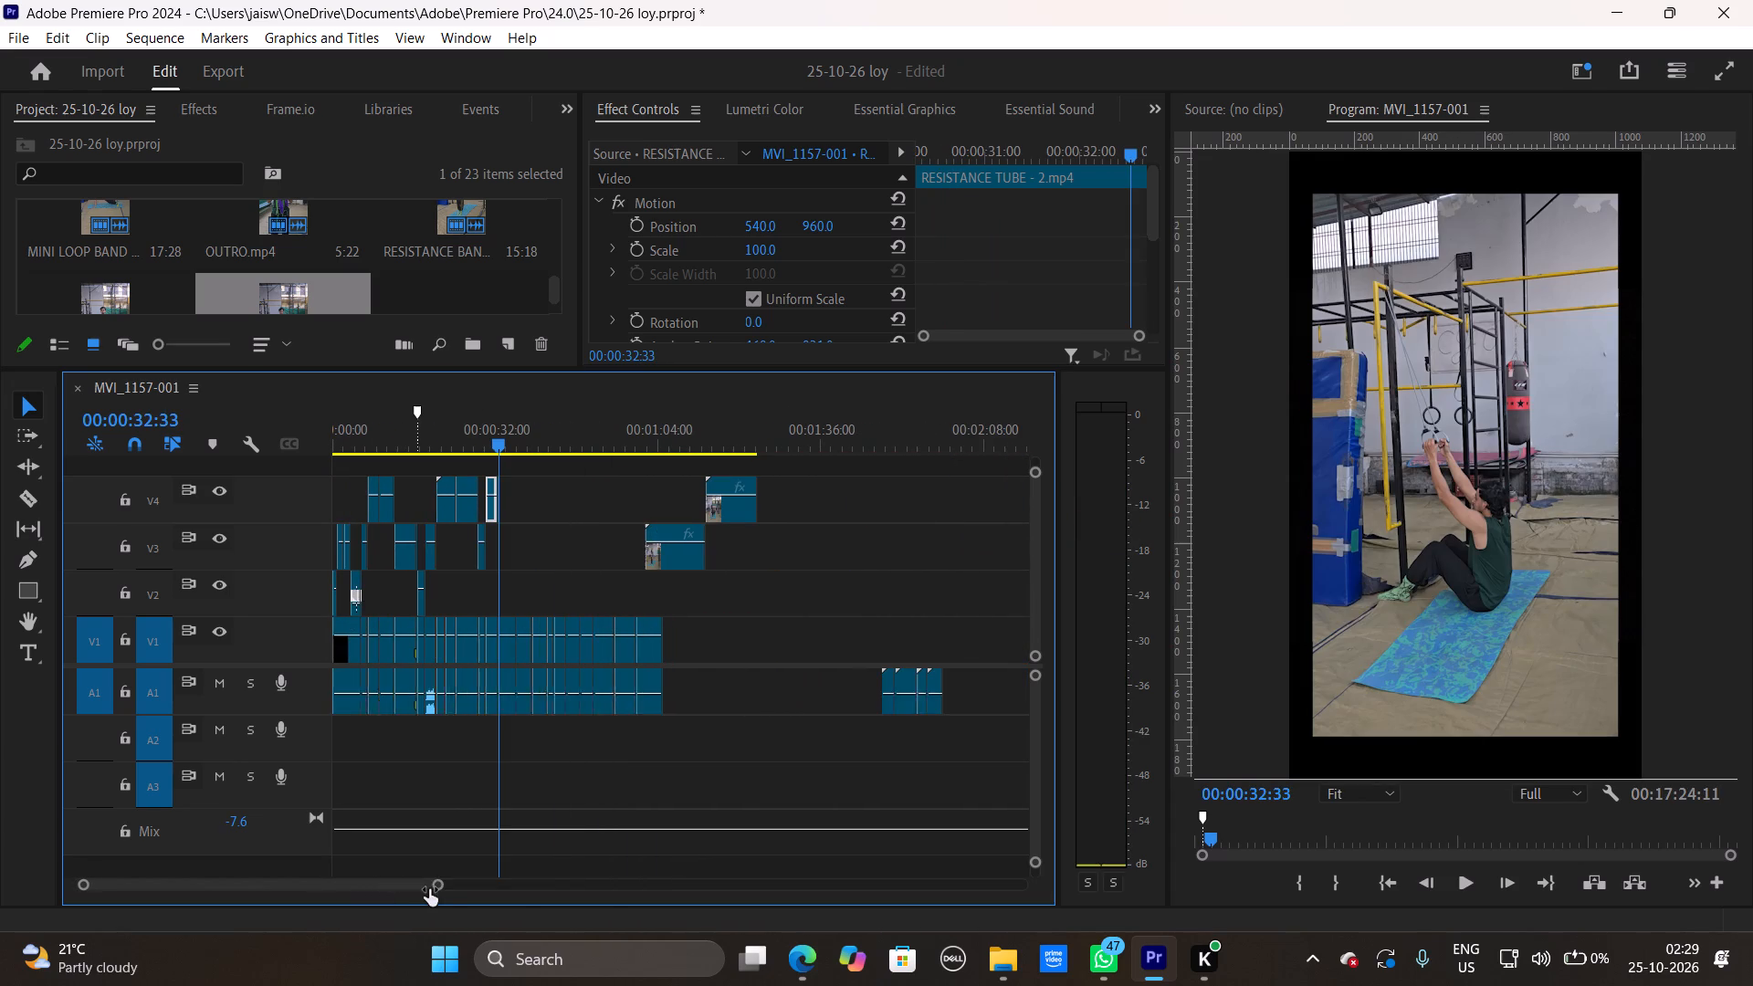
drag(429, 889, 429, 890)
drag(511, 431, 661, 456)
drag(677, 563, 527, 555)
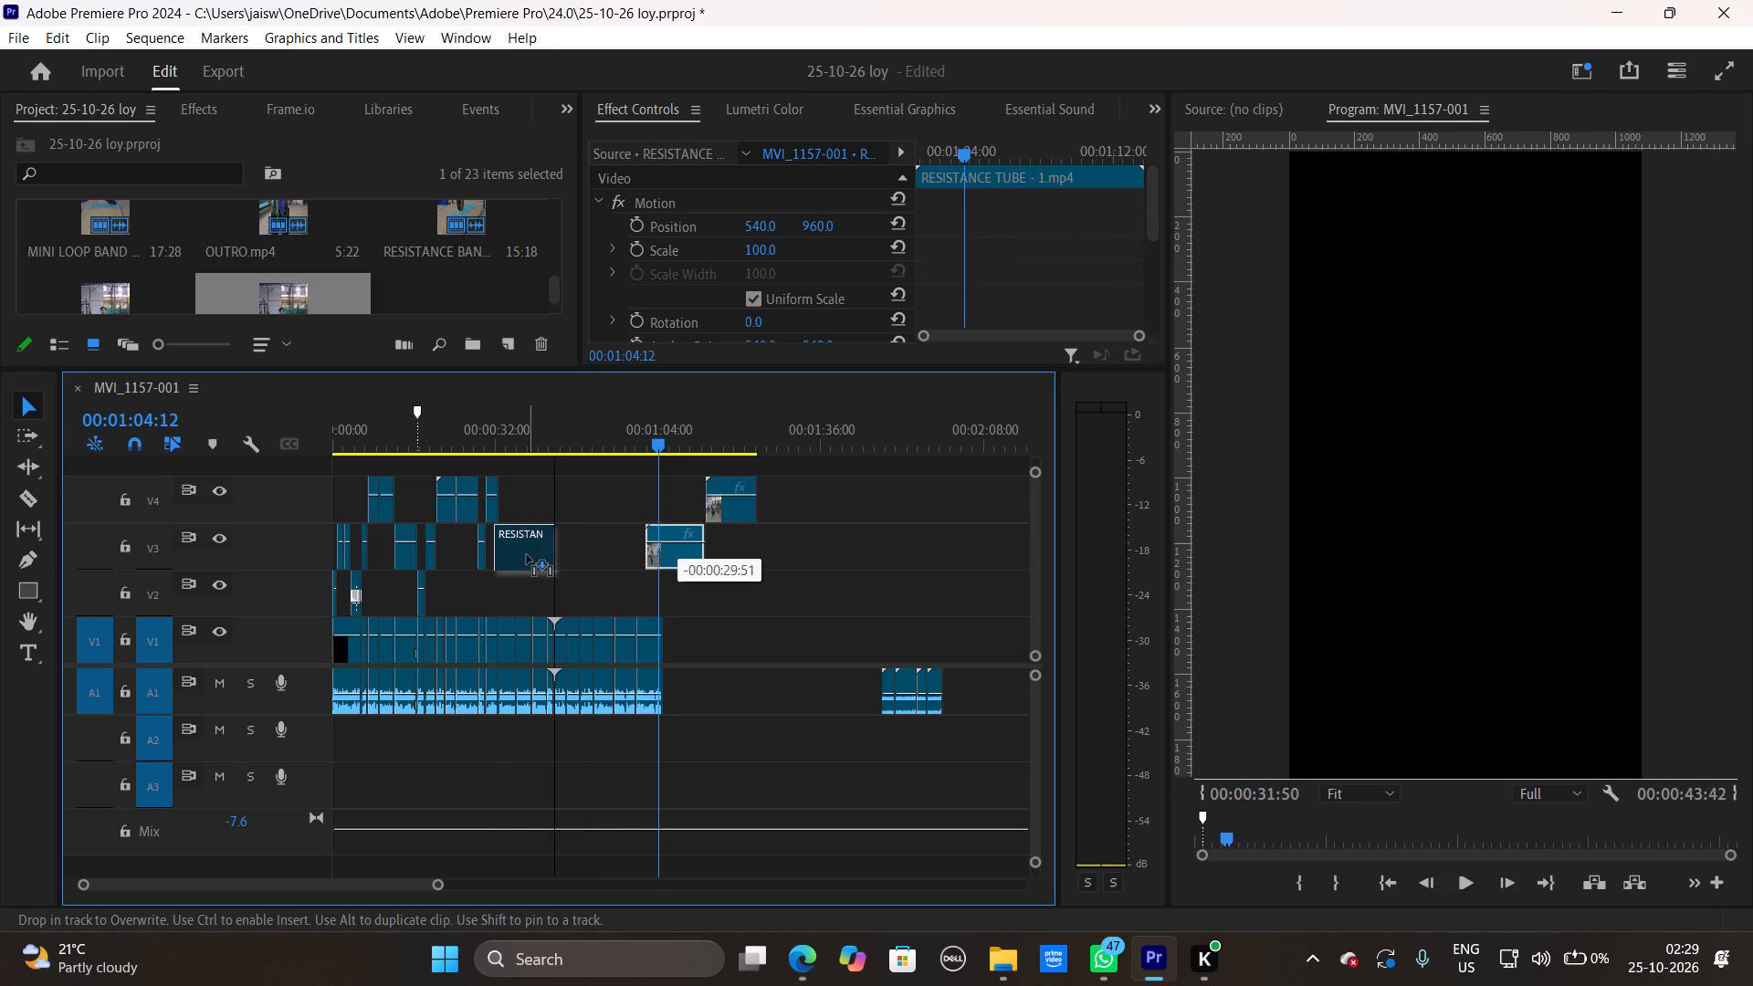
drag(527, 555, 533, 556)
drag(576, 431, 494, 451)
key(space)
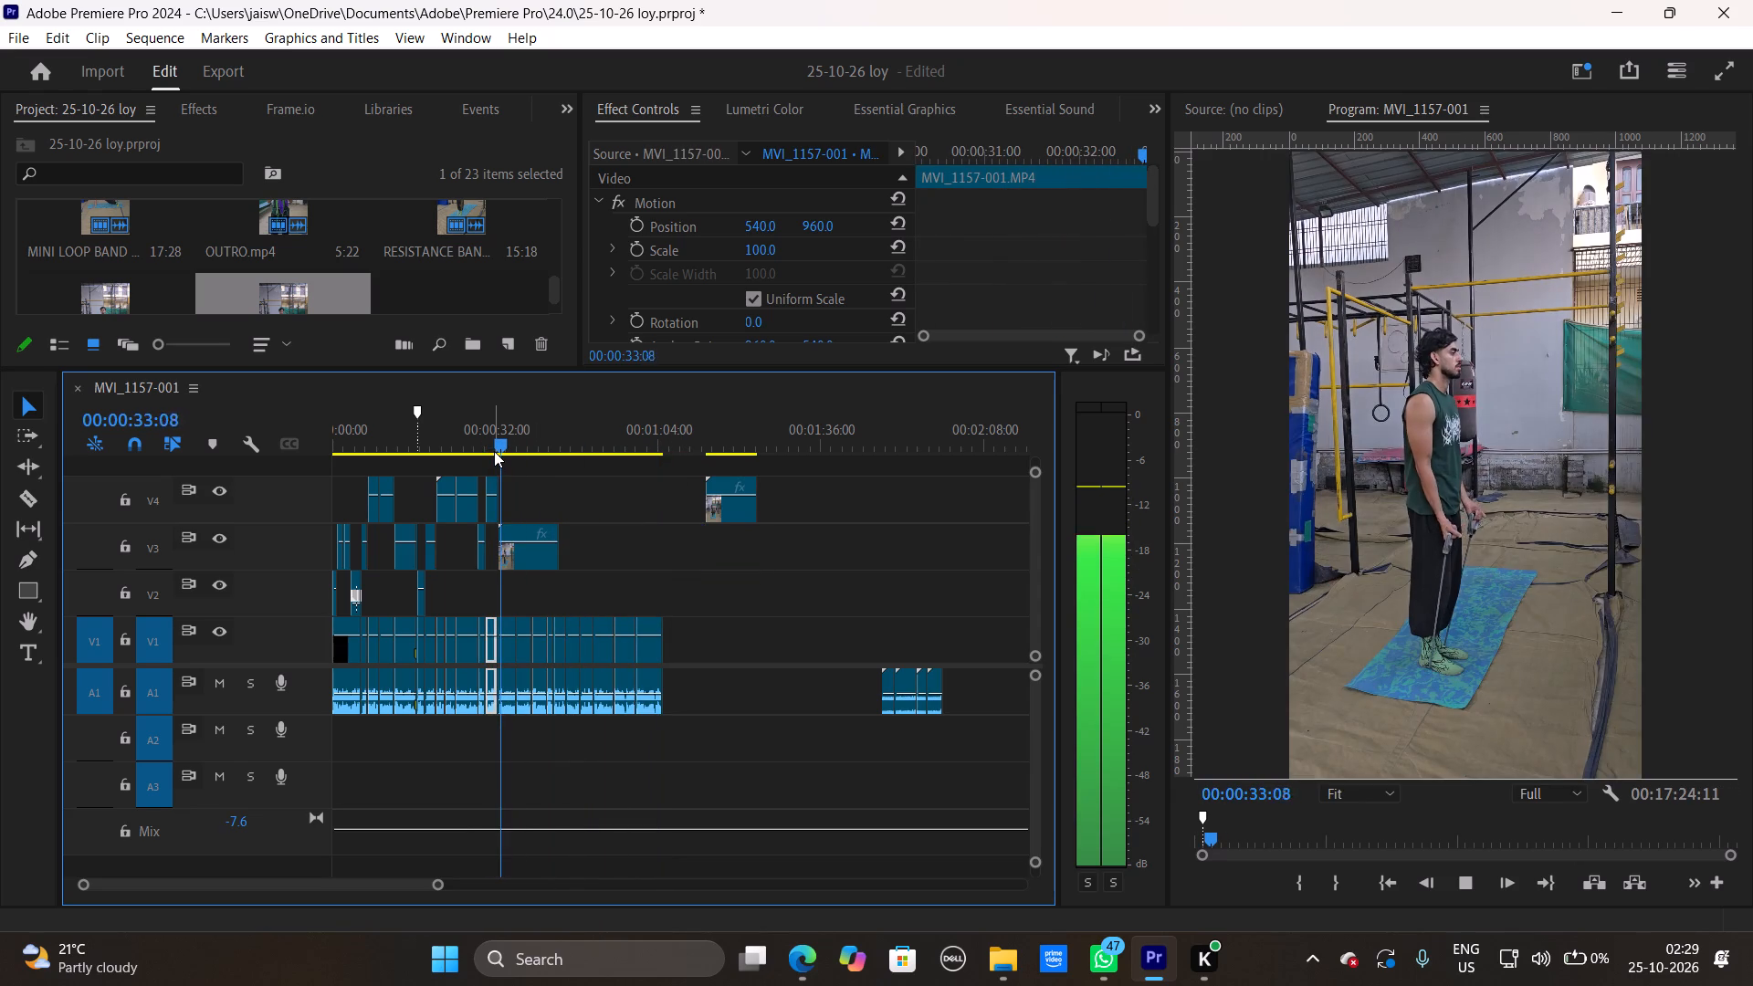
key(space)
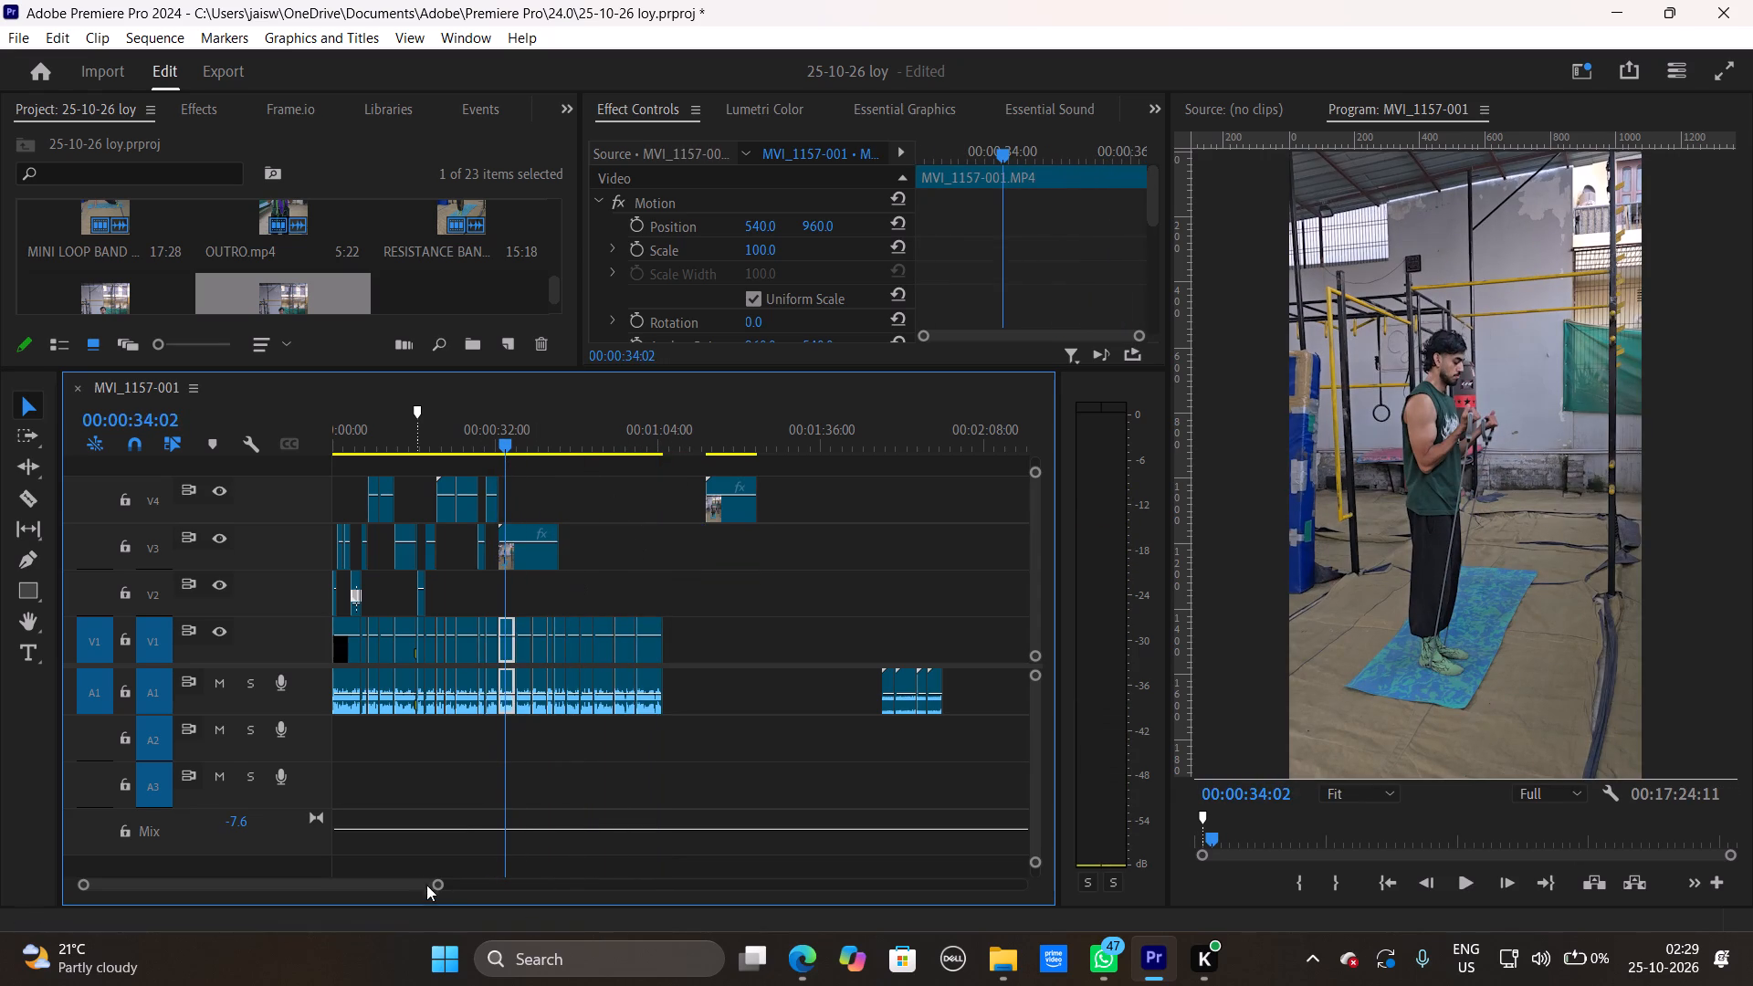
click(438, 892)
drag(437, 887, 346, 896)
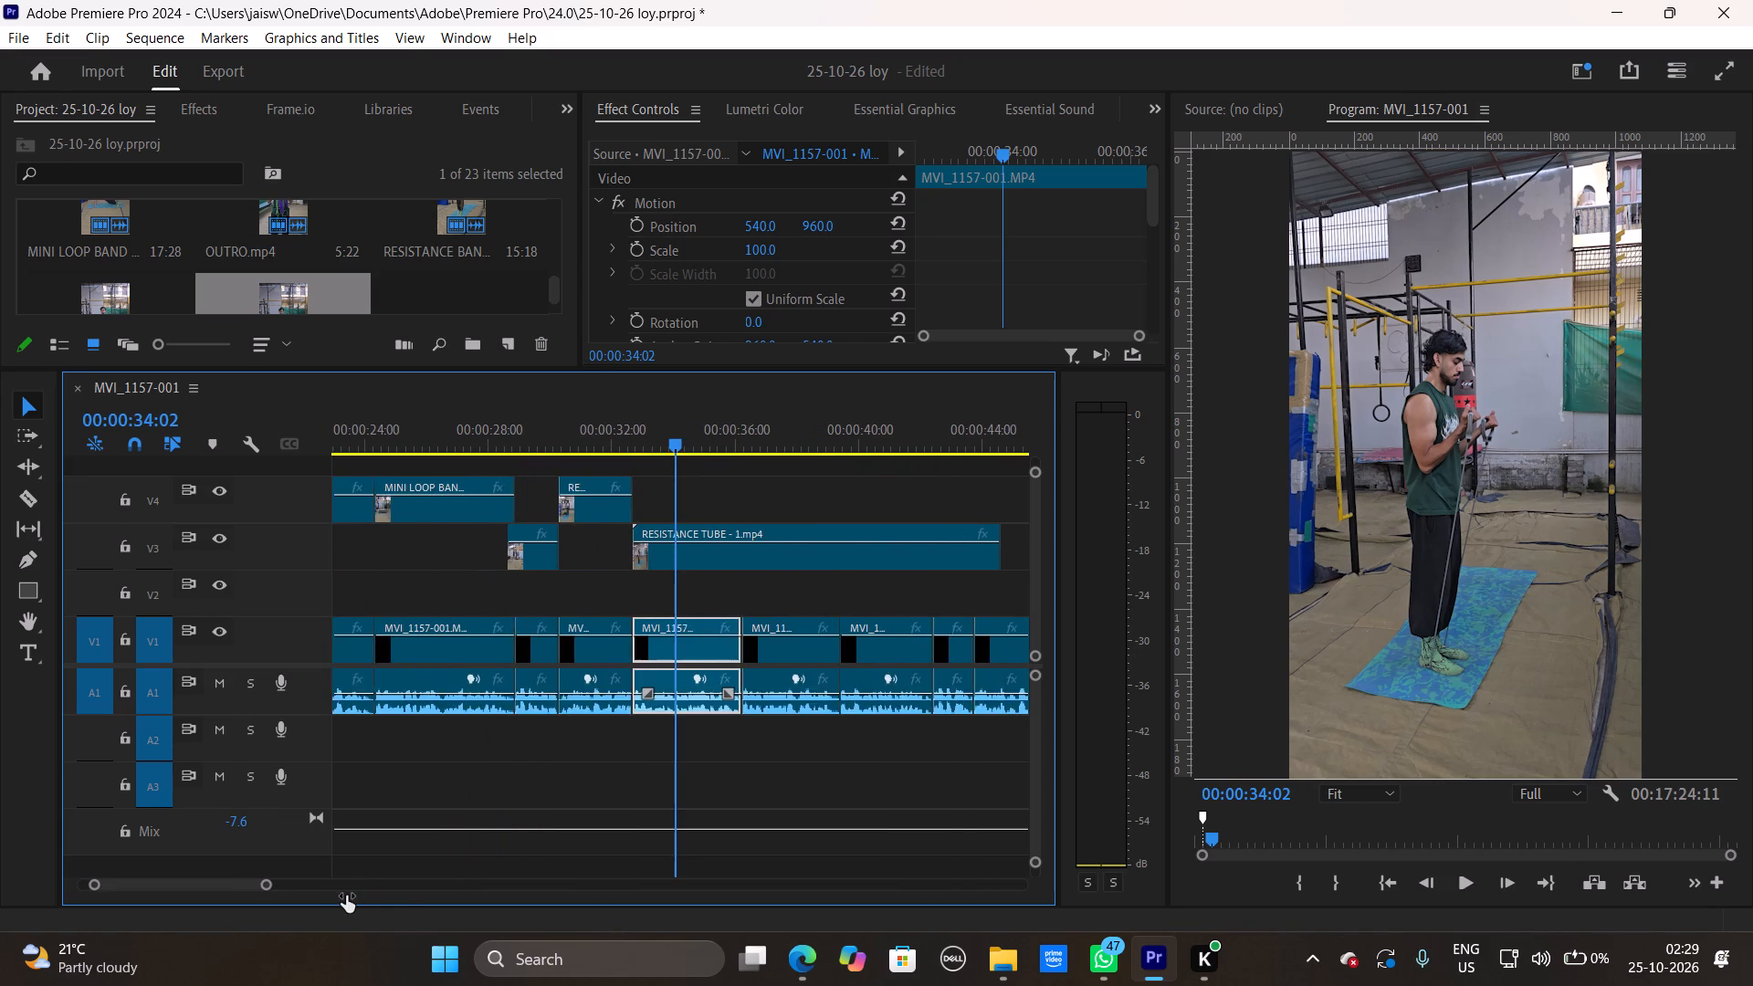
drag(346, 896, 400, 897)
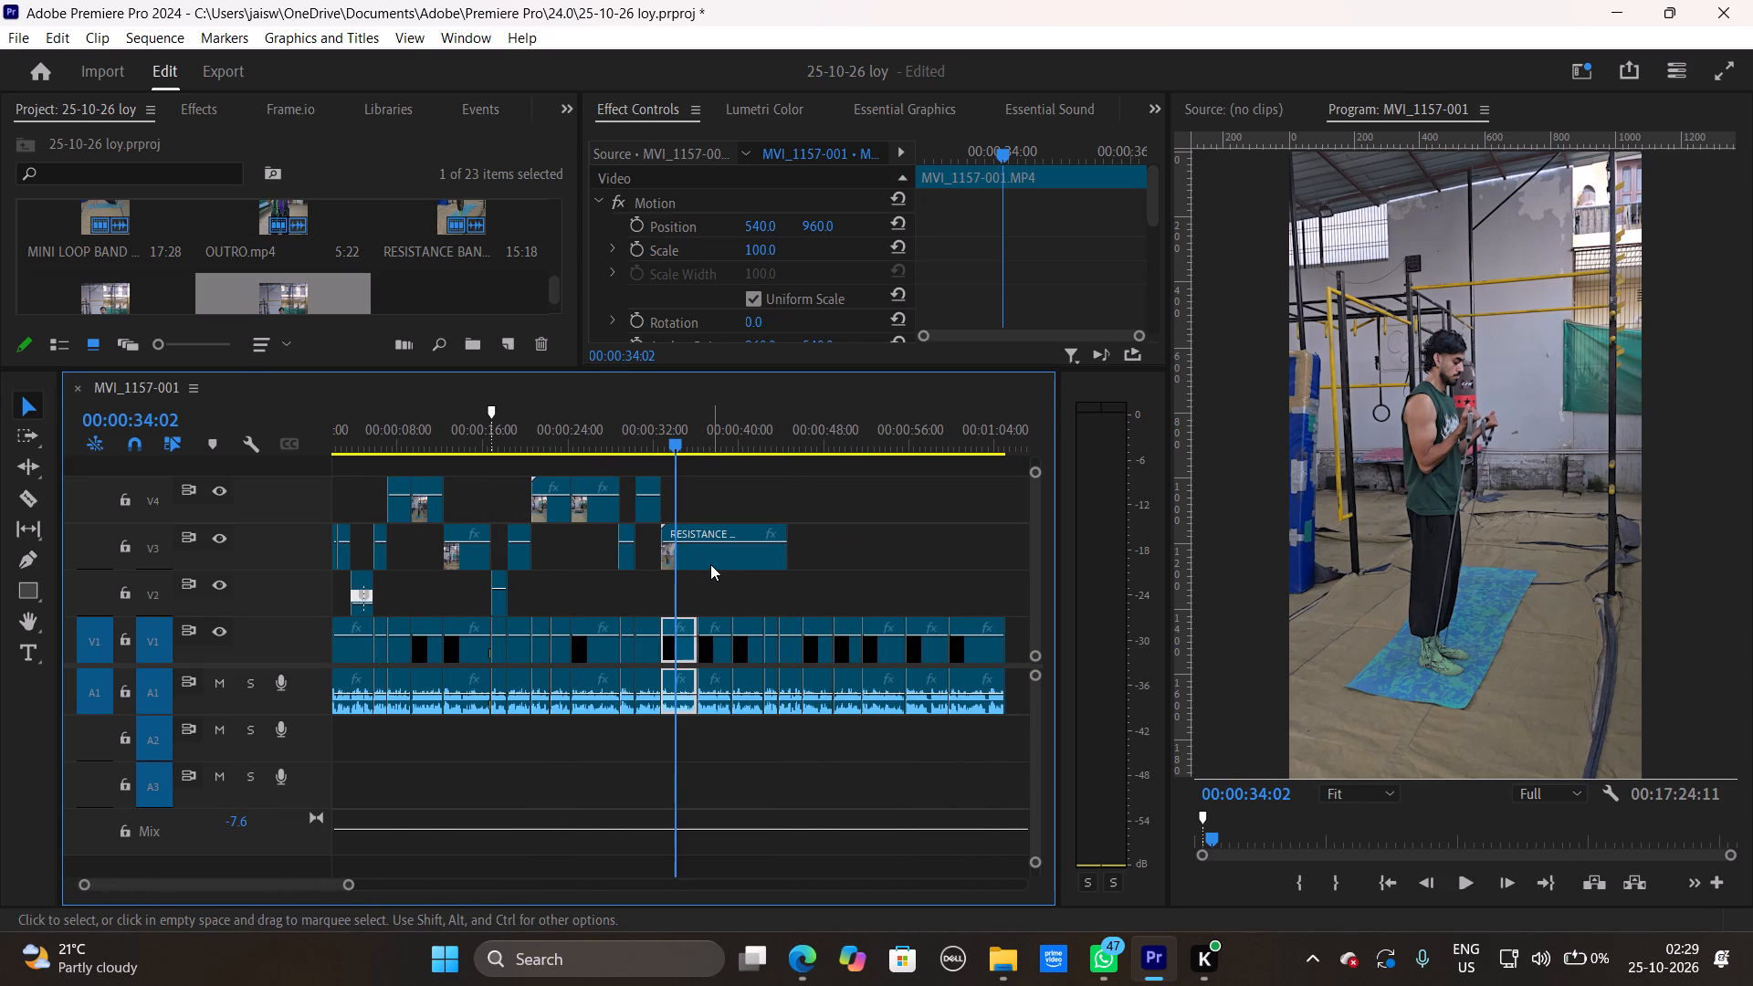
Move RESISTANCE TUBE - 1 on V3 to about 37 seconds and extend RESISTANCE TUBE - 2 on V4 to end at 00:00:34:02.
drag(709, 562, 757, 564)
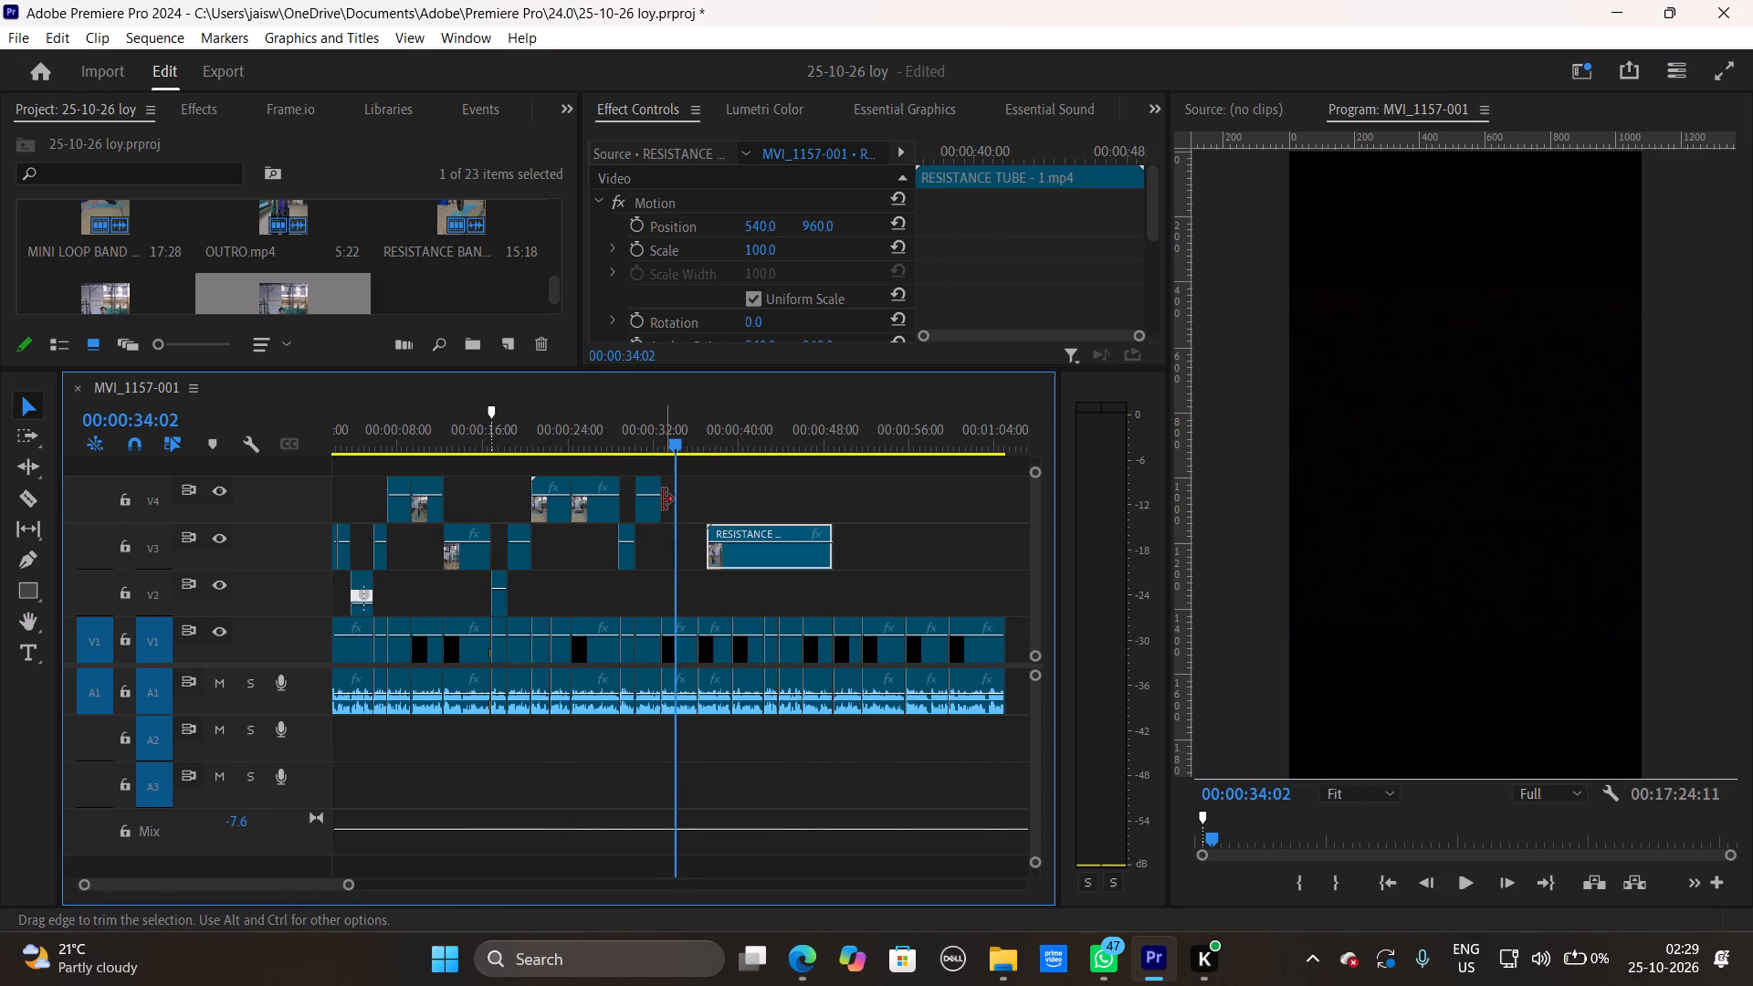
drag(663, 499, 682, 499)
Duplicate the RESISTANCE TUBE - FOOTAGE clip from about 29 seconds to V3 right after RESISTANCE TUBE - 2, and preview it.
drag(669, 437, 656, 443)
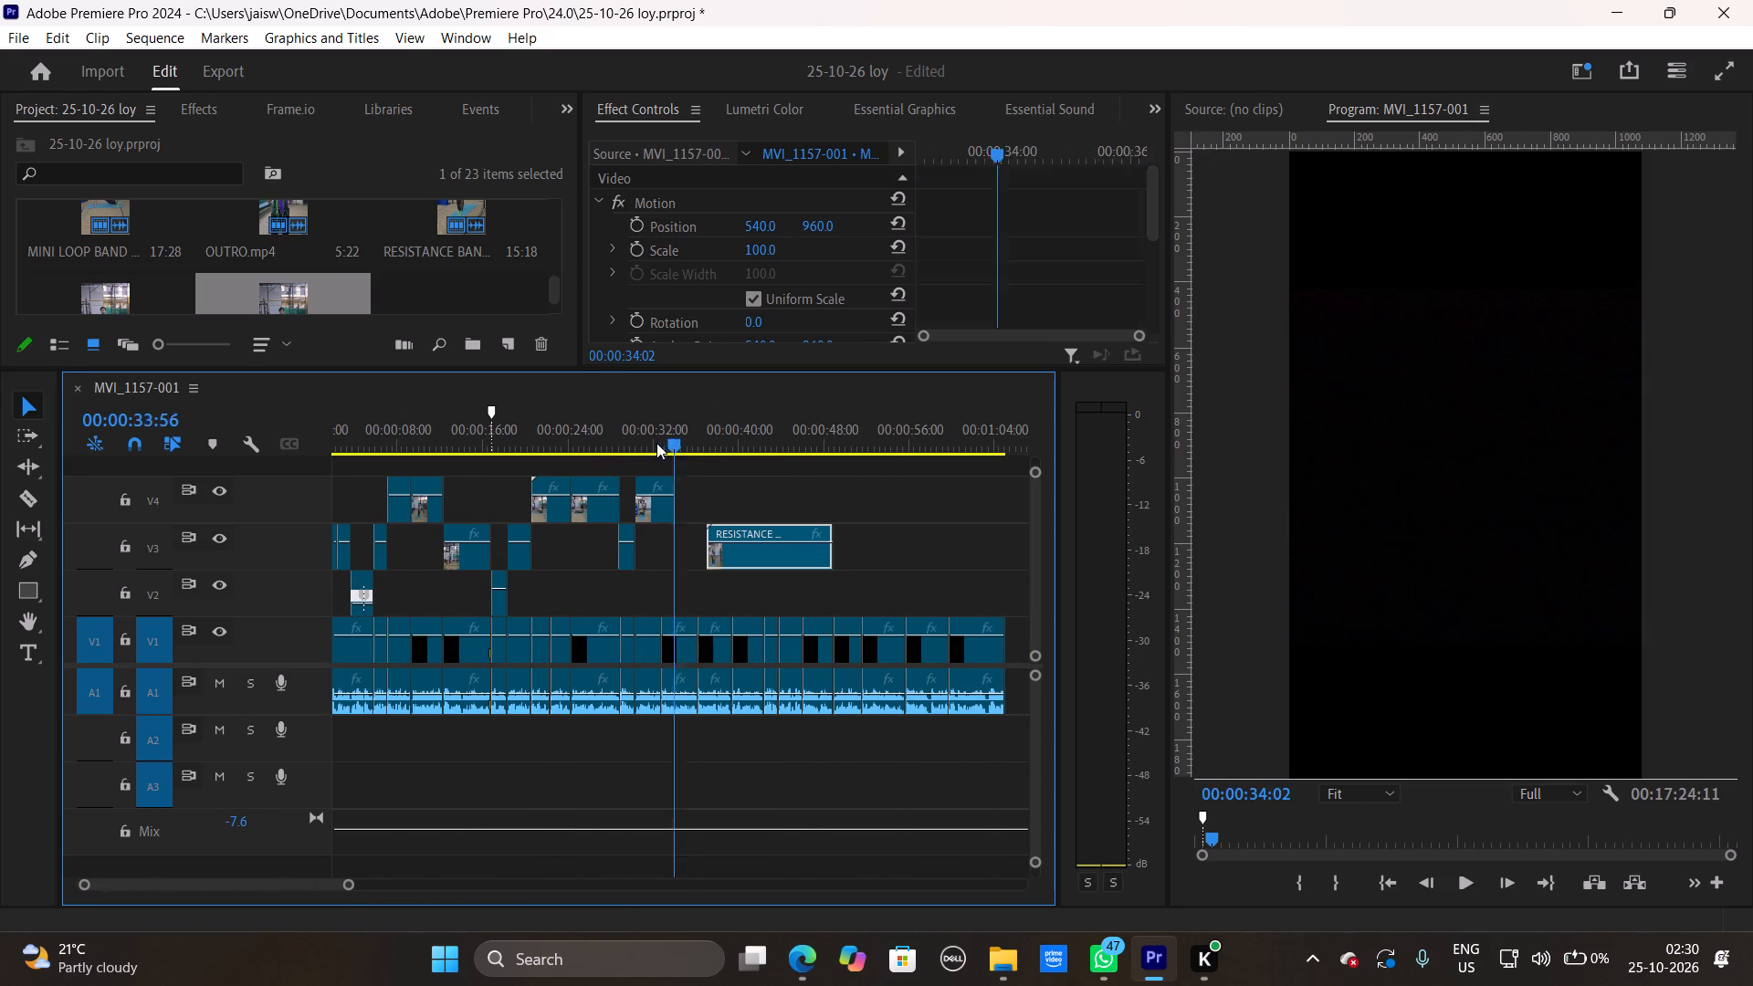
drag(656, 443, 618, 456)
click(627, 563)
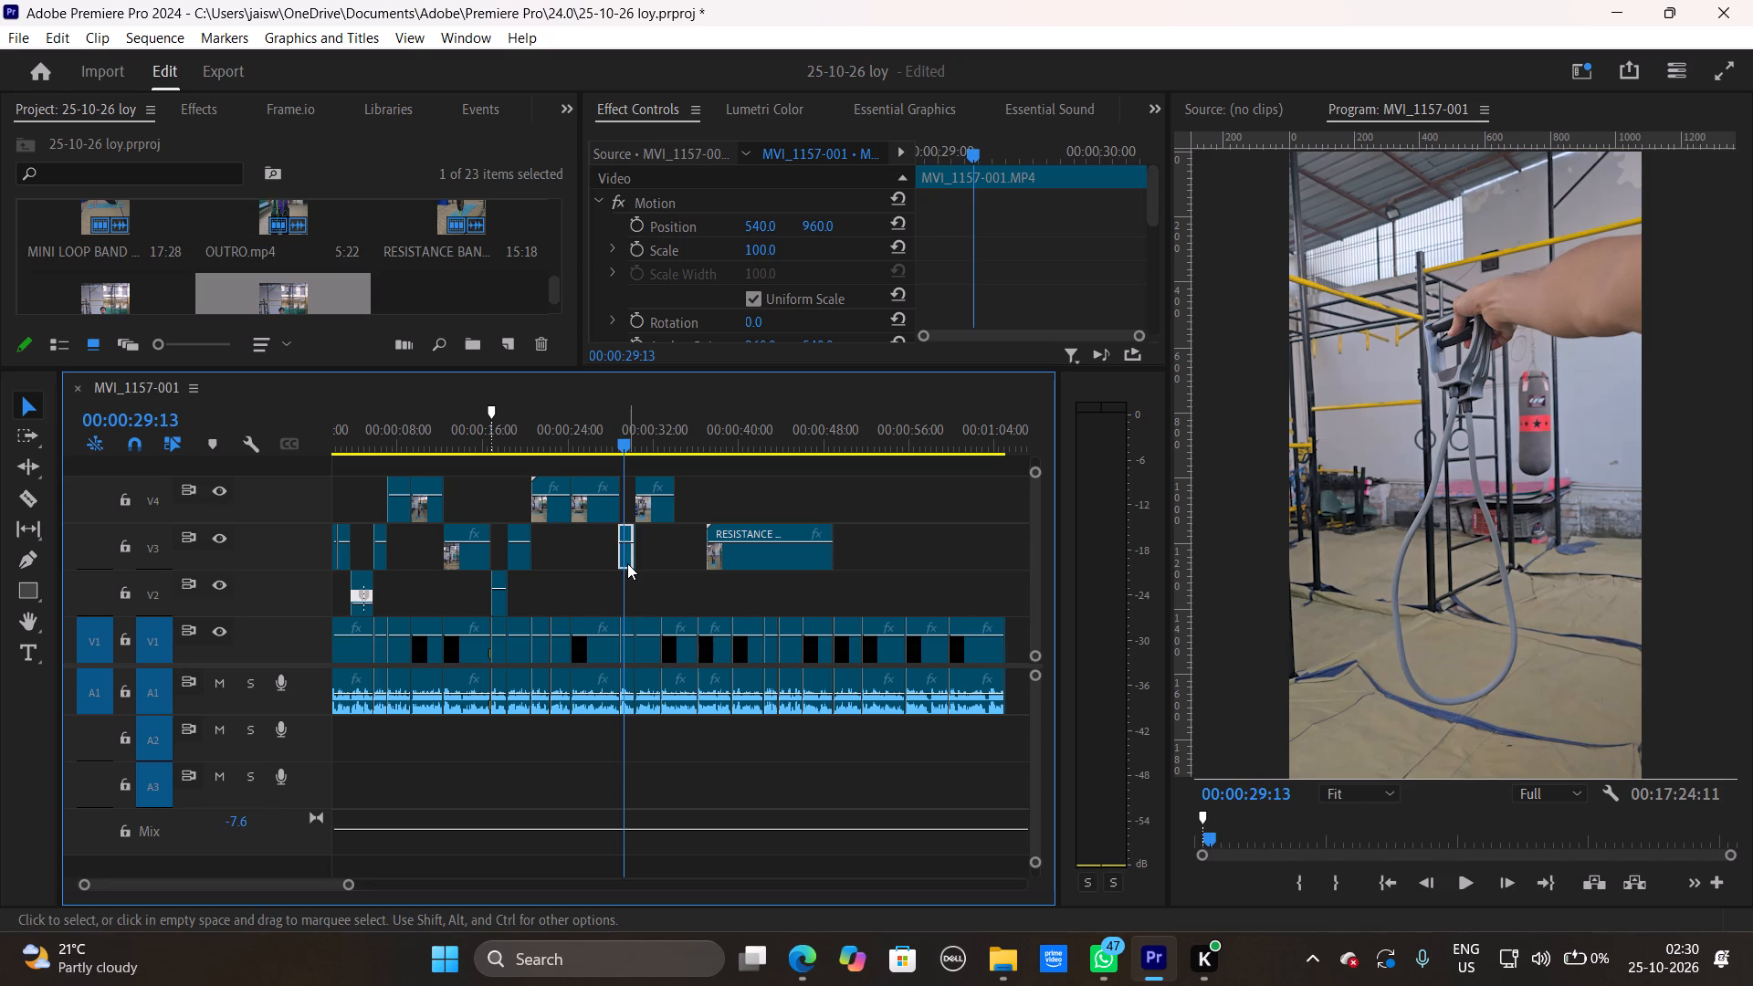
key(space)
key(space)
drag(635, 425, 629, 429)
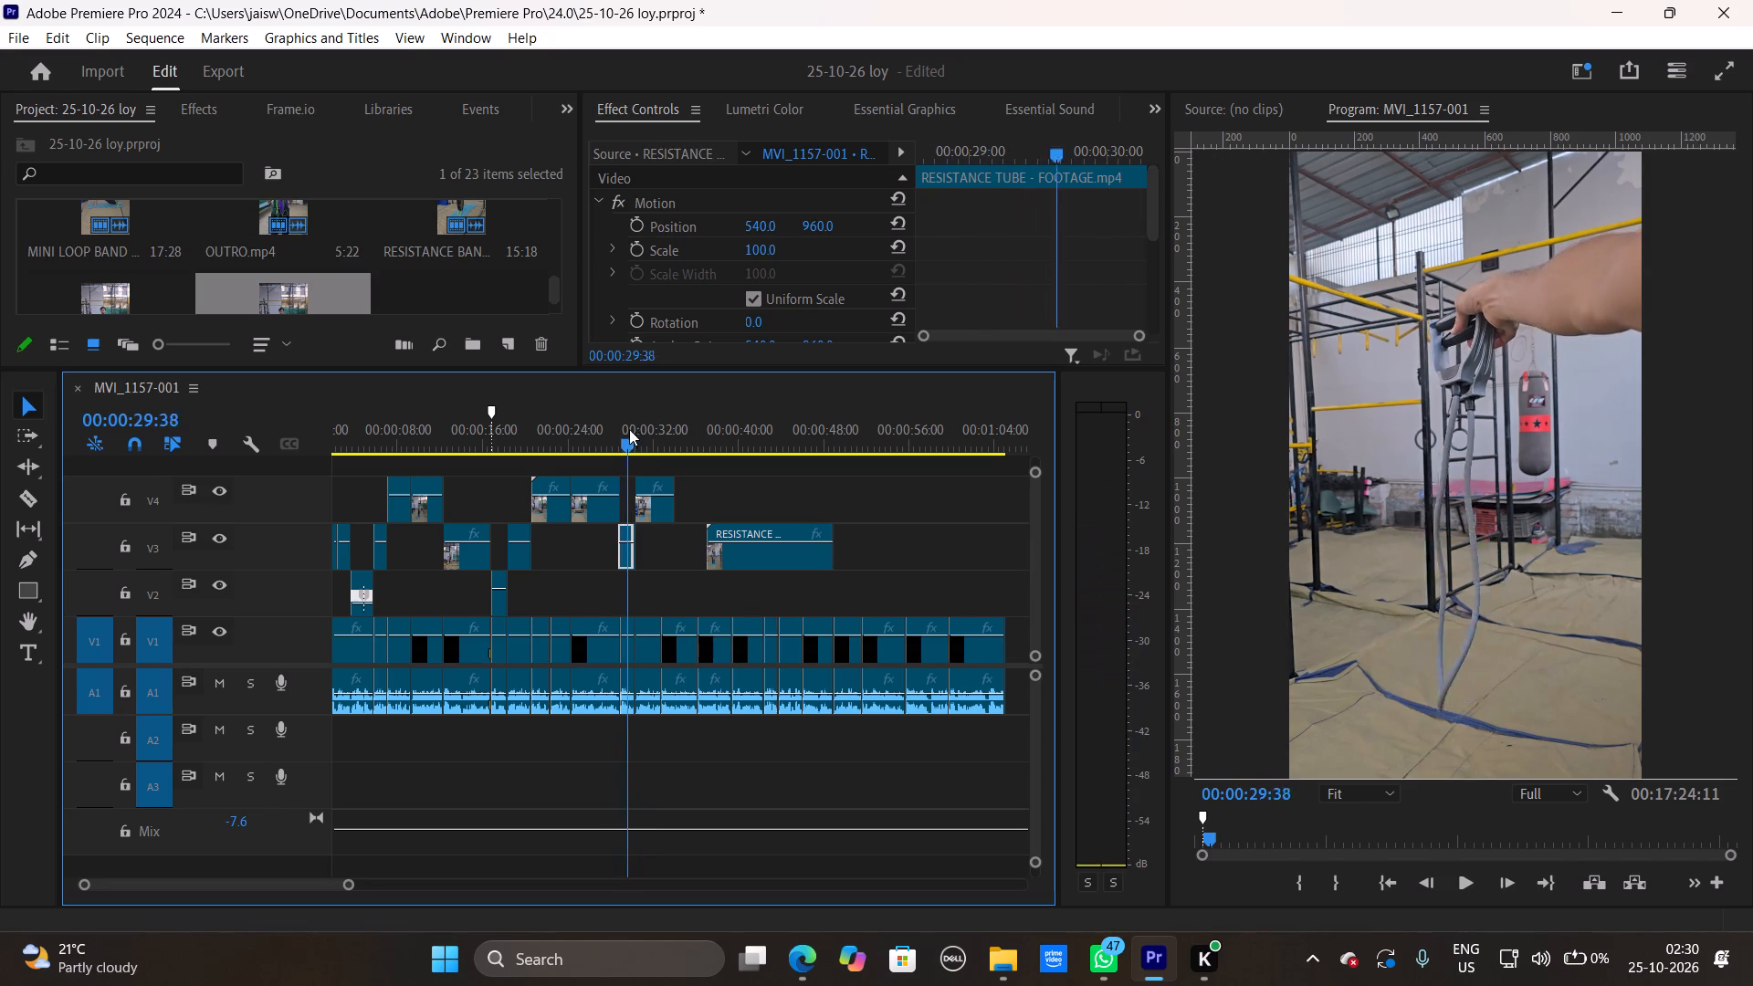
drag(629, 429, 625, 432)
key(space)
key(space)
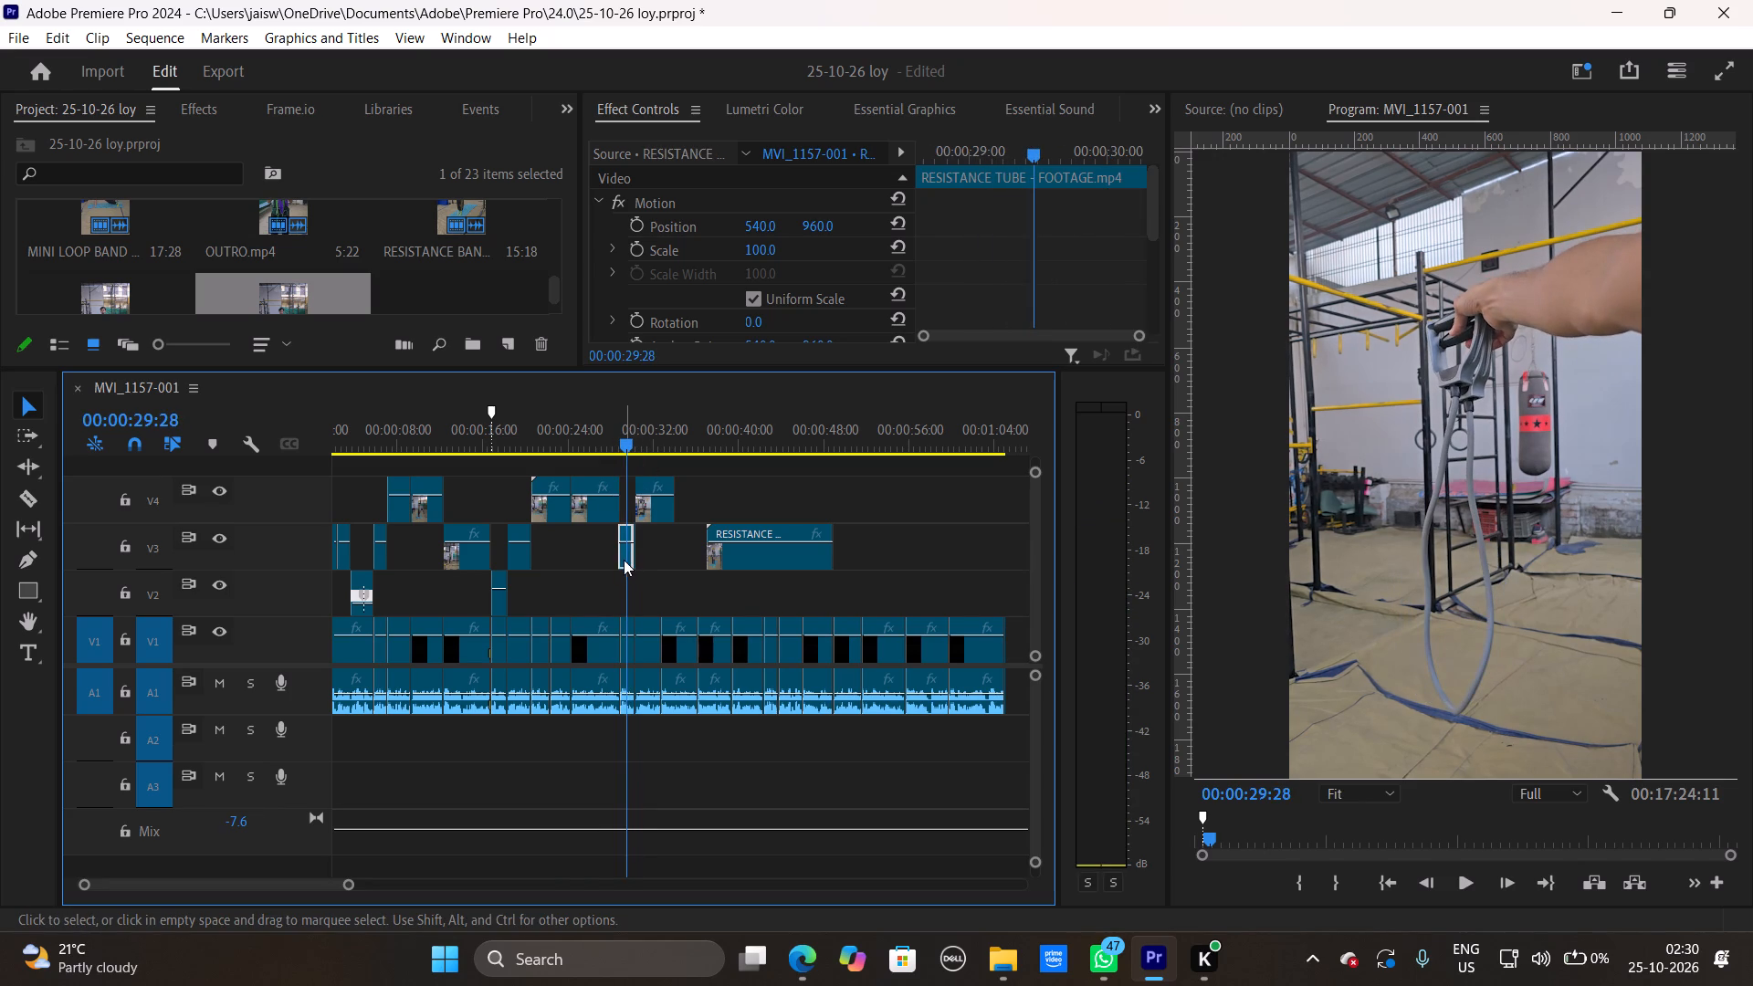
drag(623, 558, 680, 557)
drag(626, 437, 664, 436)
key(space)
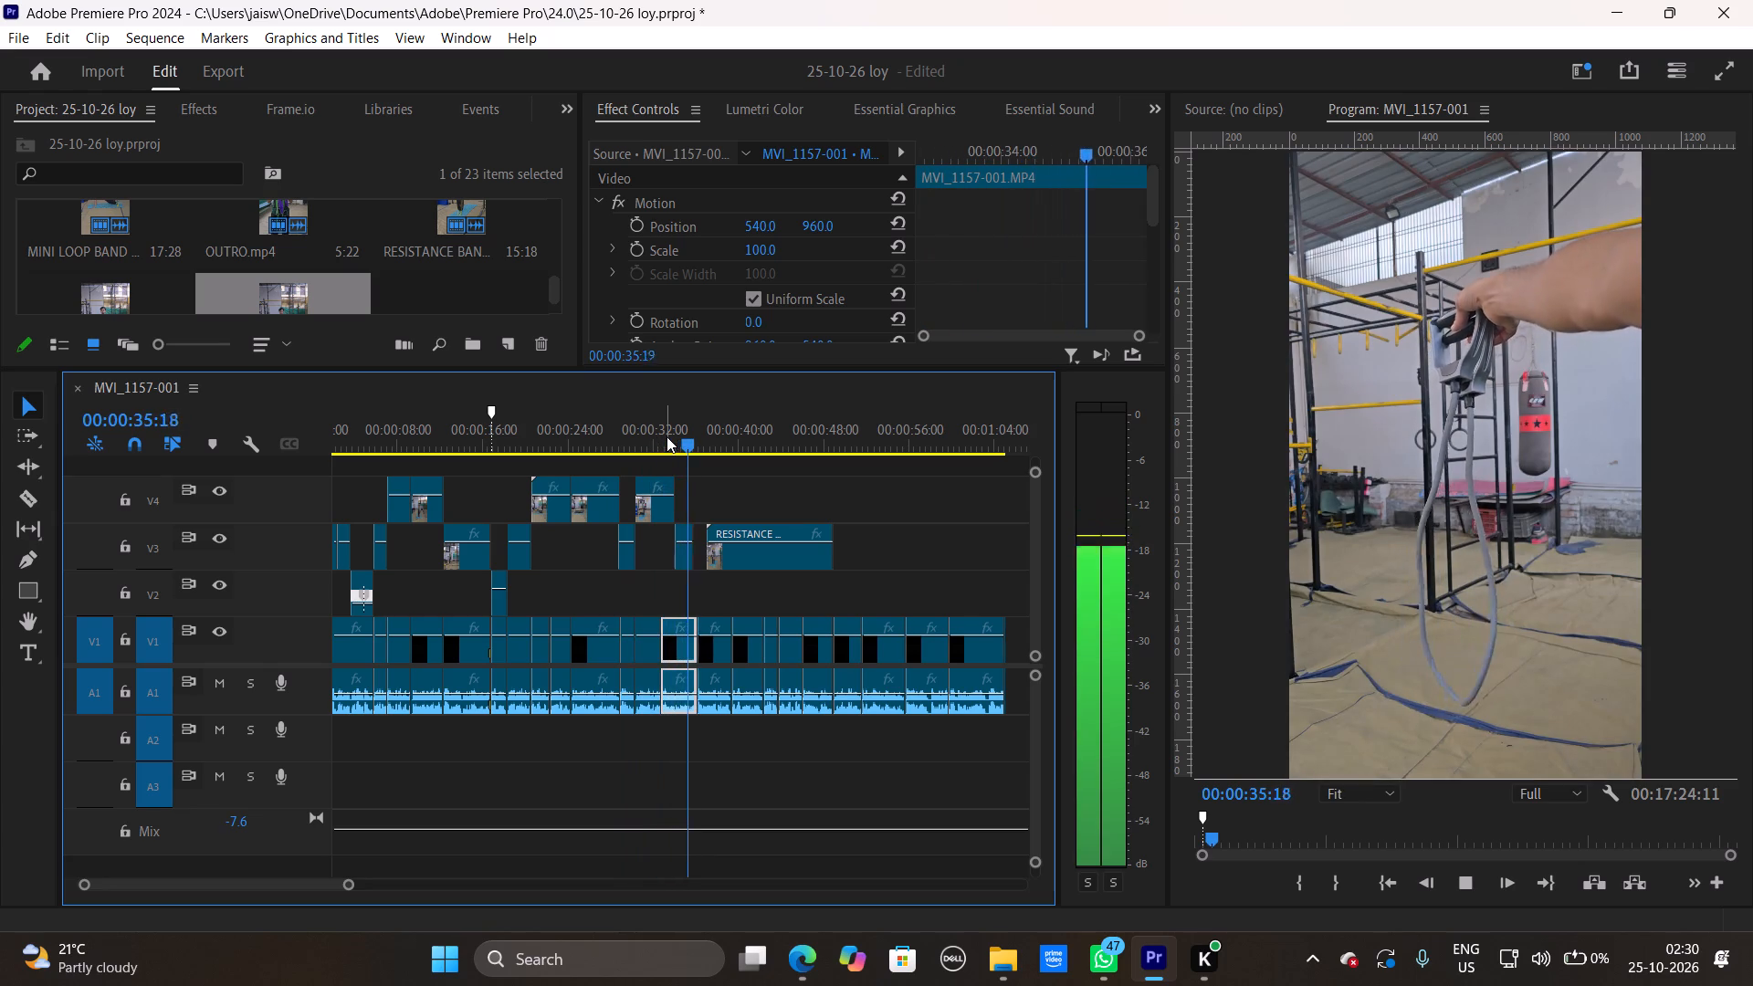
key(space)
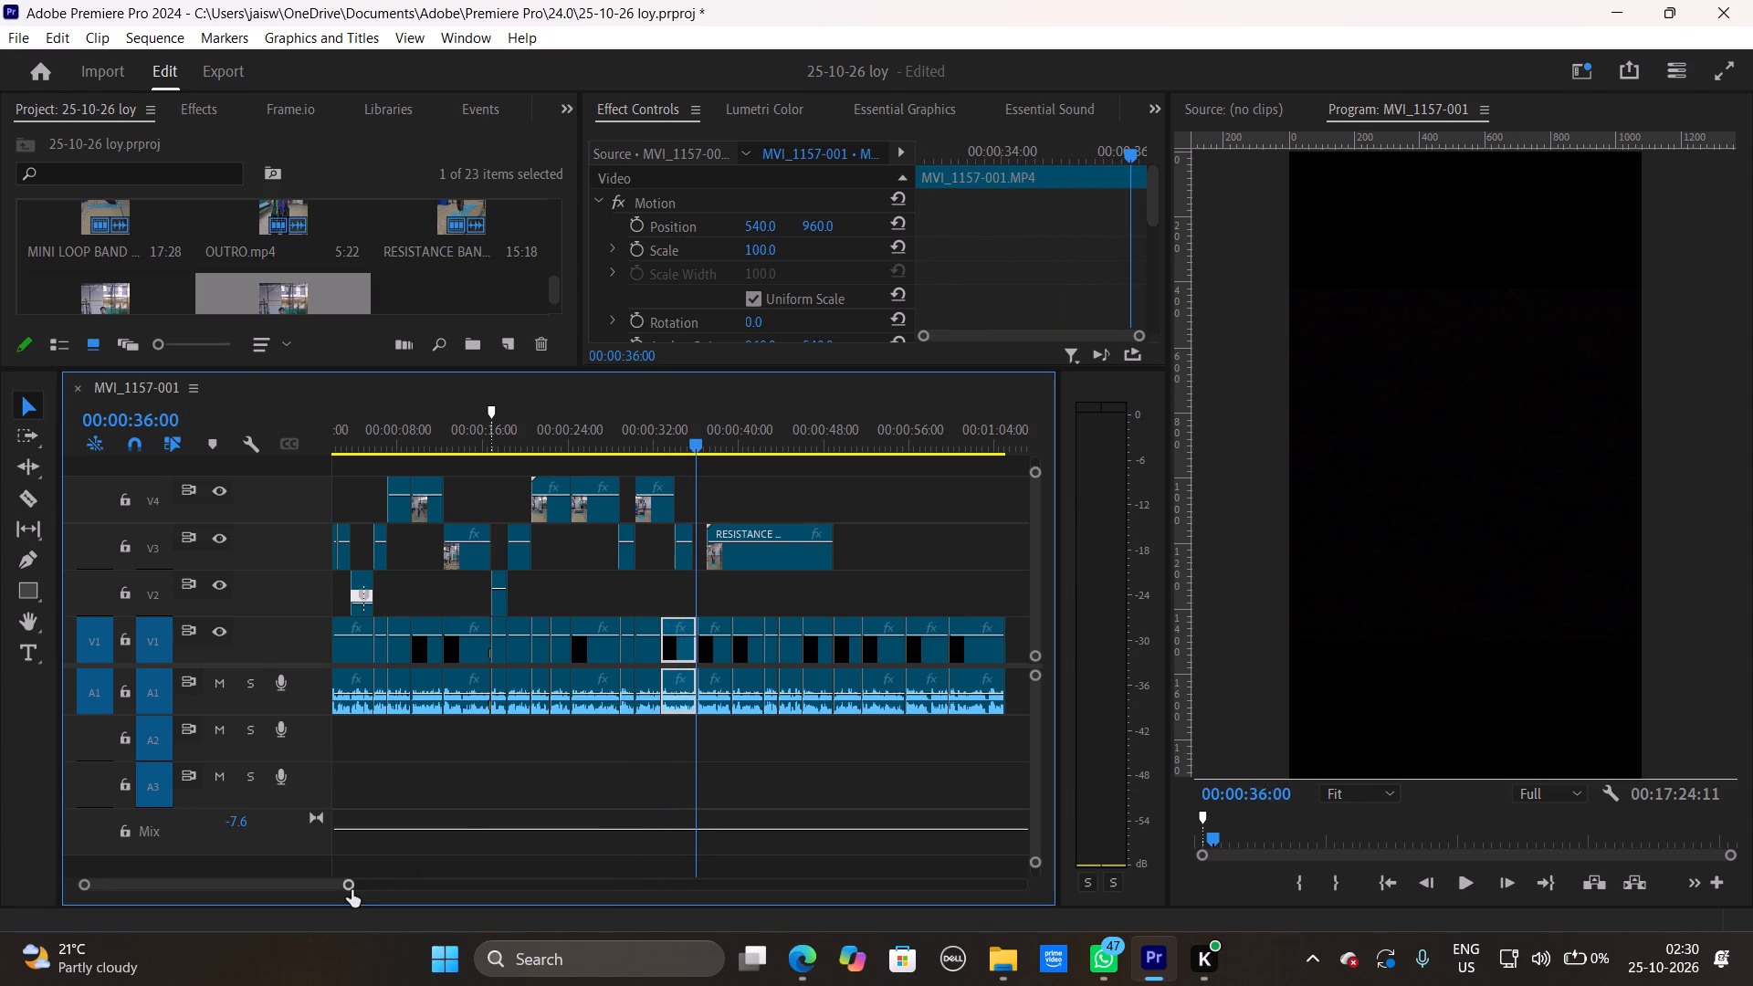
Extend the end of the duplicated RESISTANCE TUBE - FOOTAGE clip on V3 to the voice-over cut just after 36 seconds.
drag(350, 890, 267, 897)
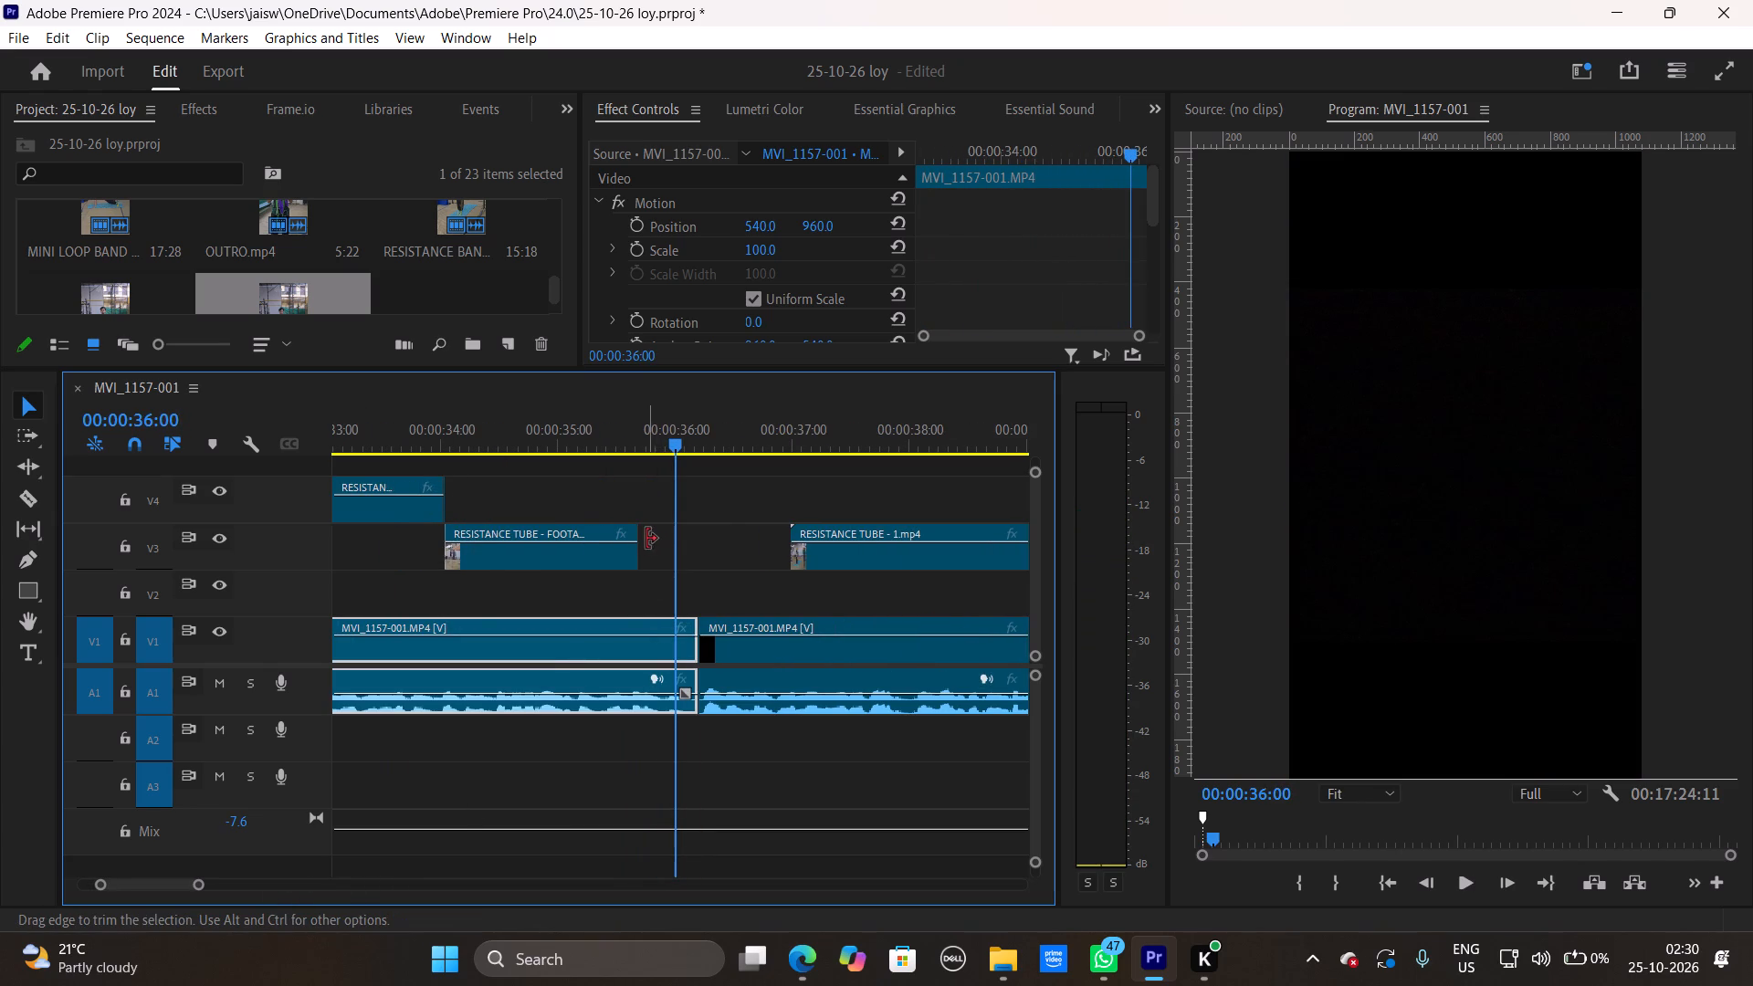
drag(646, 539, 708, 539)
key(space)
key(space)
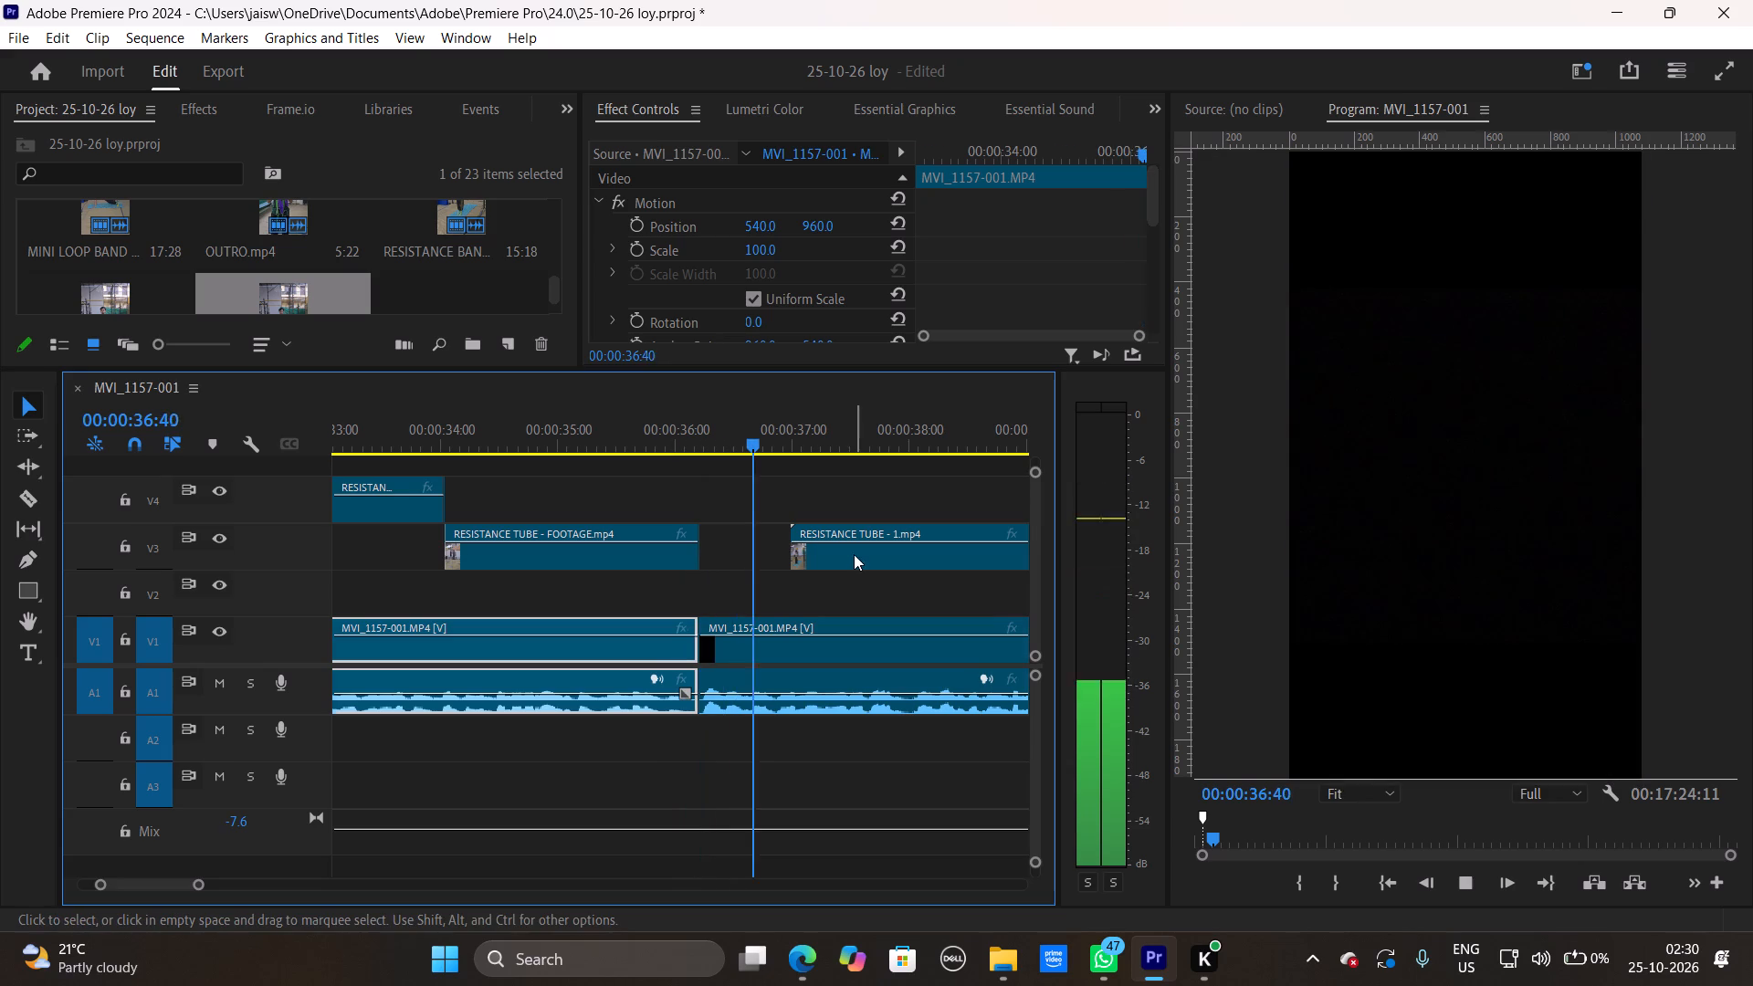
Move RESISTANCE TUBE - 1 back along V3 to start right after the duplicated footage clip, and preview it against the voice-over.
drag(854, 554, 766, 561)
key(space)
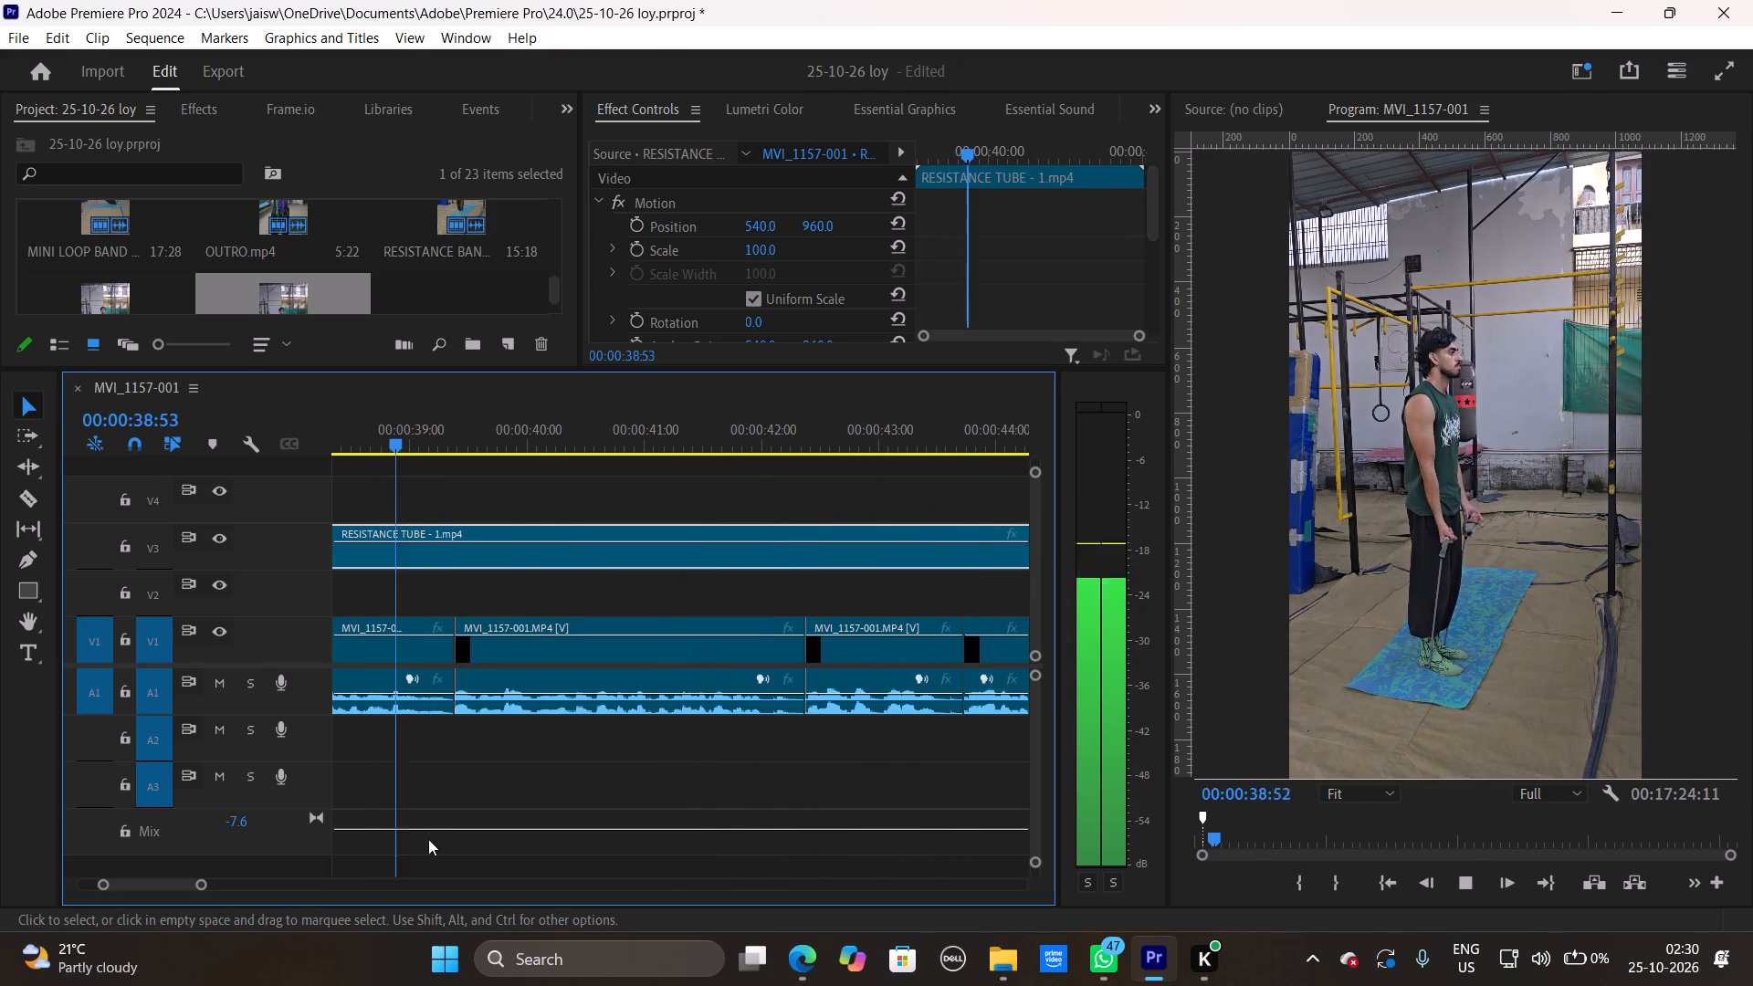
key(space)
key(space)
key(space)
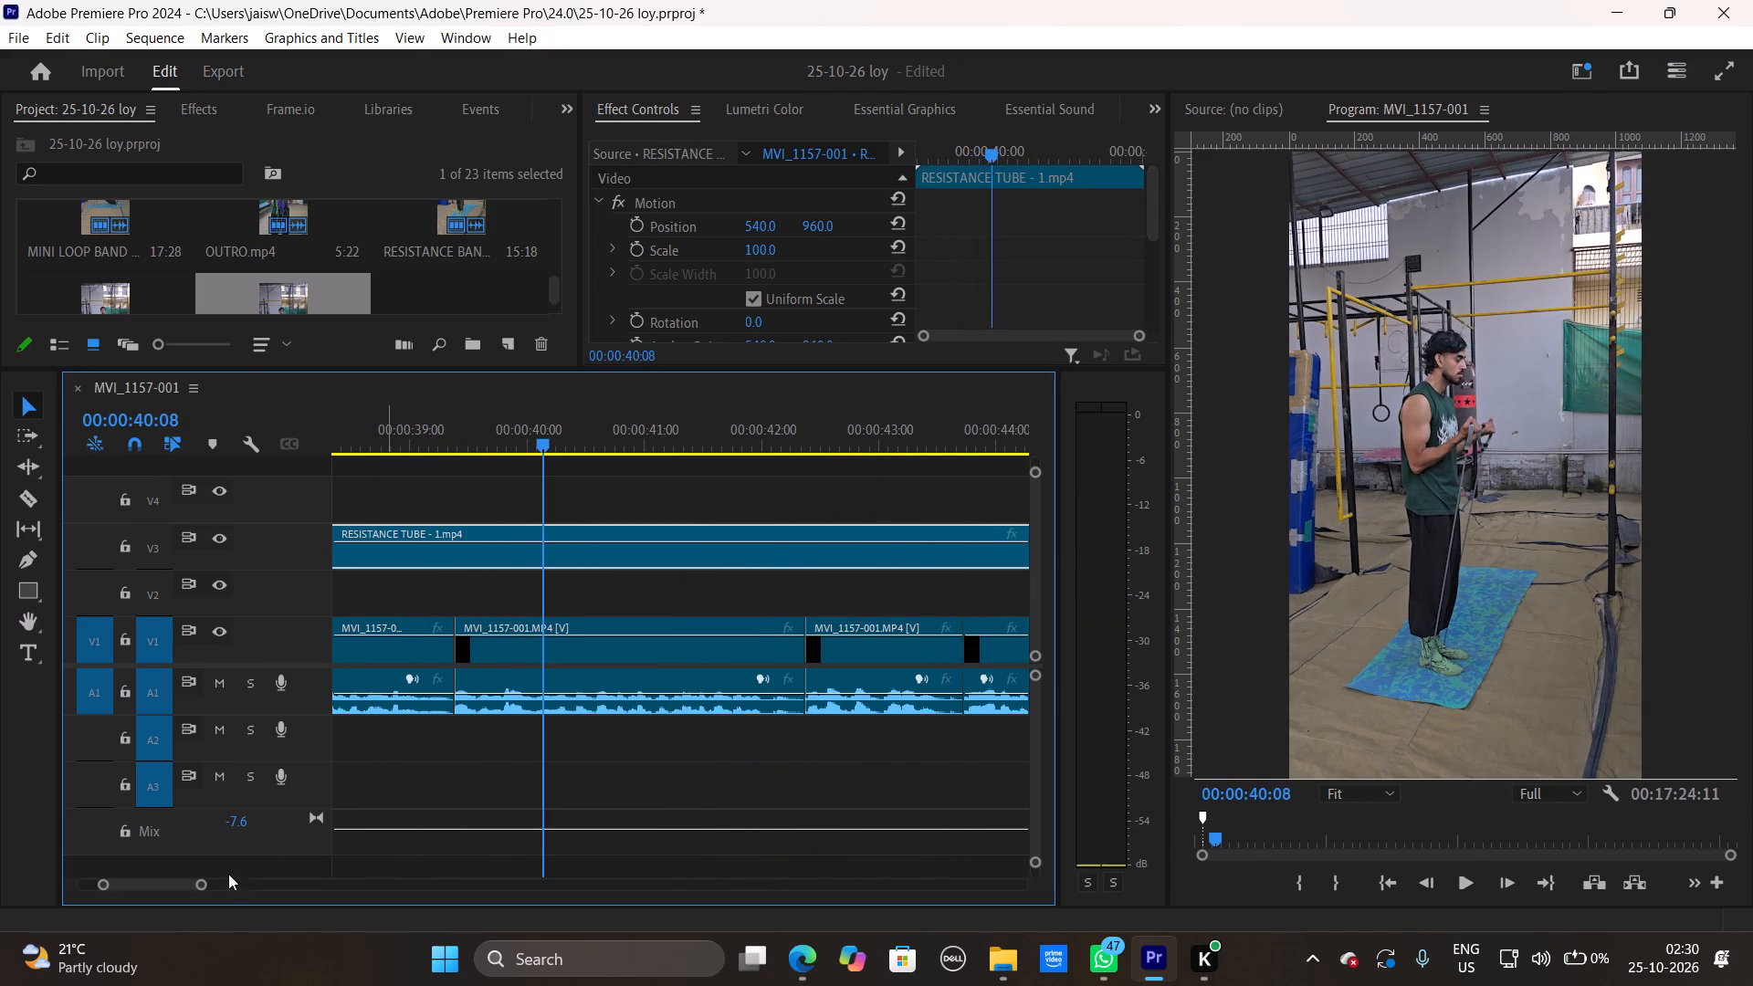
Trim the end of RESISTANCE TUBE - 1 on V3 back to the voice-over cut at about 39 seconds.
drag(201, 886, 248, 886)
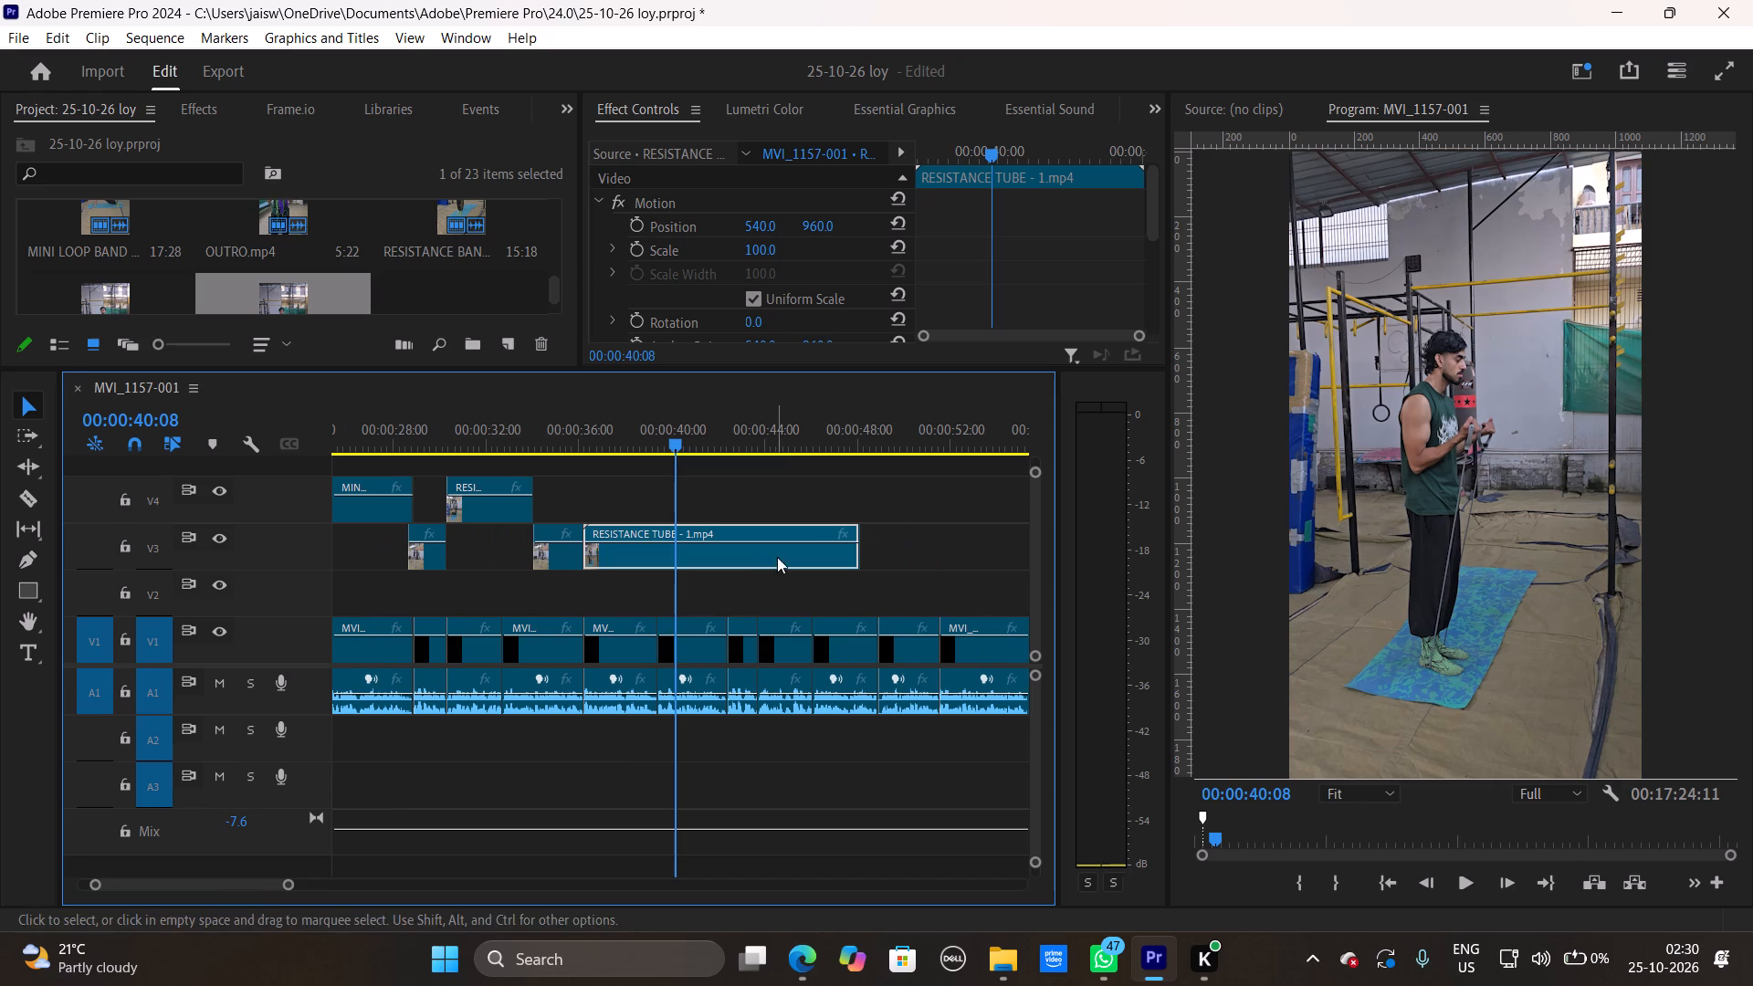
drag(857, 525, 652, 536)
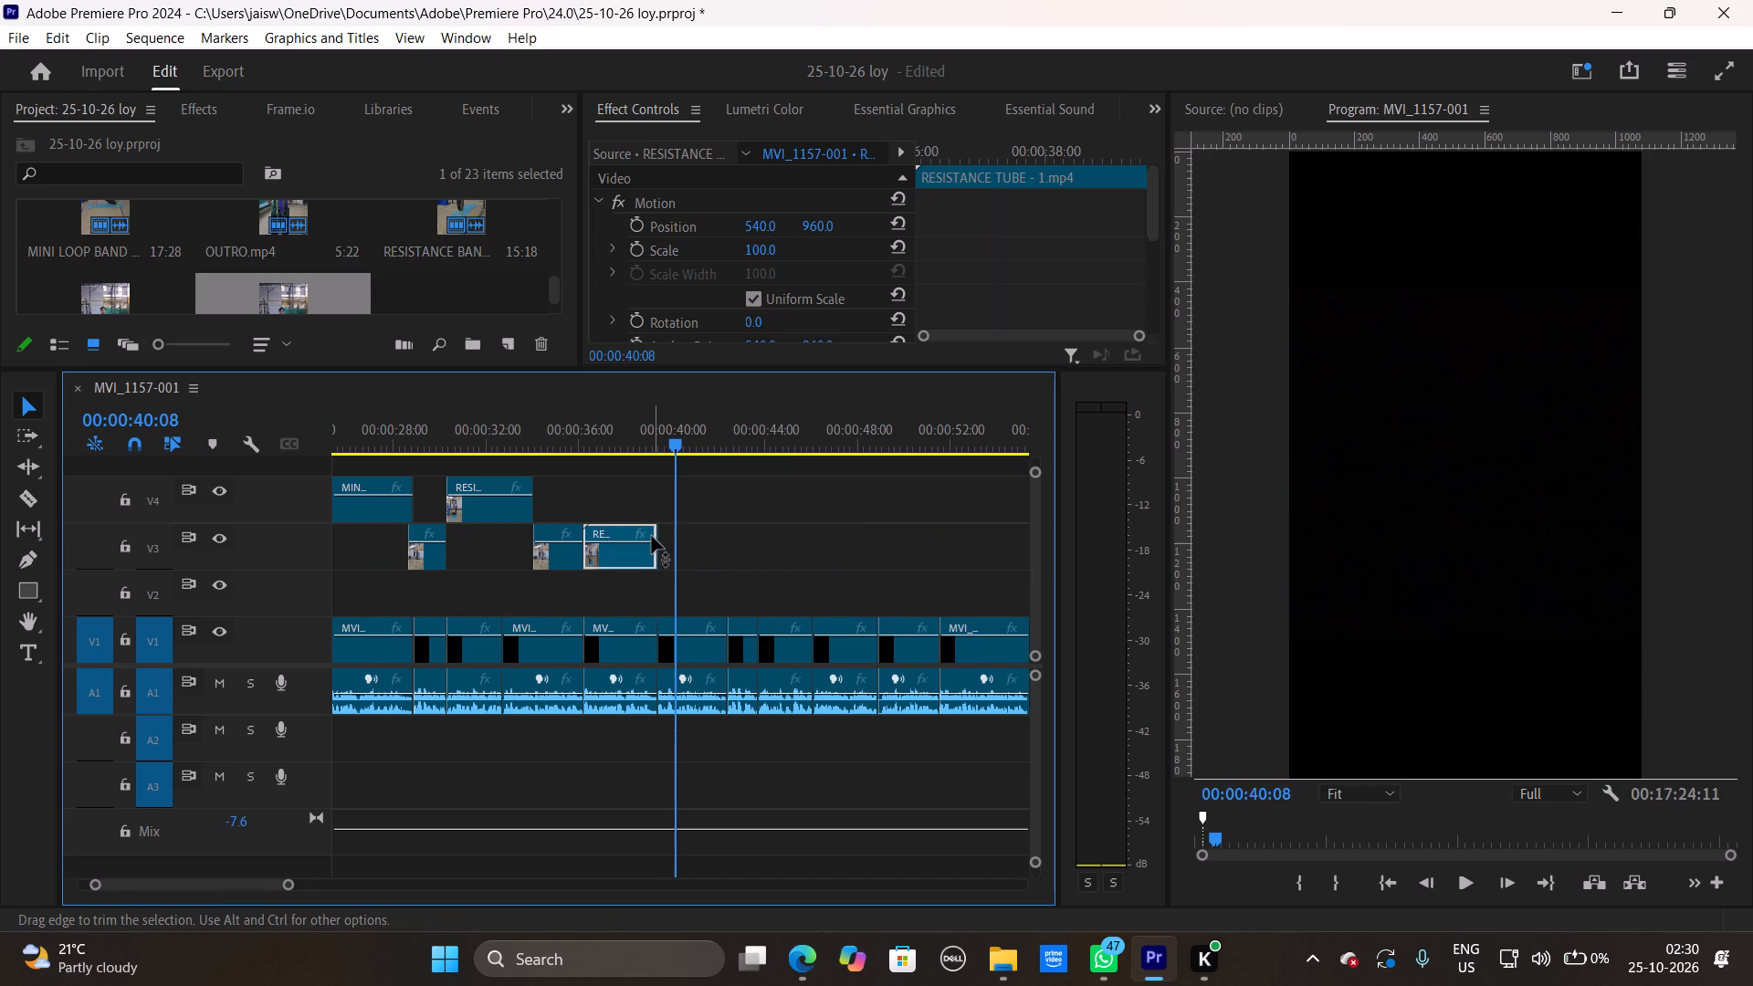
key(space)
key(space)
Move RESISTANCE TUBE - 3 back along V4 to start where RESISTANCE TUBE - 1 ends, at about 39 seconds, and preview it.
drag(288, 881, 339, 884)
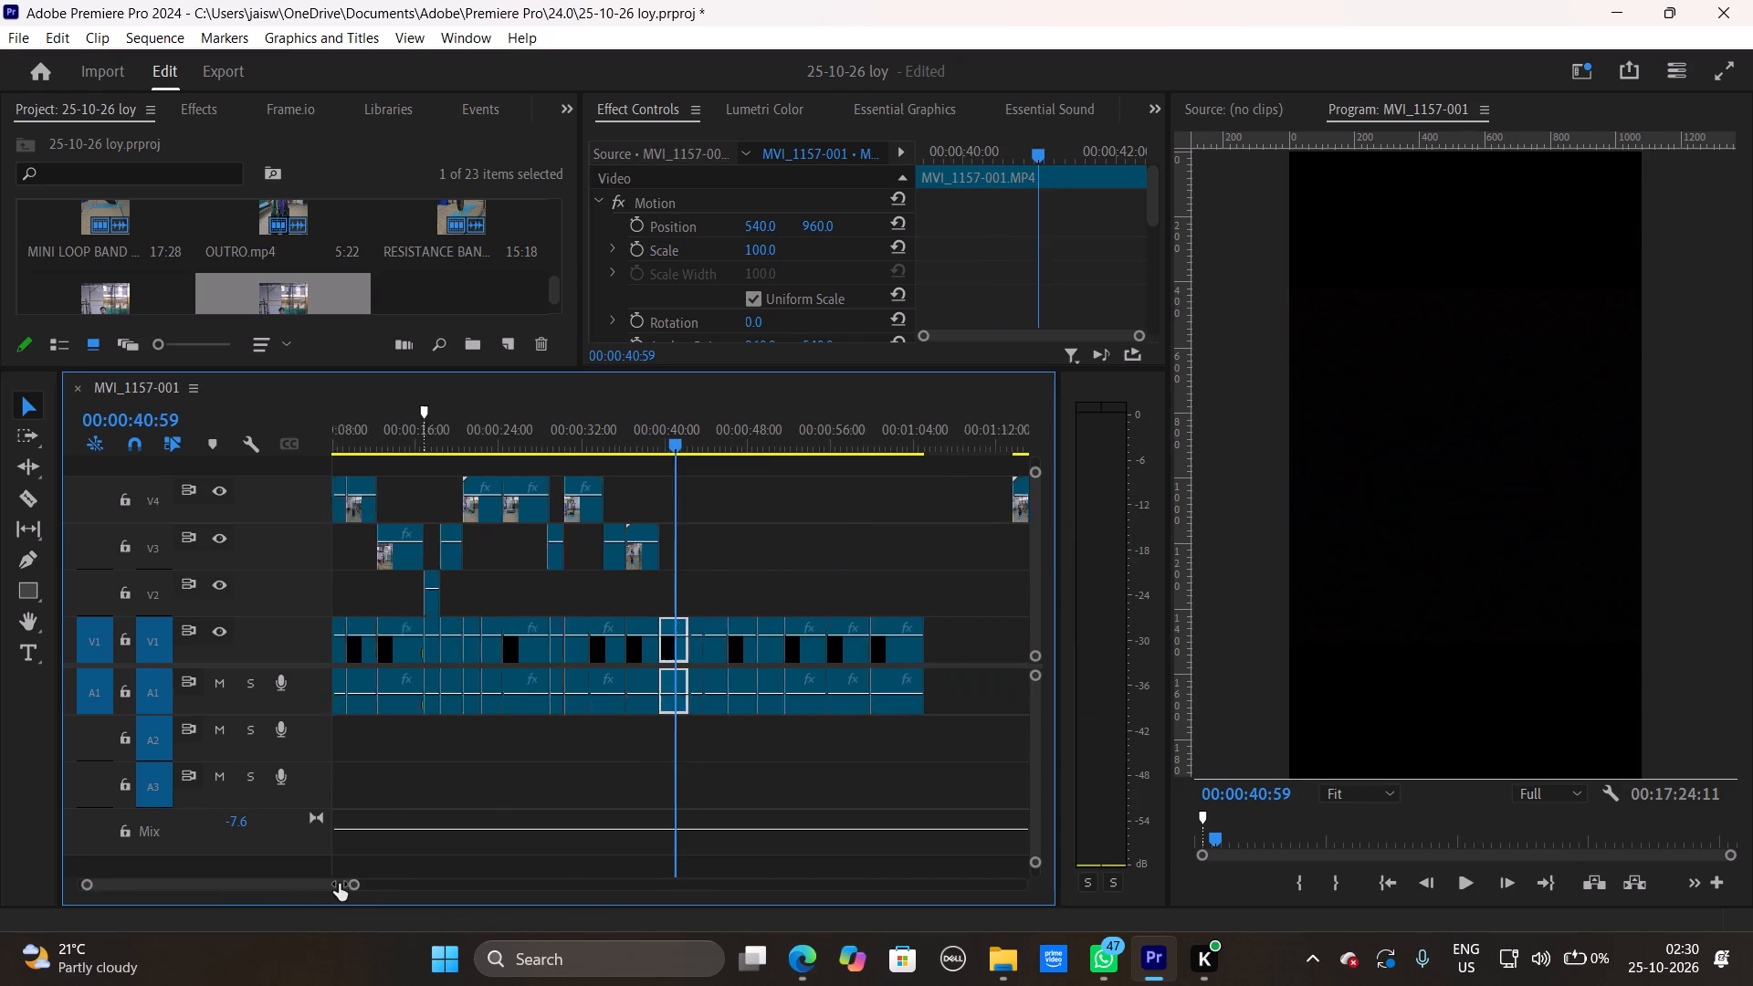
drag(339, 884, 380, 885)
drag(823, 519, 657, 507)
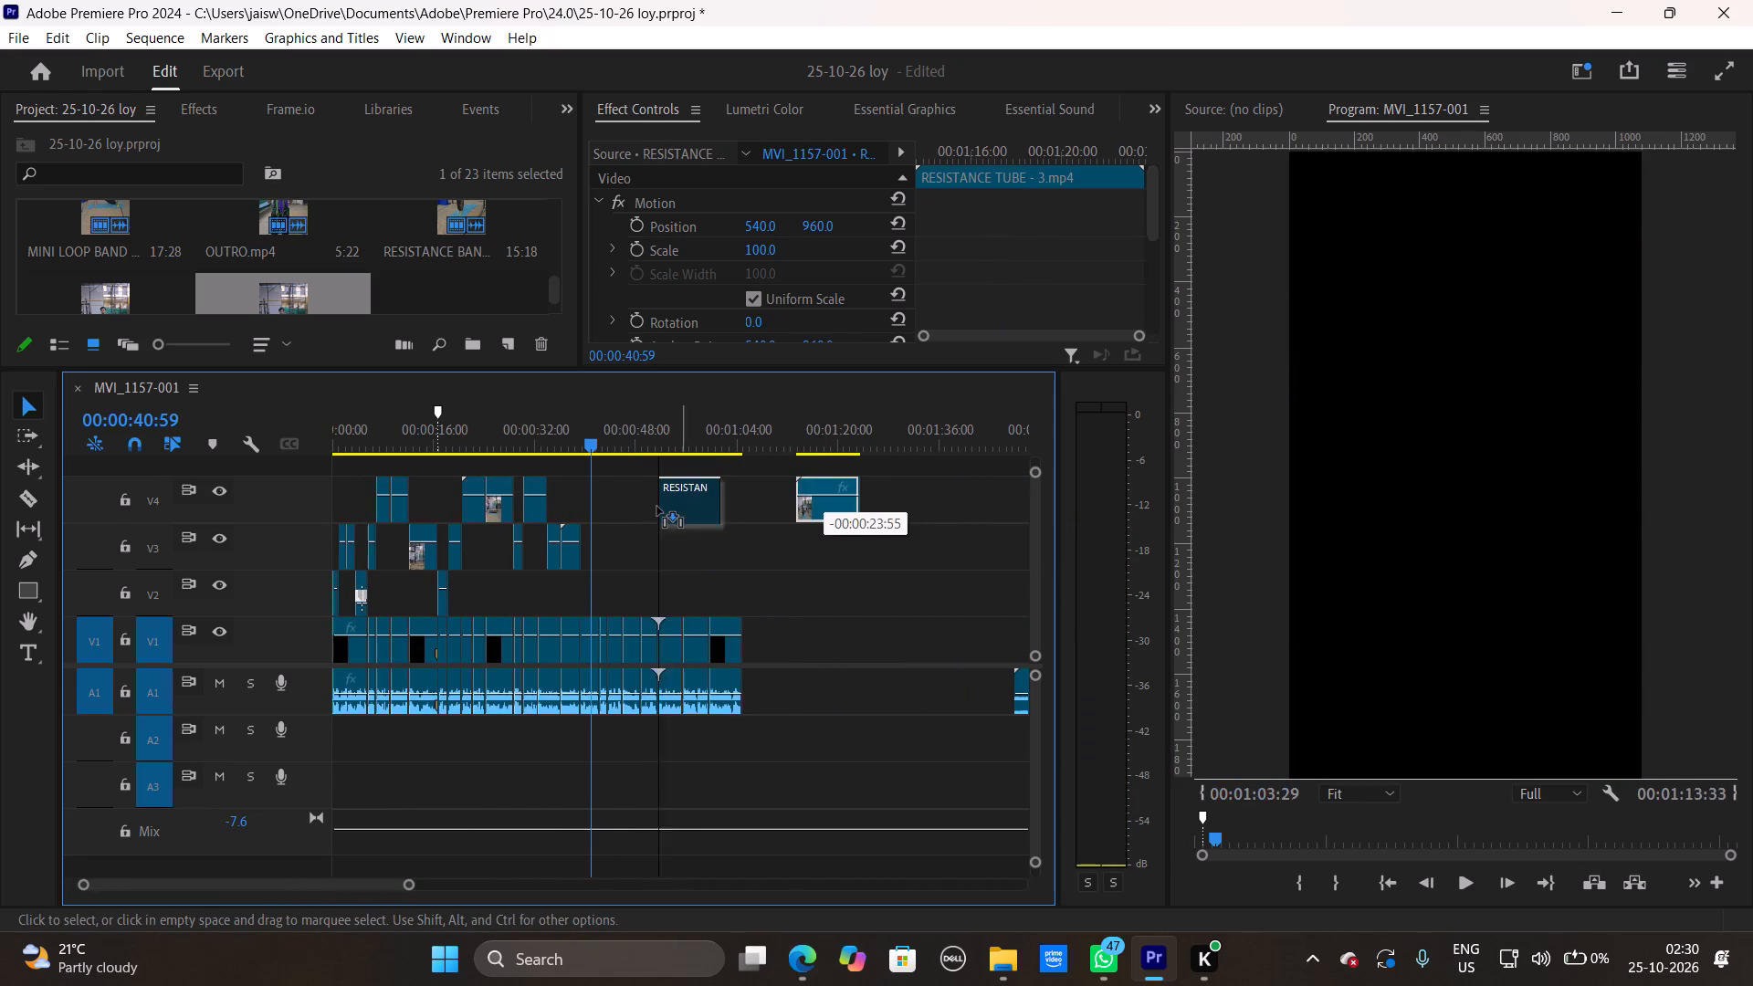
drag(657, 507, 606, 508)
drag(601, 436, 576, 445)
key(space)
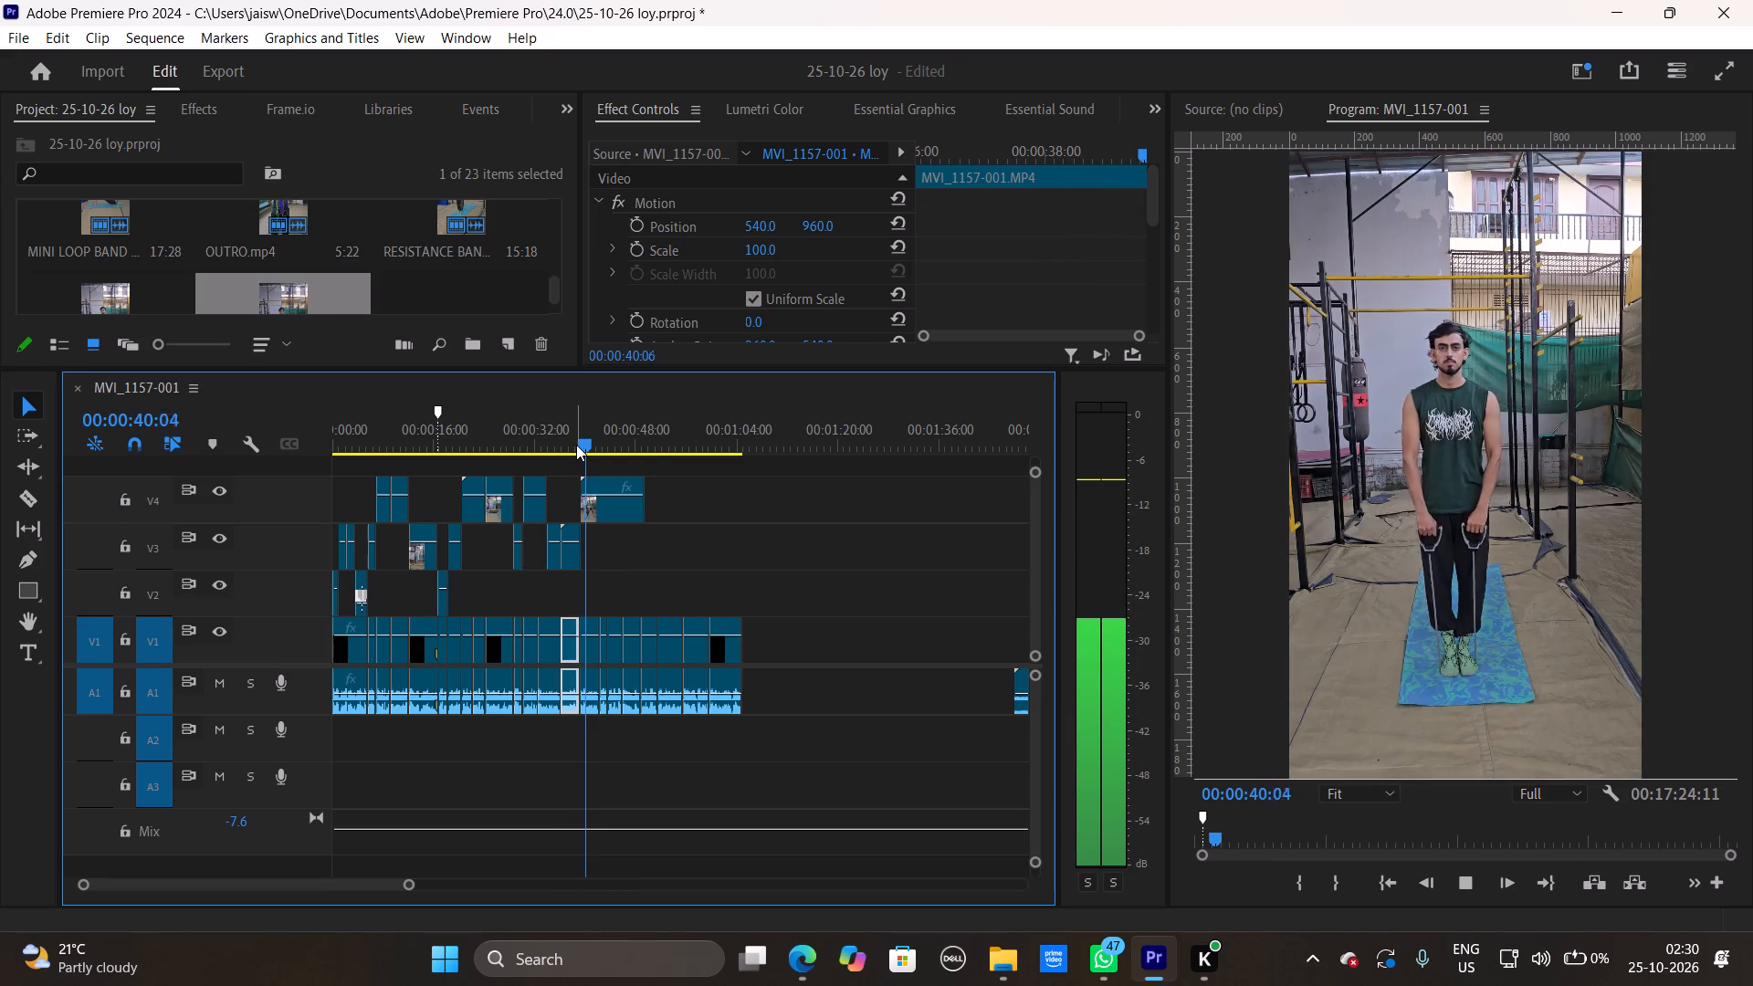
key(space)
click(603, 446)
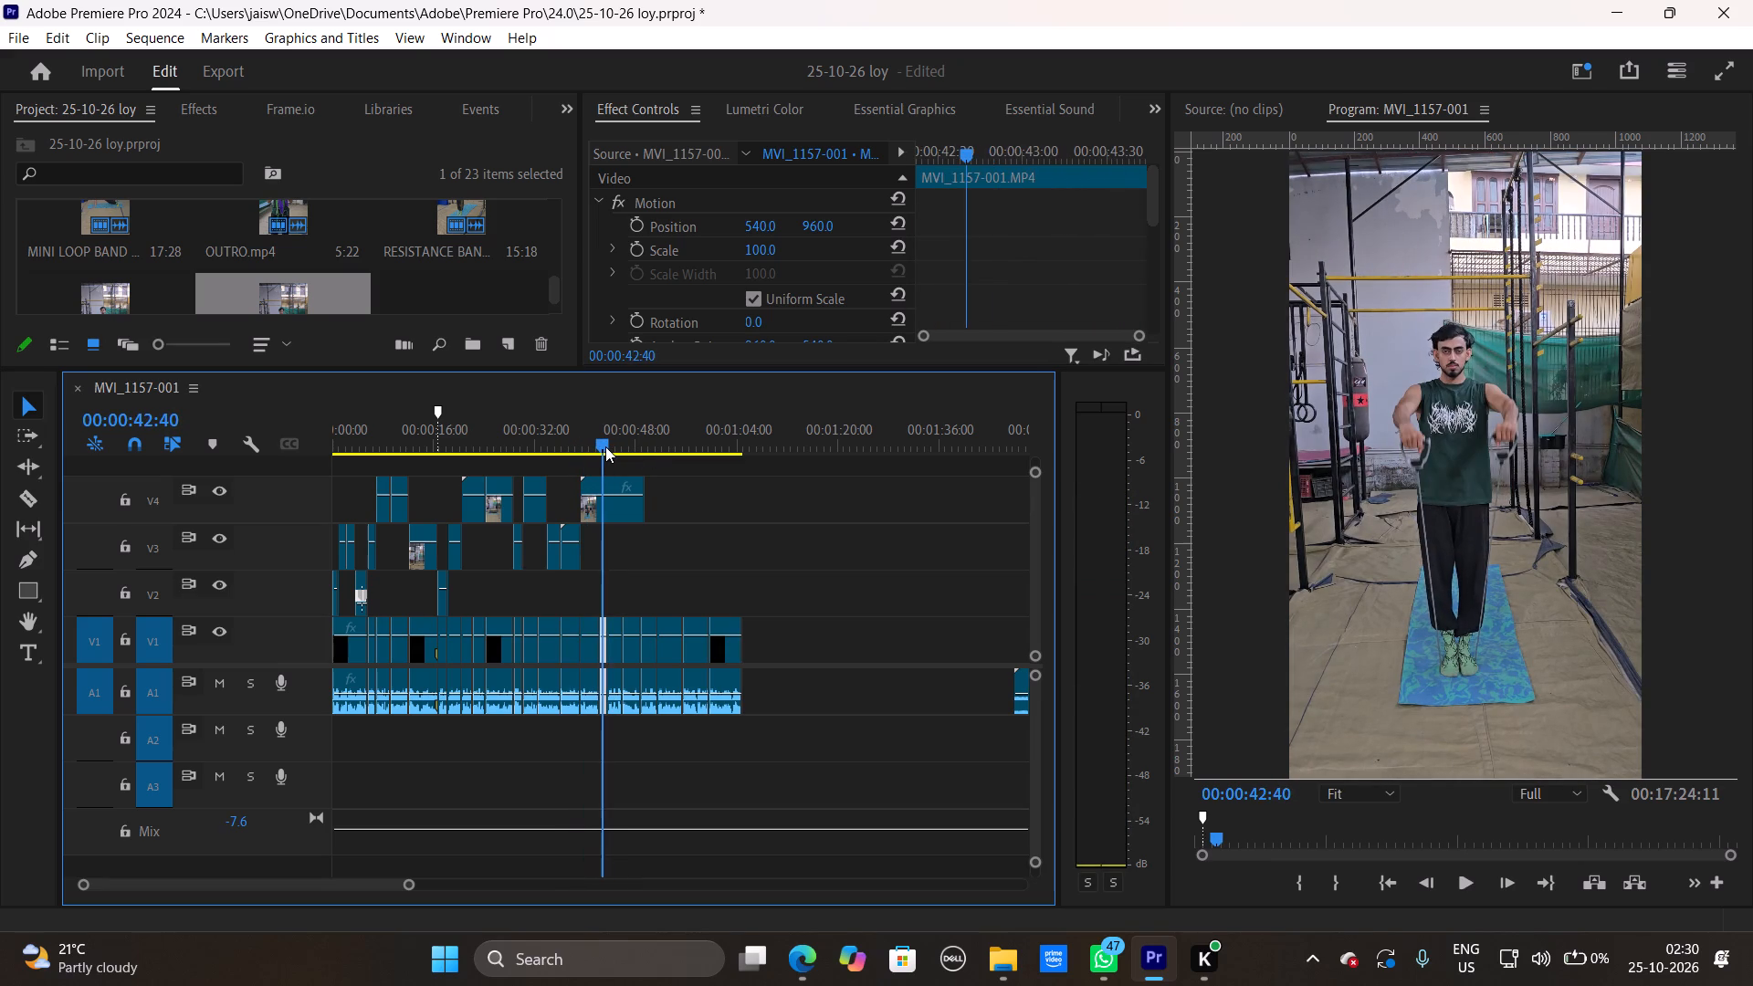
Trim about 3 seconds off the start of RESISTANCE TUBE - 3 and move it back to the end of RESISTANCE TUBE - 1.
drag(588, 481, 603, 481)
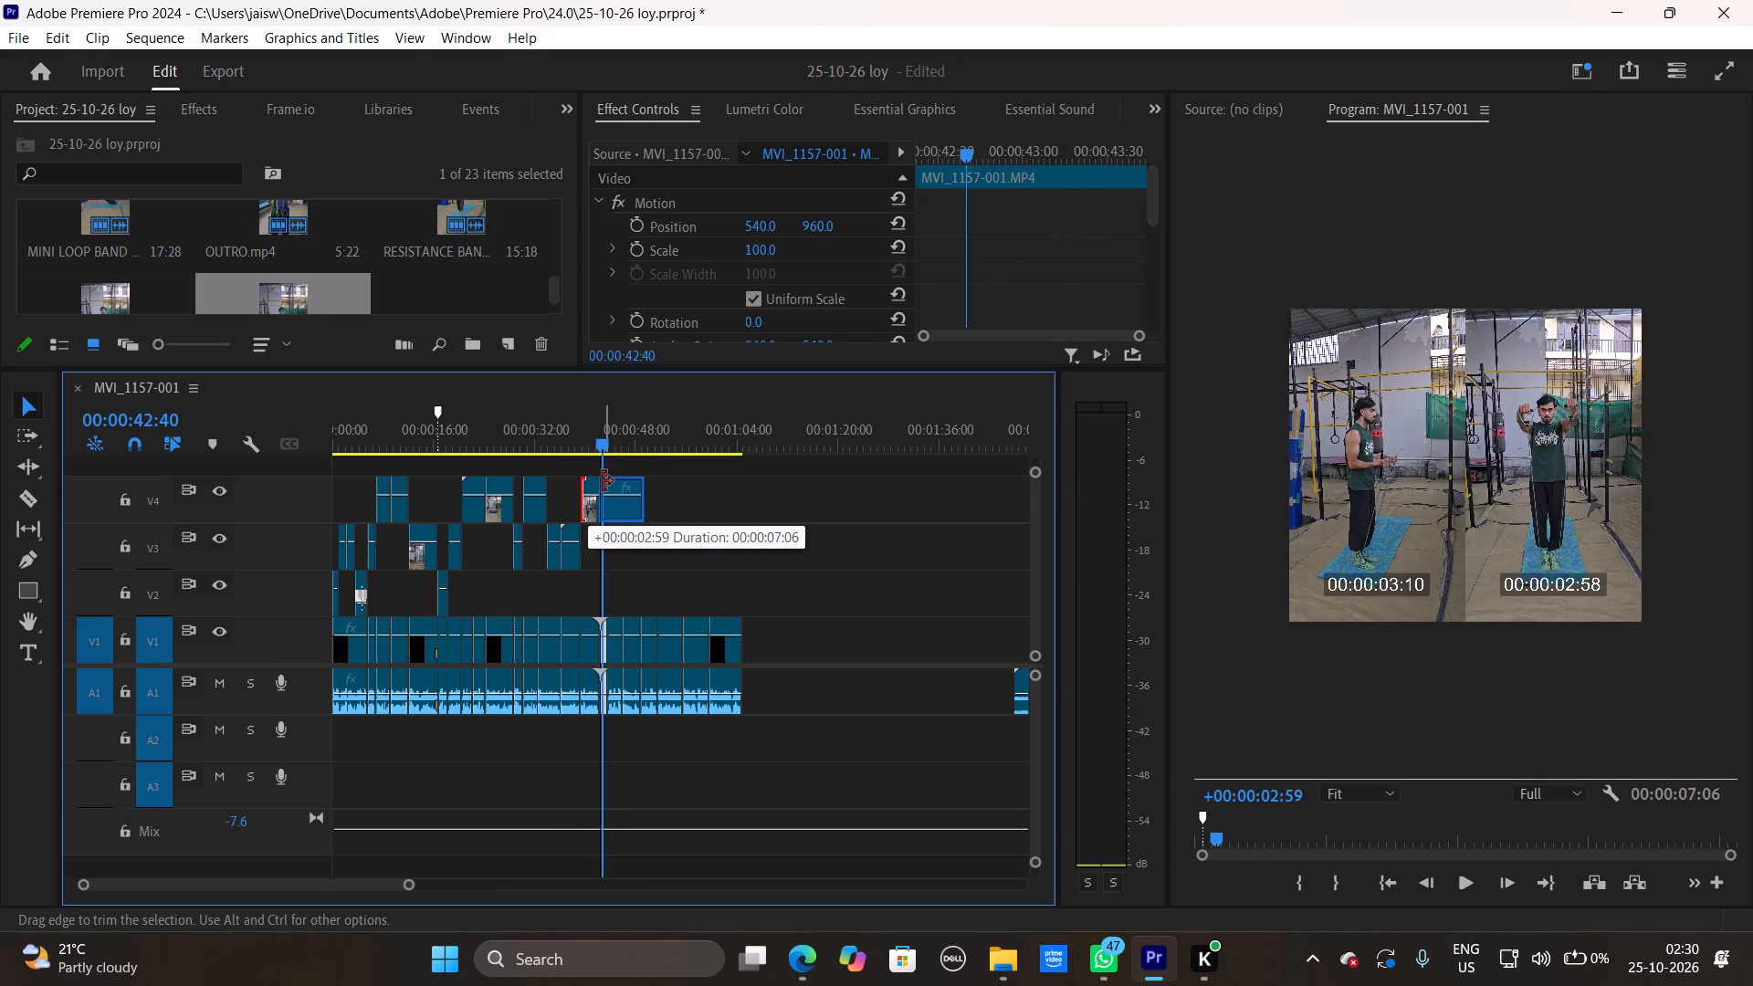
drag(603, 481, 604, 481)
drag(622, 503, 602, 504)
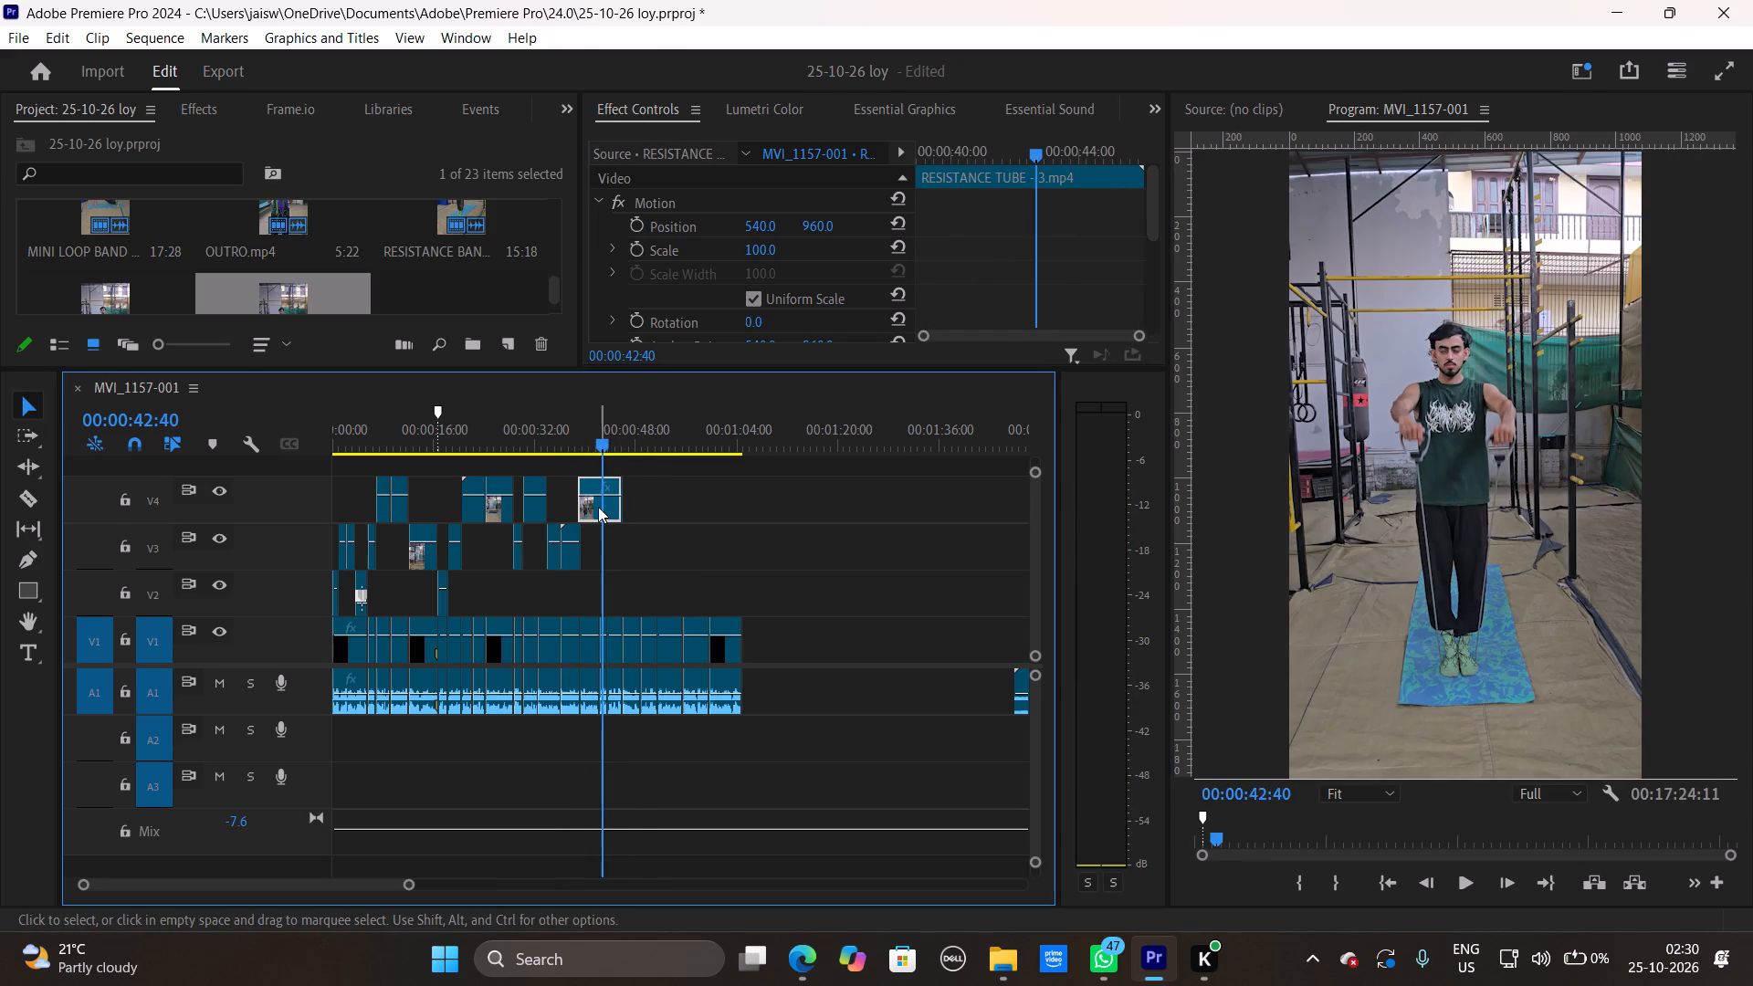
click(598, 507)
drag(603, 438, 574, 446)
key(space)
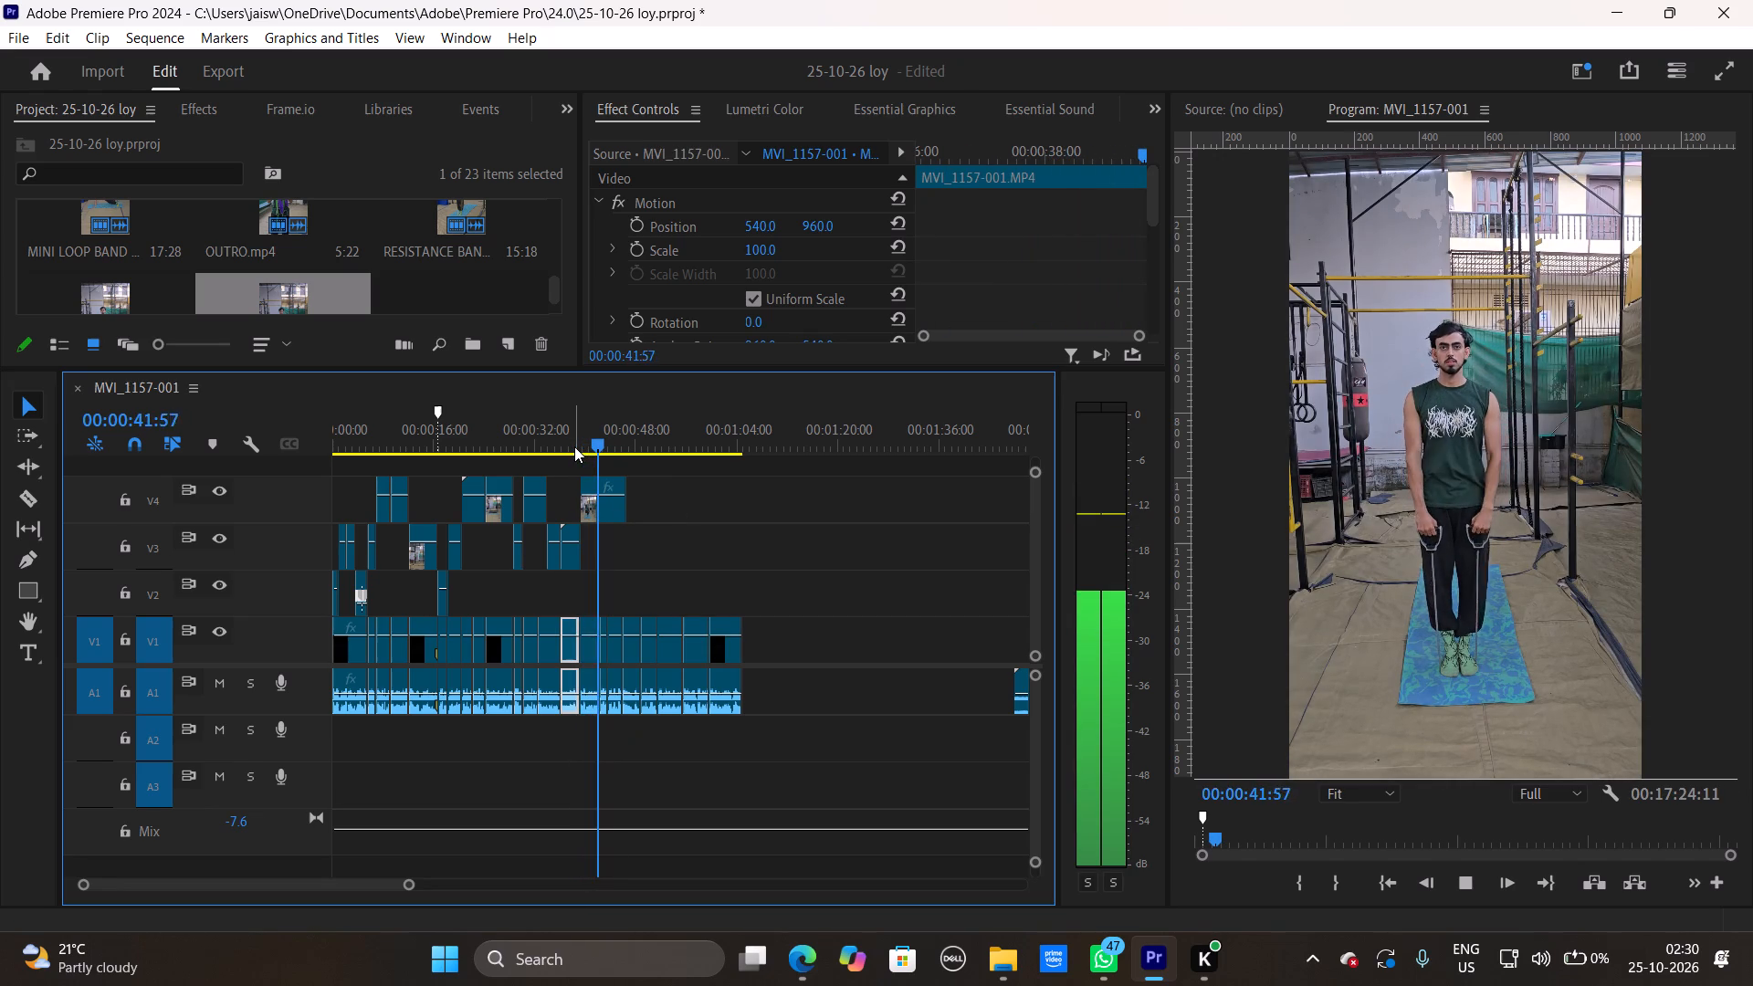
key(space)
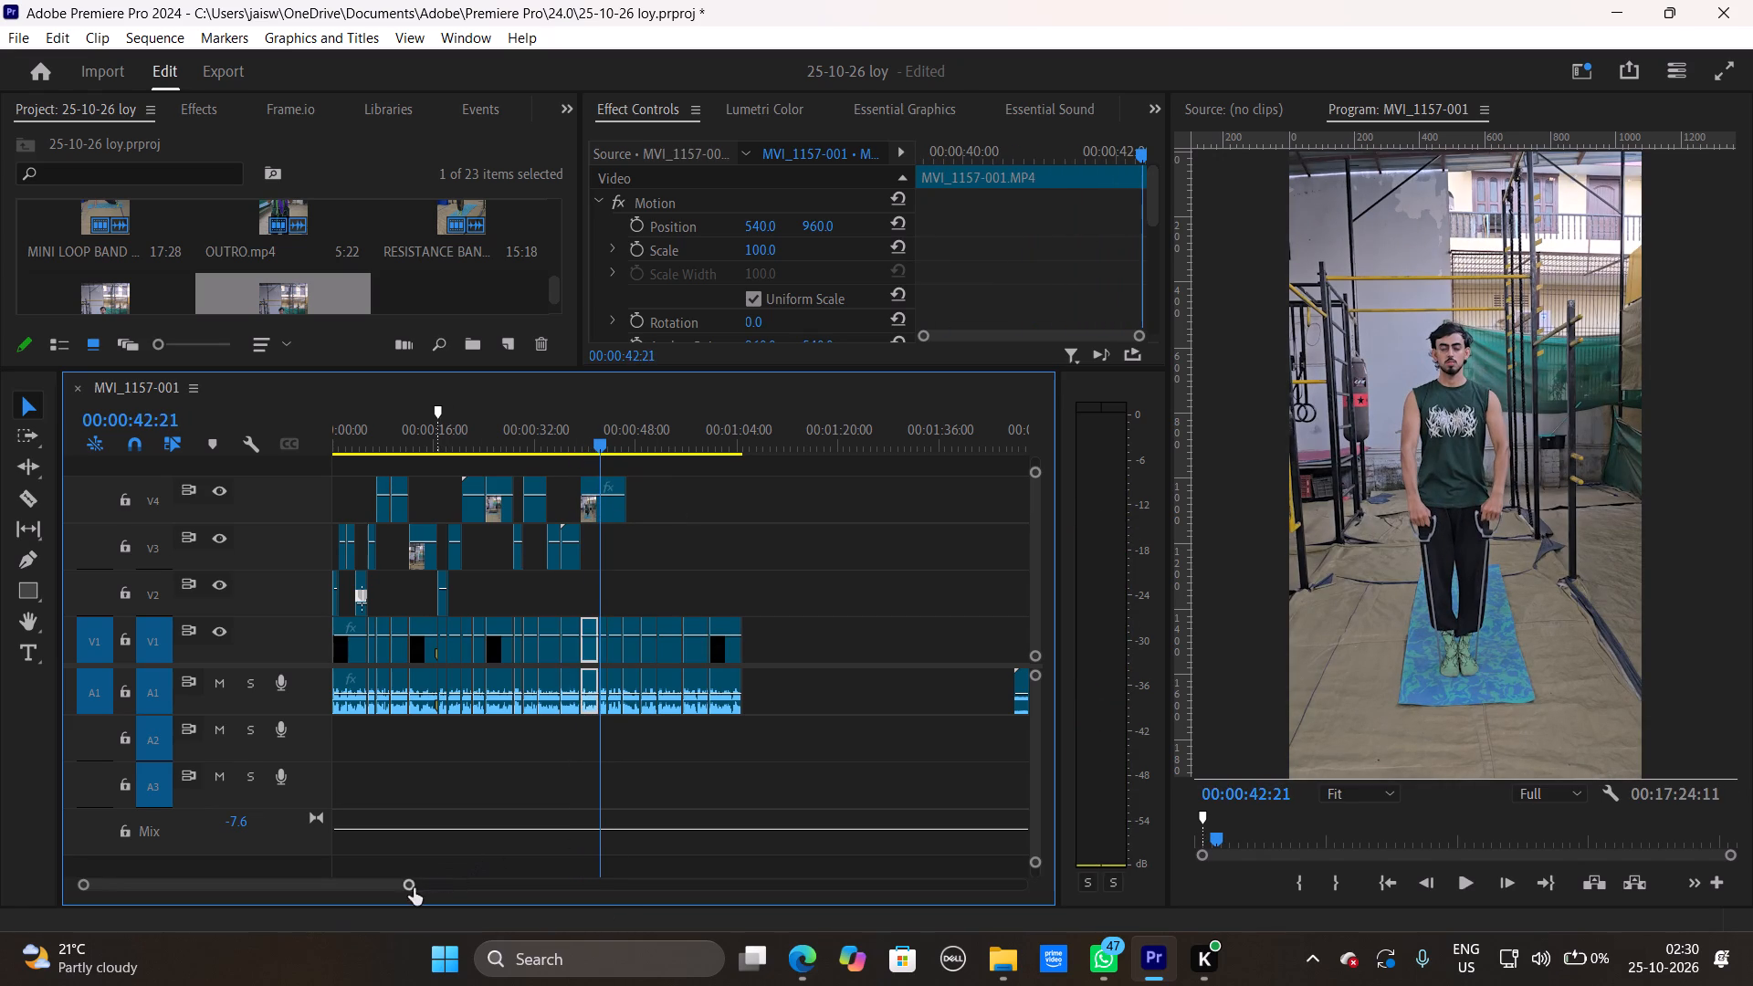
Trim the end of RESISTANCE TUBE - 3 on V4 back to the voice-over cut at about 42 seconds and play past it.
drag(413, 888, 323, 907)
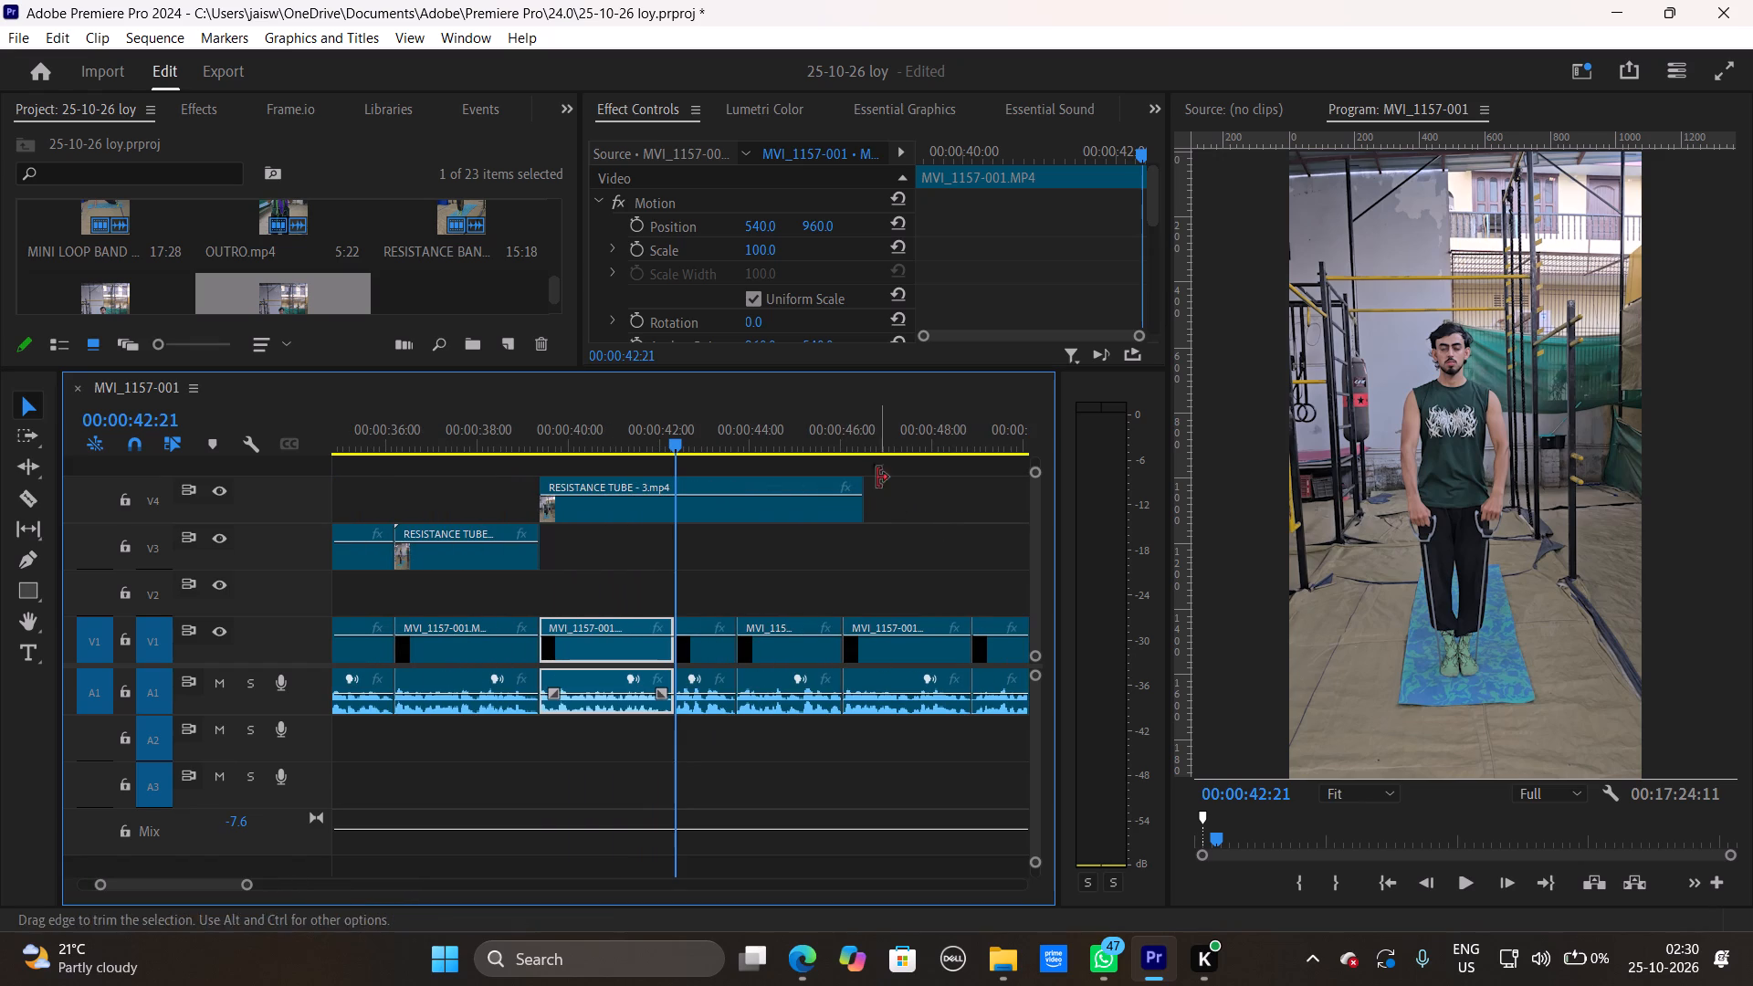
drag(856, 480, 672, 505)
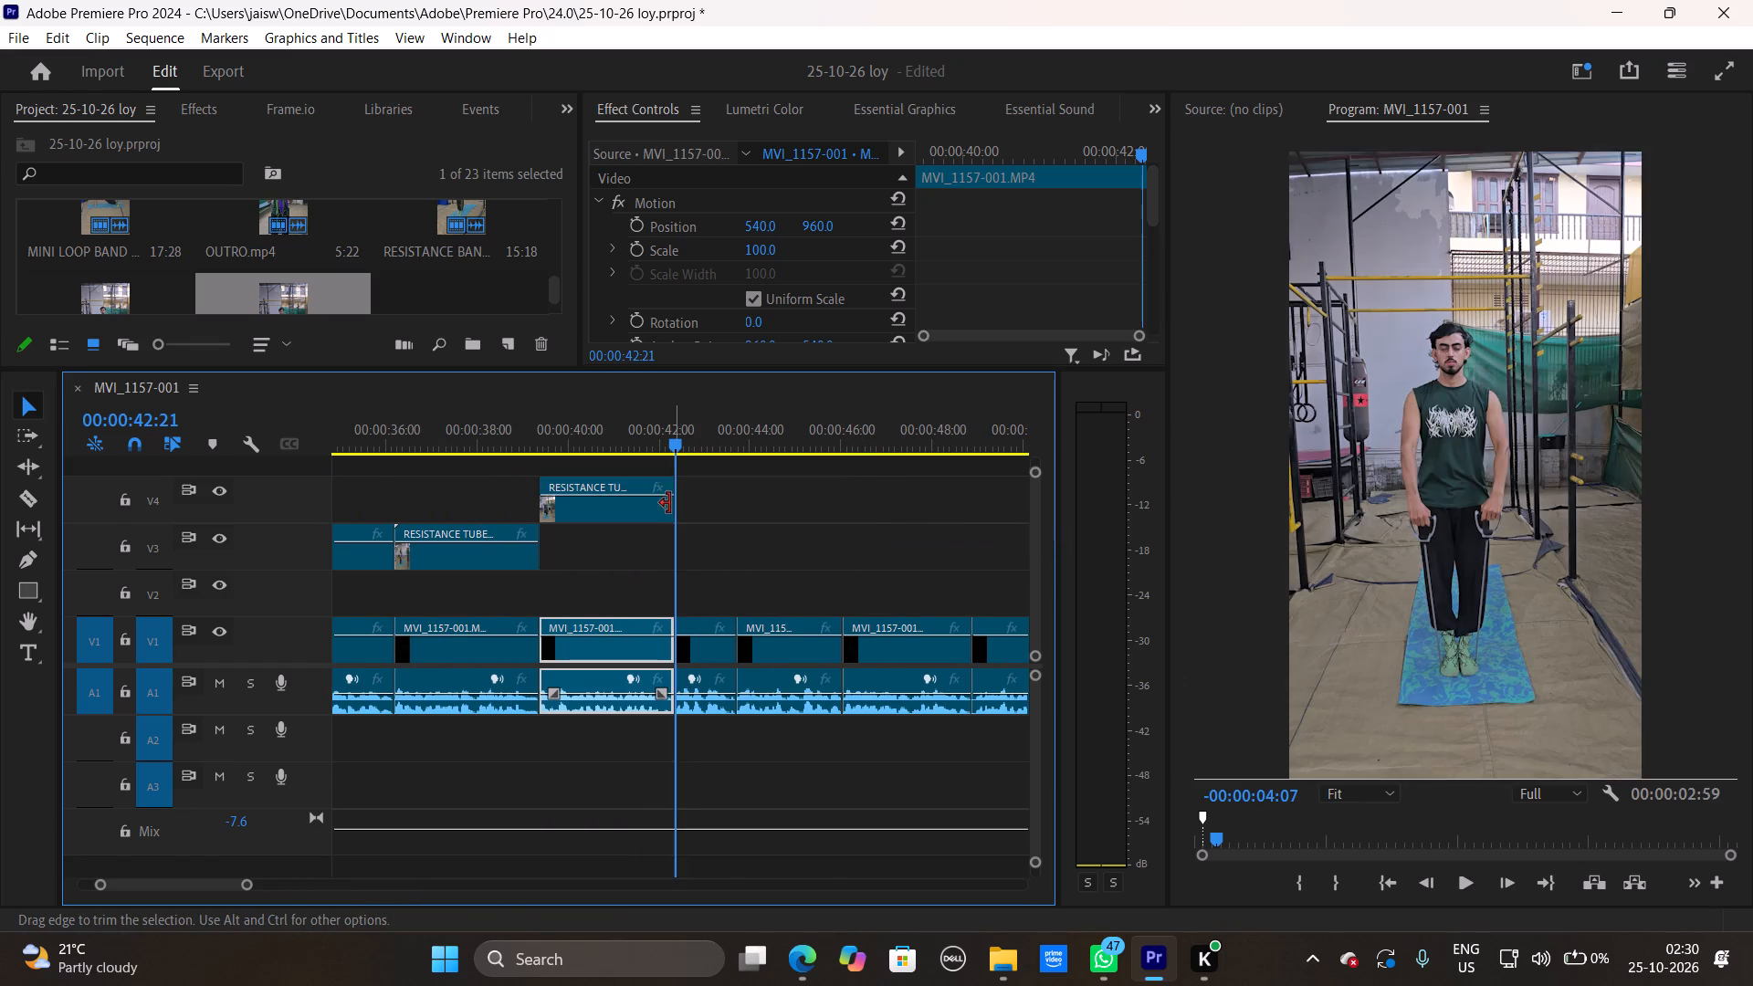
drag(660, 437, 646, 439)
key(space)
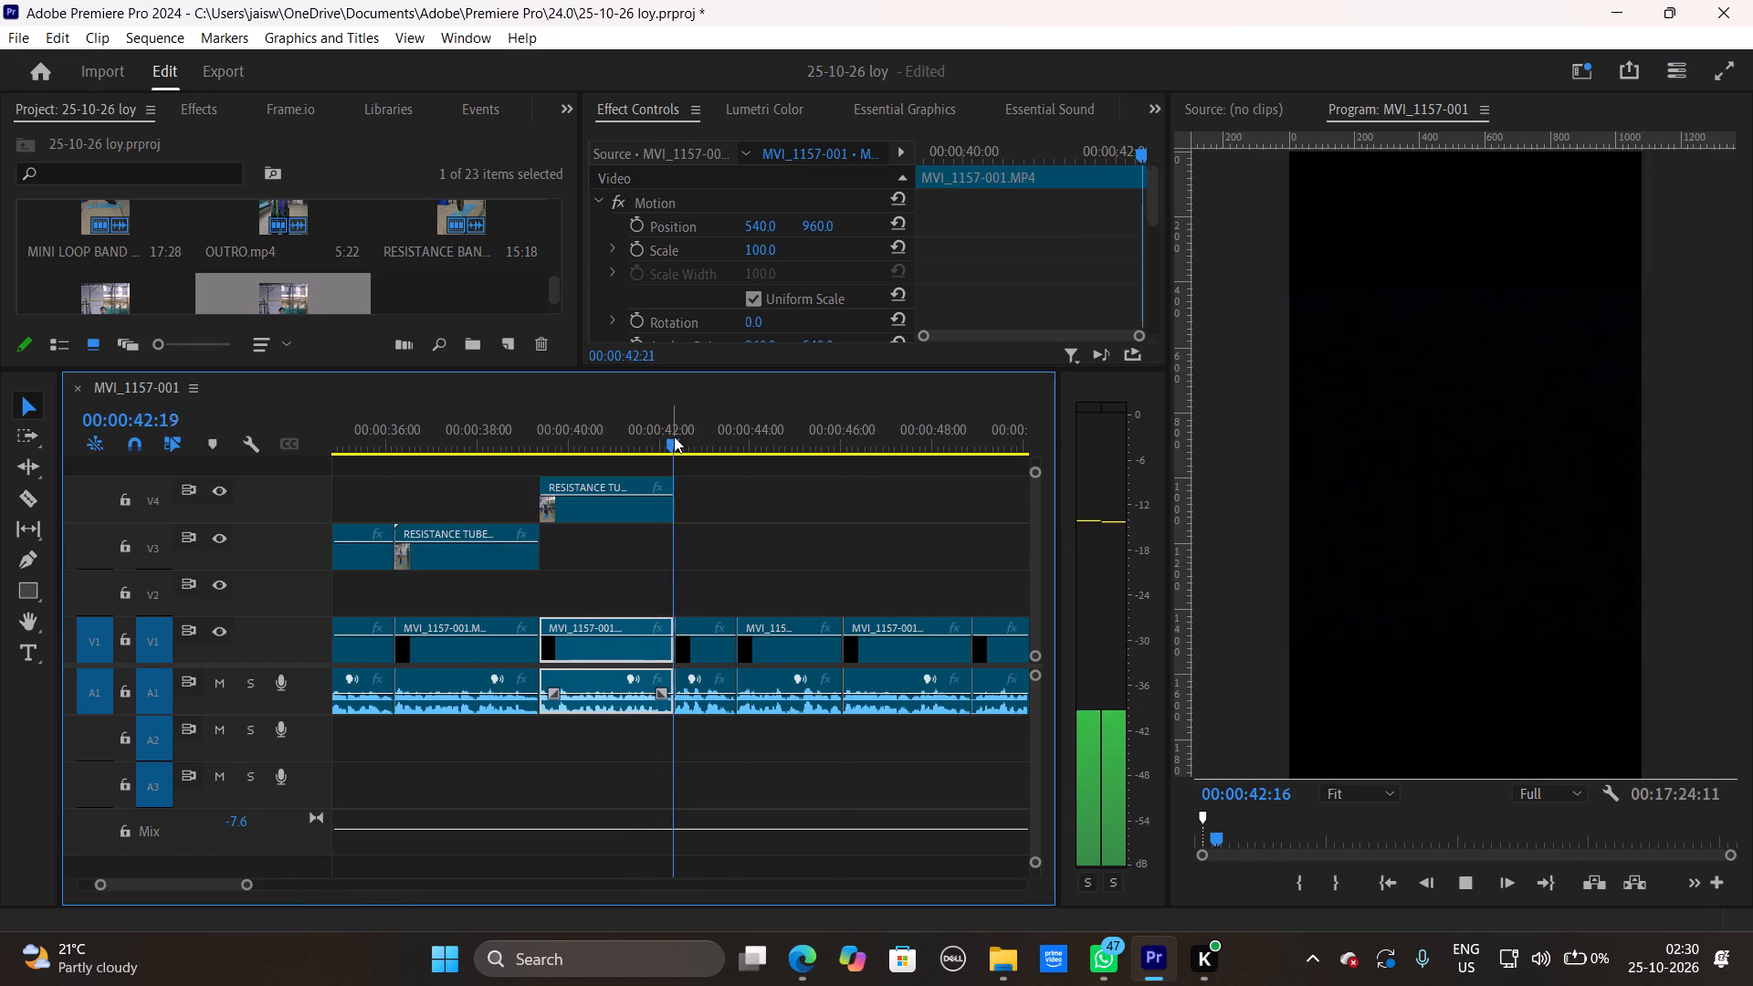
key(space)
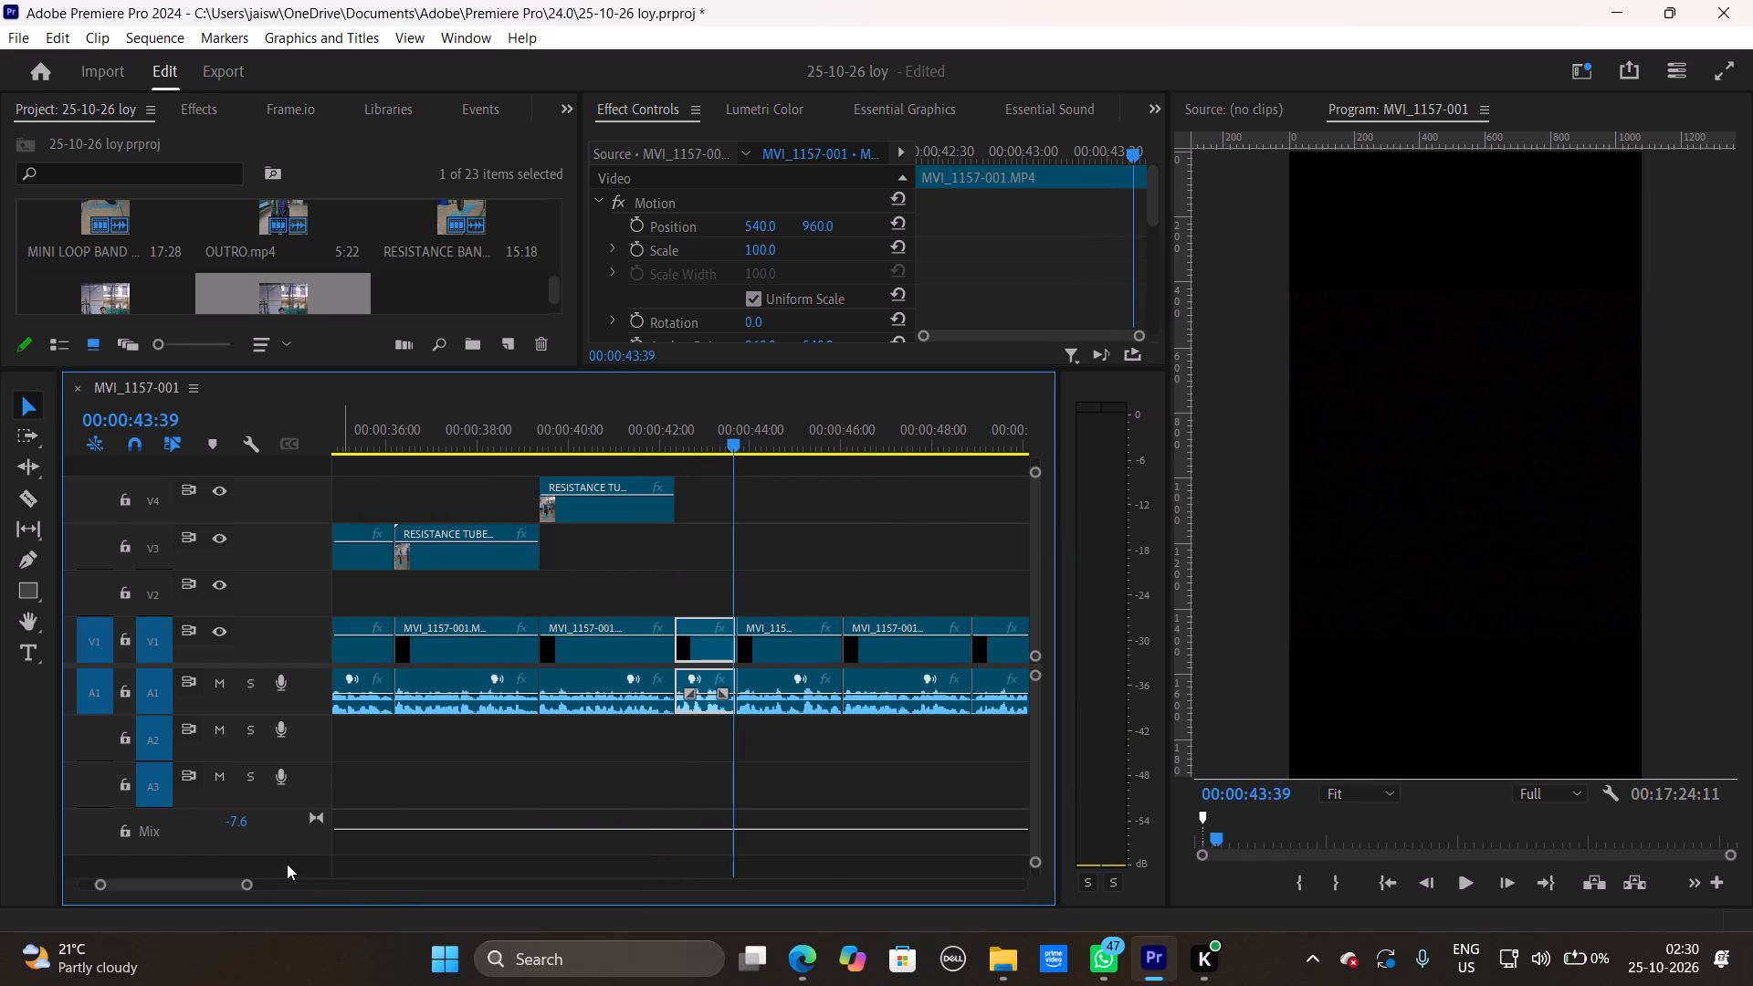
Unlink the group of clips near 00:08:32 from their audio and move their video to V3, starting at about 00:01:08.
drag(247, 886, 706, 889)
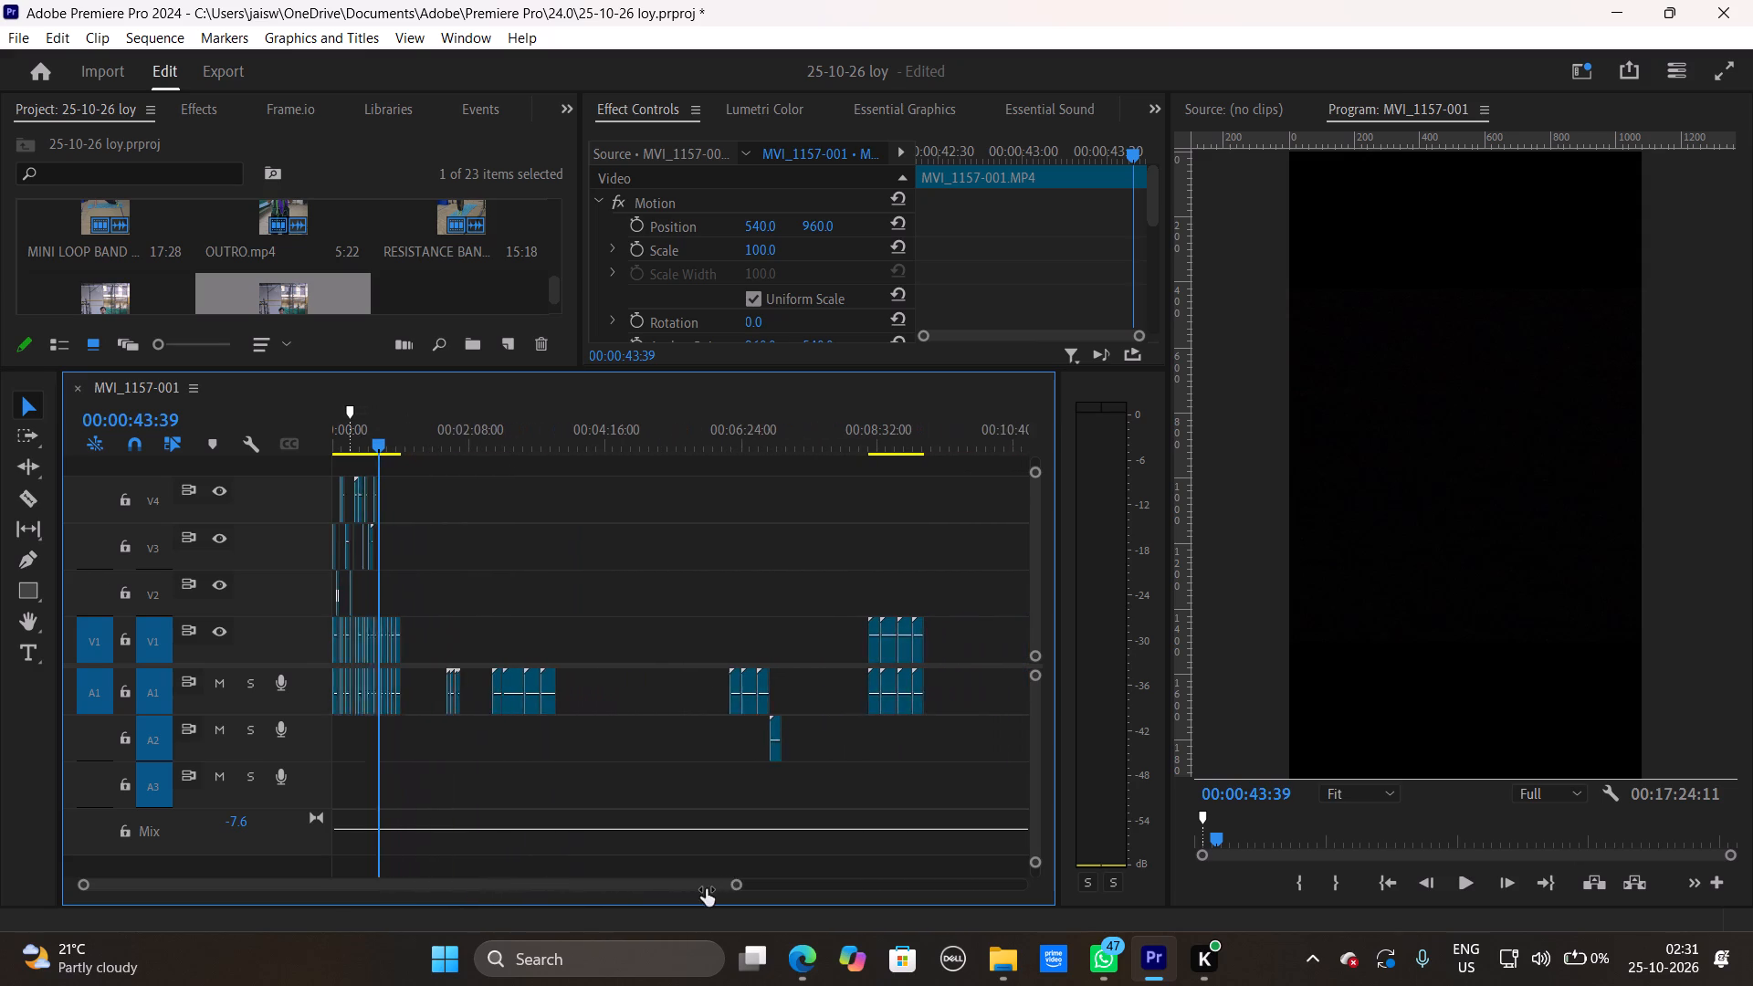
drag(706, 889, 707, 889)
drag(953, 614, 831, 635)
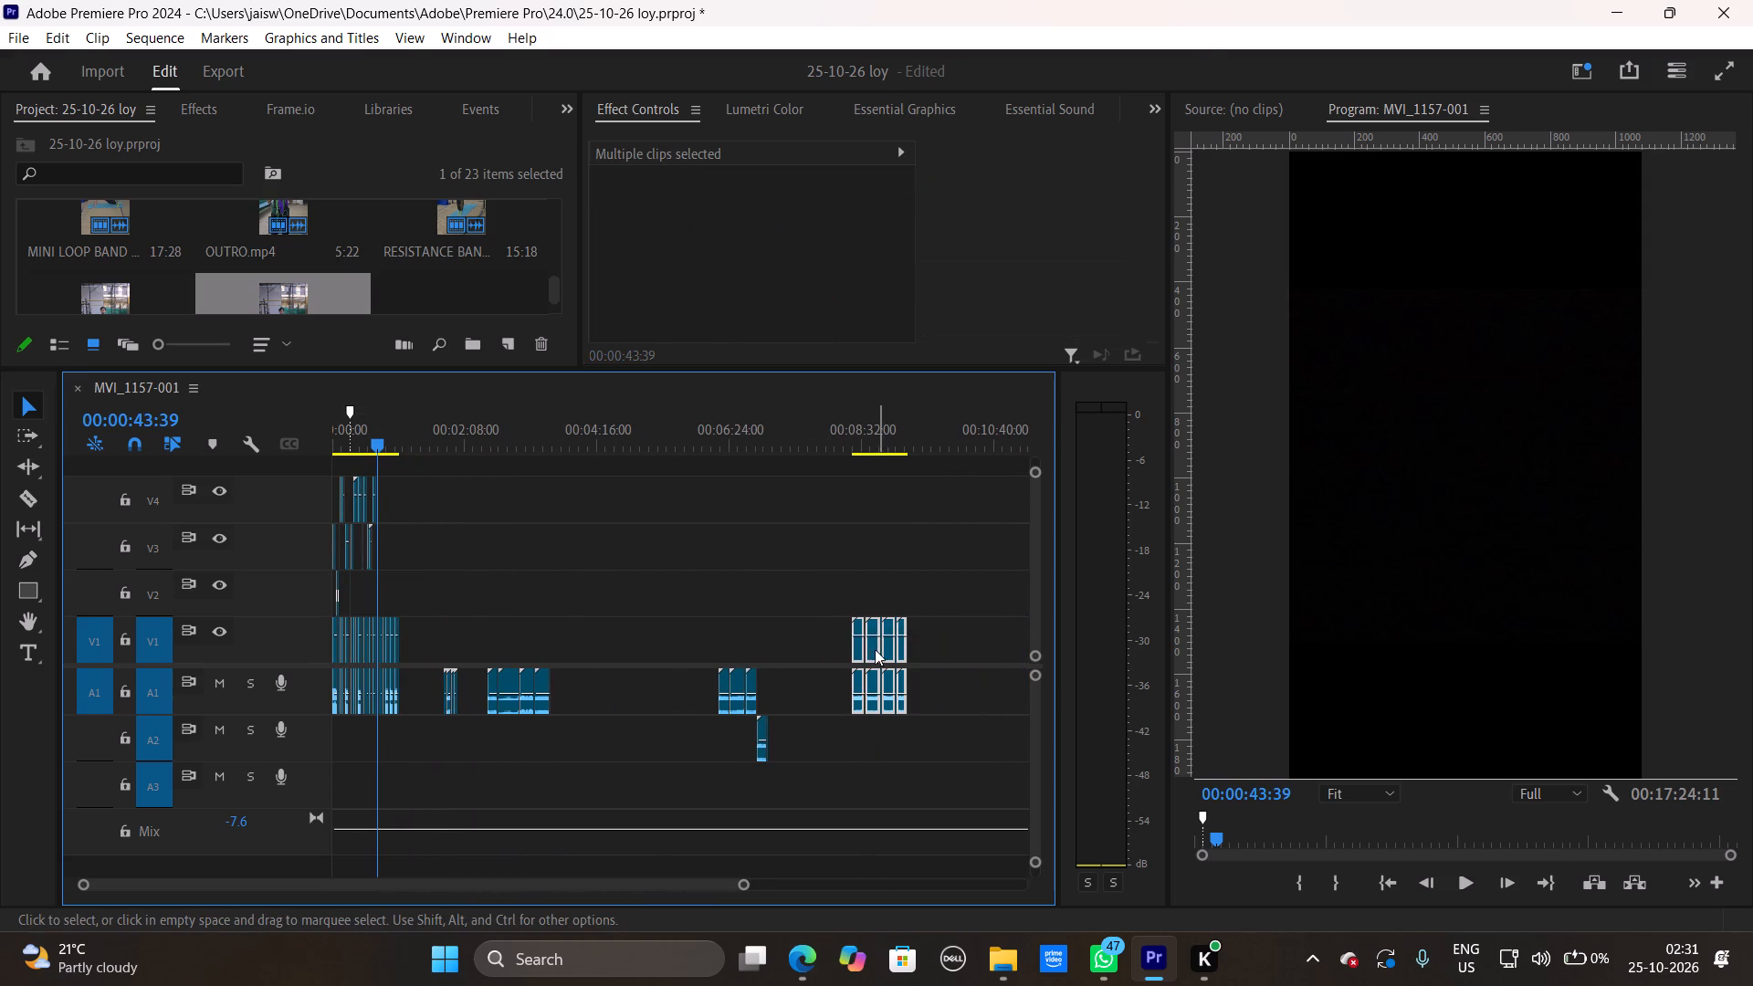
right_click(871, 647)
click(972, 411)
drag(878, 645, 436, 530)
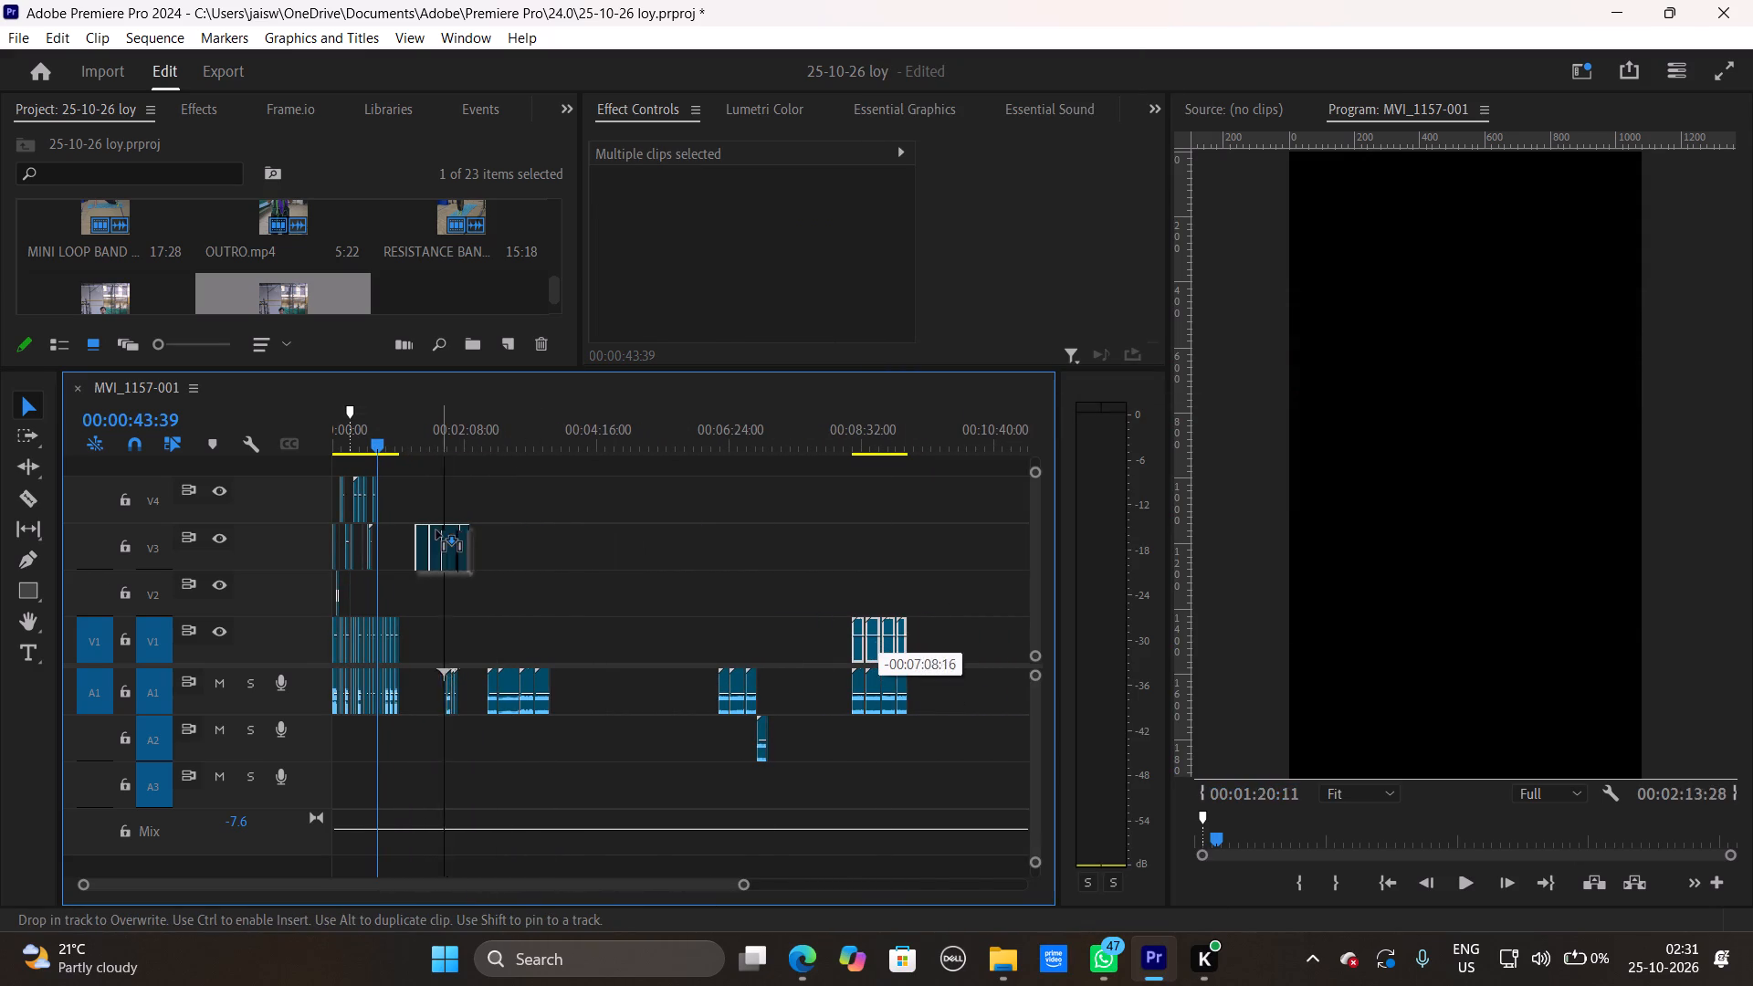
drag(436, 530, 431, 530)
Move THEARA BAND - FOOTAGE on V3 to start at the end of RESISTANCE TUBE - 3, at about 42 seconds, and preview it.
drag(743, 886, 668, 892)
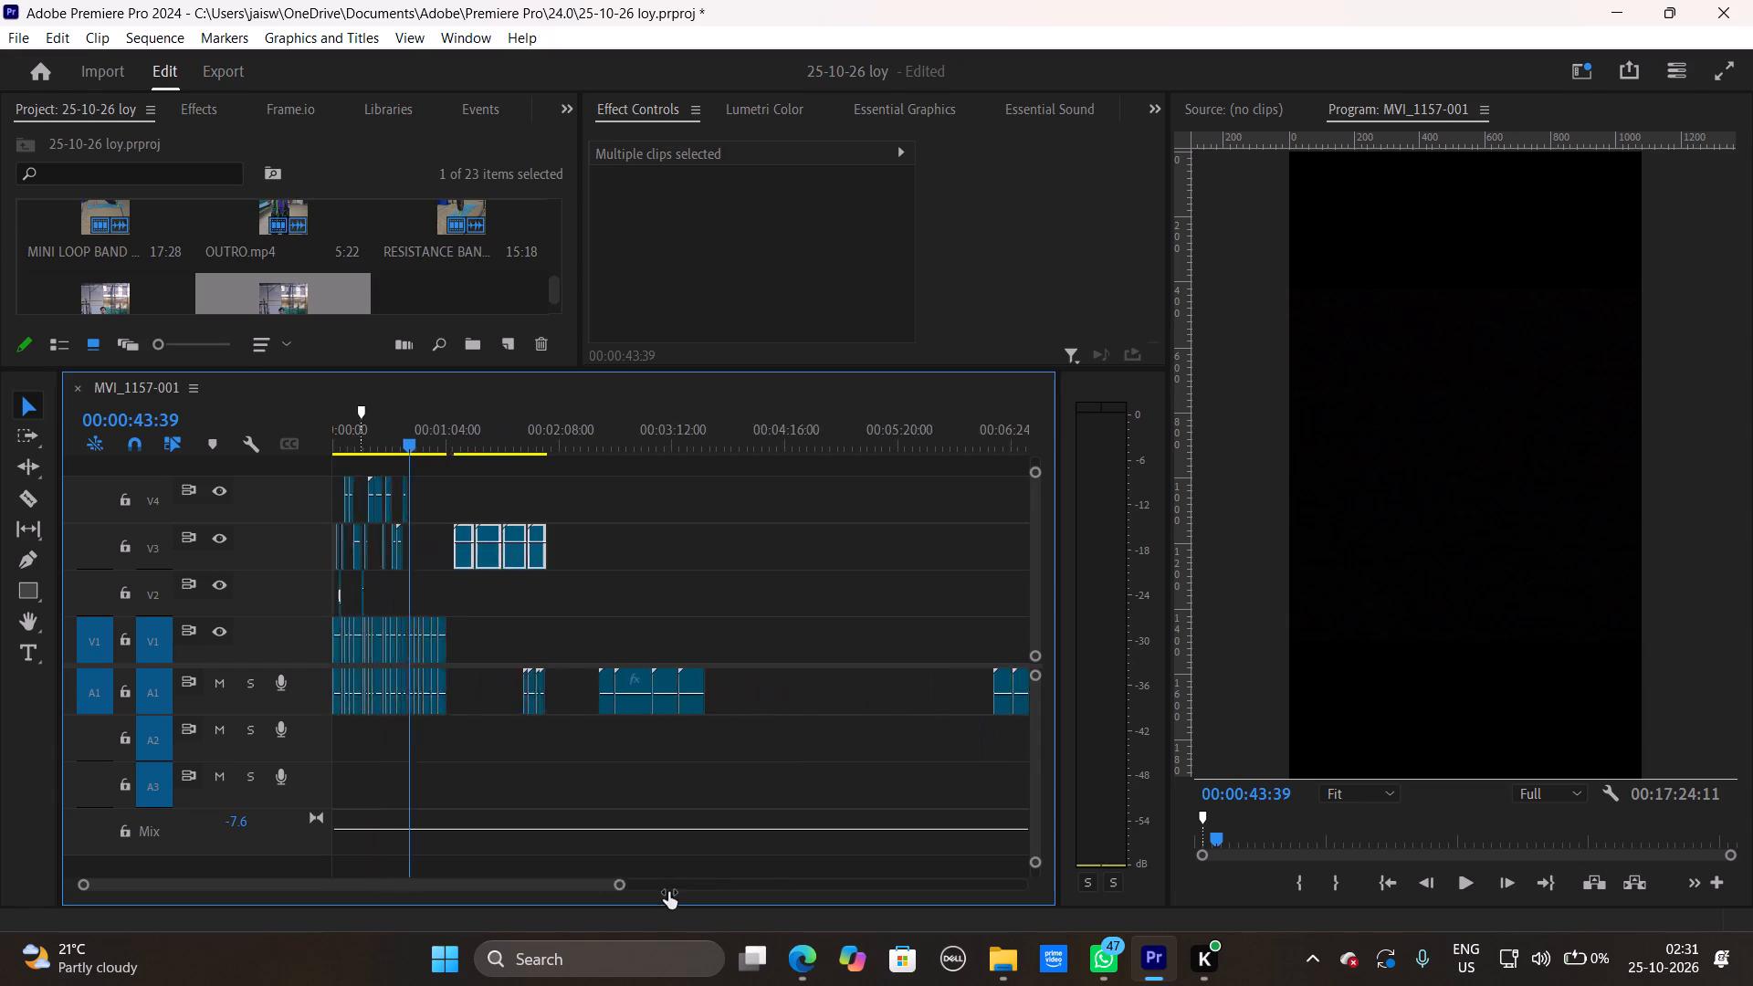
drag(668, 892, 613, 895)
drag(502, 423, 615, 436)
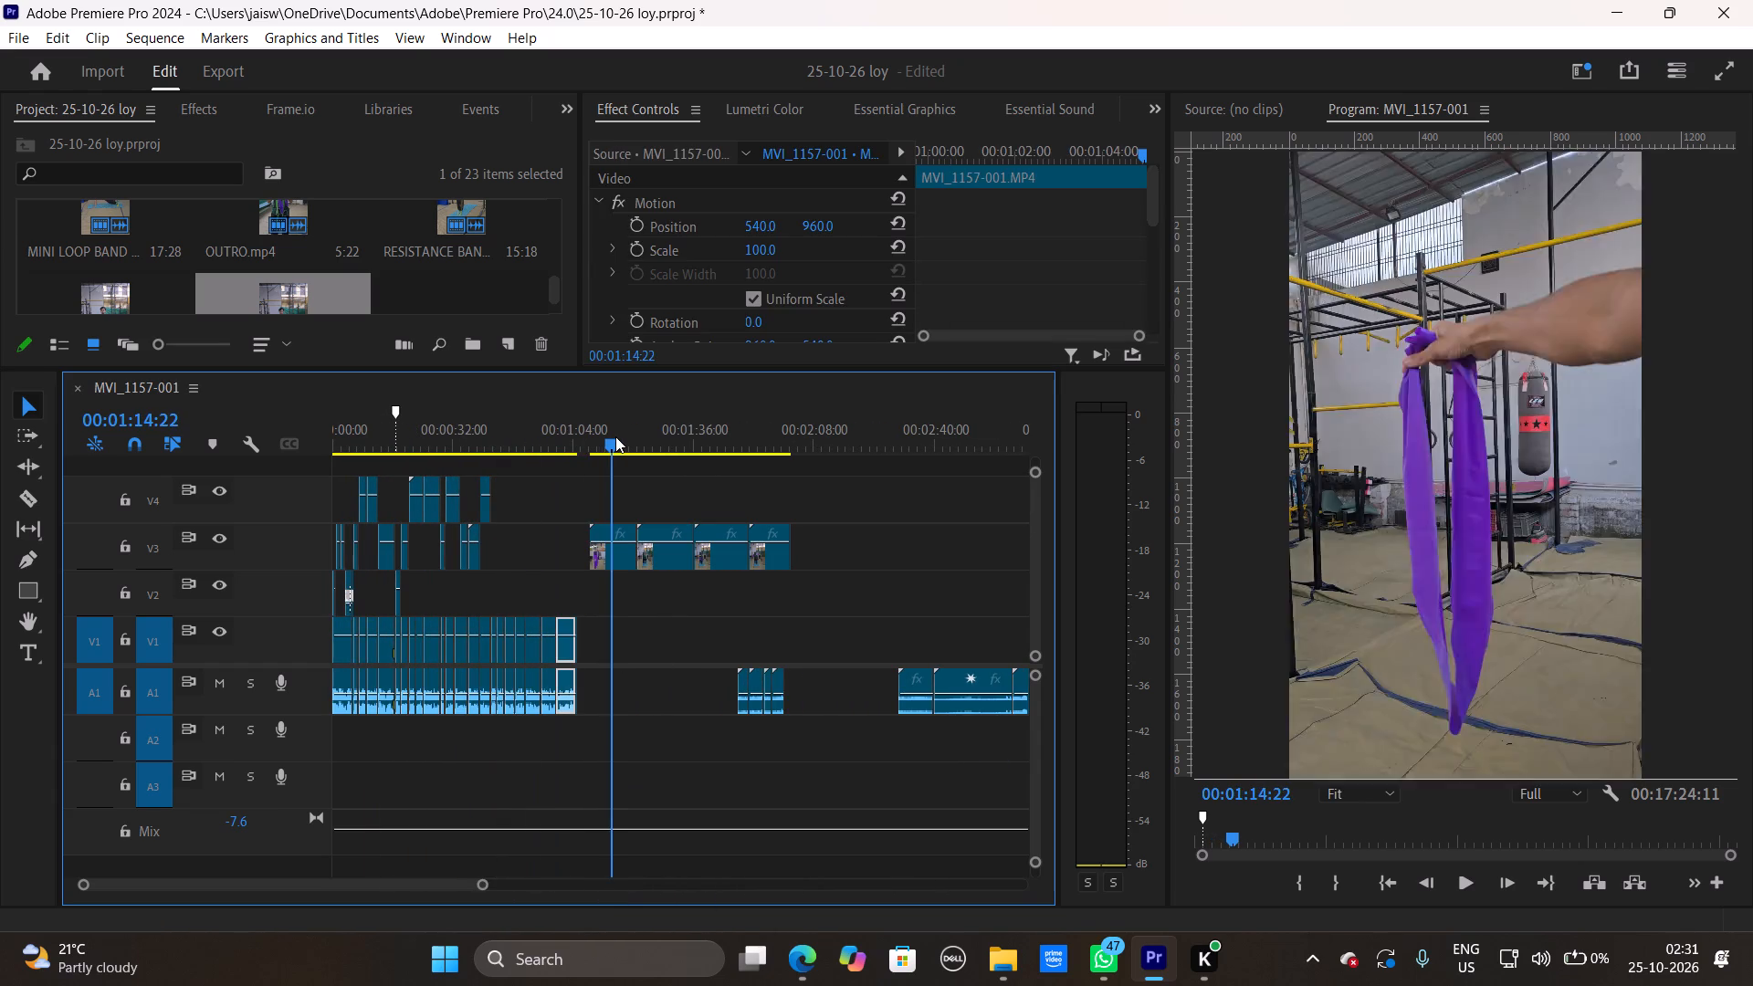
drag(615, 436, 677, 450)
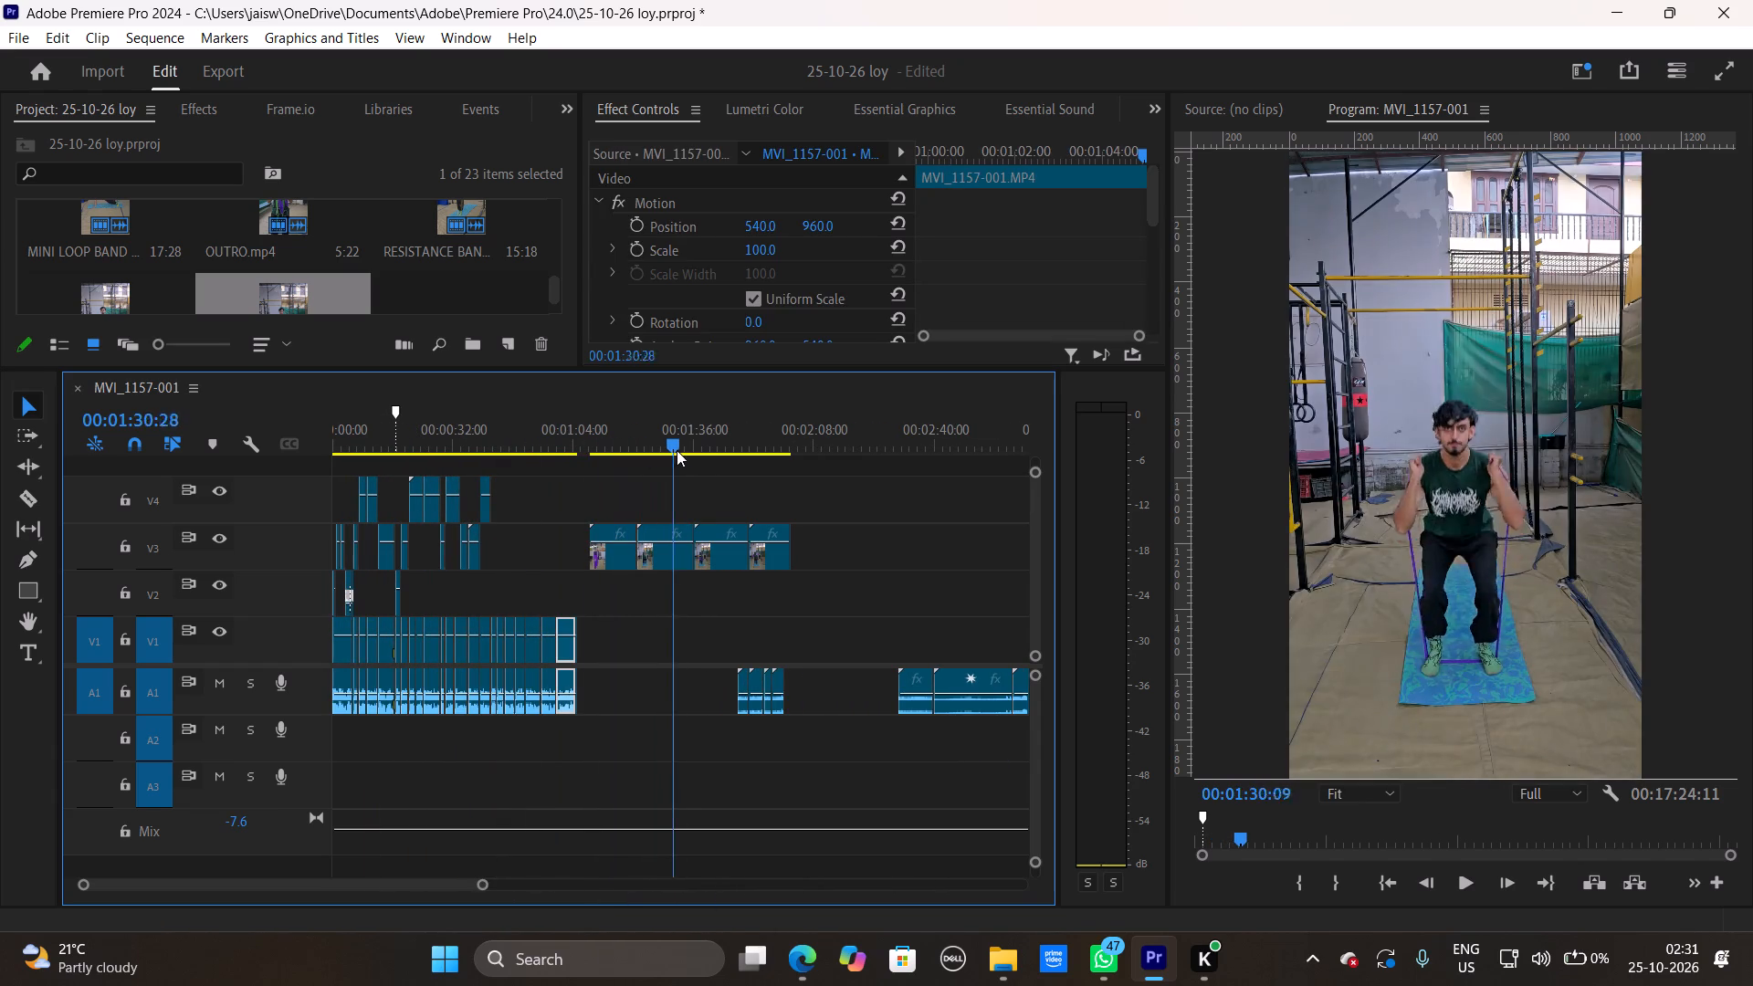
drag(677, 450, 773, 459)
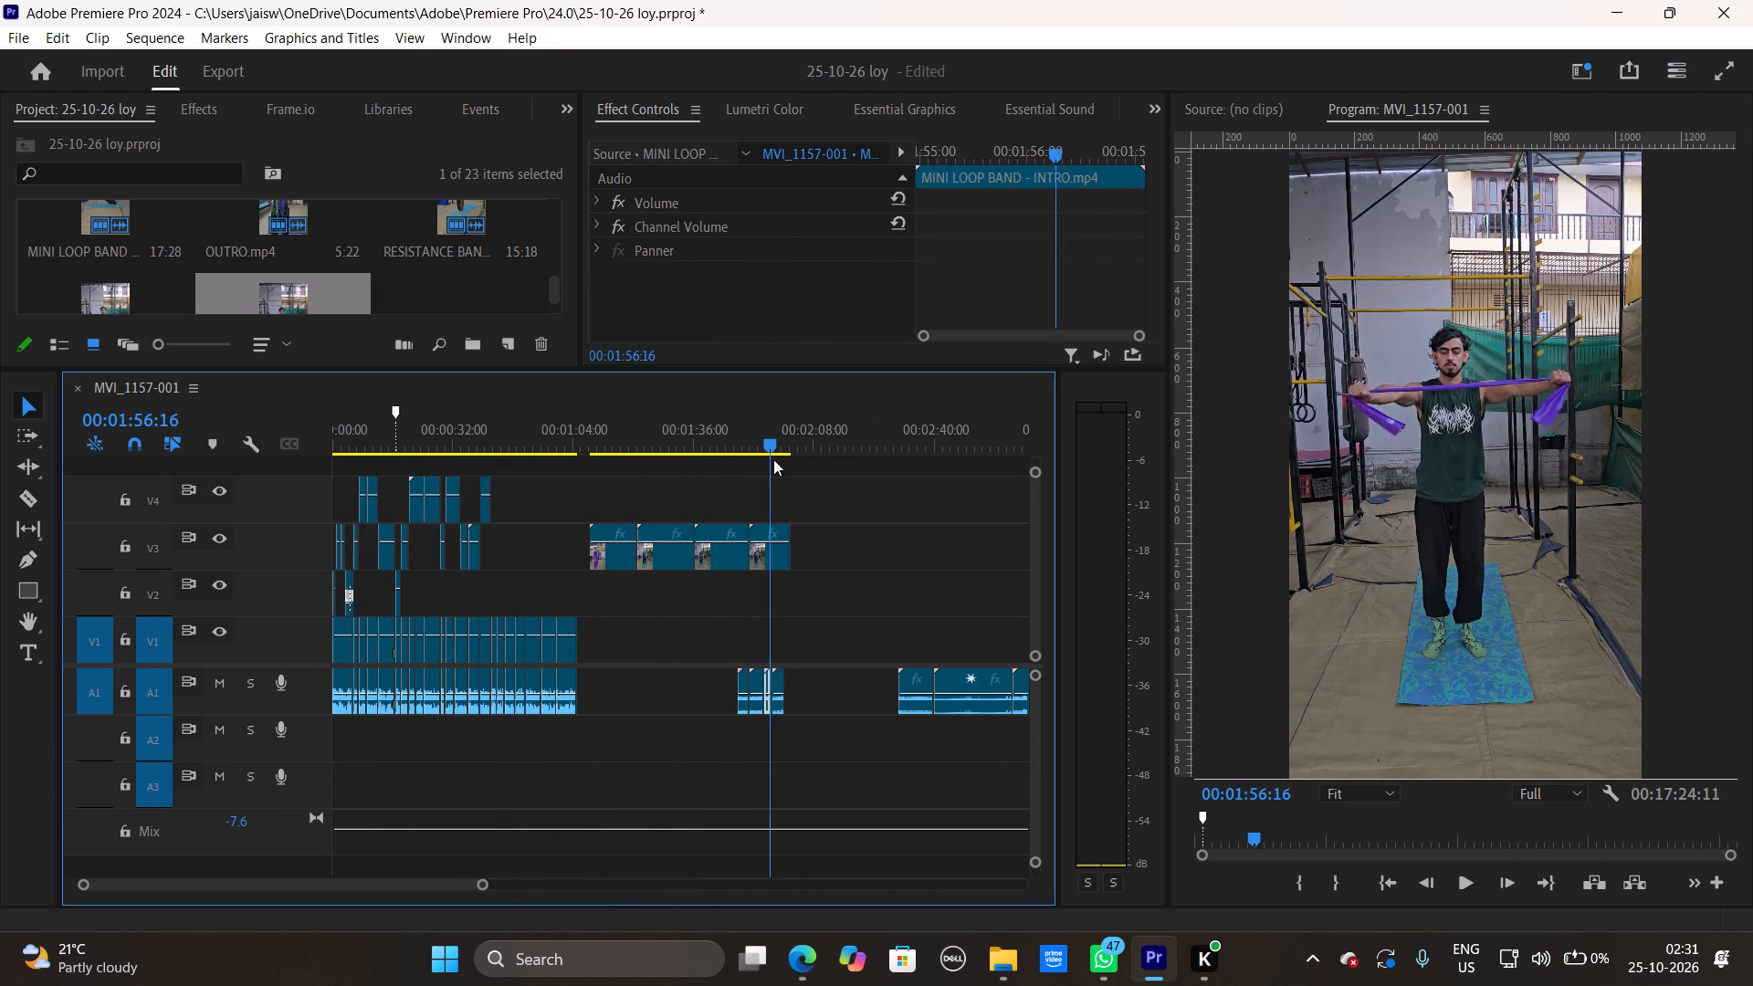
drag(773, 459, 774, 459)
drag(737, 433, 618, 464)
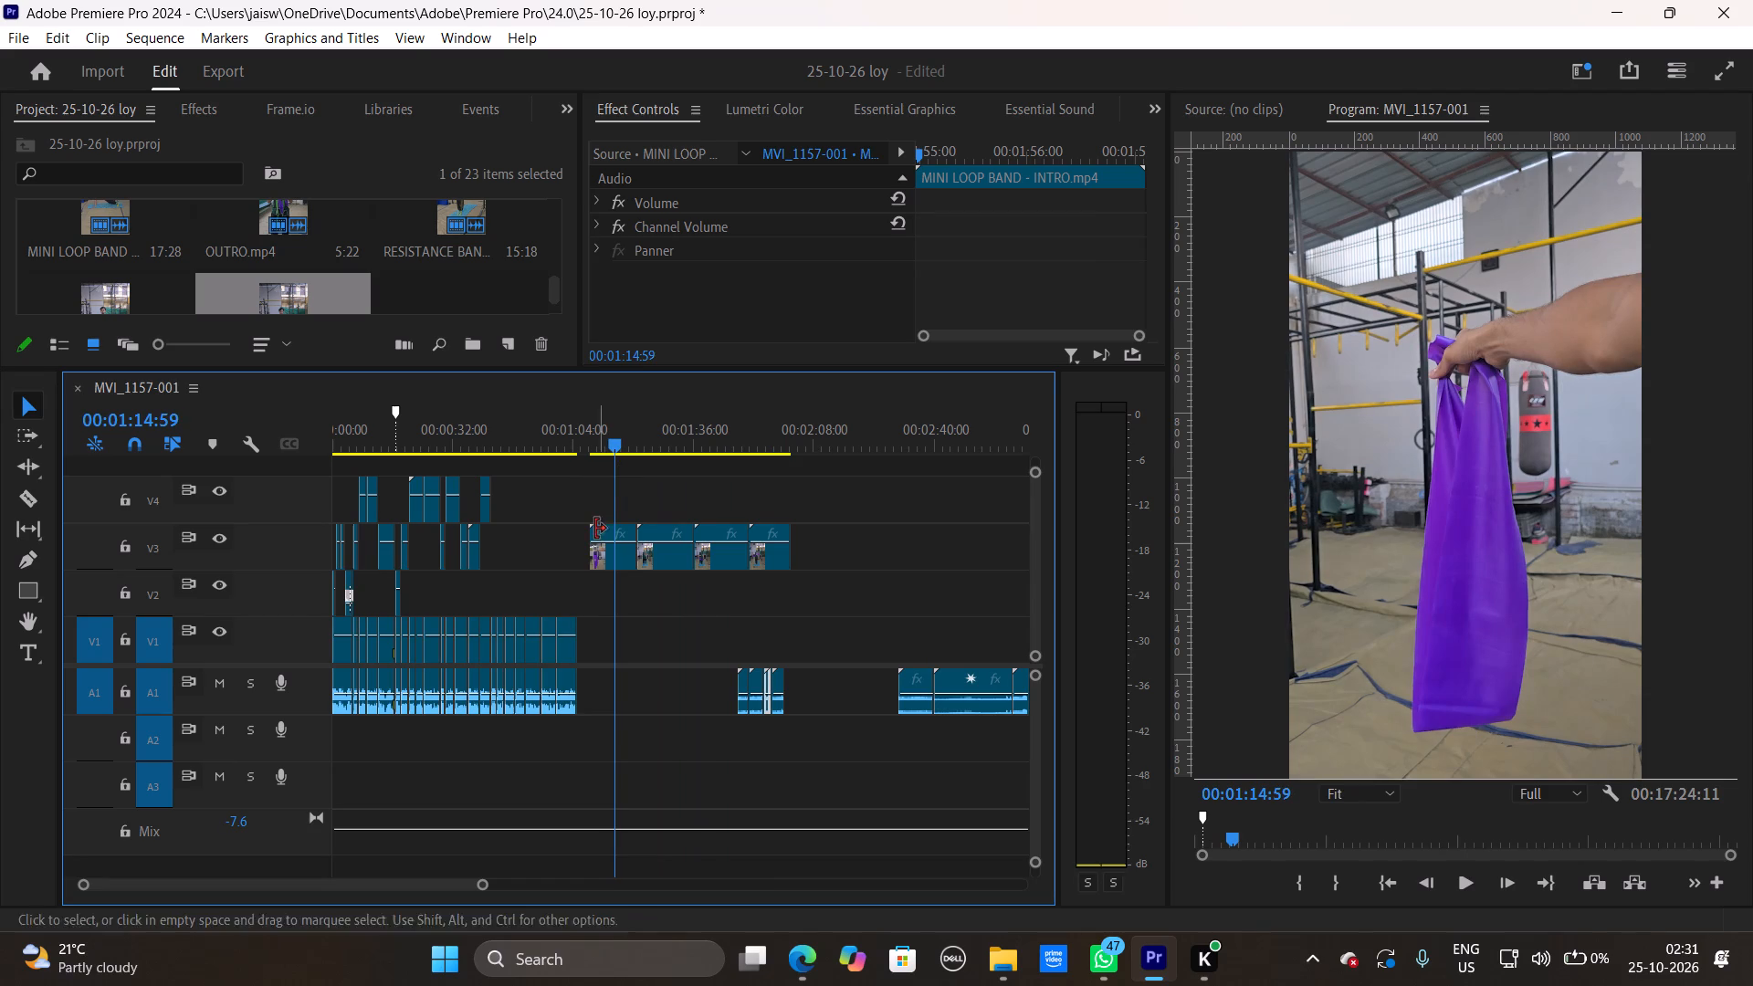
drag(620, 558, 520, 530)
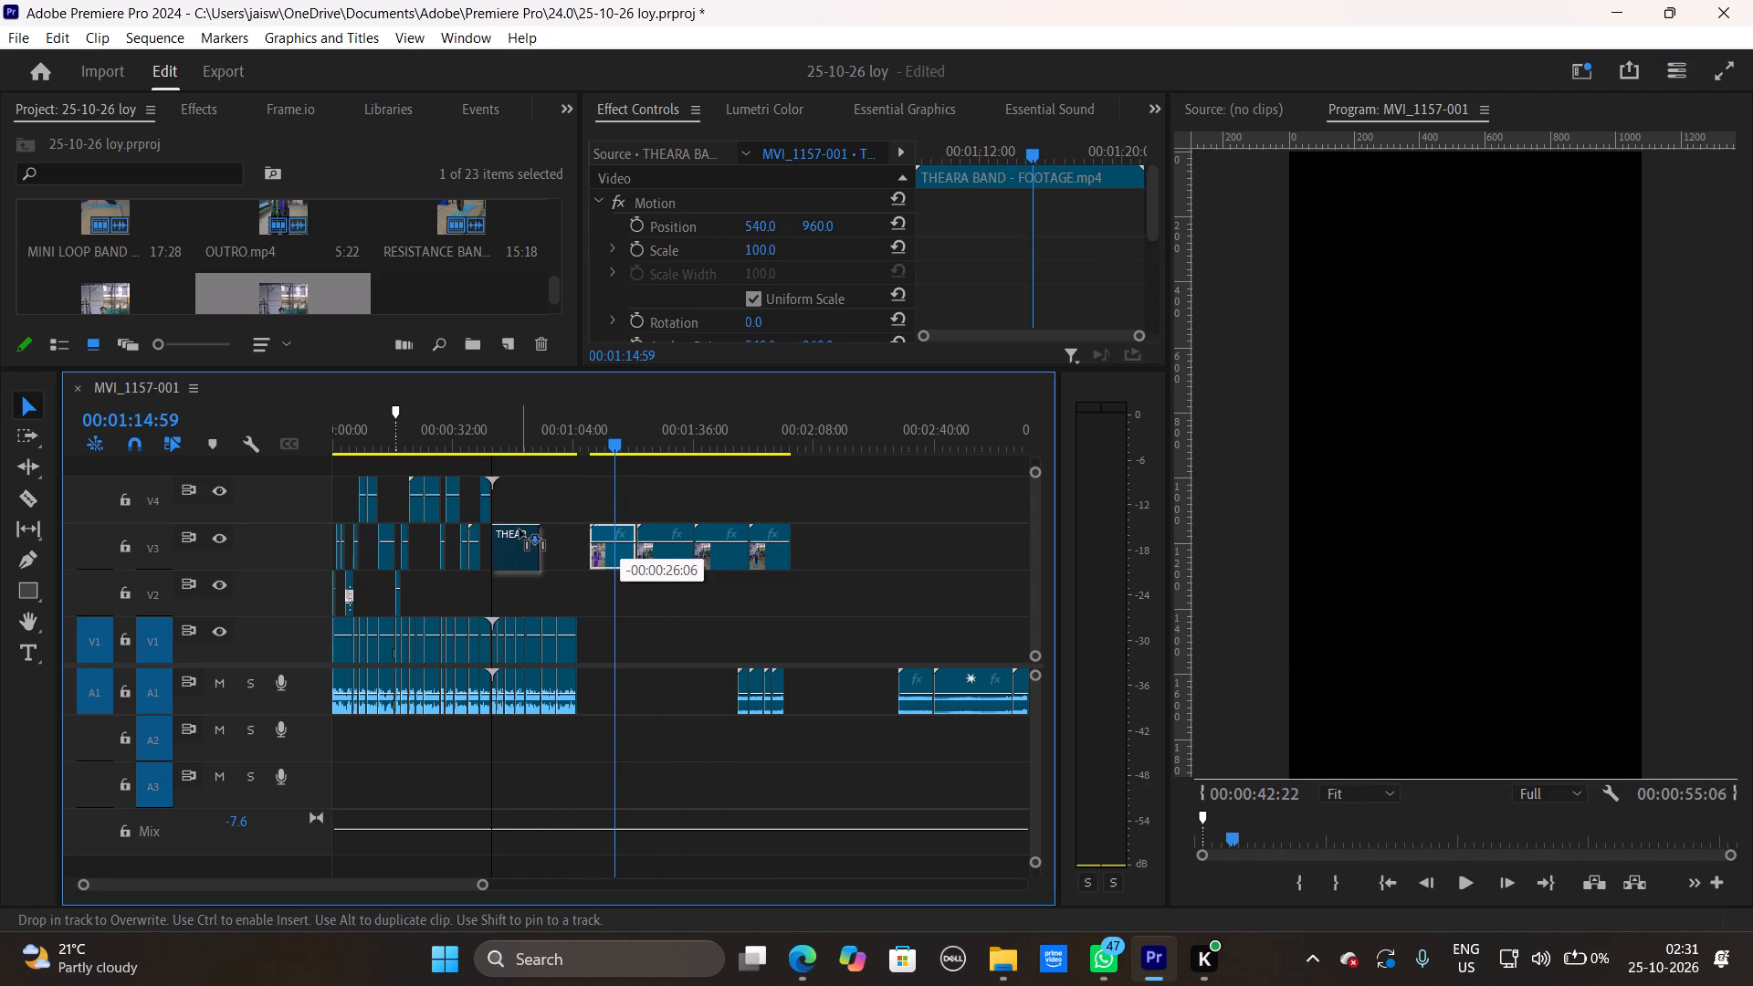
drag(520, 530, 518, 530)
drag(607, 438, 482, 467)
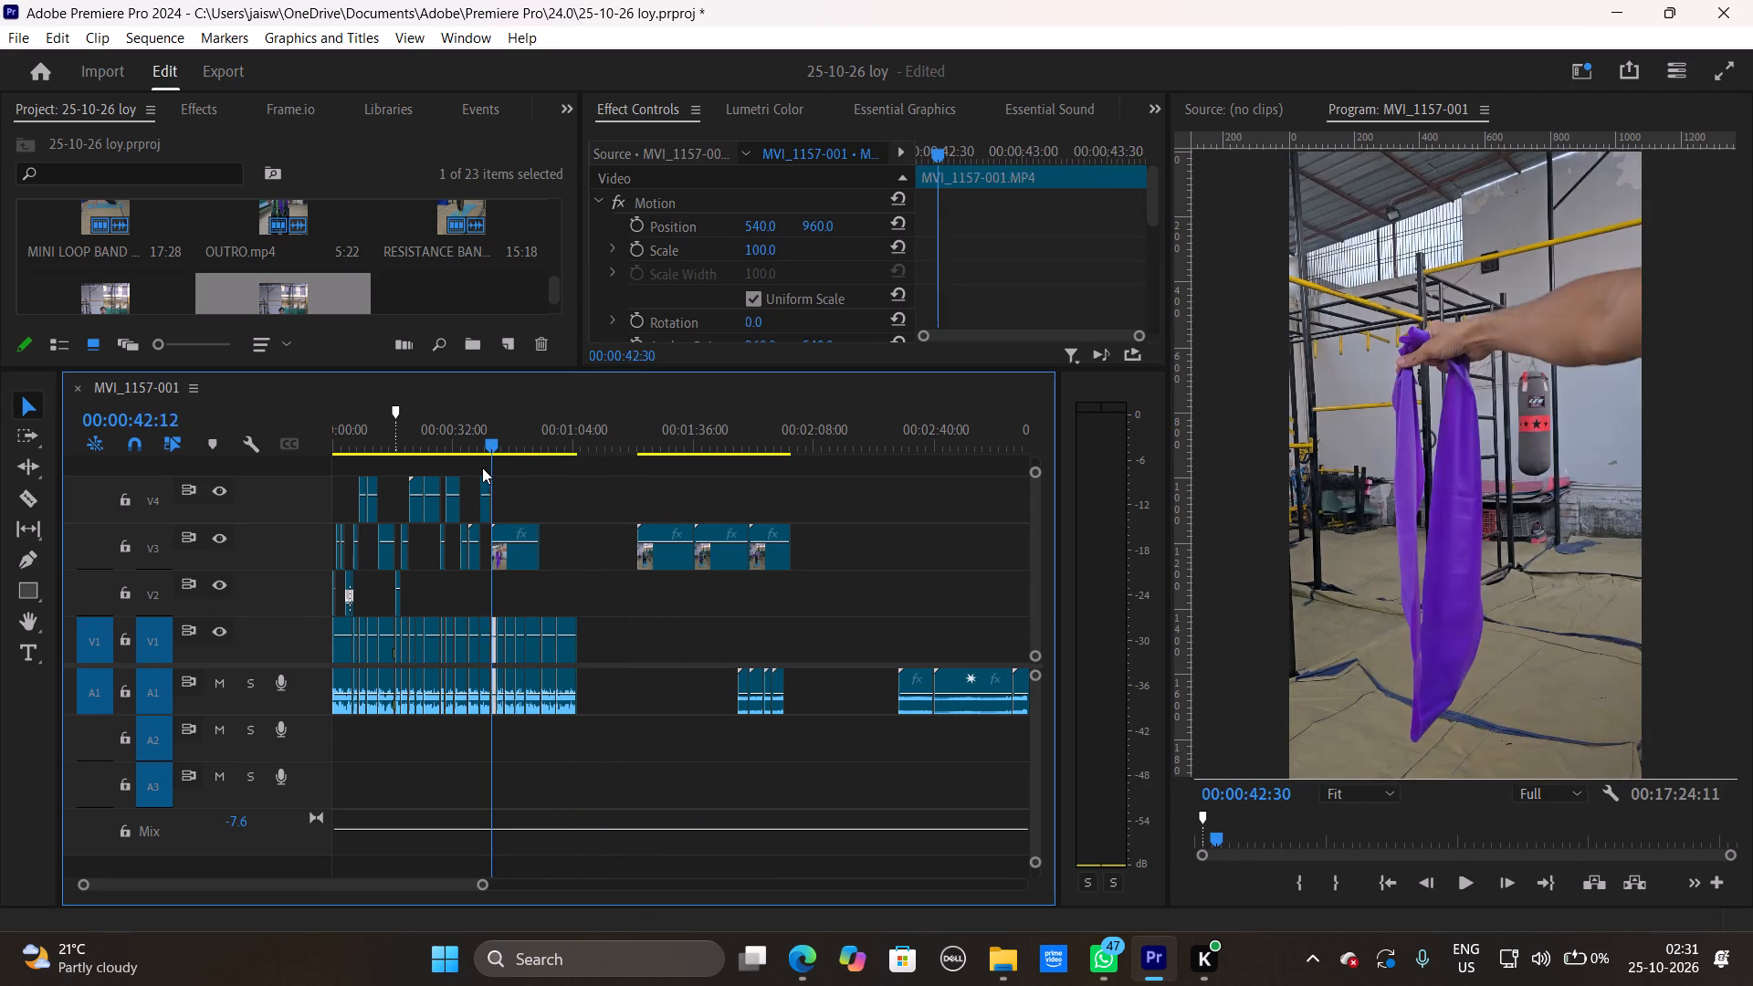
drag(482, 467, 478, 468)
key(space)
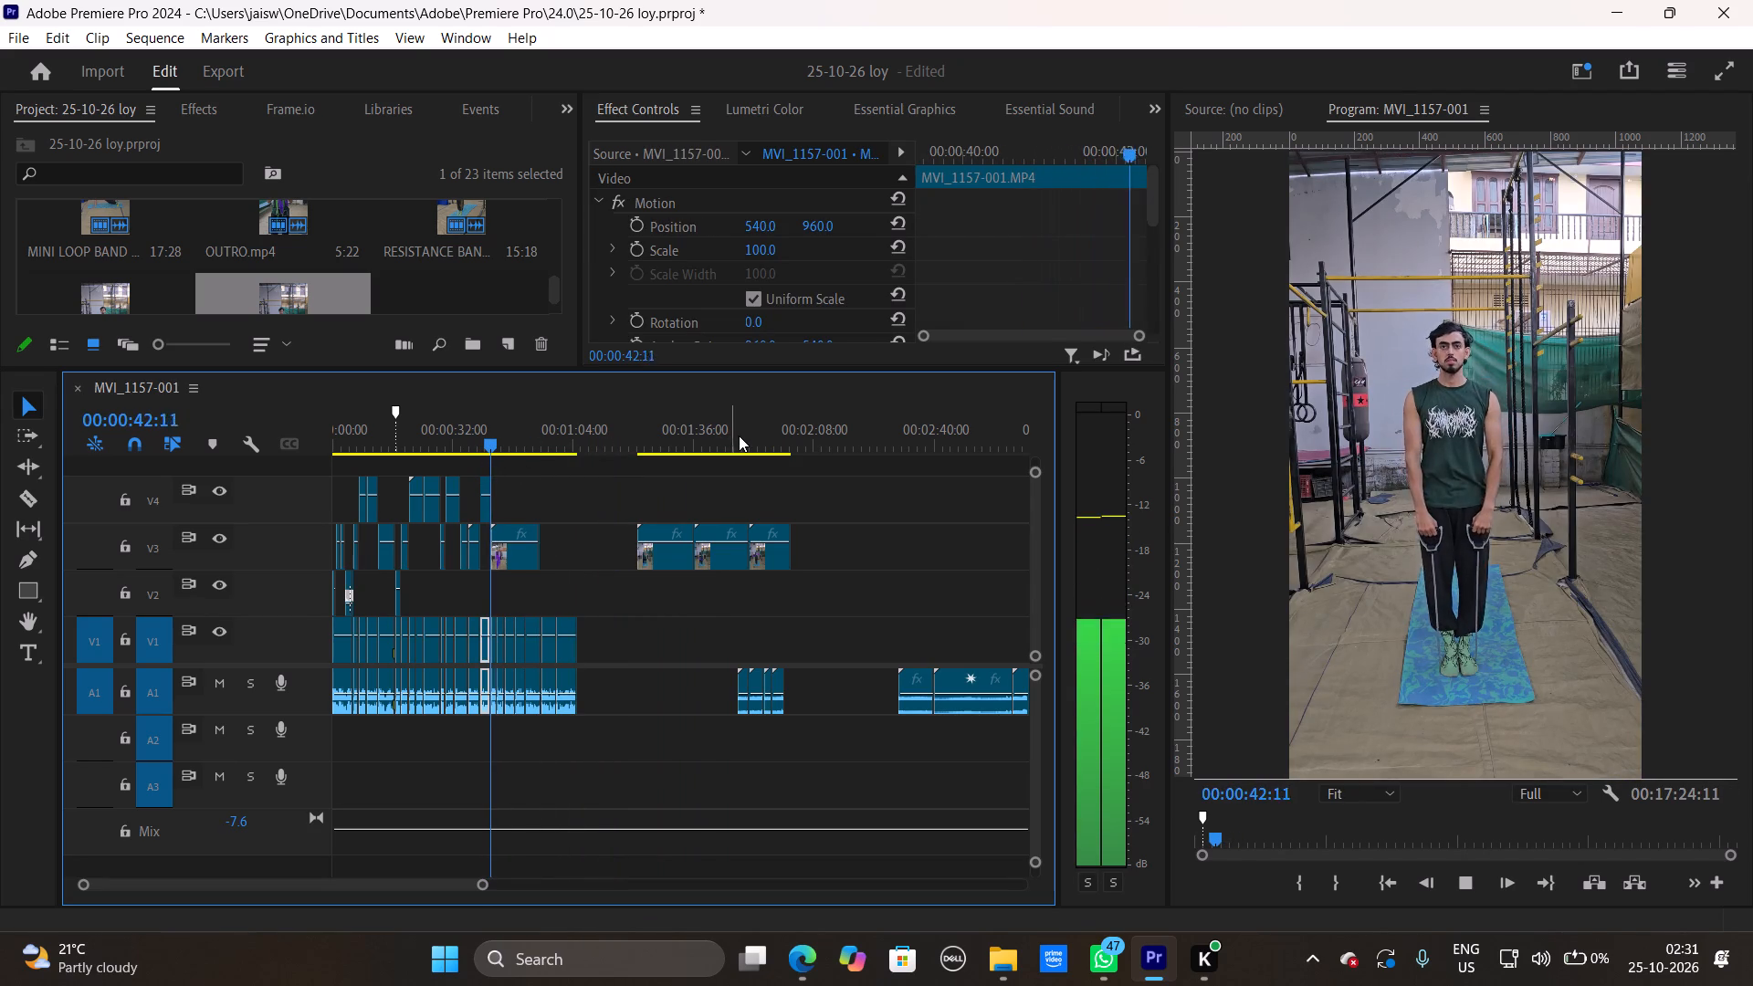
key(space)
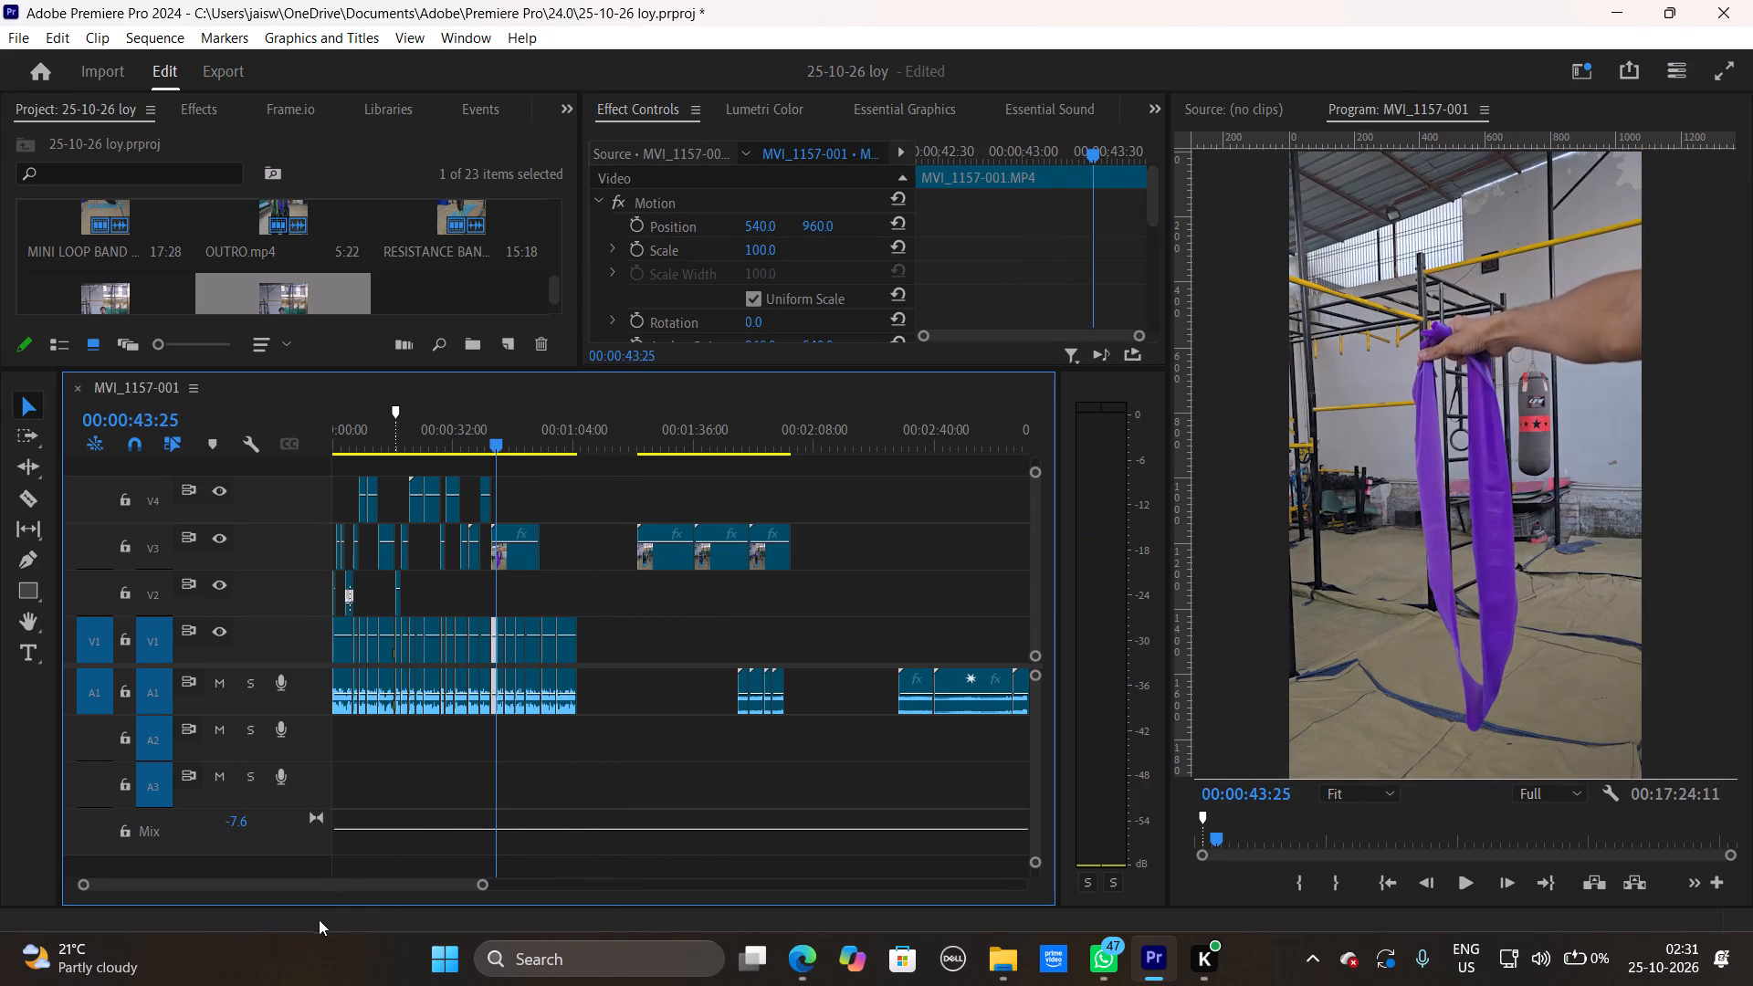
Trim the end of THEARA BAND - FOOTAGE back to the voice-over cut at about 43.7 seconds and play it back.
drag(479, 887, 382, 891)
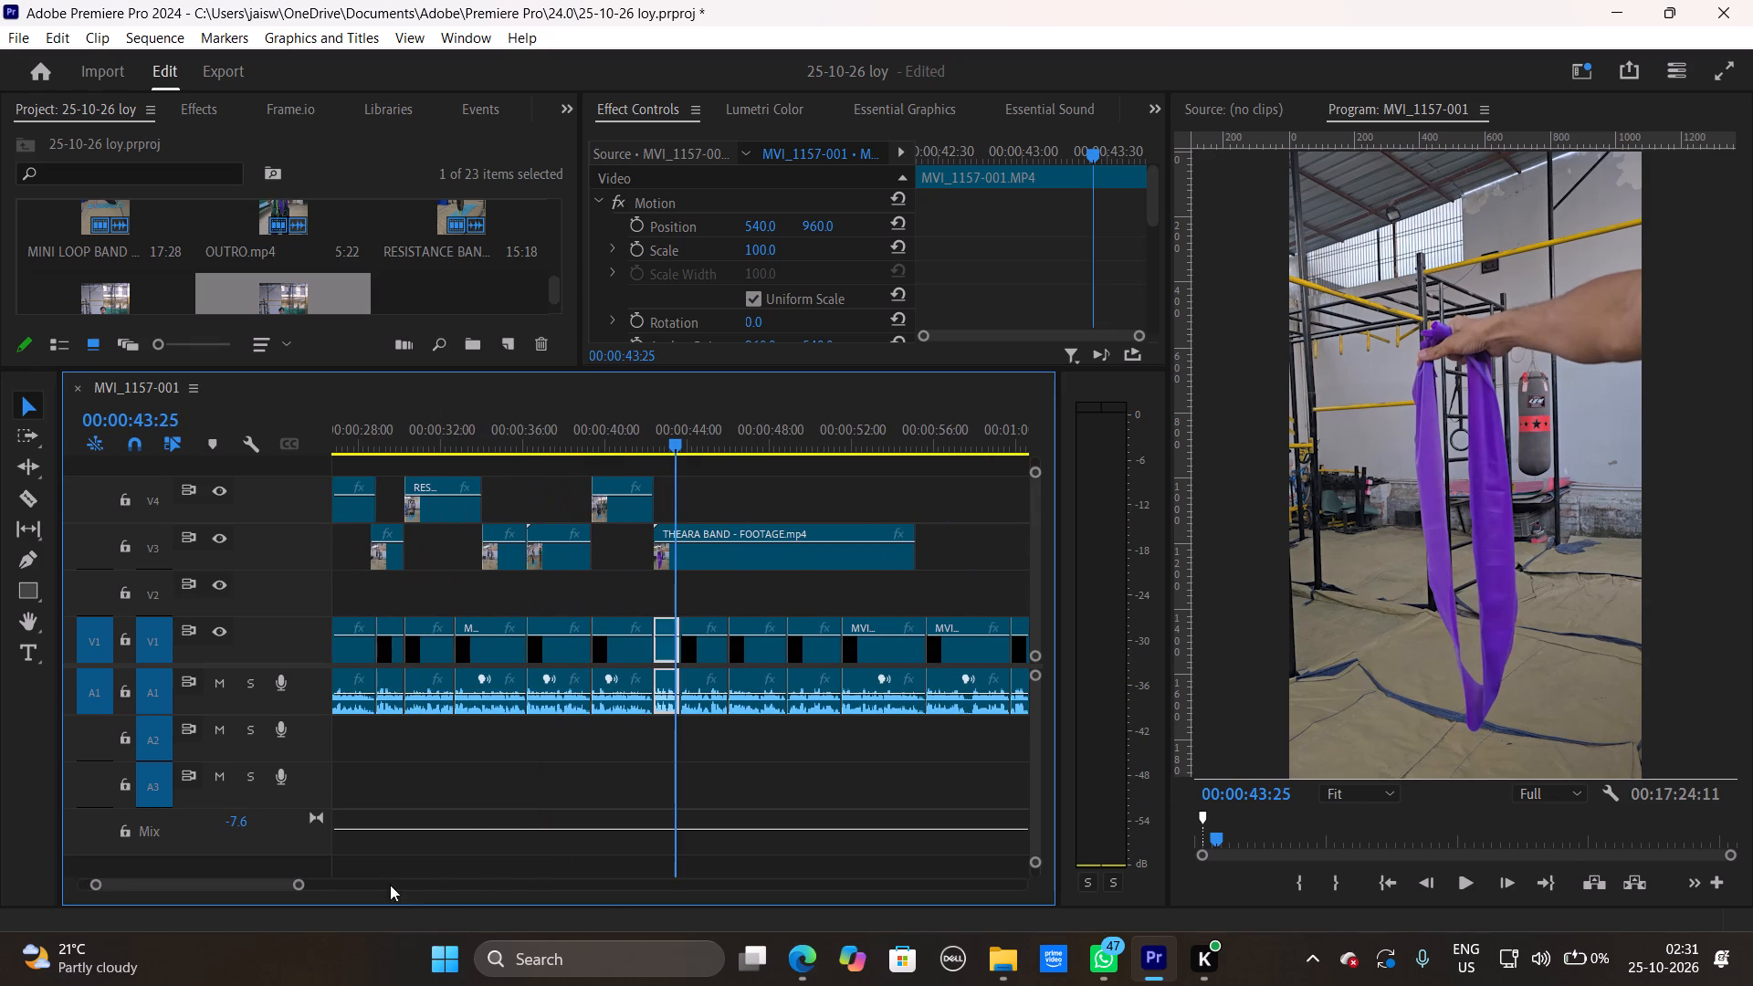
key(space)
key(space)
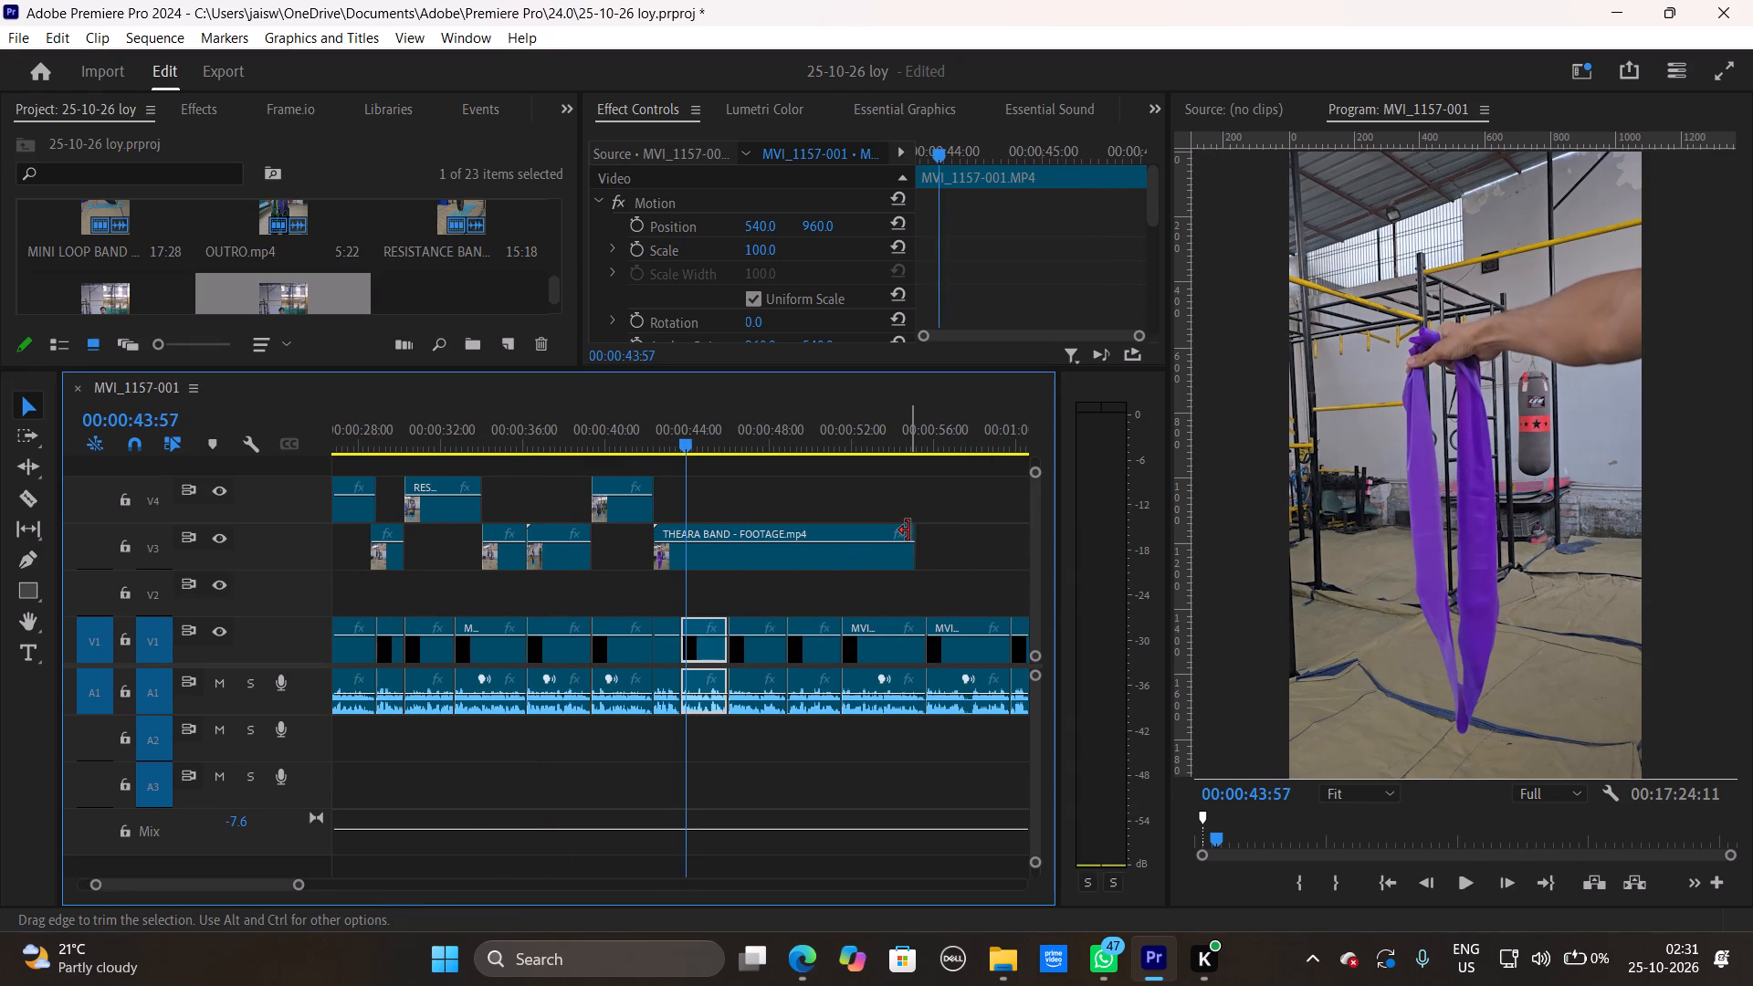
drag(908, 530, 676, 574)
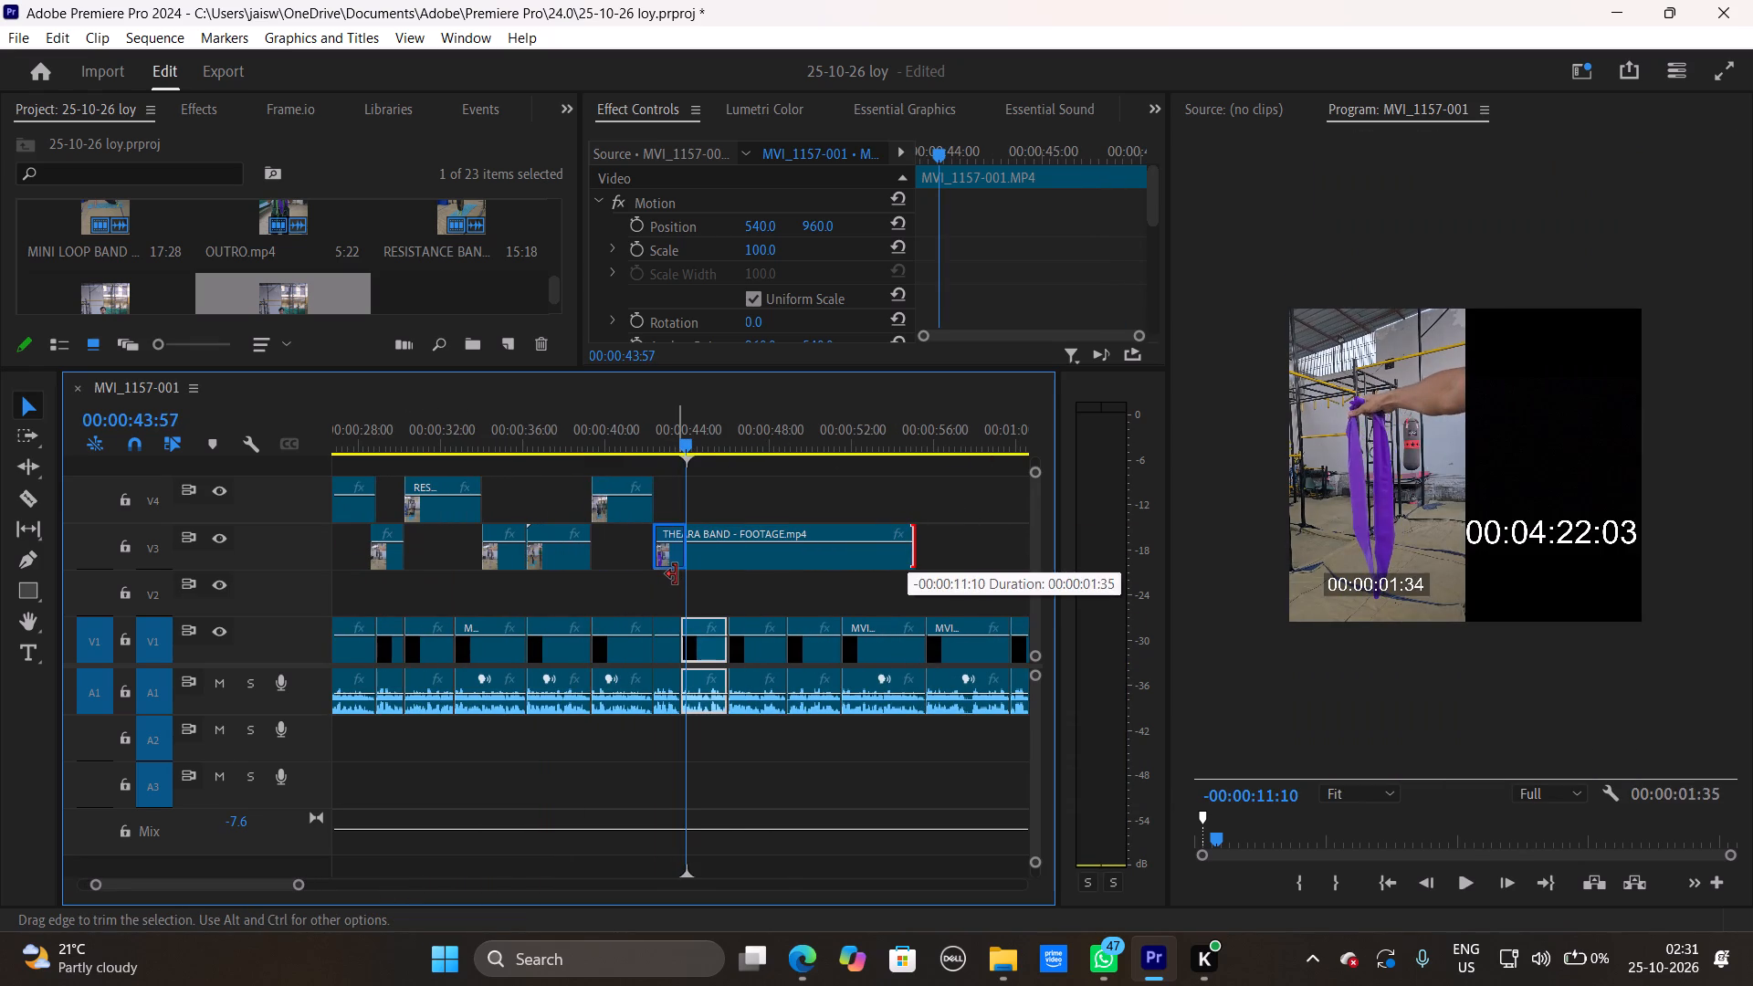
drag(676, 574, 668, 577)
drag(669, 443, 633, 453)
key(space)
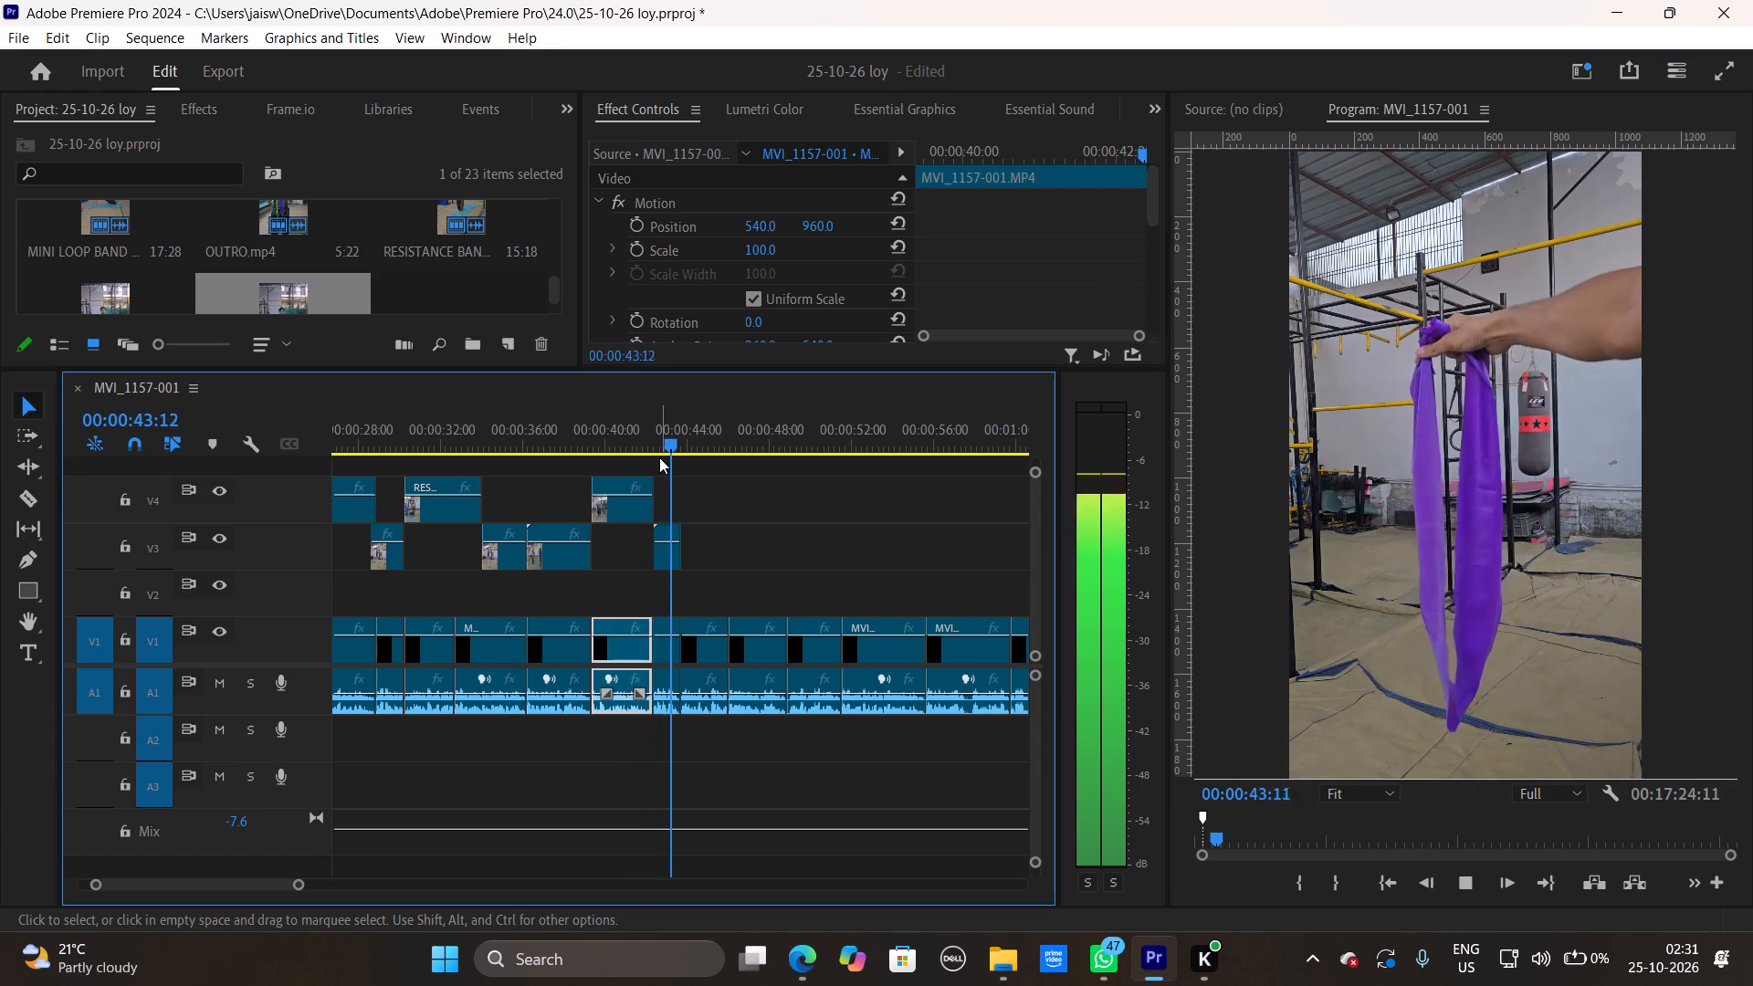
key(space)
Extend the end of THEARA BAND - FOOTAGE, trim about 2 seconds off its start, and move it back to the end of RESISTANCE TUBE - 3.
drag(694, 535, 751, 536)
drag(659, 532, 704, 531)
drag(712, 555, 664, 551)
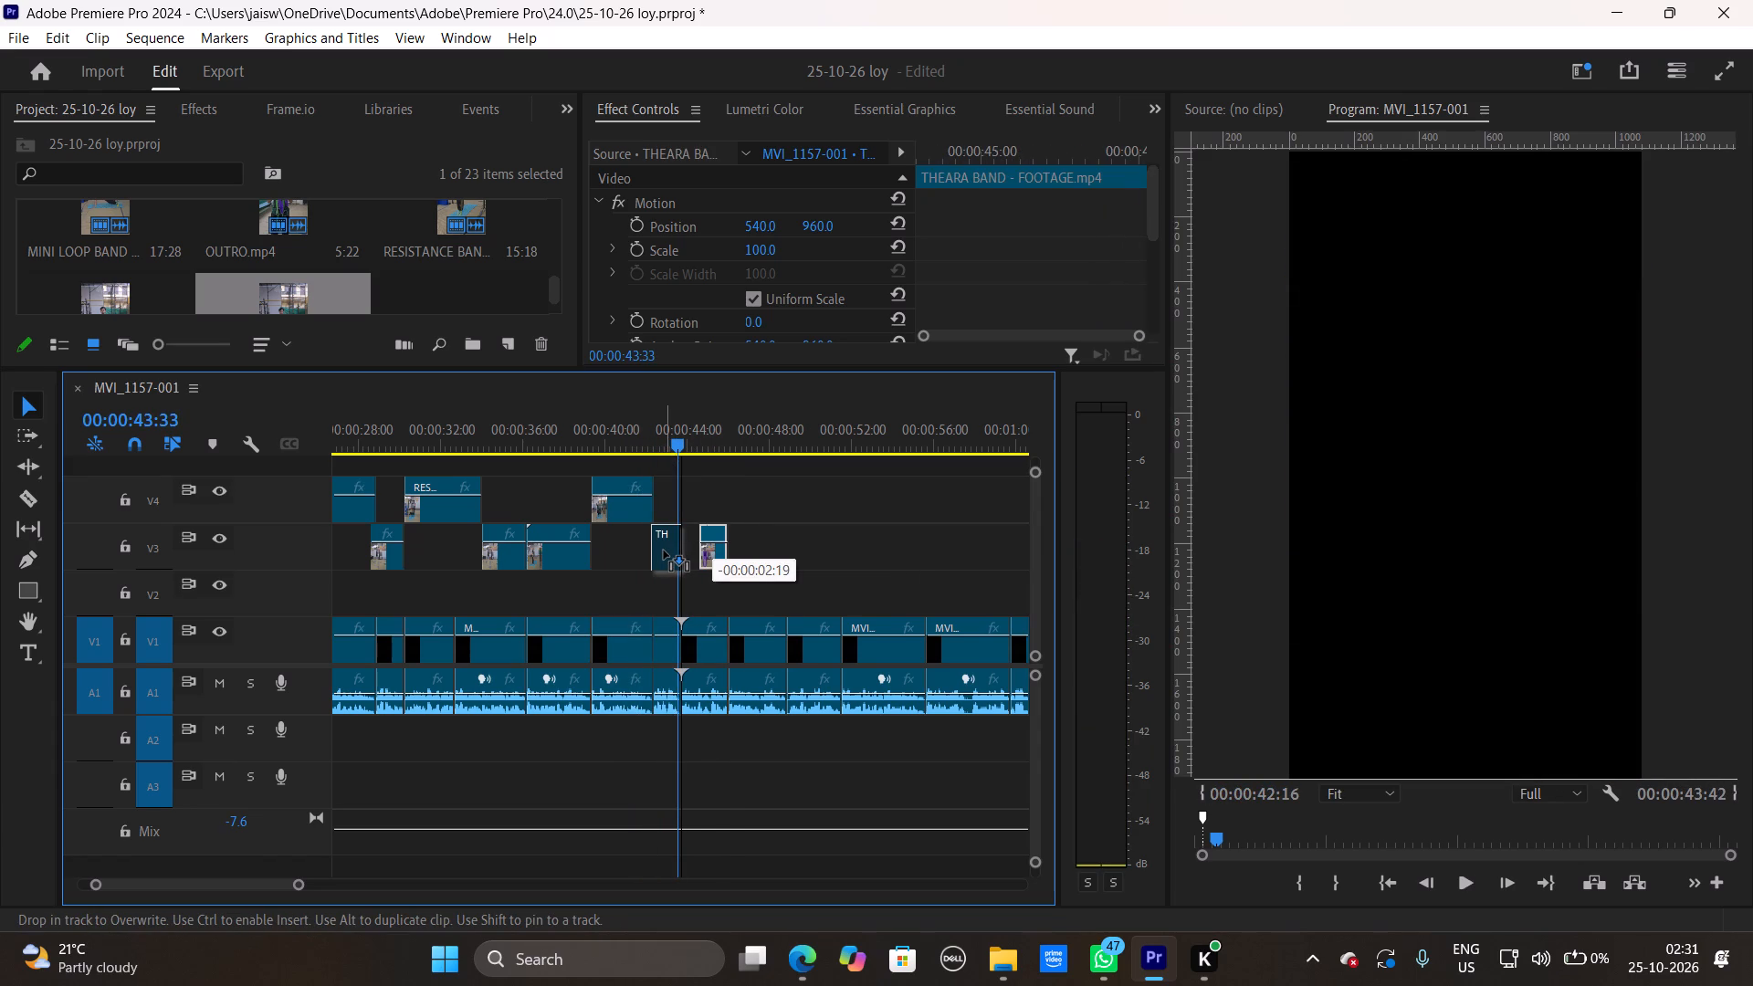
drag(664, 551, 668, 551)
click(689, 532)
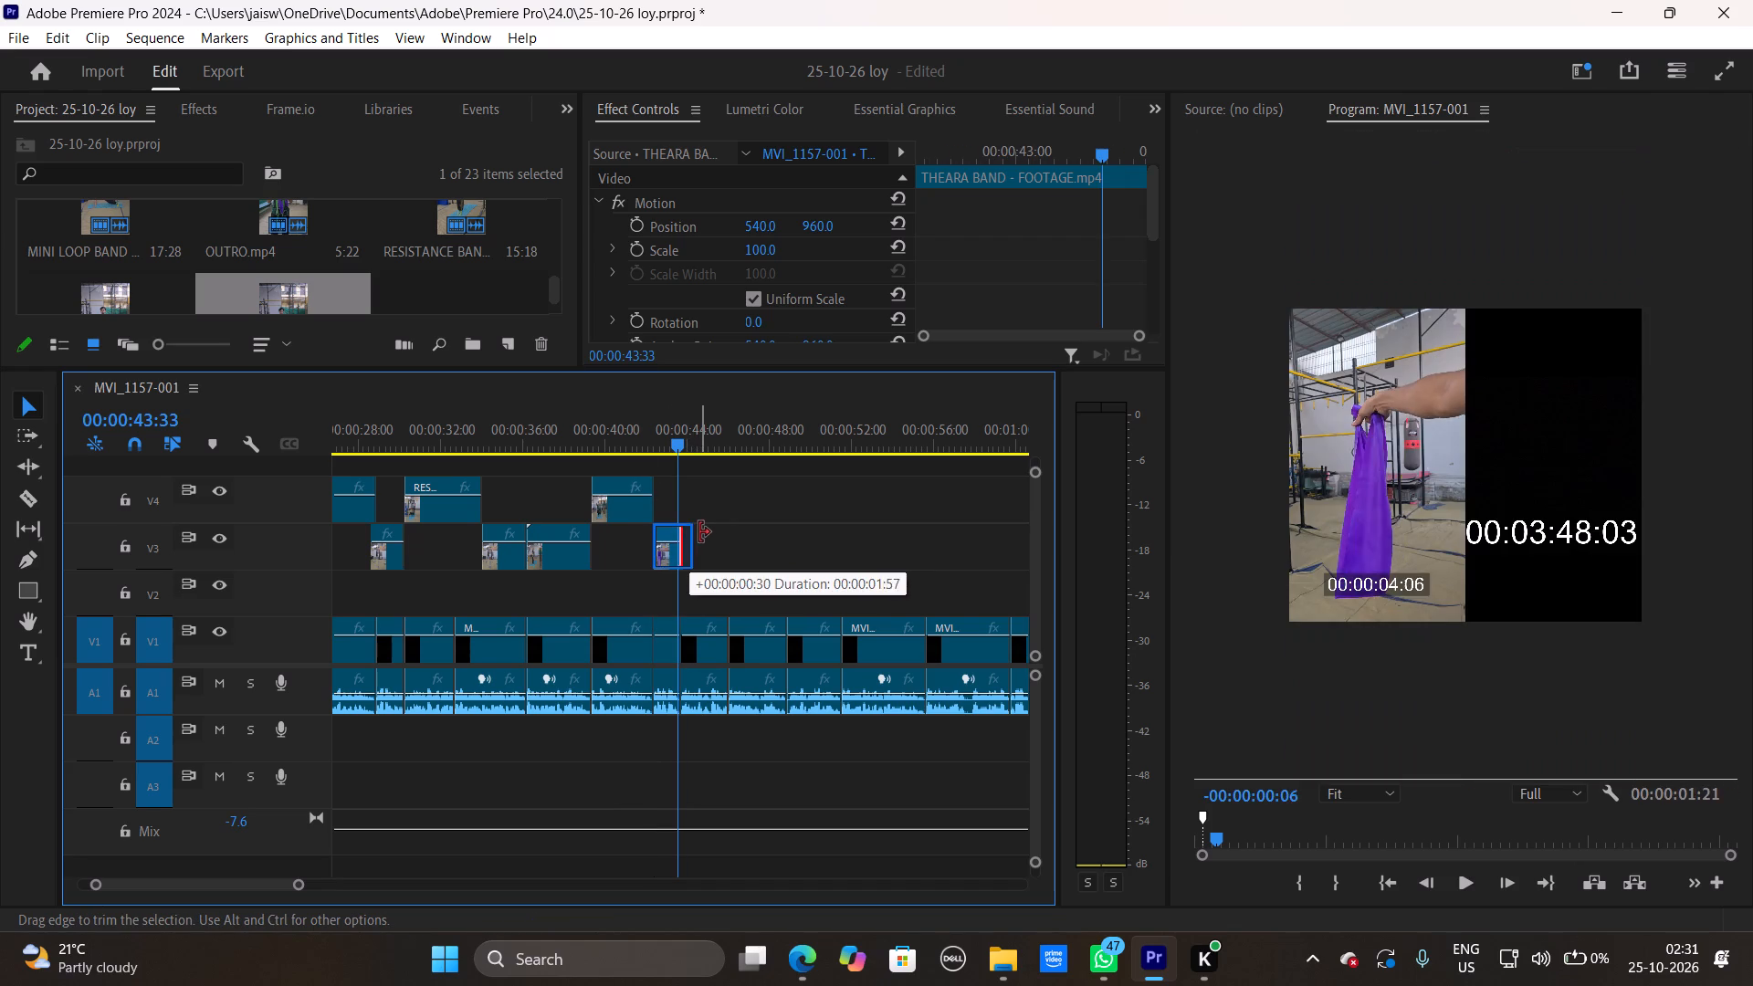
drag(301, 884, 250, 892)
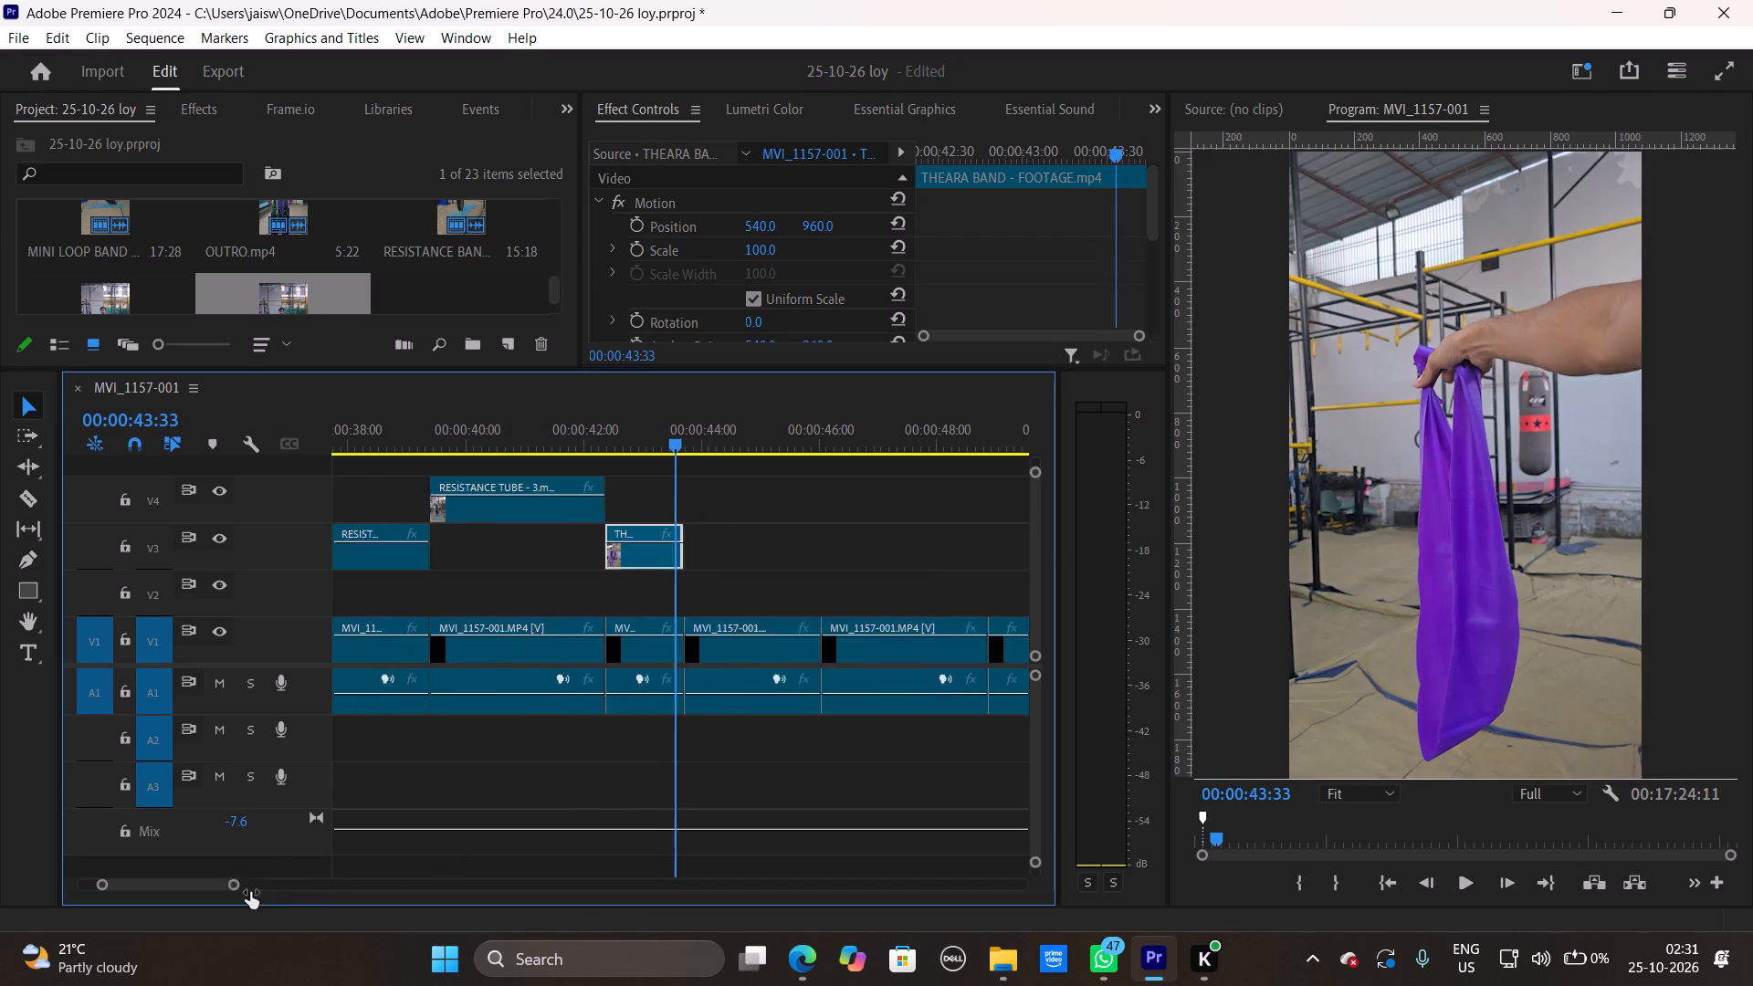
drag(250, 892, 227, 897)
drag(165, 887, 210, 887)
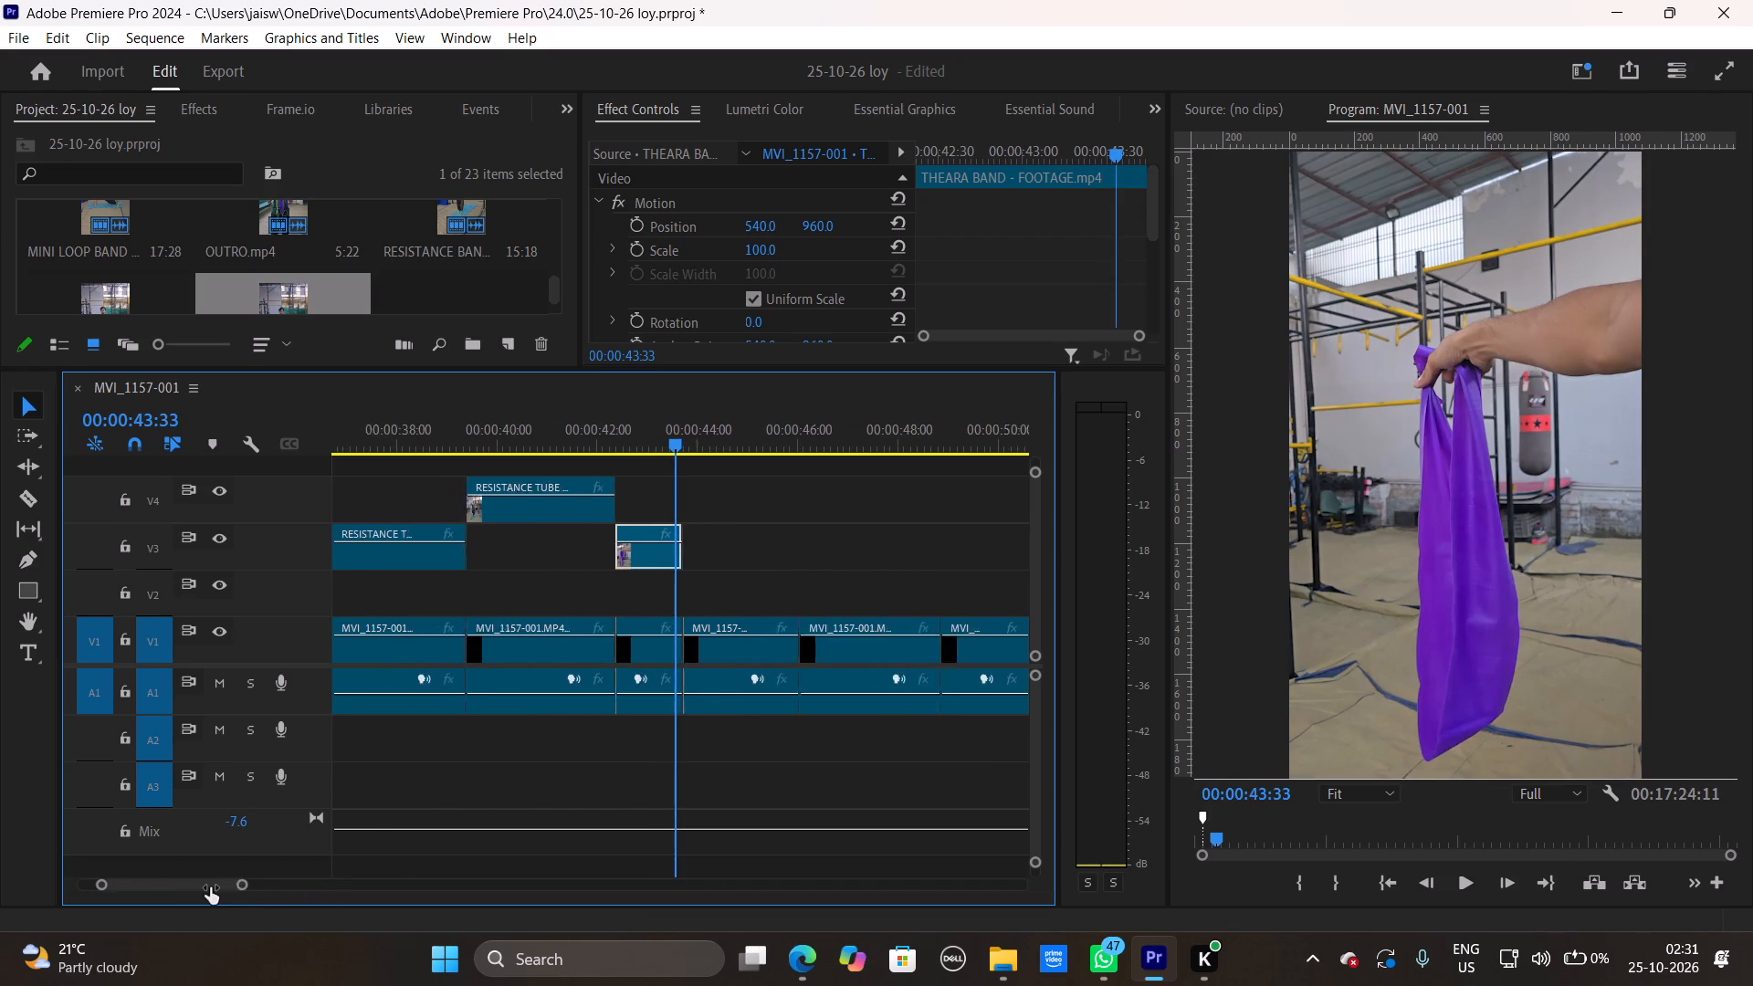
drag(210, 887, 428, 895)
key(space)
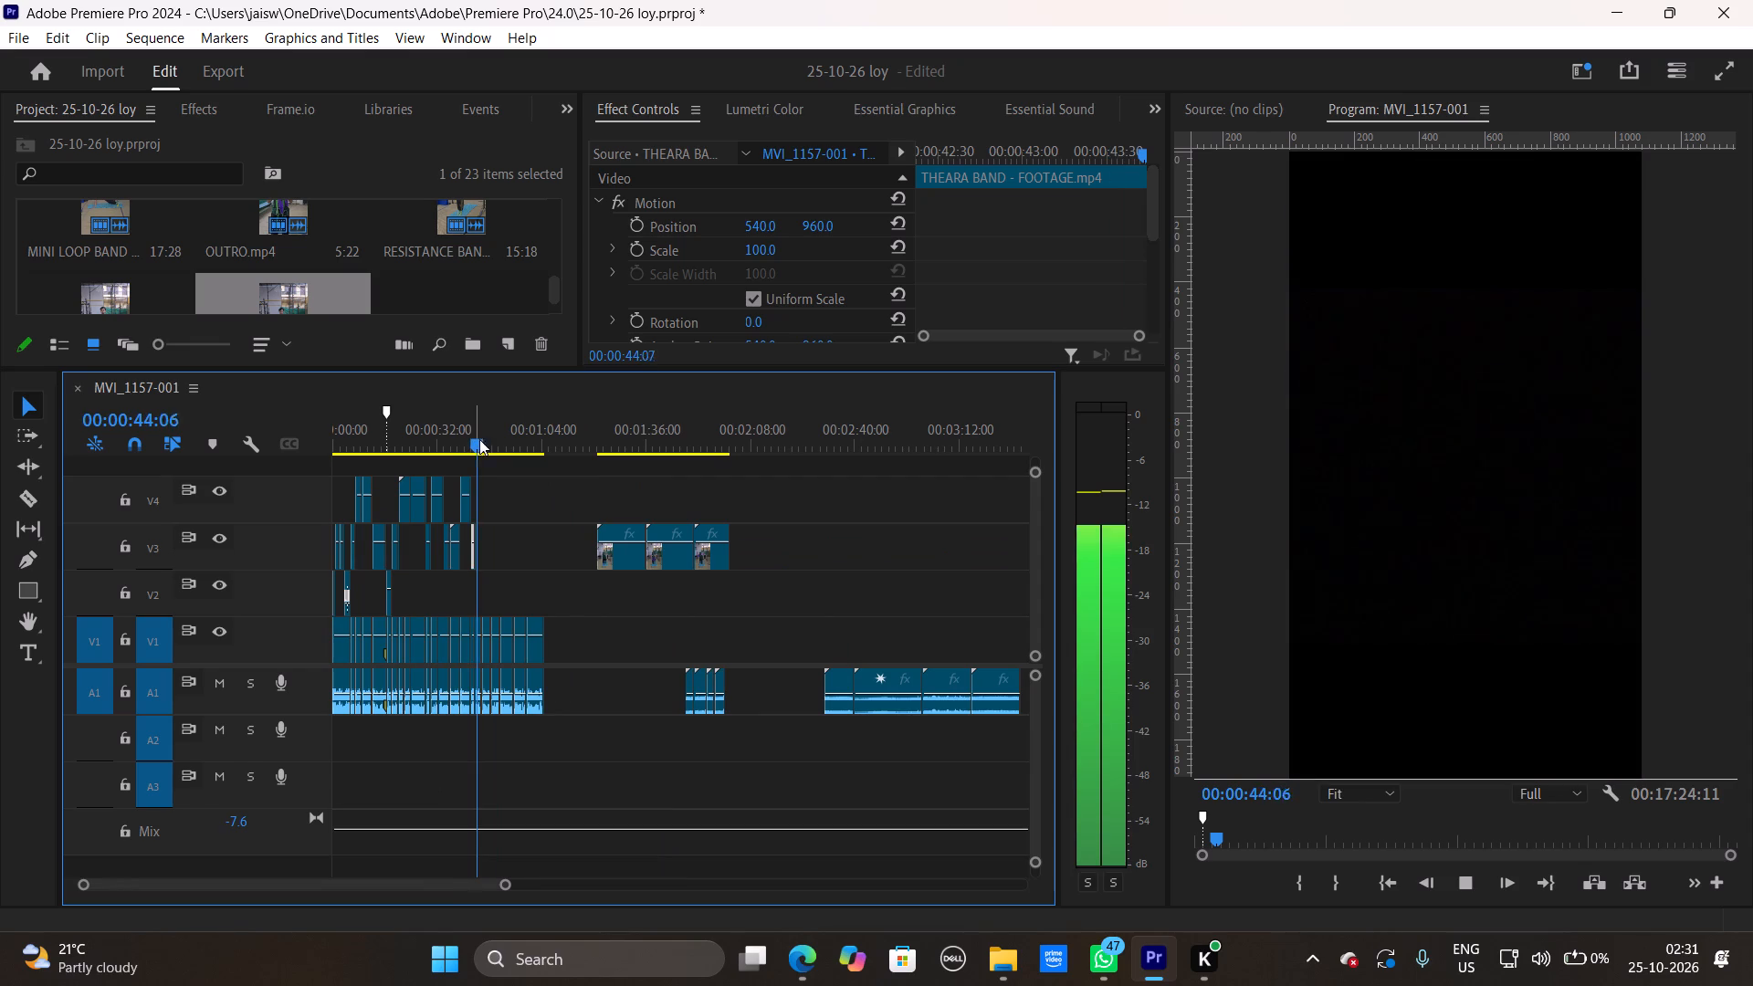
key(space)
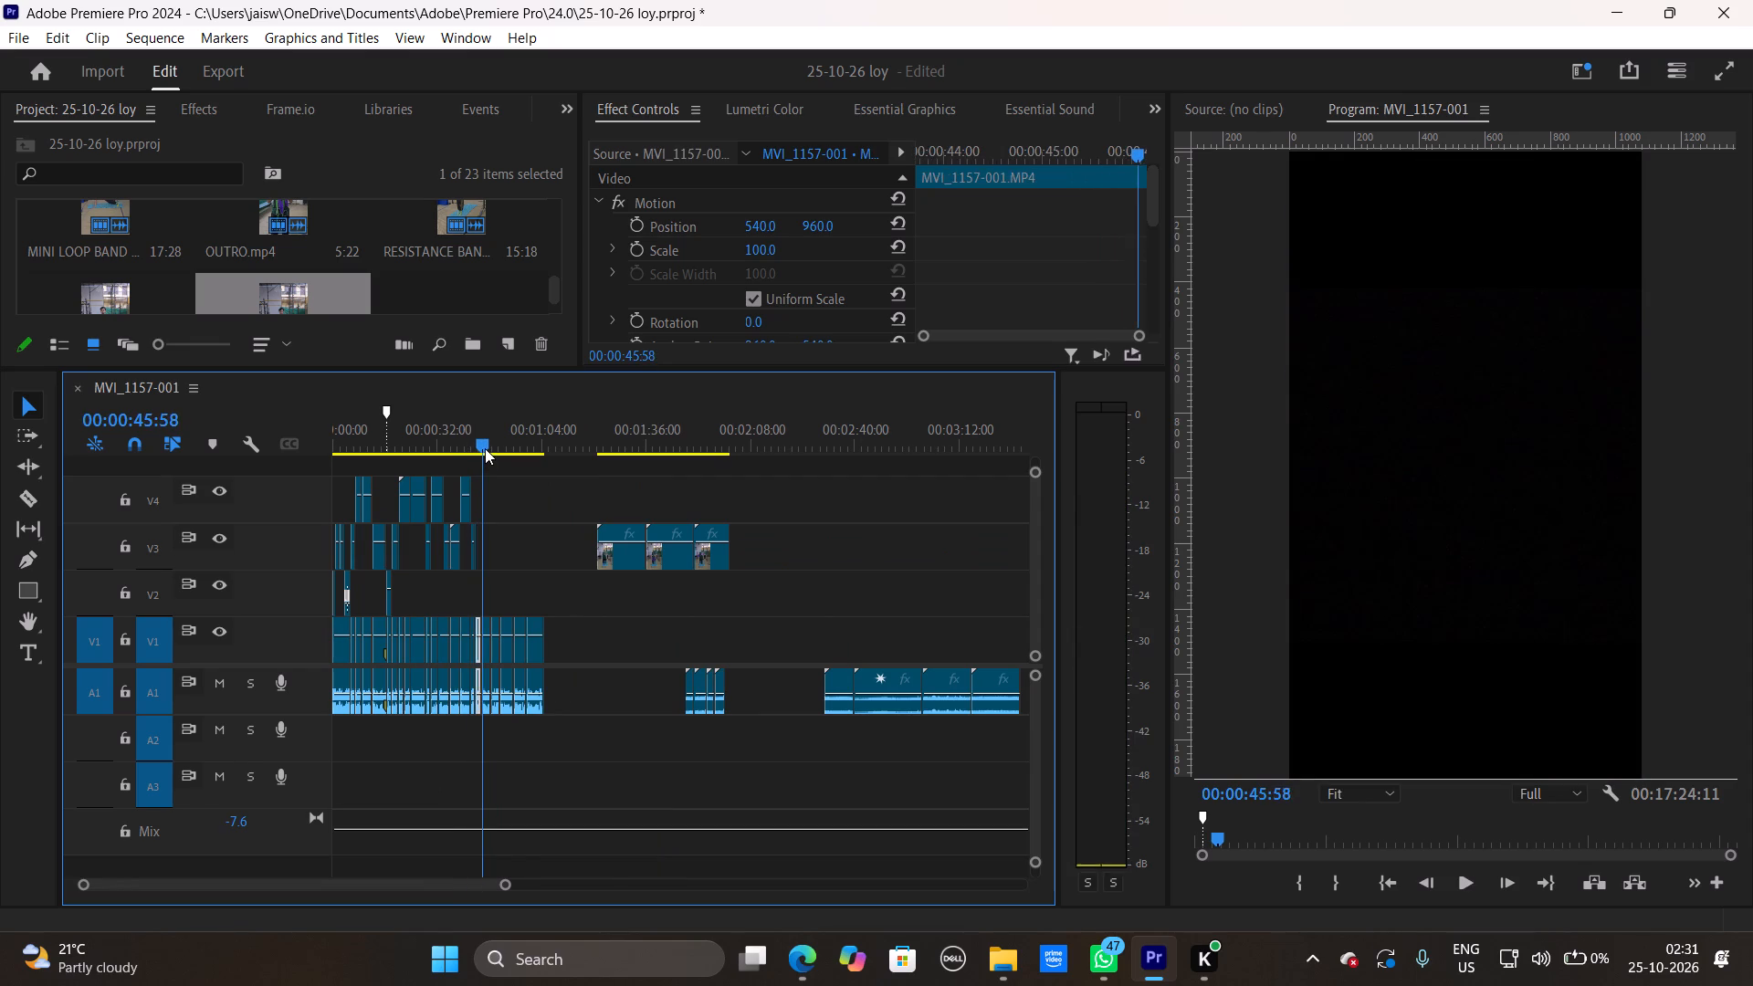
Move THERA BAND - 2 from V3 to V2, starting where THEARA BAND - FOOTAGE ends at about 43.7 seconds, and preview it.
drag(485, 448, 677, 468)
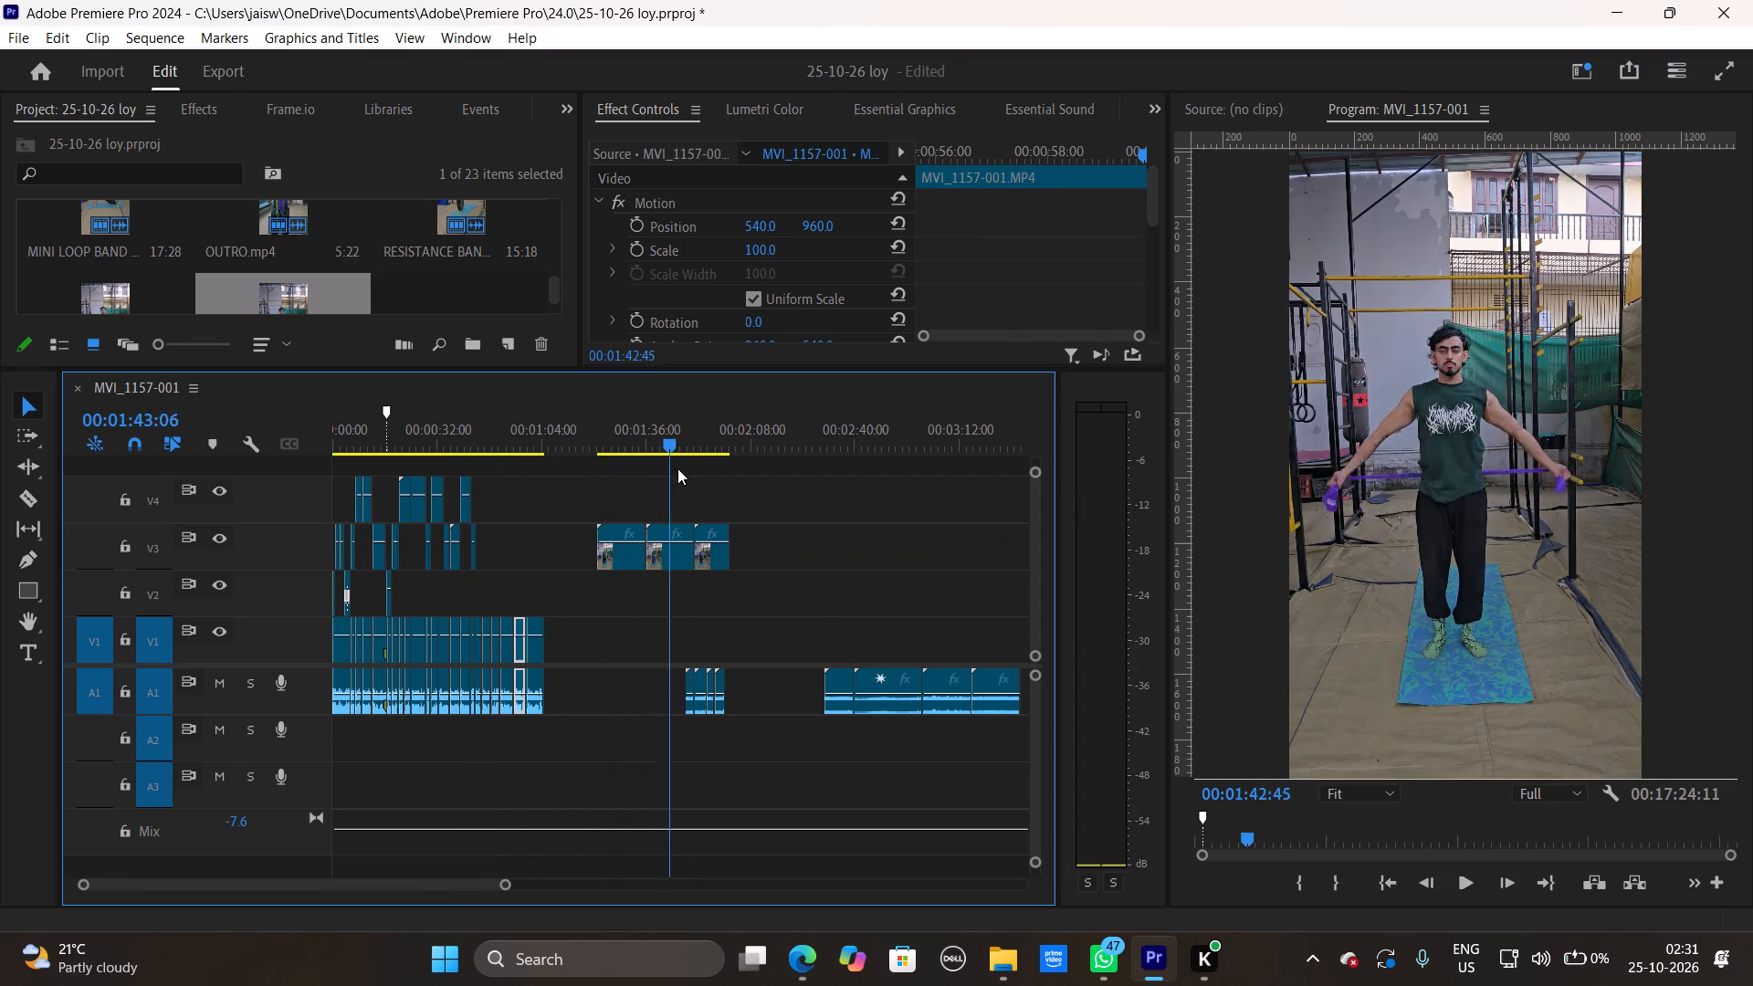
drag(677, 468, 723, 474)
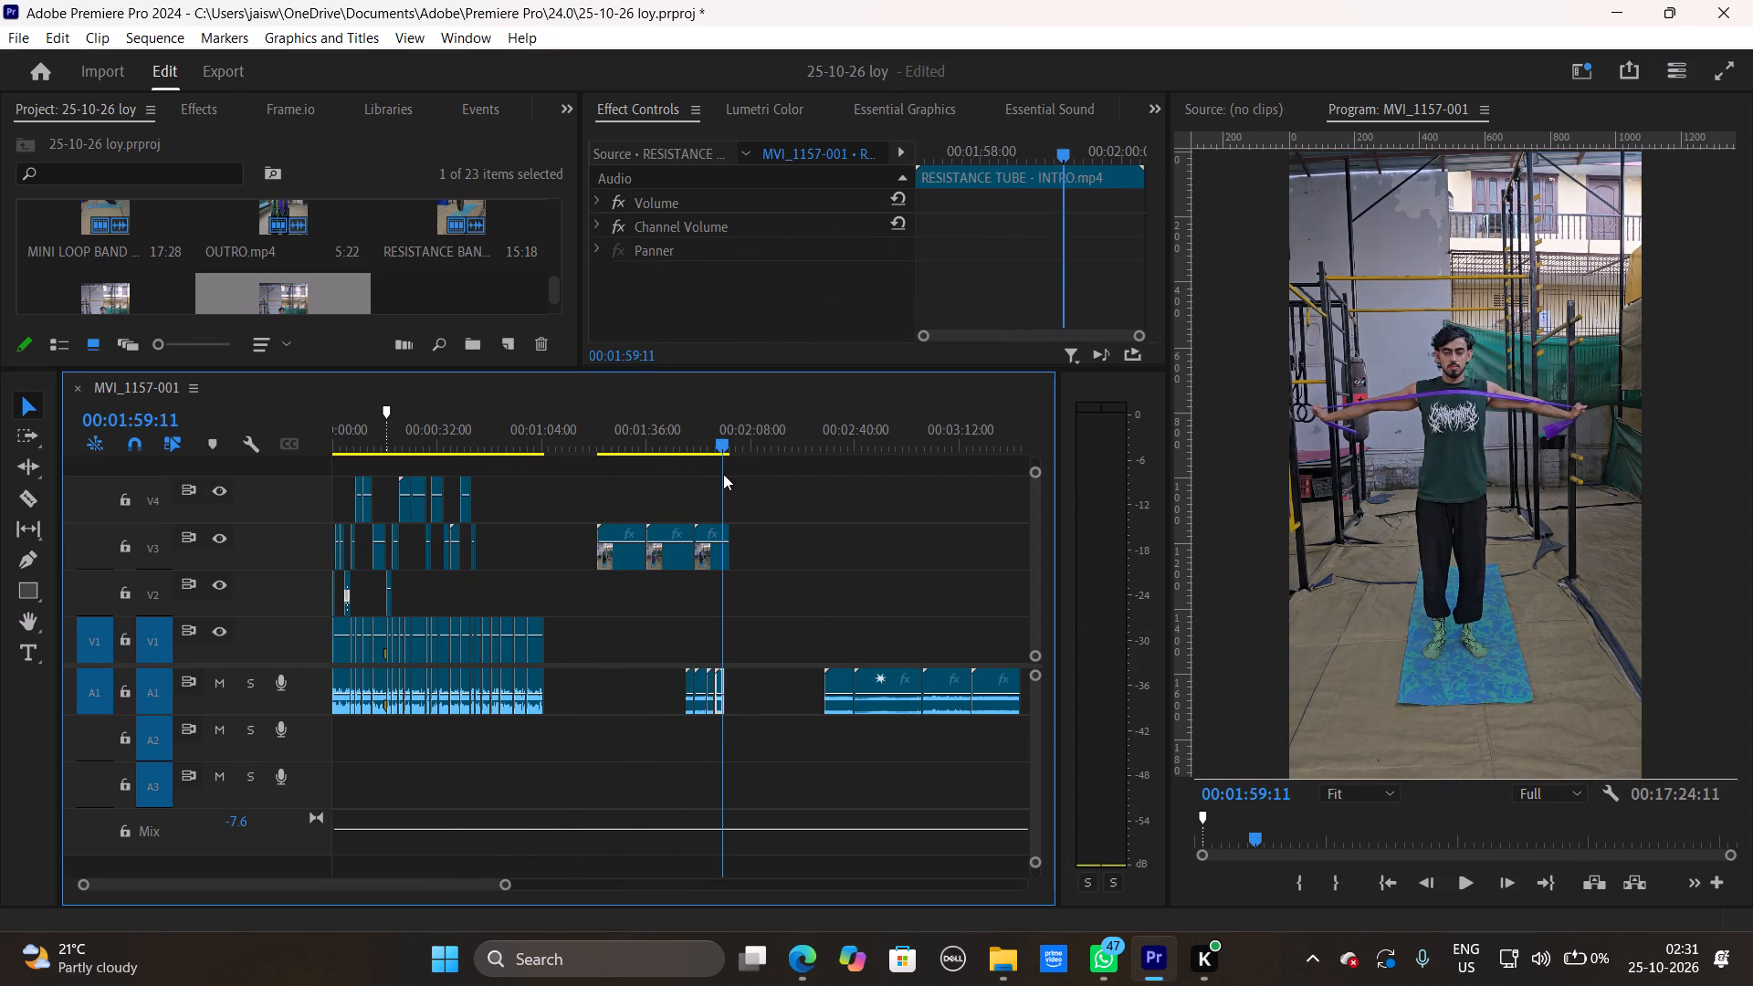
drag(723, 474, 716, 475)
drag(713, 556, 486, 577)
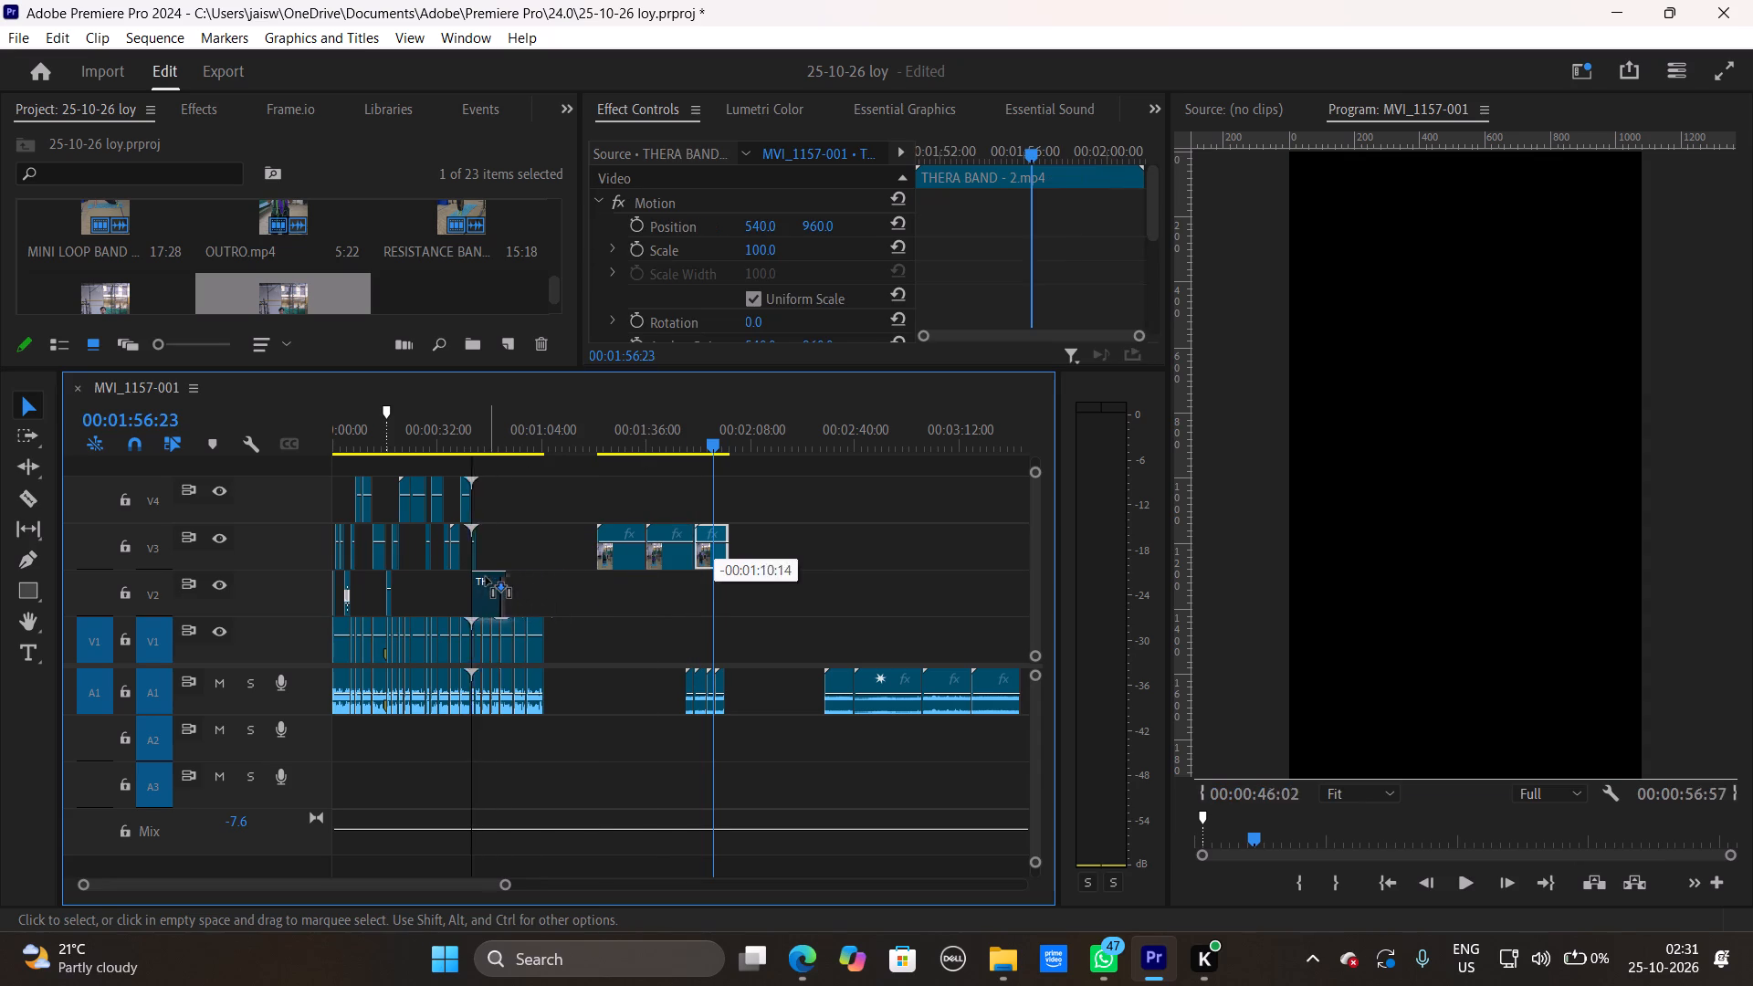
drag(486, 577, 495, 577)
drag(687, 431, 541, 449)
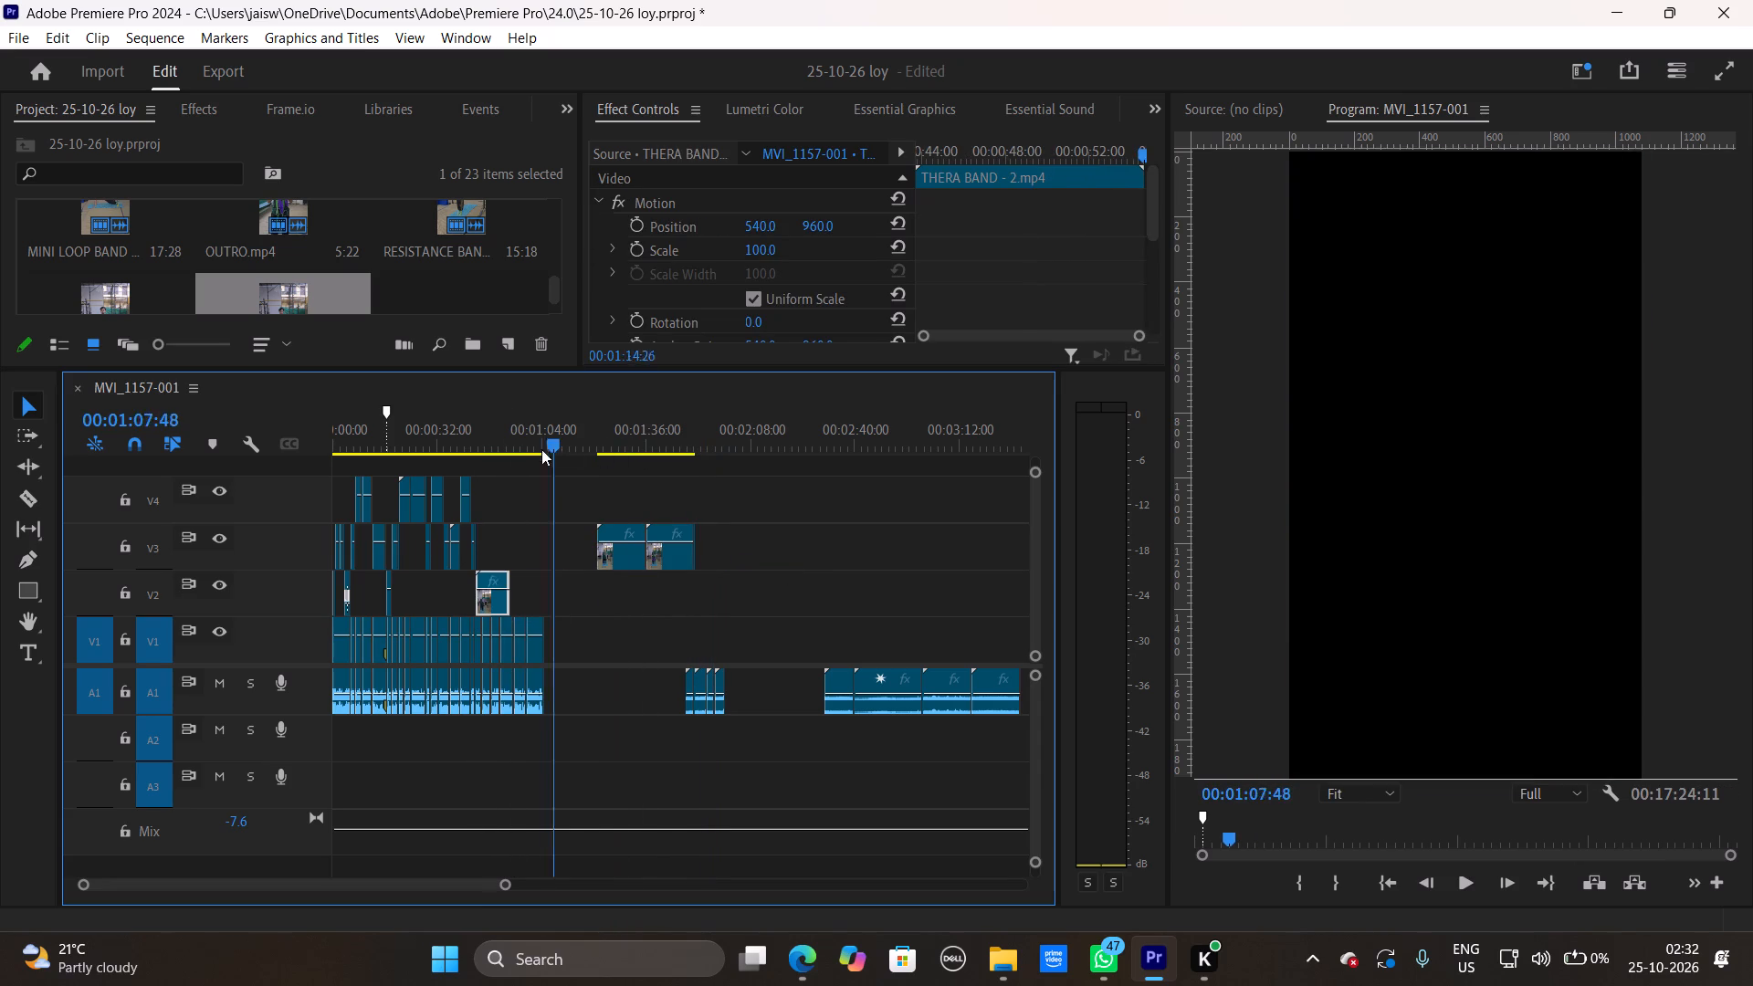
drag(541, 449, 474, 479)
key(space)
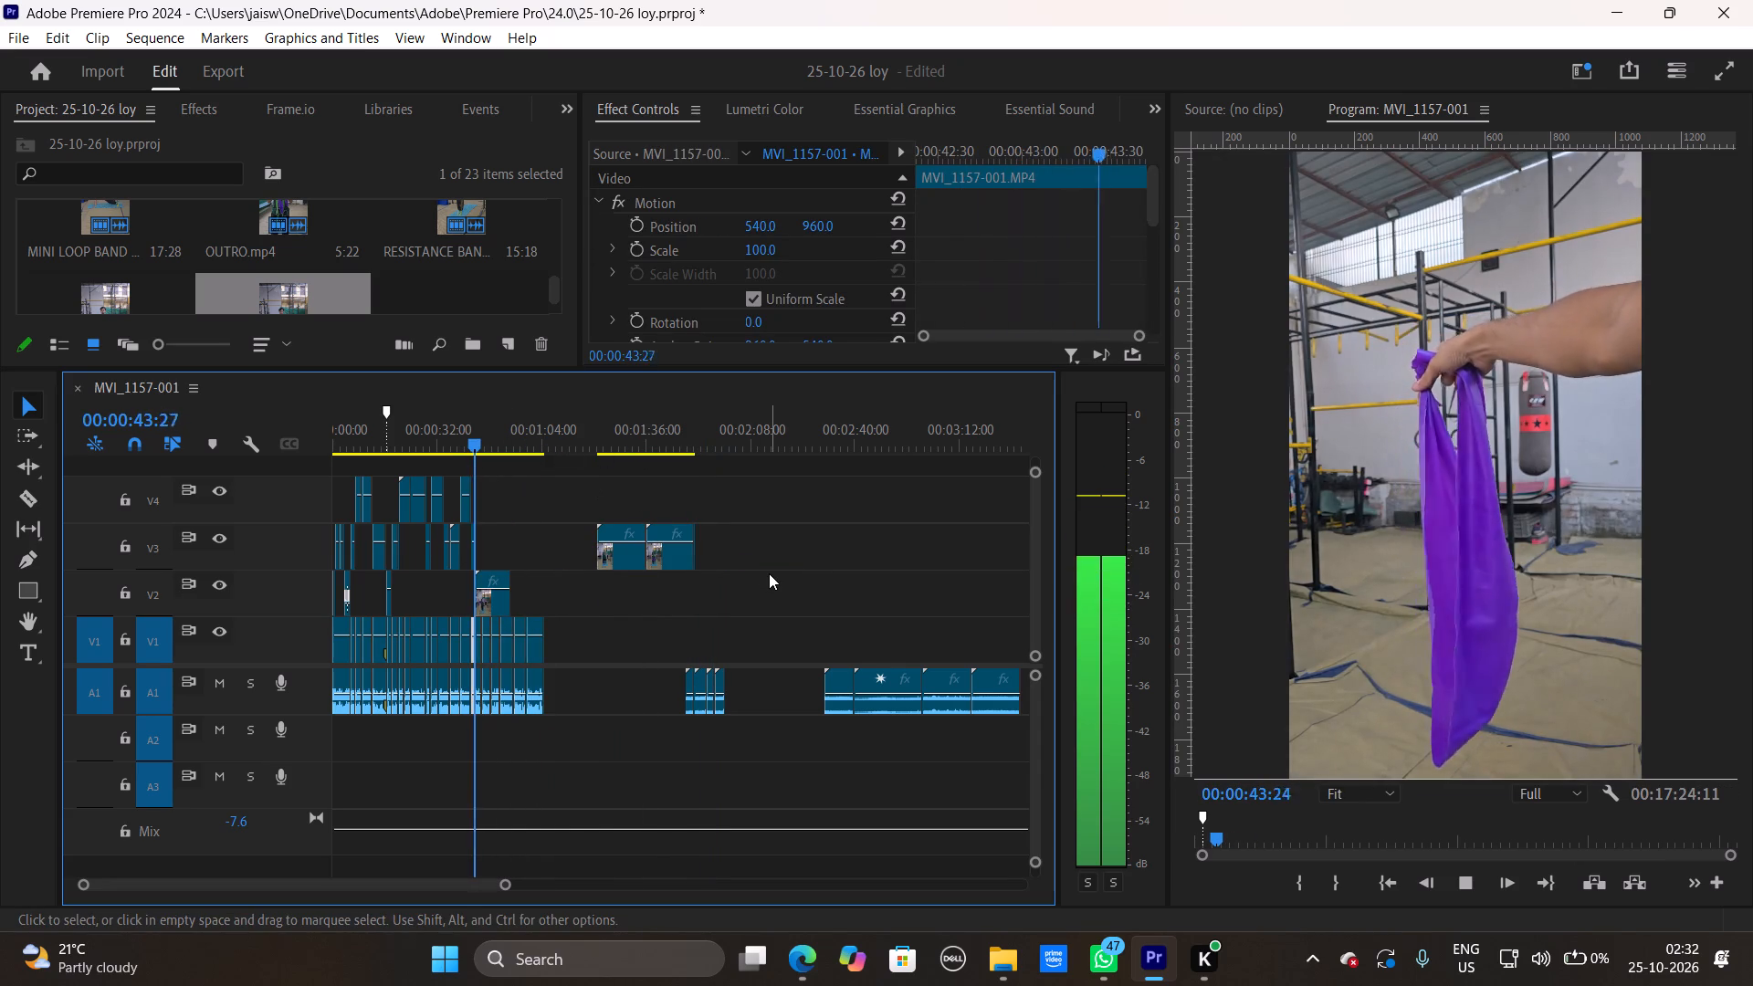
key(space)
key(space)
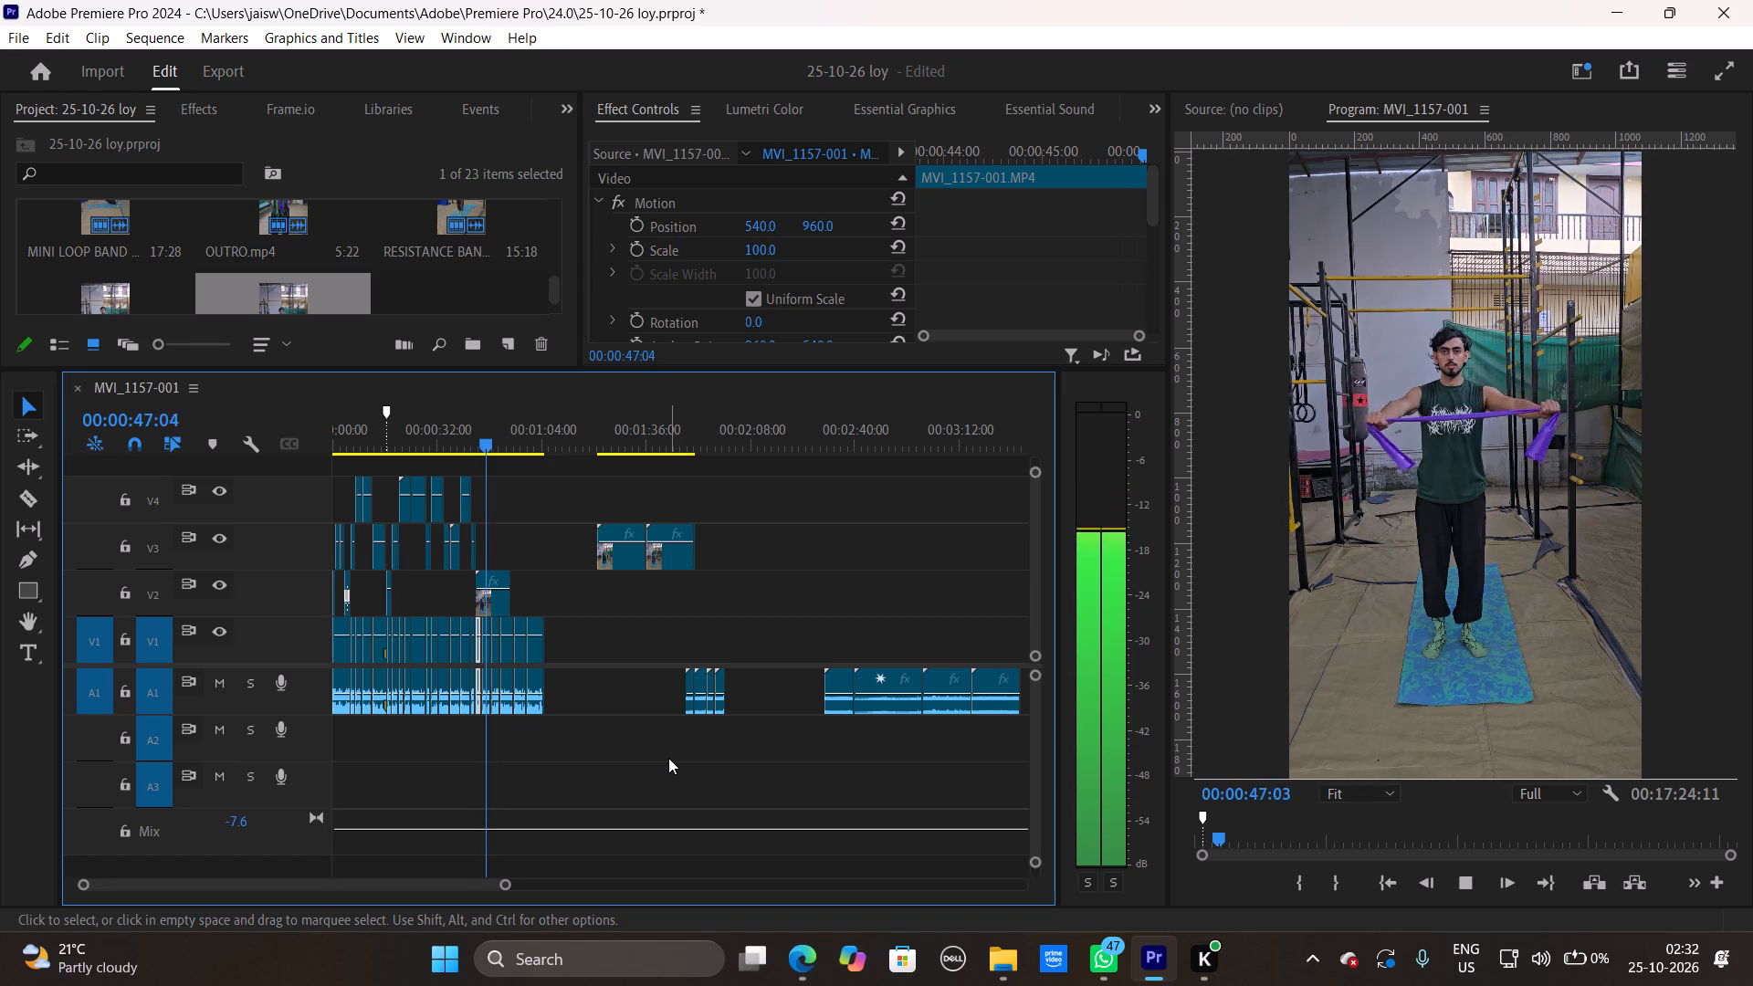
key(space)
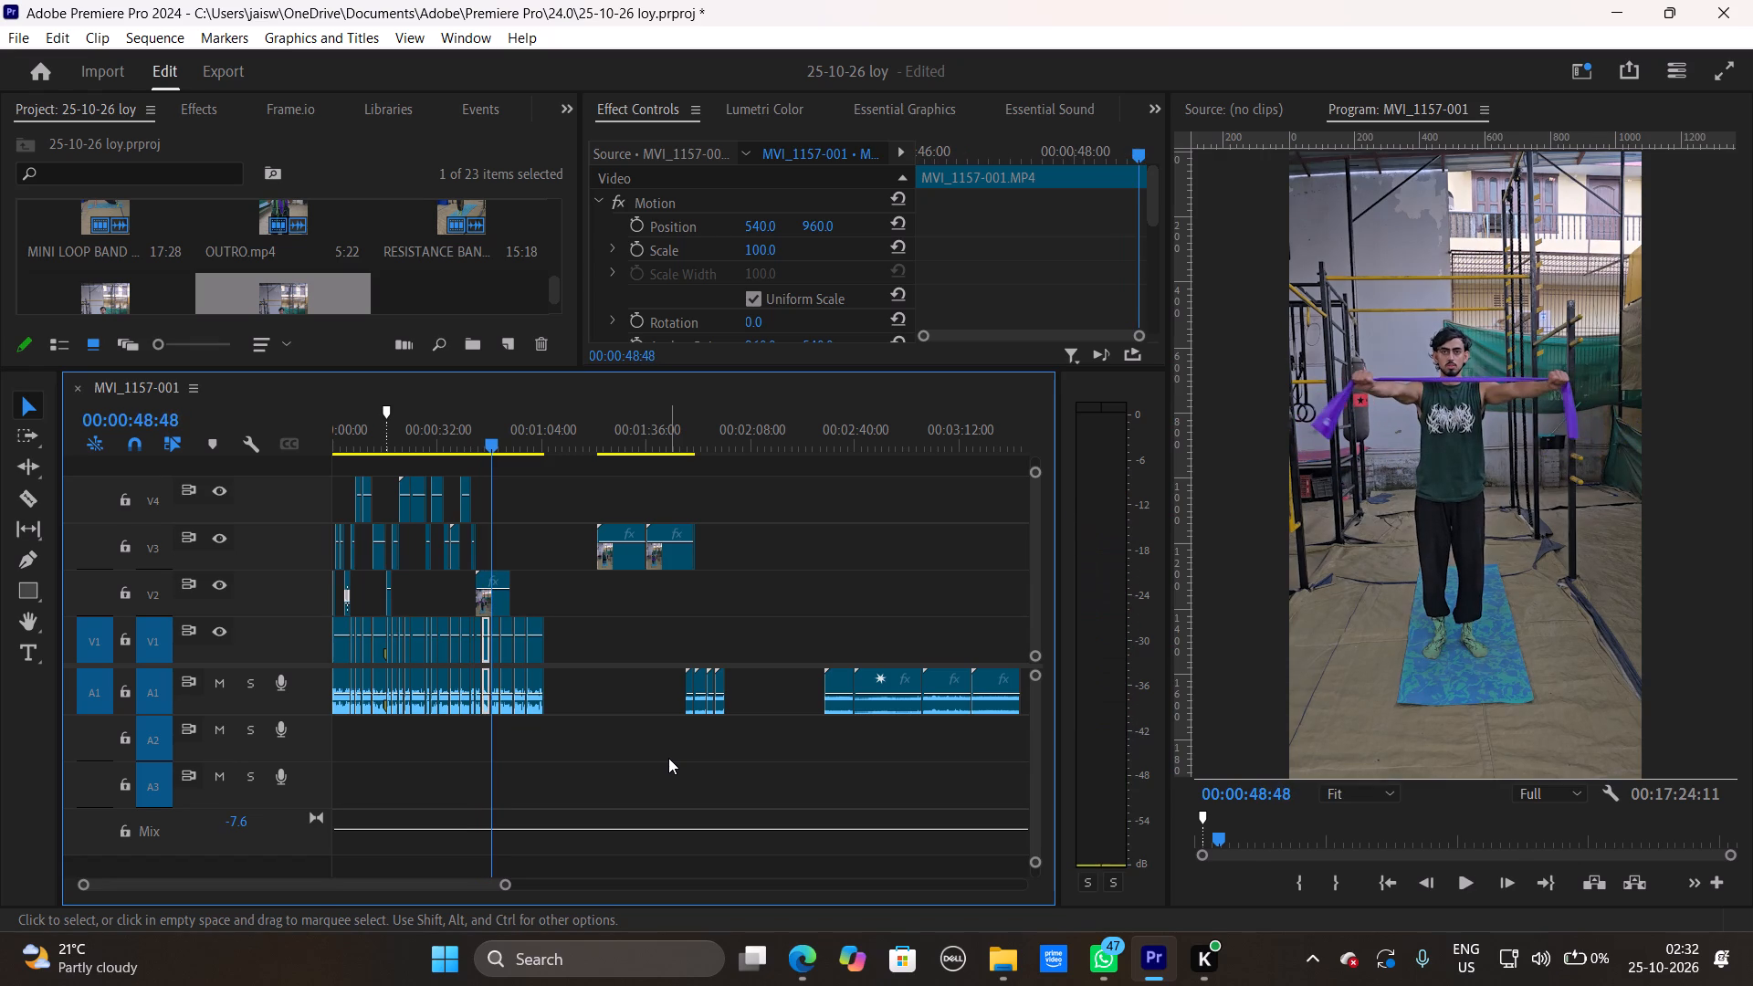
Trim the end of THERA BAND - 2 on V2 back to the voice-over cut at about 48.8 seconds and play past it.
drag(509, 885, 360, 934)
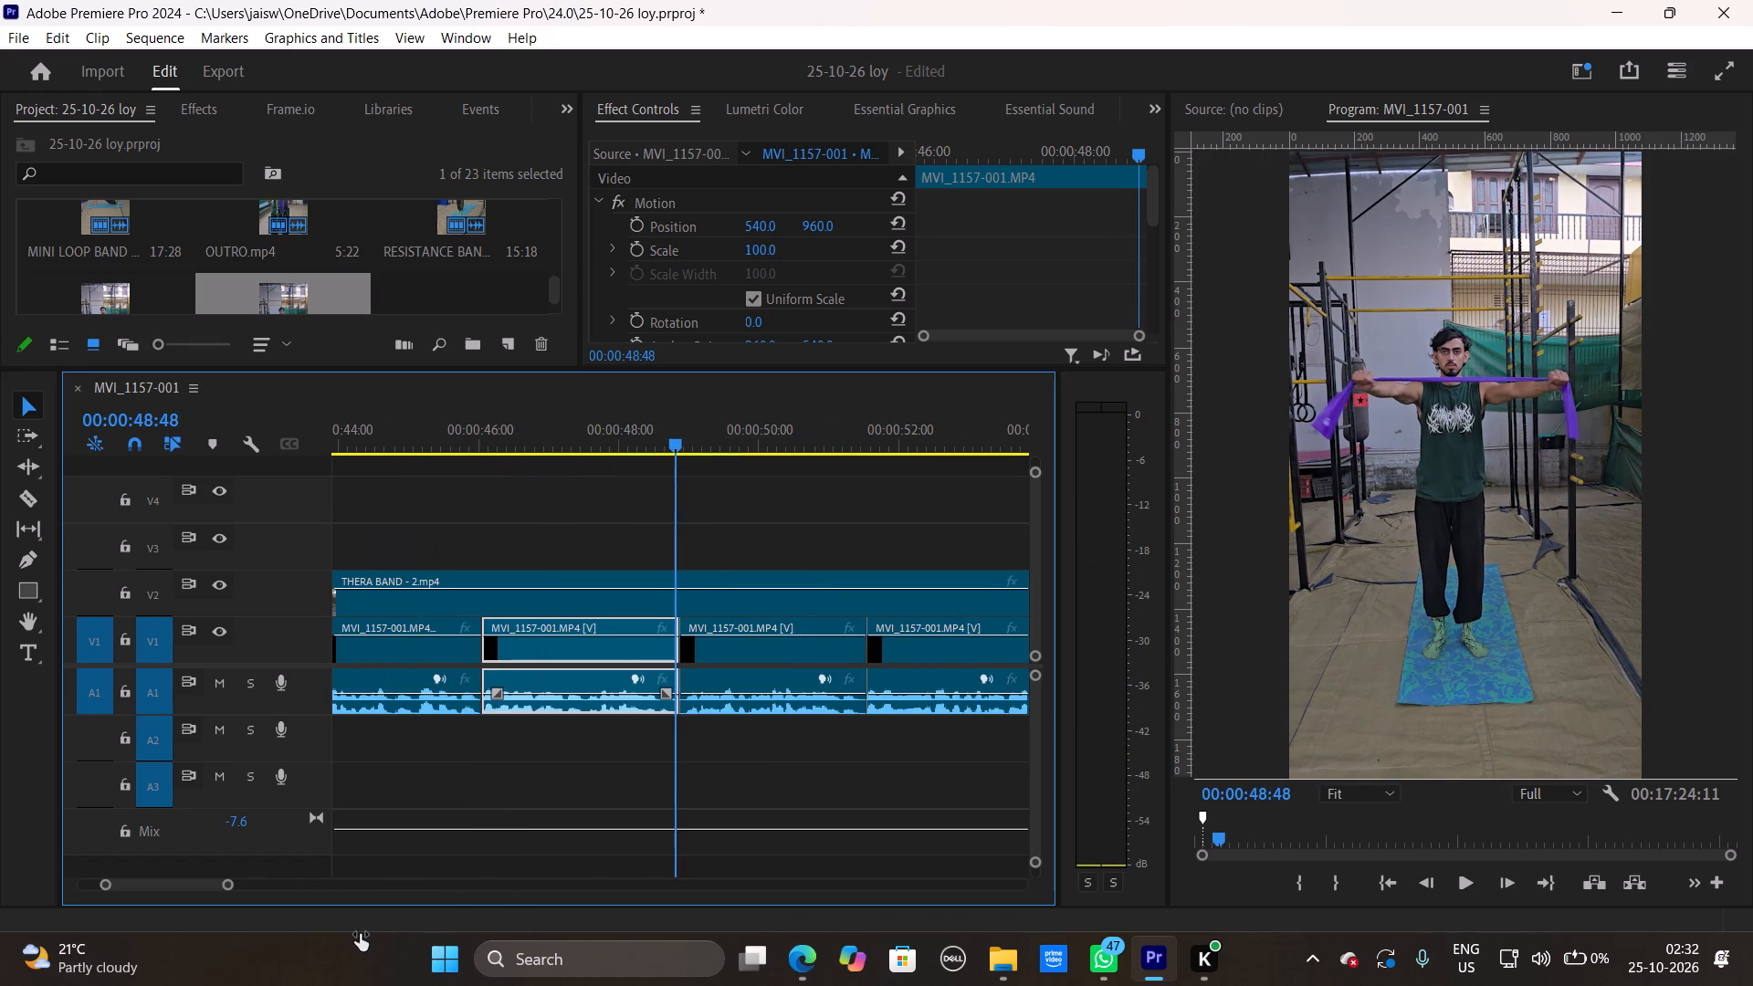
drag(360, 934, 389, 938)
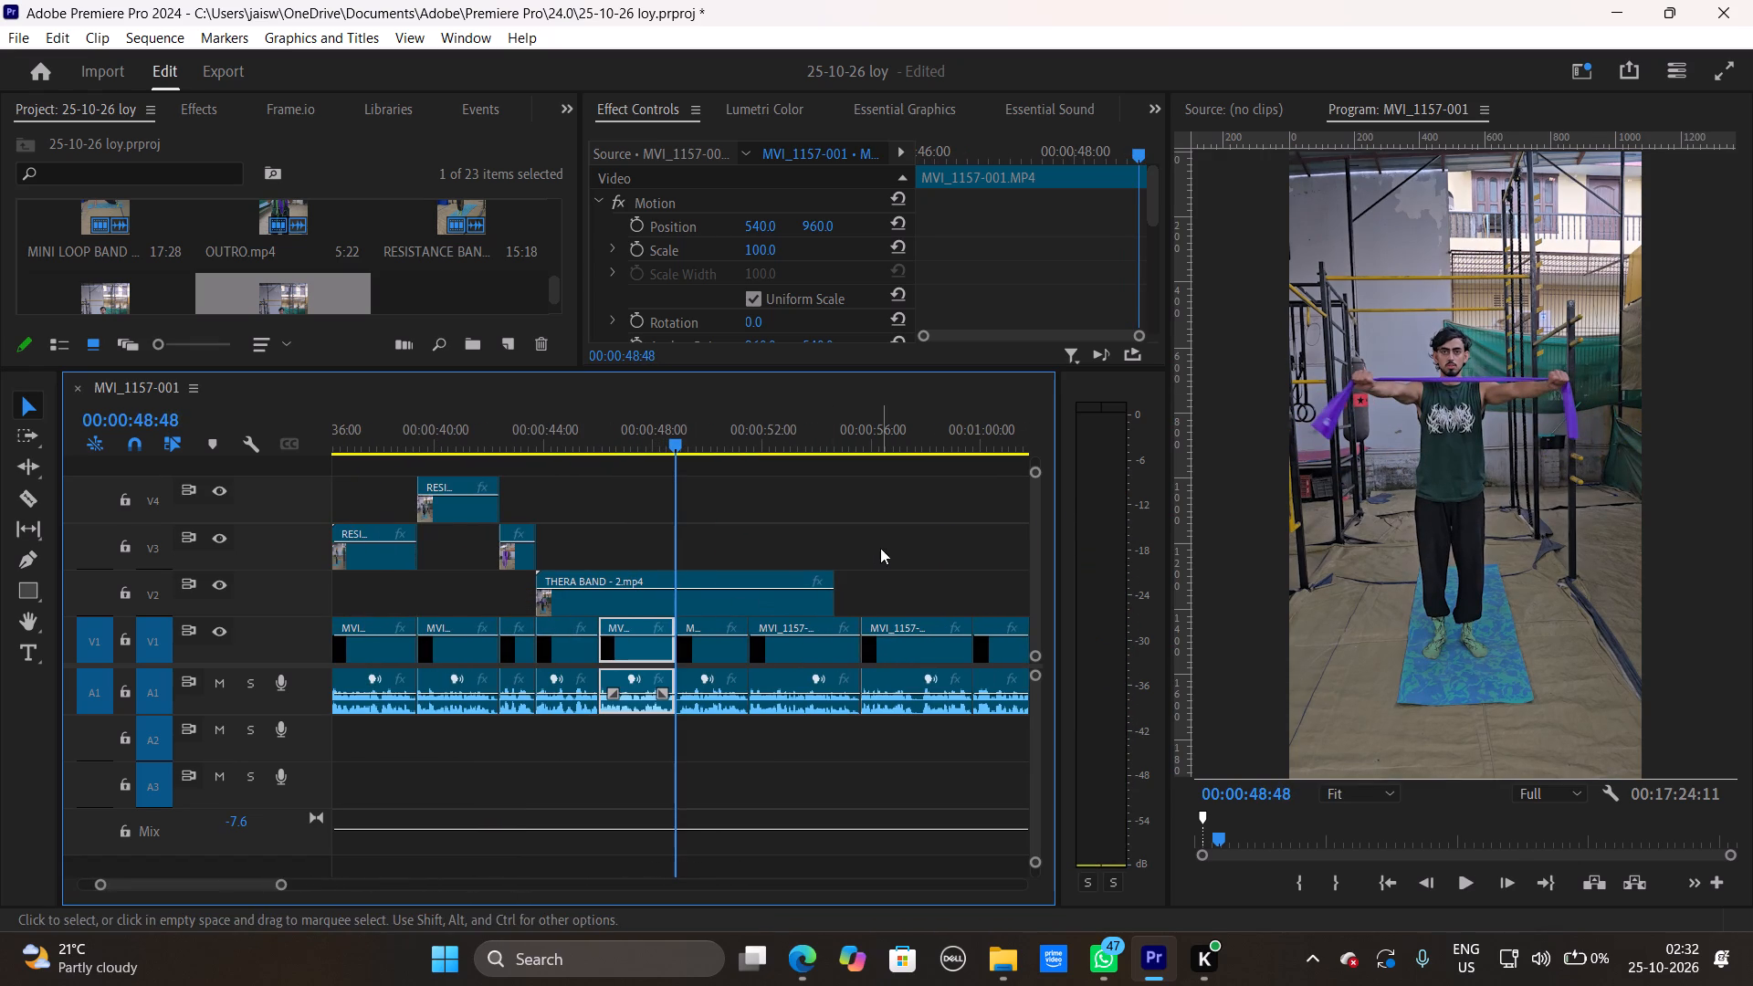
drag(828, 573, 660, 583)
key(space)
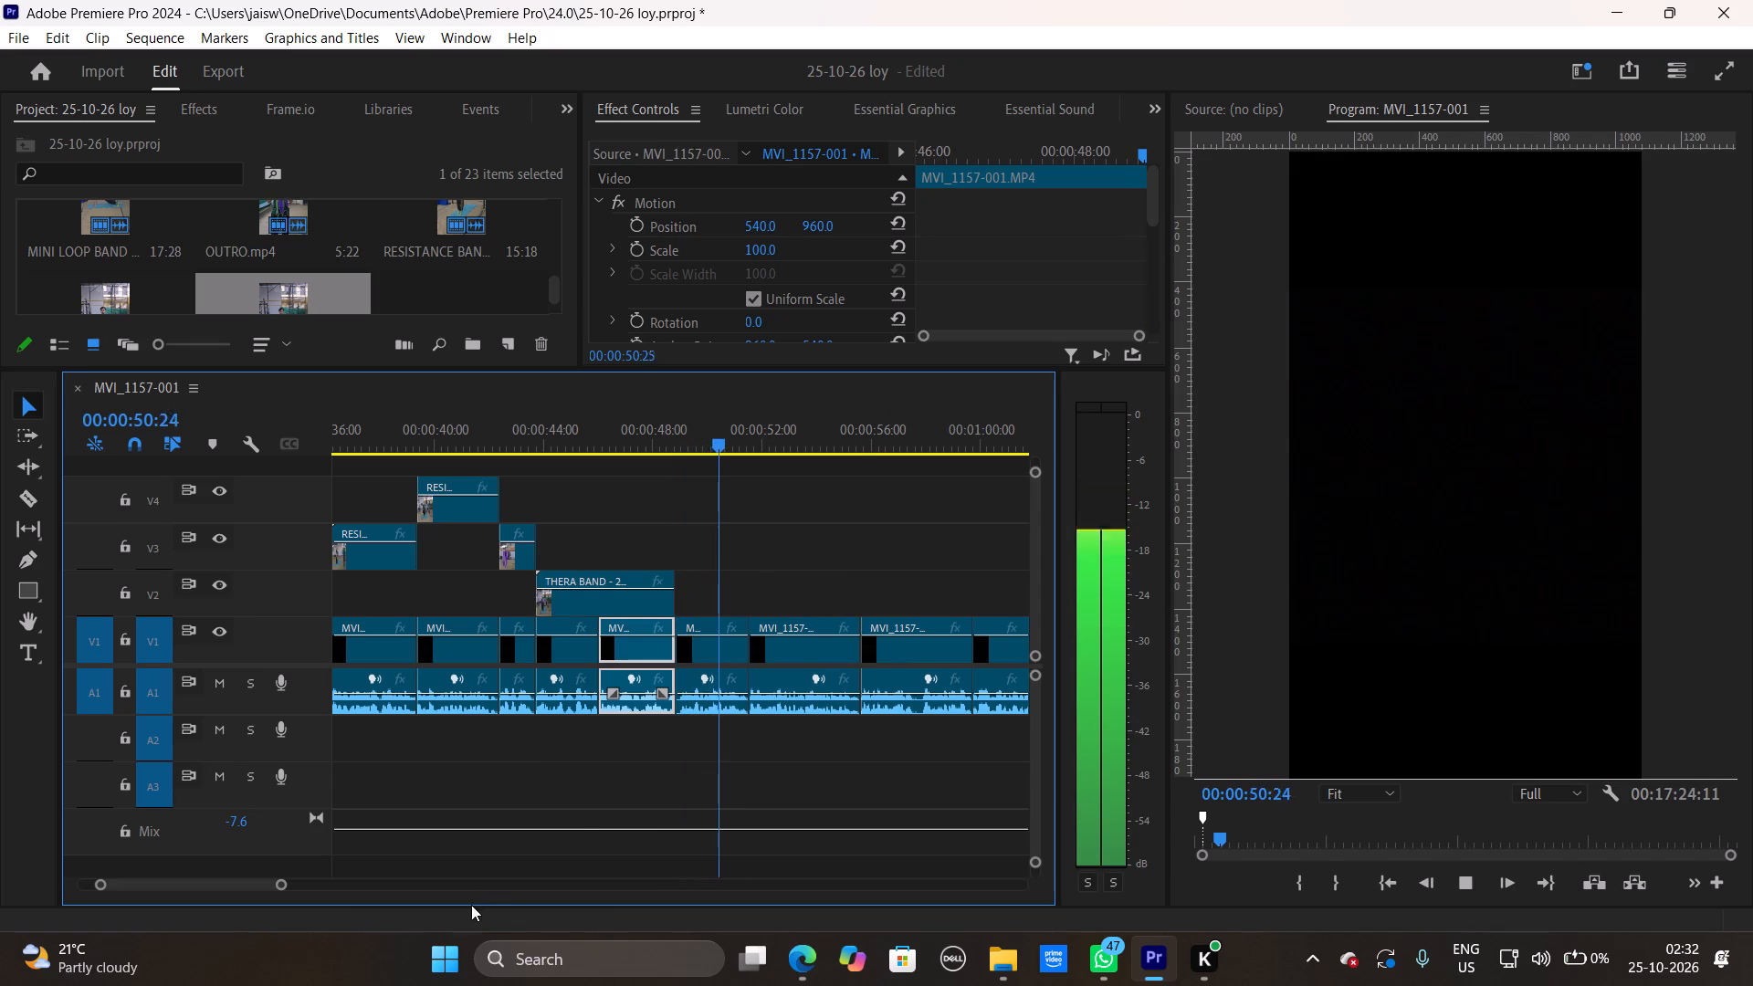
Extend the end of THERA BAND - 2 on V2 to the voice-over cut at about 51.6 seconds and play on.
click(279, 883)
key(space)
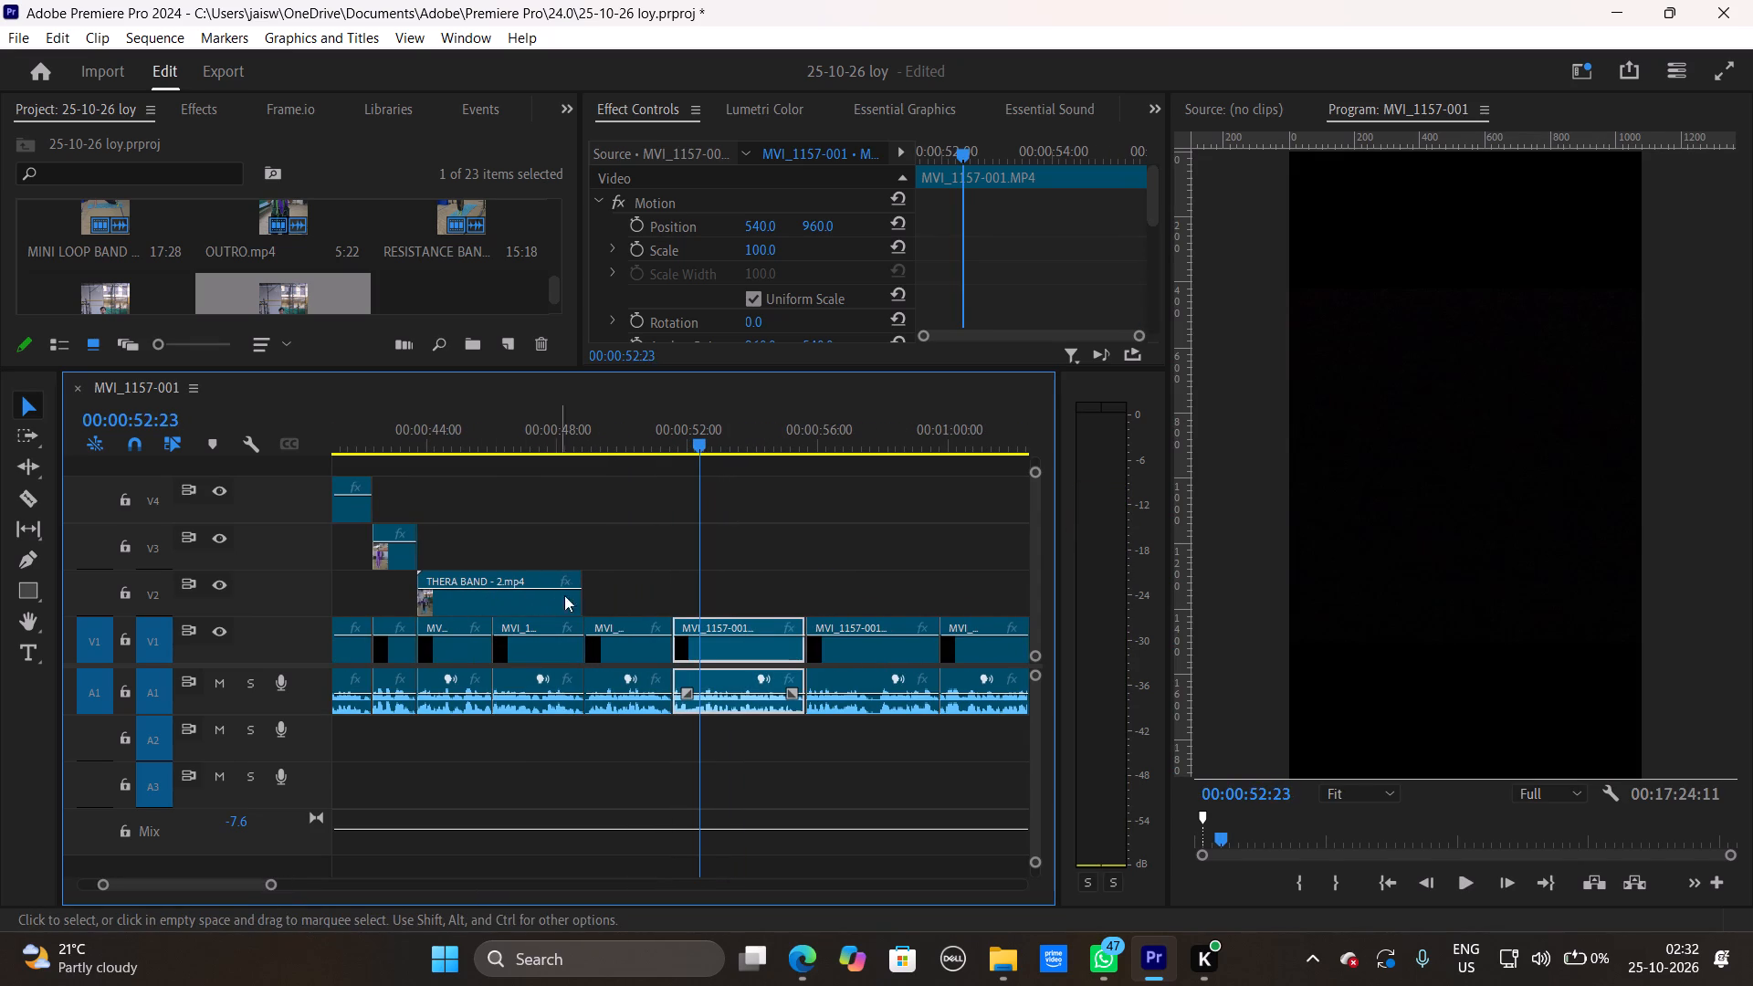
key(space)
key(space)
drag(593, 587, 683, 593)
key(space)
key(space)
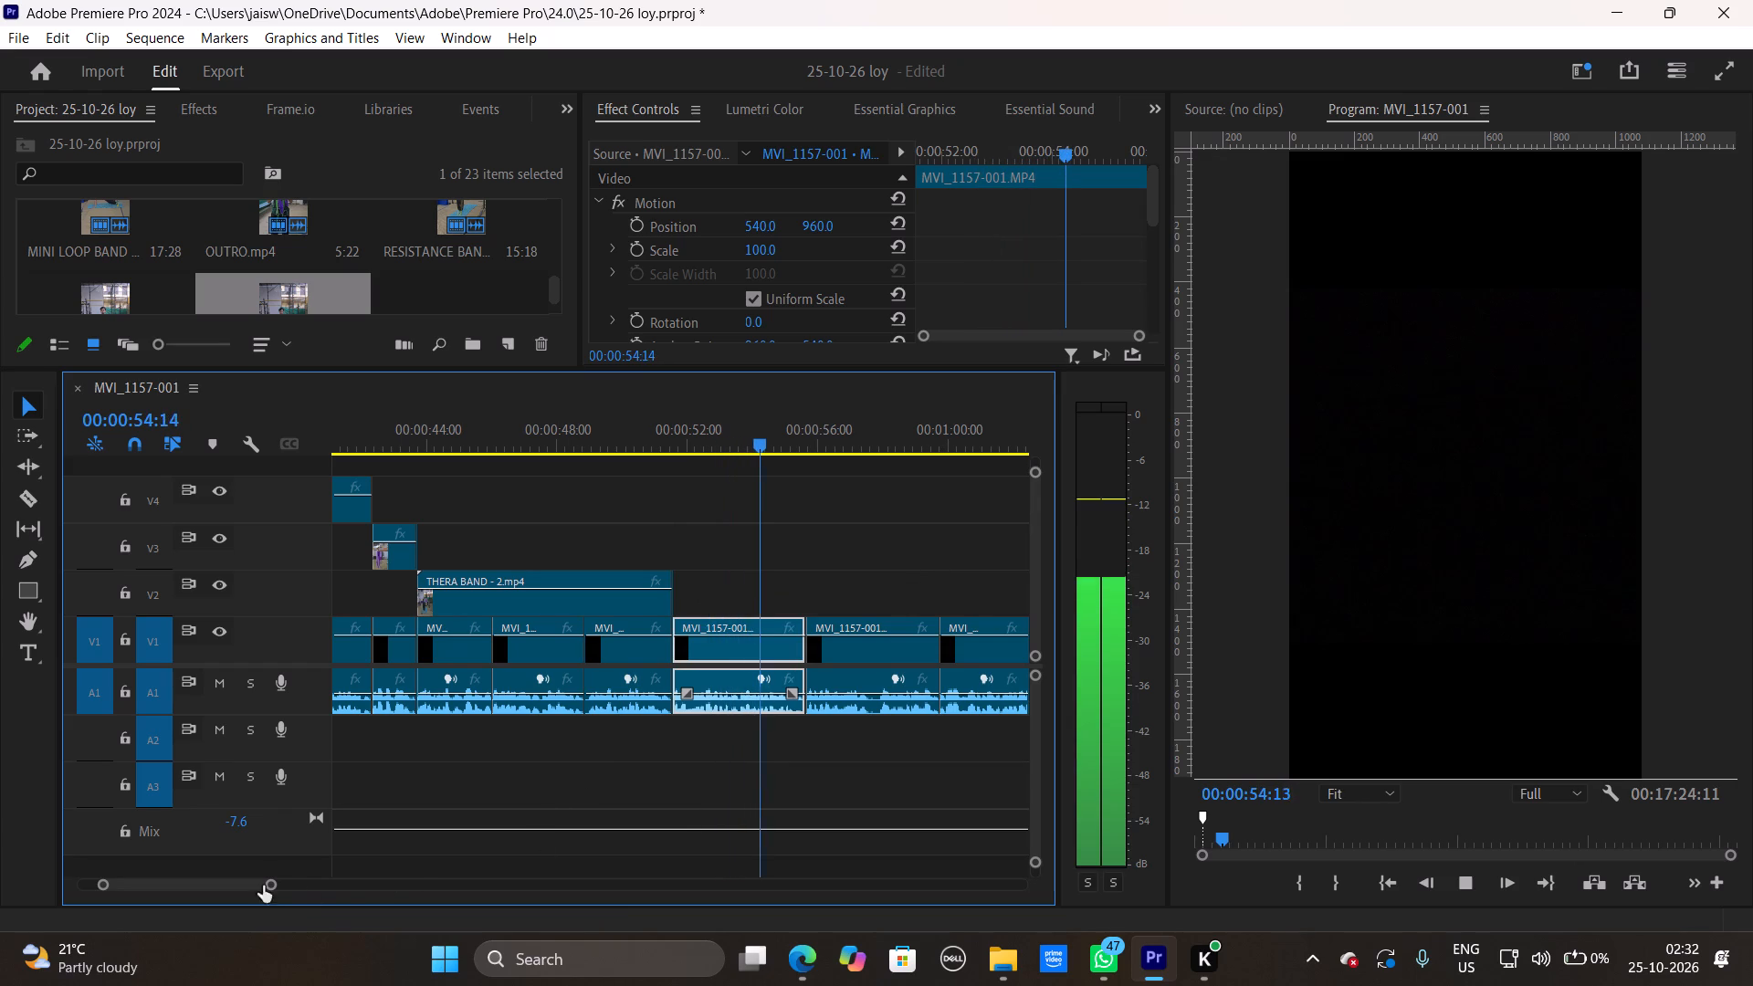
Move THERA BAND - 3 along V3 to start where THERA BAND - 2 ends, at about 51.6 seconds, and preview it.
drag(268, 883, 374, 884)
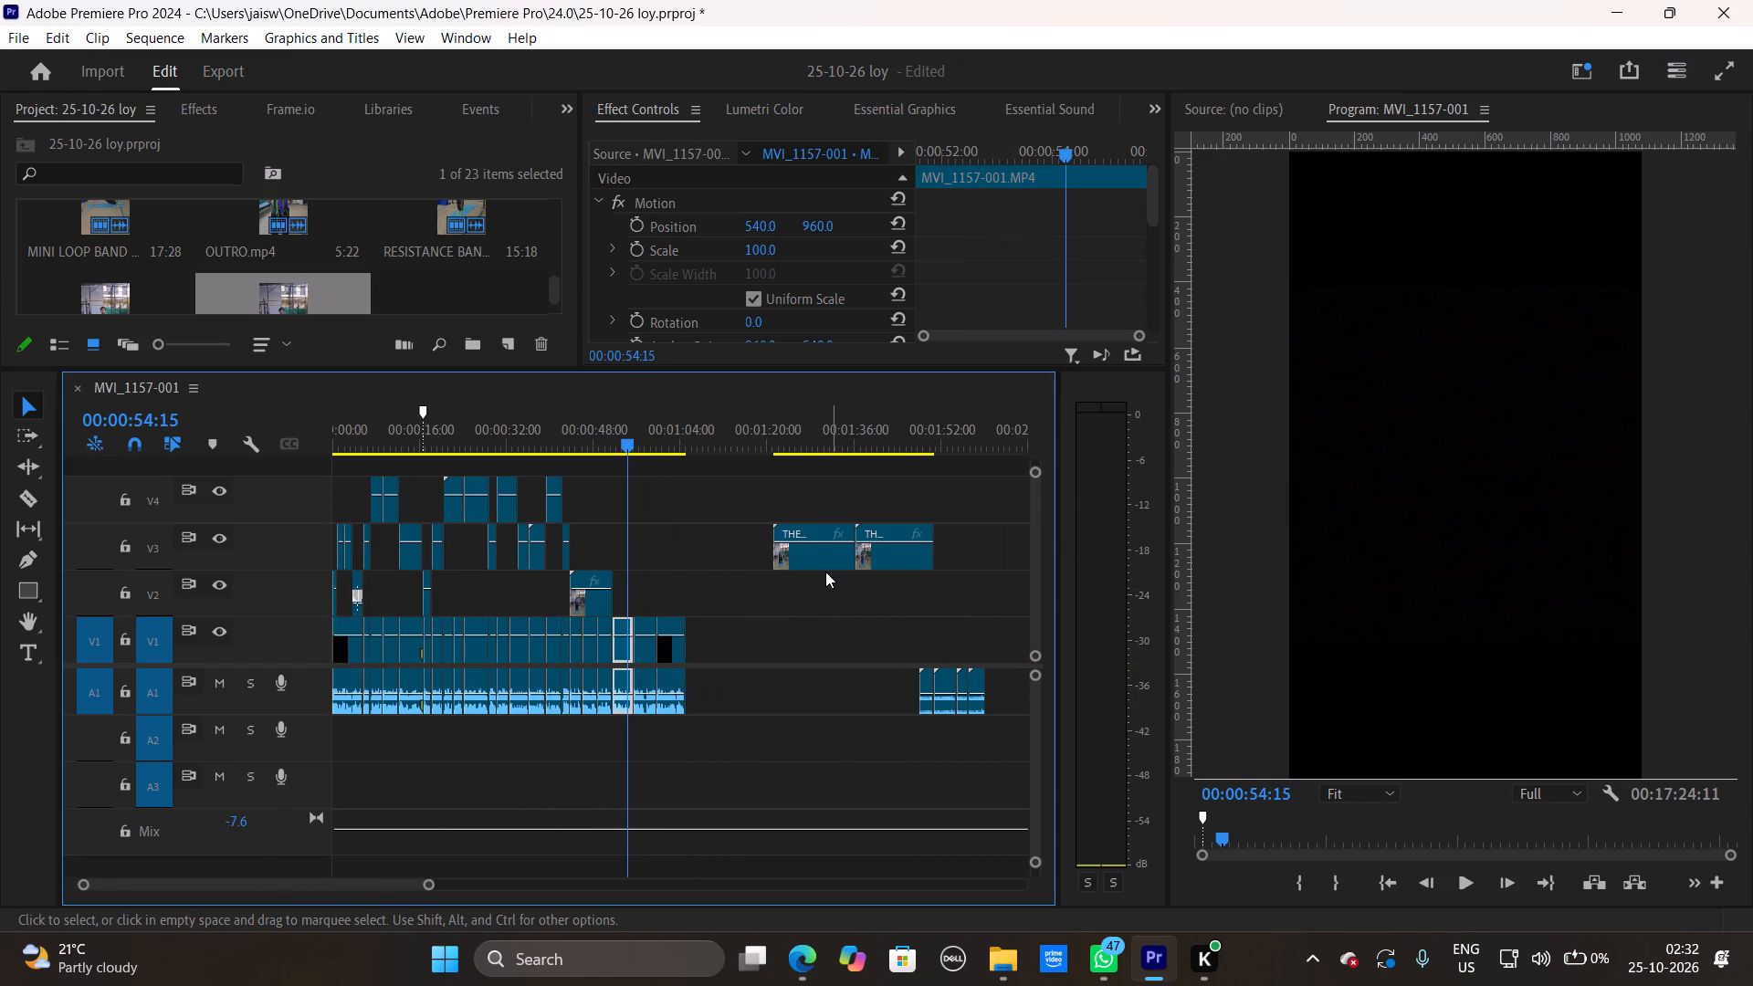
drag(812, 556, 652, 549)
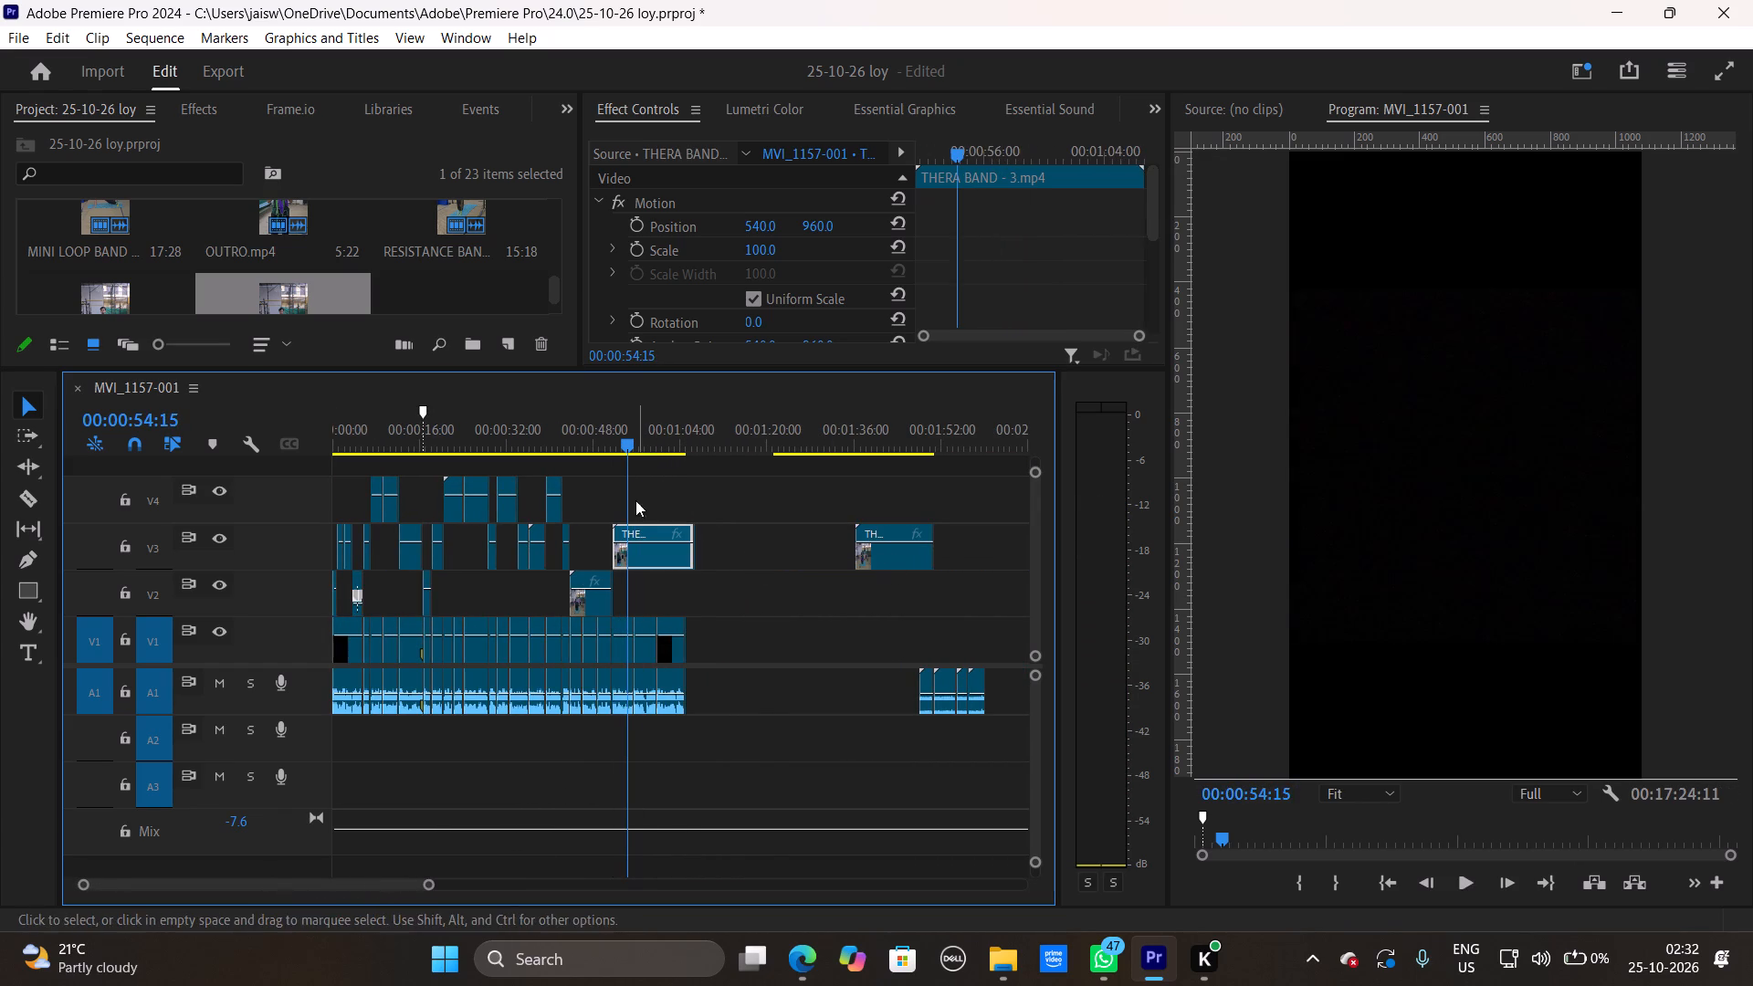
drag(629, 447, 605, 464)
key(space)
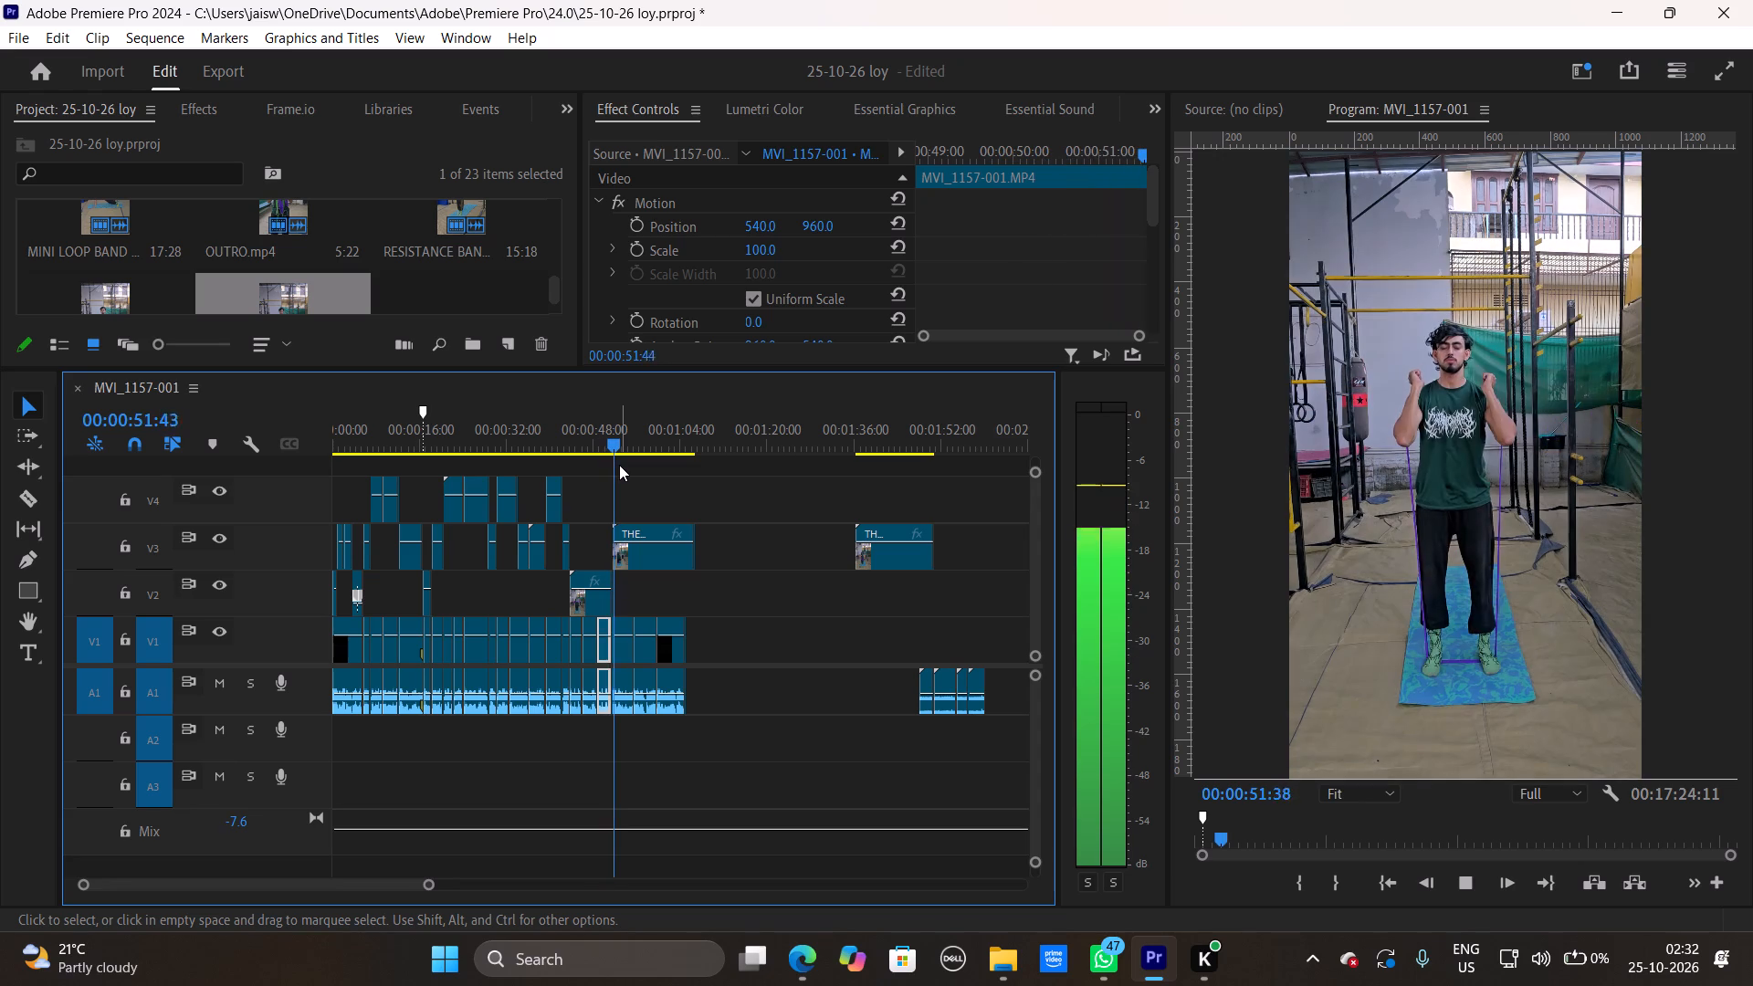
key(space)
click(617, 435)
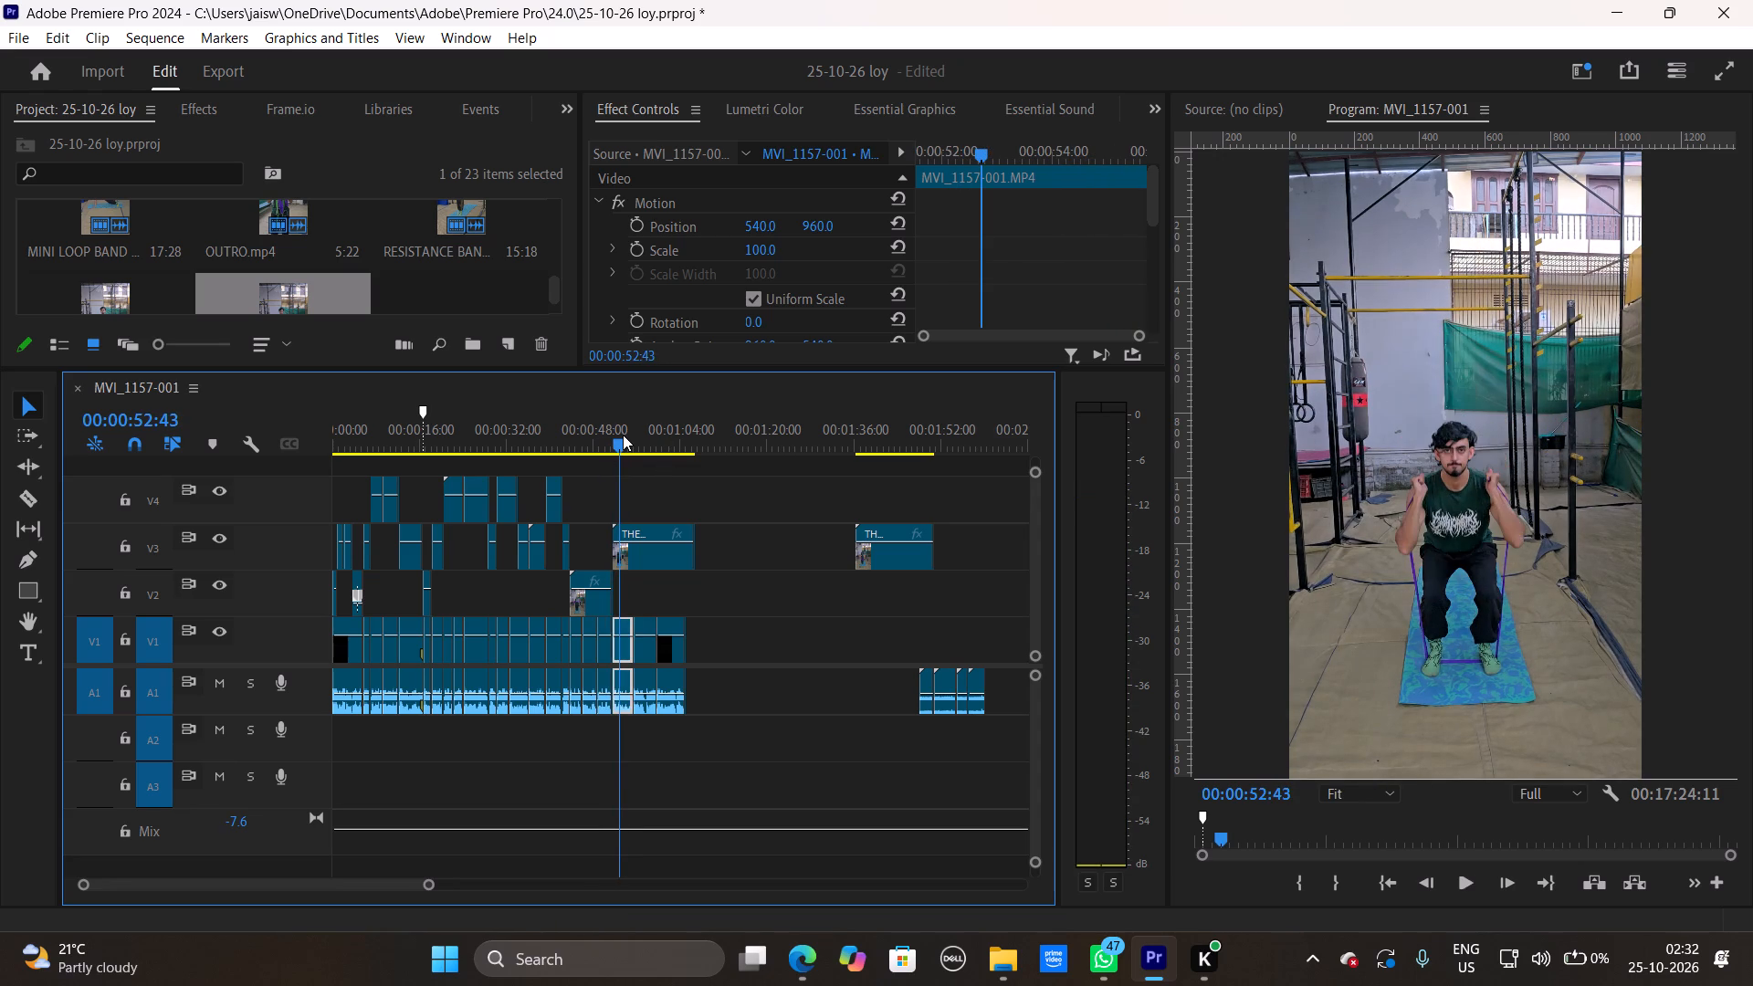
Trim the start of THERA BAND - 3 on V3, realign it to the end of THERA BAND - 2 at about 51.6 seconds, and preview it.
drag(615, 530, 625, 529)
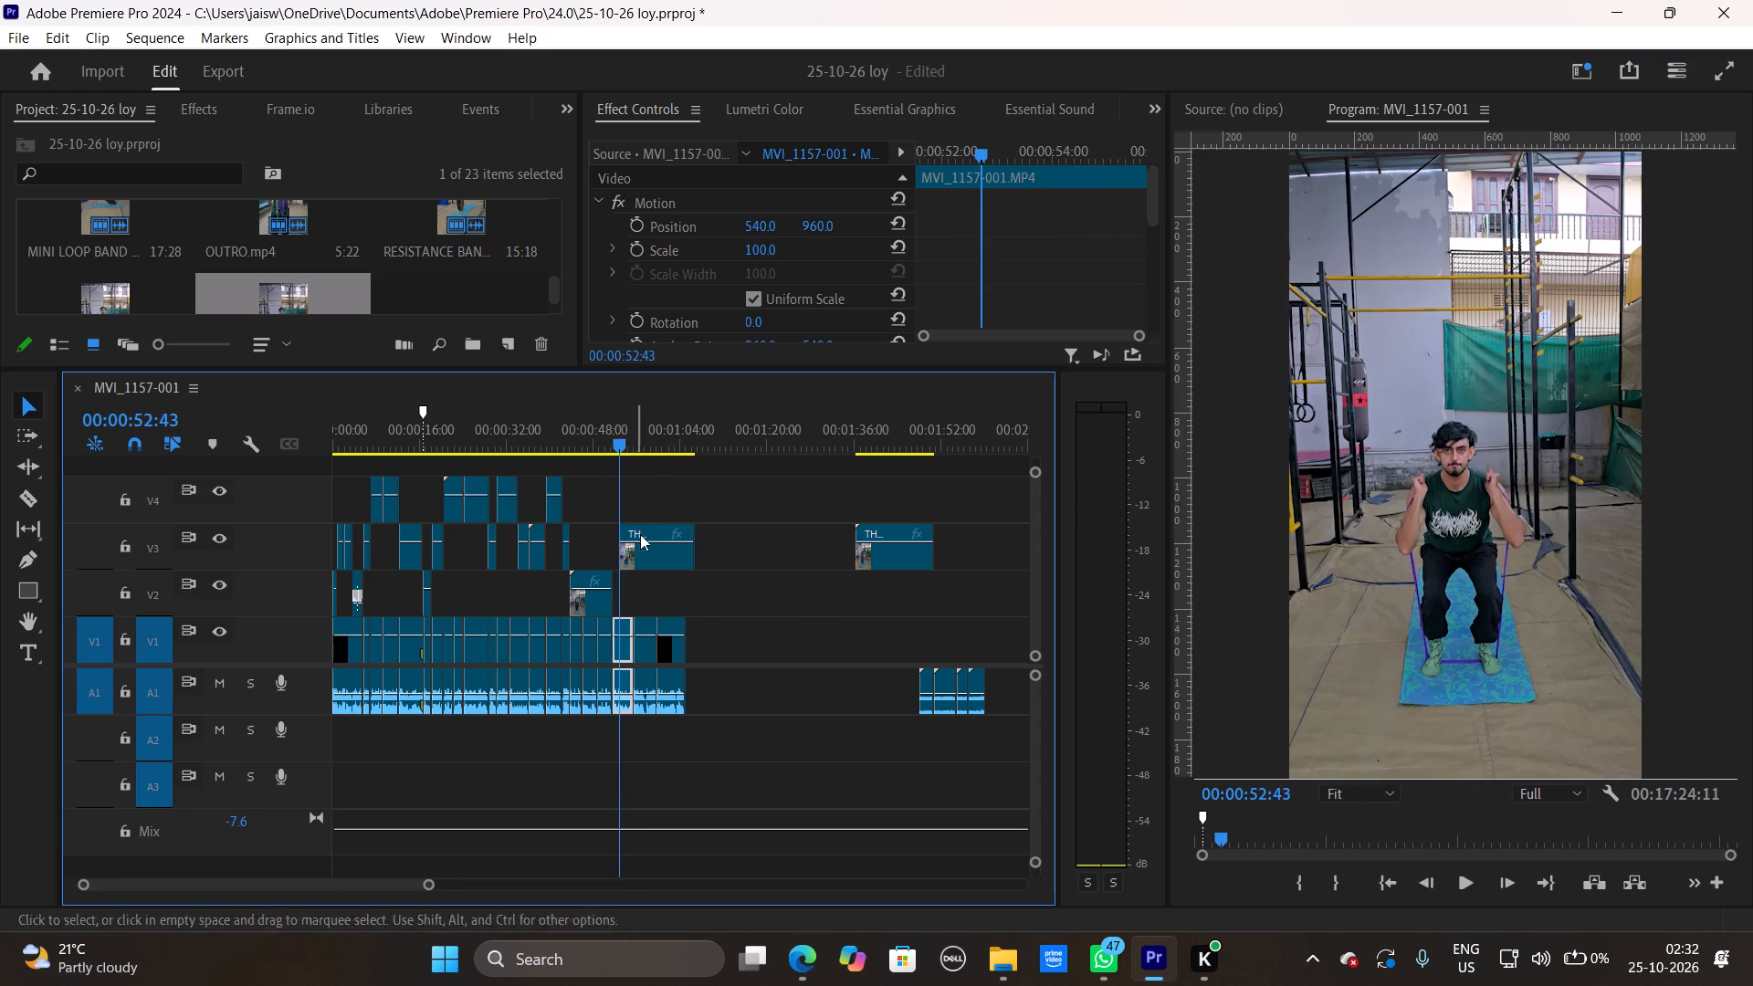
drag(656, 555, 646, 557)
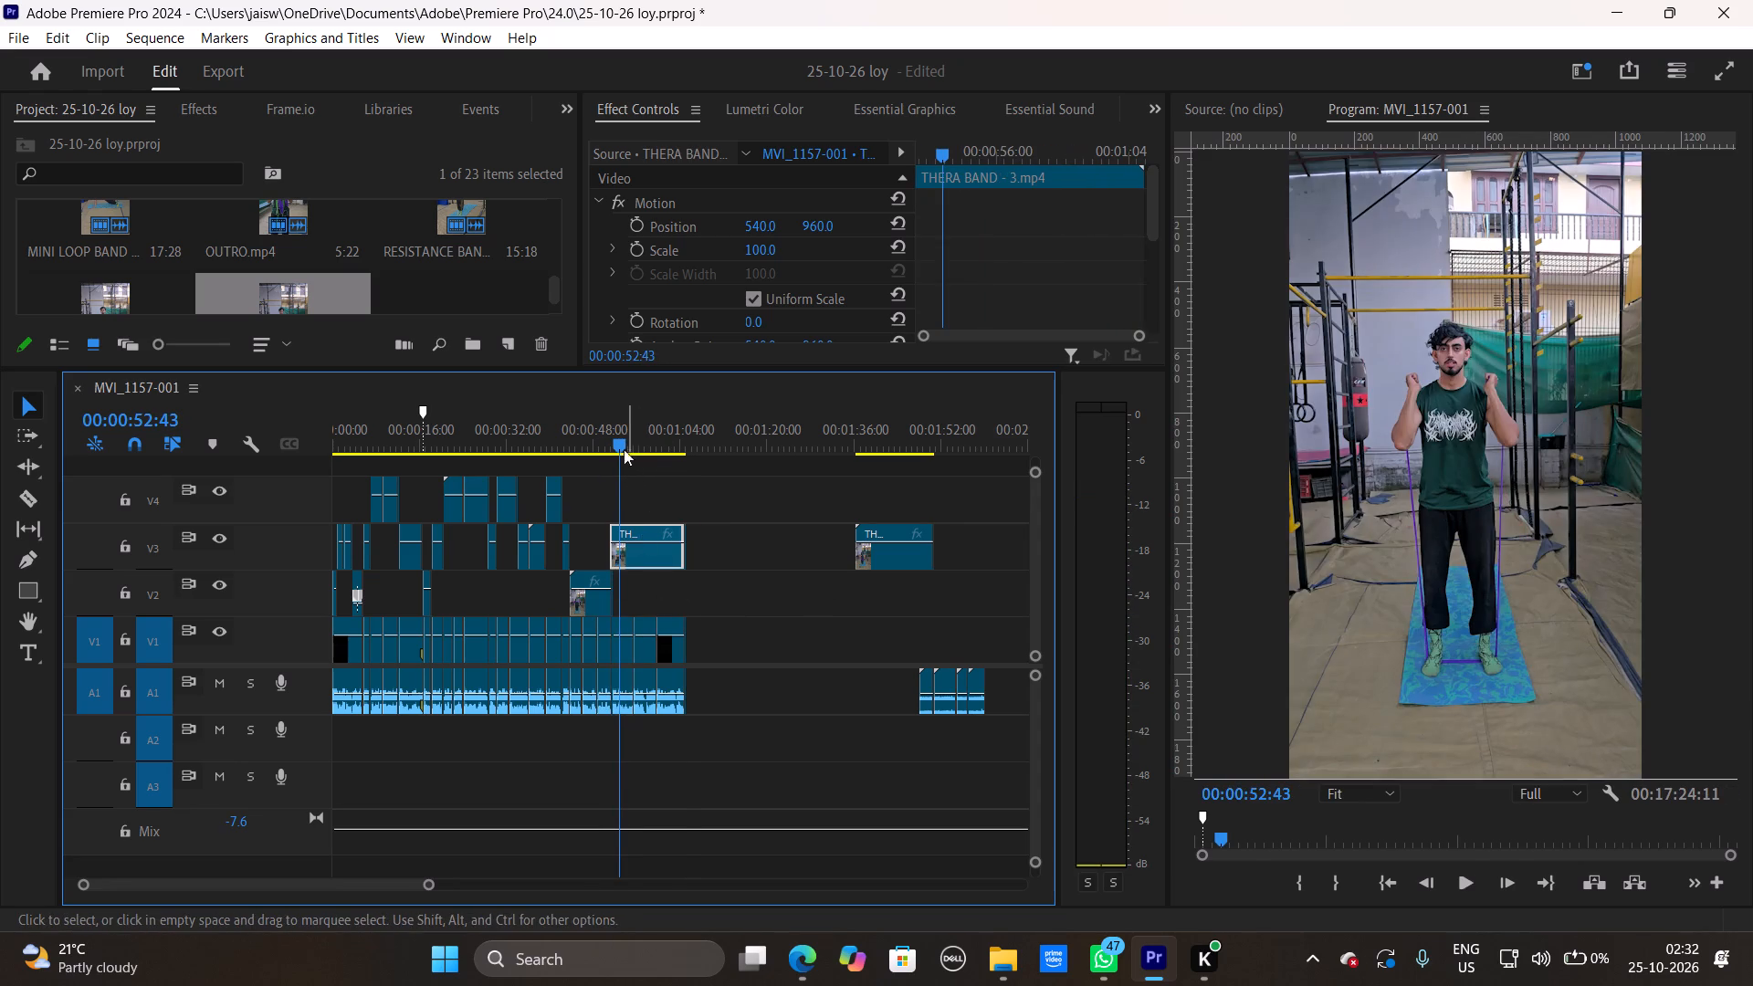
drag(618, 437, 605, 443)
drag(425, 882, 317, 900)
drag(799, 564, 821, 561)
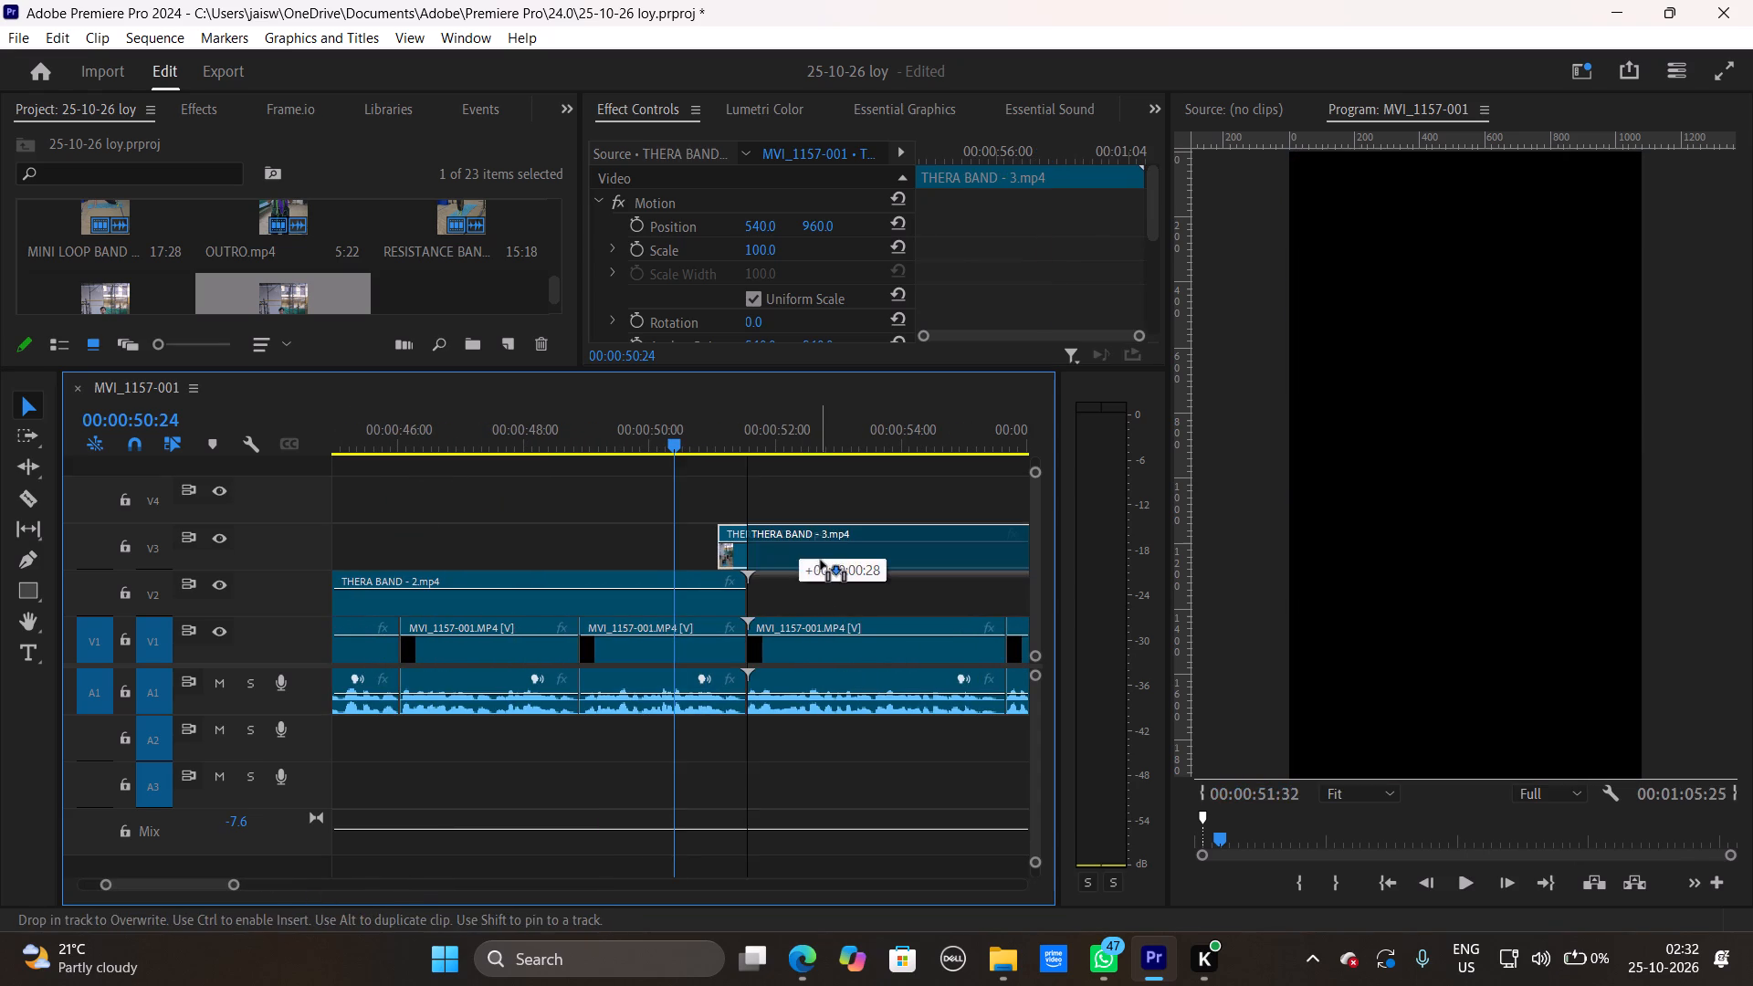
drag(821, 561, 823, 561)
key(space)
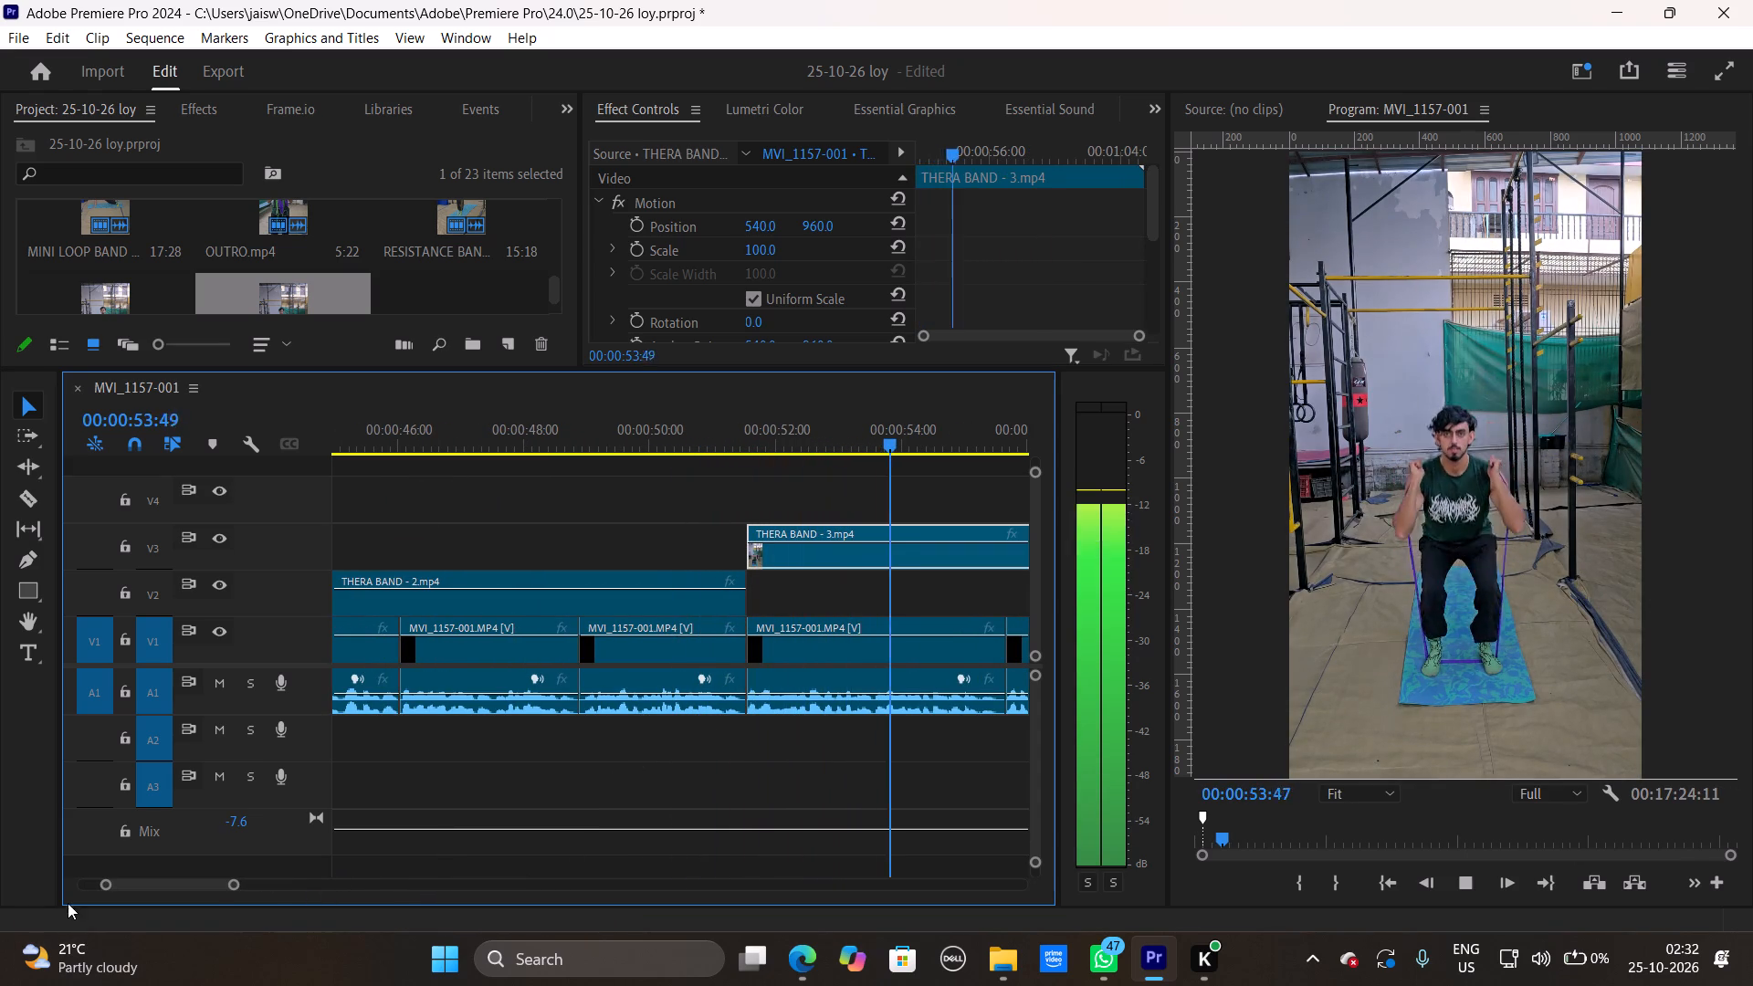
drag(232, 883, 251, 881)
key(space)
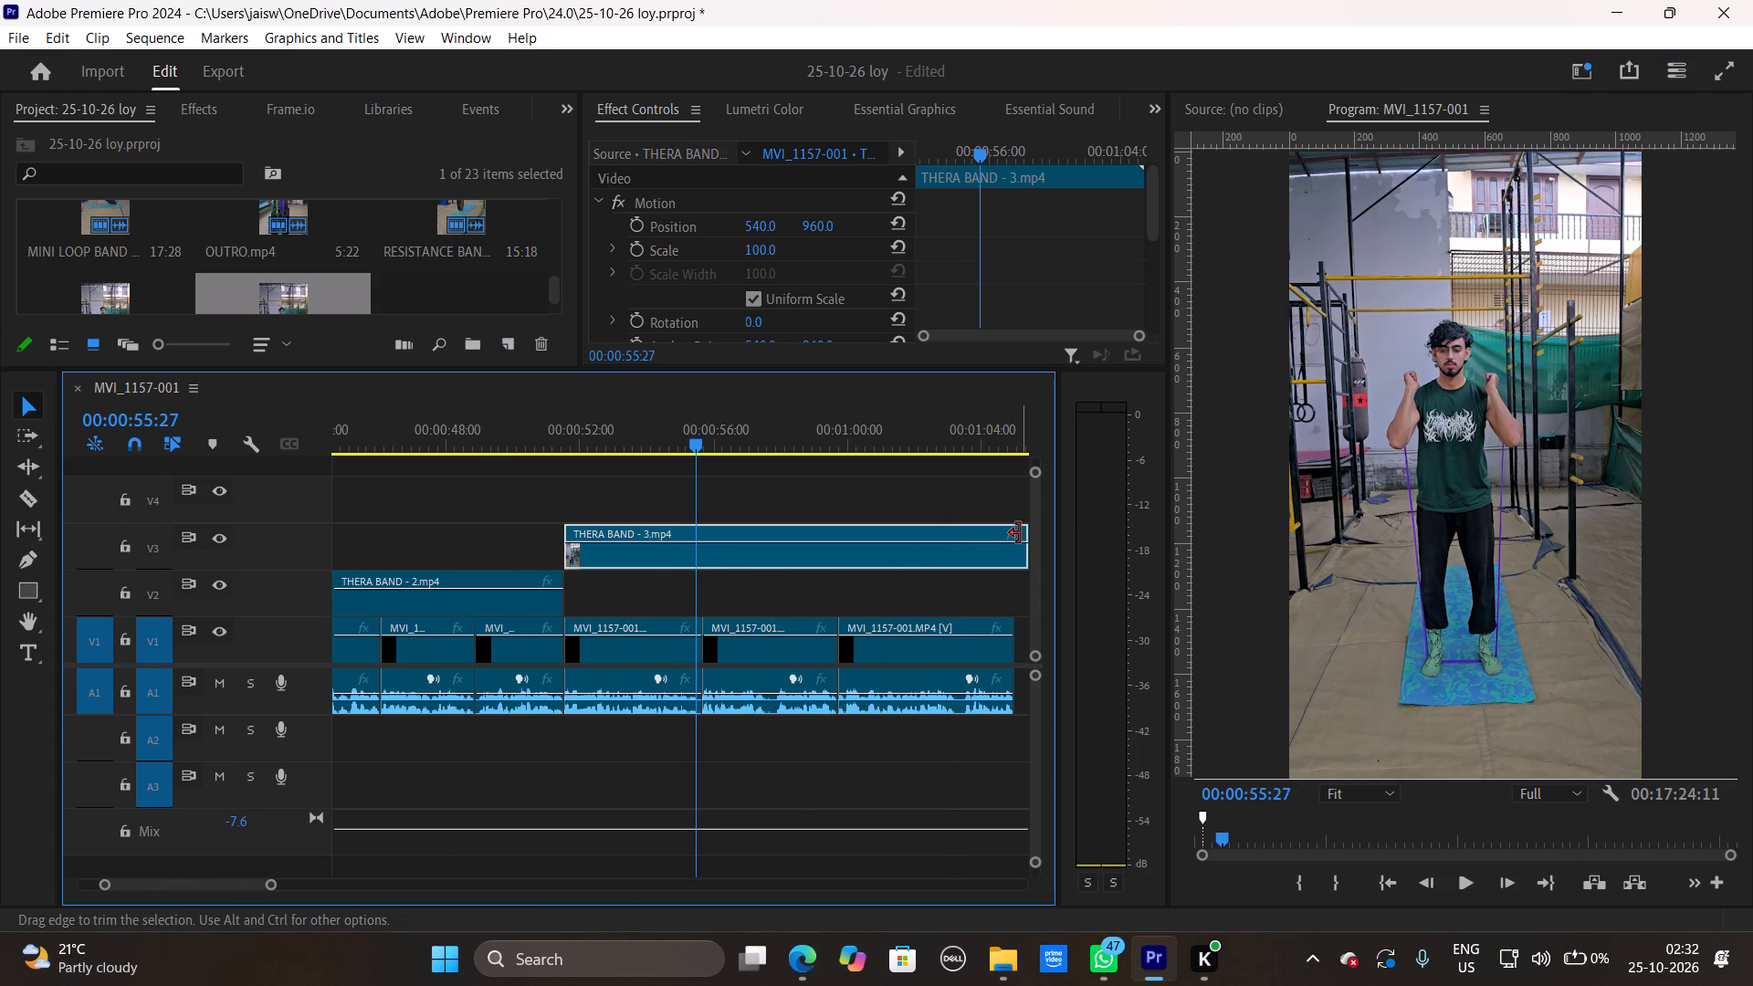
Trim the end of THERA BAND - 3 back to the voice-over cut at about 55.6 seconds and play on.
drag(1022, 533, 670, 571)
key(space)
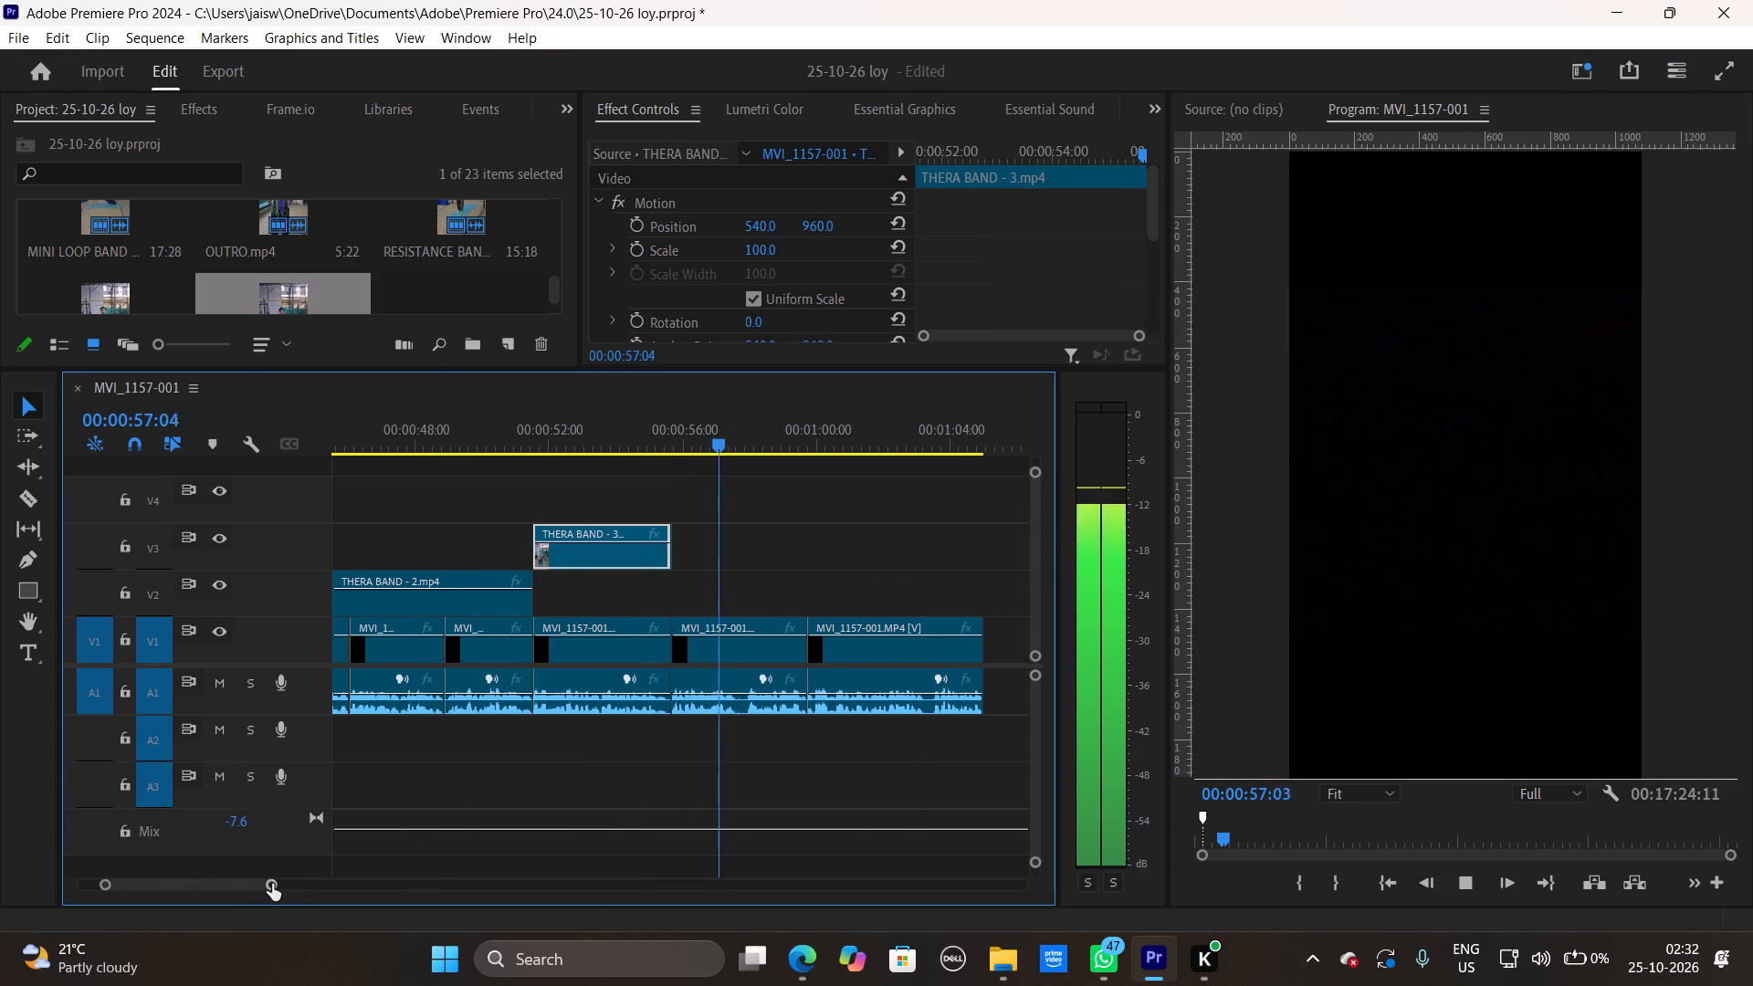
drag(273, 883, 417, 905)
key(space)
Move THERA BAND - 1 from V3 to V4, trim its start to the end of THERA BAND - 3 at about 55.6 seconds, and preview it.
drag(584, 441, 635, 447)
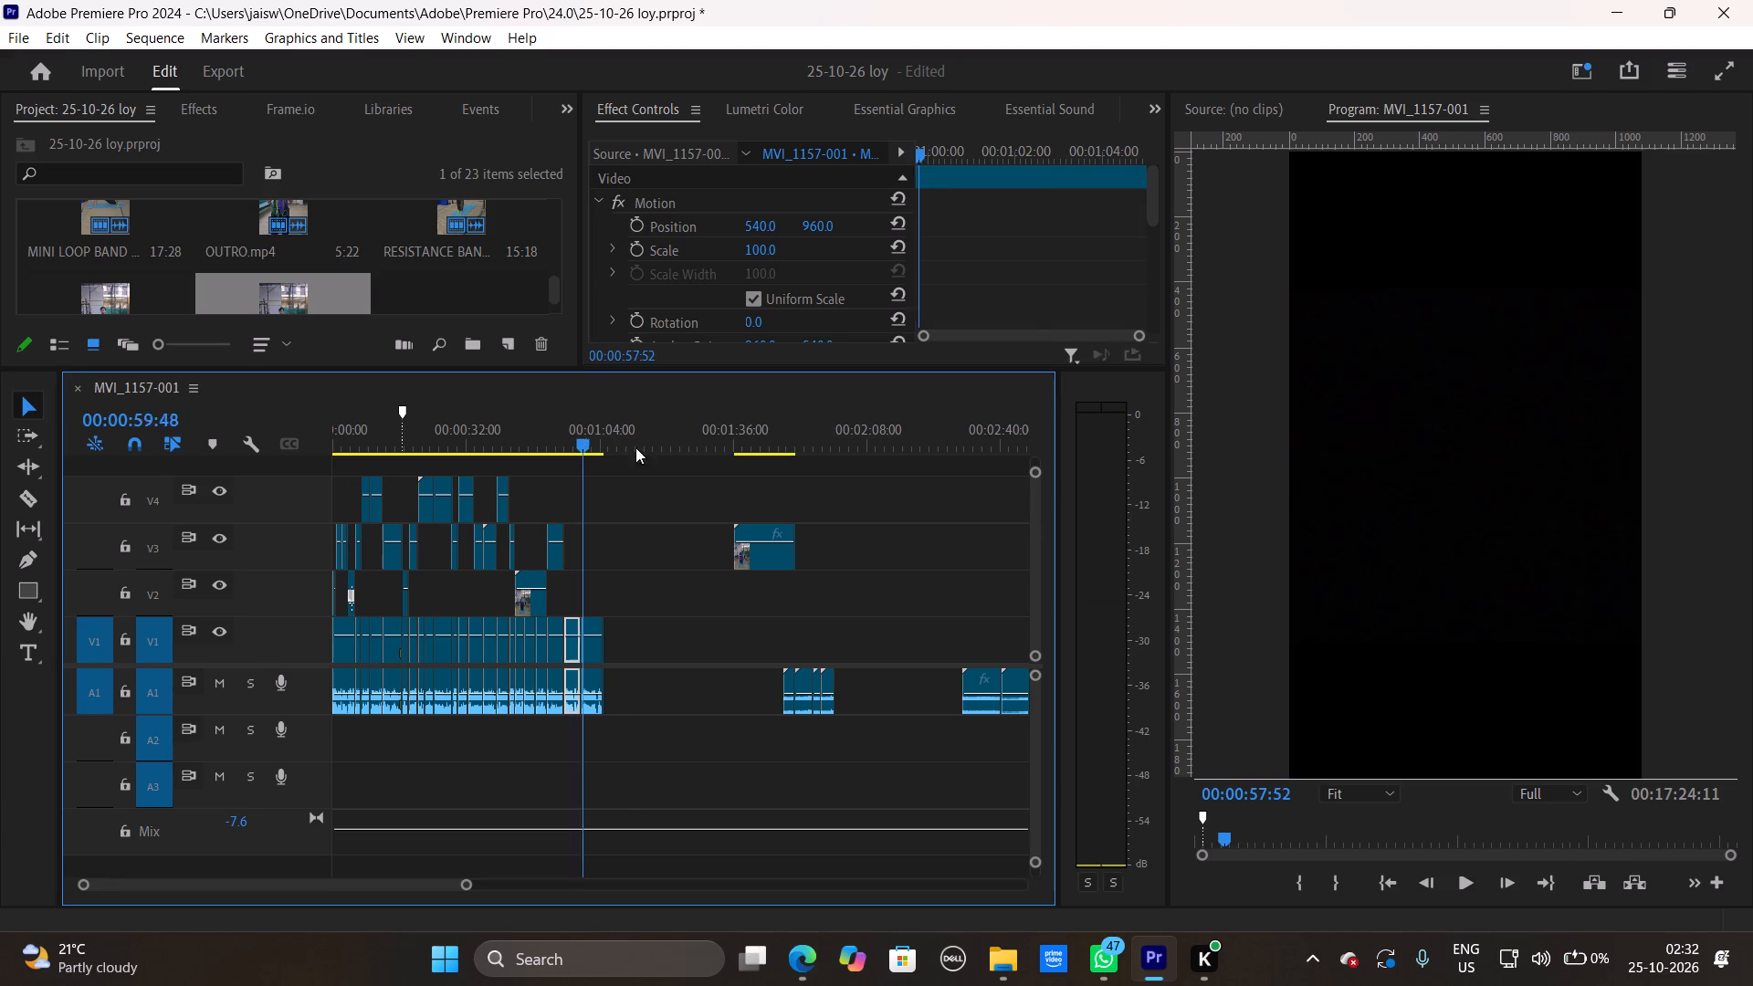
drag(635, 447, 770, 475)
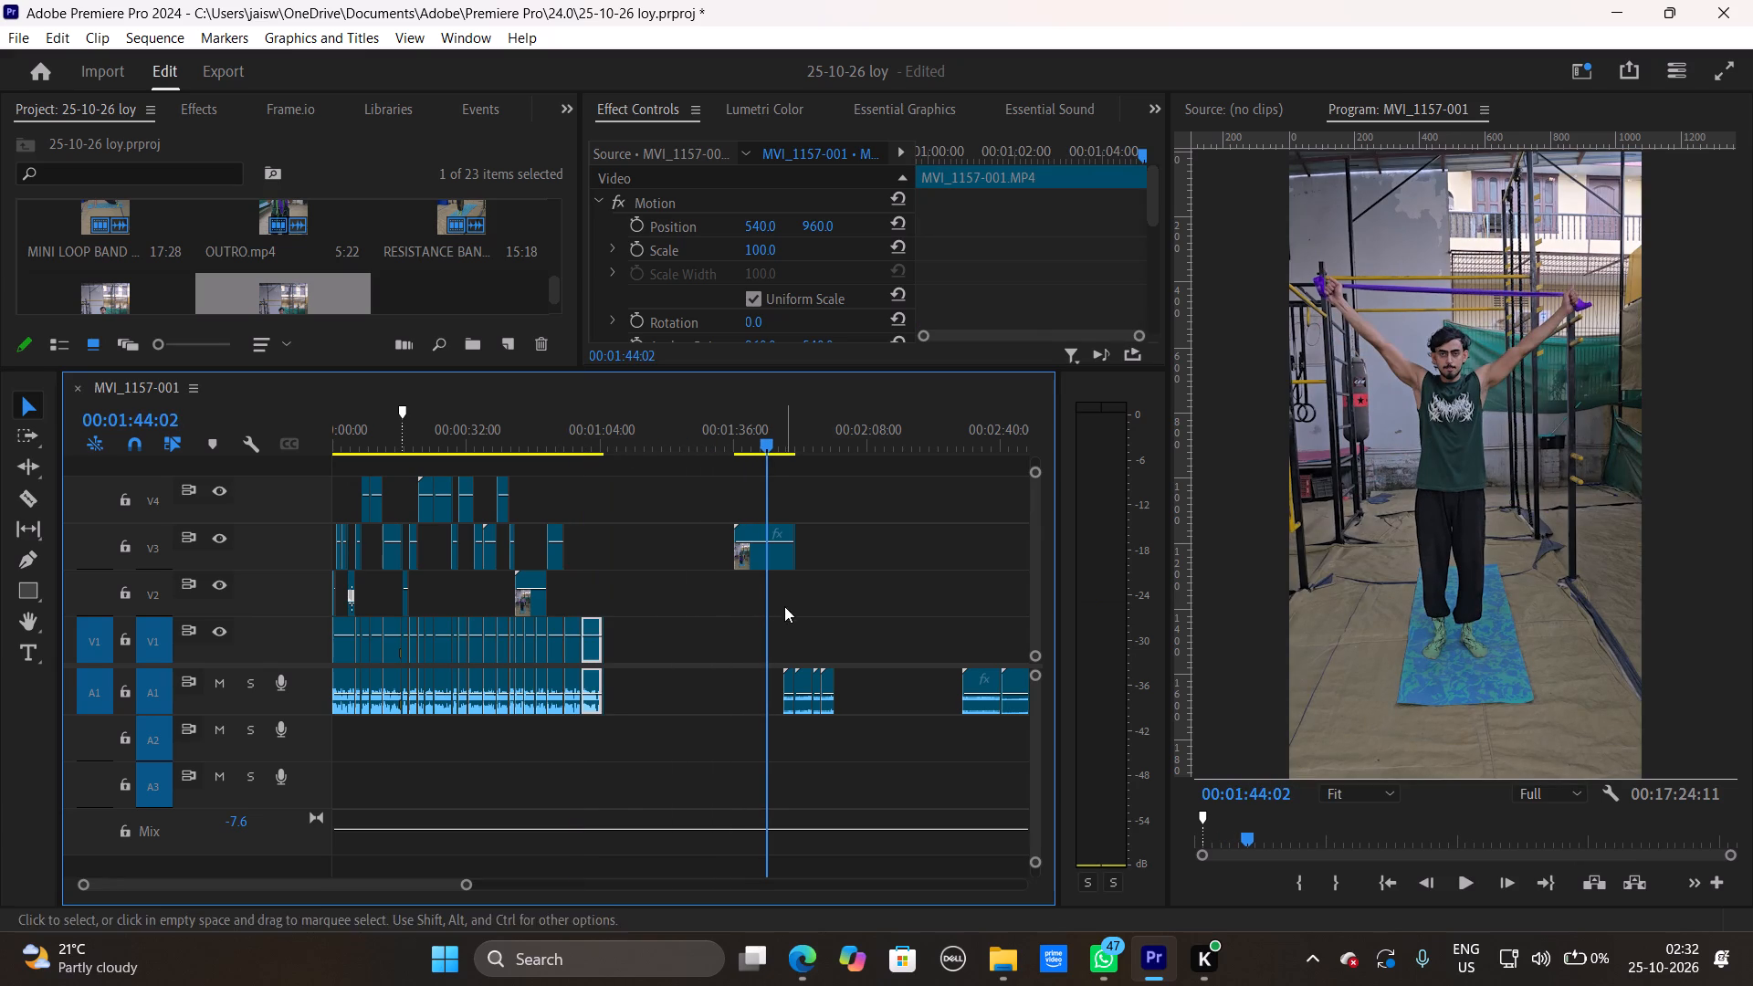
drag(760, 559, 583, 513)
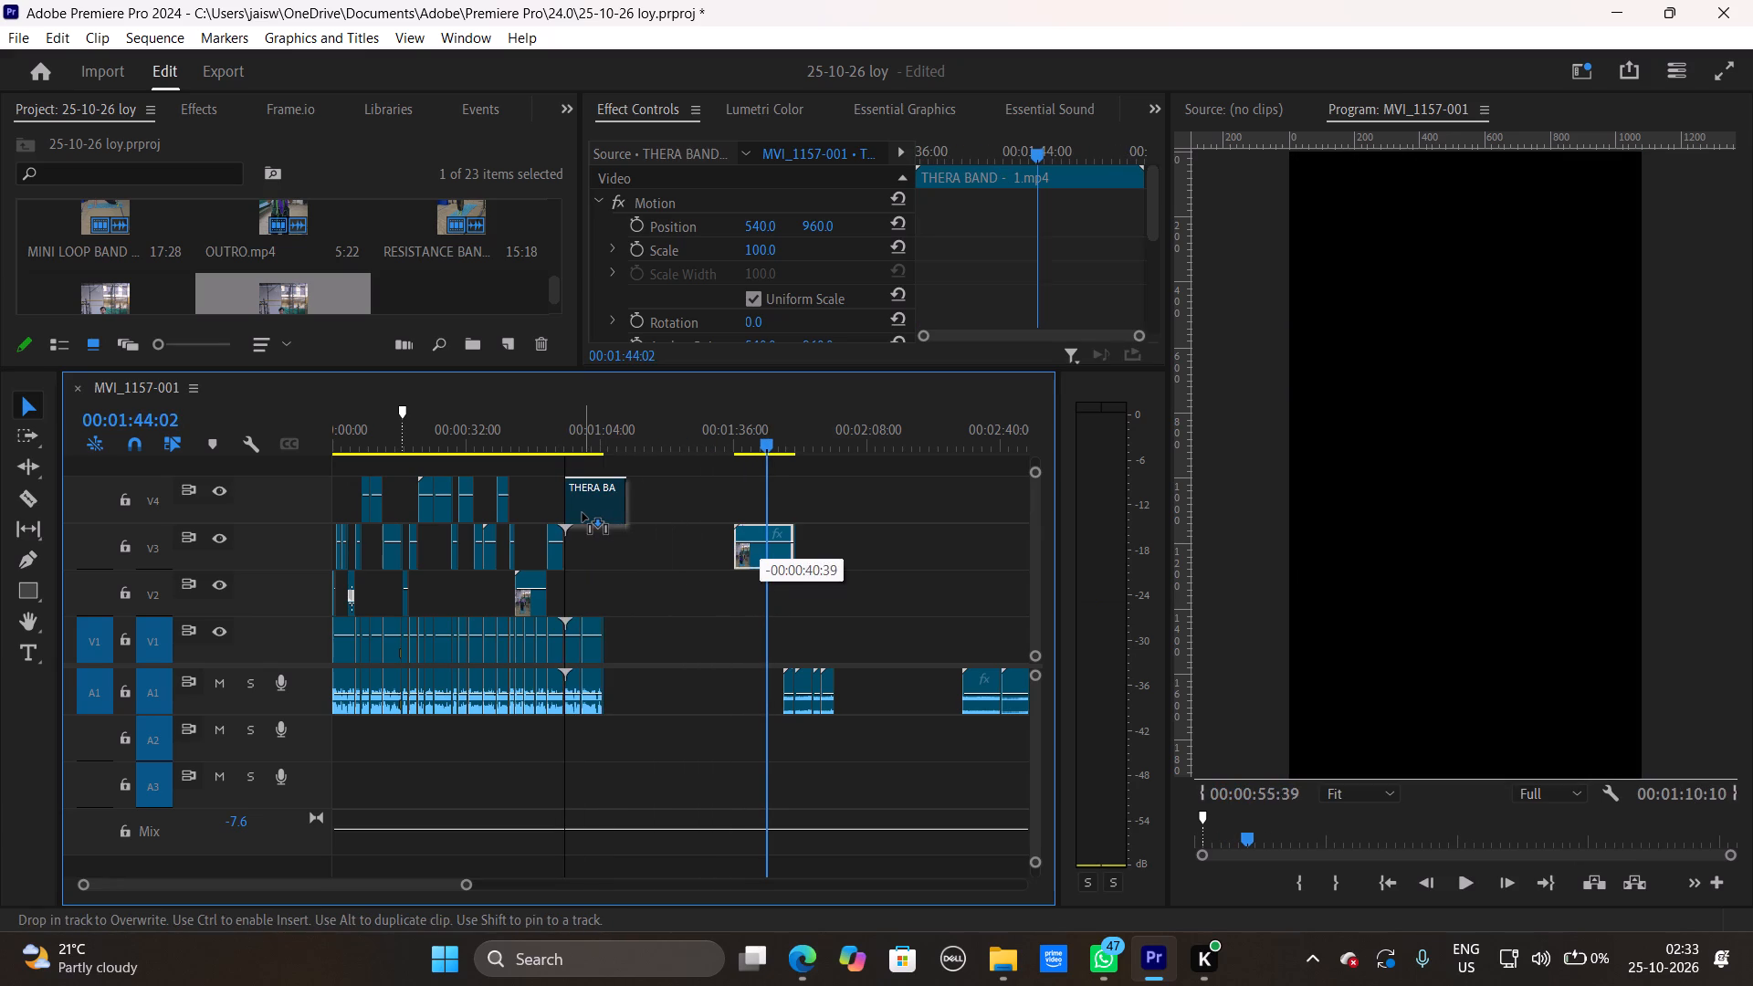
drag(583, 513, 572, 513)
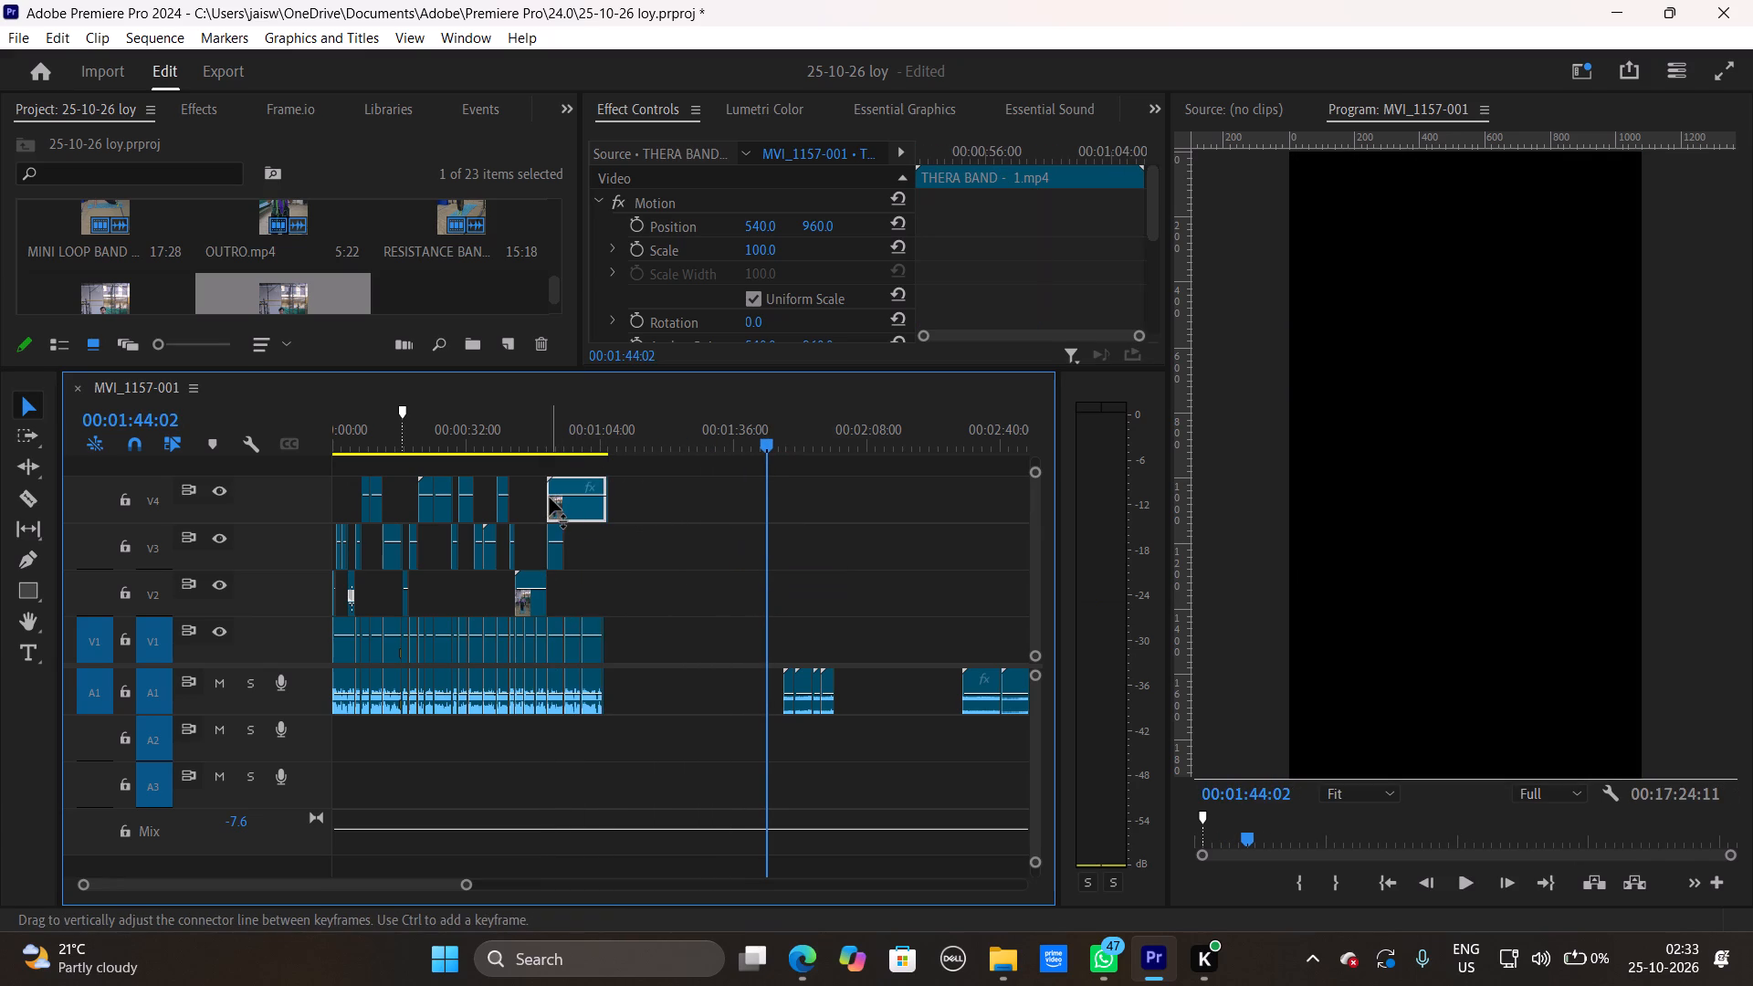
drag(541, 498, 559, 498)
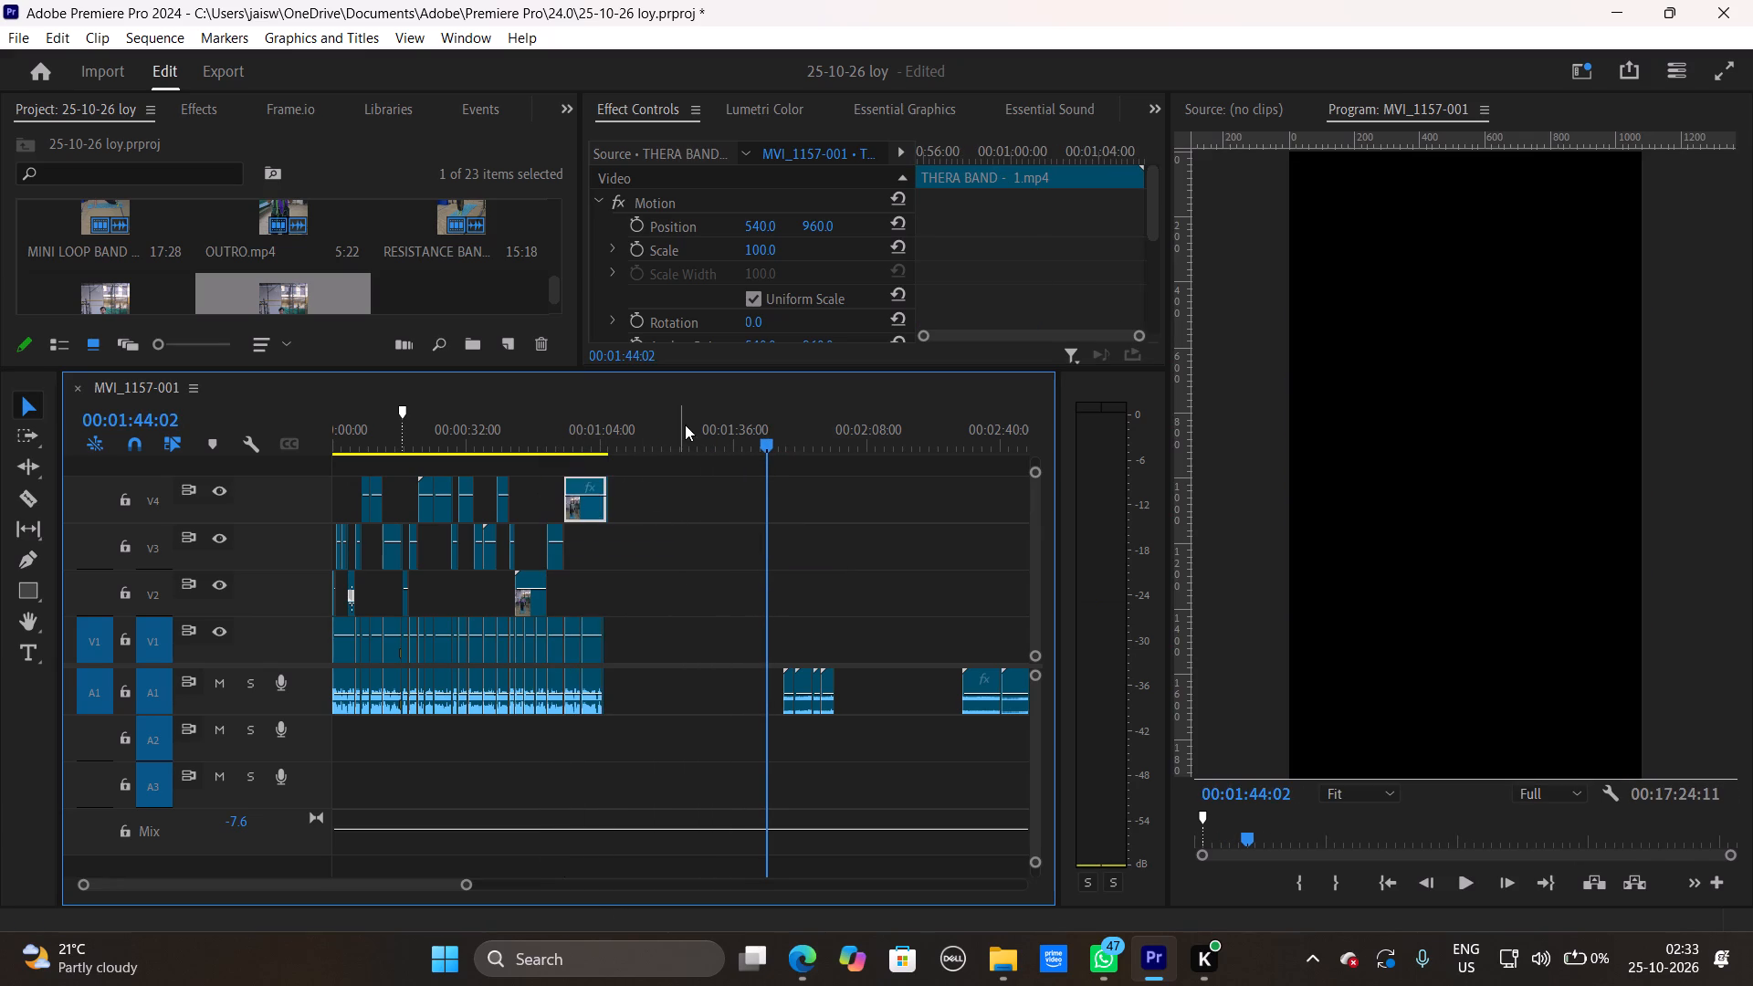
drag(694, 424, 558, 457)
key(space)
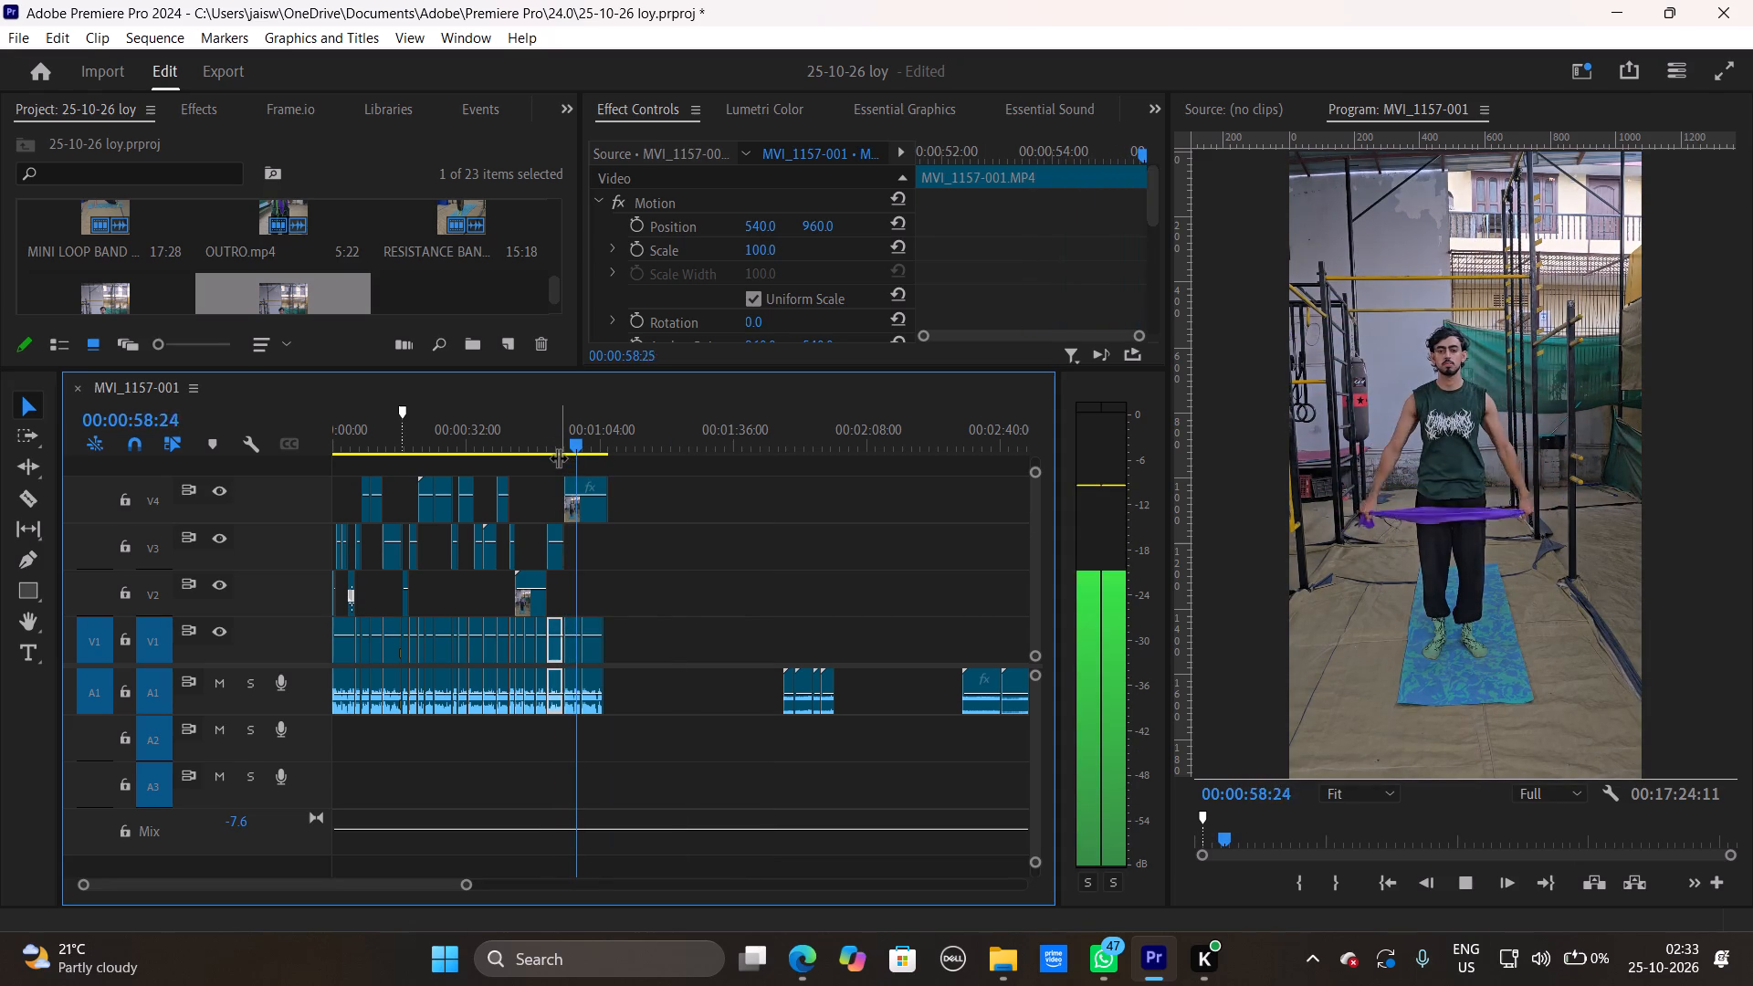
key(space)
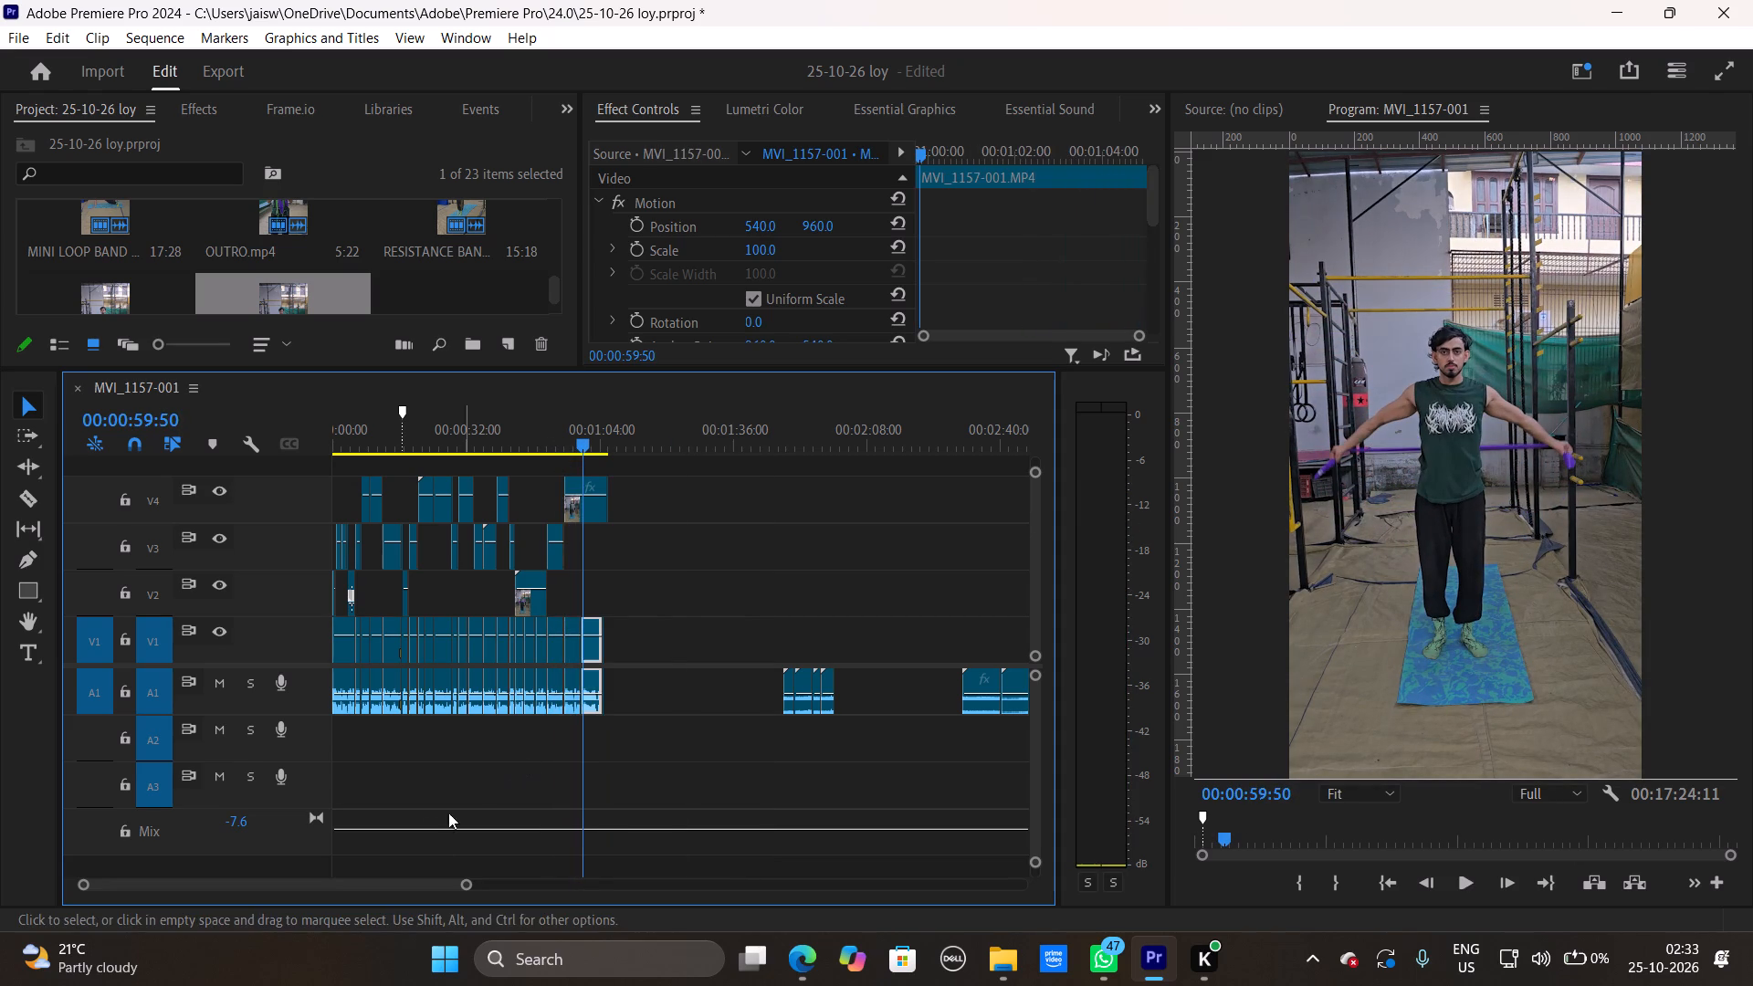
Trim the end of THERA BAND - 1 on V4 back to the voice-over cut at about 59.7 seconds and play on.
drag(463, 884, 356, 903)
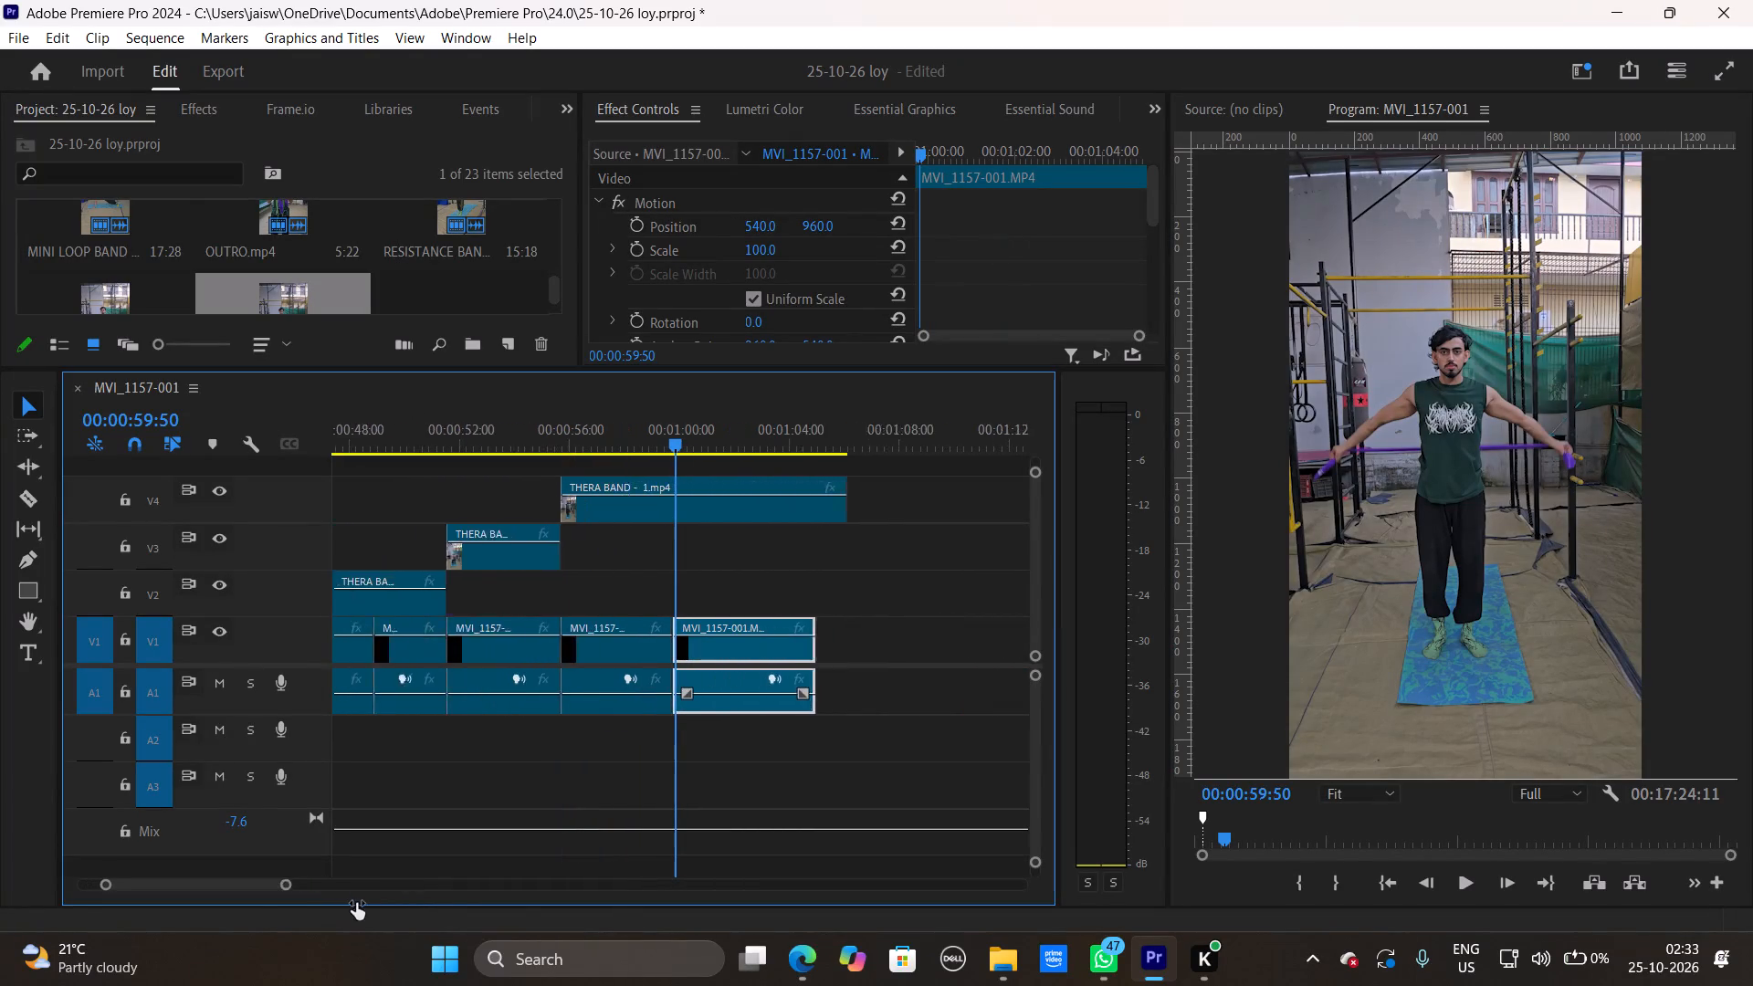
drag(356, 903, 345, 906)
drag(949, 488, 664, 544)
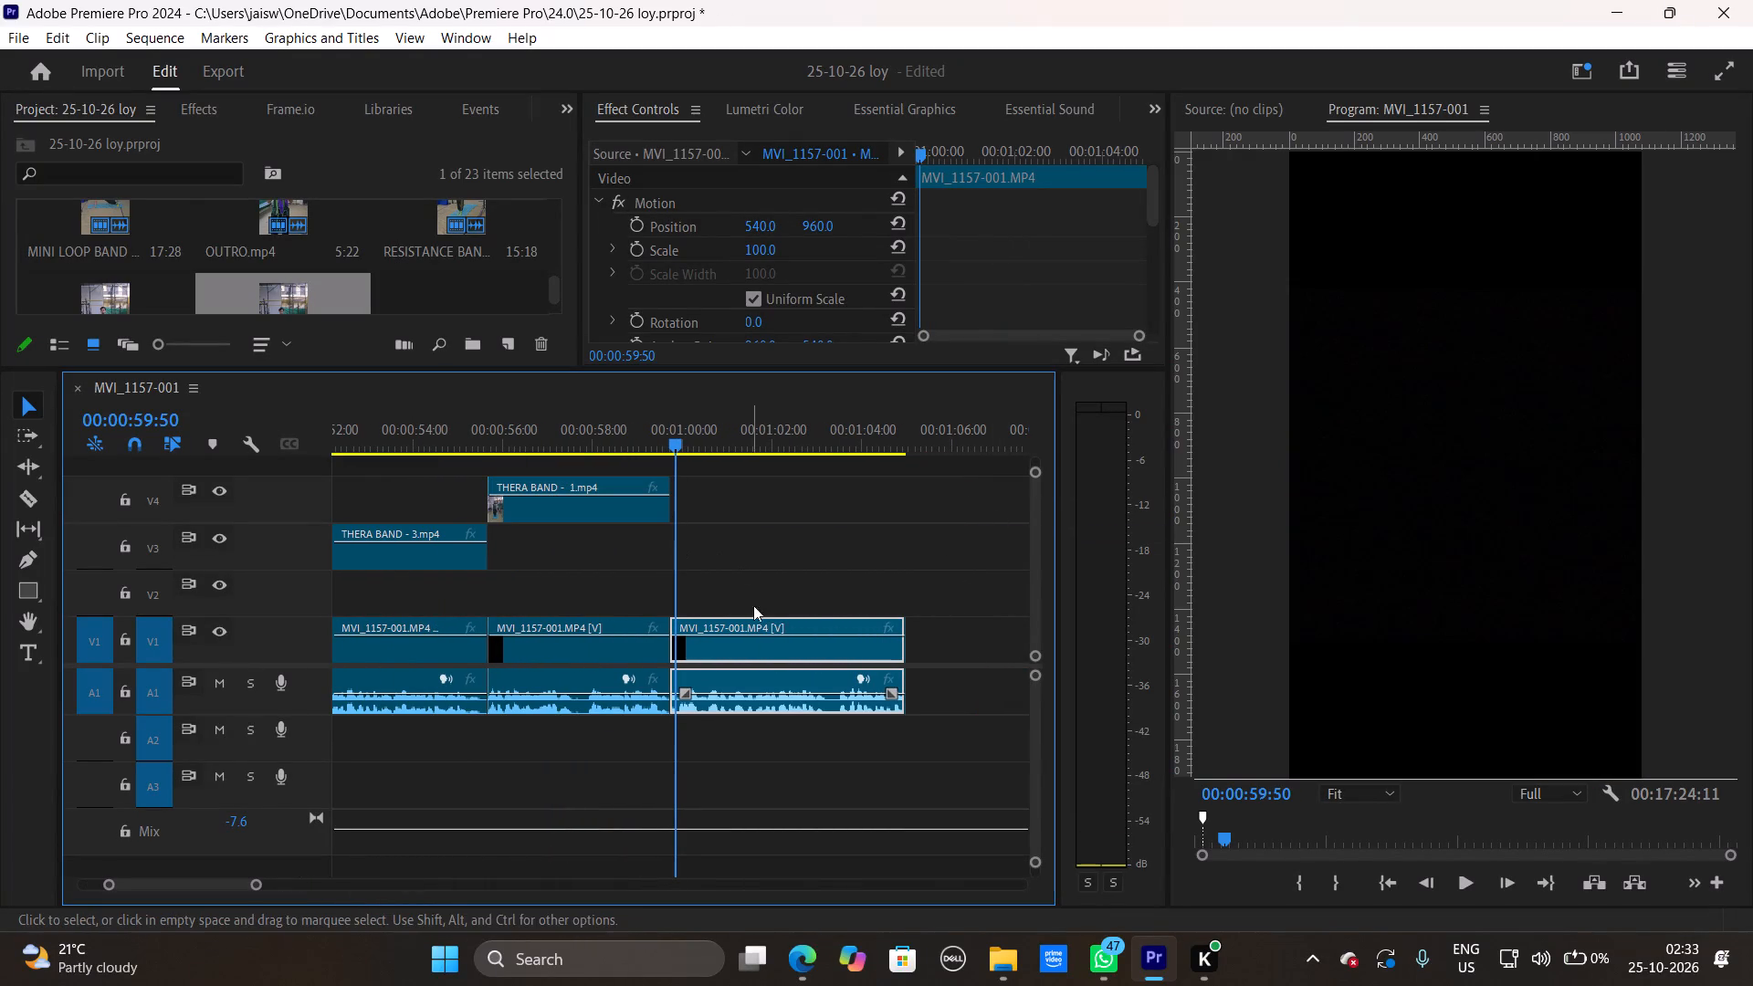
key(space)
drag(261, 887, 458, 926)
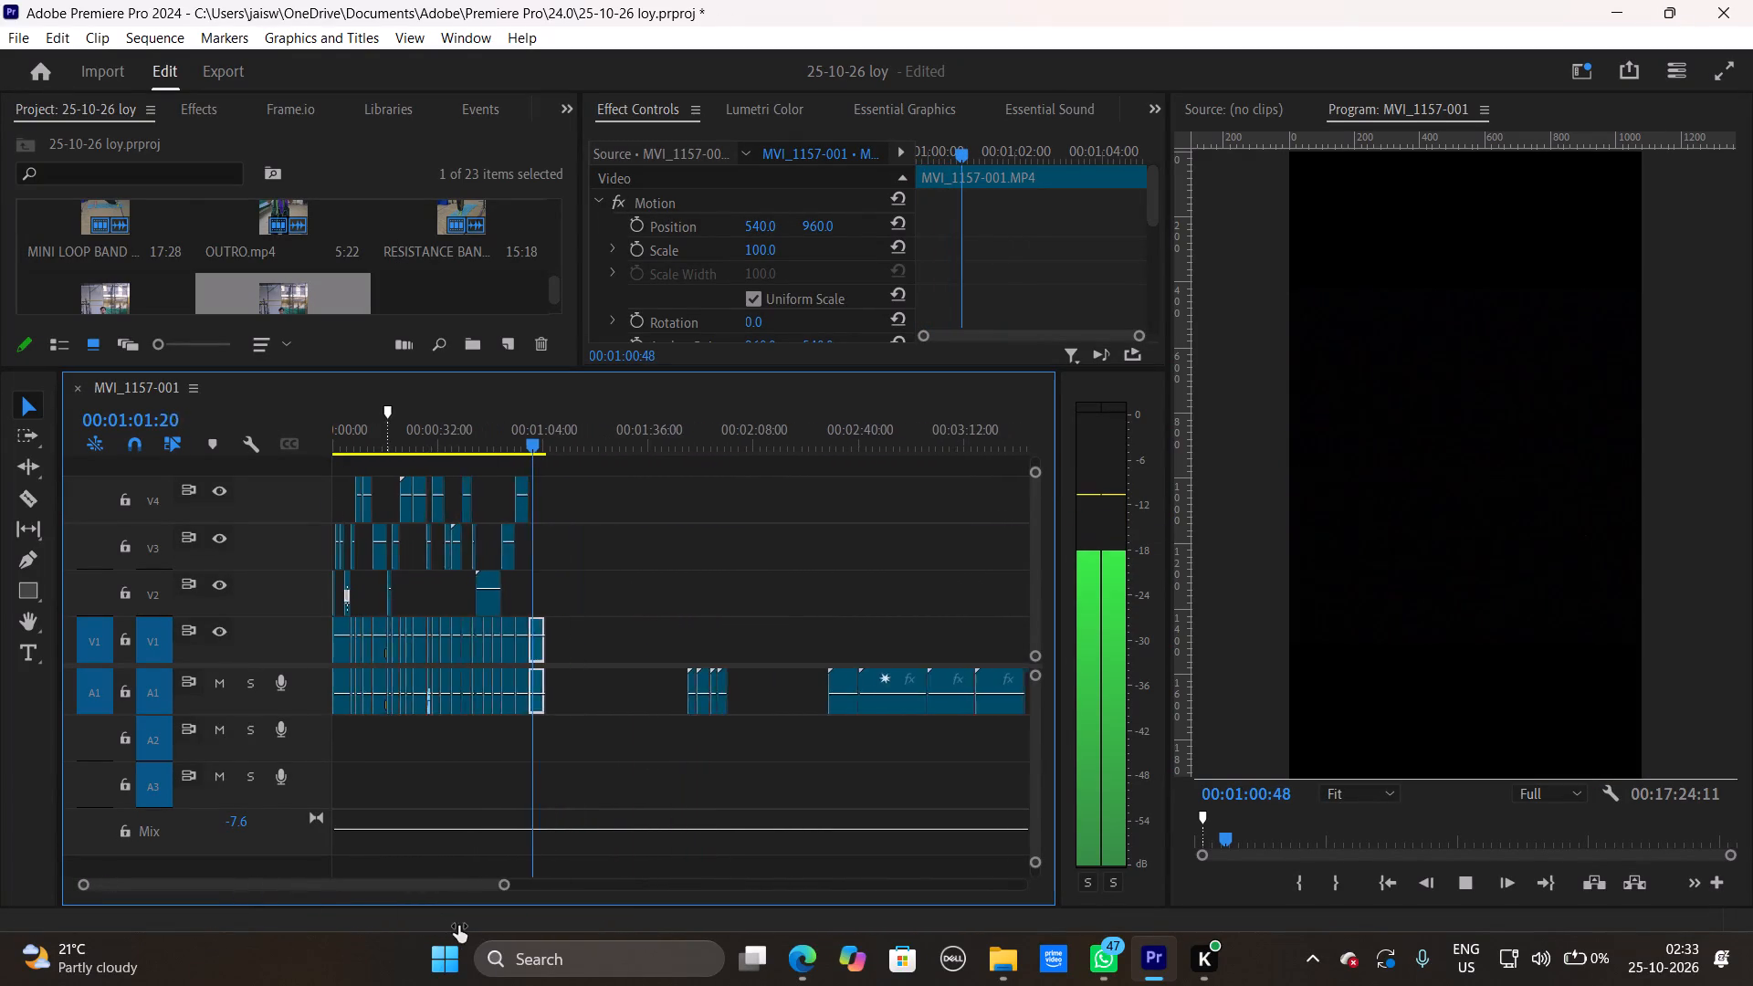
drag(458, 926, 492, 931)
key(space)
Unlink the video and audio of the OUTRO.mp4 clip on V1 near the far end of the sequence.
drag(540, 888, 726, 913)
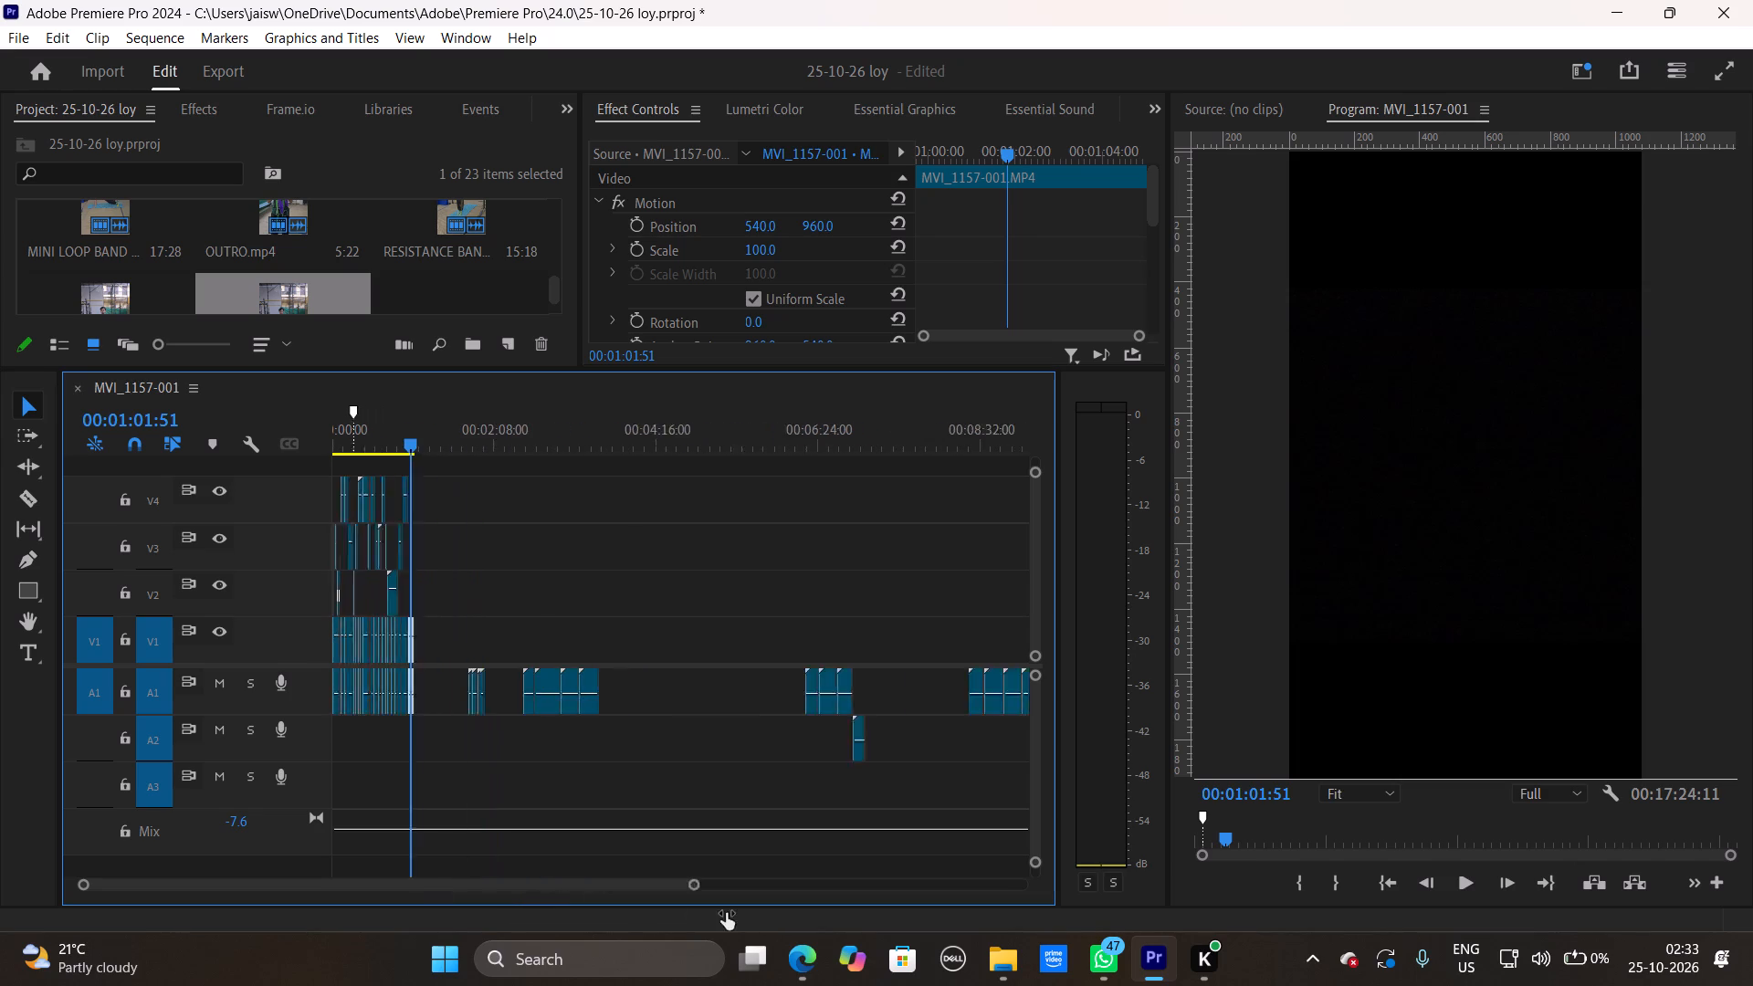
drag(726, 913, 948, 916)
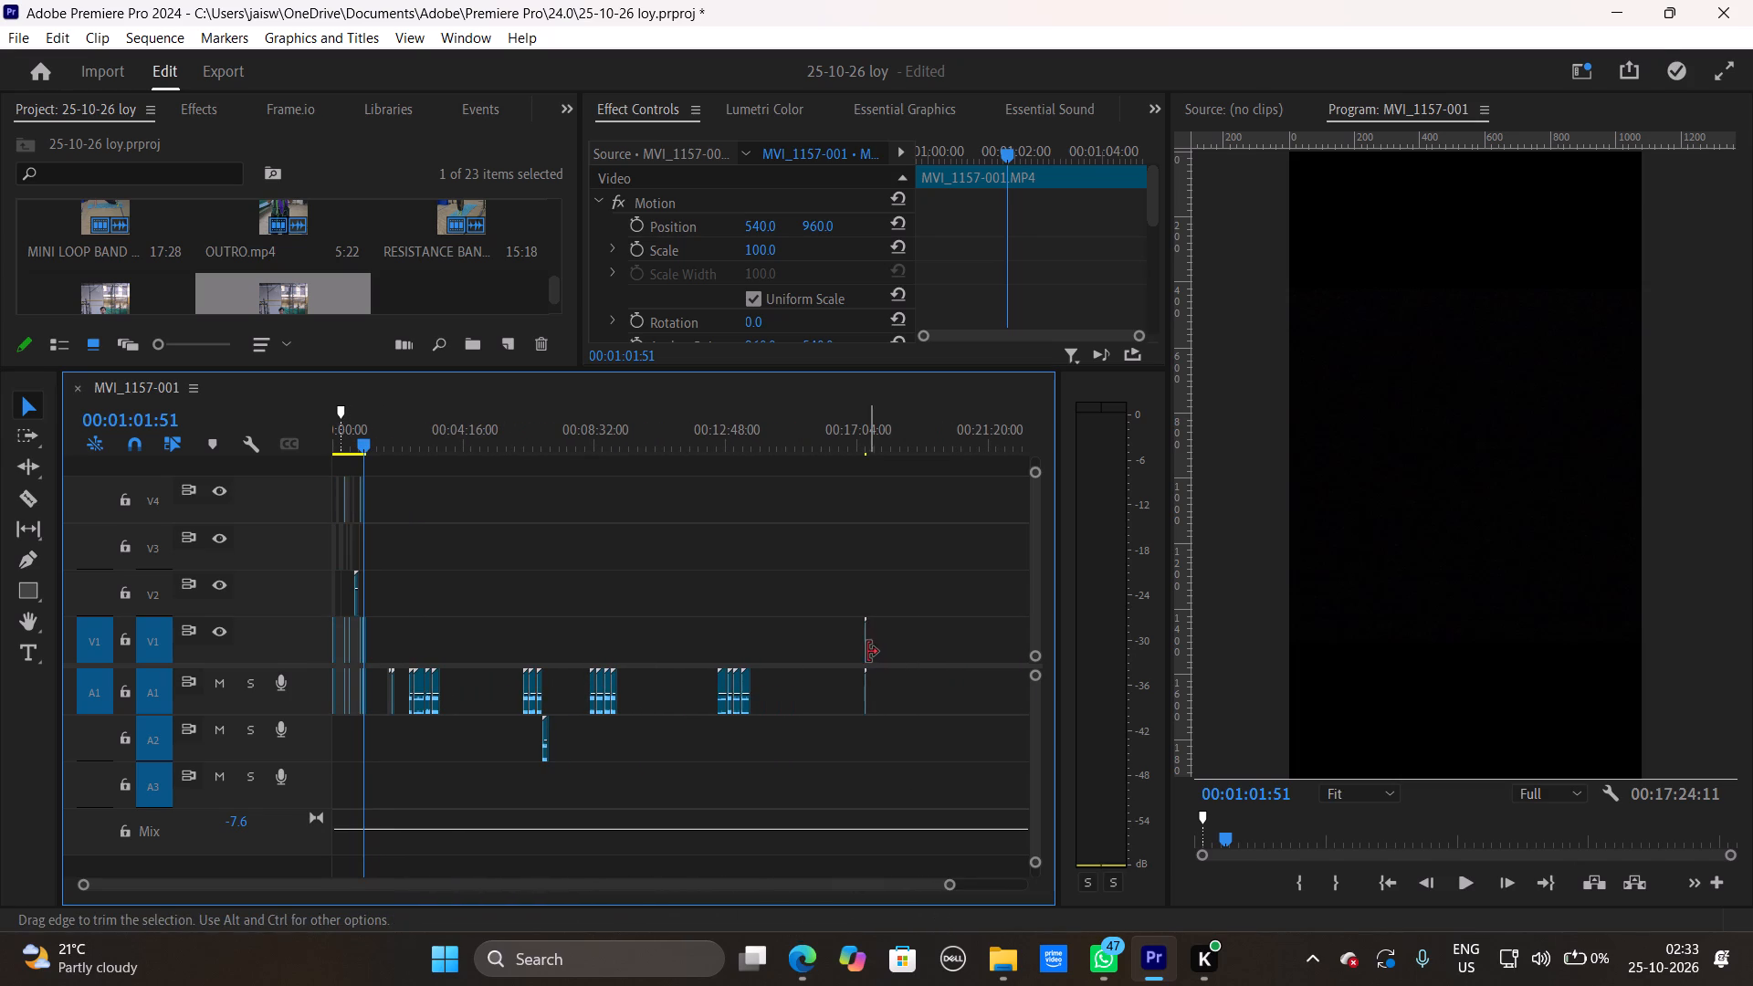
click(866, 652)
right_click(866, 652)
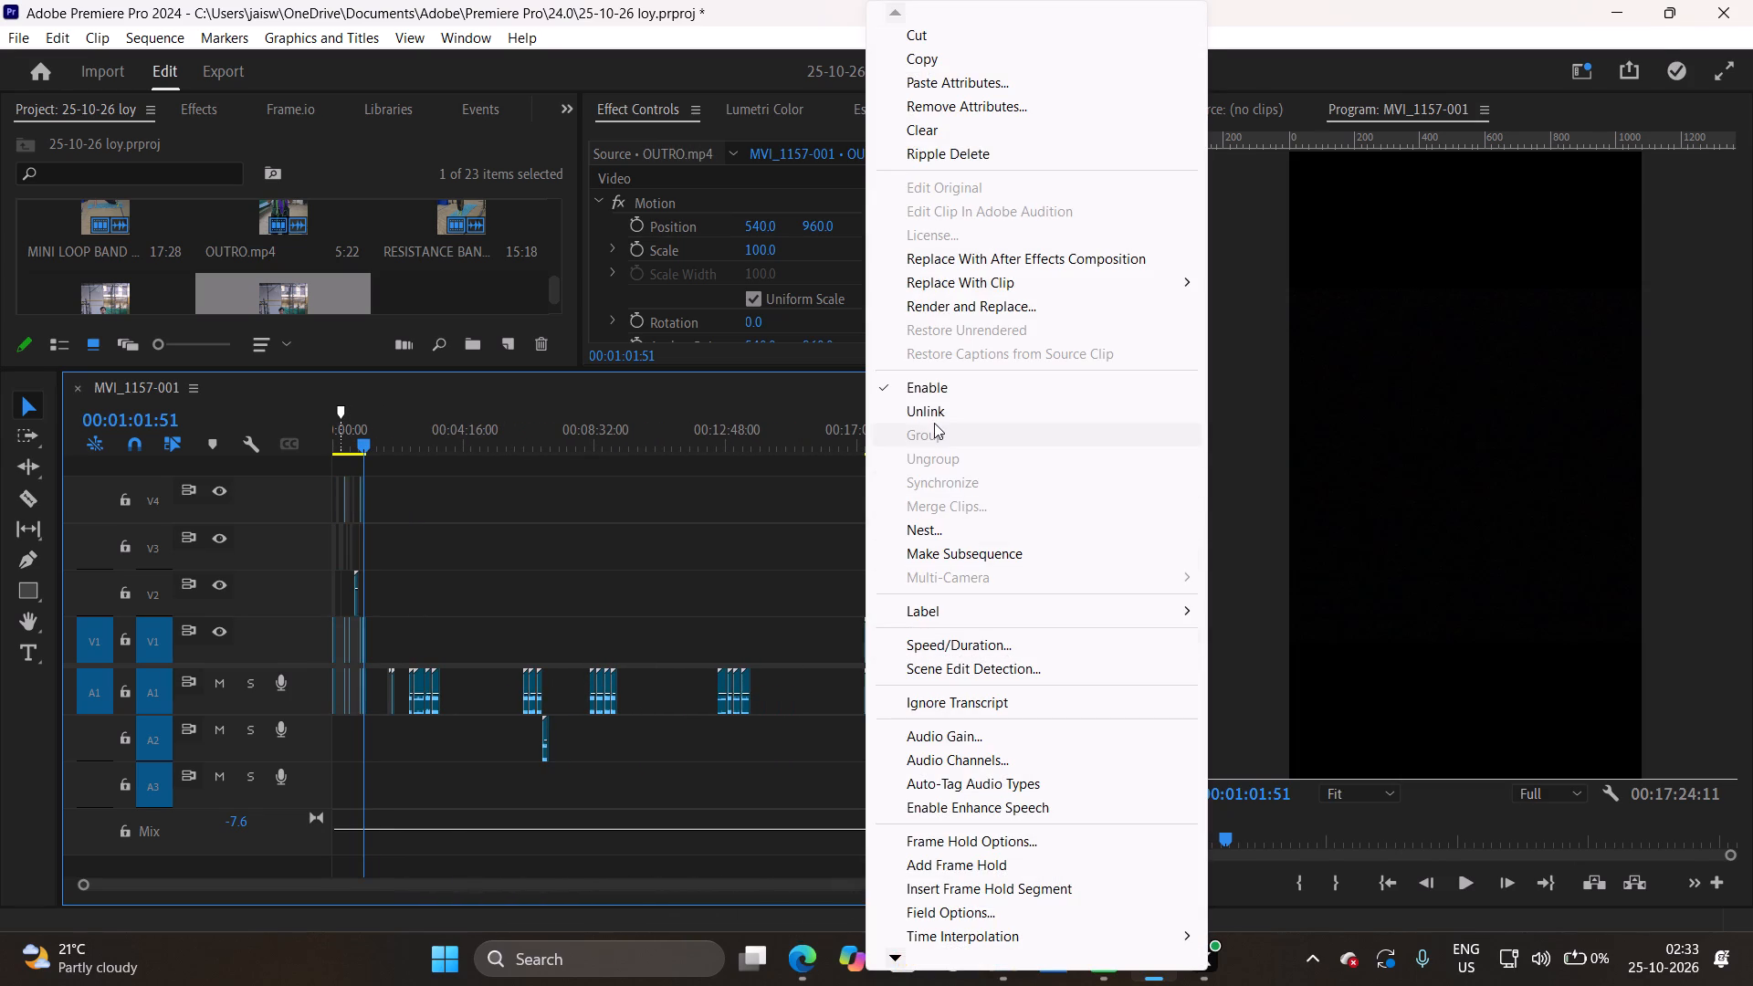
click(933, 415)
Move the OUTRO.mp4 video from the far end of V1 to V2, over the last voice-over piece ending at about 1:04.9.
drag(866, 641, 863, 642)
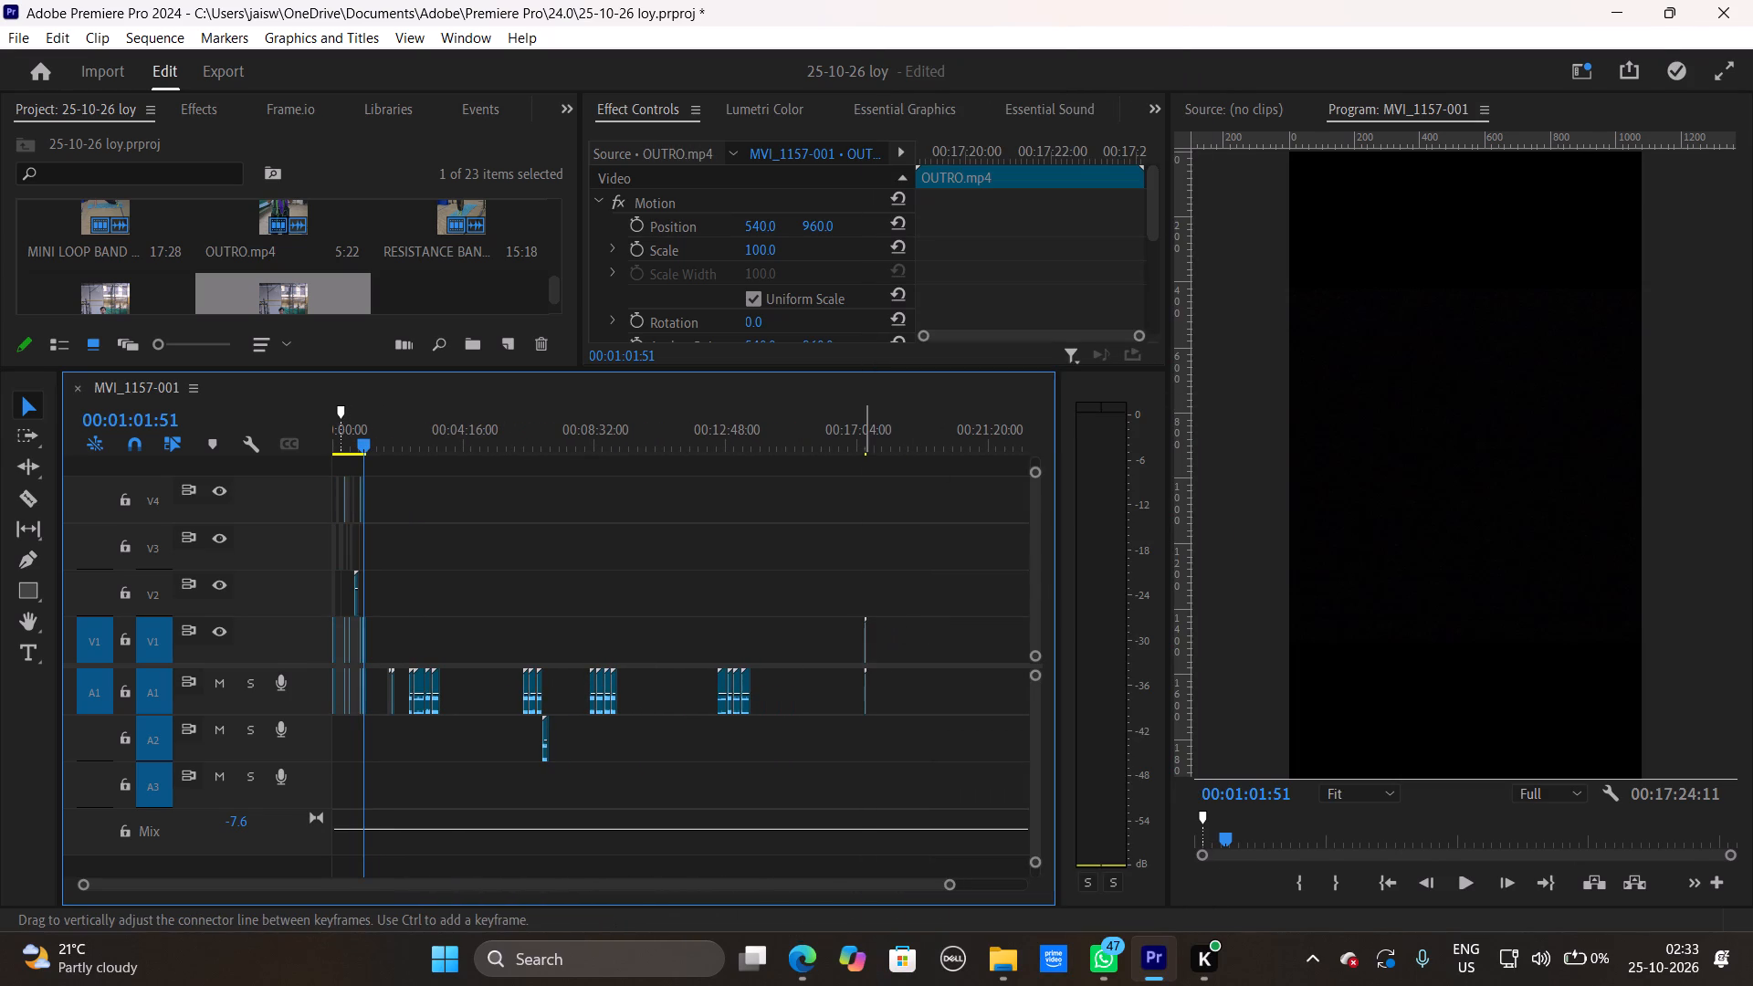
drag(863, 642, 848, 620)
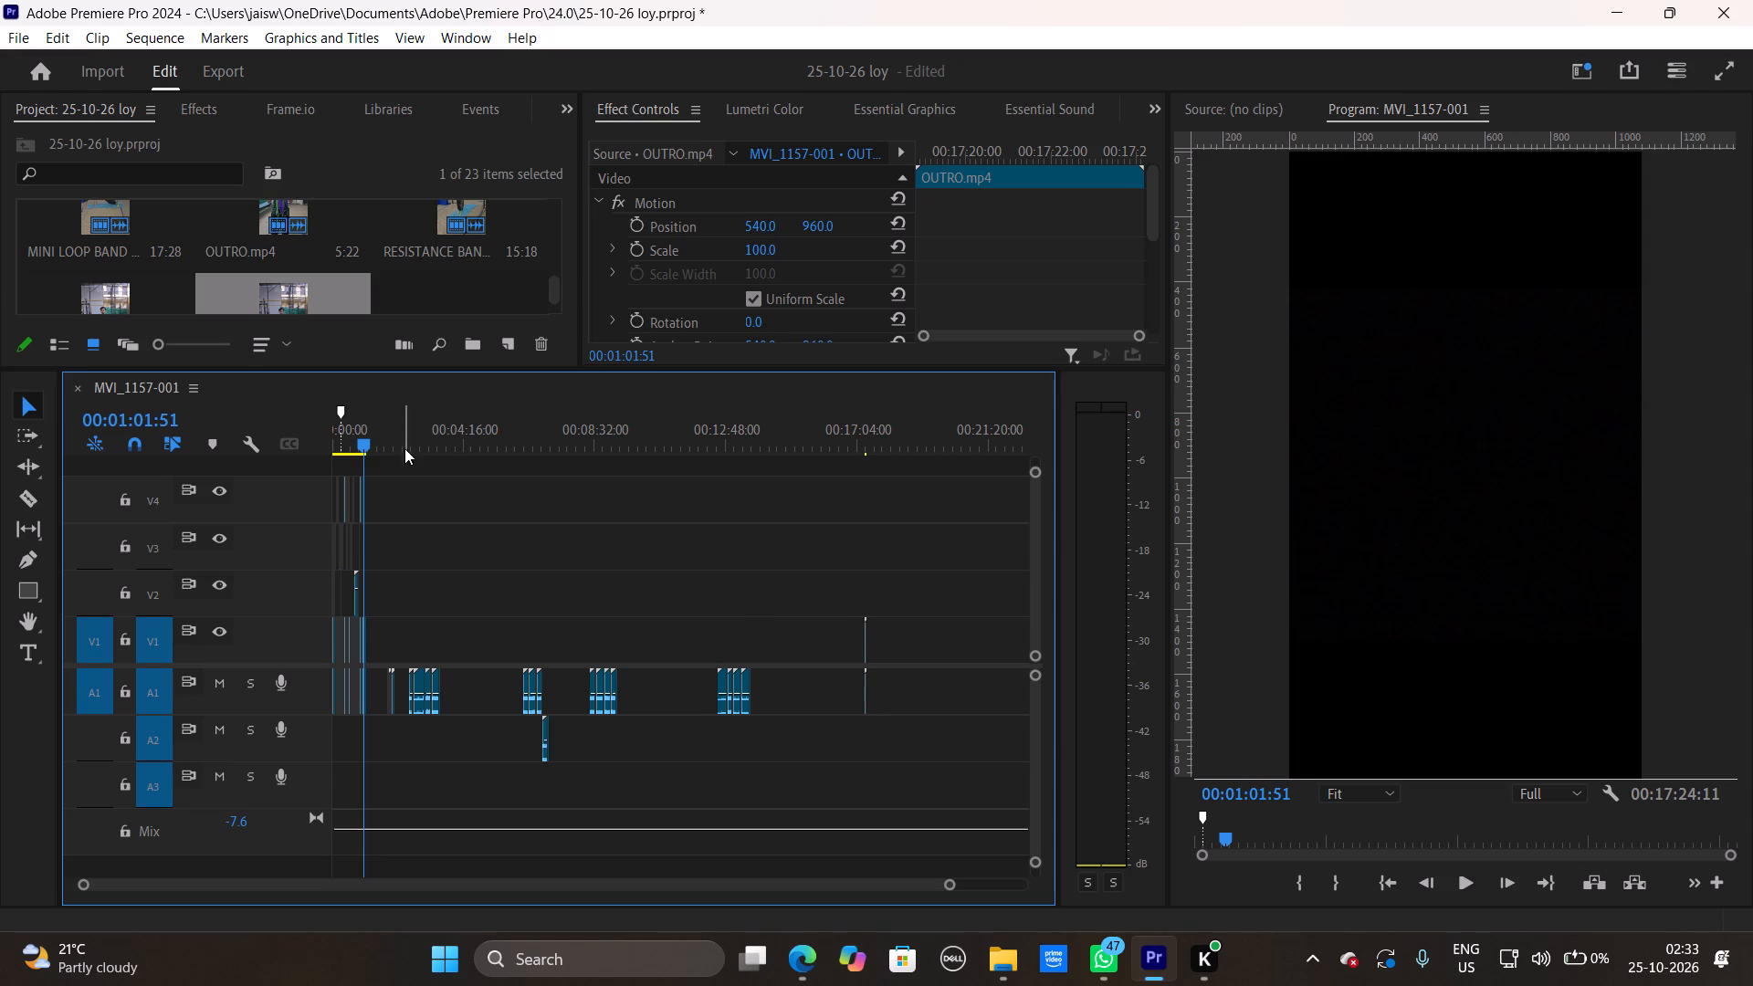
drag(382, 441, 871, 492)
drag(952, 889, 771, 908)
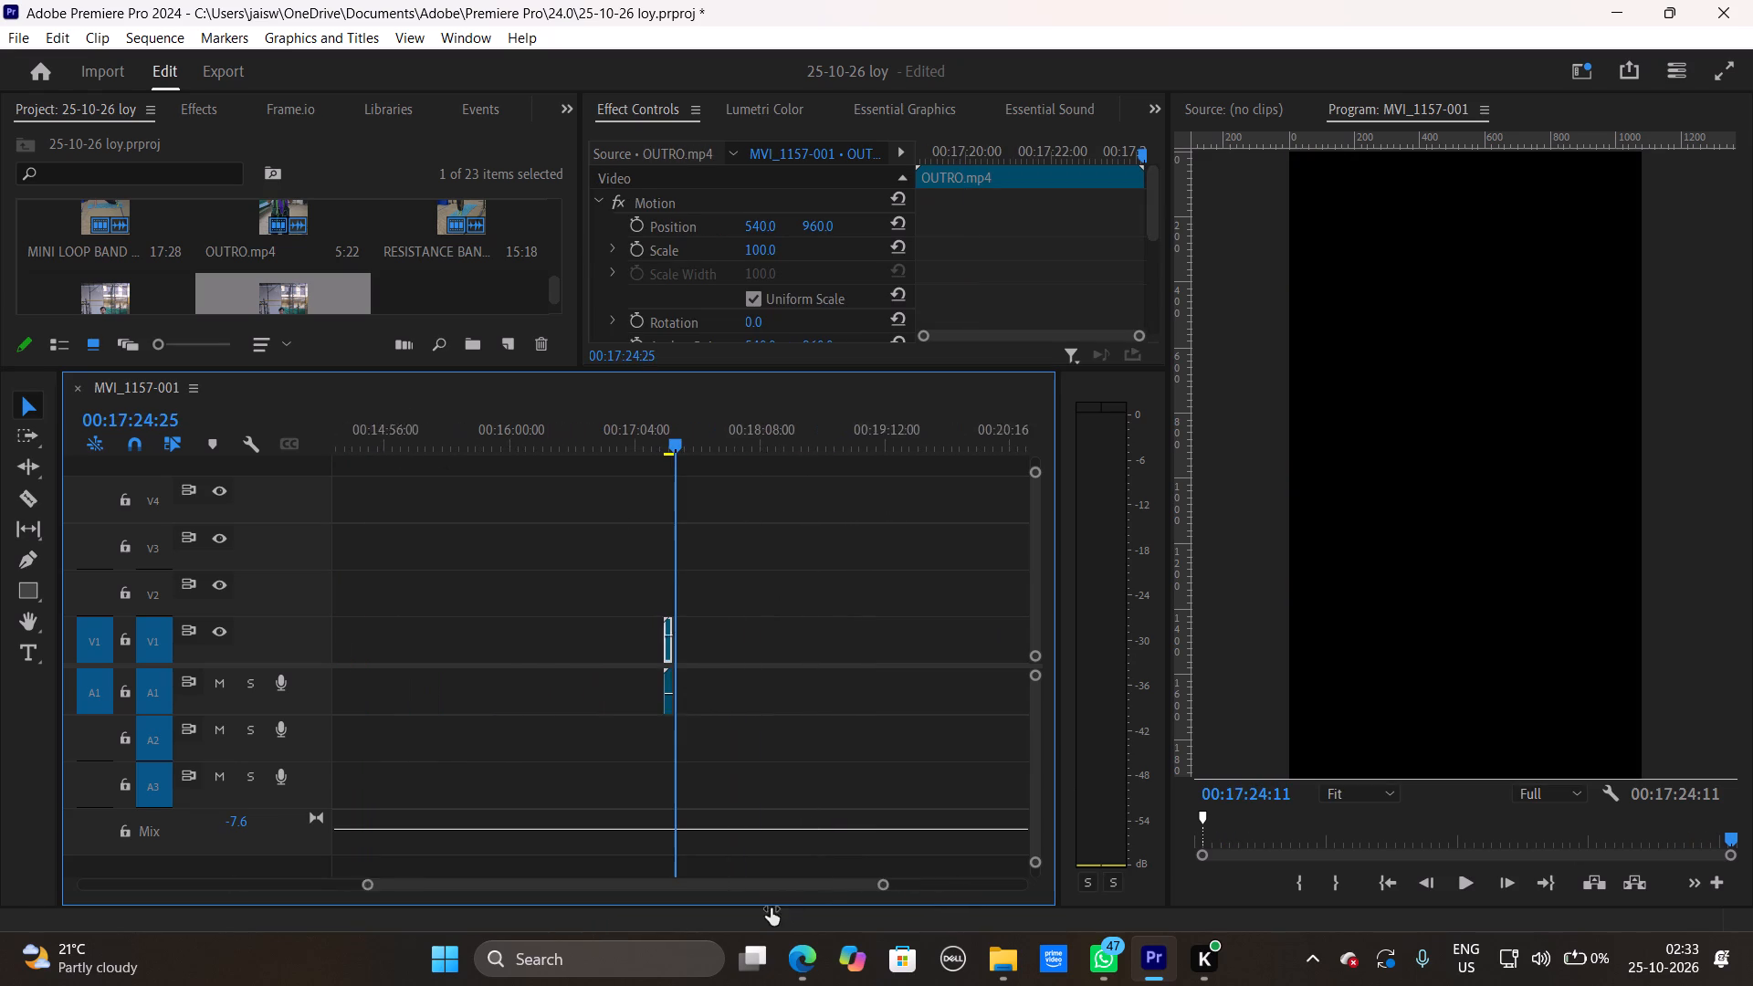
drag(771, 908, 763, 911)
drag(669, 650, 321, 546)
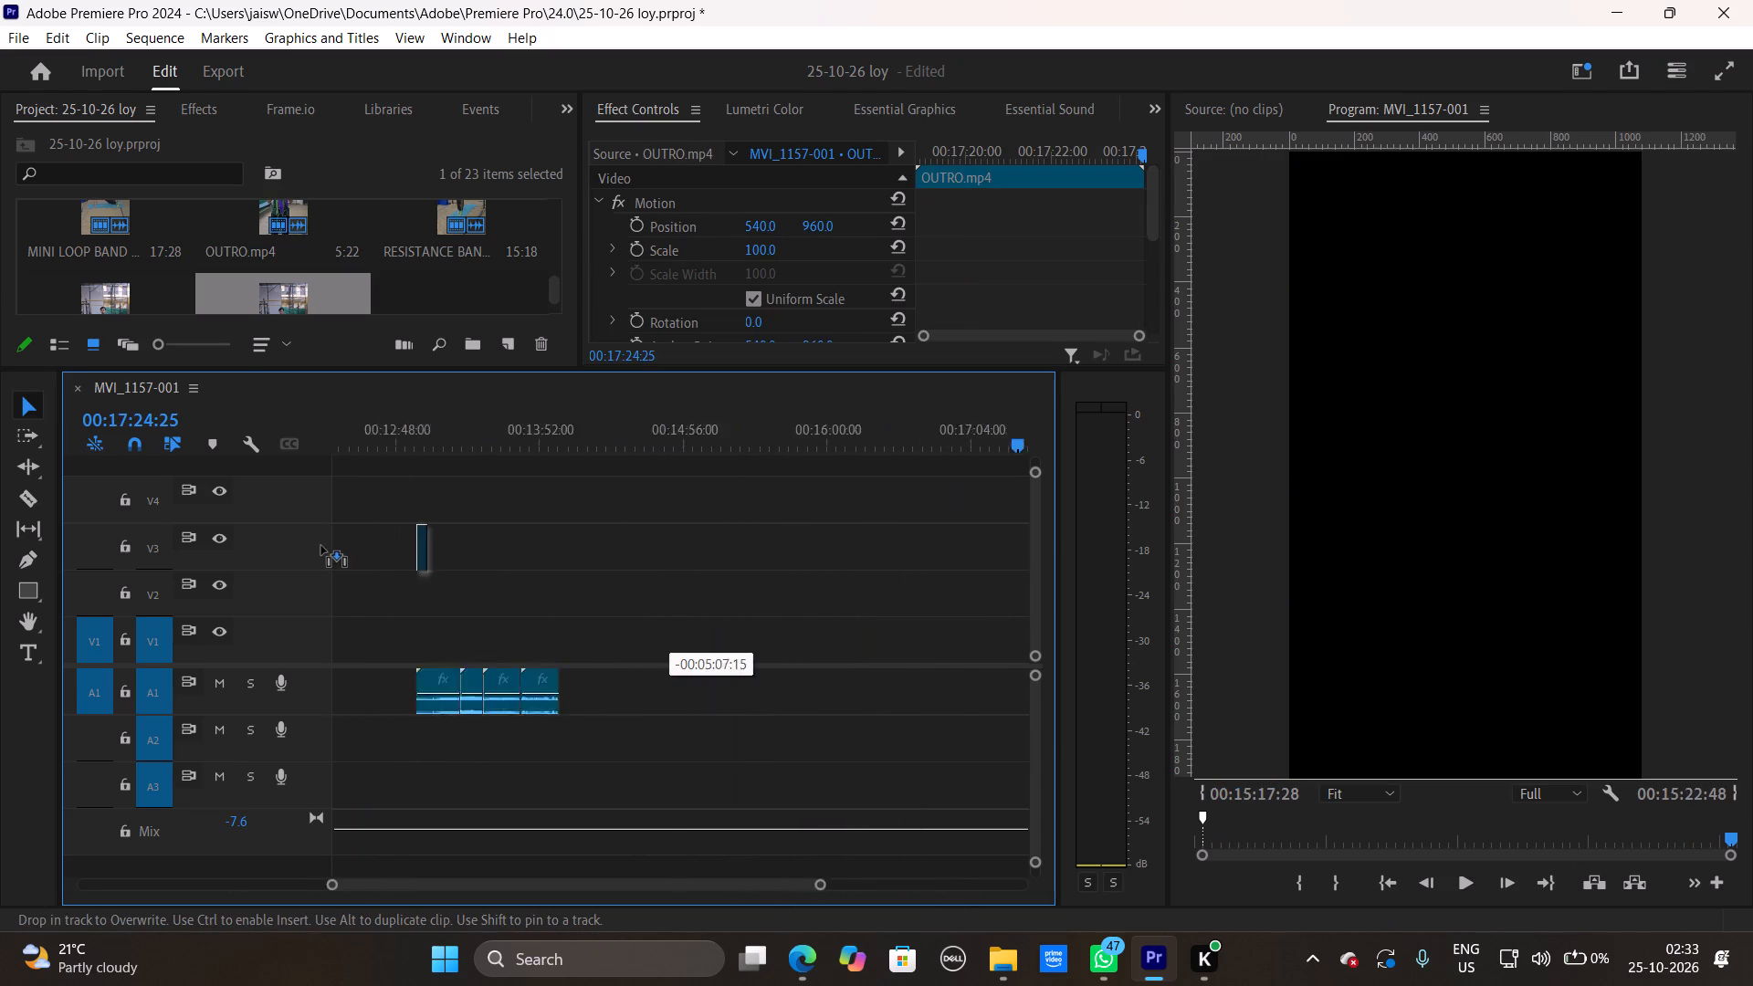
drag(321, 546, 417, 540)
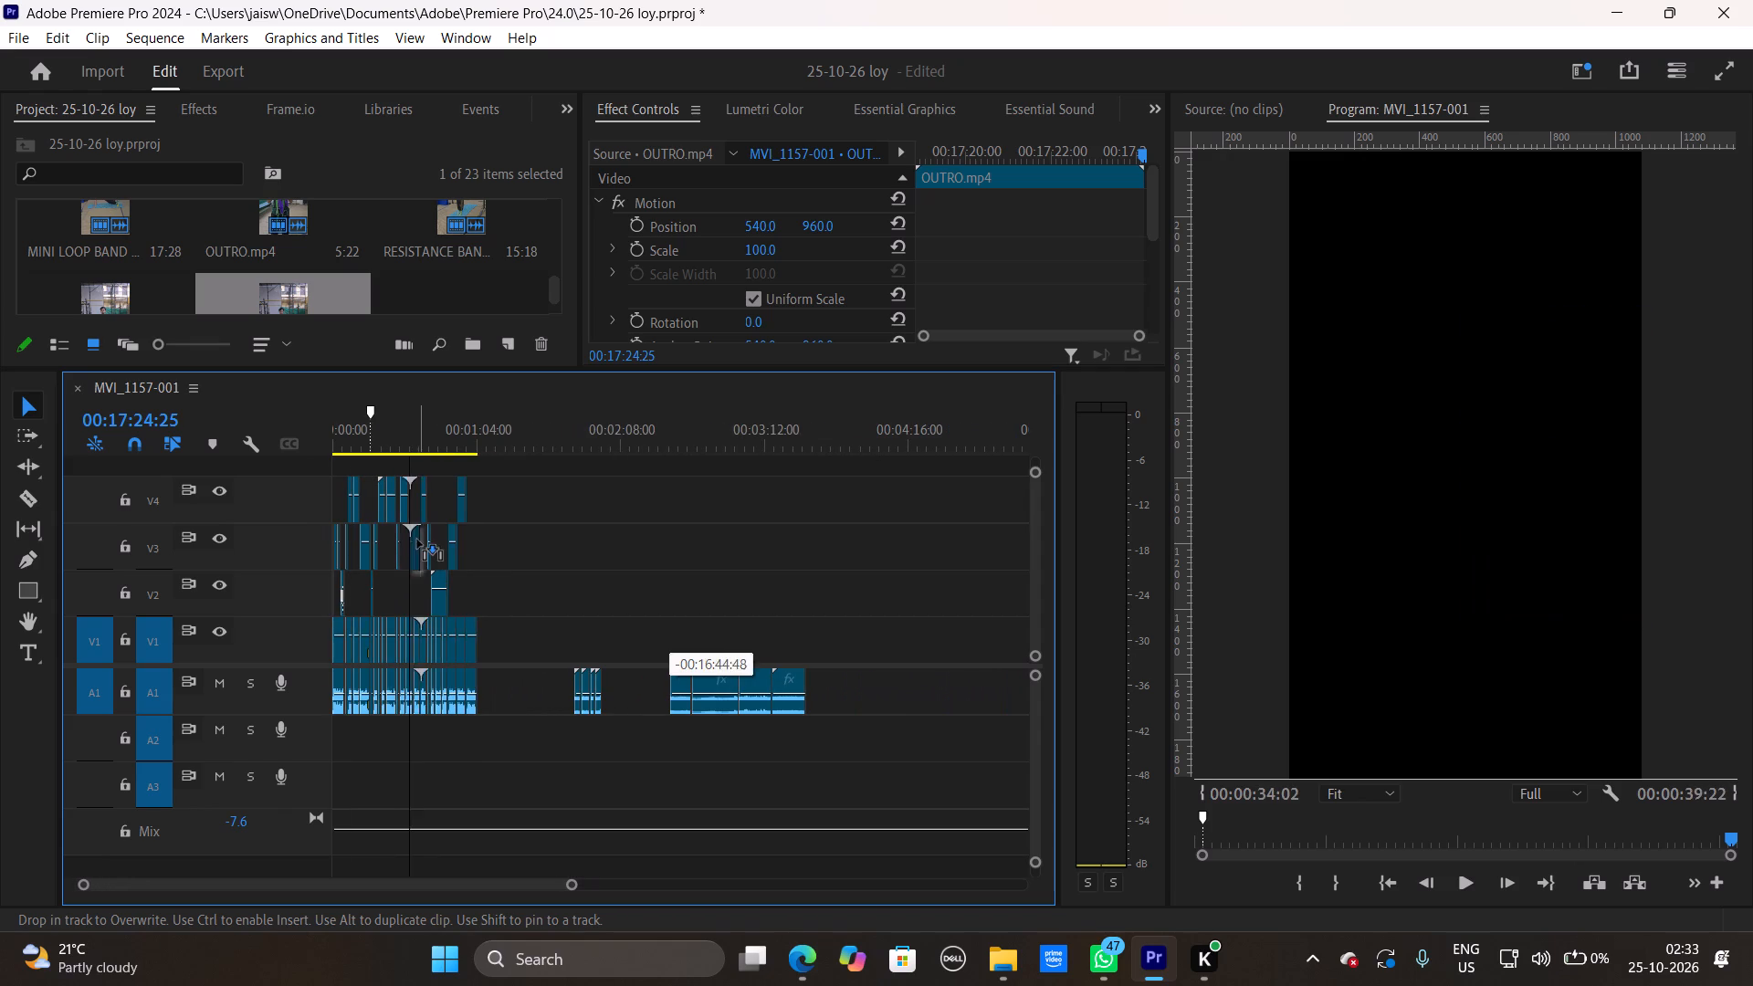
drag(417, 540, 478, 583)
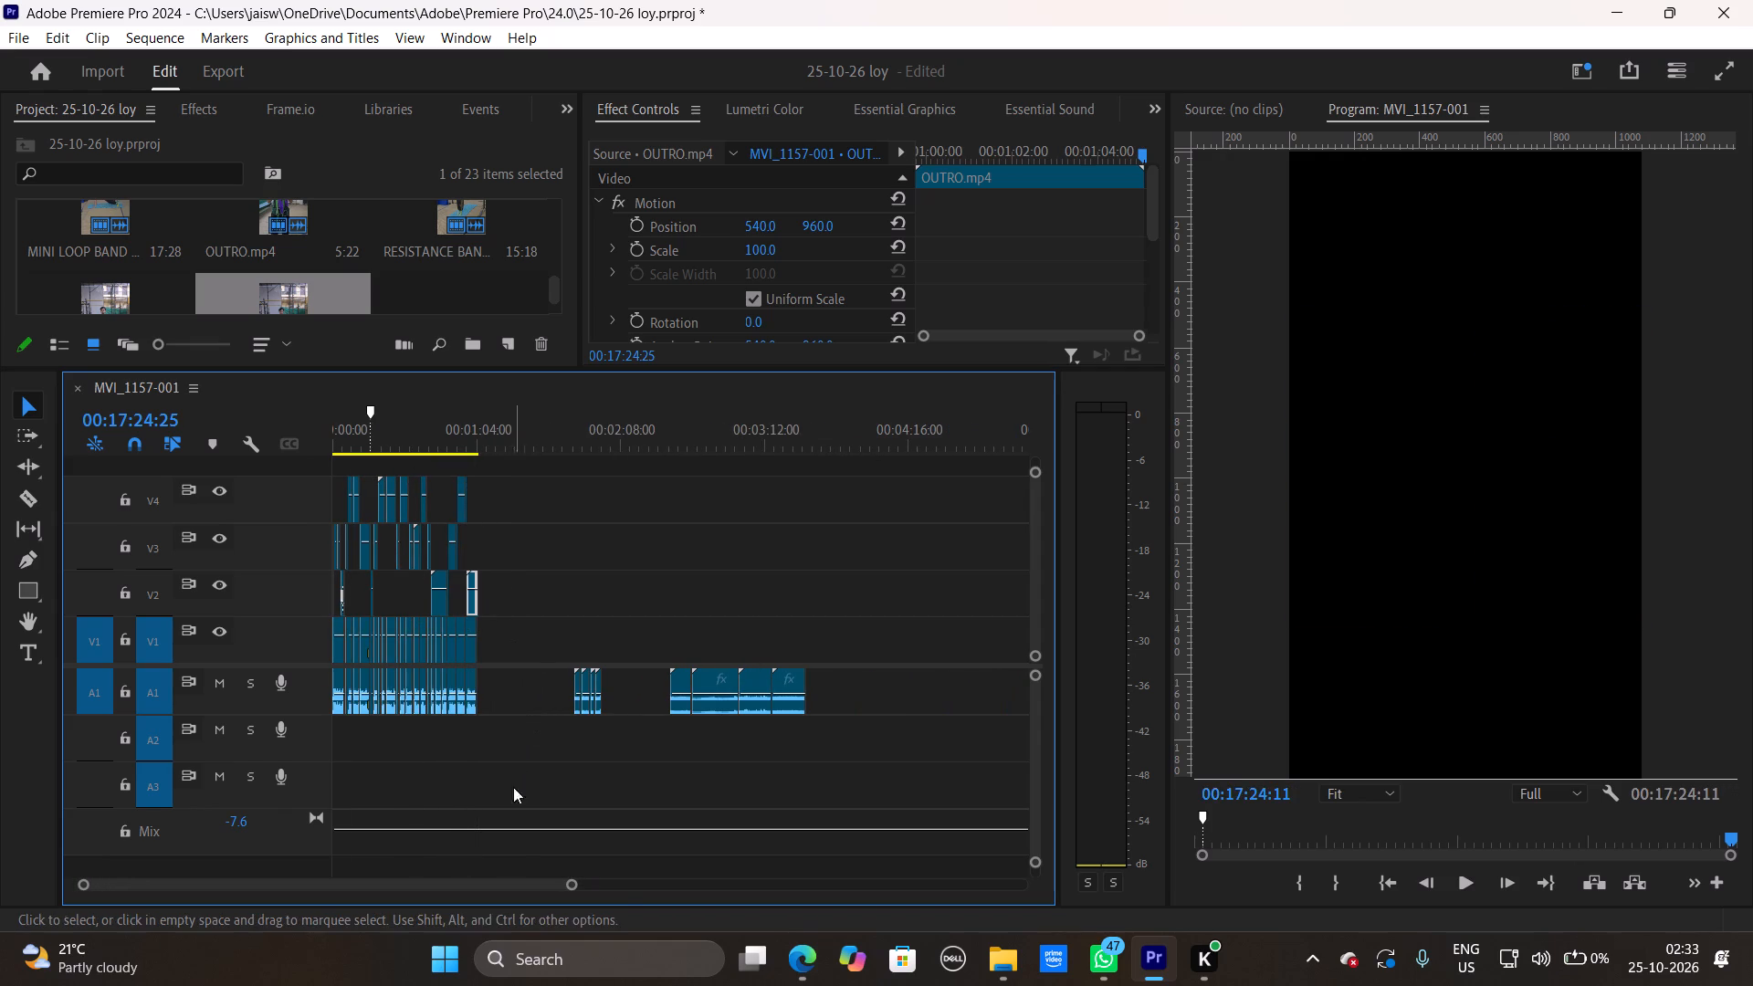
Play the closing section from about 59 seconds to the end of the voice-over to check the OUTRO footage.
drag(579, 881, 633, 881)
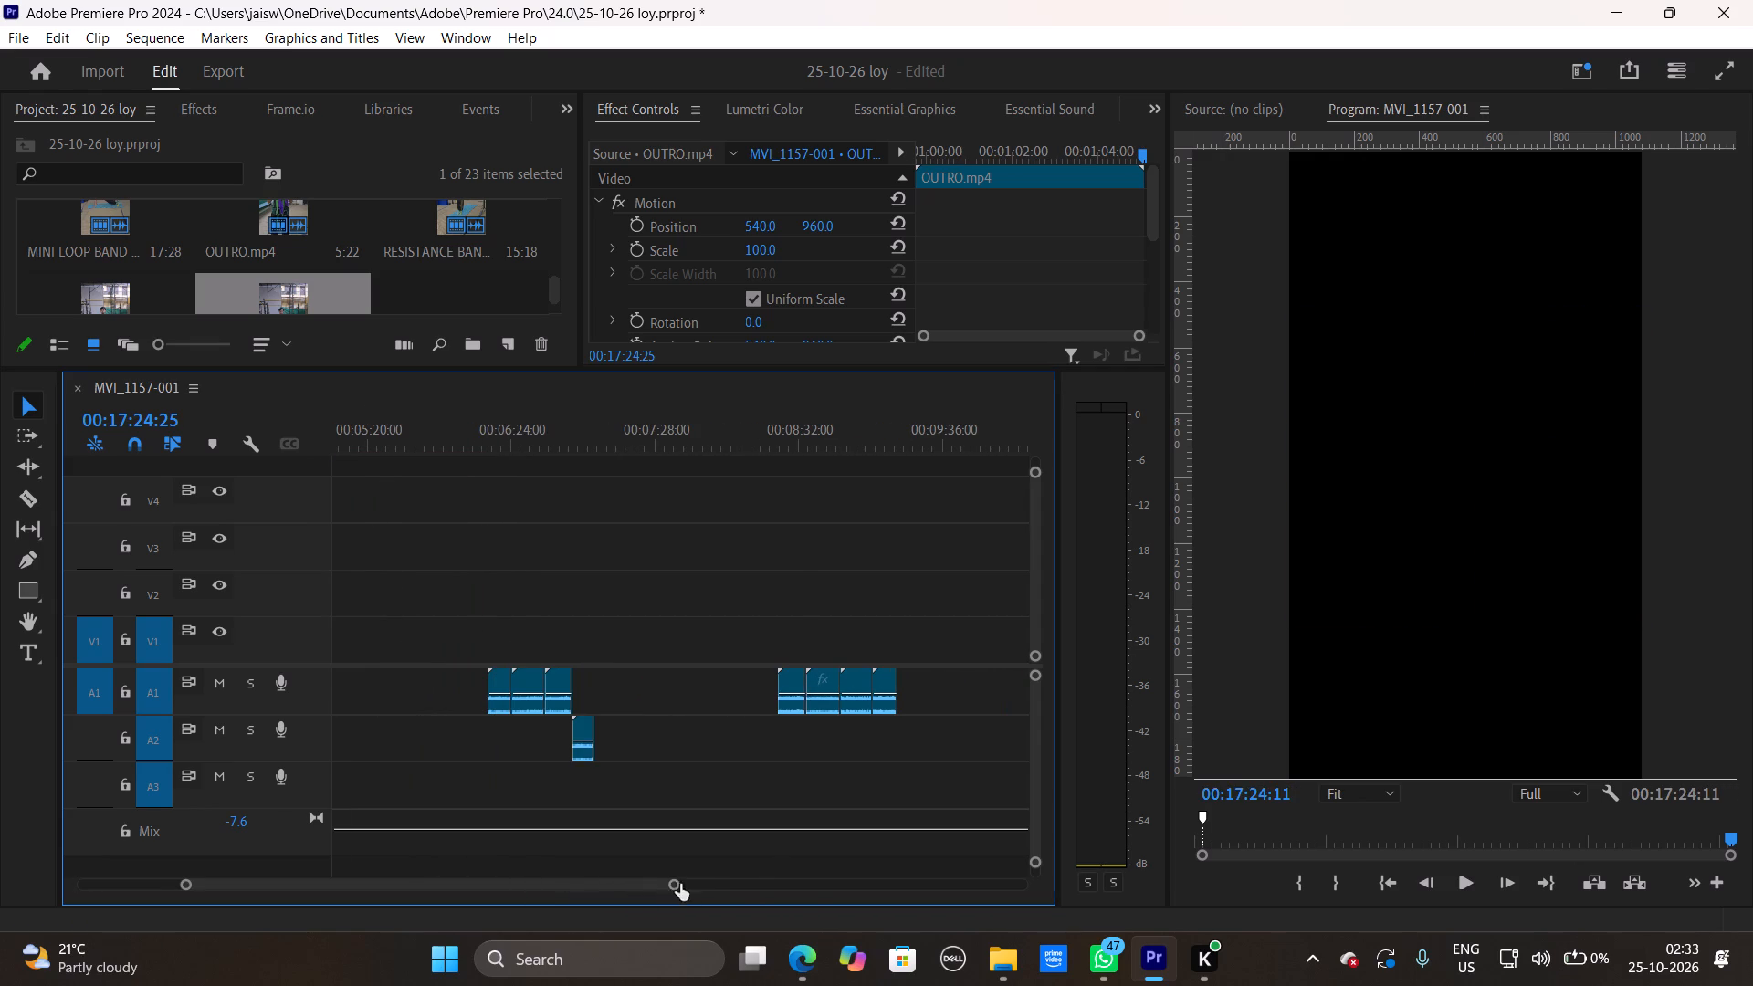
drag(674, 882, 1140, 891)
drag(765, 435, 377, 496)
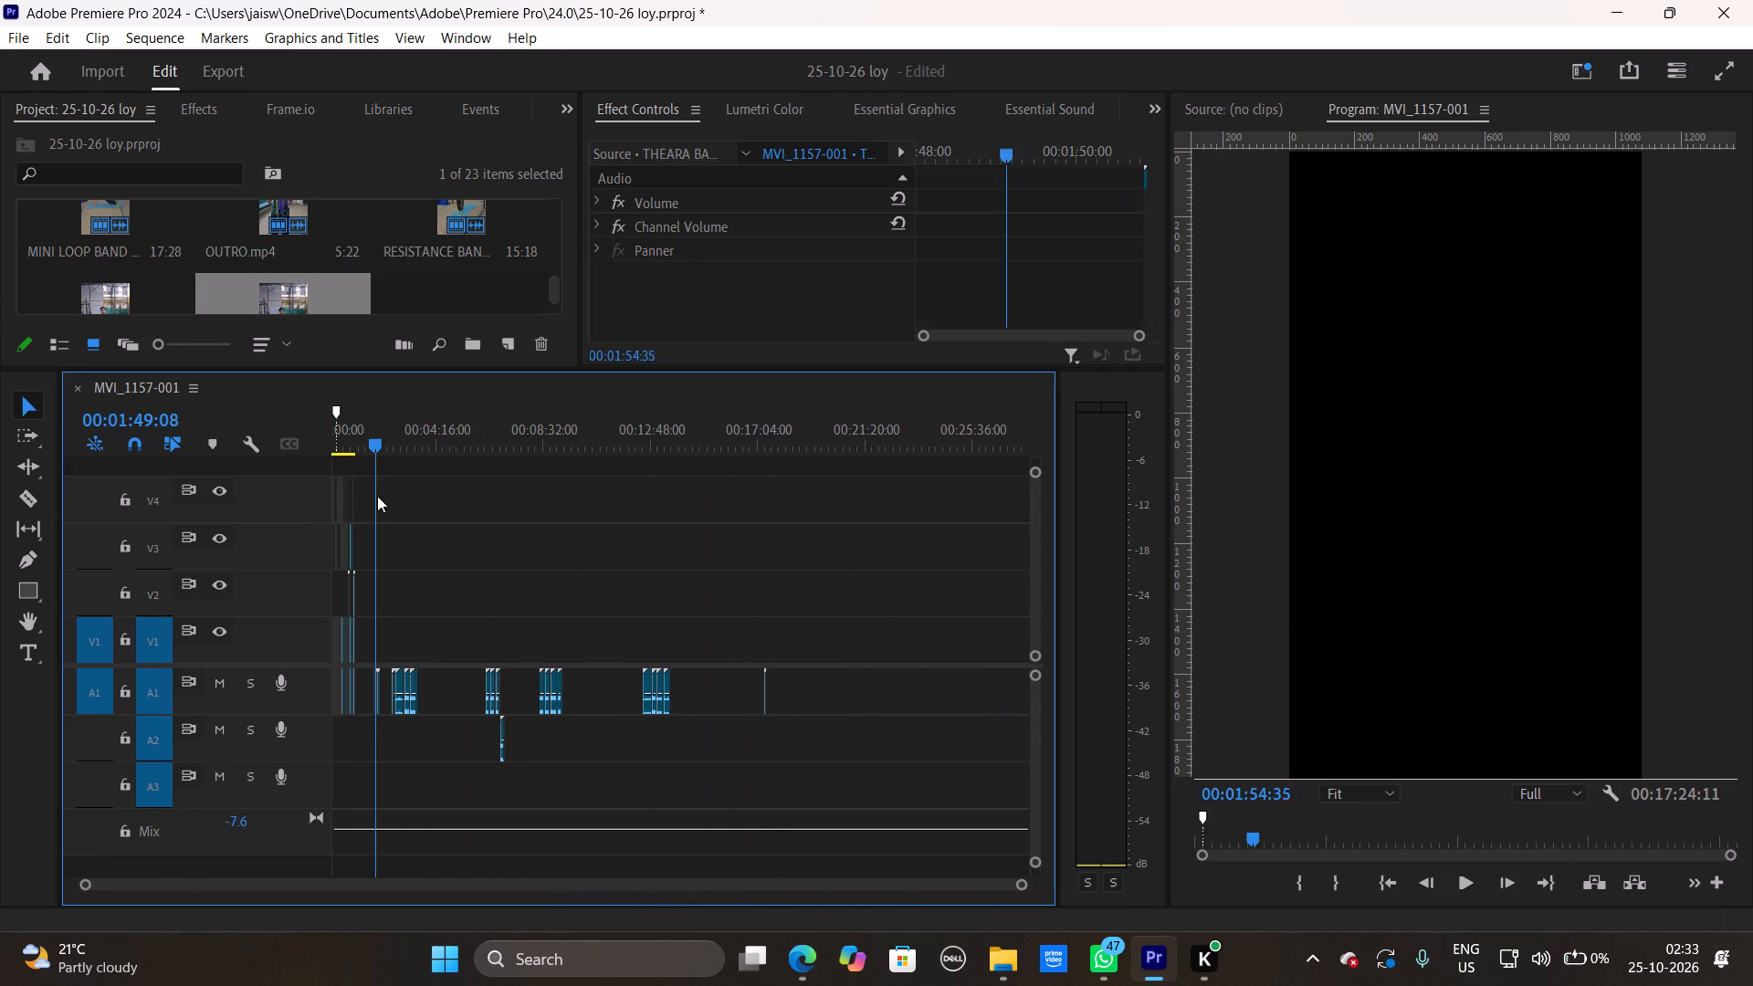
drag(377, 496, 353, 507)
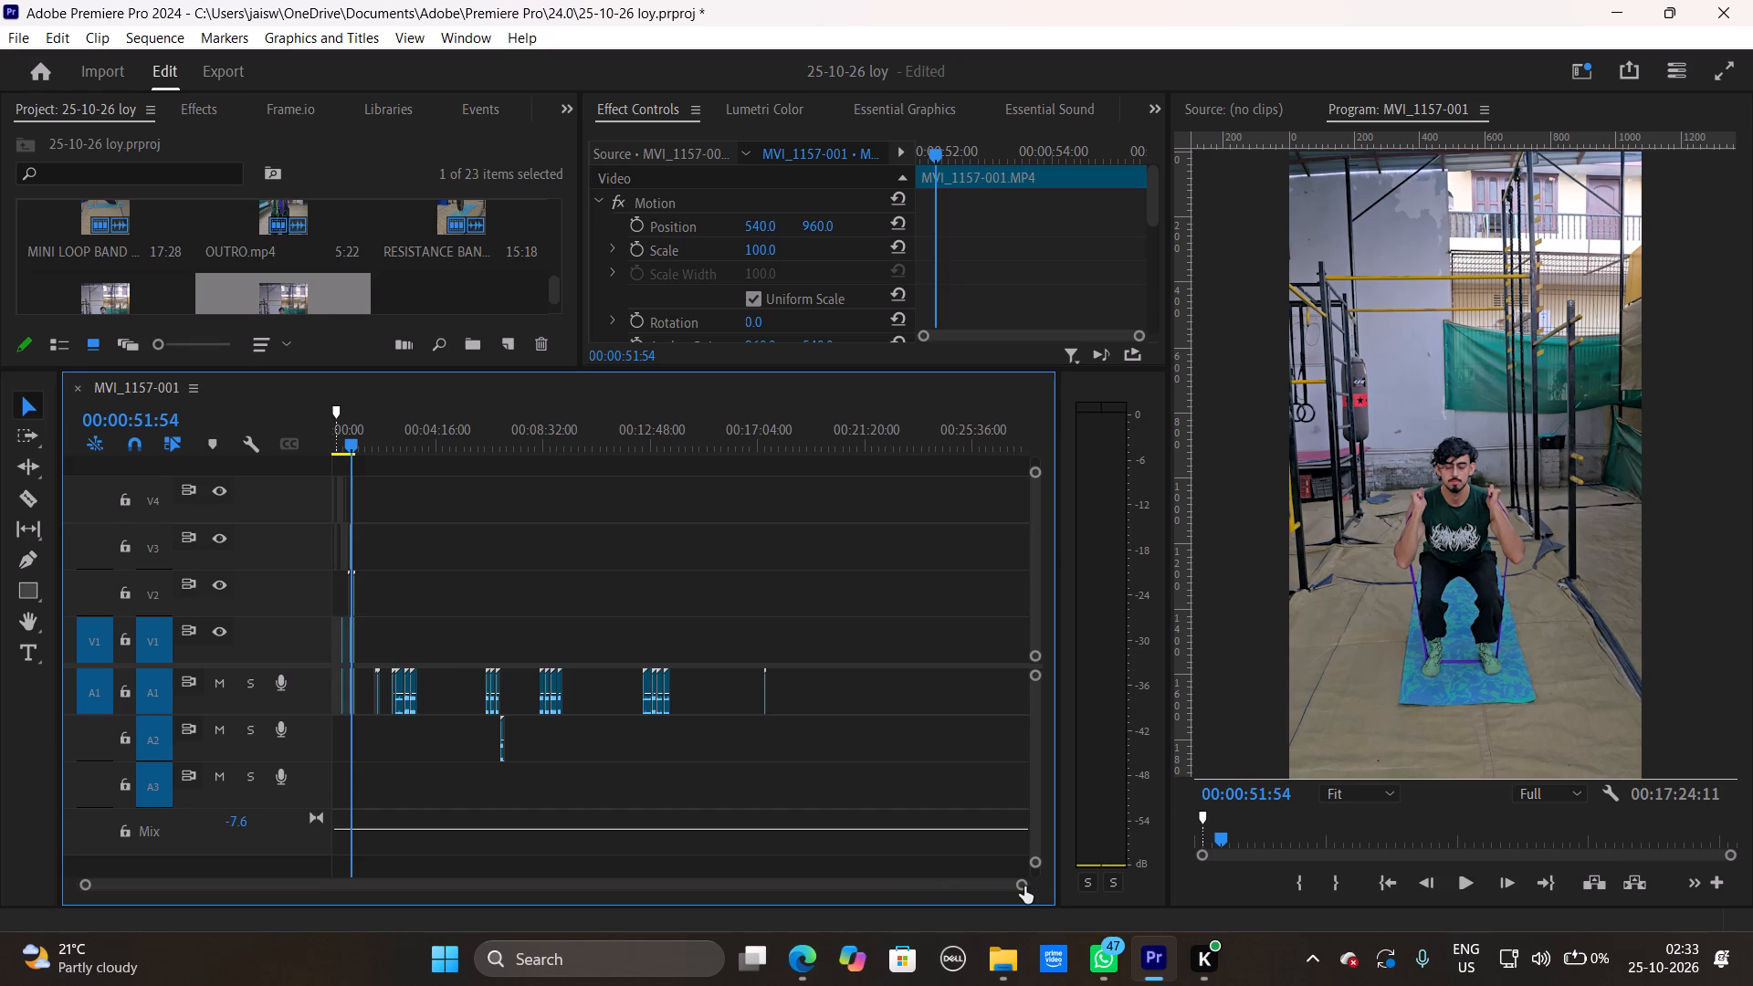
drag(1024, 886, 692, 984)
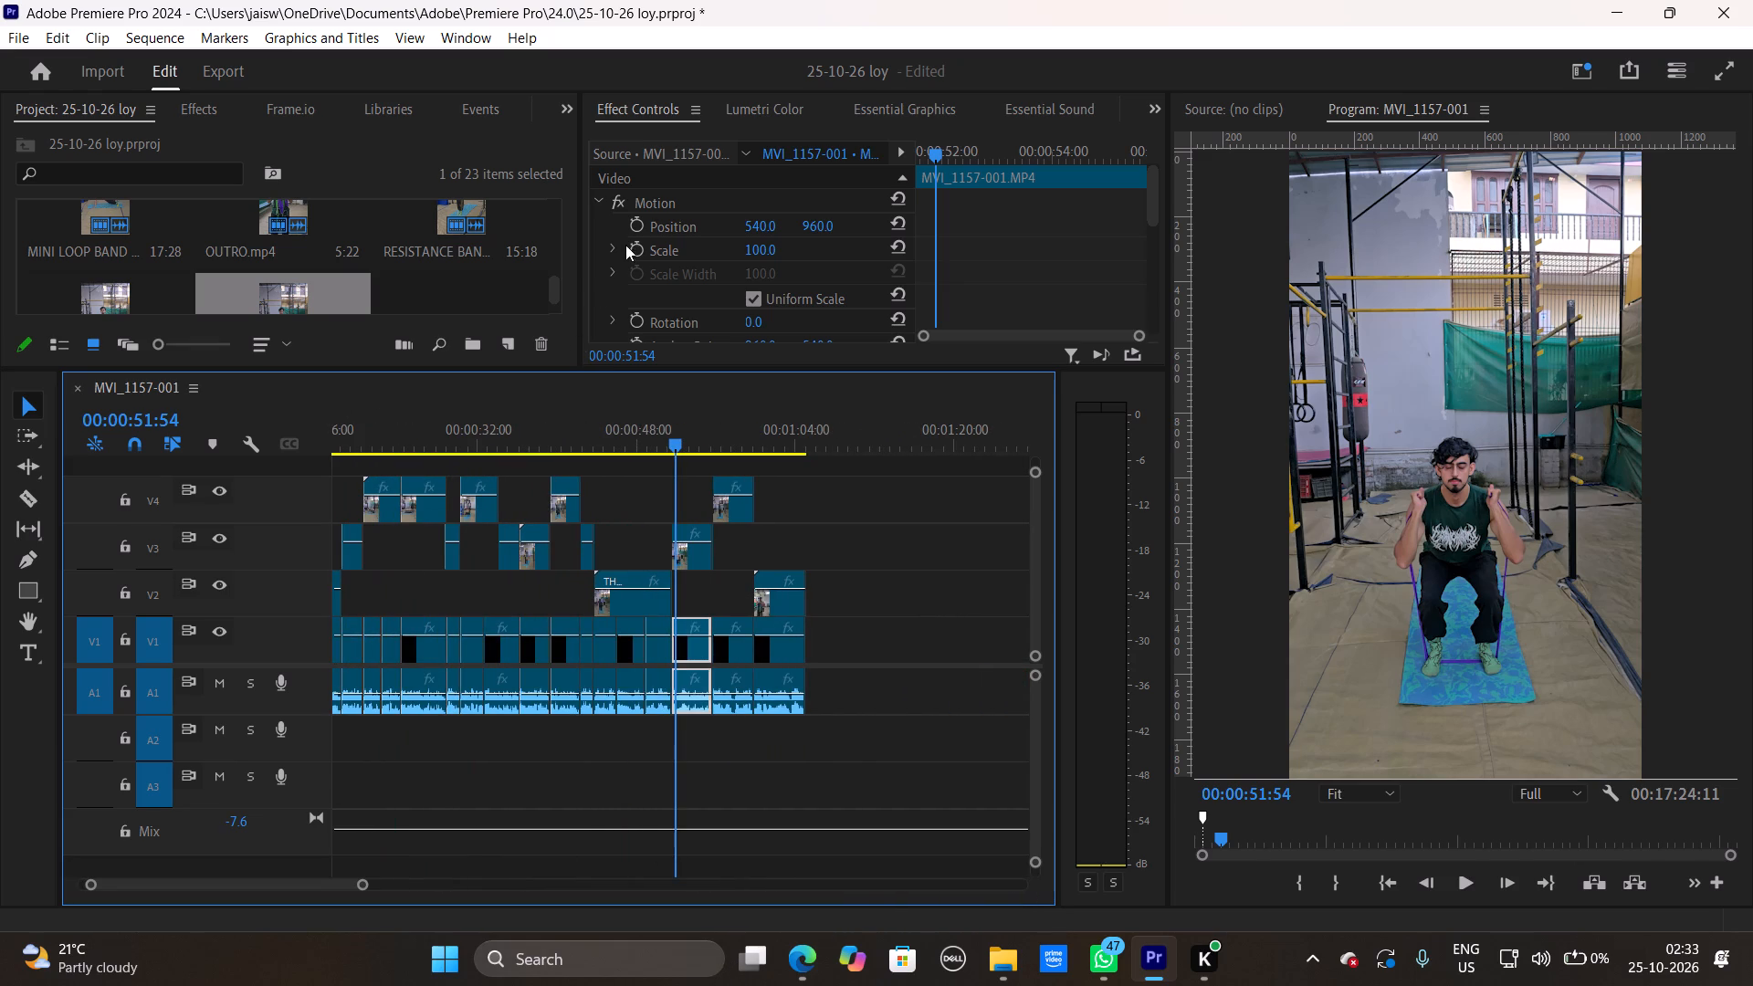
drag(682, 452, 749, 452)
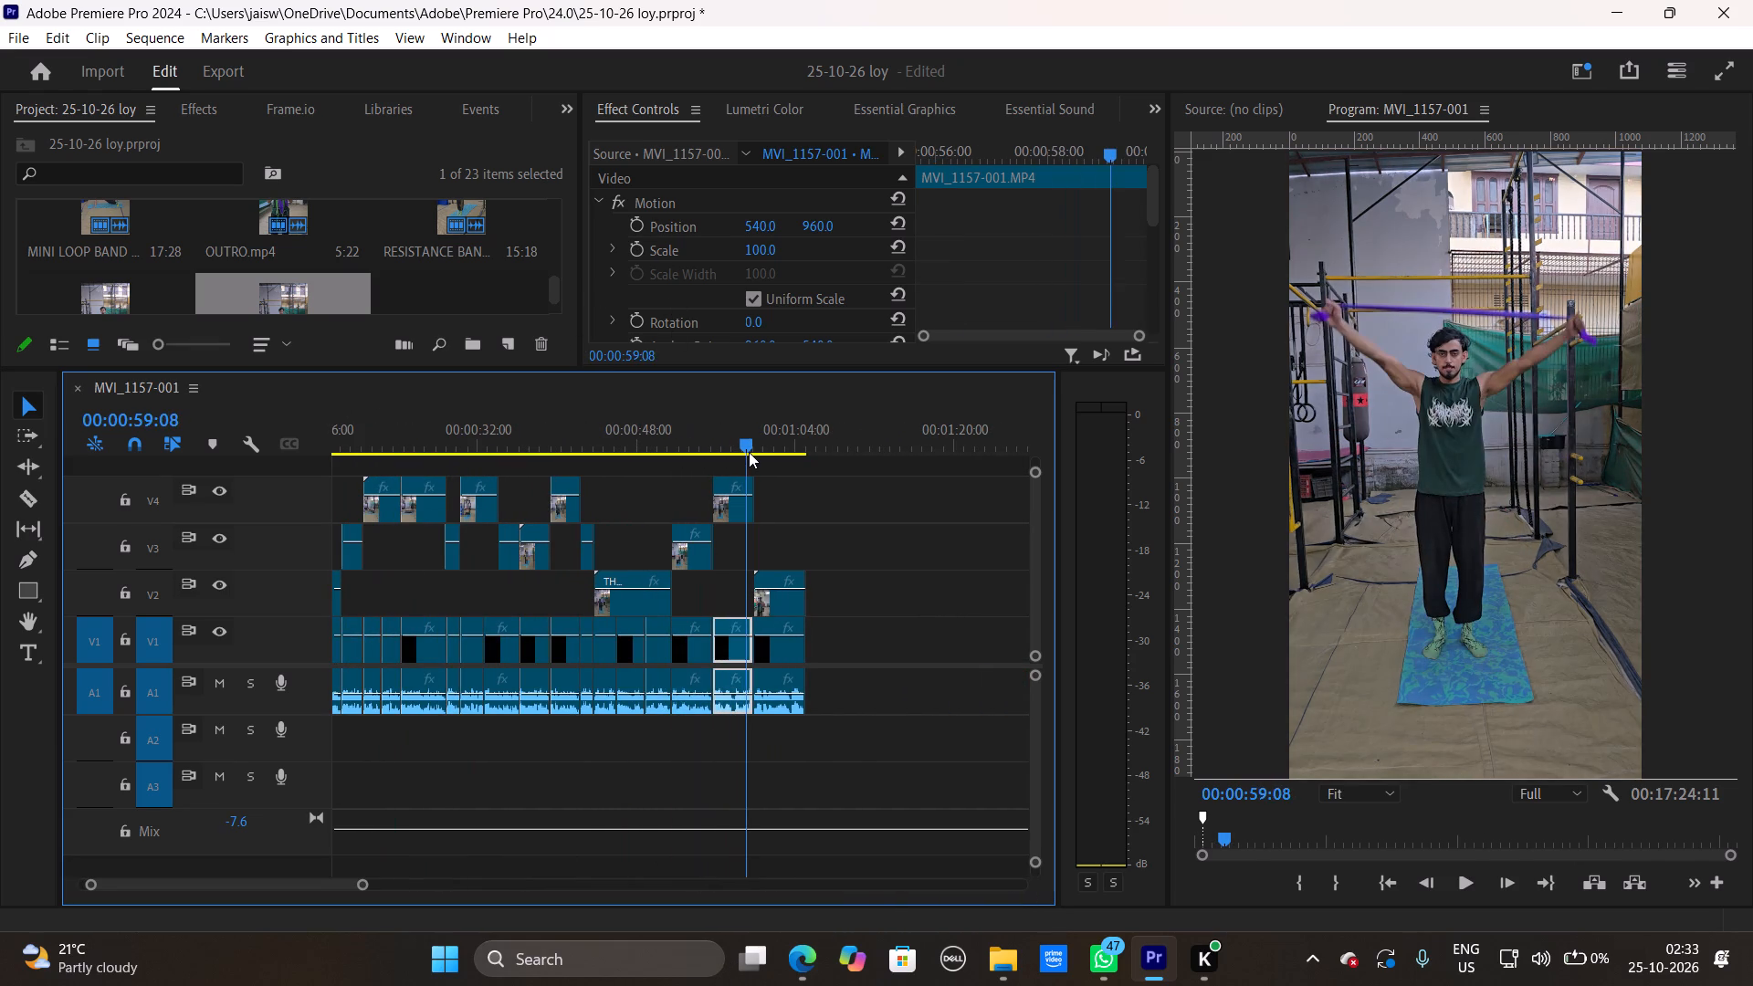
key(space)
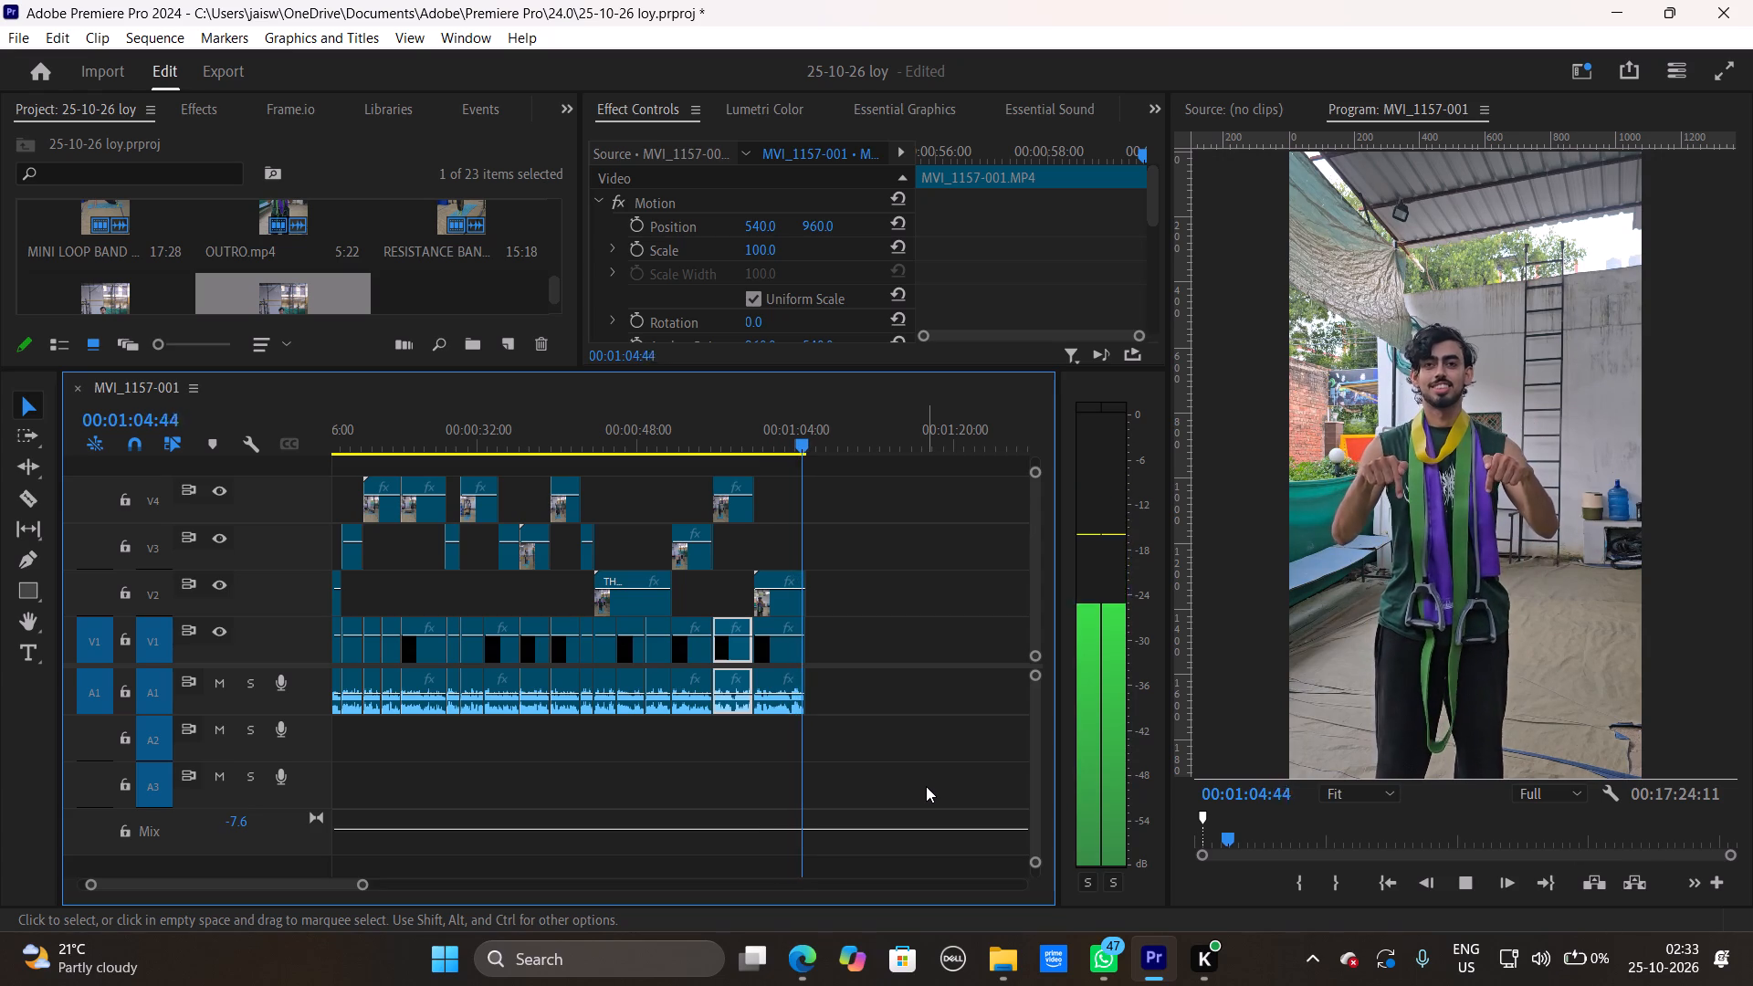
key(space)
Trim the start of OUTRO.mp4 on V2 and align its end with the end of the voice-over at about 1:04.9.
drag(360, 879, 345, 881)
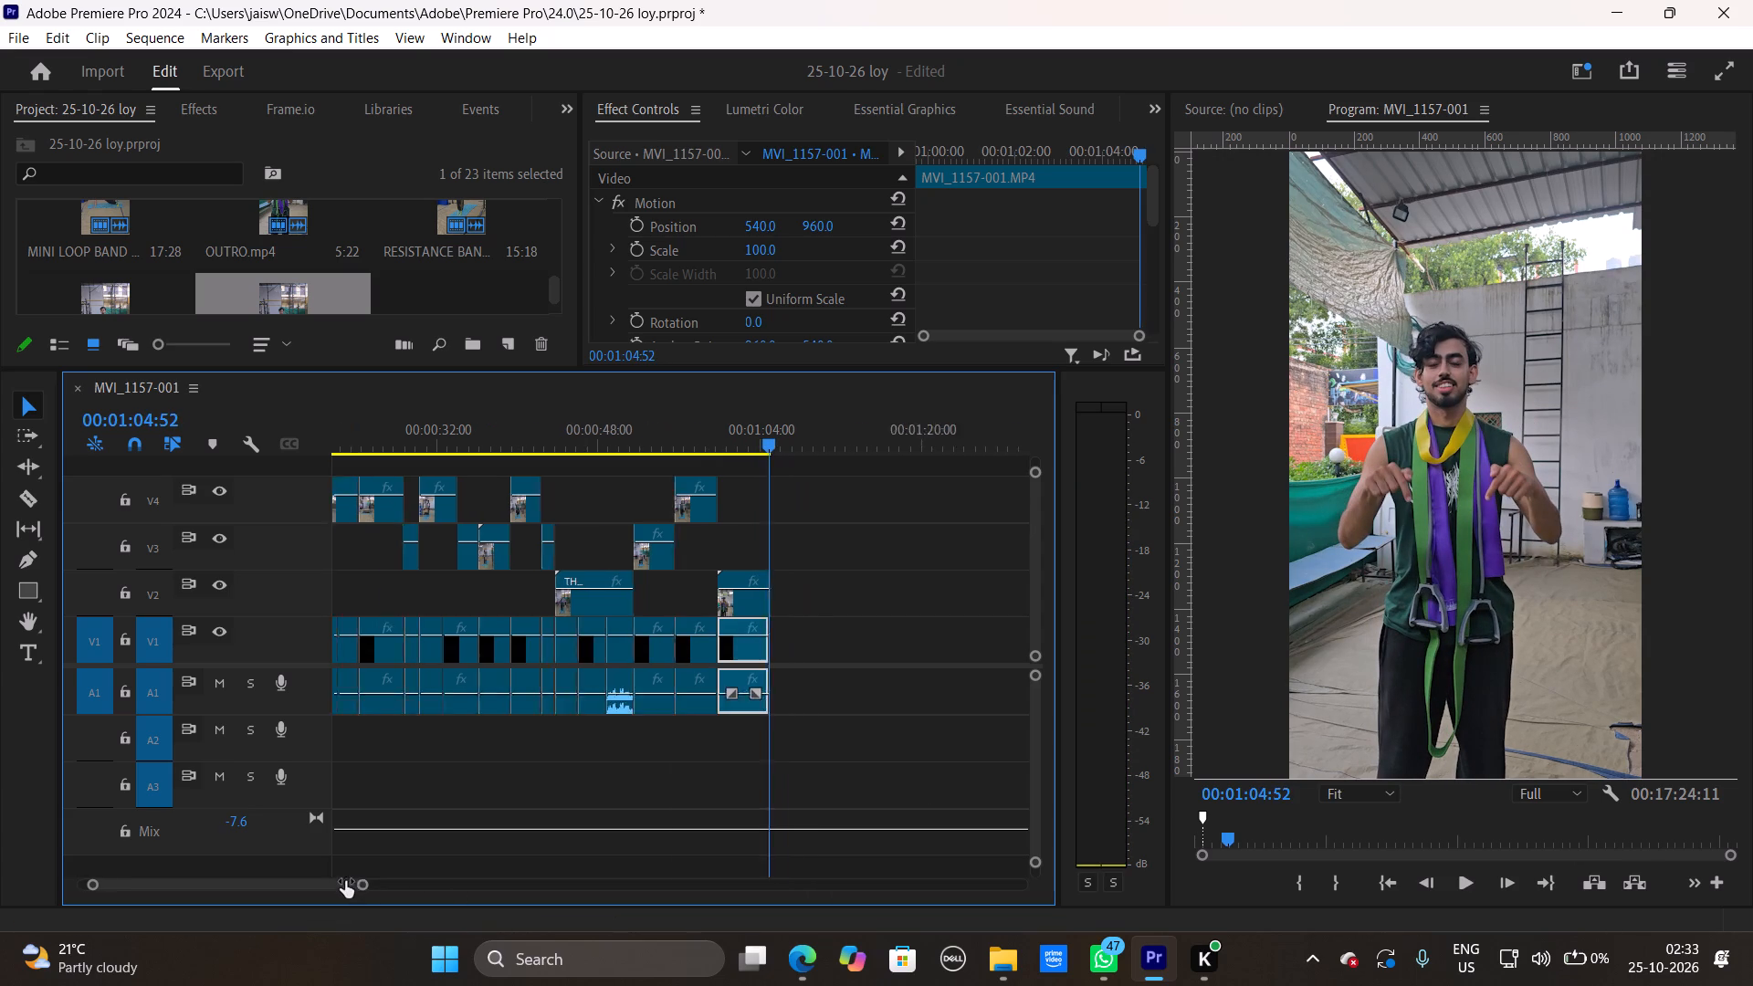
drag(345, 881, 278, 897)
drag(447, 573, 462, 573)
drag(492, 602, 478, 603)
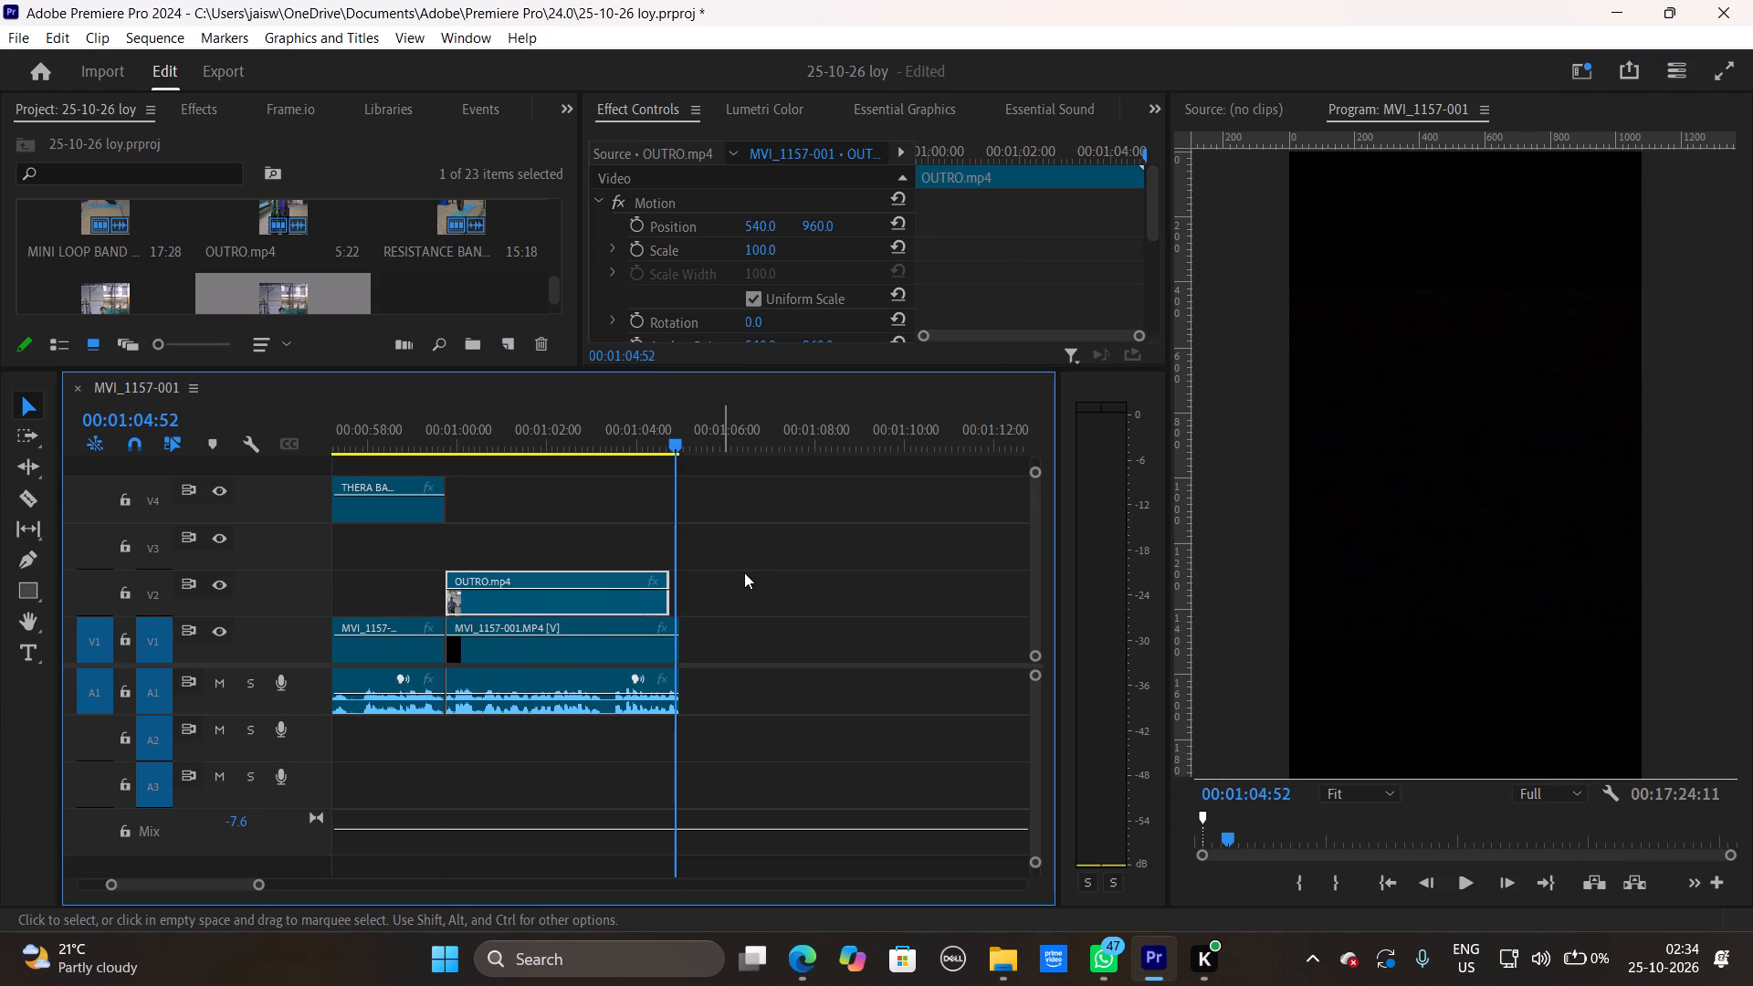
drag(677, 584, 728, 585)
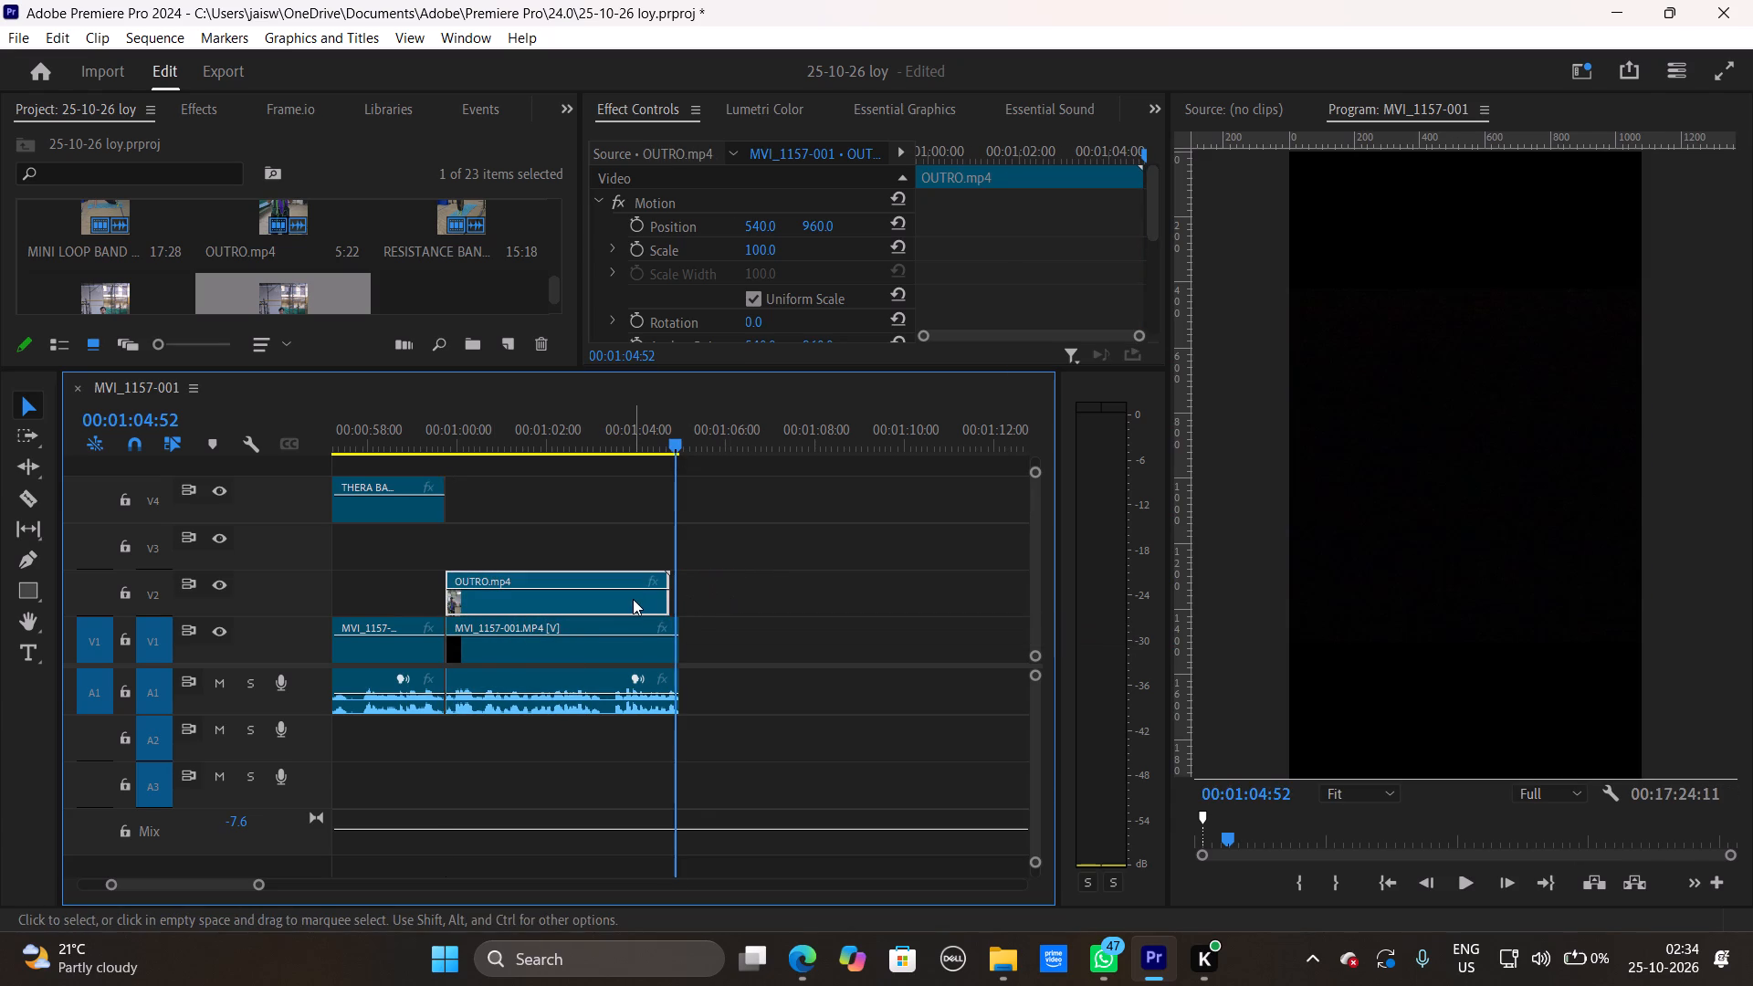
drag(633, 599, 647, 600)
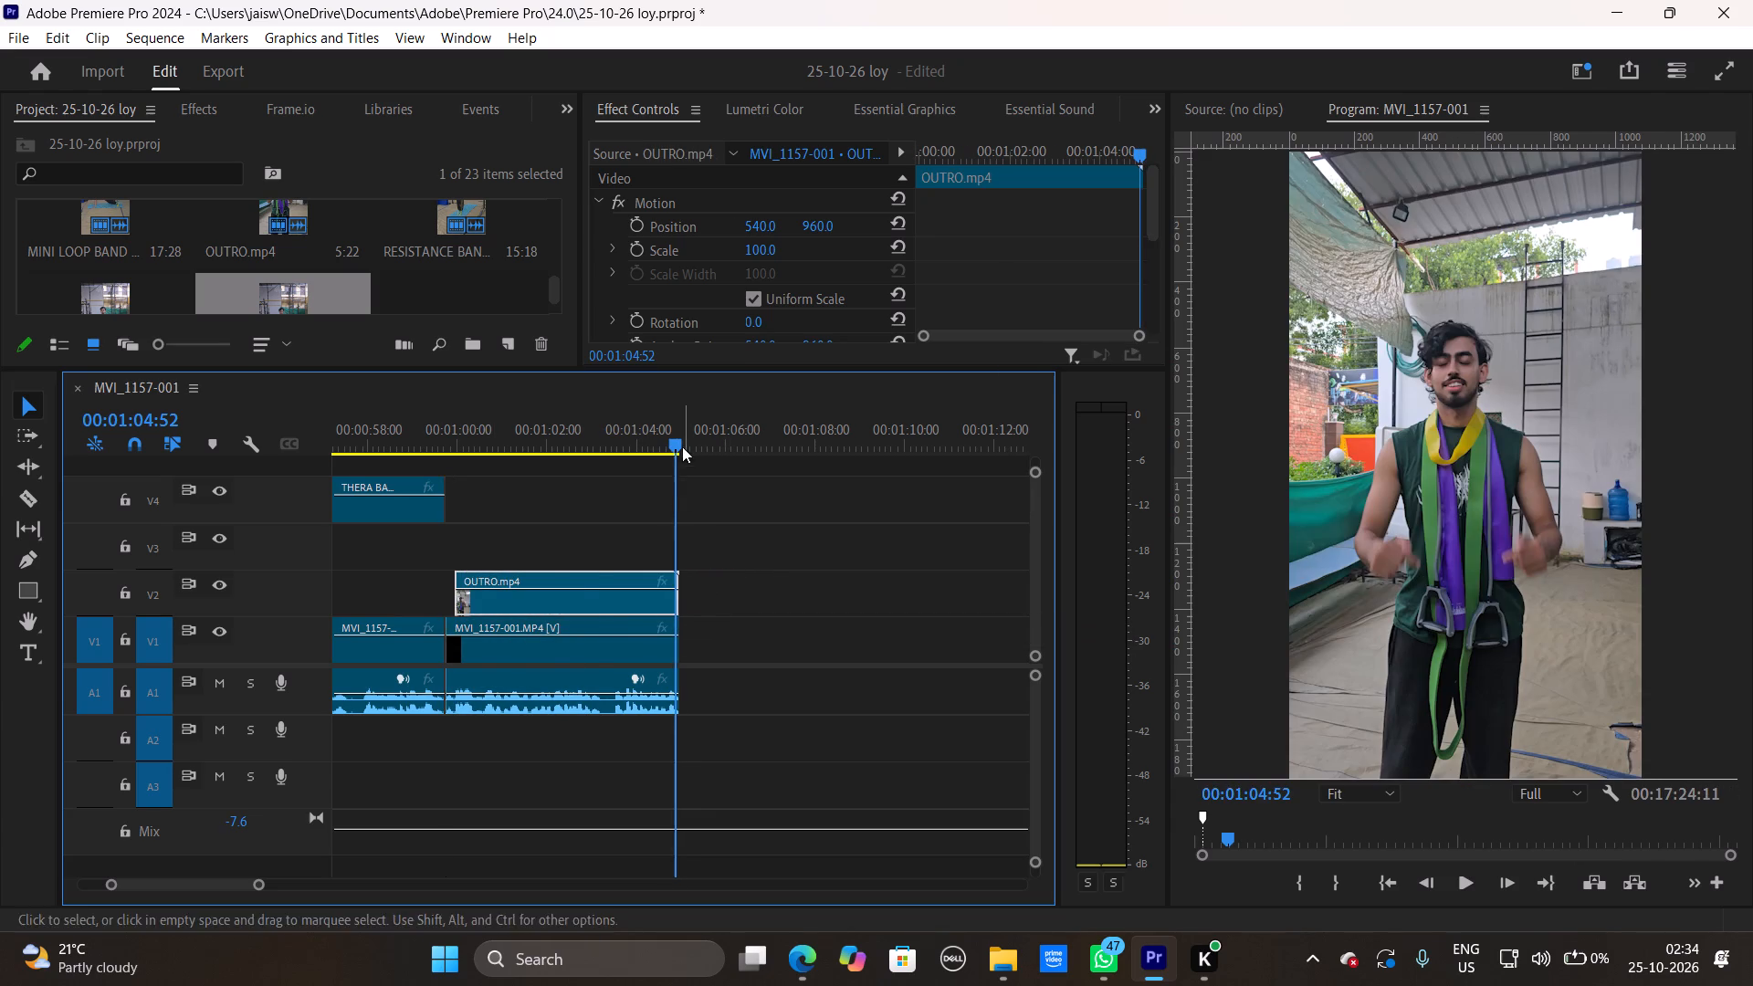
Extend the start of OUTRO.mp4 on V2 back to the start of the last voice-over piece and play it through.
drag(680, 446, 439, 512)
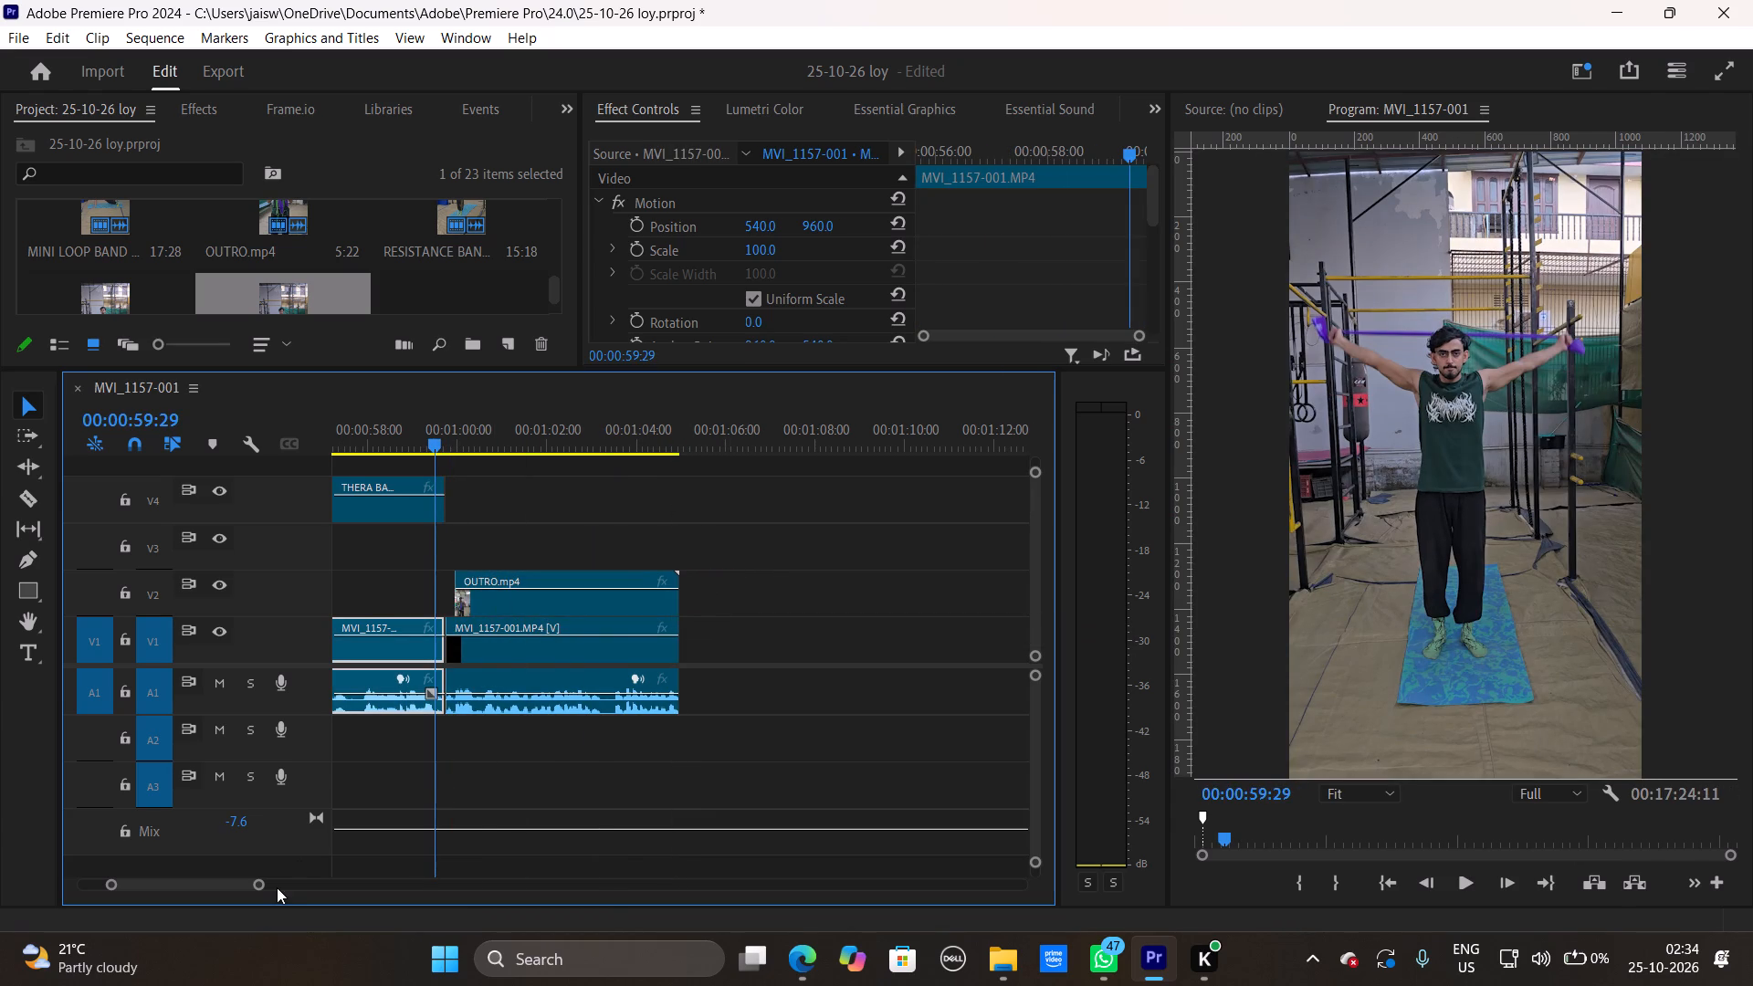
drag(259, 882, 223, 893)
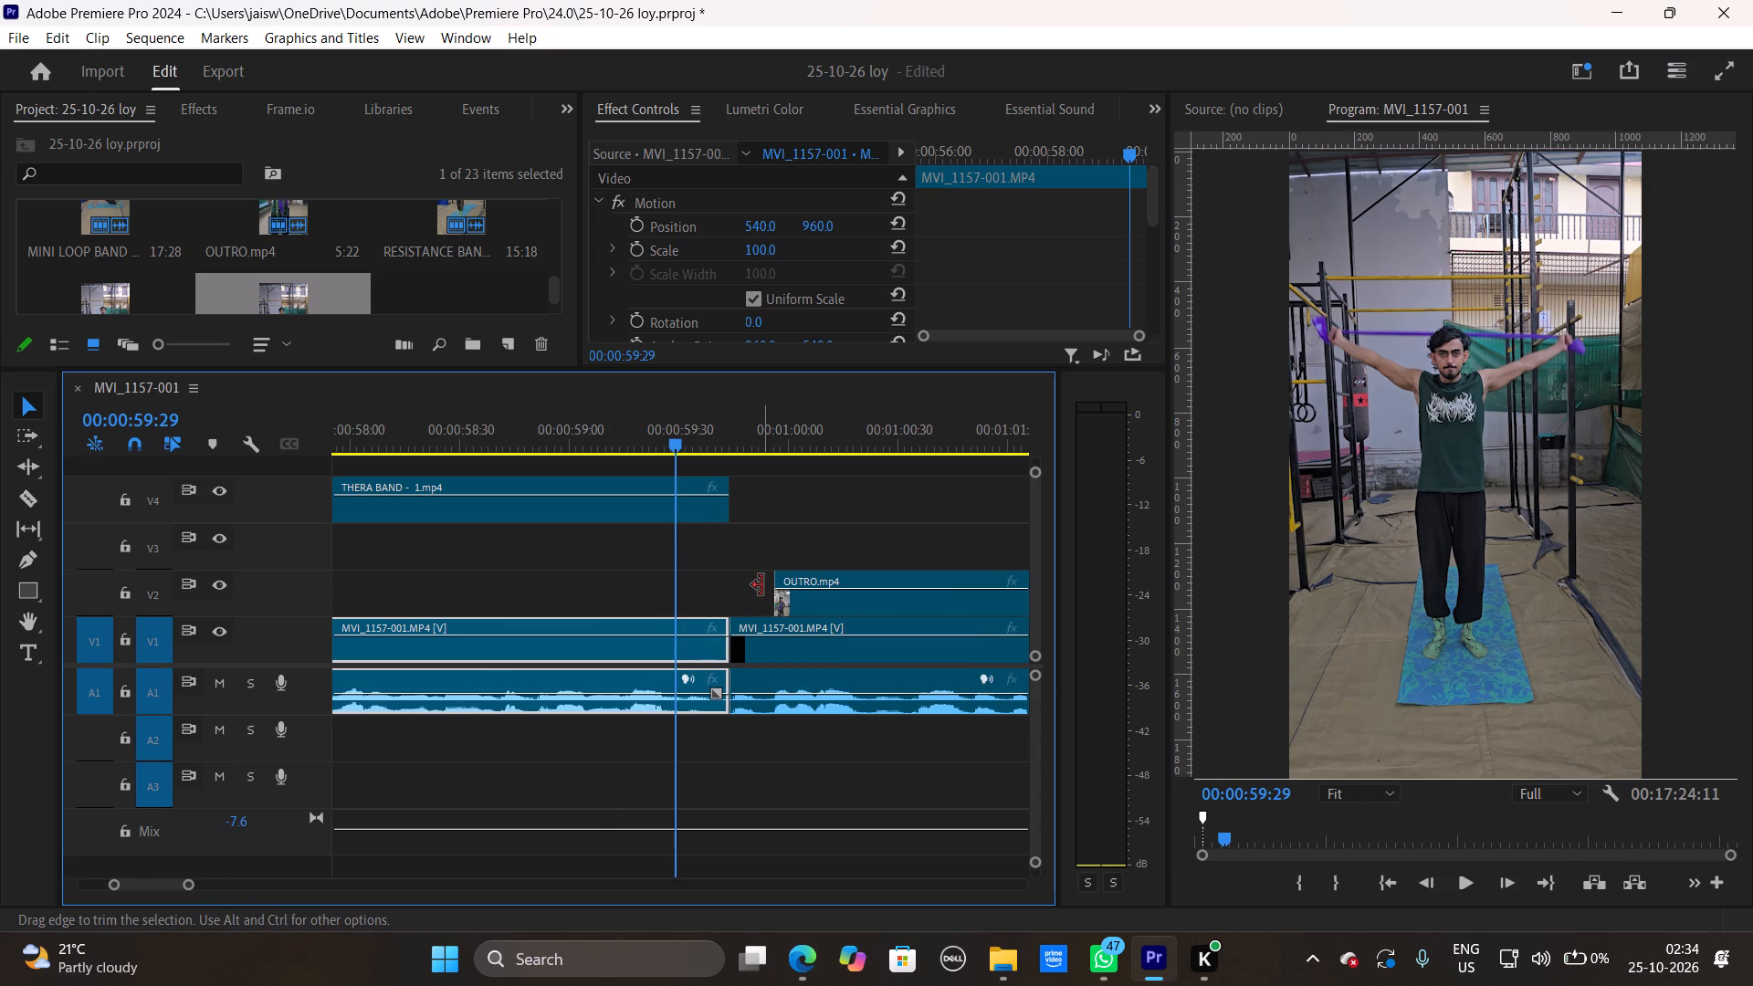
drag(761, 585, 717, 586)
key(space)
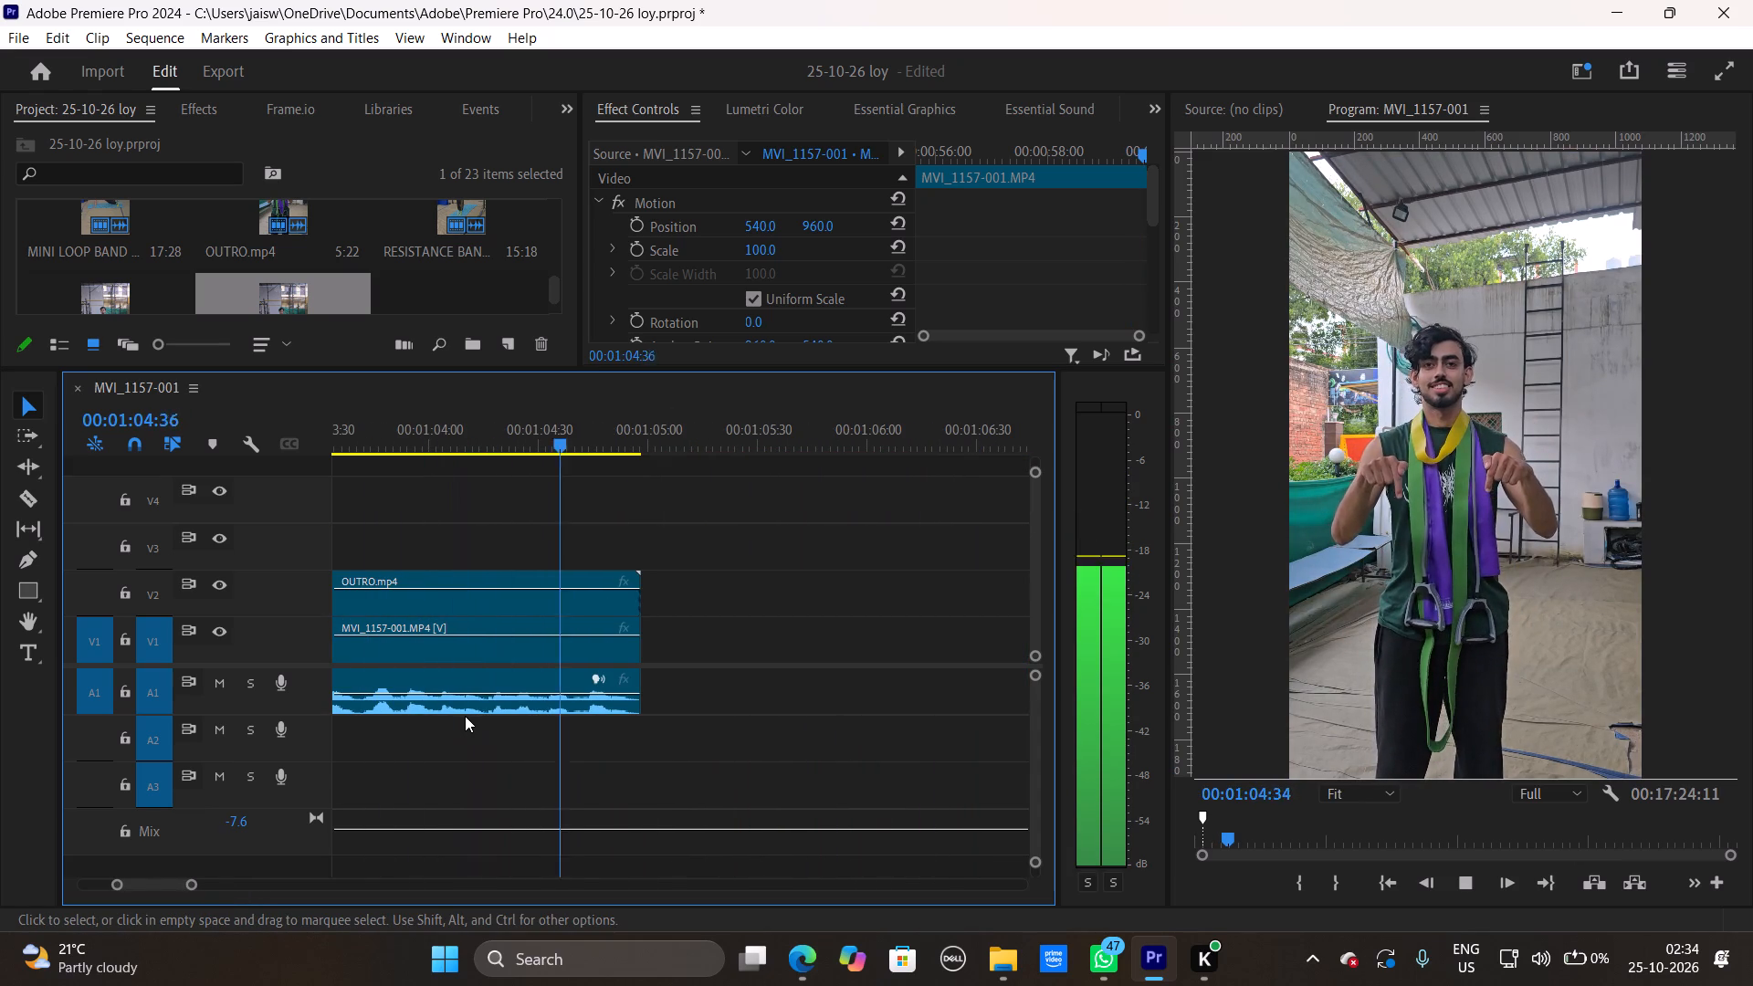
key(space)
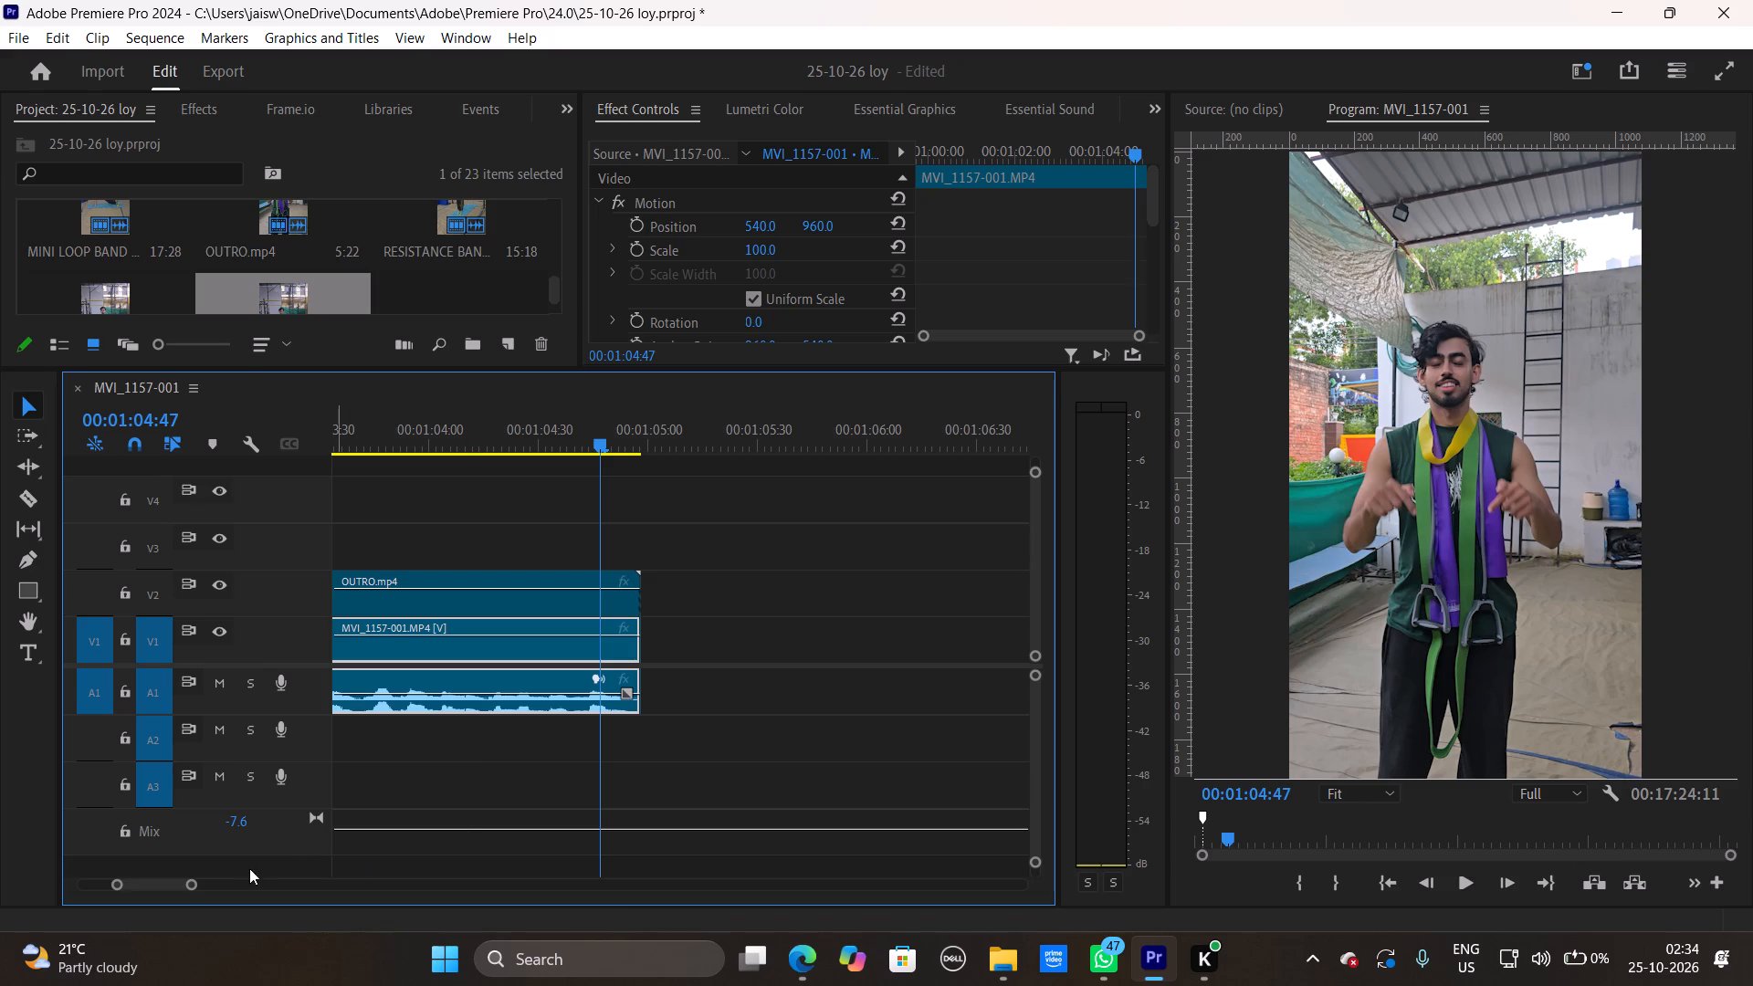
Review the sequence from the start and scale RESISTANCE TUBE - 2.mp4 on V4 to 116 so it fills the frame.
drag(190, 884, 437, 851)
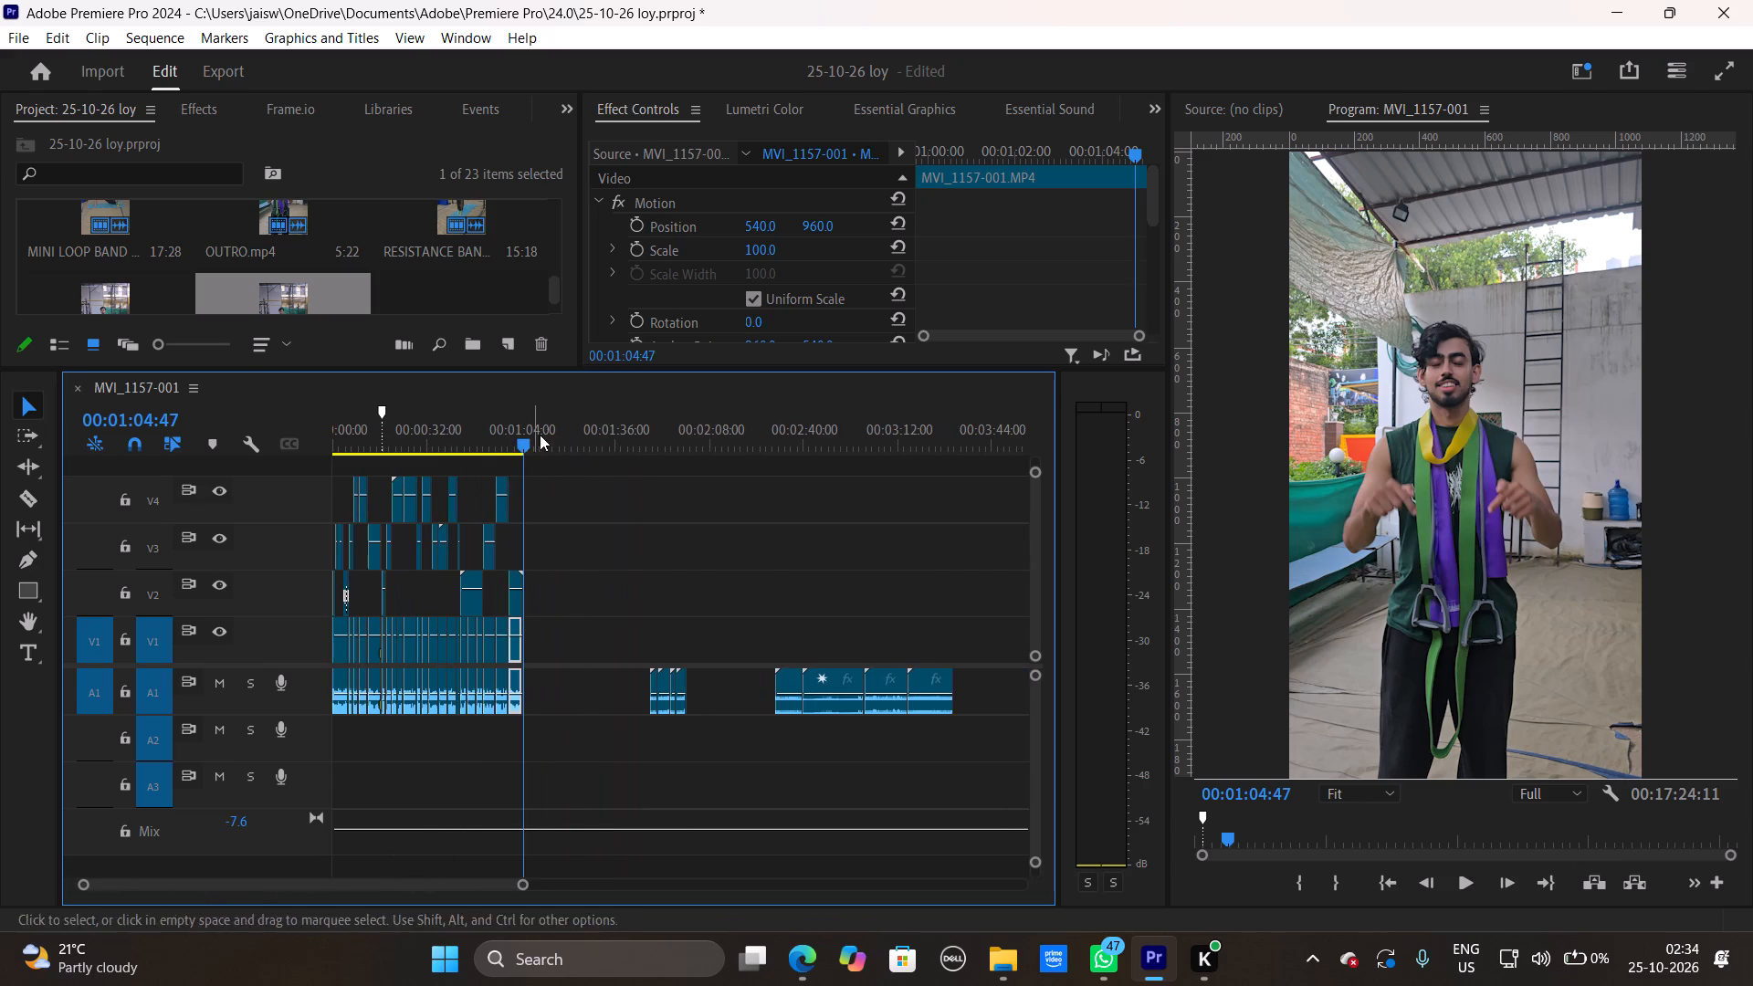
drag(524, 435, 177, 459)
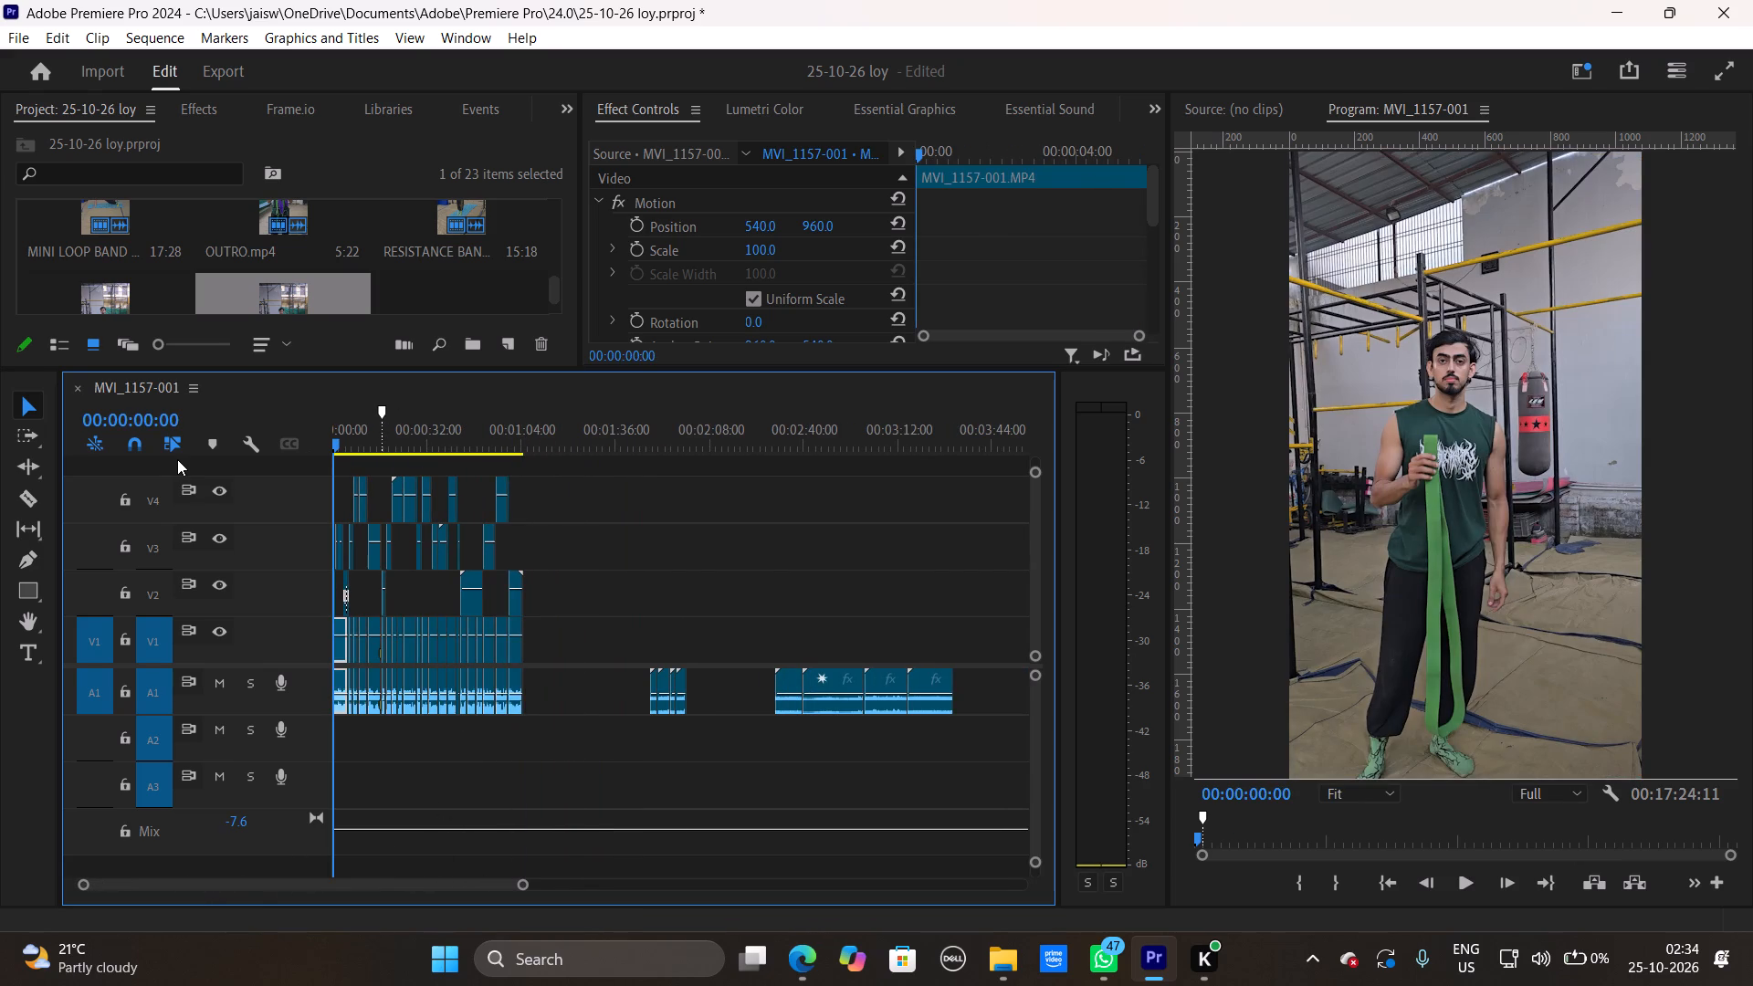
key(space)
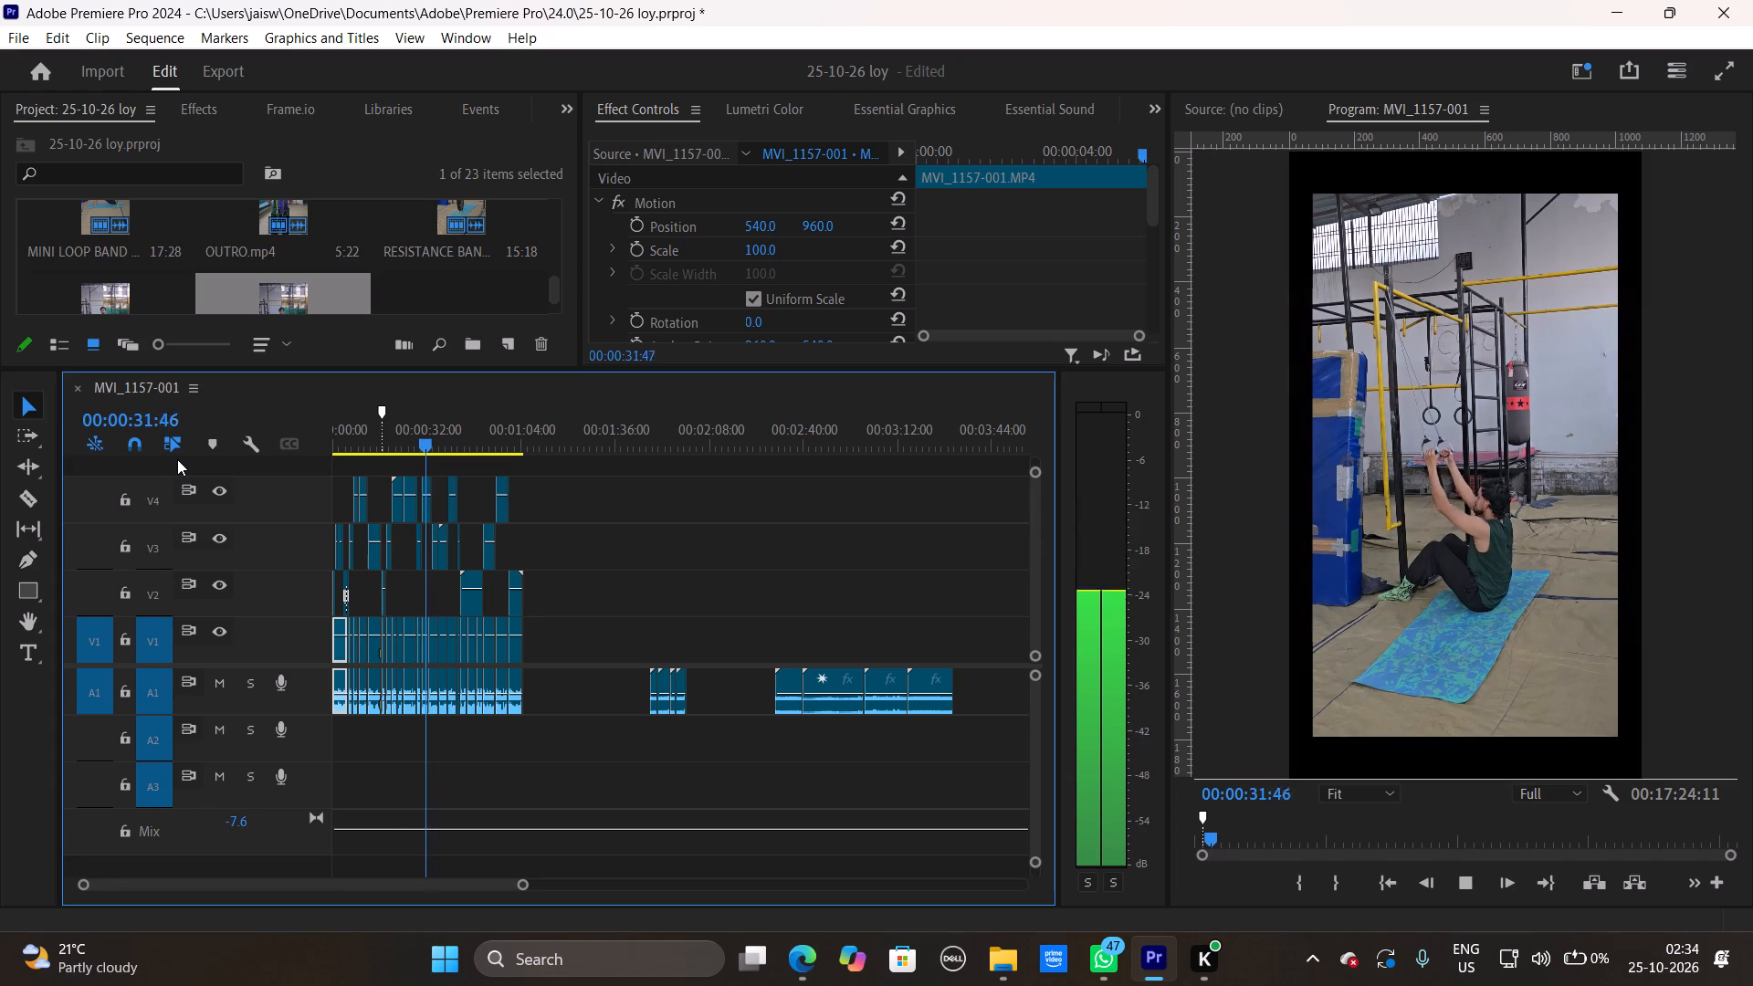
key(space)
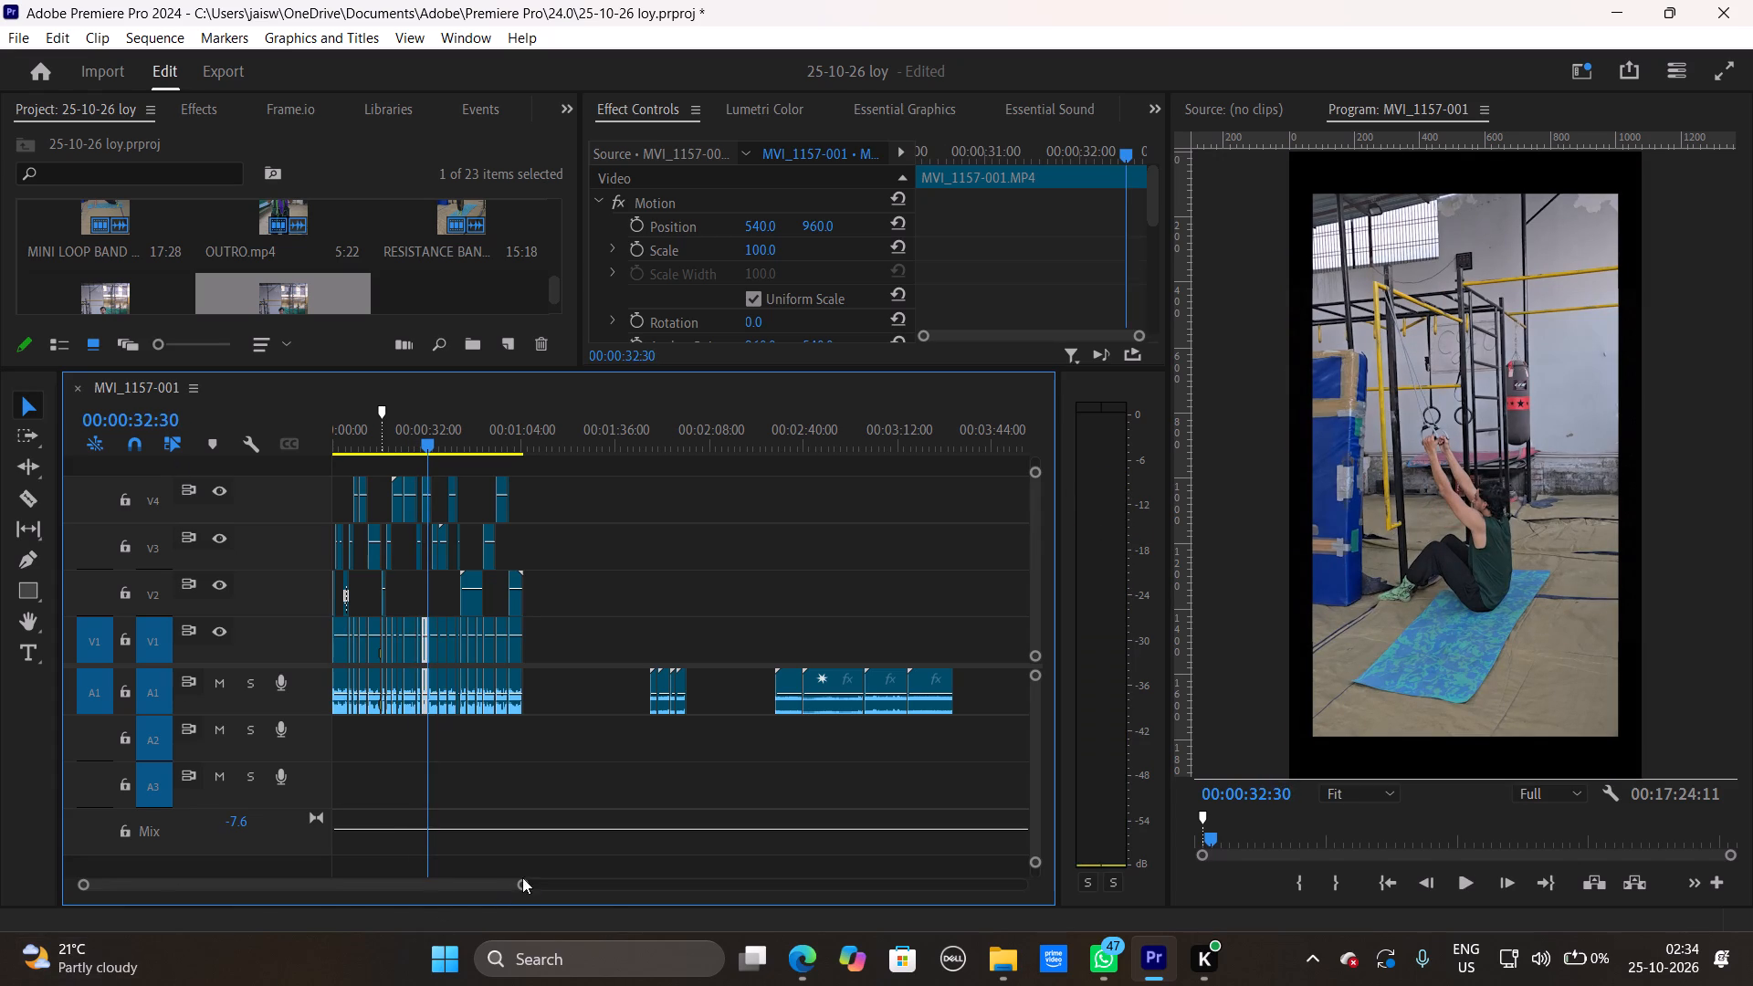
drag(522, 876, 409, 899)
drag(520, 884, 324, 904)
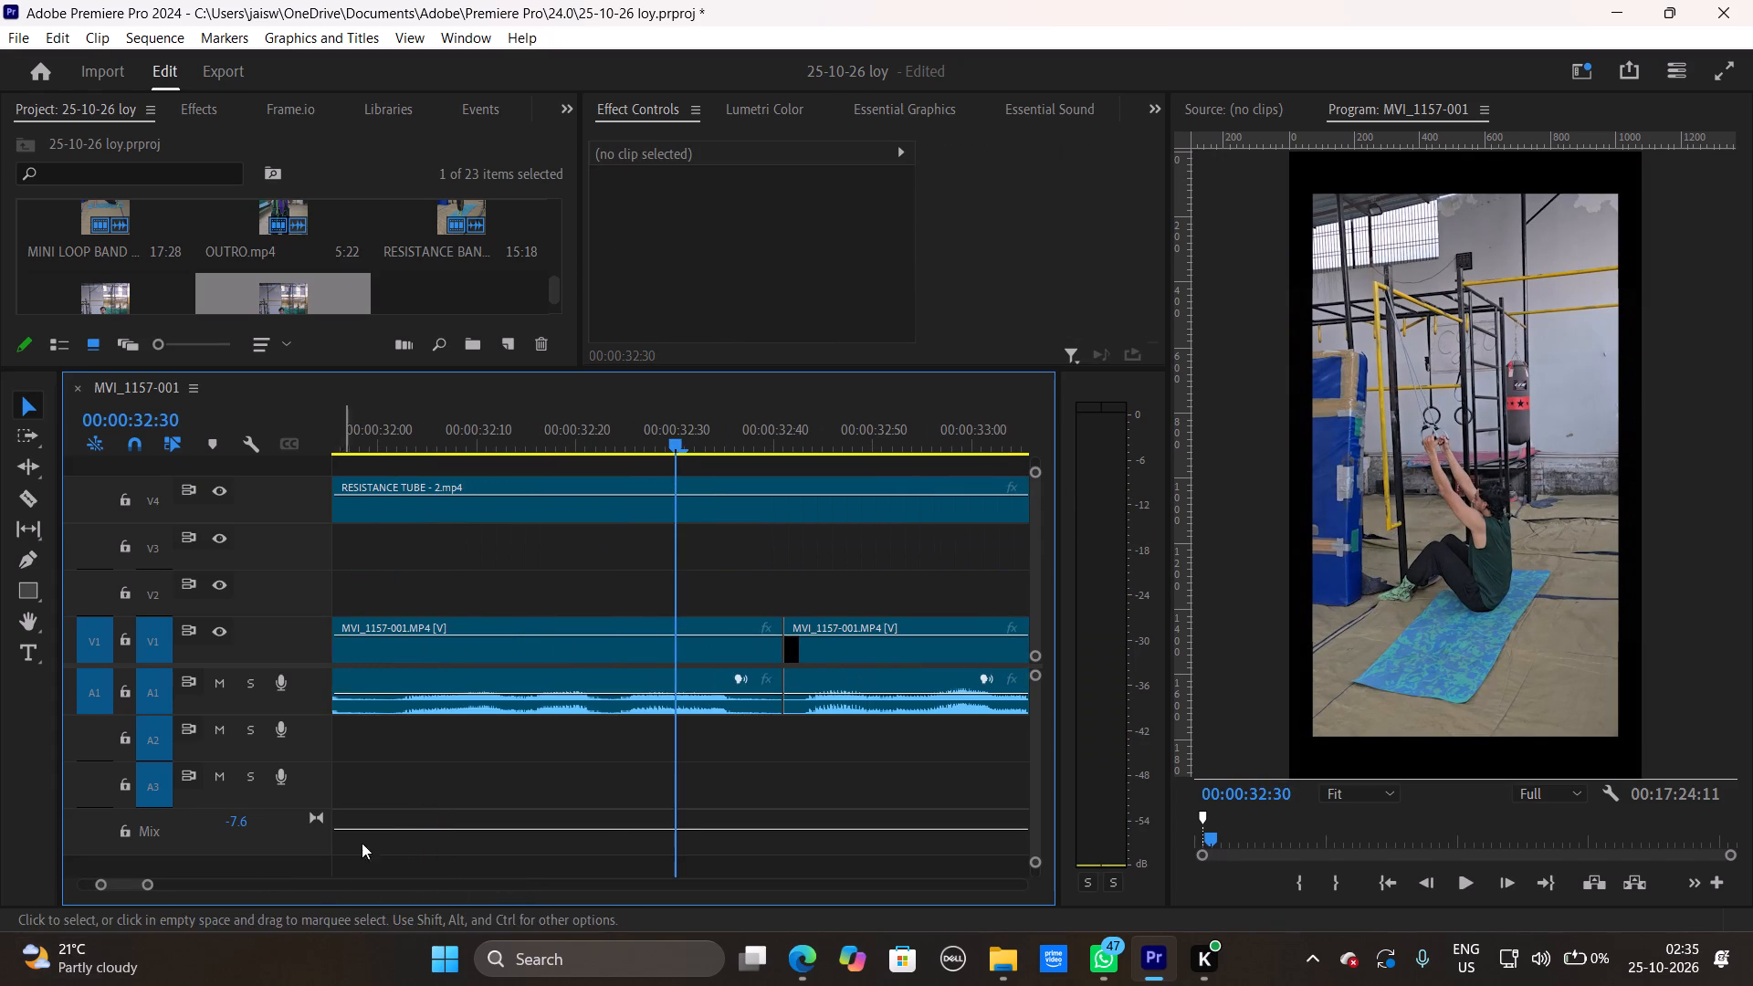
click(611, 485)
drag(759, 246, 767, 245)
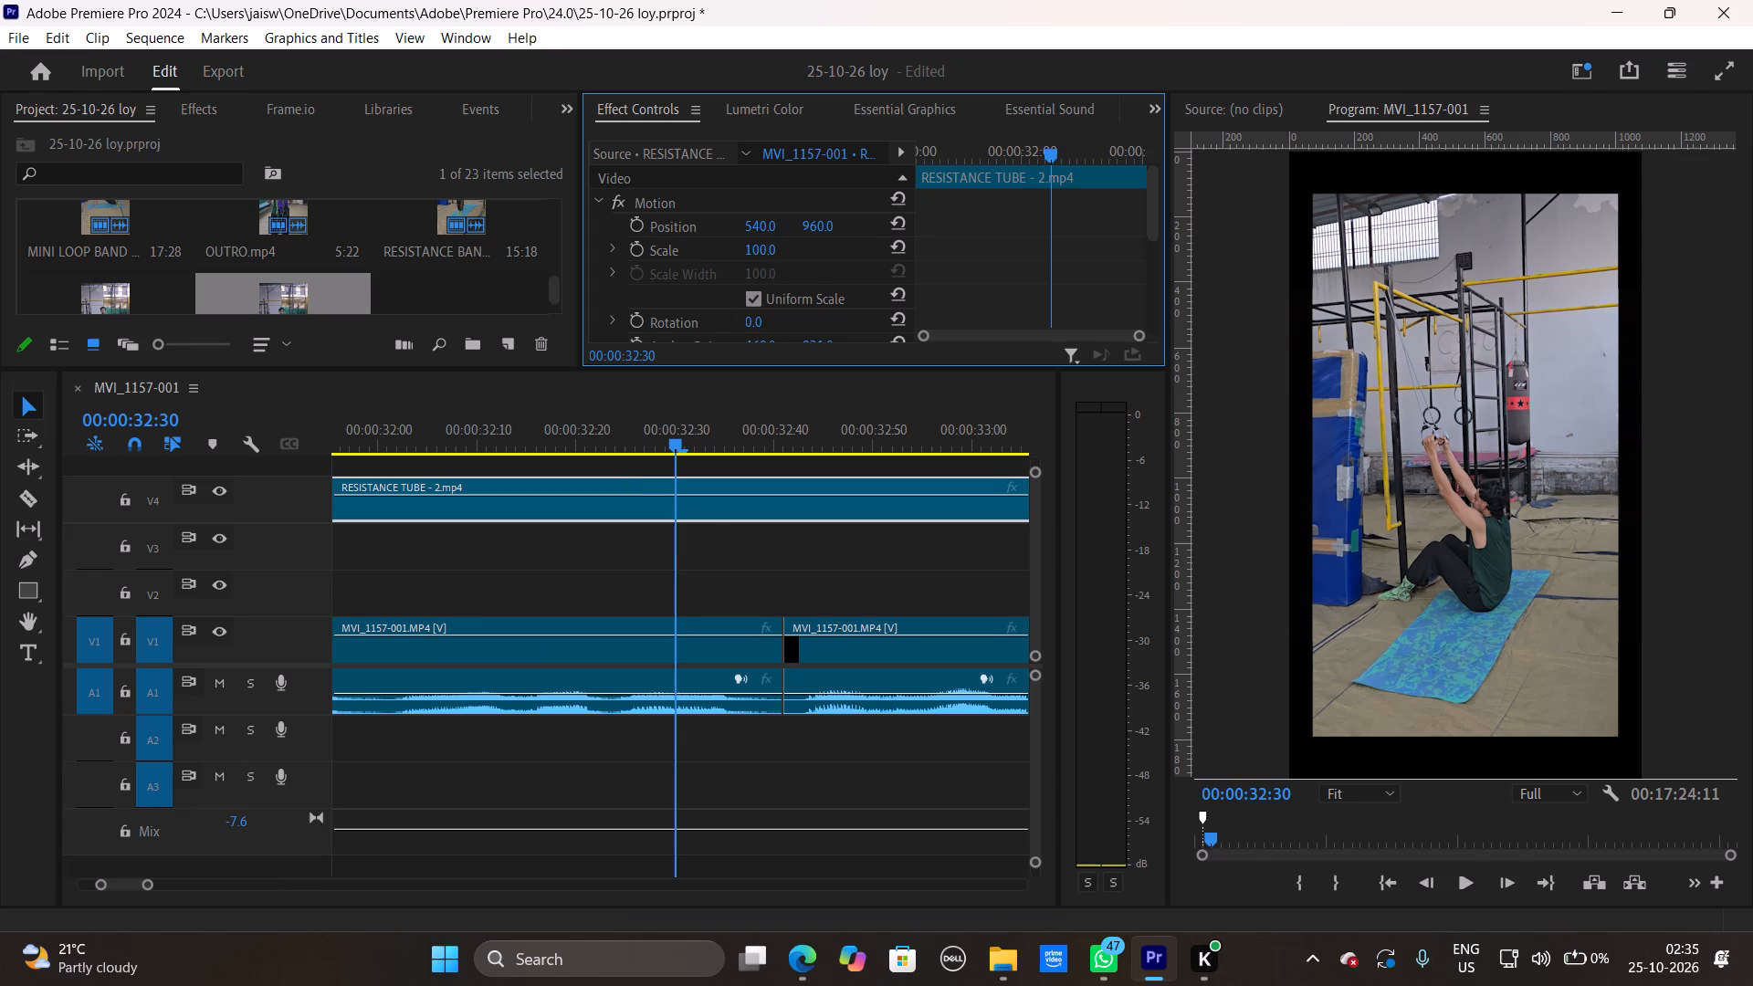
drag(767, 245, 813, 257)
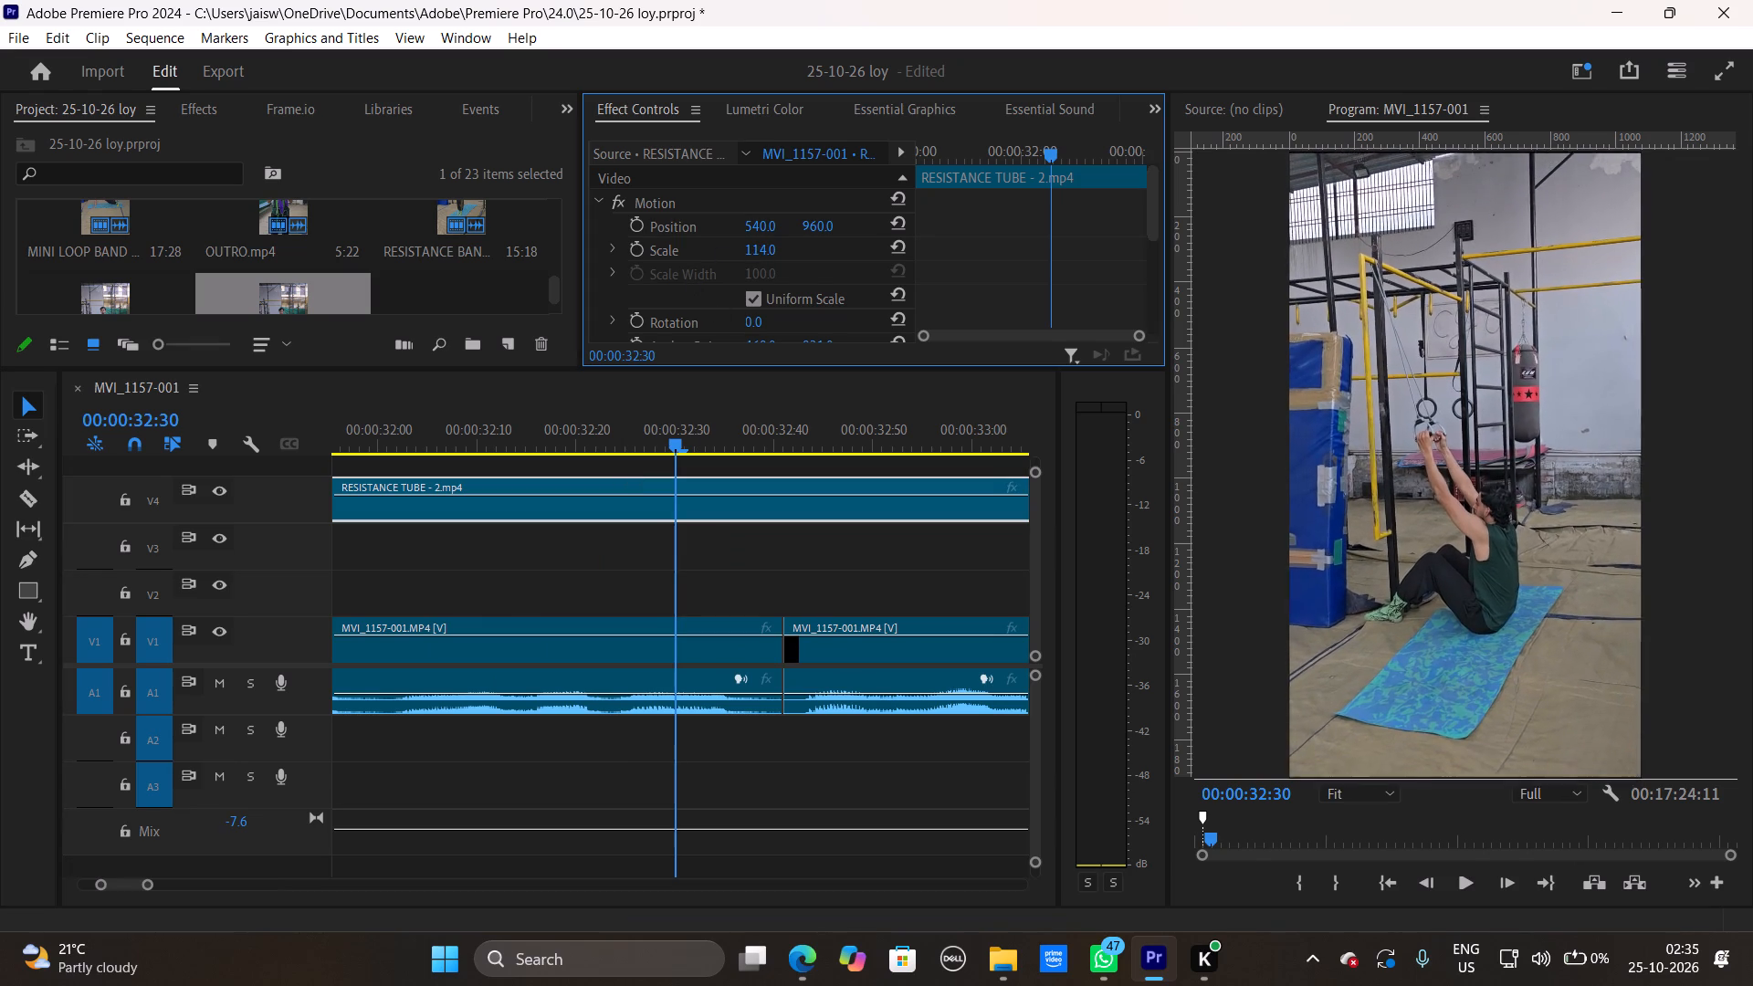
drag(813, 257, 815, 258)
Play the rest of the sequence from 00:00:32:30 to the end of the OUTRO.mp4 clip to check the footage.
key(space)
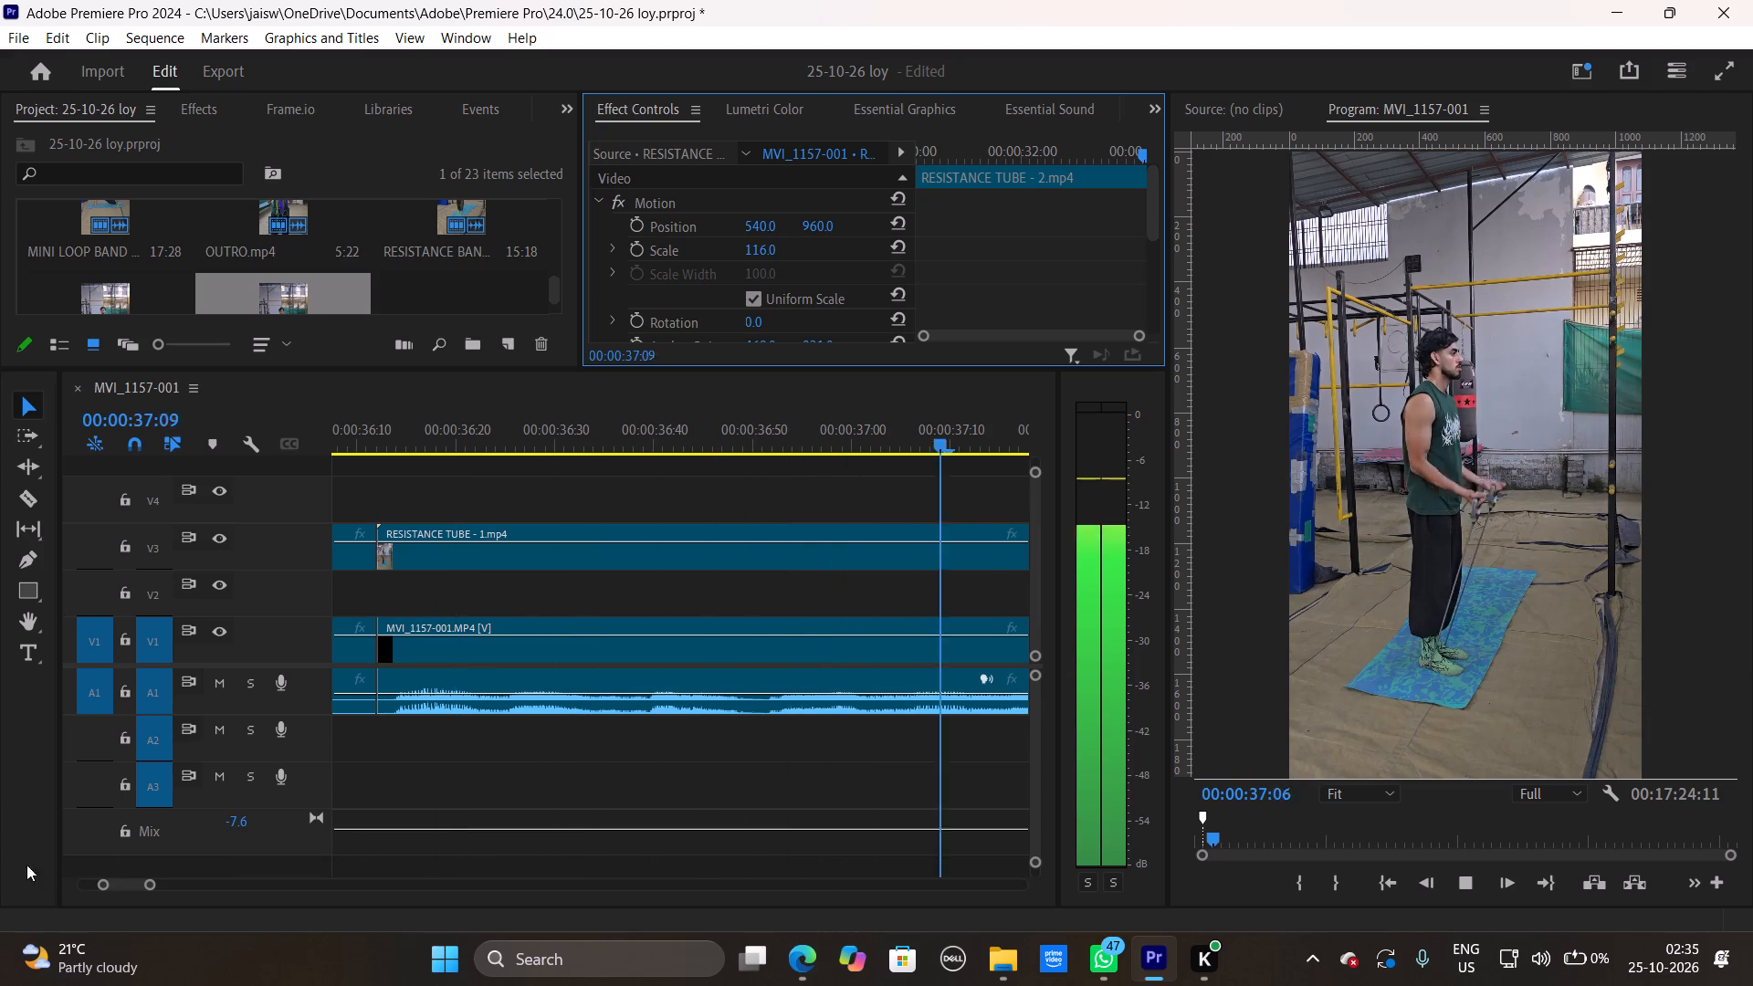
drag(149, 880, 316, 879)
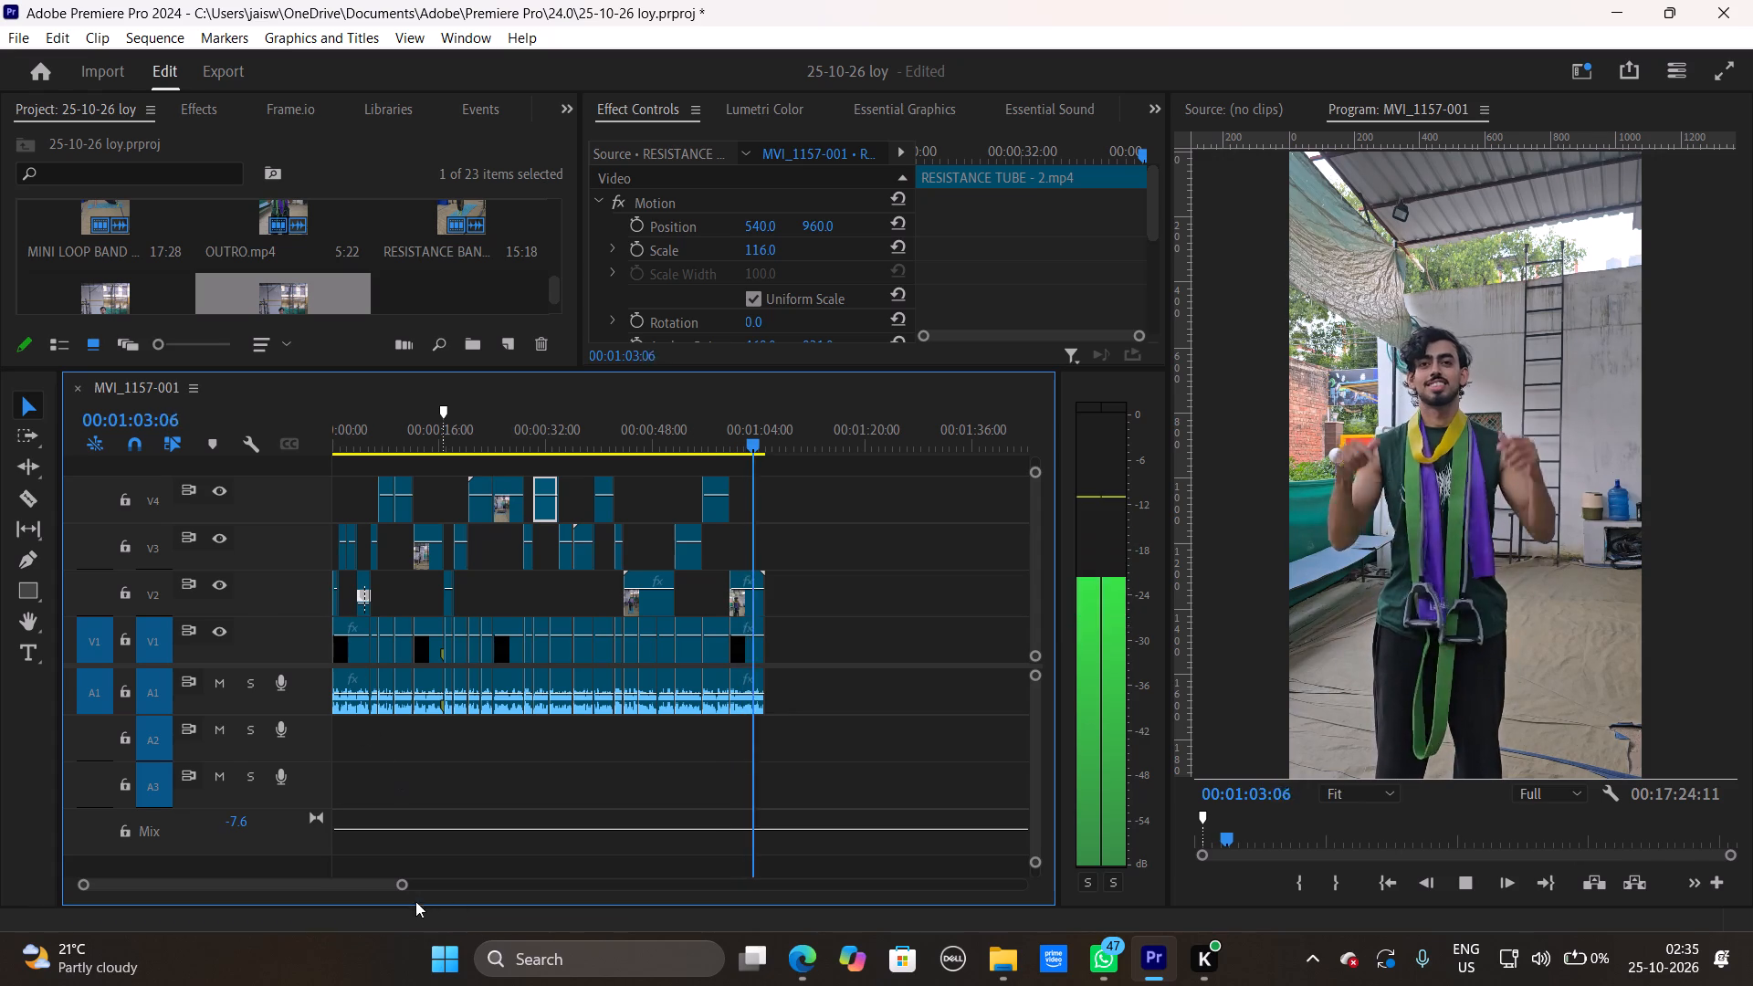
drag(404, 884, 336, 901)
key(space)
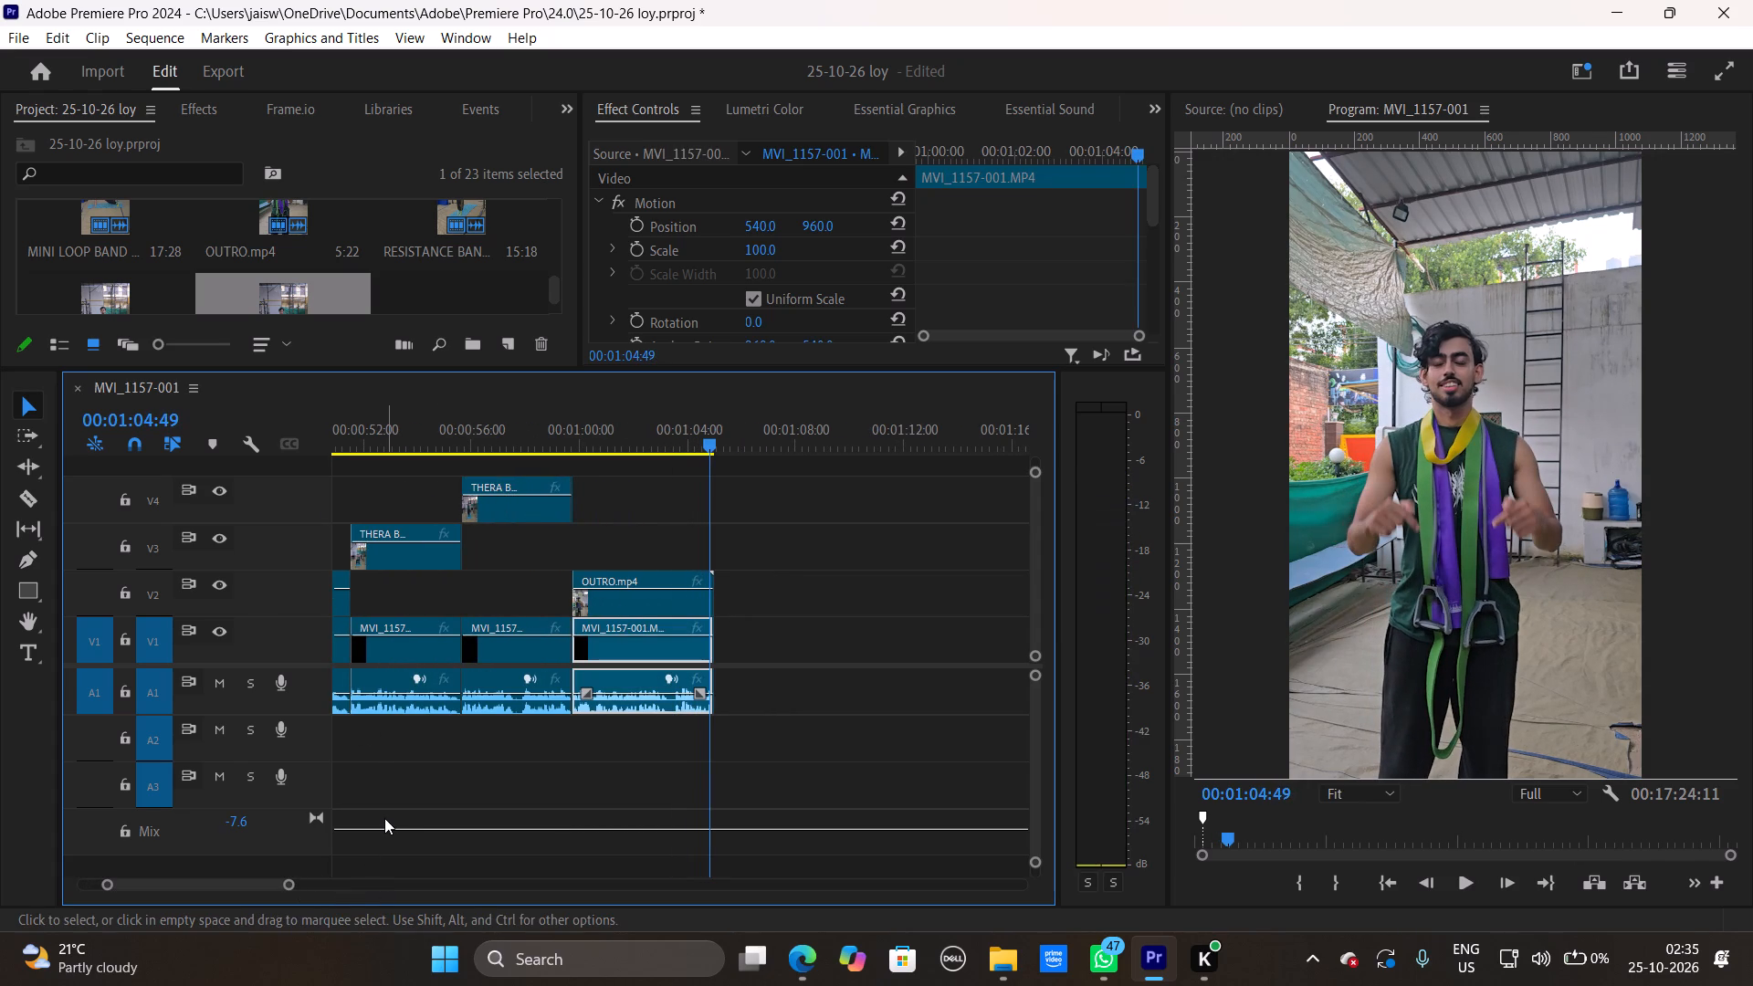
key(space)
key(space)
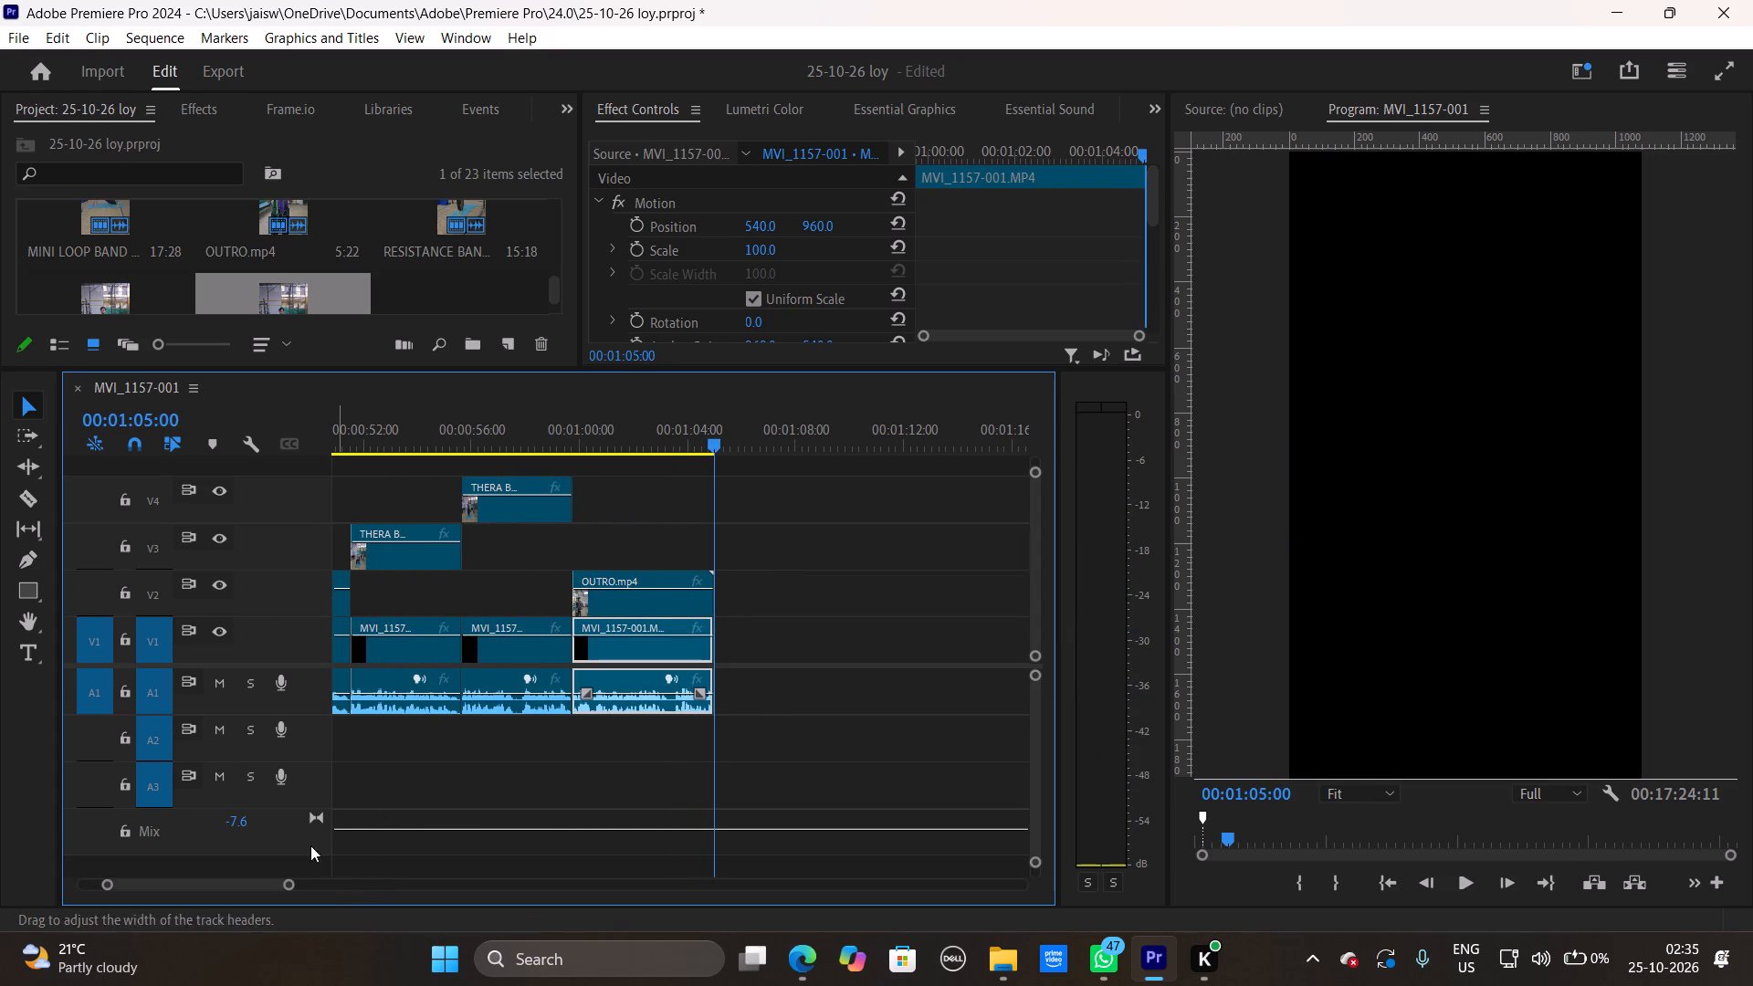
Trim the ends of OUTRO.mp4 on V2 and the last voice-over clip to 00:01:04:53, and replay the ending.
drag(286, 883, 251, 889)
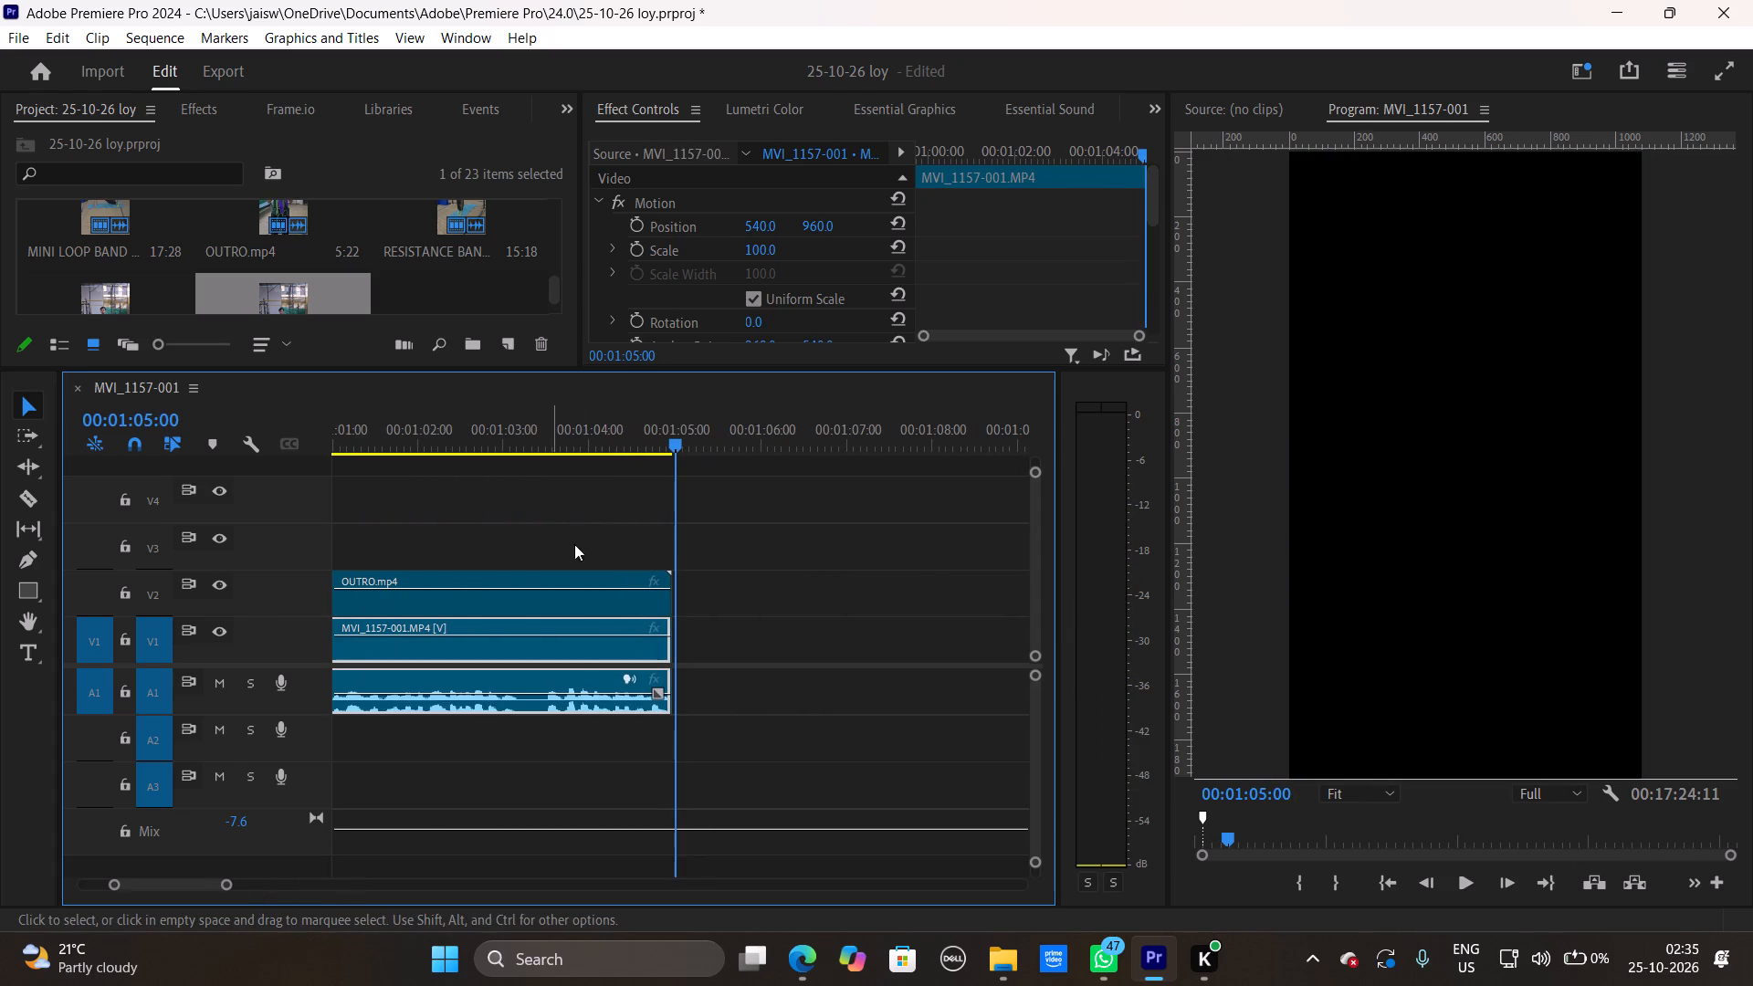
drag(651, 436, 558, 454)
key(space)
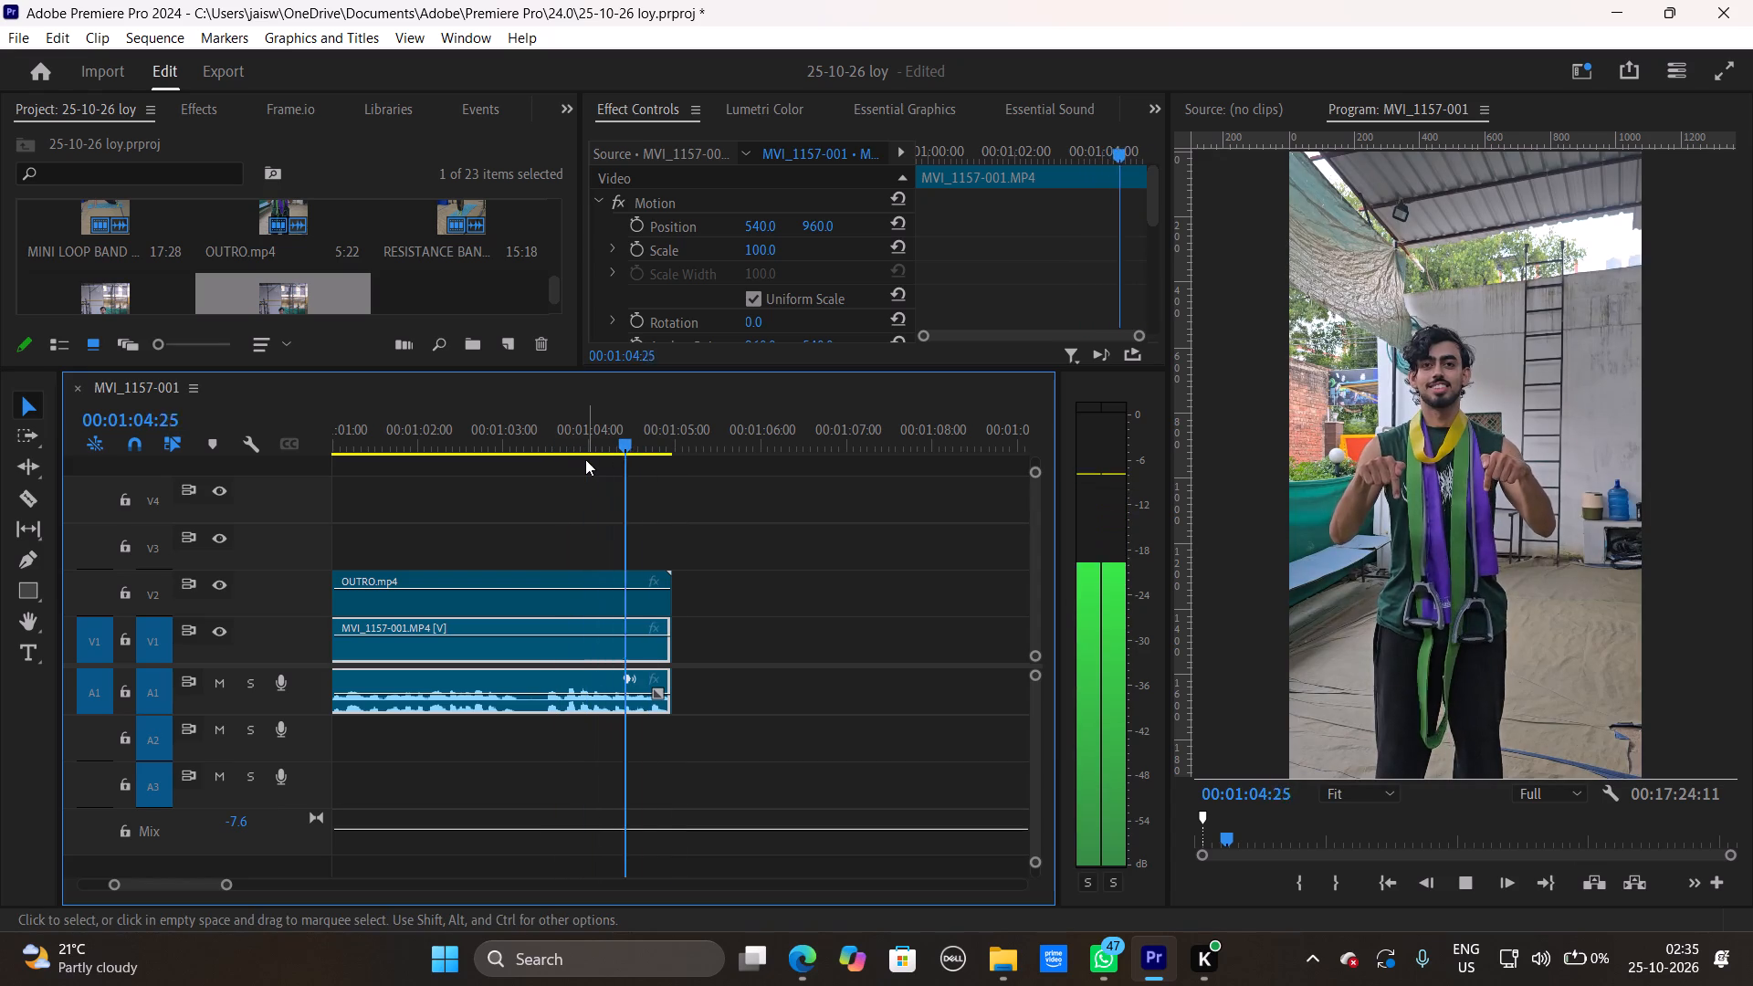
key(space)
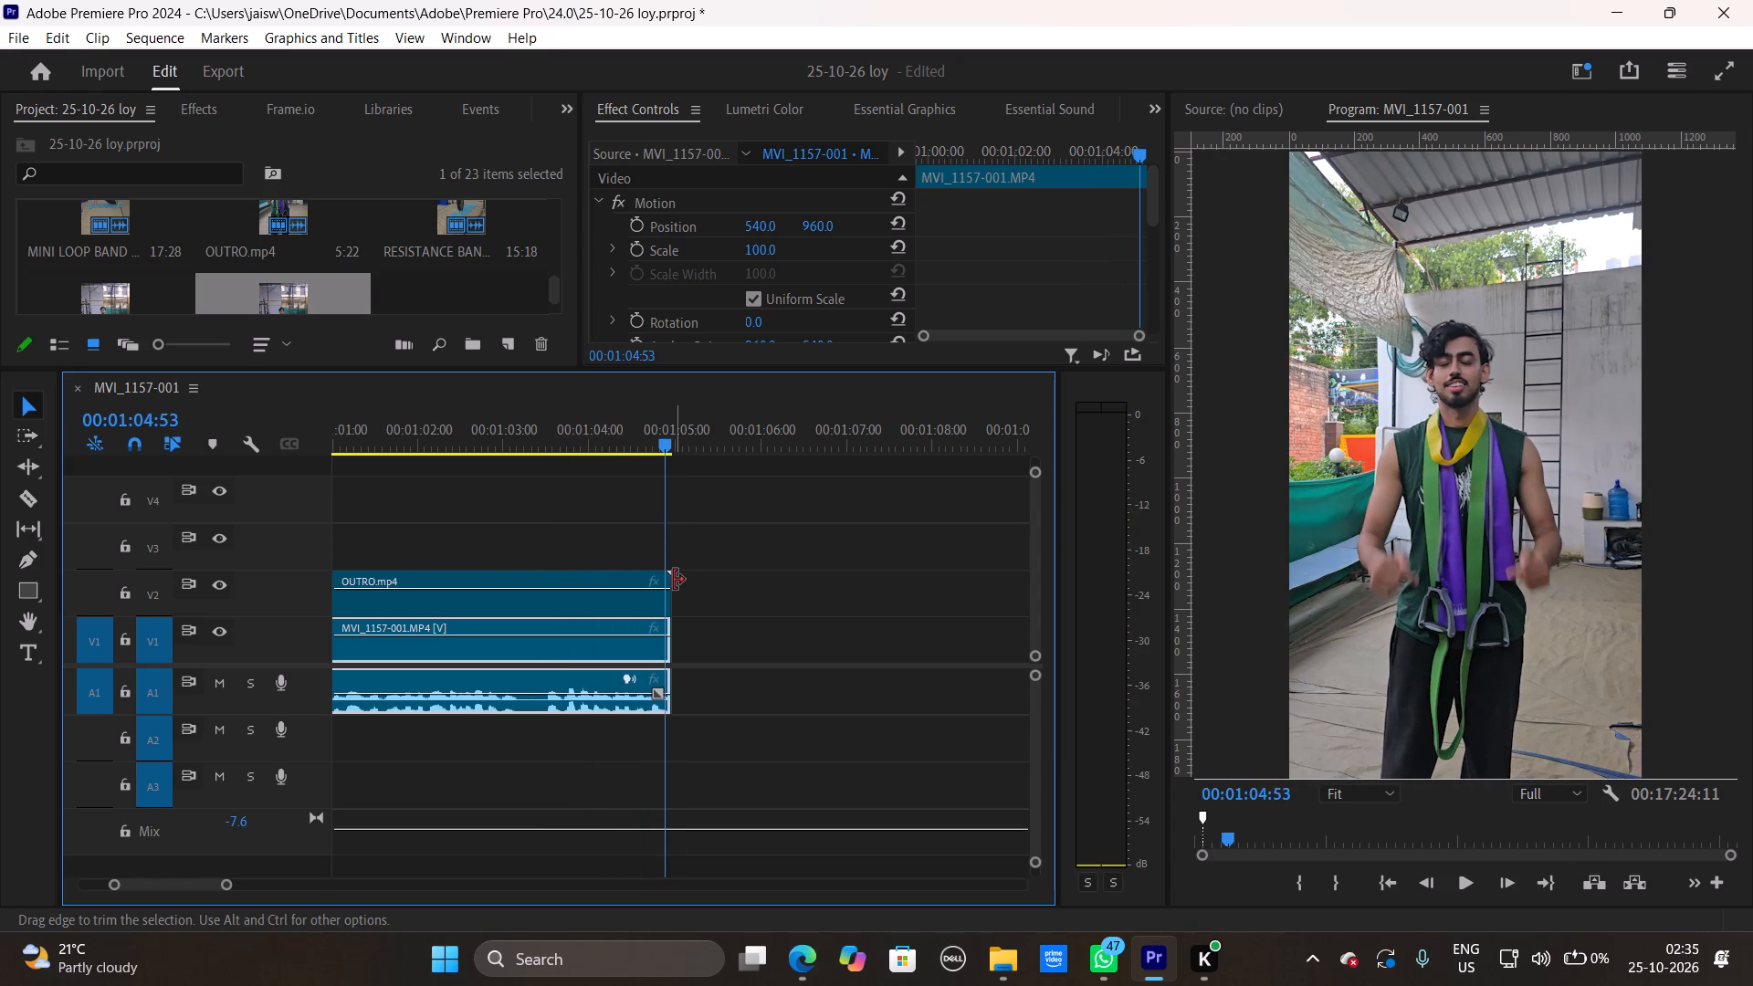
drag(671, 581, 662, 582)
drag(671, 625, 669, 625)
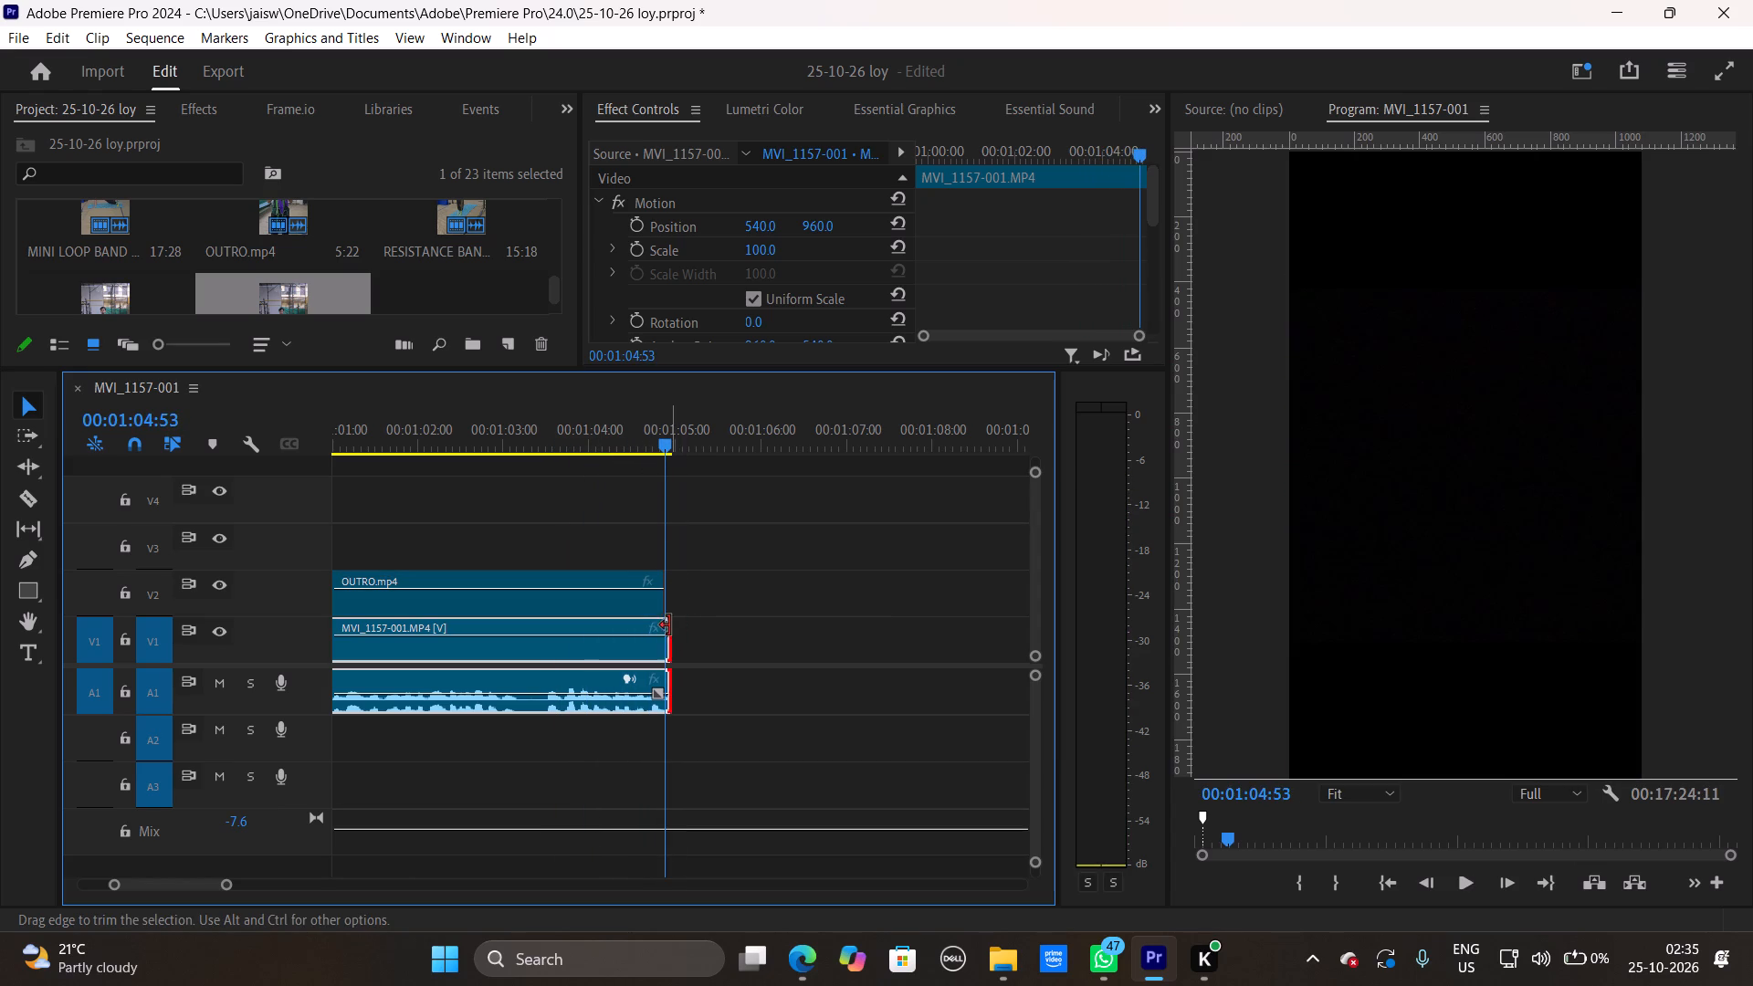
drag(669, 625, 661, 626)
drag(659, 441, 611, 454)
key(space)
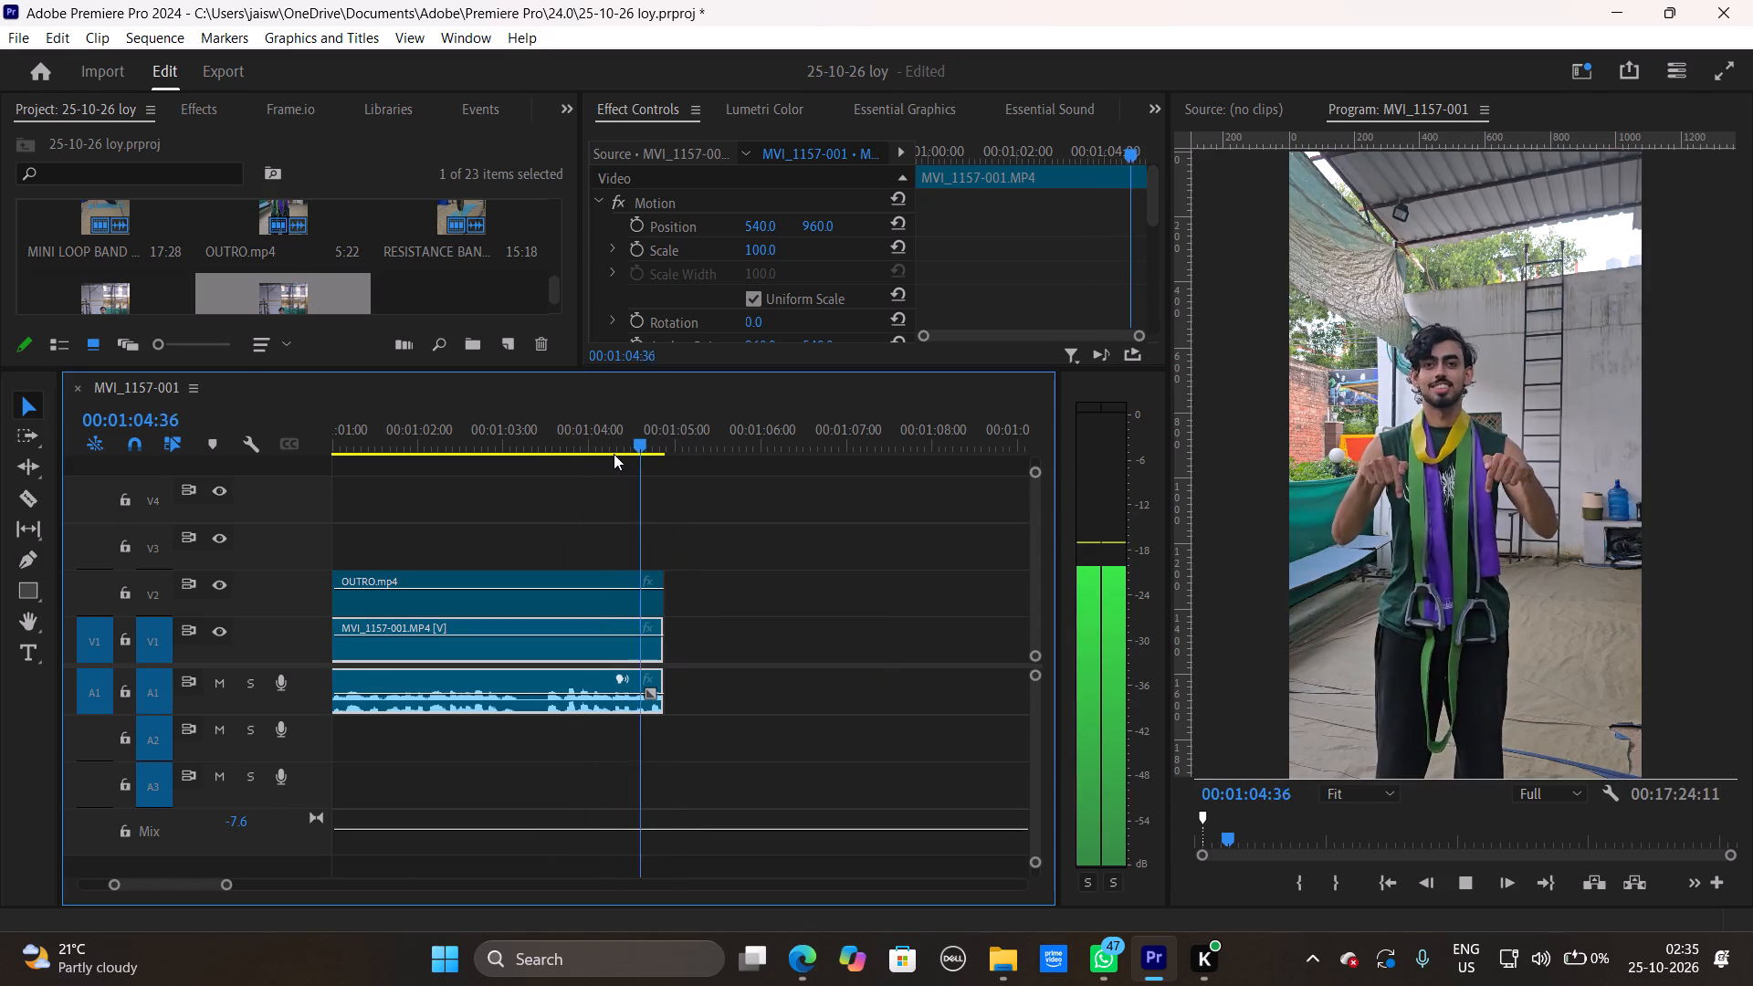
key(space)
drag(651, 445, 590, 467)
key(space)
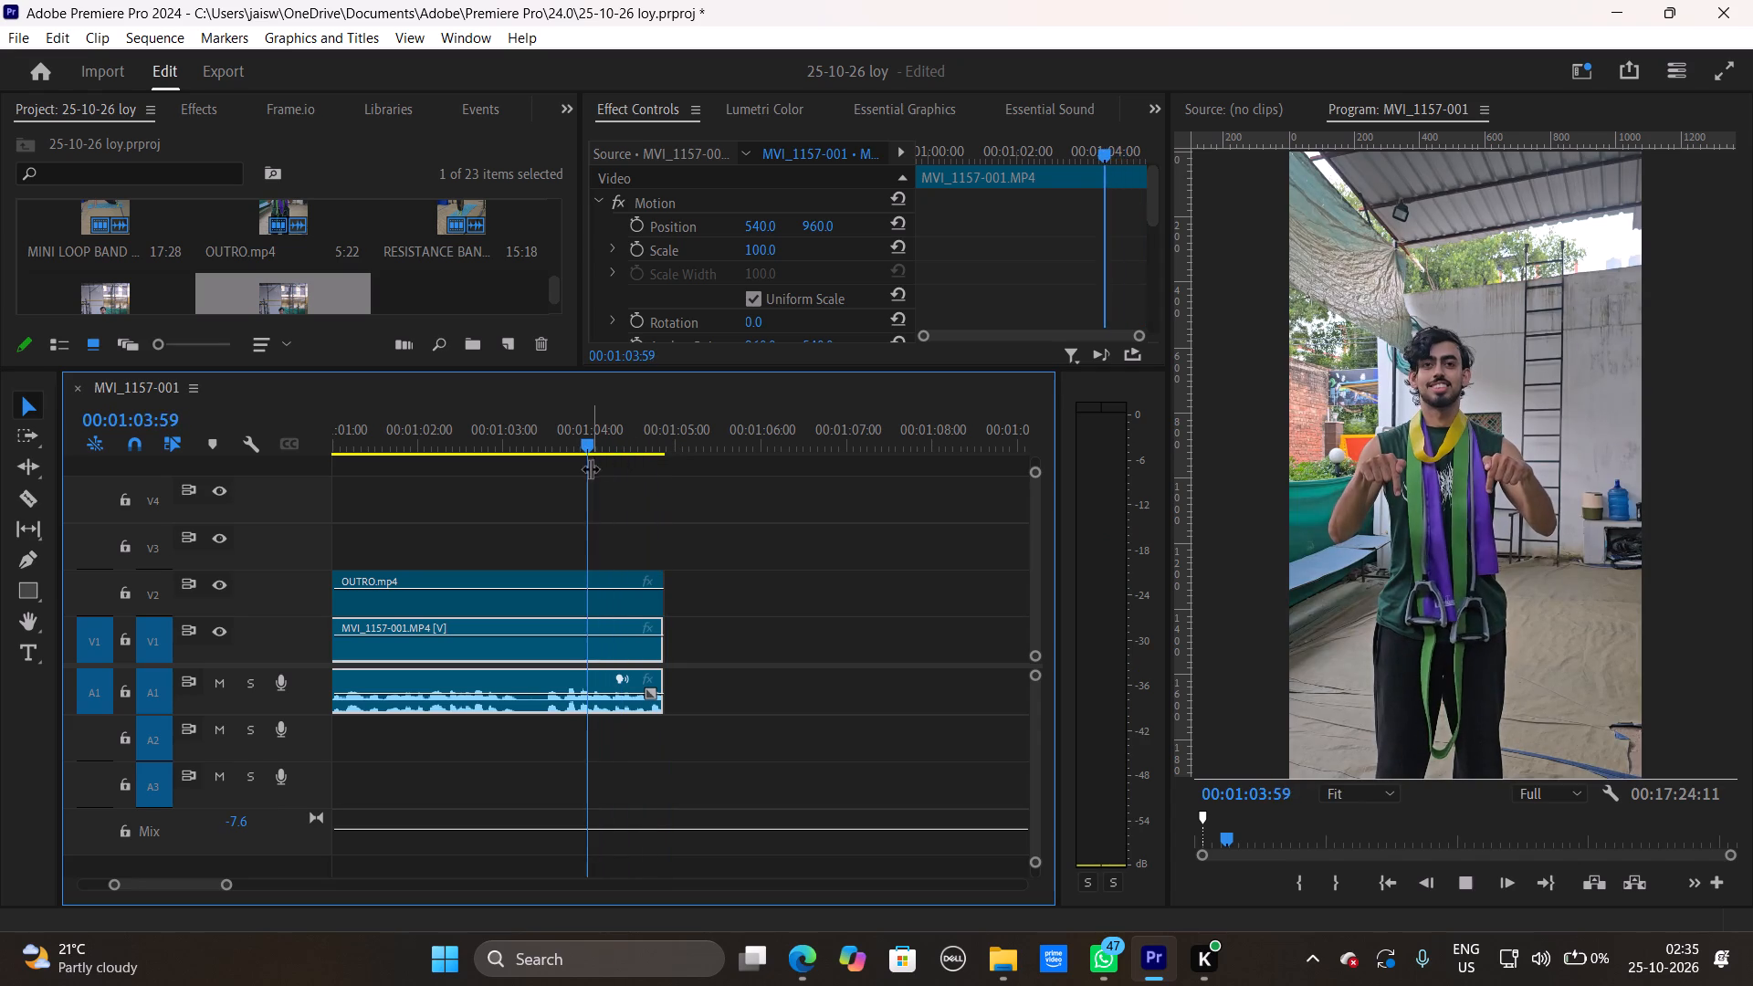
key(space)
Slow OUTRO.mp4 on V2 slightly with time-remapping speed, trim its end back to the voice-over's end, and play the ending.
right_click(645, 577)
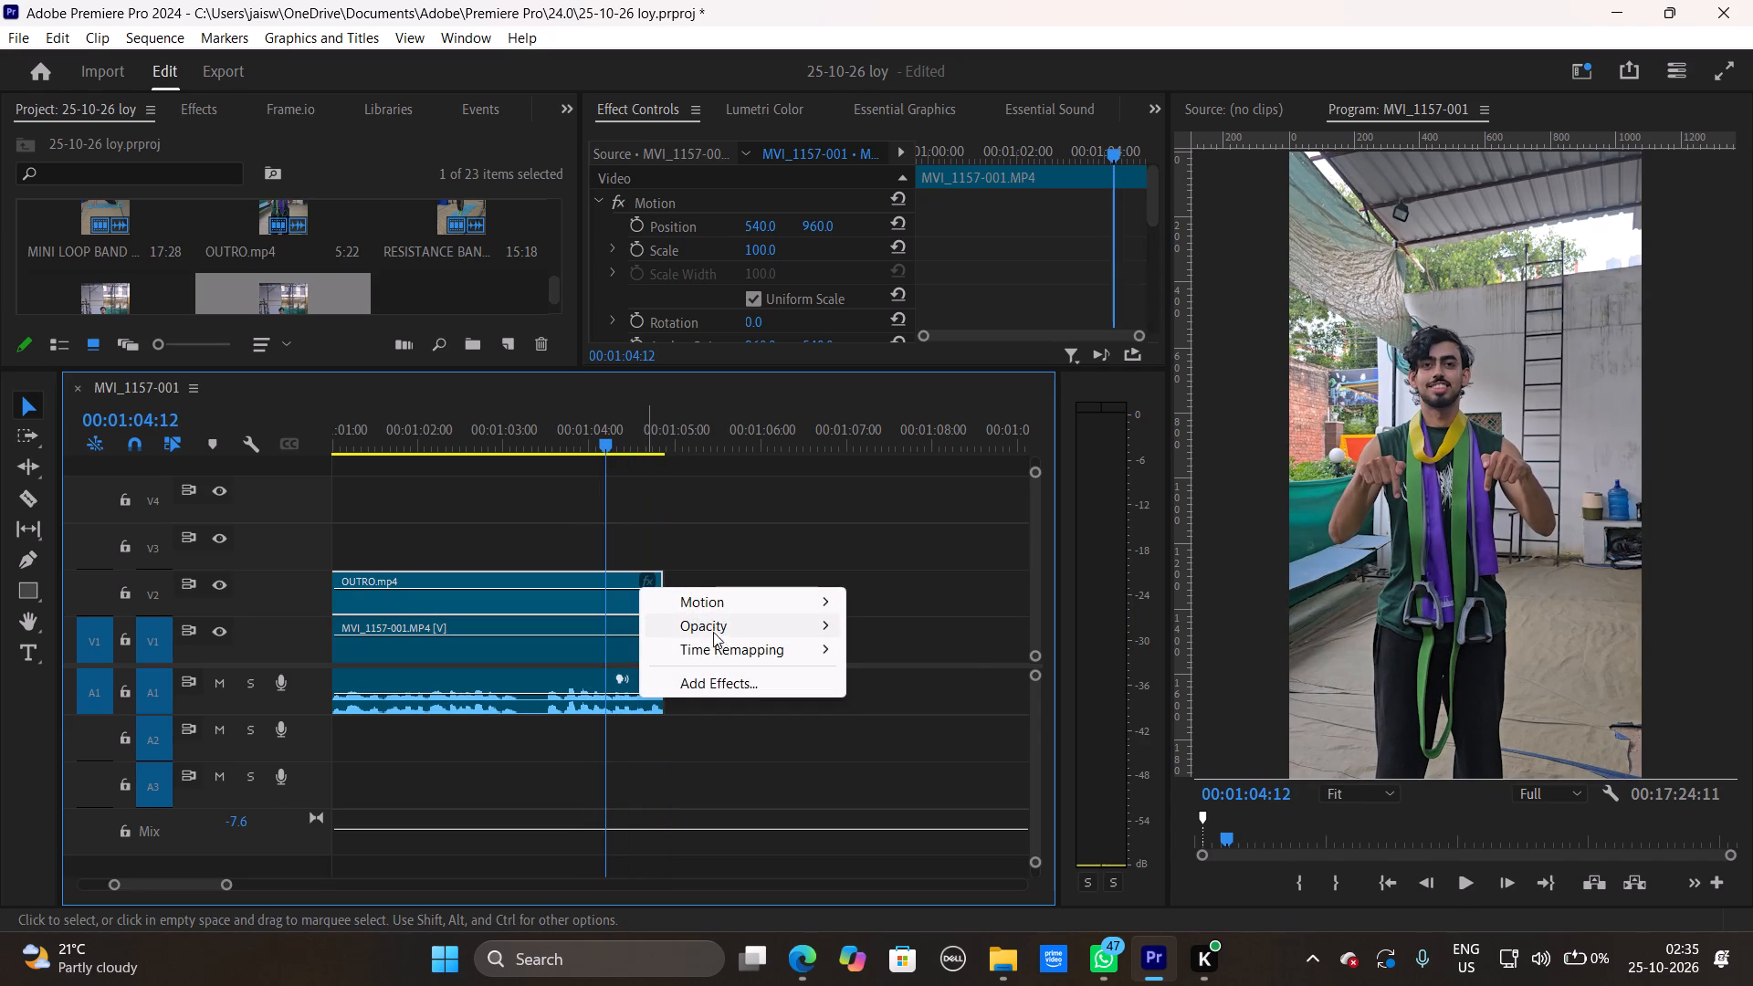
click(717, 640)
click(873, 650)
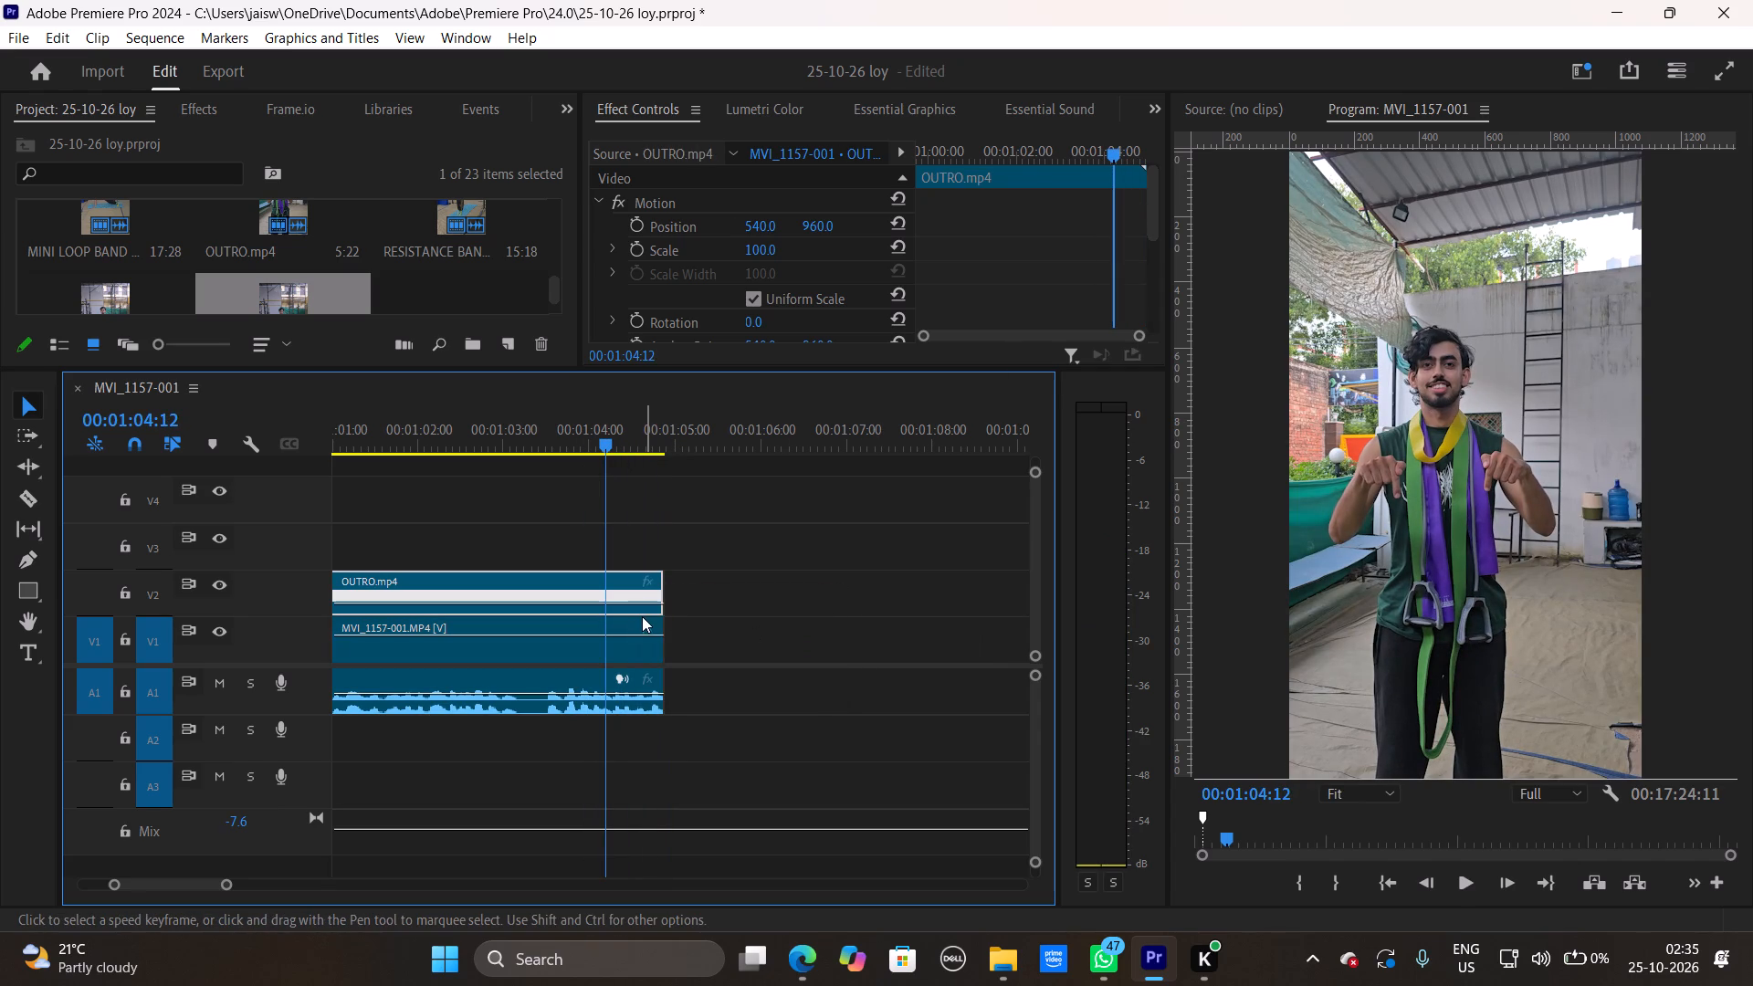
drag(633, 616, 629, 626)
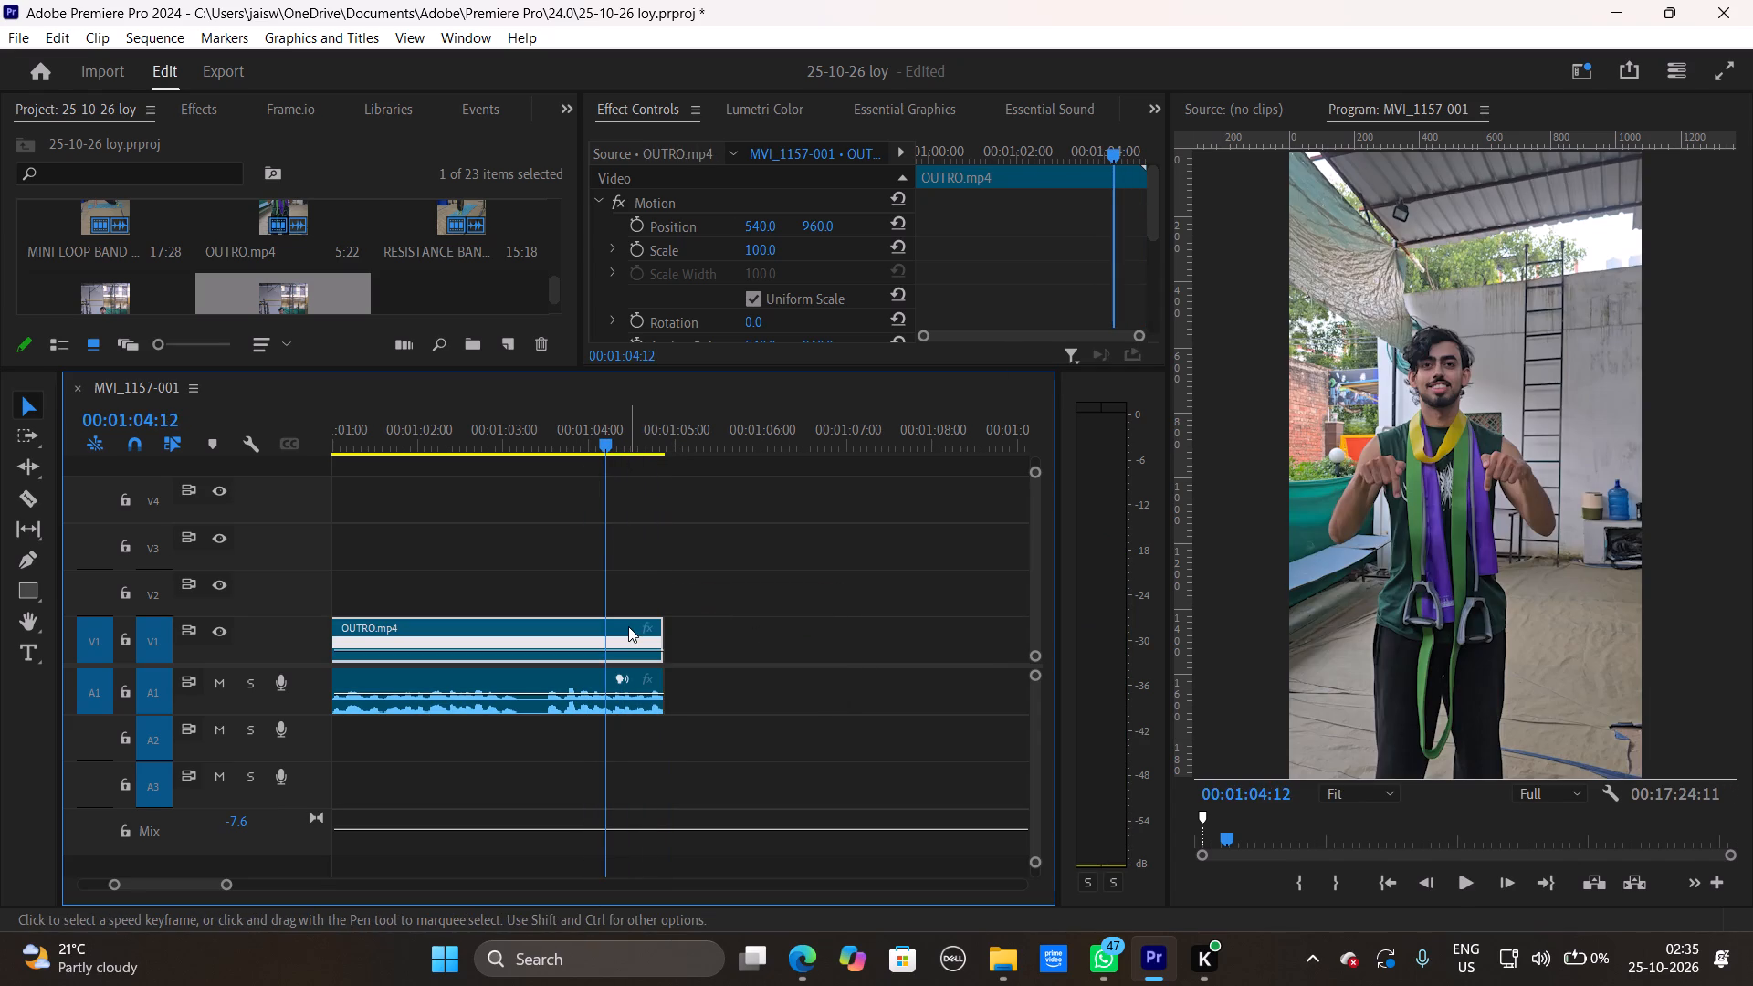
key(ctrl+z)
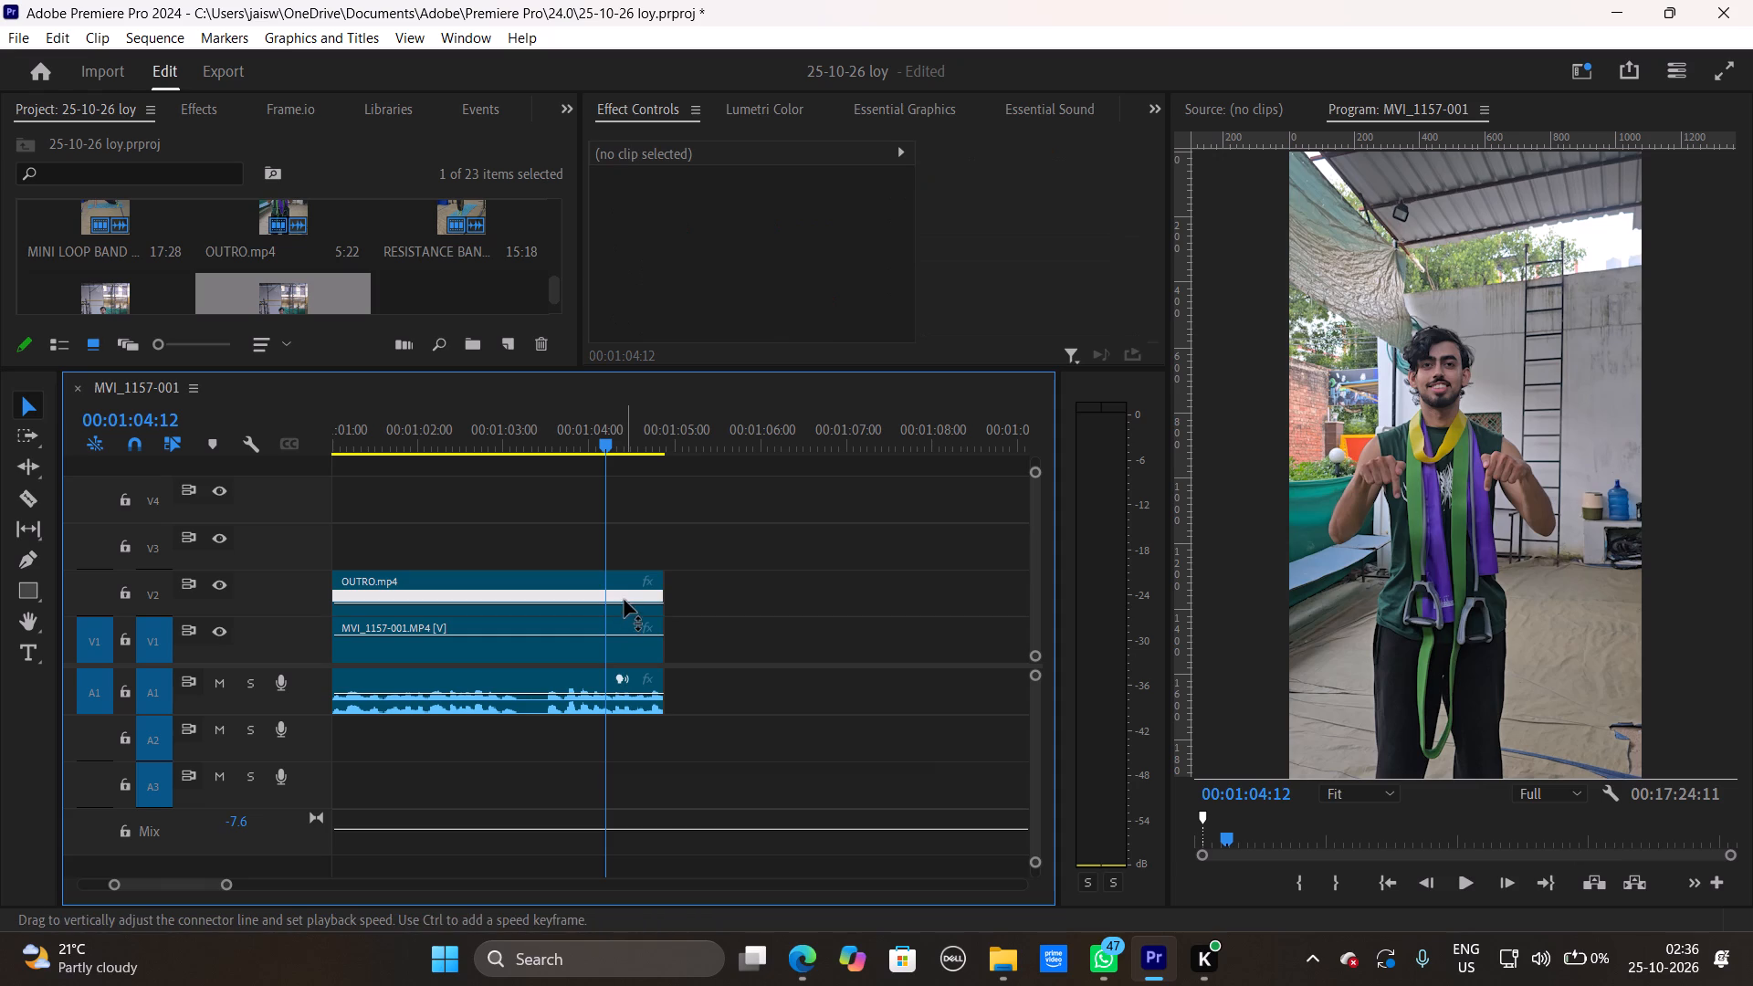
drag(625, 600, 624, 607)
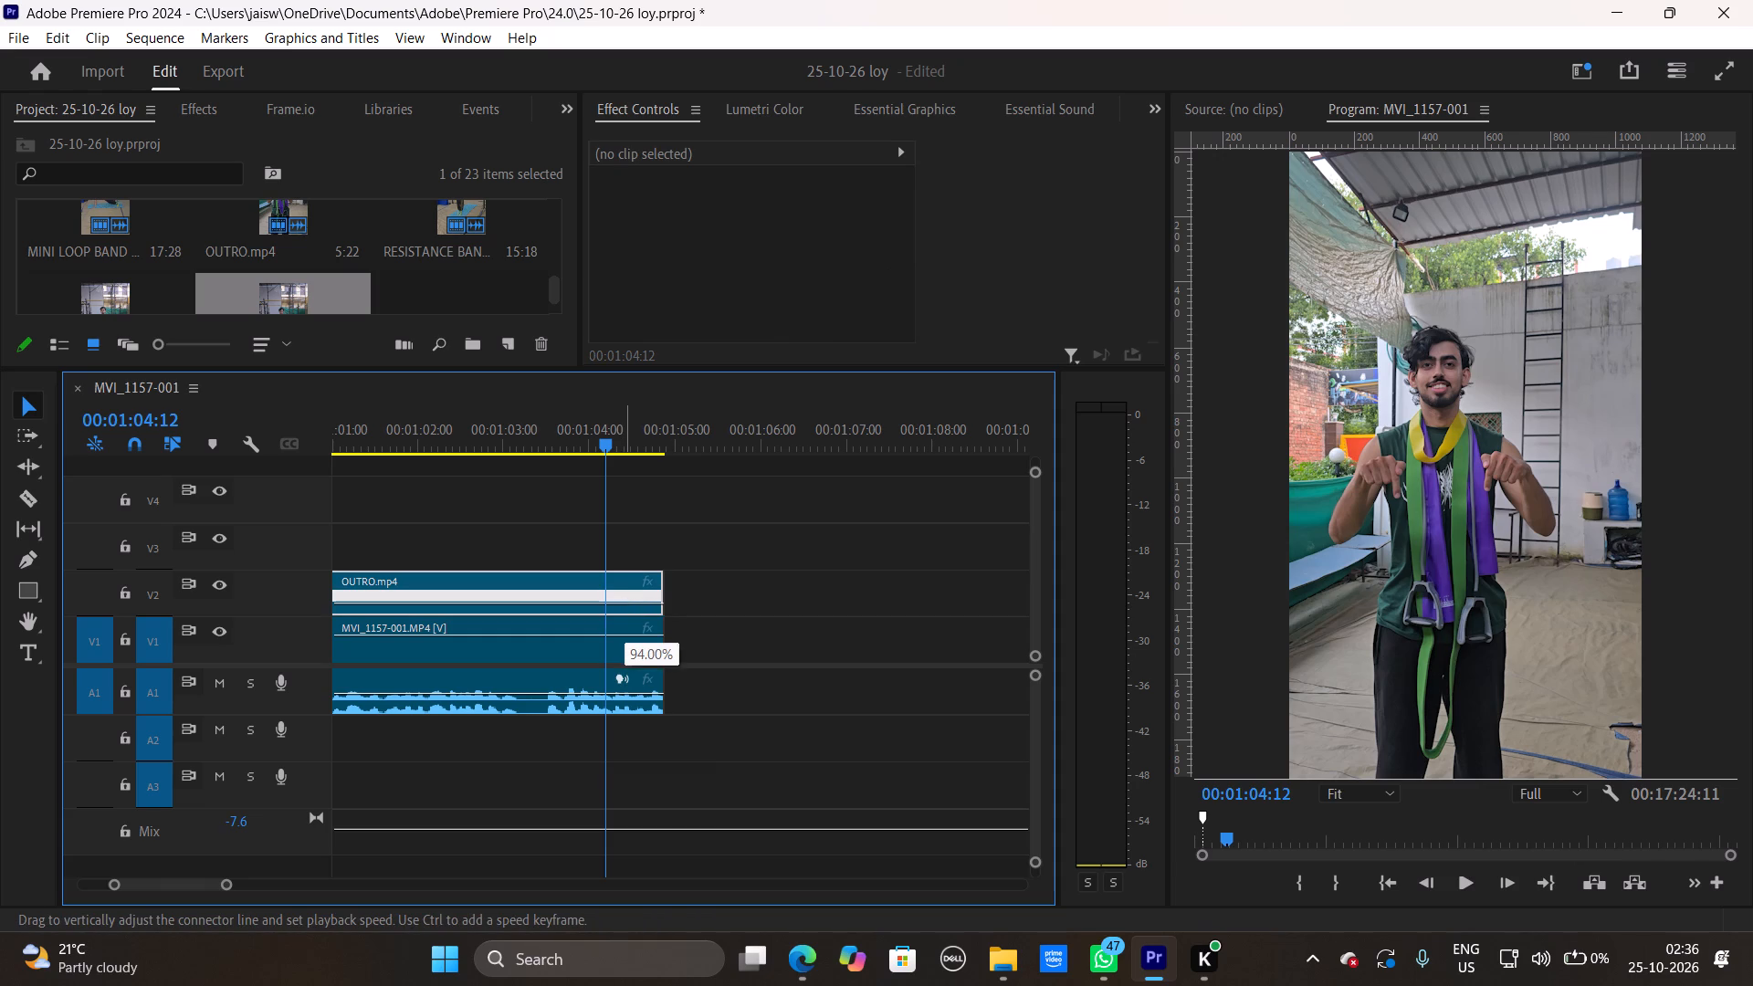
drag(624, 607, 641, 603)
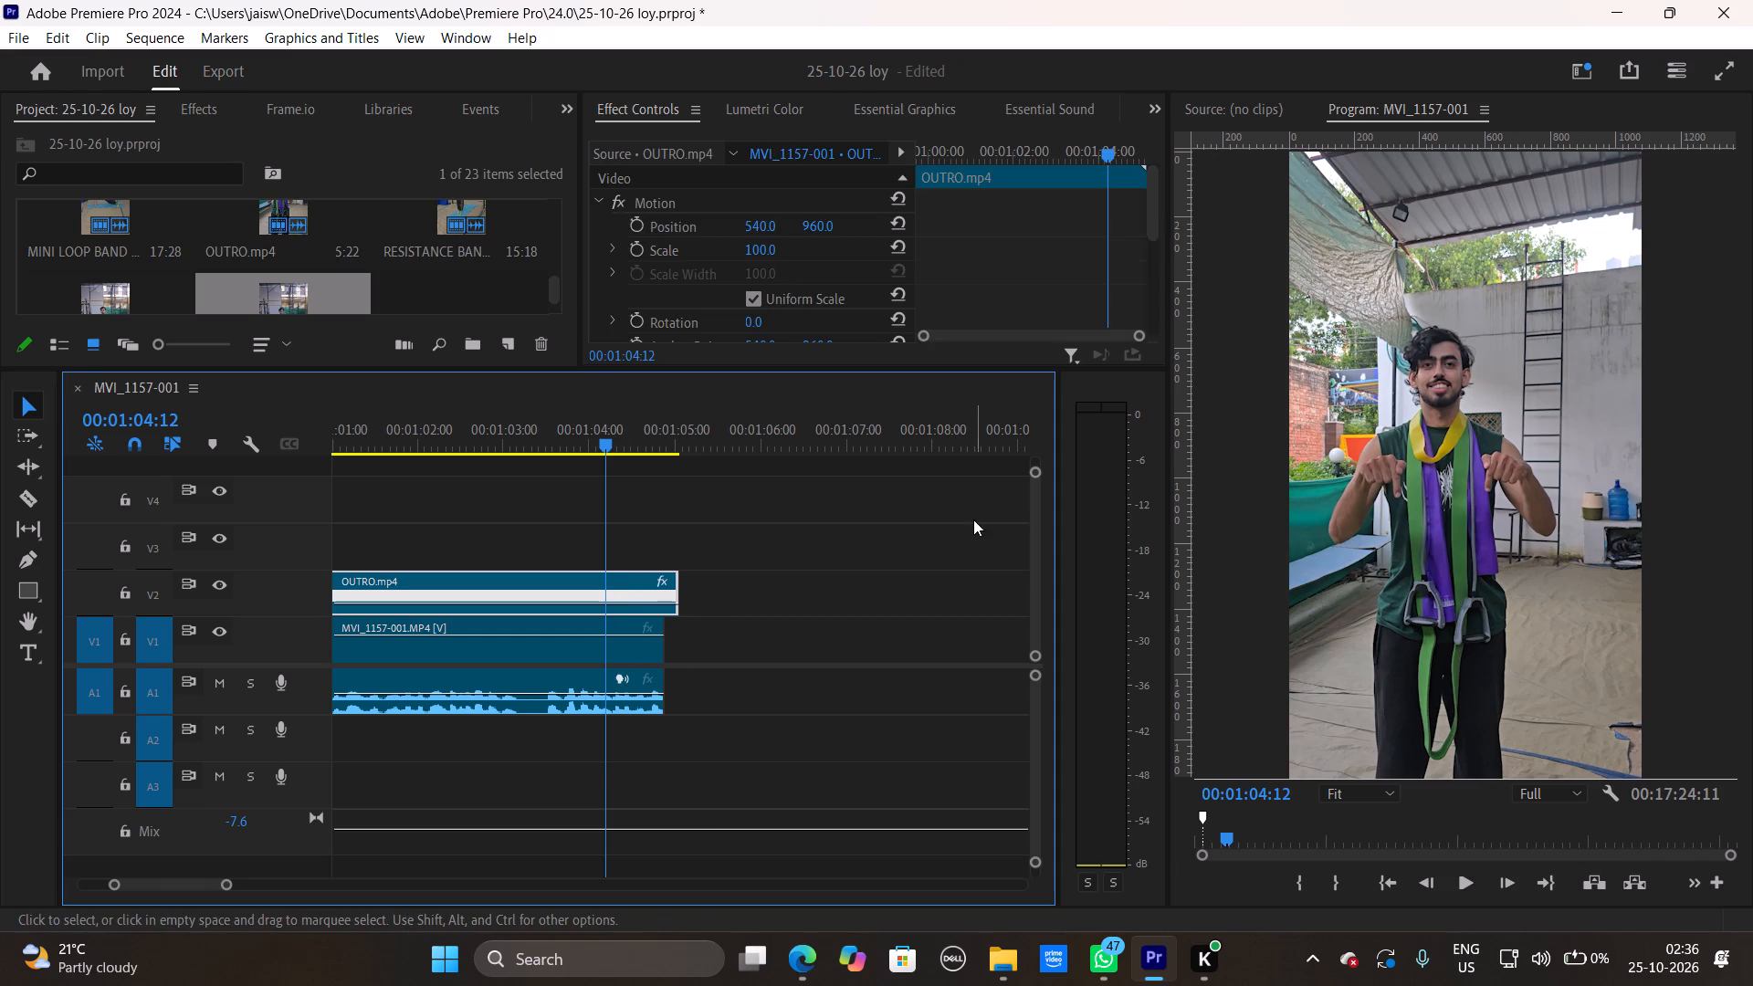
drag(677, 575, 664, 576)
key(space)
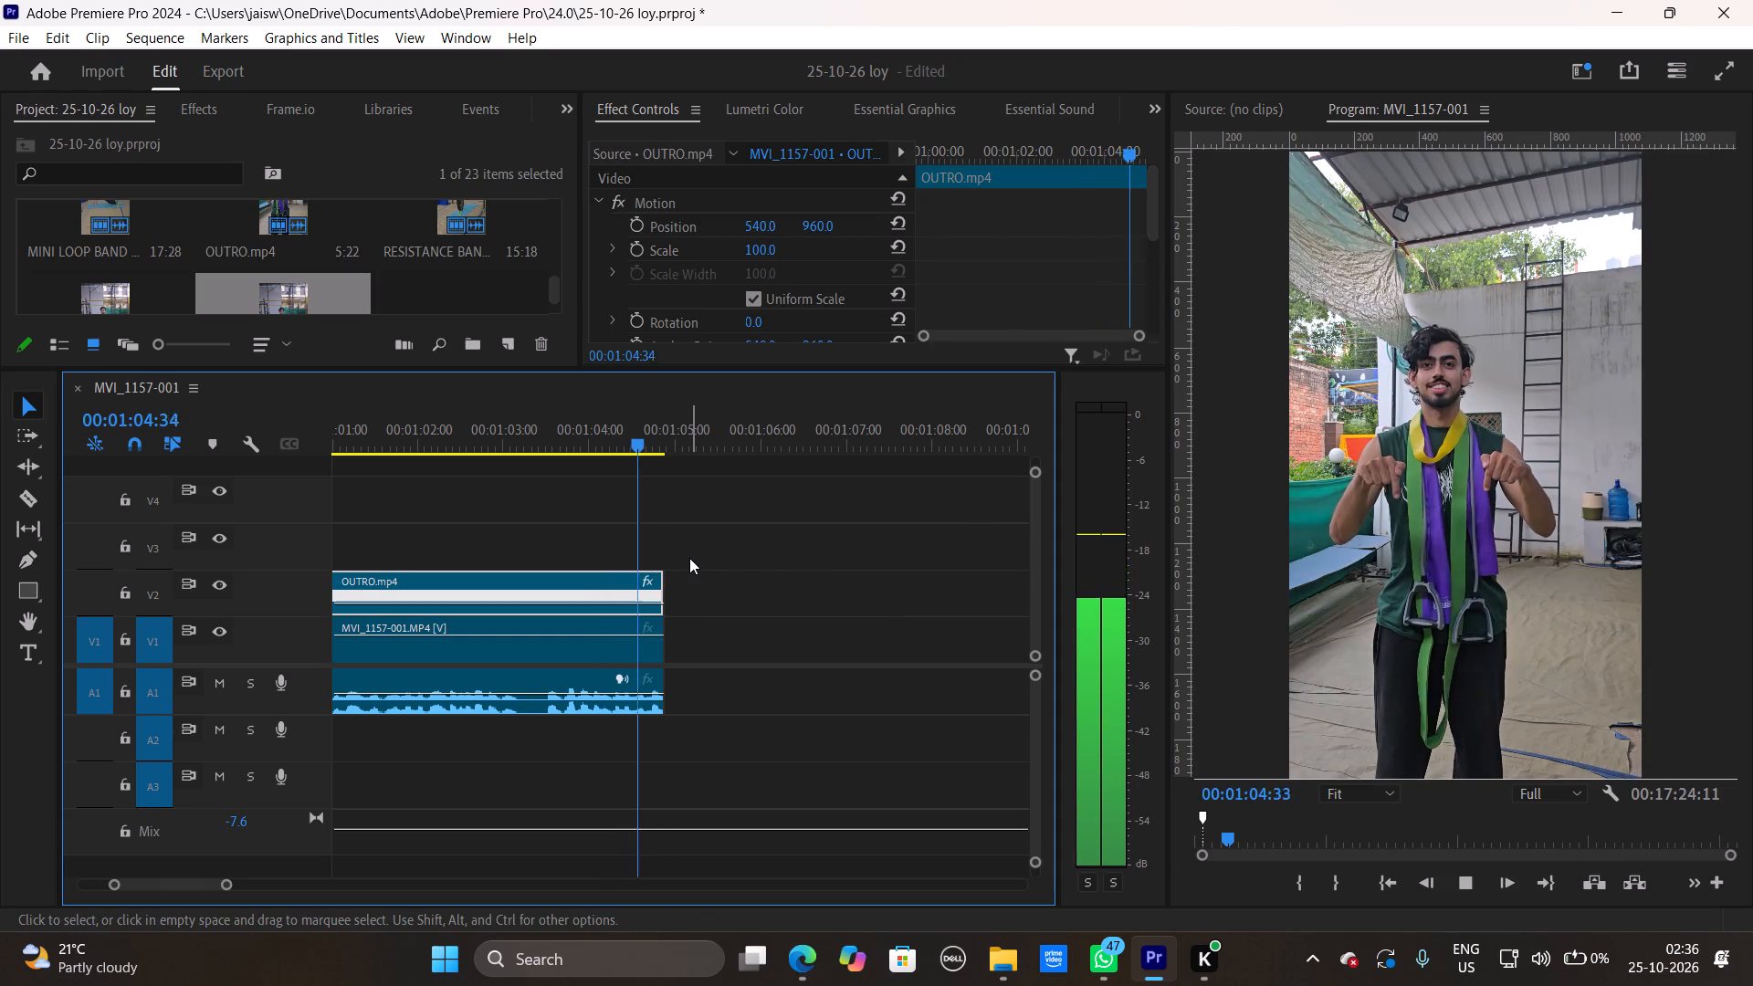
key(space)
key(space)
key(space)
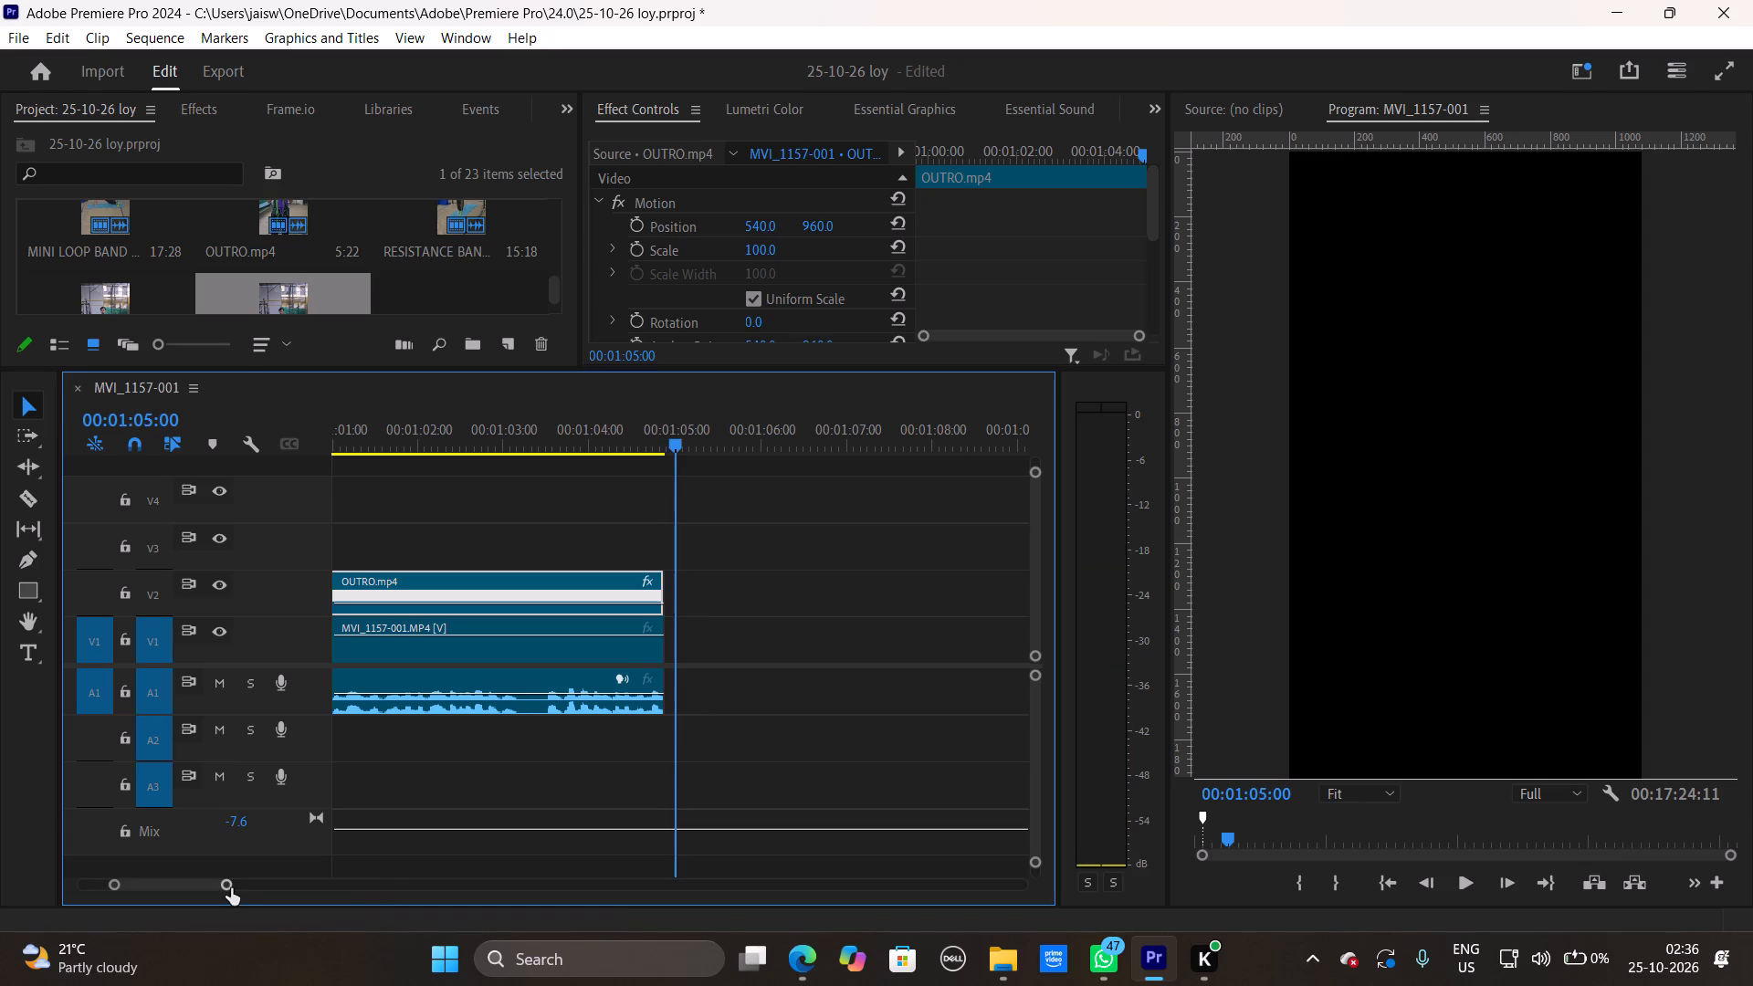
Mark the sequence's out point at 00:01:04:53, exactly where the last clips end.
drag(230, 886, 180, 890)
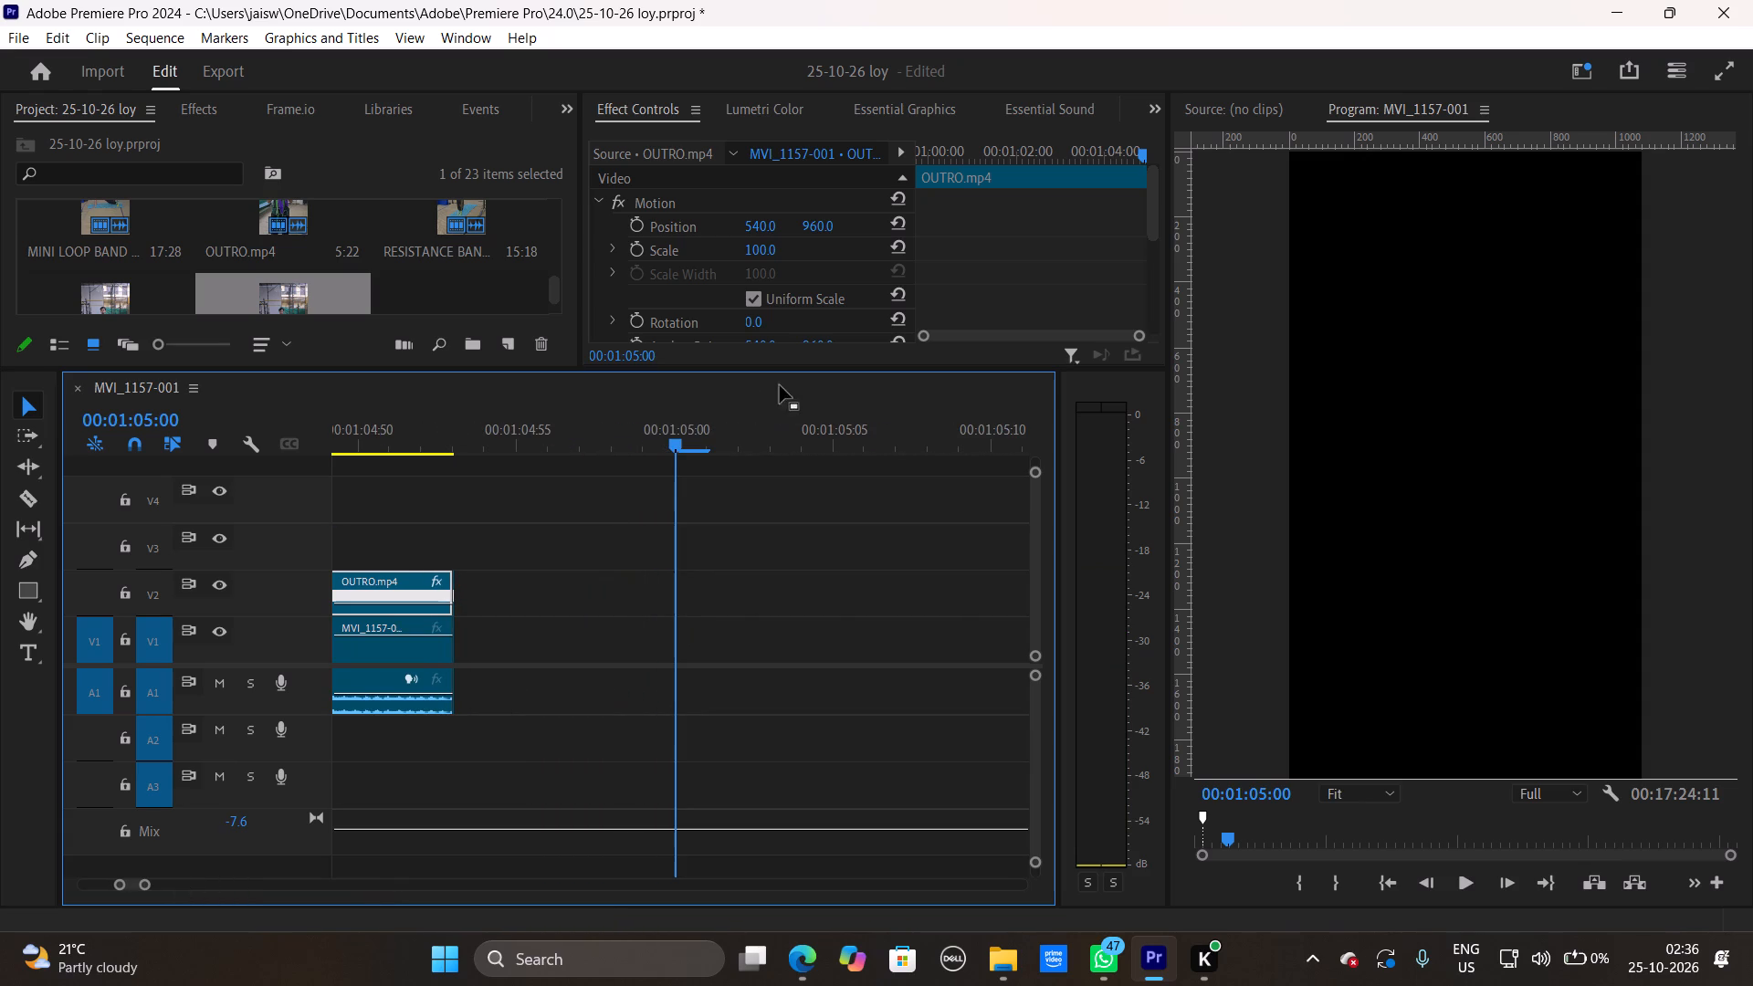
drag(684, 438, 447, 486)
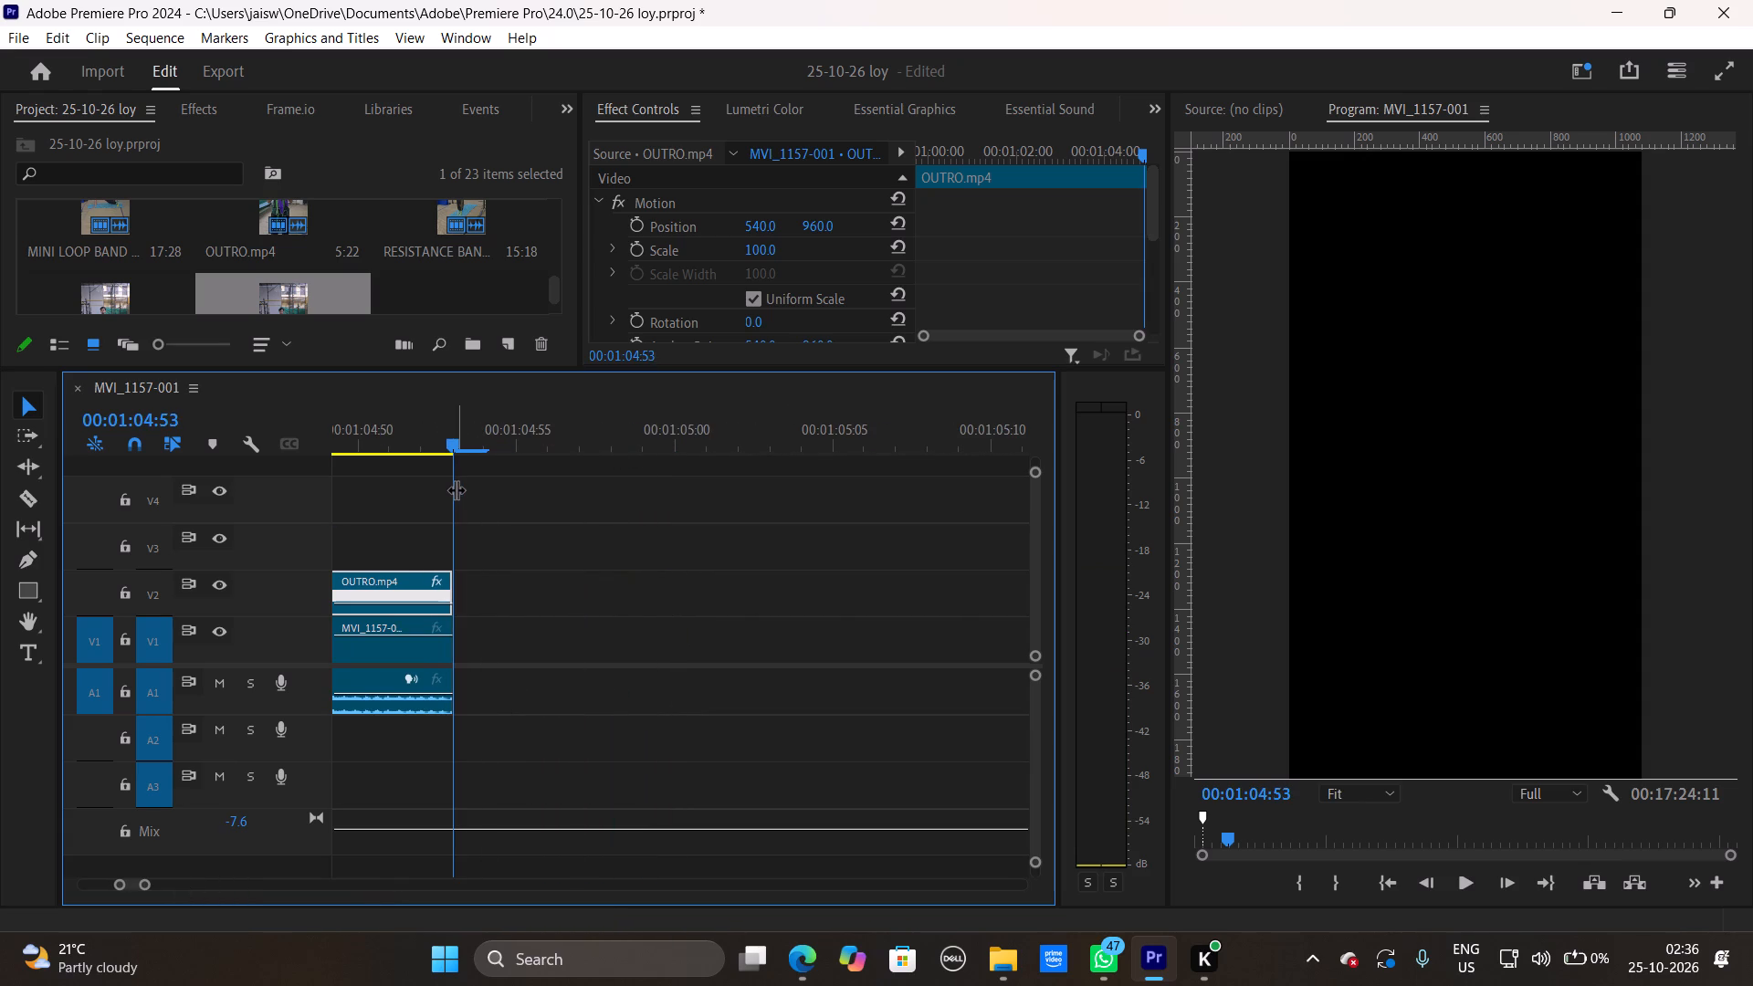
key(o)
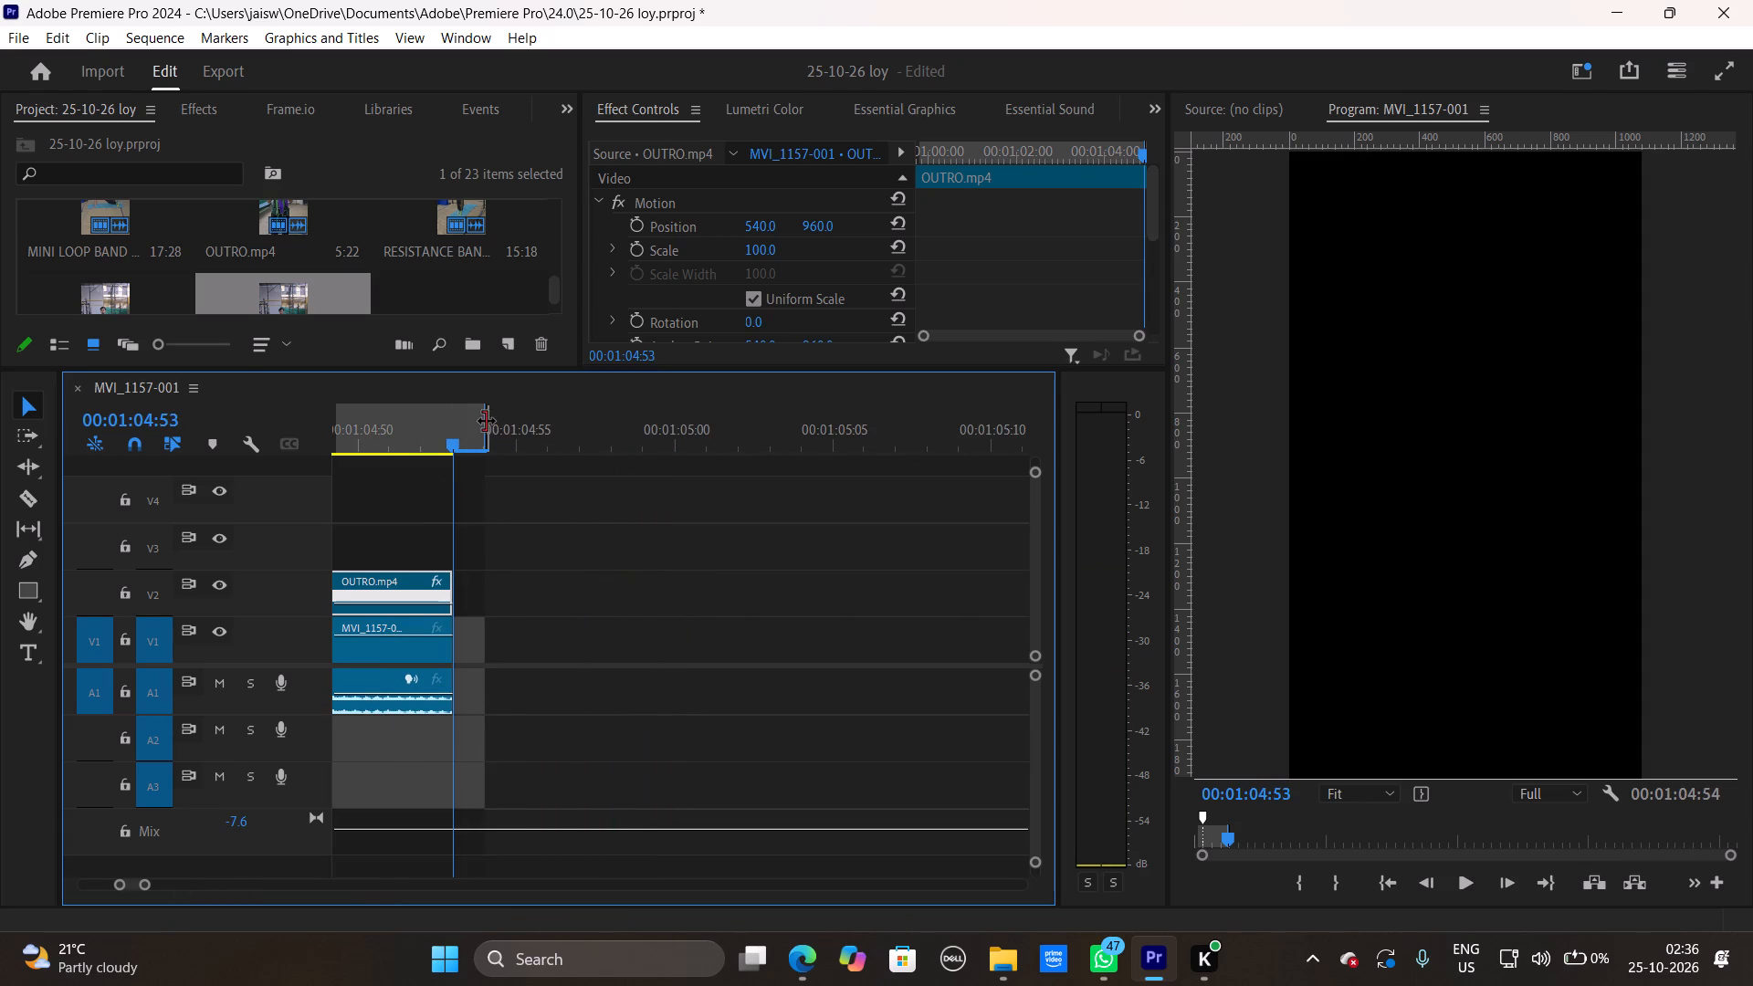
drag(487, 421, 451, 422)
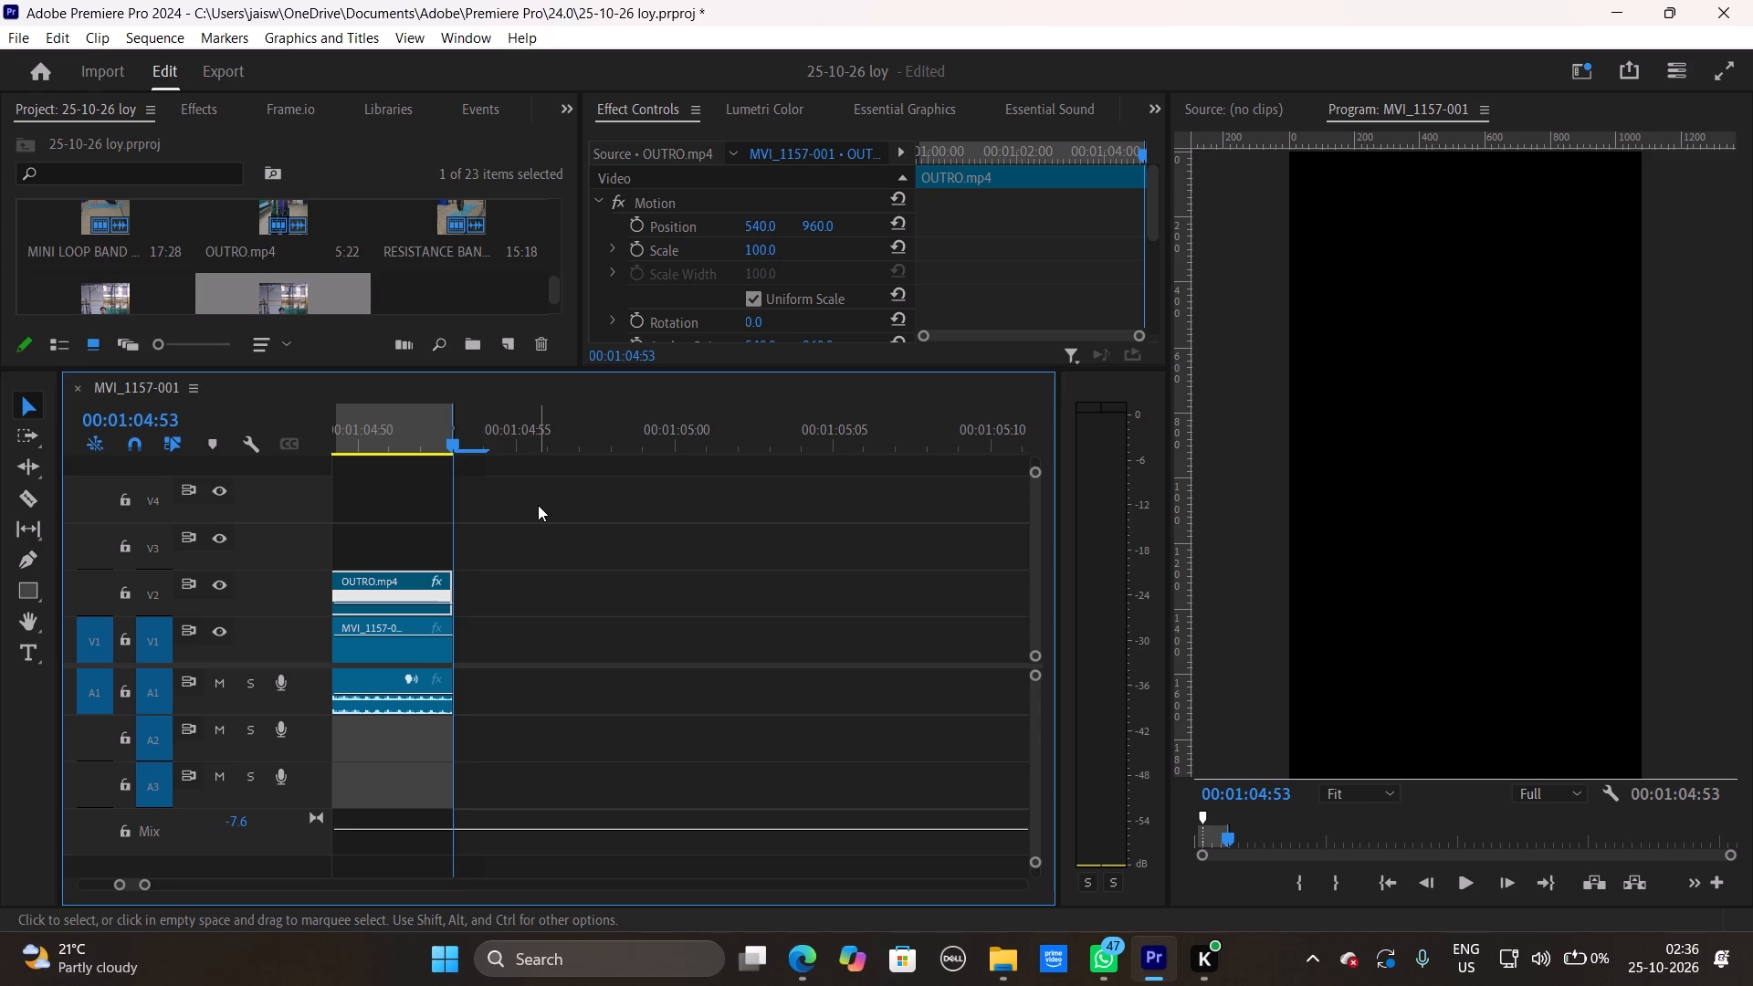
Open the export settings for the MVI_1157-001 sequence and name the output file 25-10-26 raw loy.
key(ctrl+m)
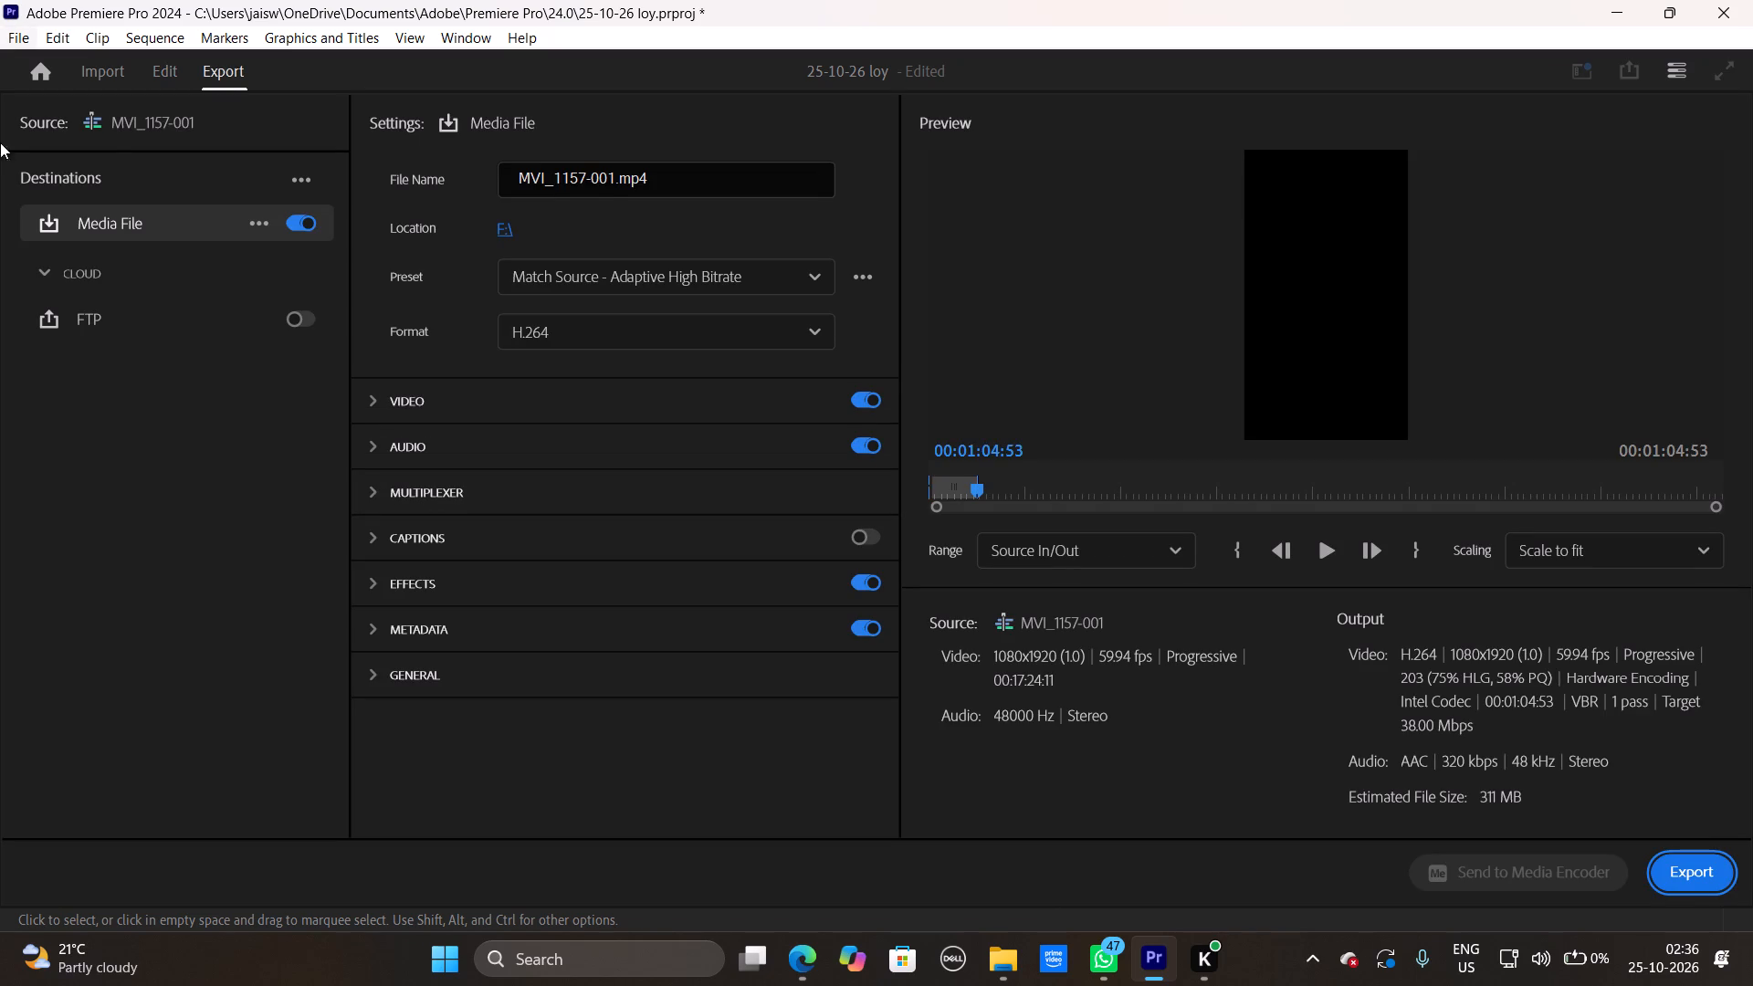
drag(661, 184, 379, 156)
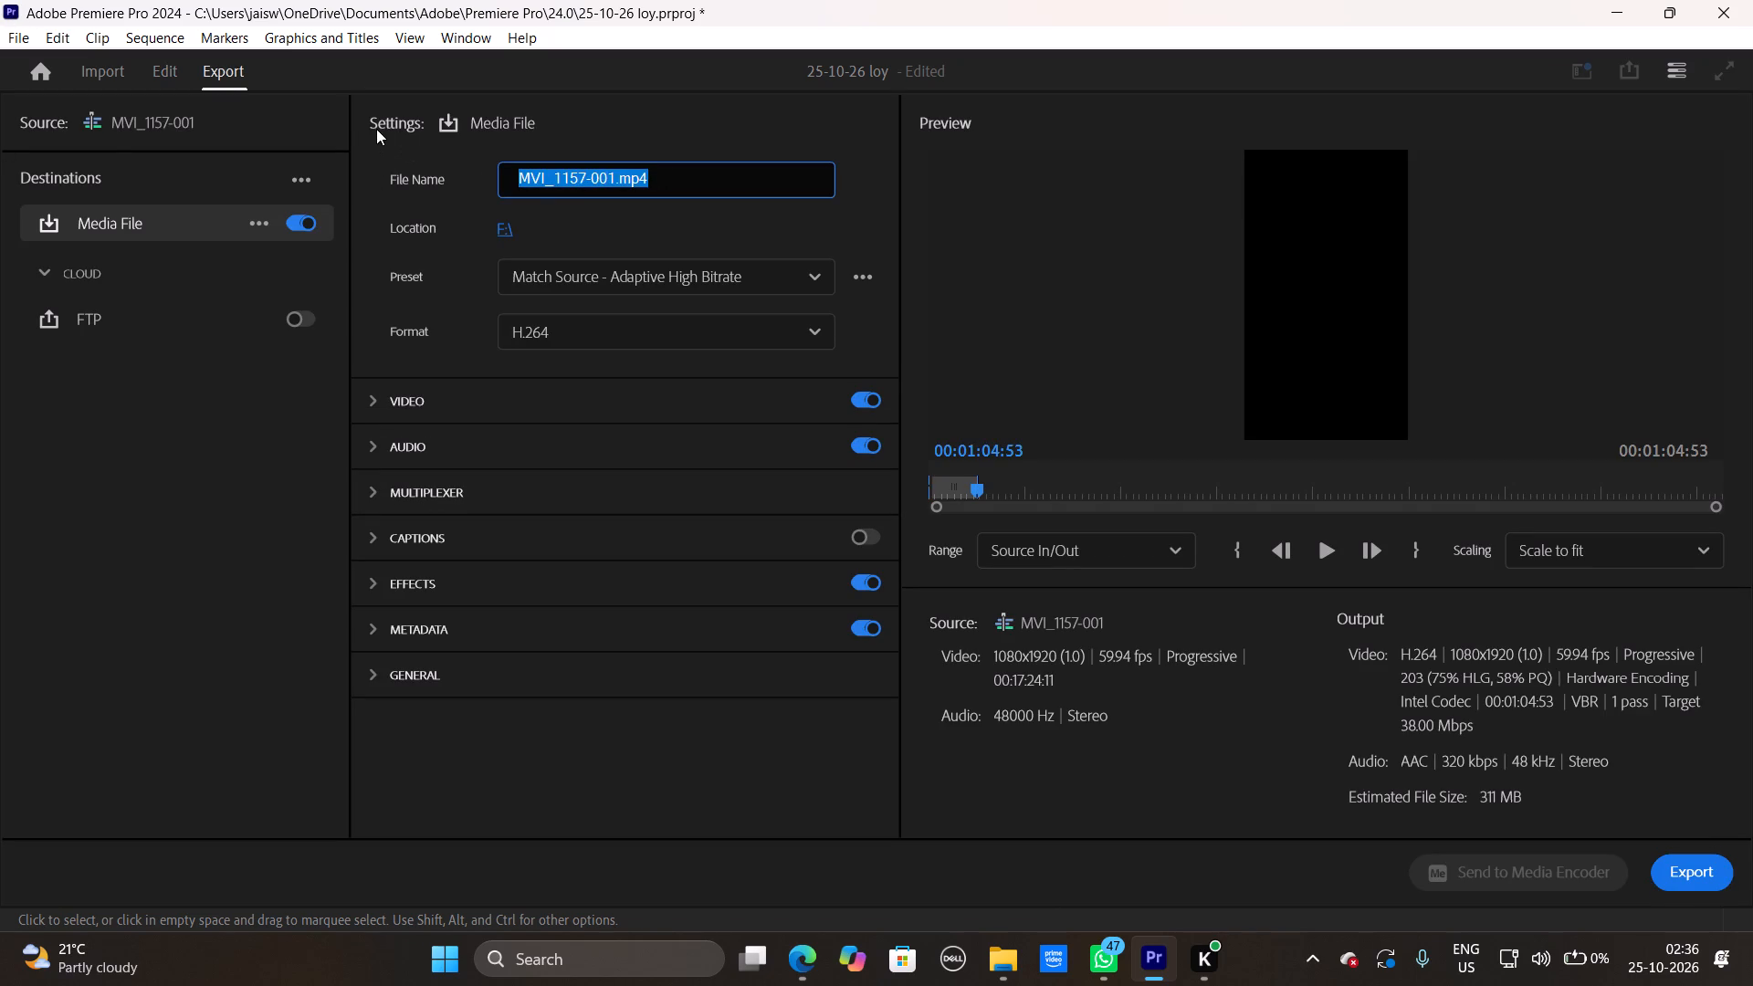
key(BackSpace)
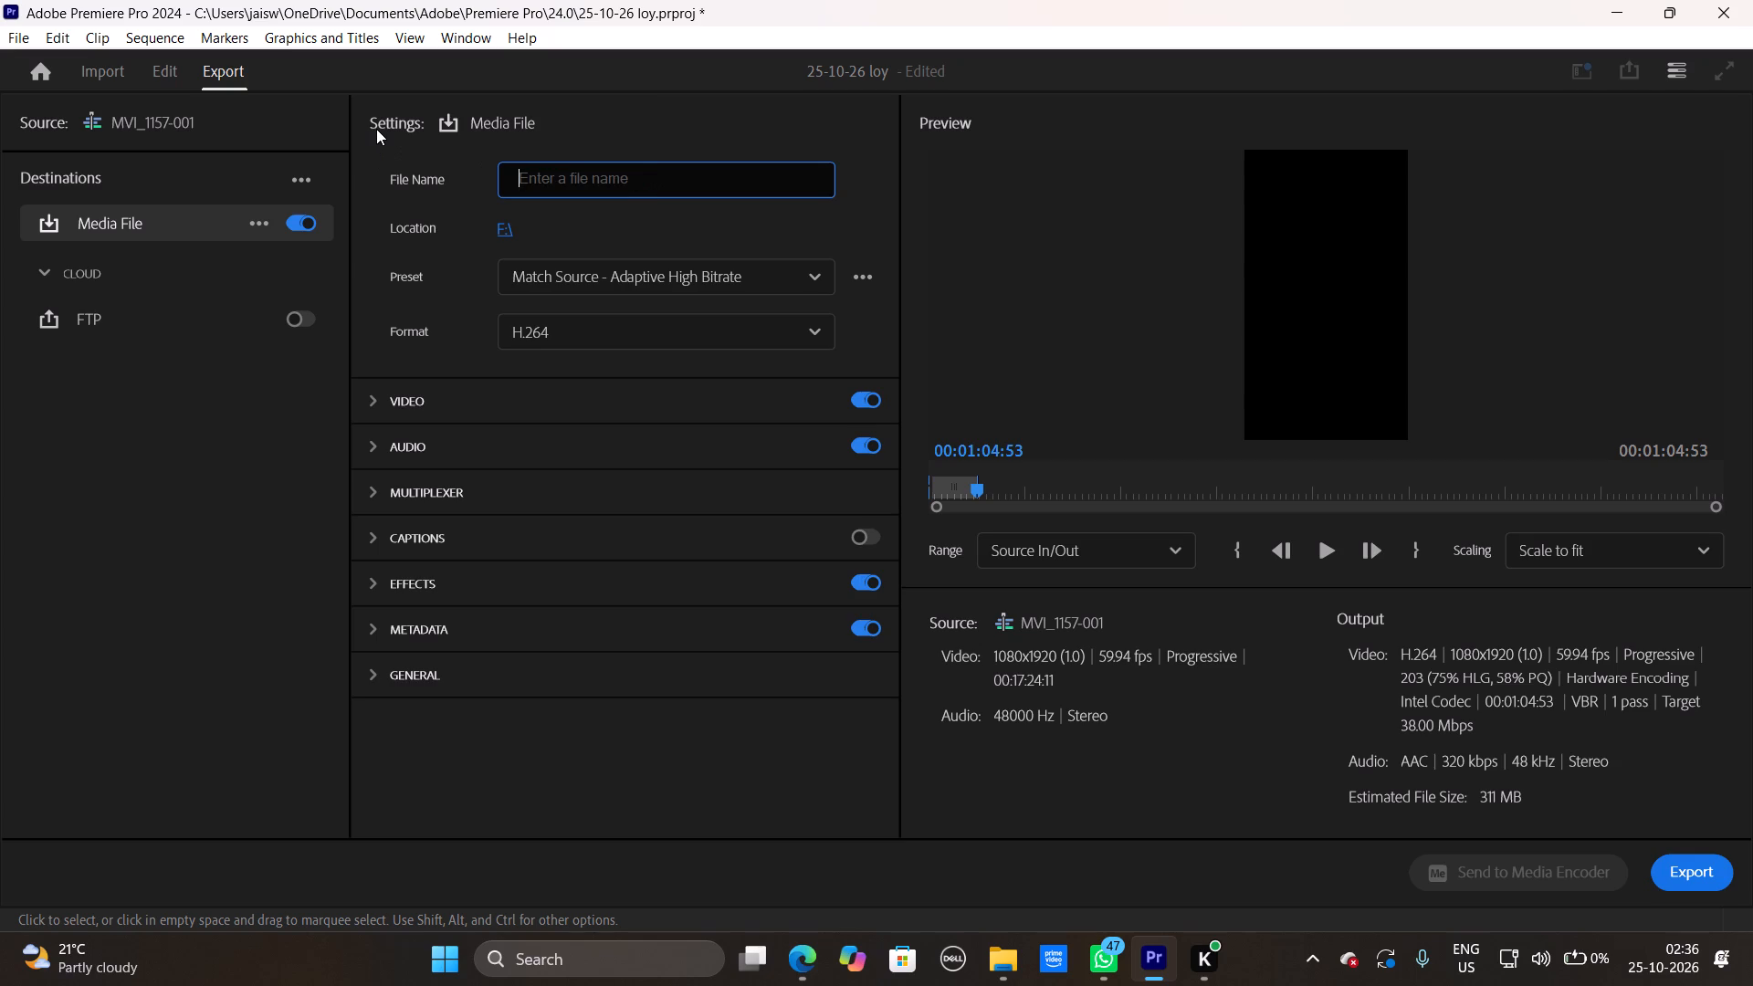
text(25-10)
key(minus)
text(26)
key(space)
text(raw n)
key(BackSpace)
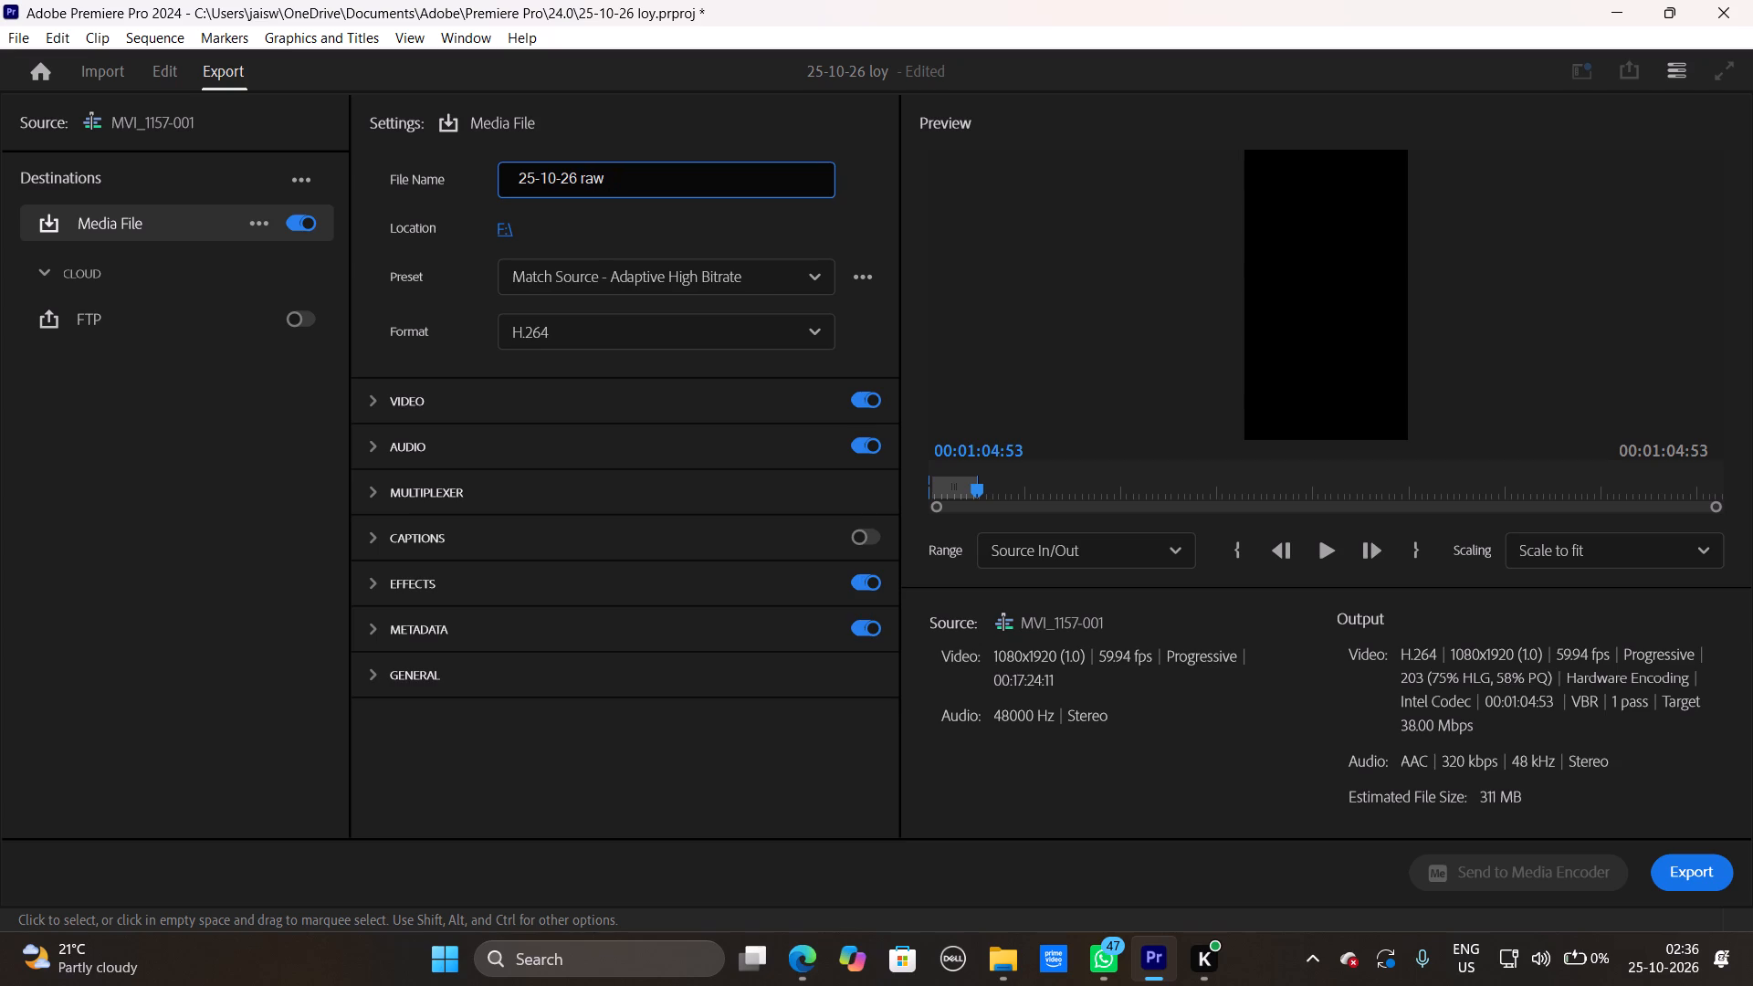
text(lo)
key(y)
In the expanded video export settings, lower the target bitrate to 5.73 Mbps.
click(377, 397)
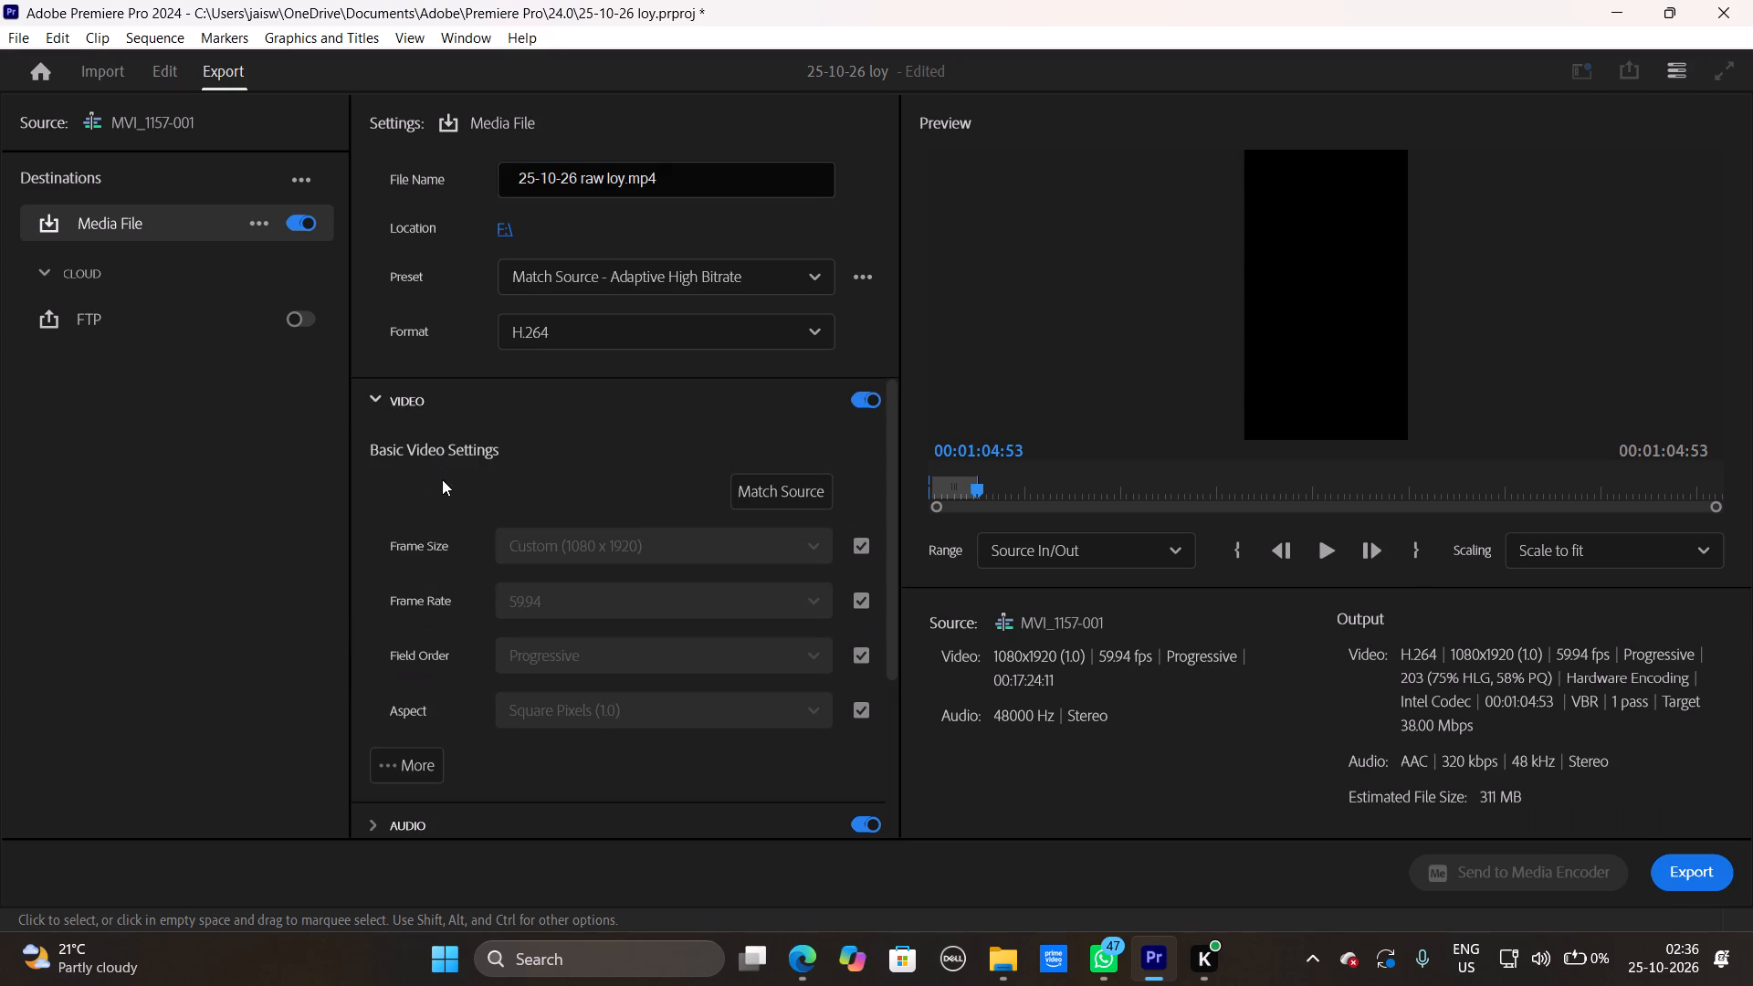
scroll(357, 622, down, 1)
scroll(357, 622, up, 1)
click(415, 781)
scroll(397, 750, down, 1)
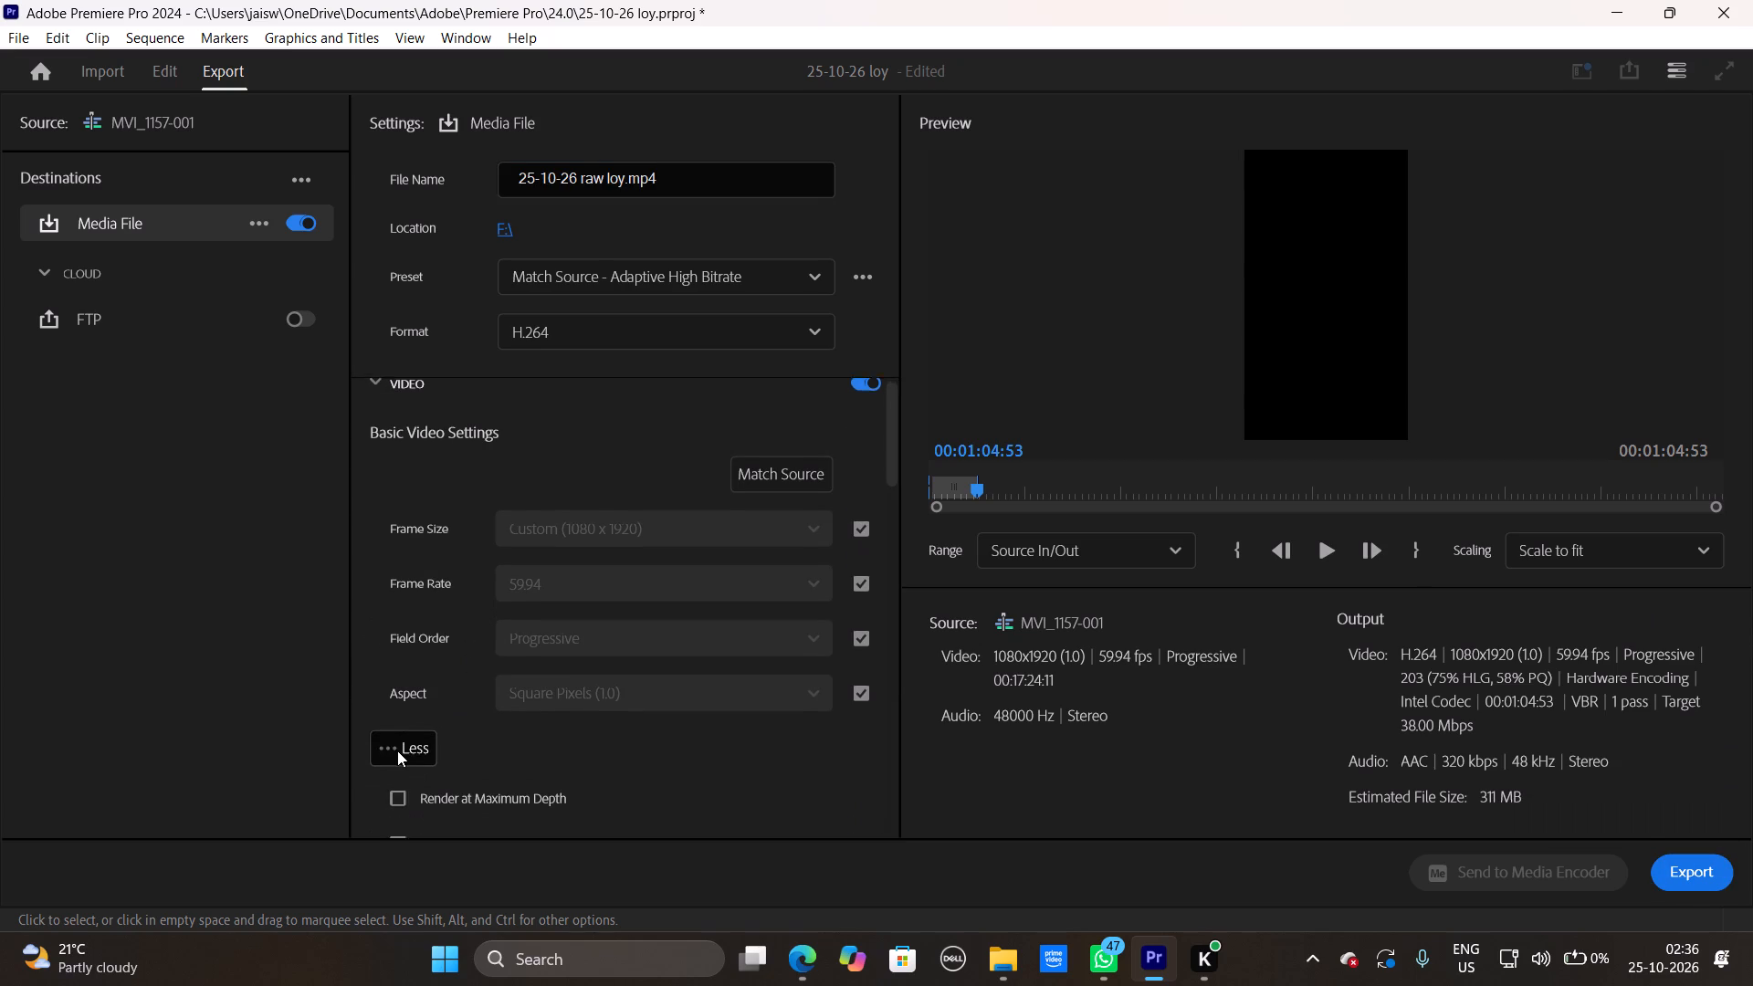
scroll(397, 750, down, 7)
scroll(397, 744, up, 2)
scroll(397, 744, down, 9)
scroll(397, 744, up, 1)
scroll(397, 744, down, 6)
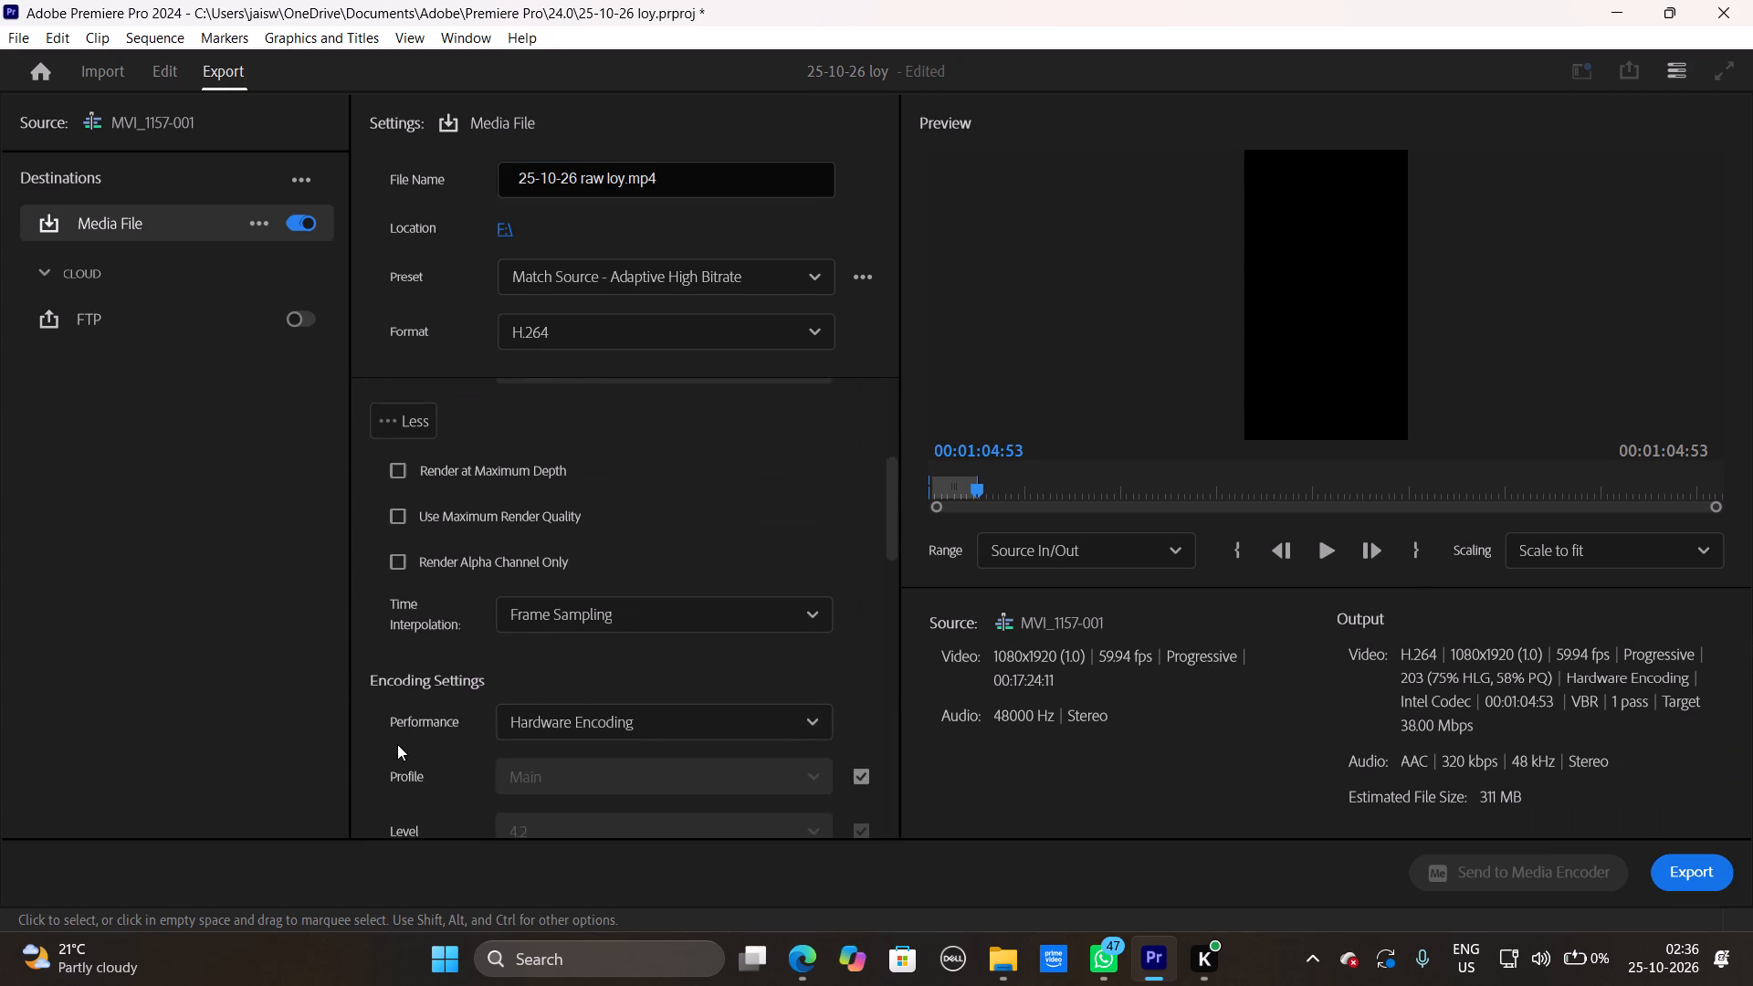
scroll(397, 744, down, 3)
scroll(397, 744, up, 1)
scroll(397, 744, down, 11)
scroll(397, 744, up, 1)
scroll(397, 744, down, 2)
scroll(397, 744, up, 1)
scroll(397, 744, down, 4)
scroll(397, 744, up, 2)
scroll(397, 744, down, 2)
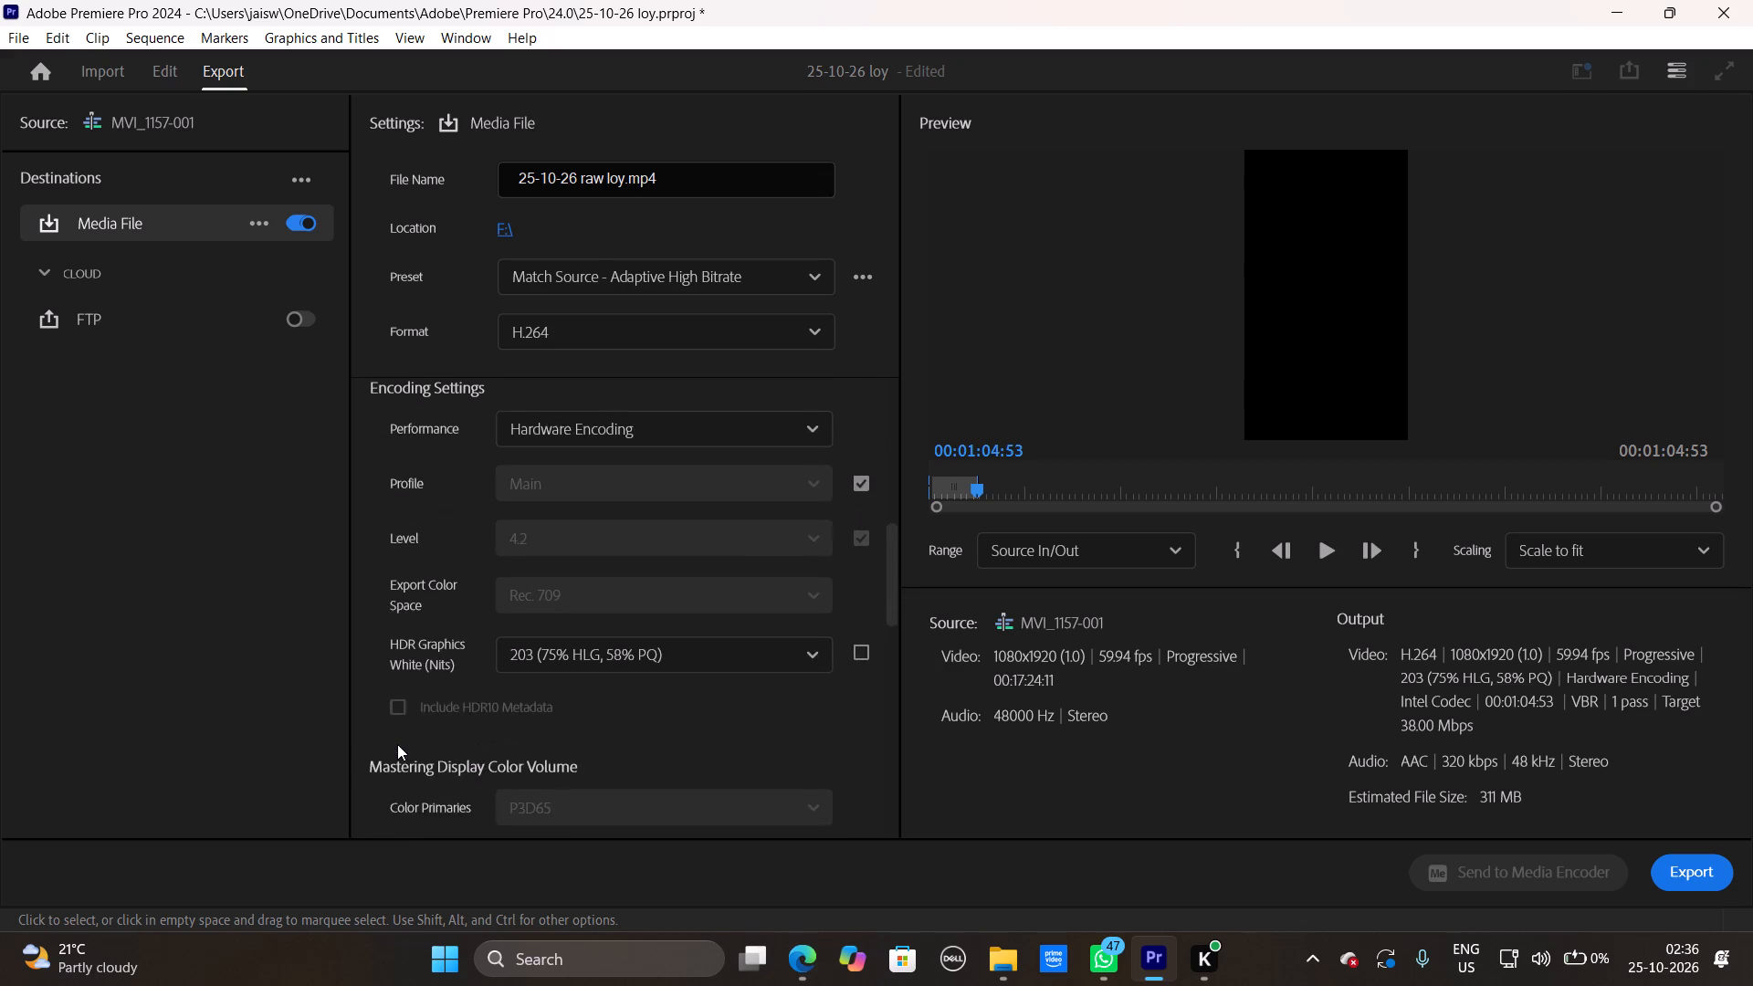
scroll(397, 744, down, 11)
scroll(397, 744, up, 1)
scroll(397, 744, down, 8)
scroll(397, 744, up, 1)
scroll(397, 744, down, 5)
scroll(397, 744, up, 1)
scroll(397, 744, down, 1)
scroll(397, 744, up, 1)
scroll(397, 744, down, 3)
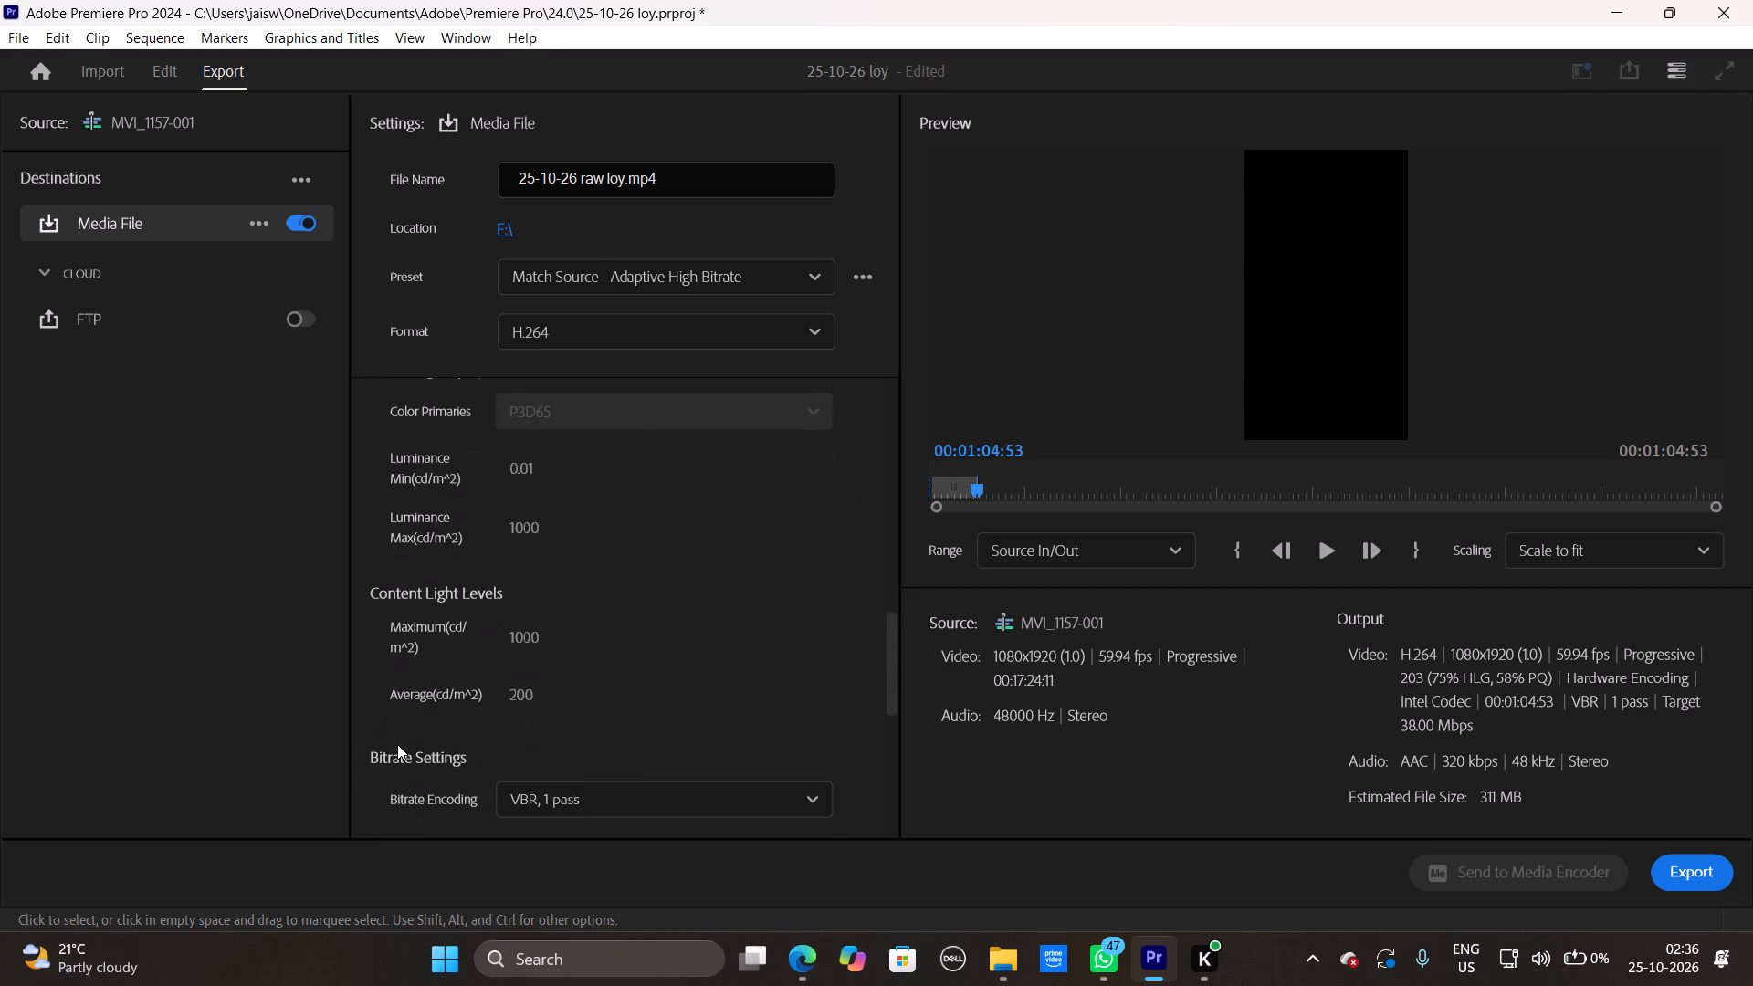
scroll(397, 744, down, 2)
scroll(397, 744, up, 1)
scroll(397, 744, down, 1)
scroll(397, 744, up, 1)
scroll(397, 744, down, 2)
click(634, 792)
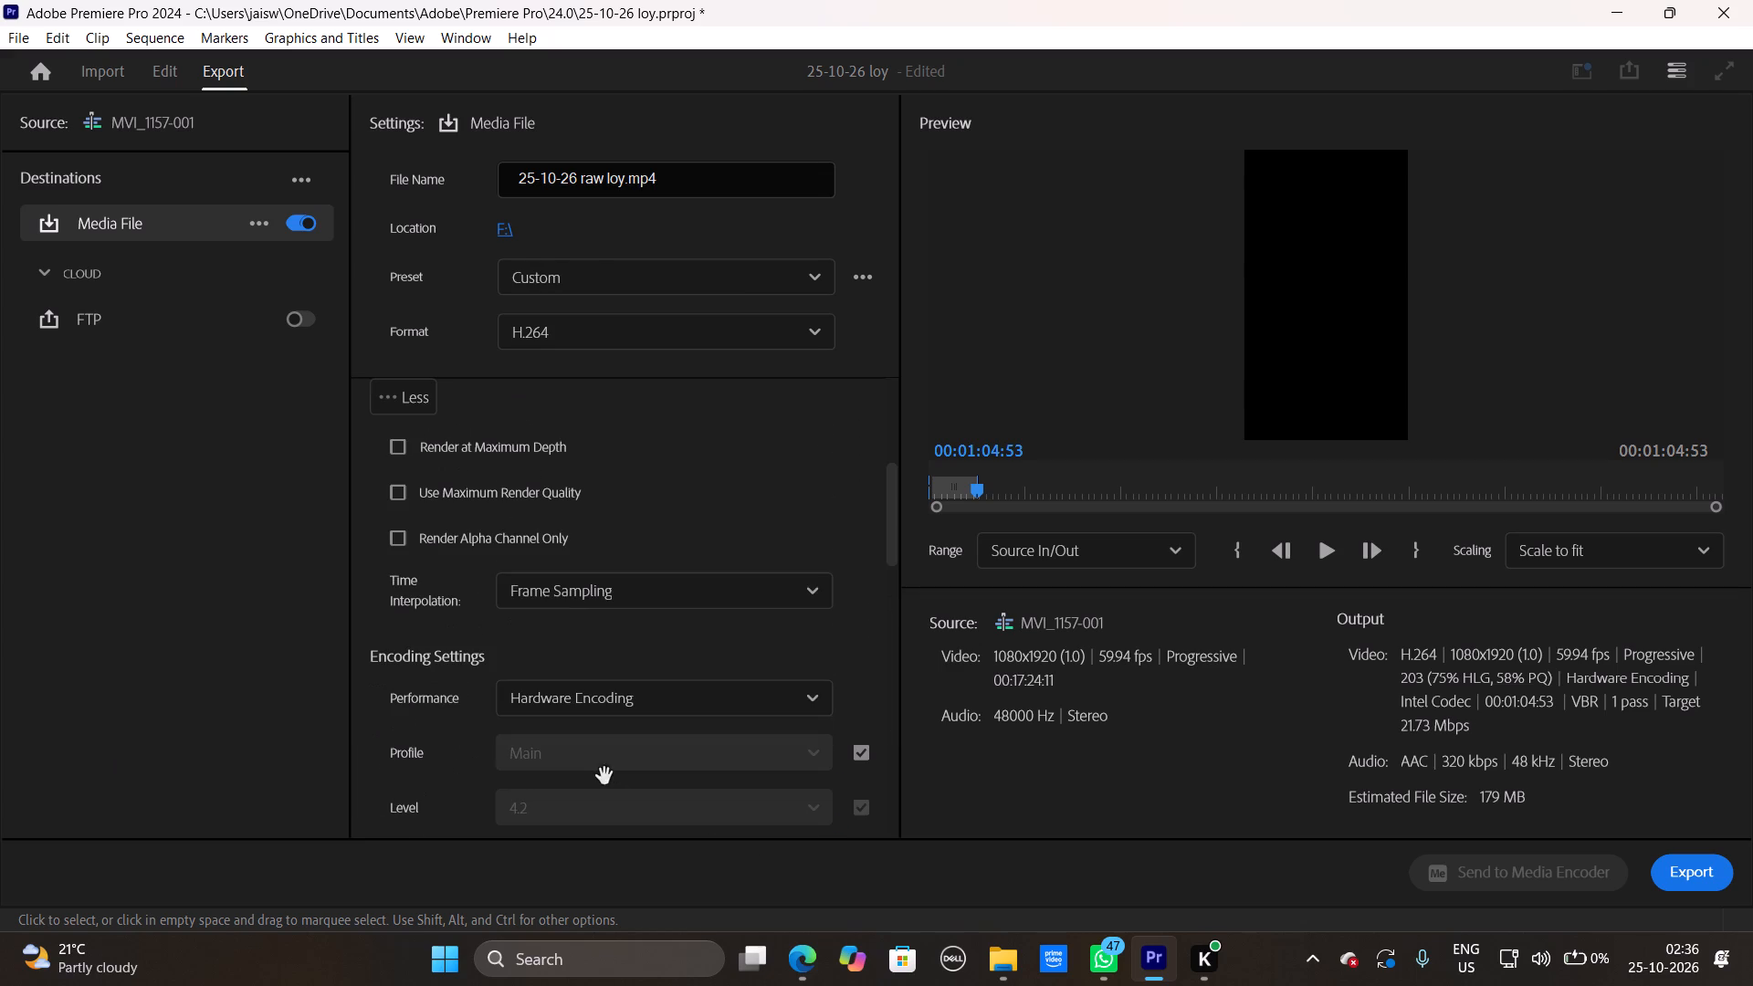
scroll(719, 492, down, 5)
scroll(681, 597, down, 5)
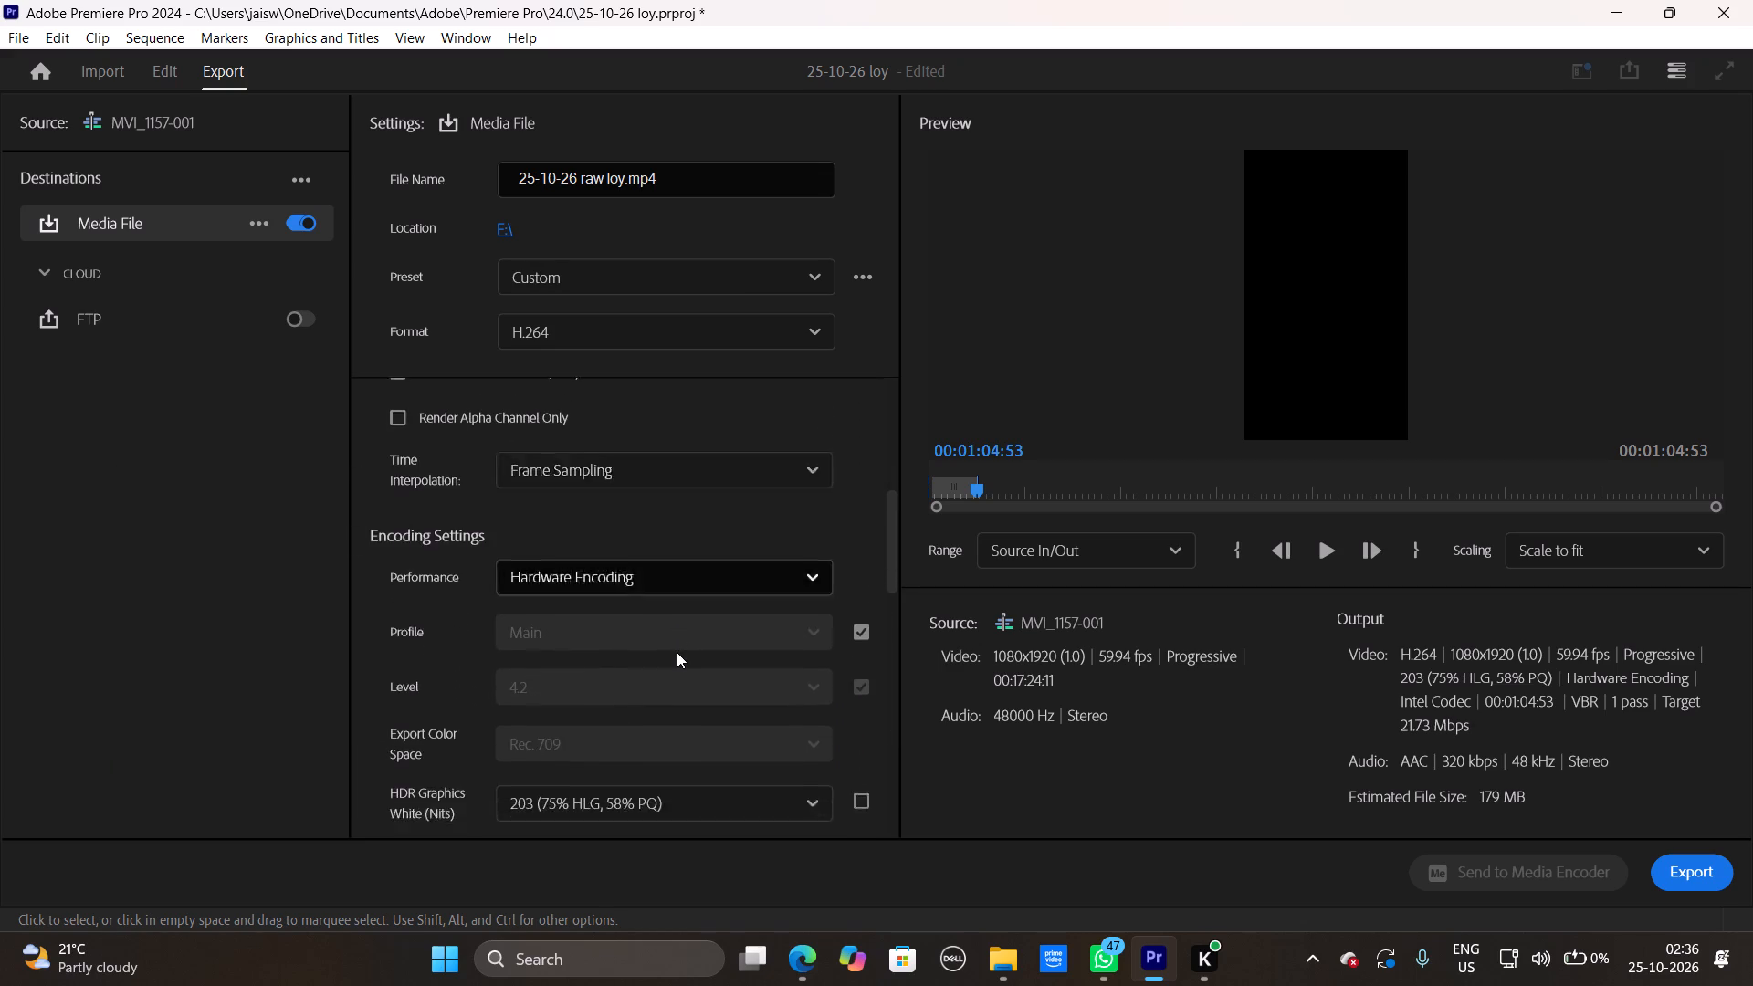
scroll(677, 652, down, 19)
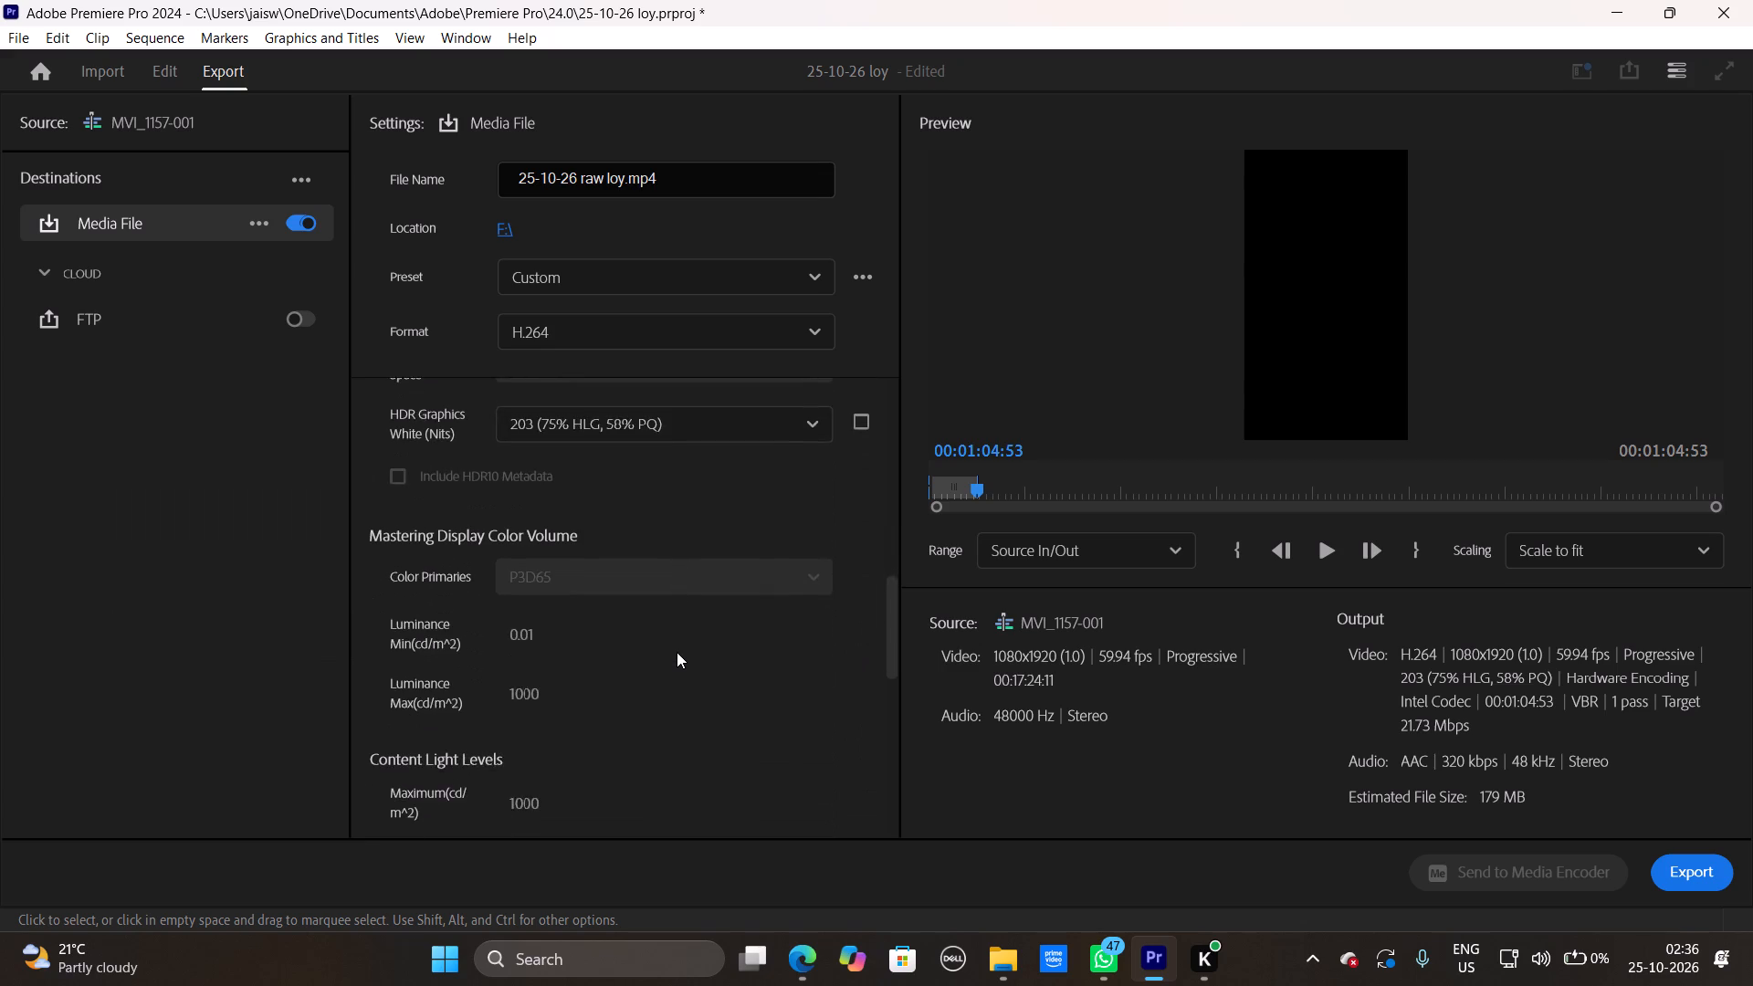
scroll(677, 652, down, 4)
scroll(677, 652, up, 1)
scroll(677, 652, down, 13)
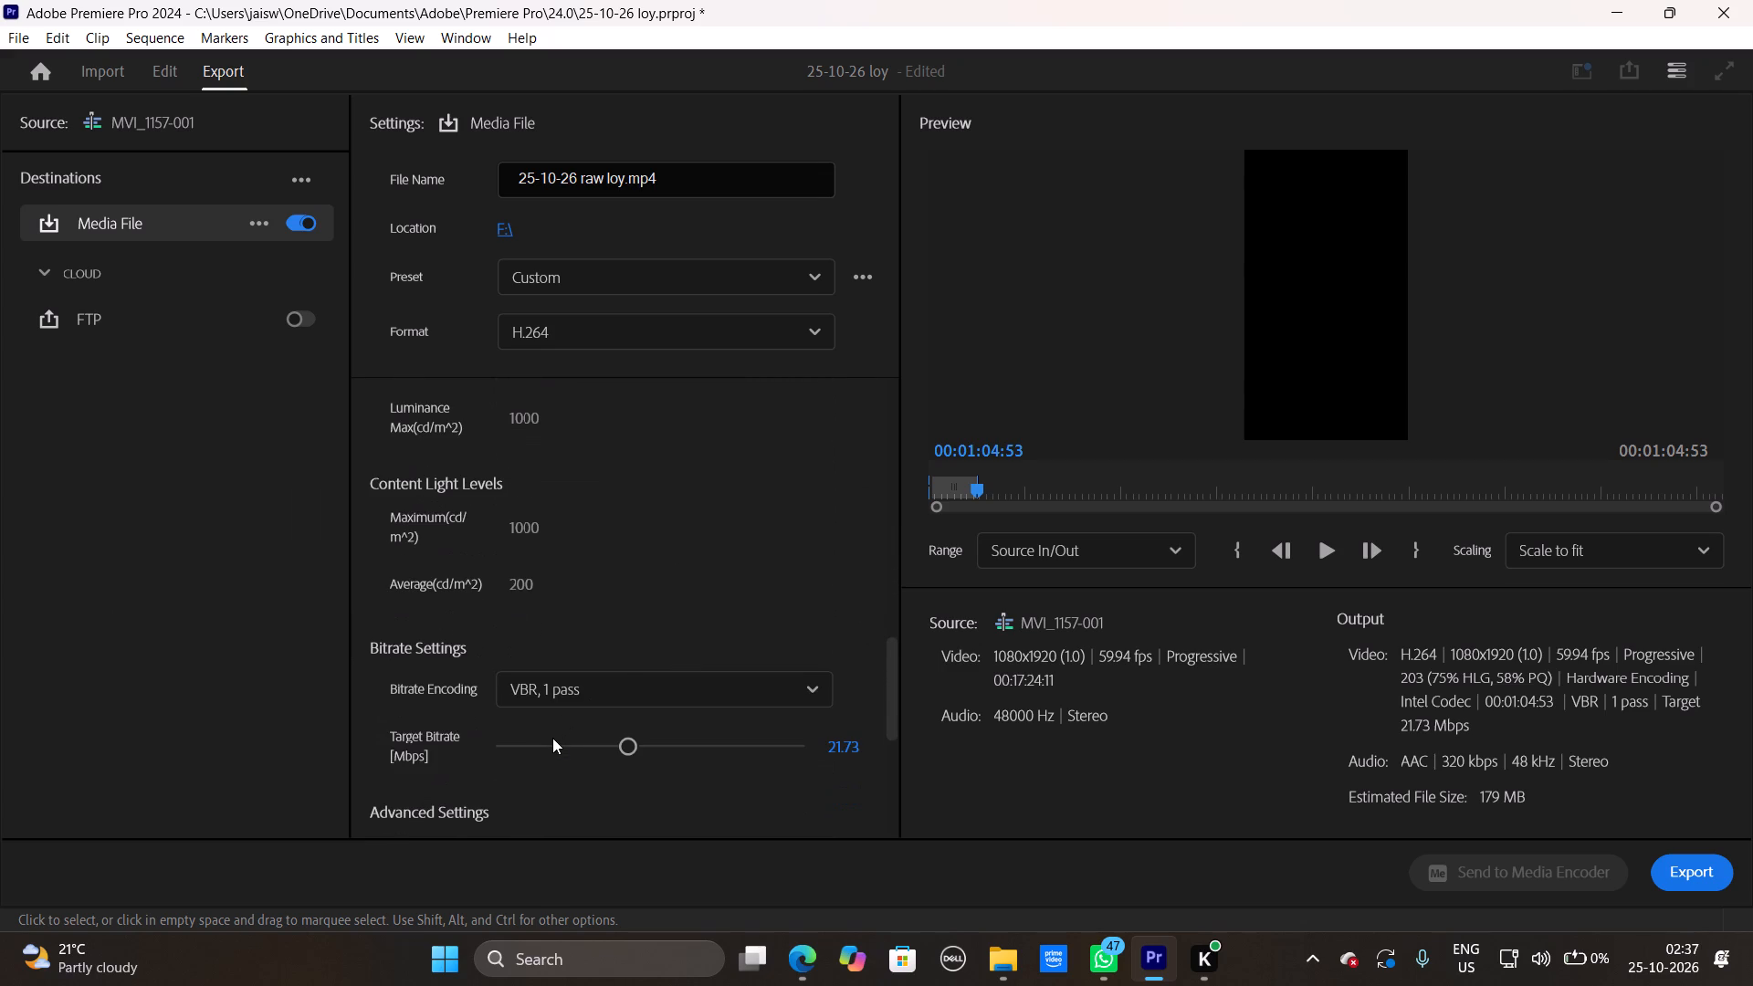
click(559, 740)
click(531, 752)
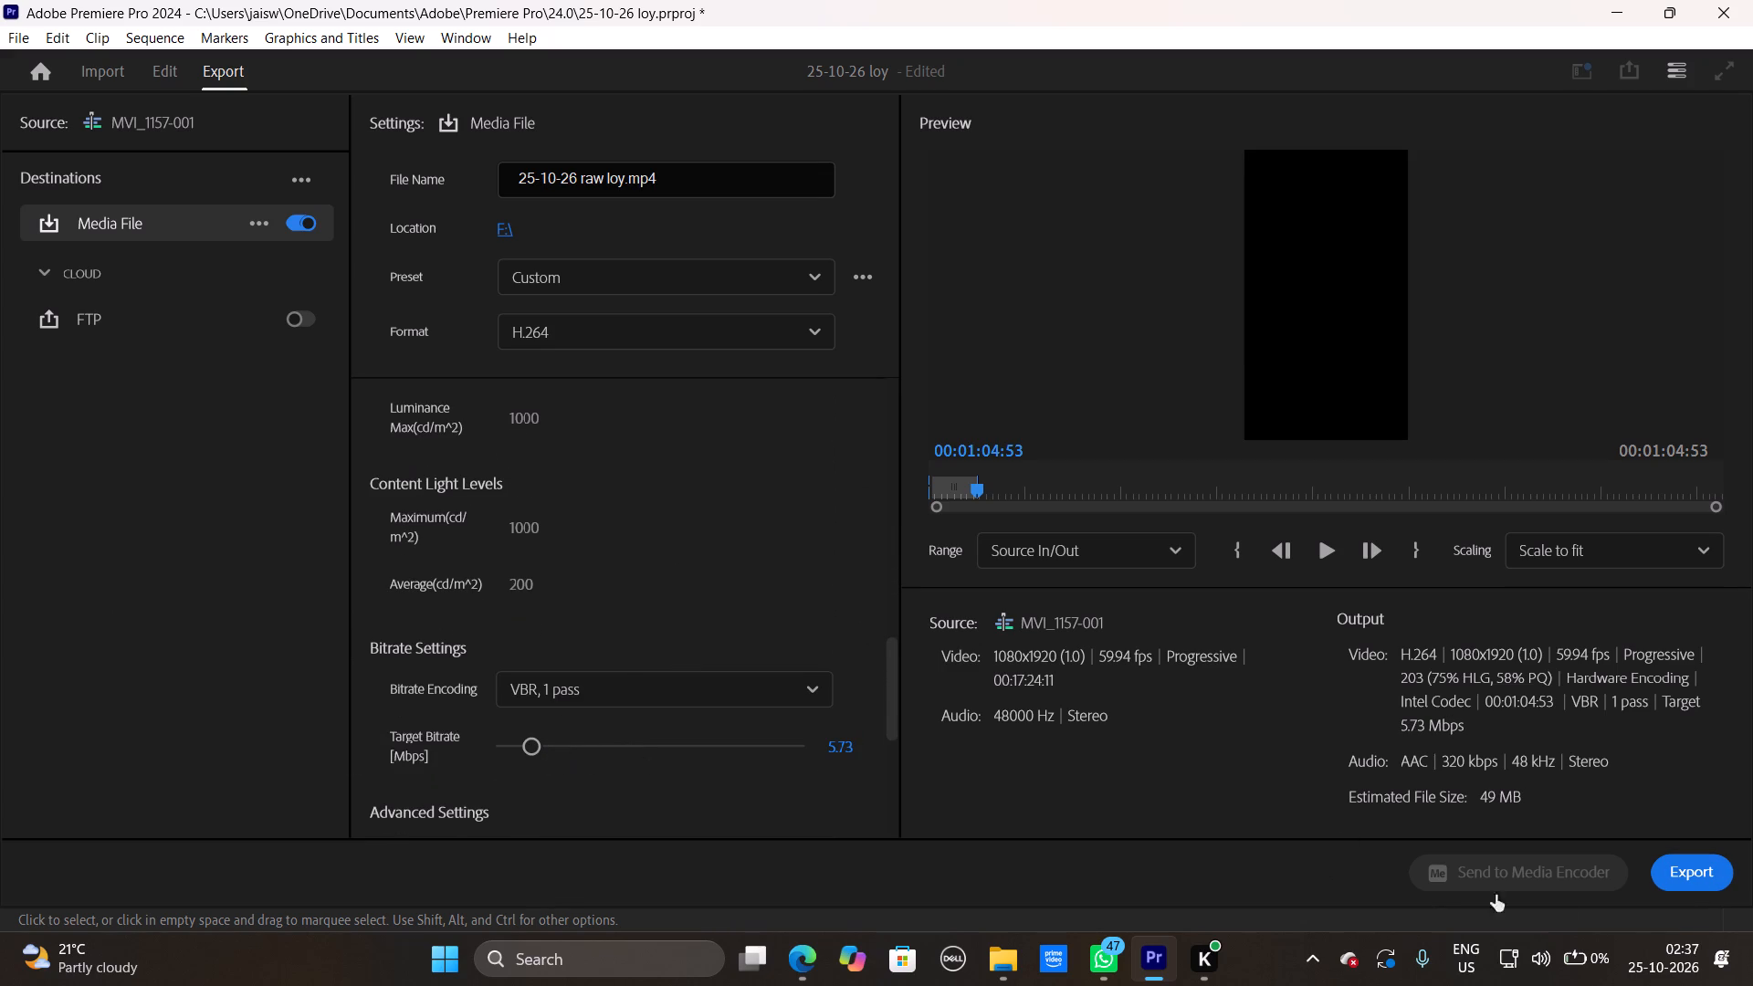
Start exporting the sequence's in-to-out range as an H.264 media file with these settings.
click(1711, 871)
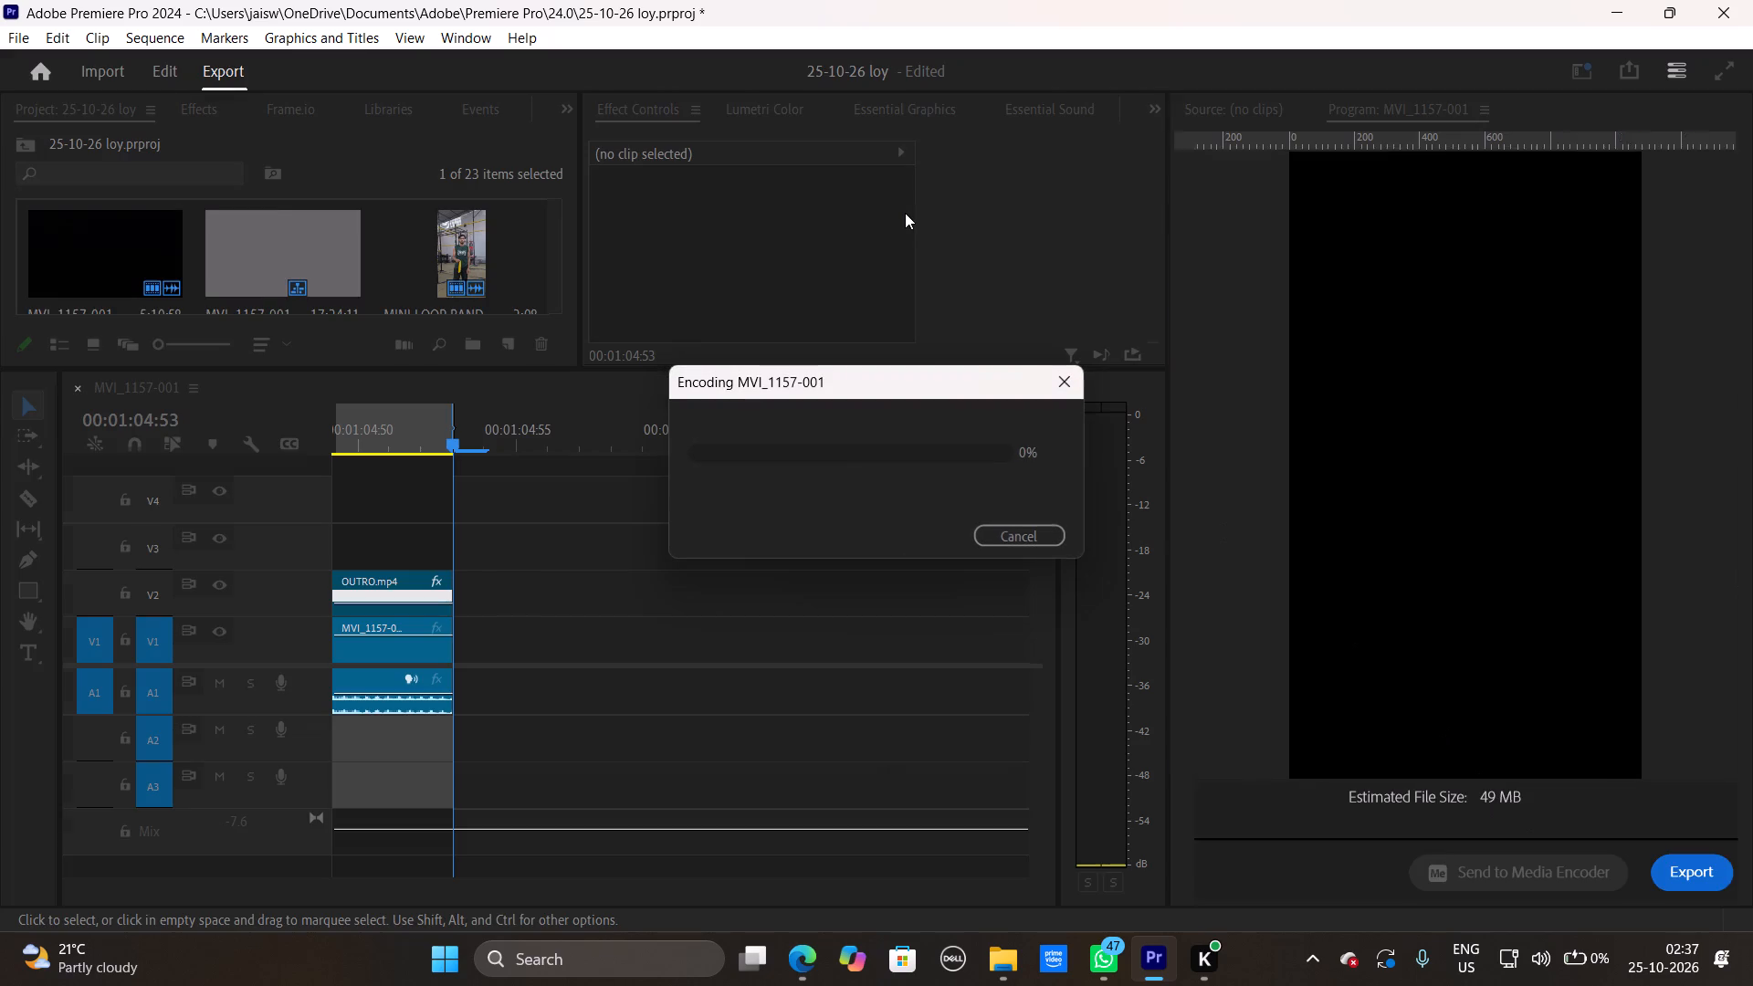